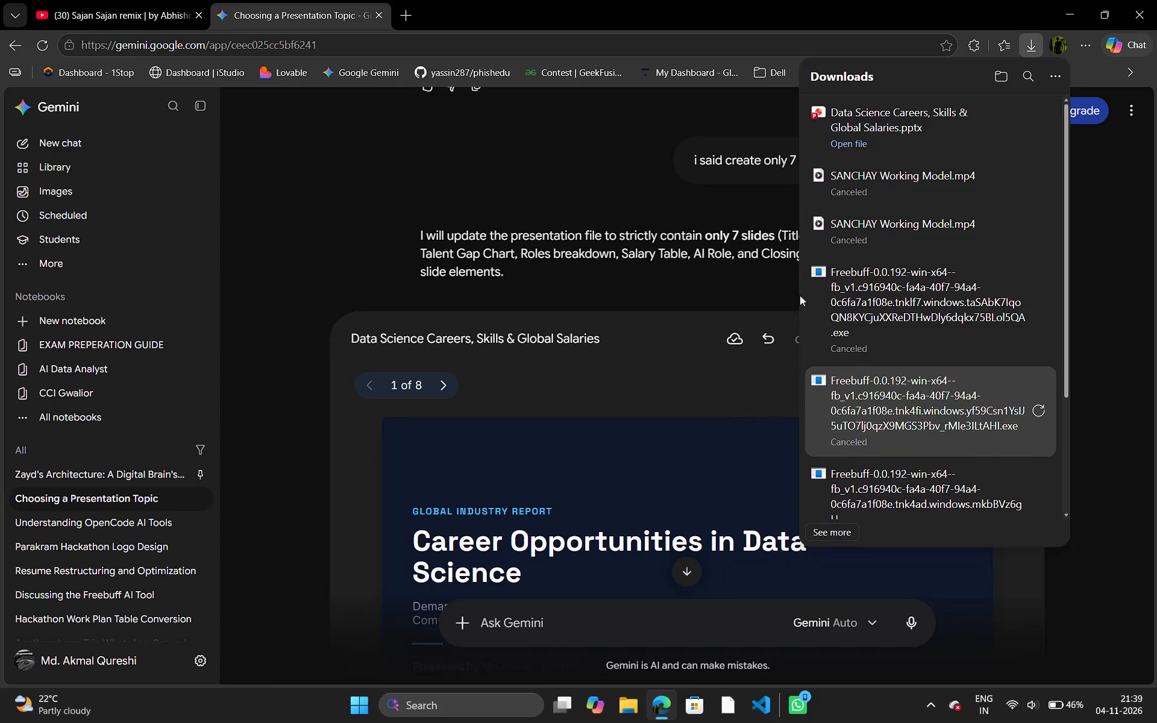
Open the downloaded Data Science Careers presentation in PowerPoint and enable editing, dismissing the embedded fonts notice.
click(858, 149)
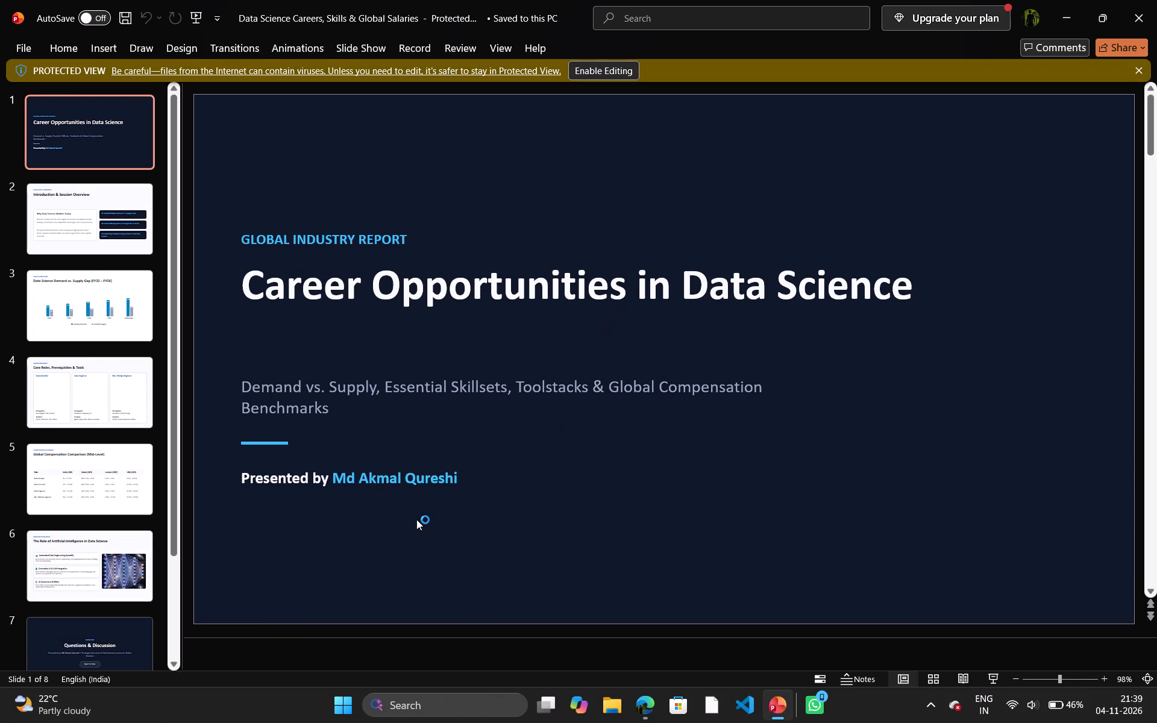
click(604, 67)
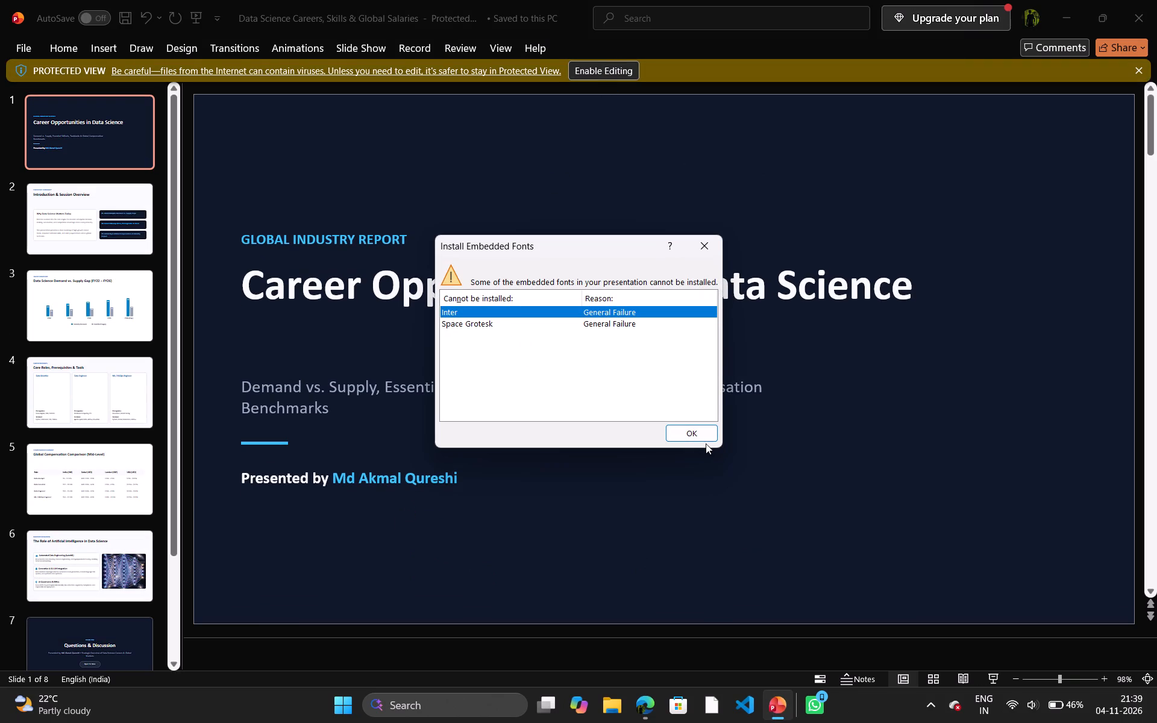
click(691, 437)
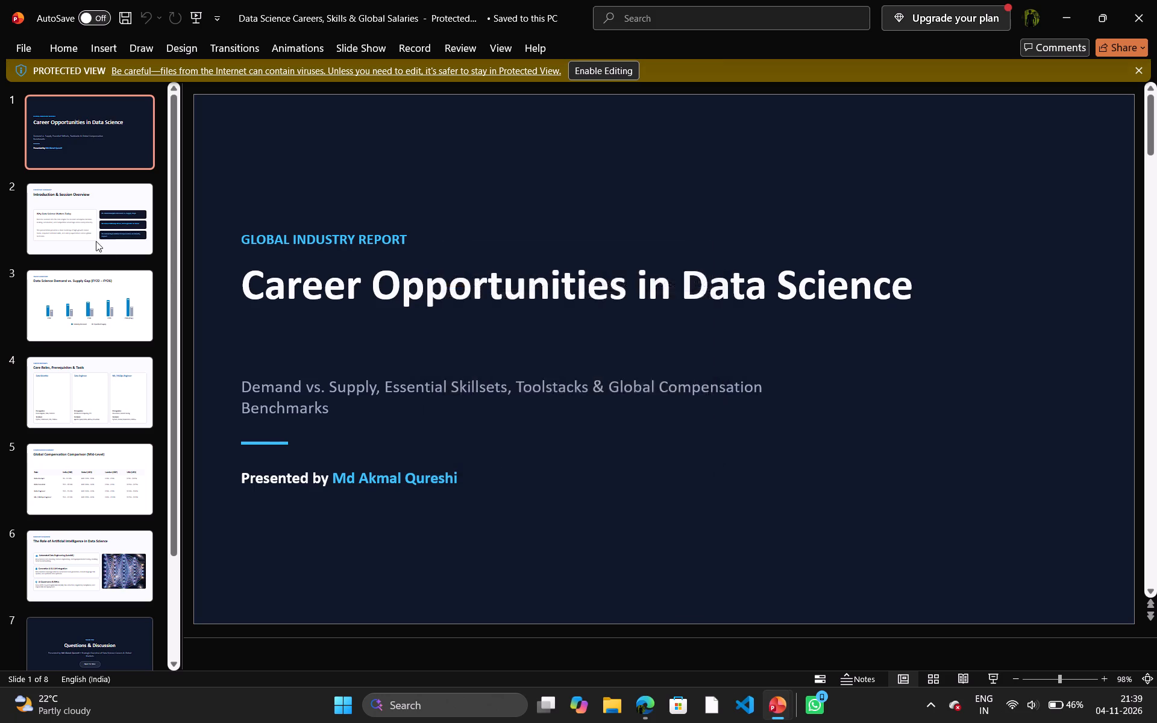
Review the presentation's slides one by one through the Image Sources slide, and go back to the Core Roles, Prerequisites & Tools slide.
click(95, 243)
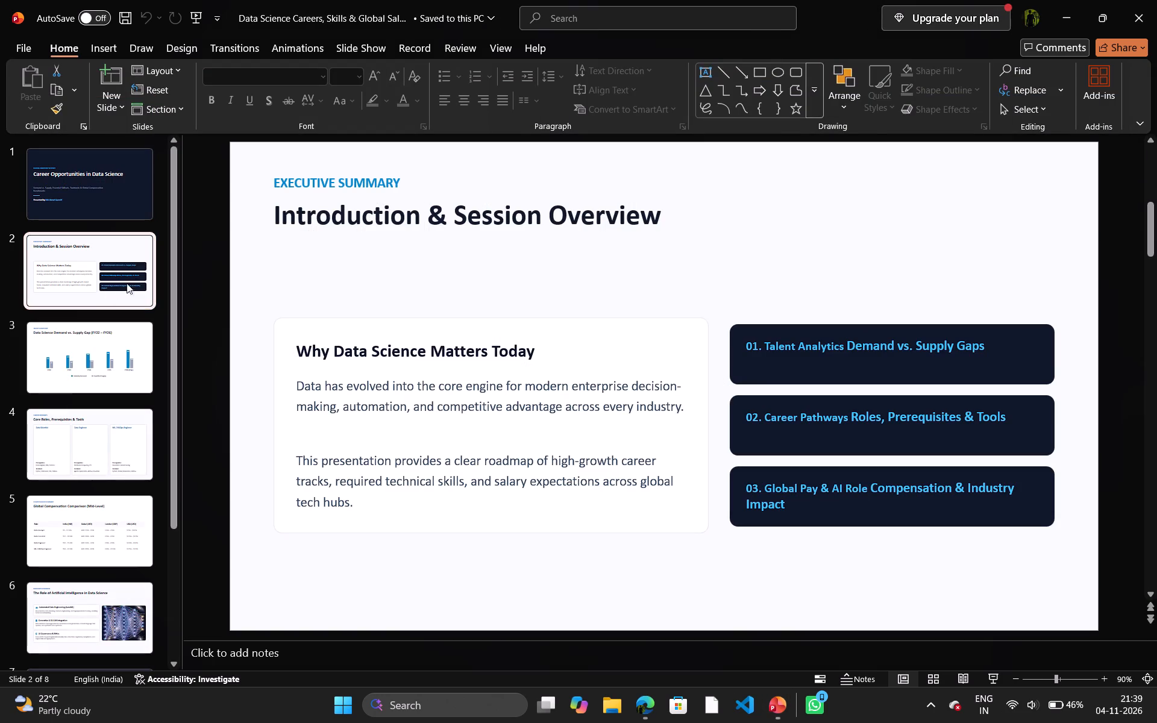
click(95, 193)
click(95, 265)
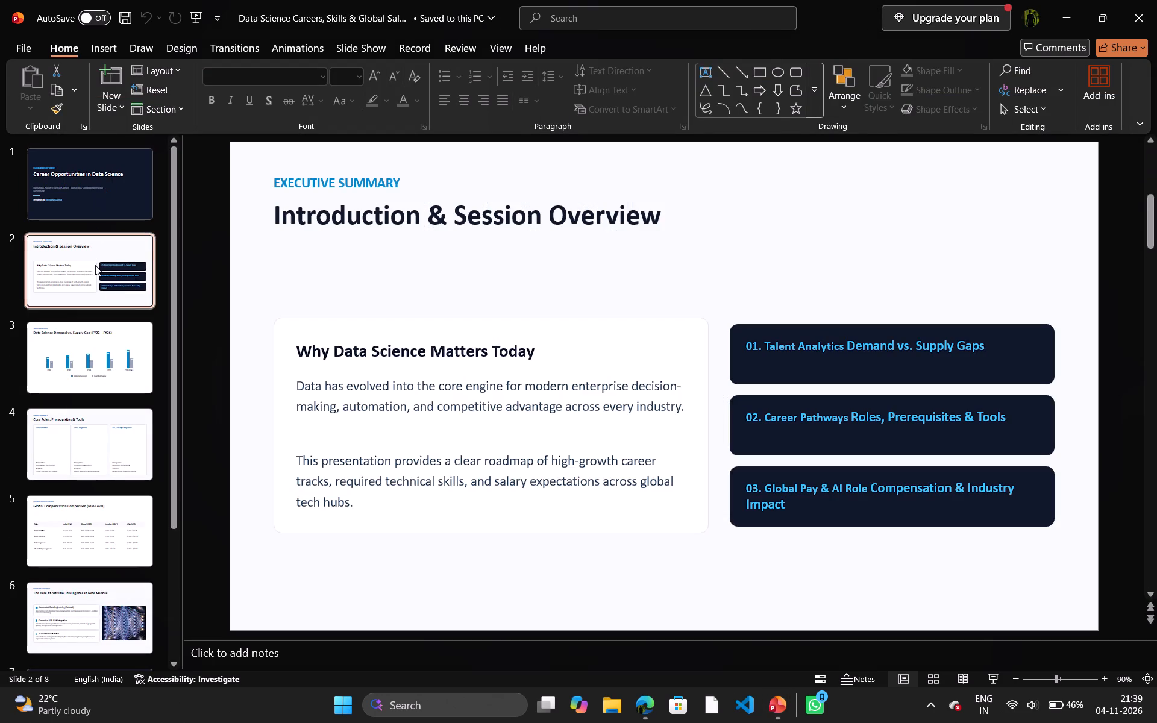
click(96, 349)
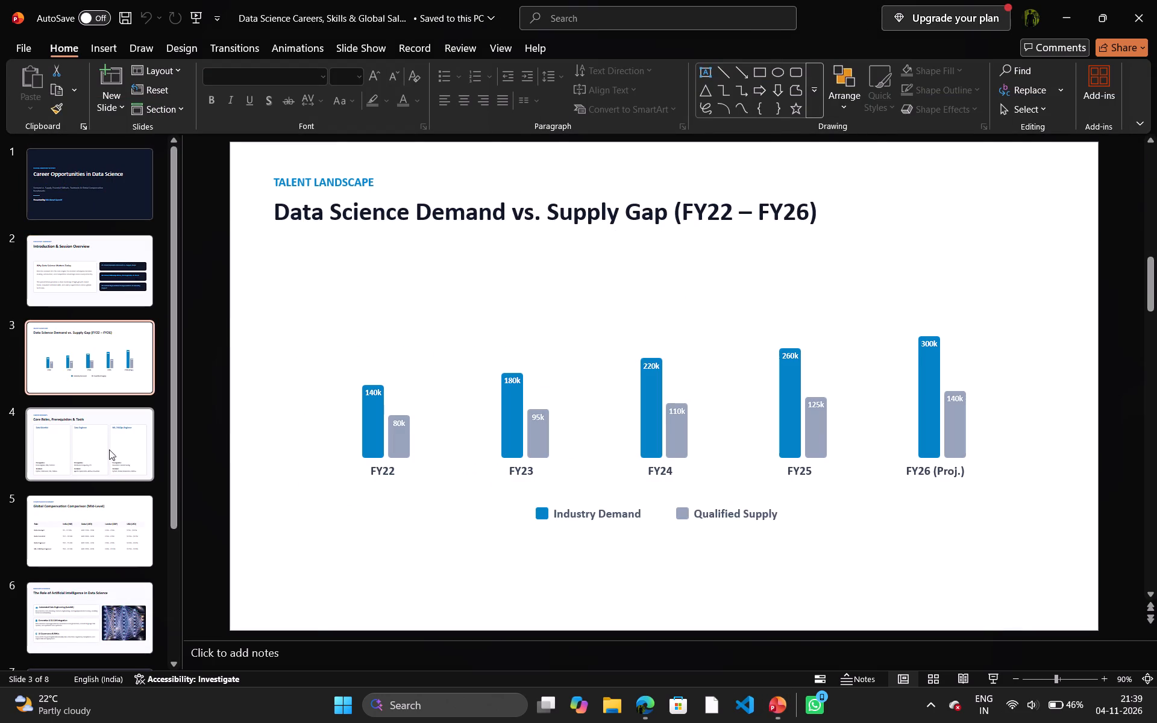
click(110, 462)
click(111, 522)
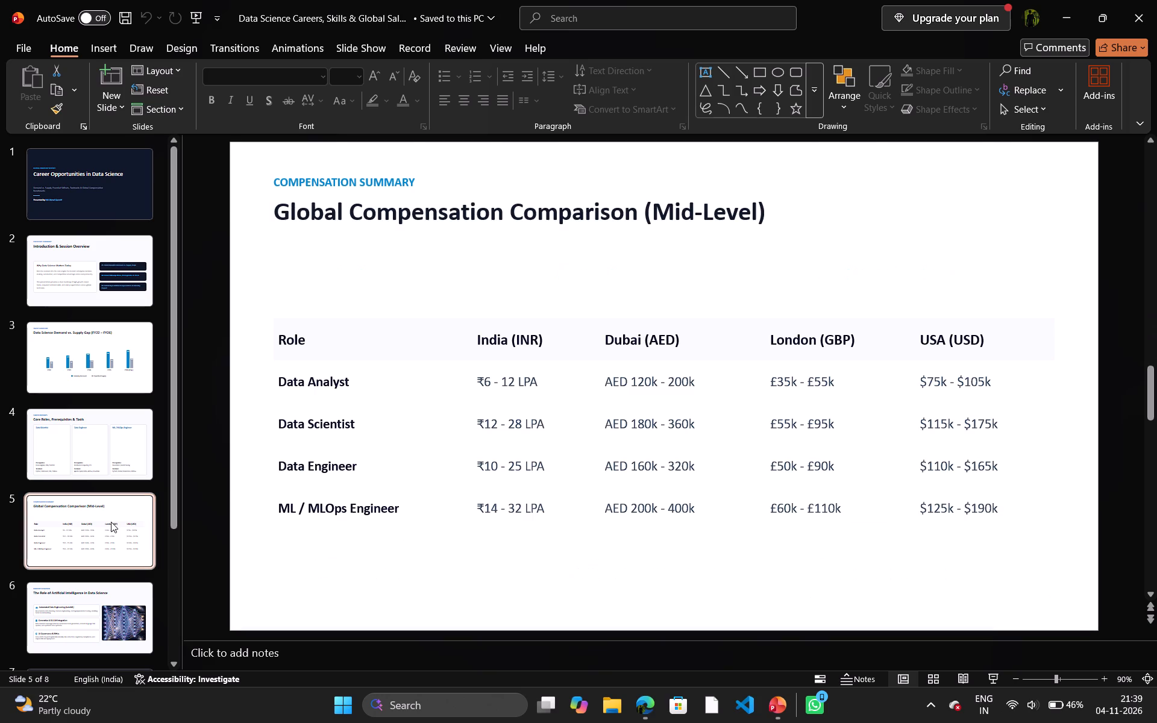
click(101, 589)
scroll(101, 589, down, 4)
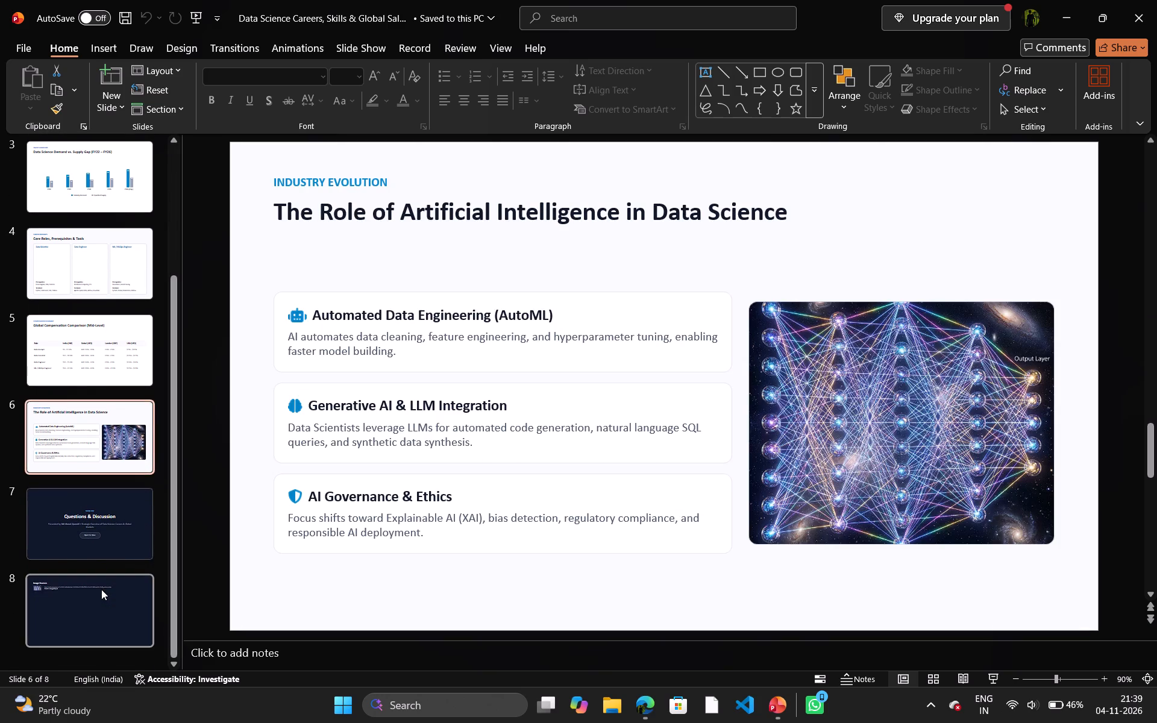
click(89, 548)
click(90, 598)
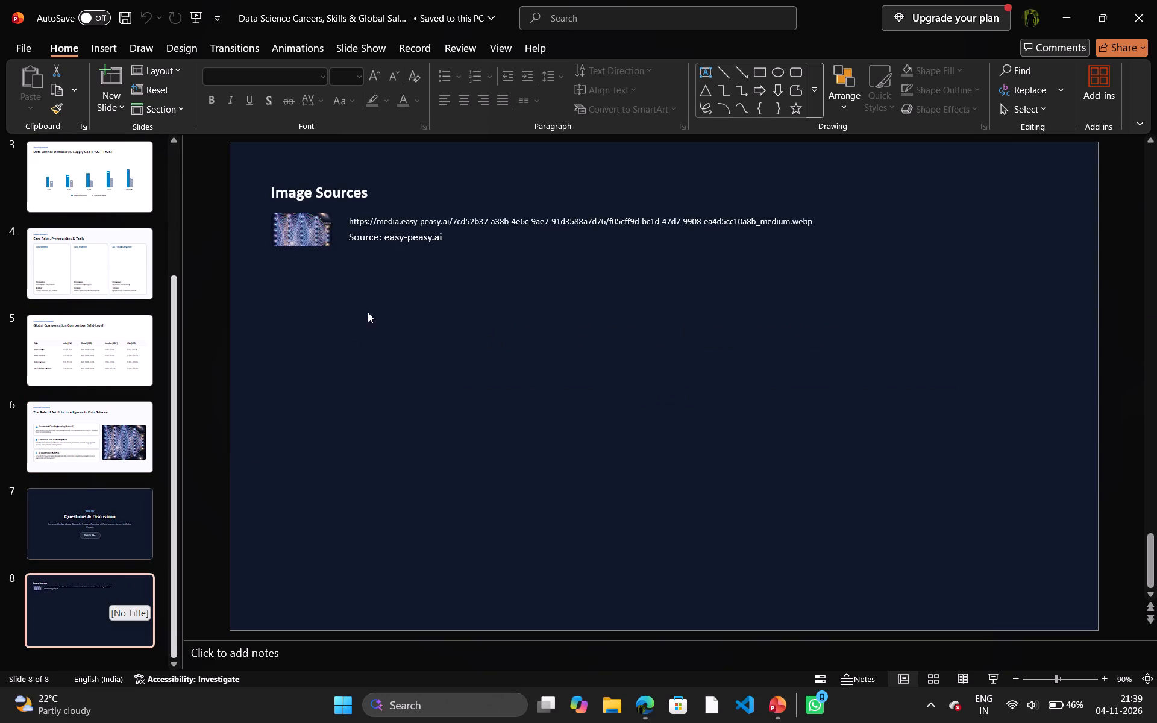
click(95, 524)
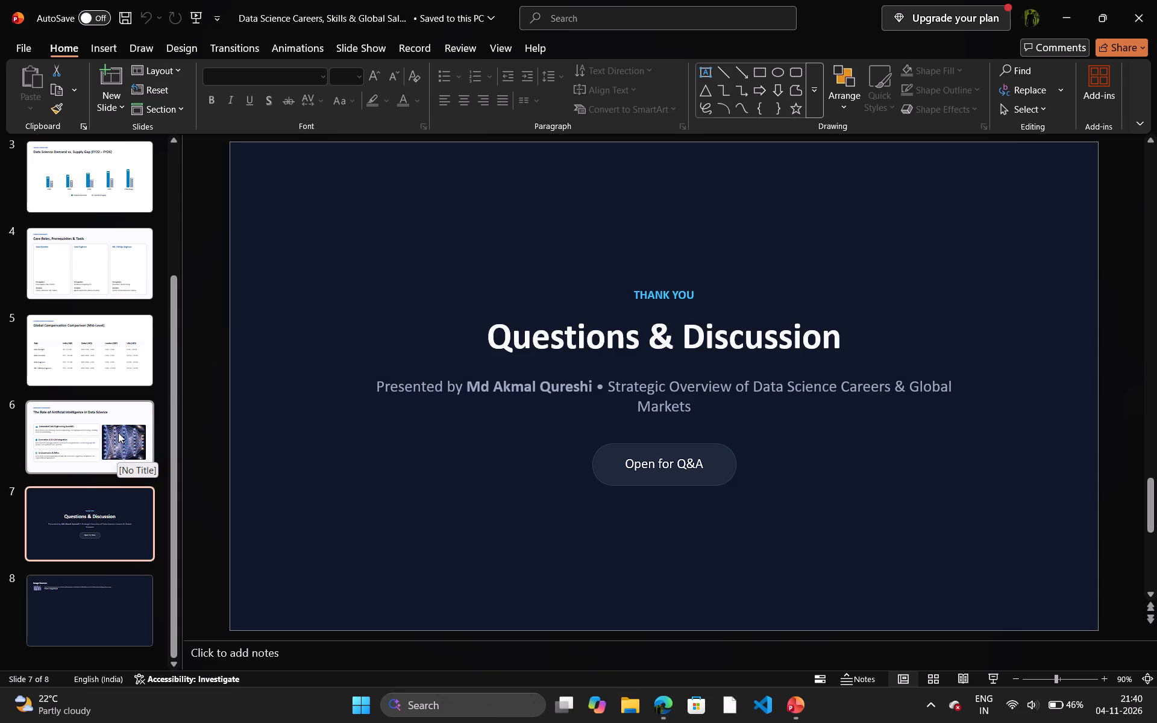
click(108, 422)
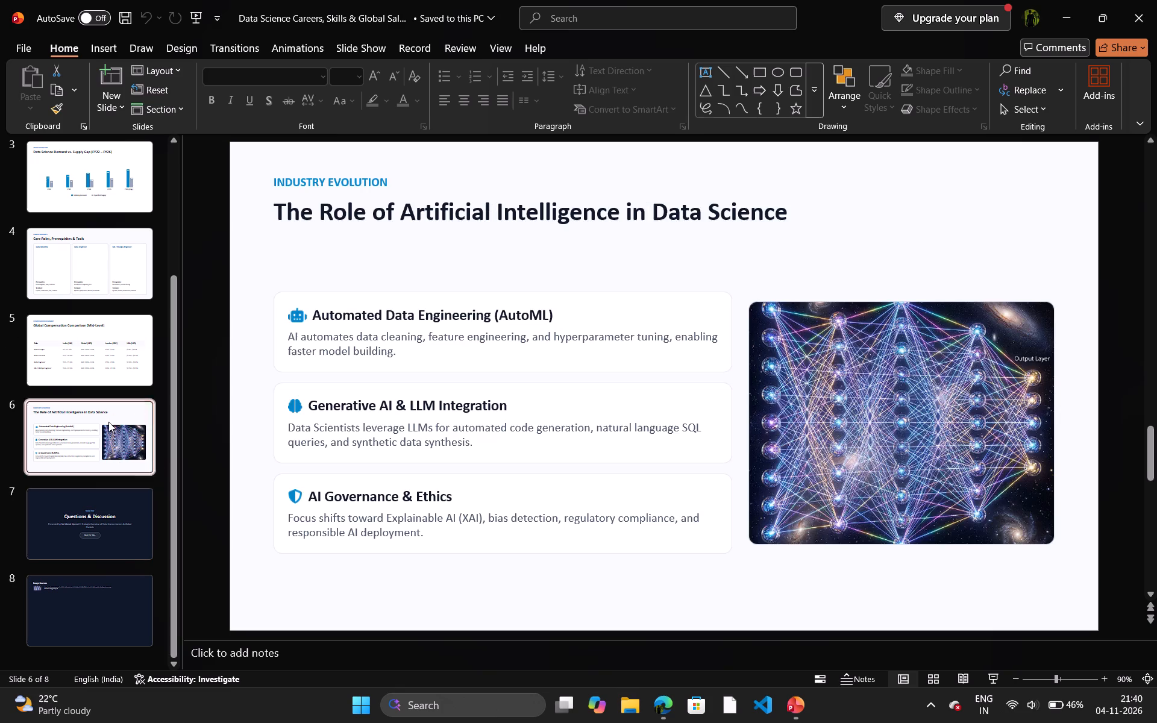
click(99, 351)
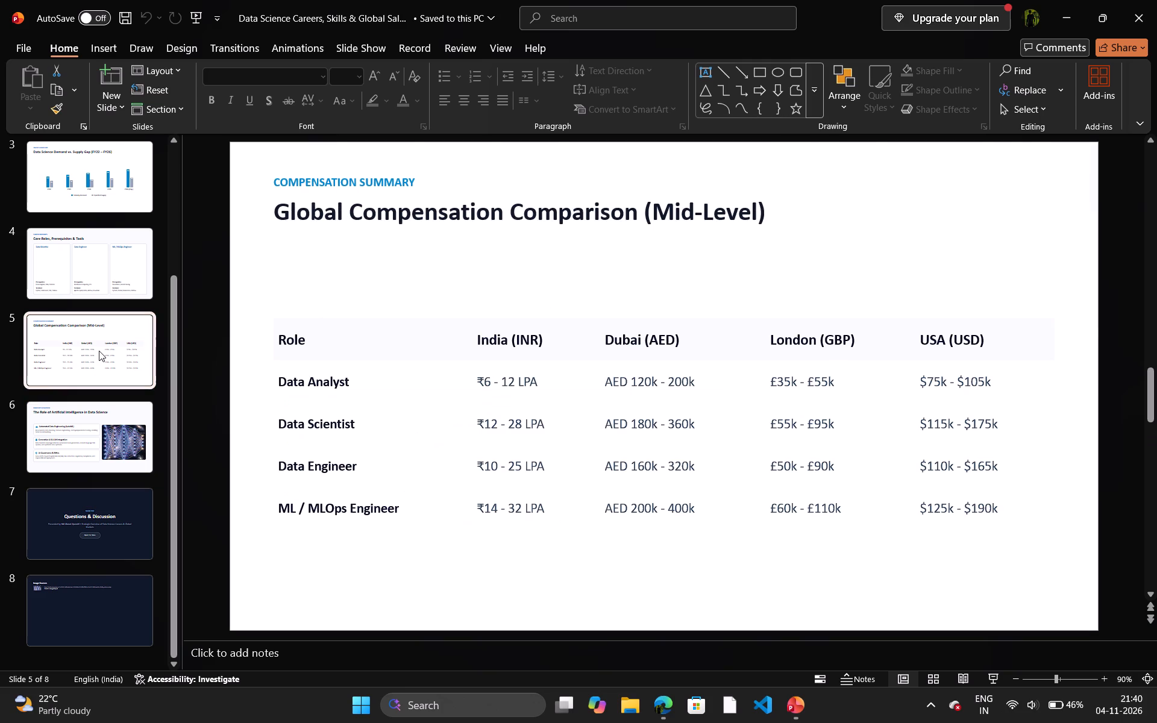
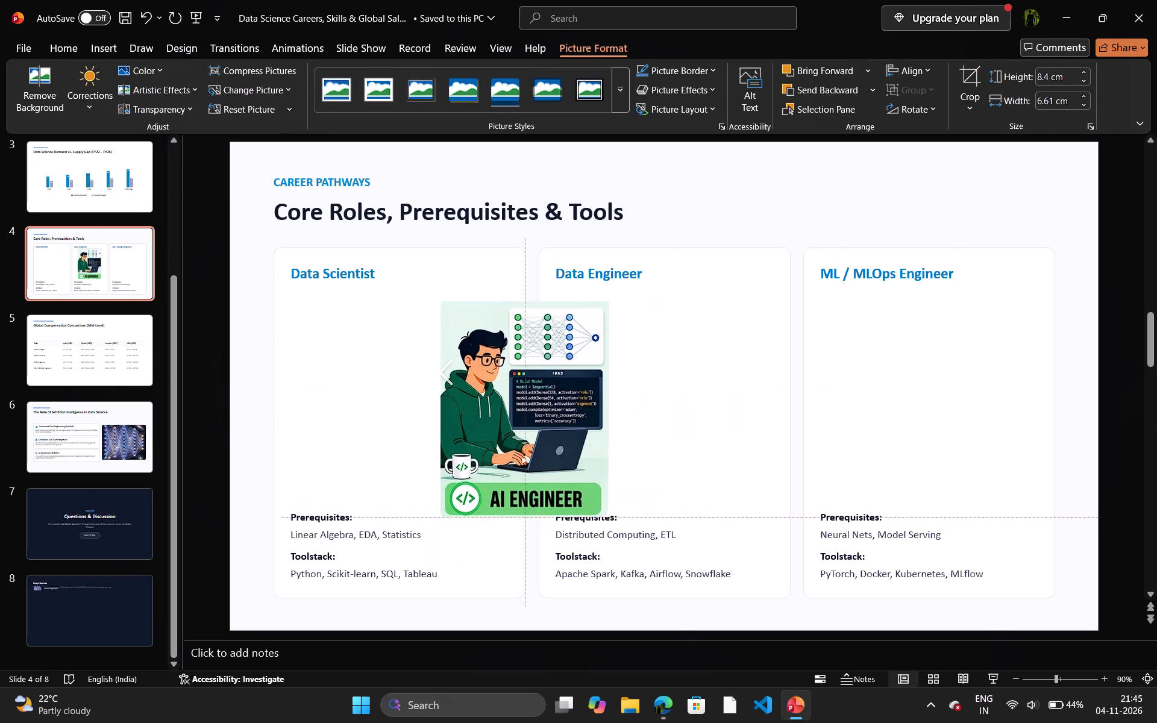
drag(442, 437, 358, 425)
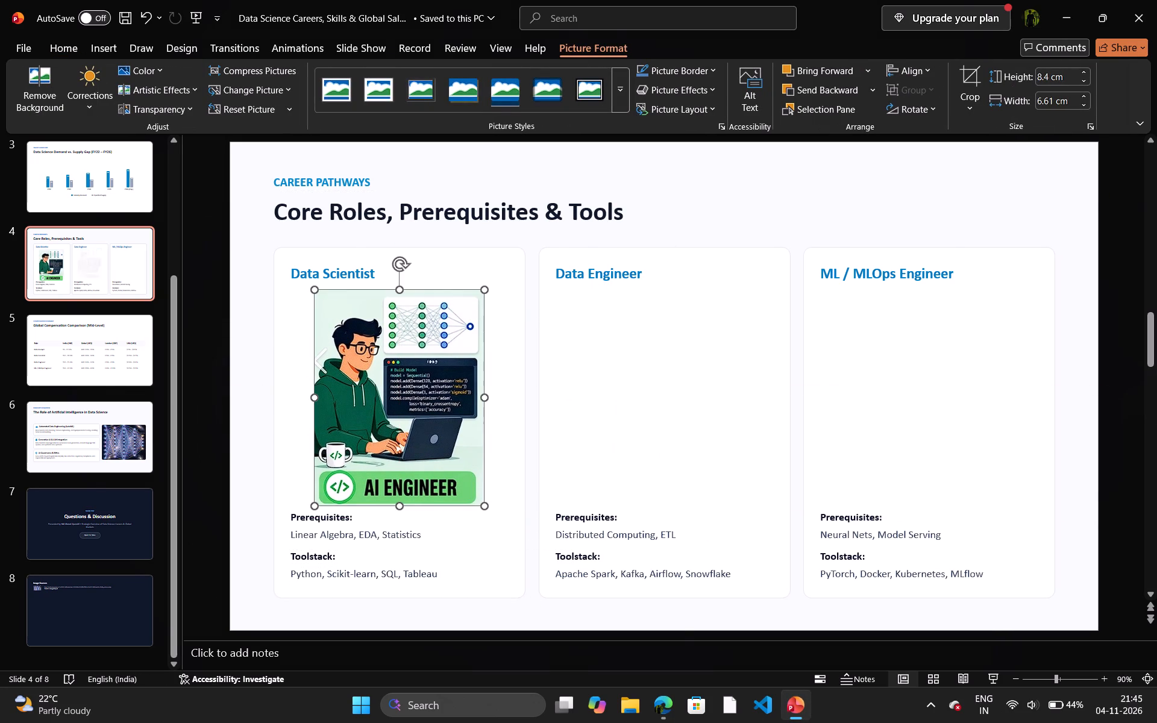
click(210, 410)
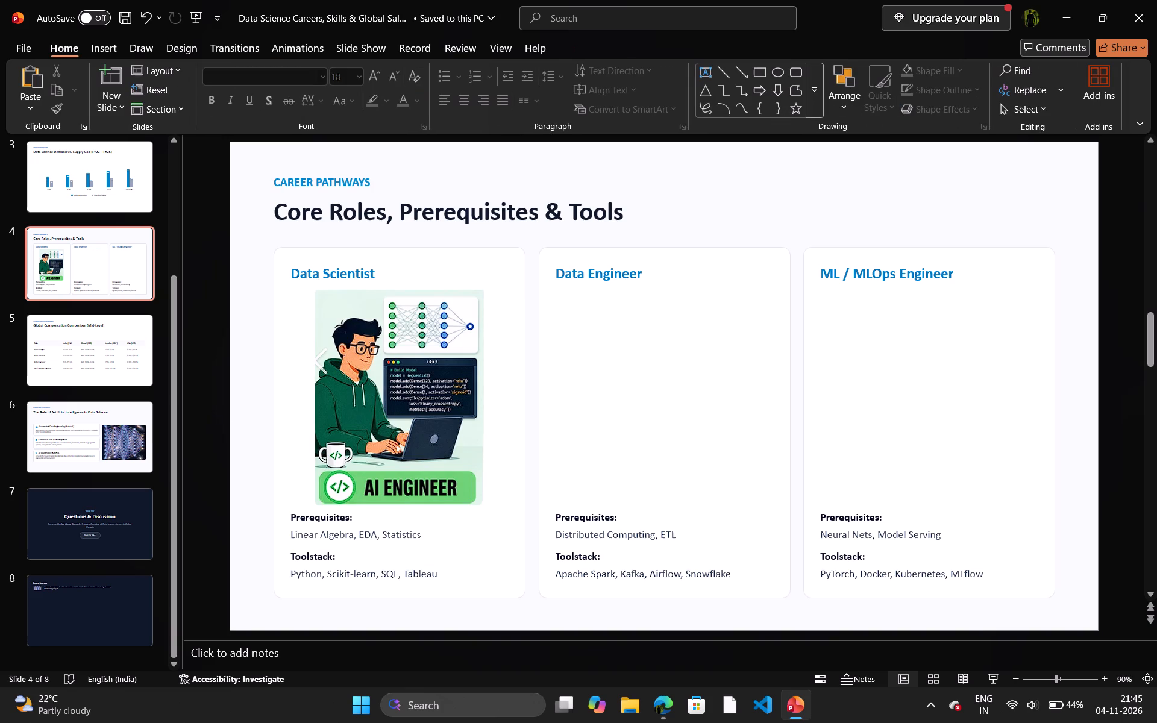
Enlarge the AI Engineer picture slightly and centre it between the Data Scientist heading and the Prerequisites text.
click(437, 447)
drag(315, 290, 310, 287)
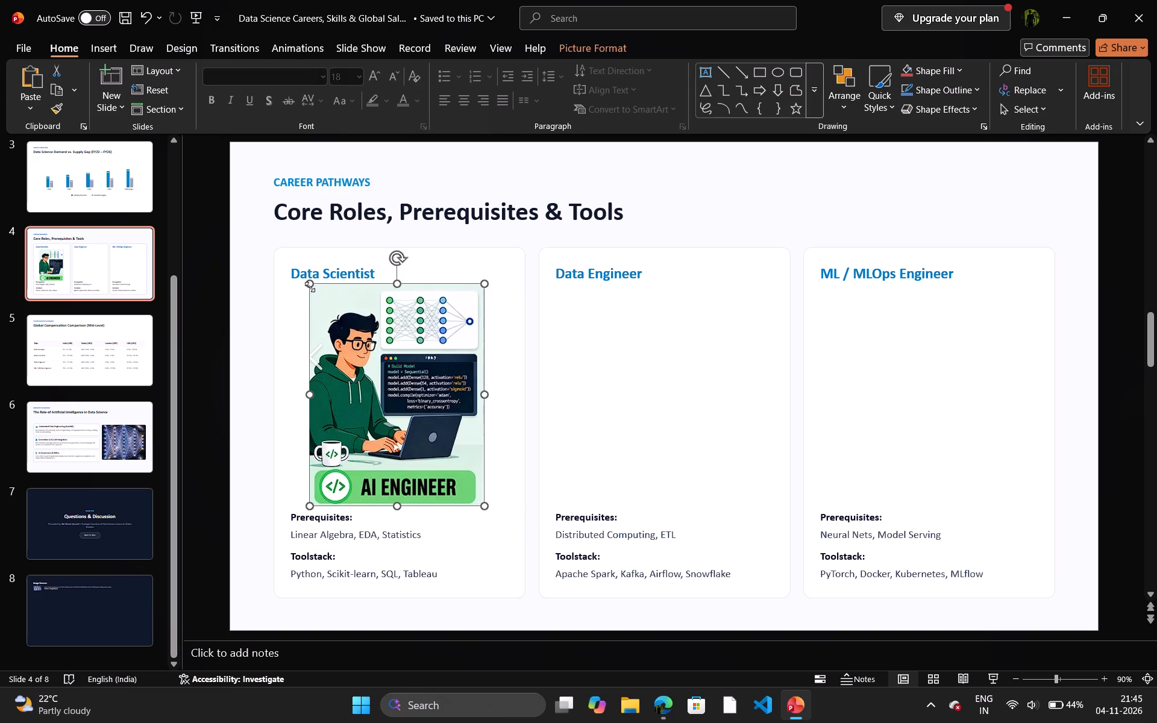
click(392, 397)
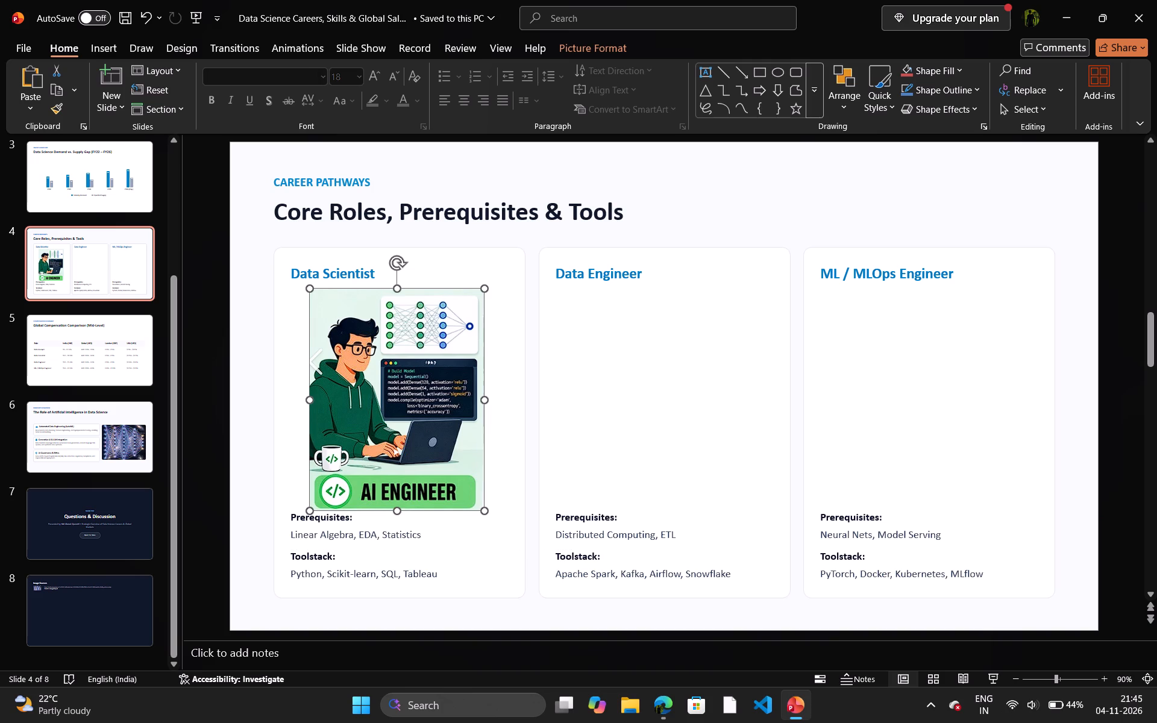
drag(312, 291, 307, 287)
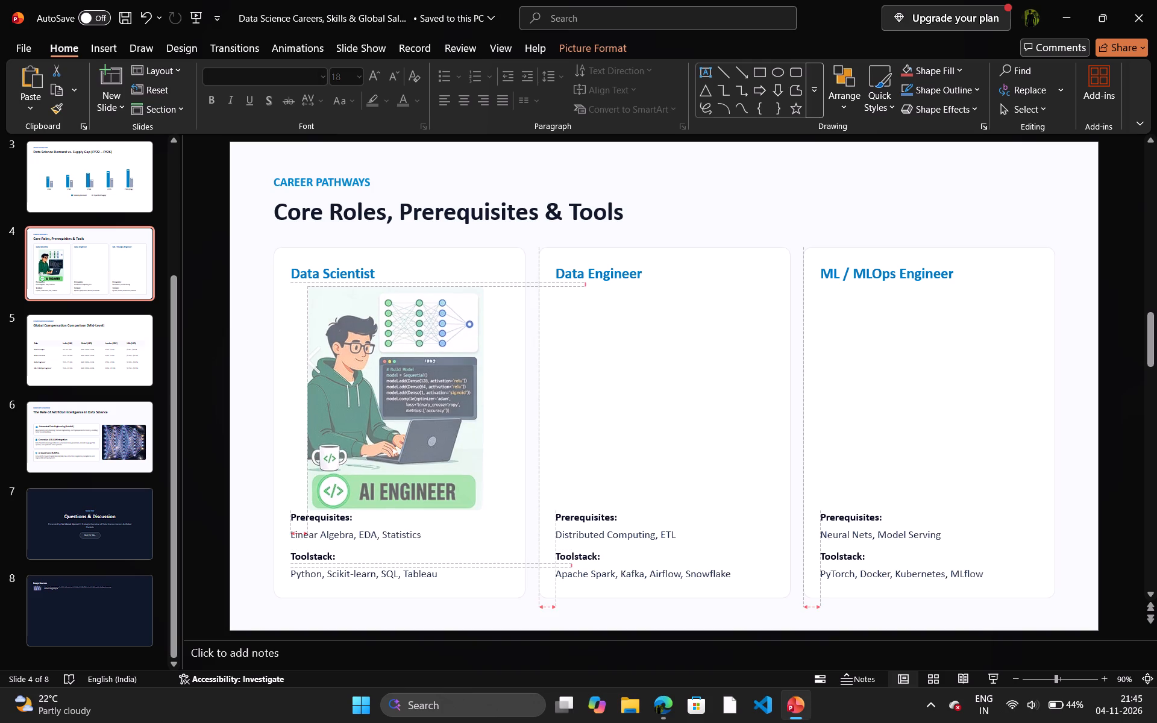
drag(307, 287, 307, 286)
drag(361, 389, 371, 389)
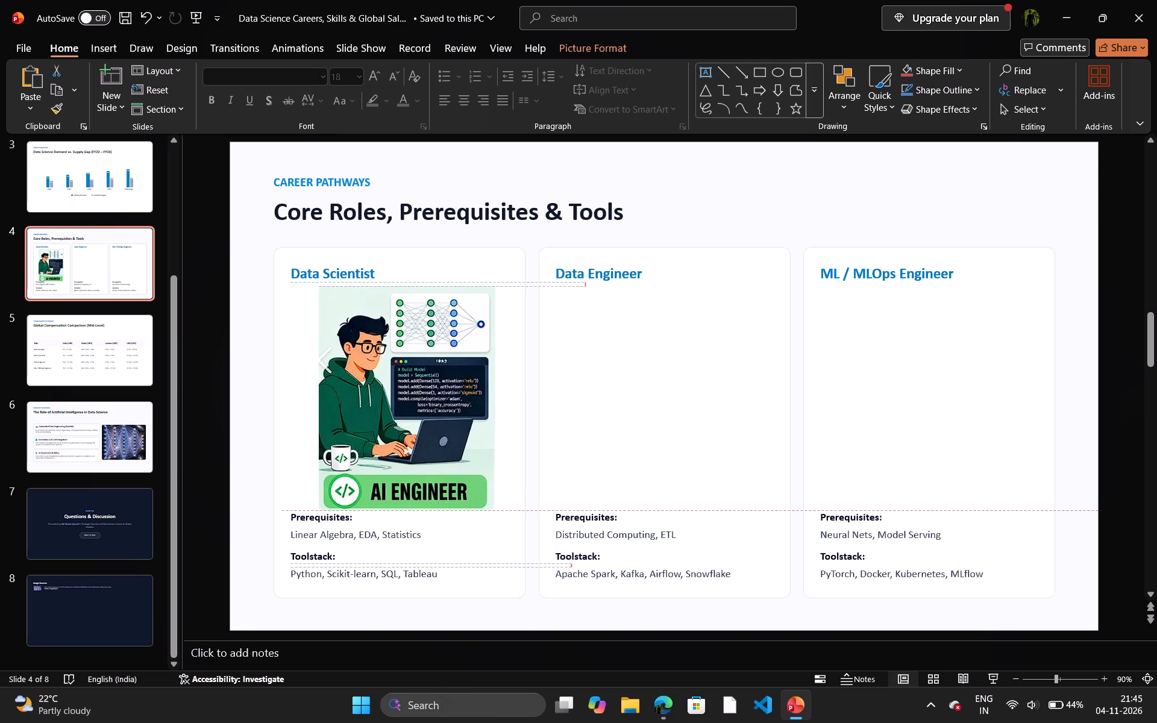
drag(371, 389, 368, 389)
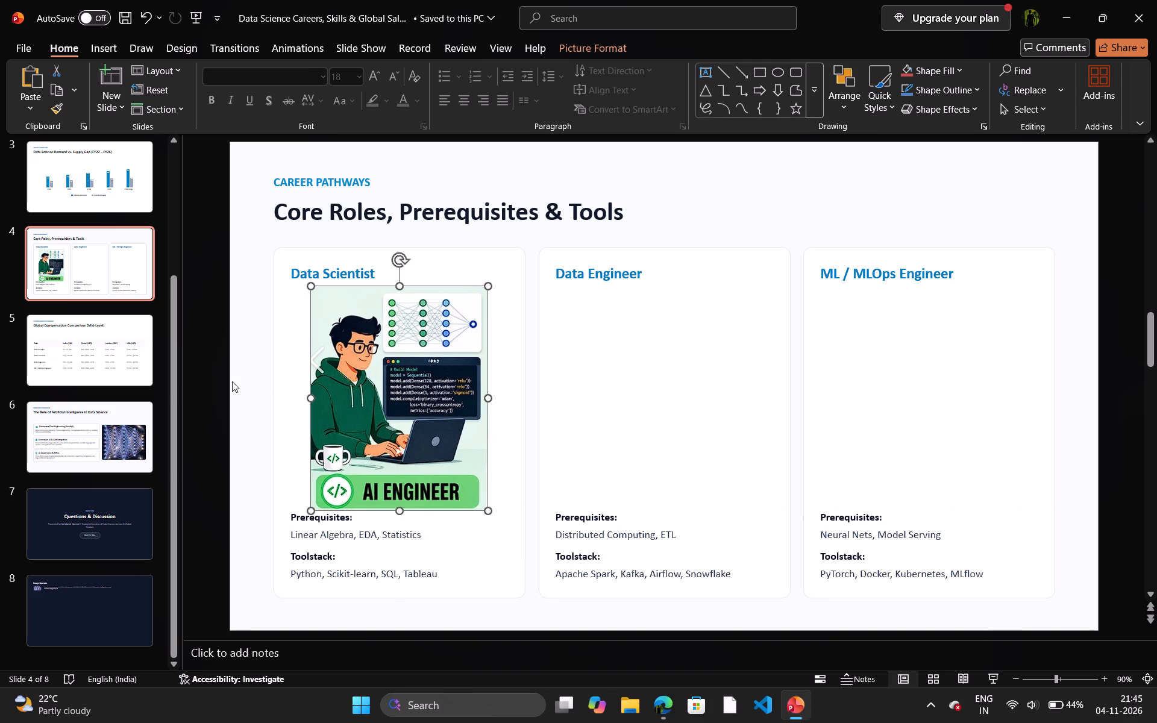
click(201, 382)
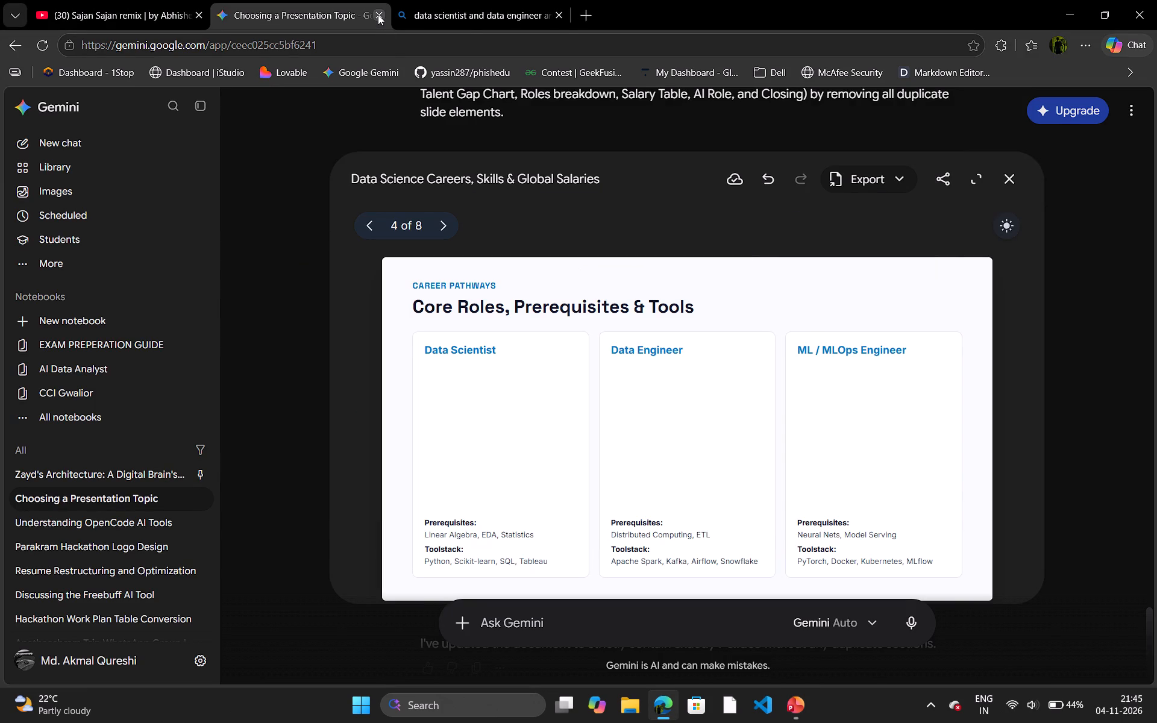
Return to the image search in Edge and capture a rectangular screenshot of the Data Scientist panel in the "Who Does What?" picture.
click(515, 0)
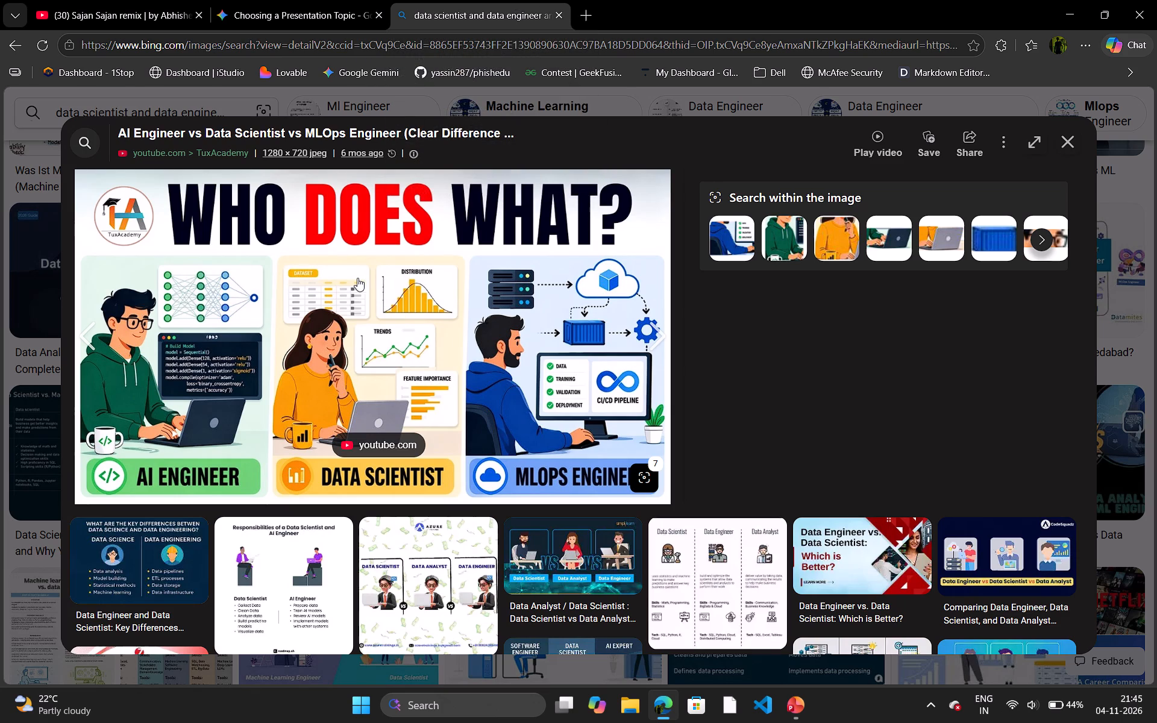
key(Print)
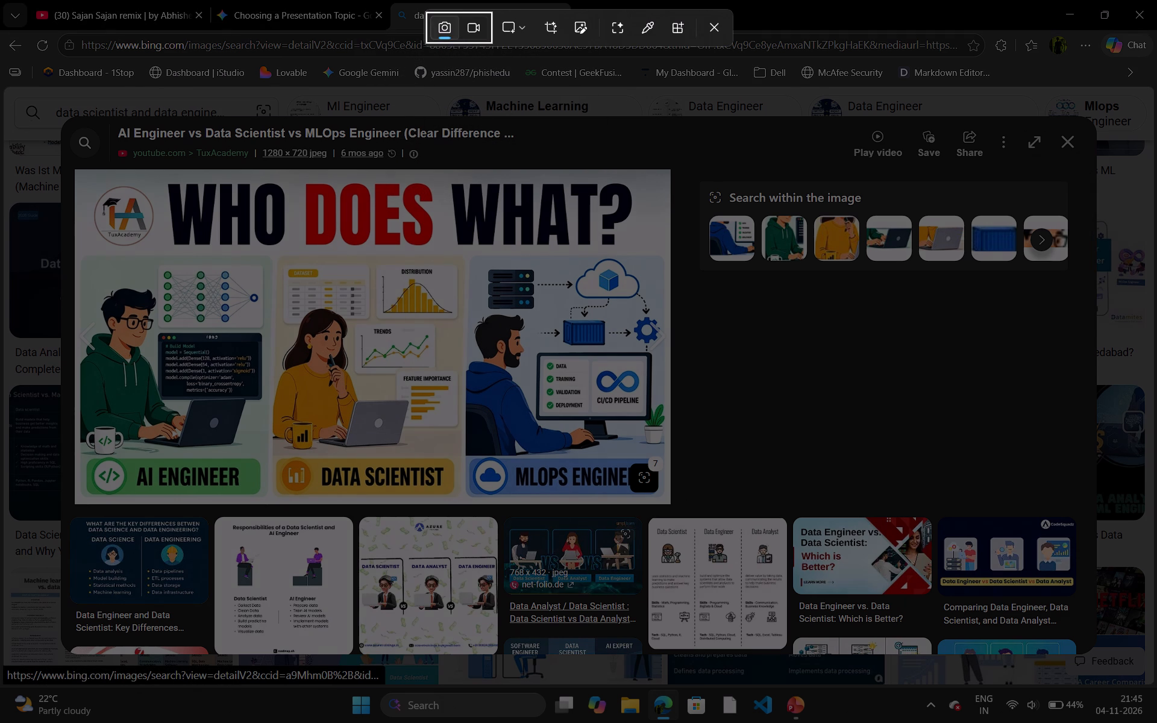
drag(277, 258, 415, 502)
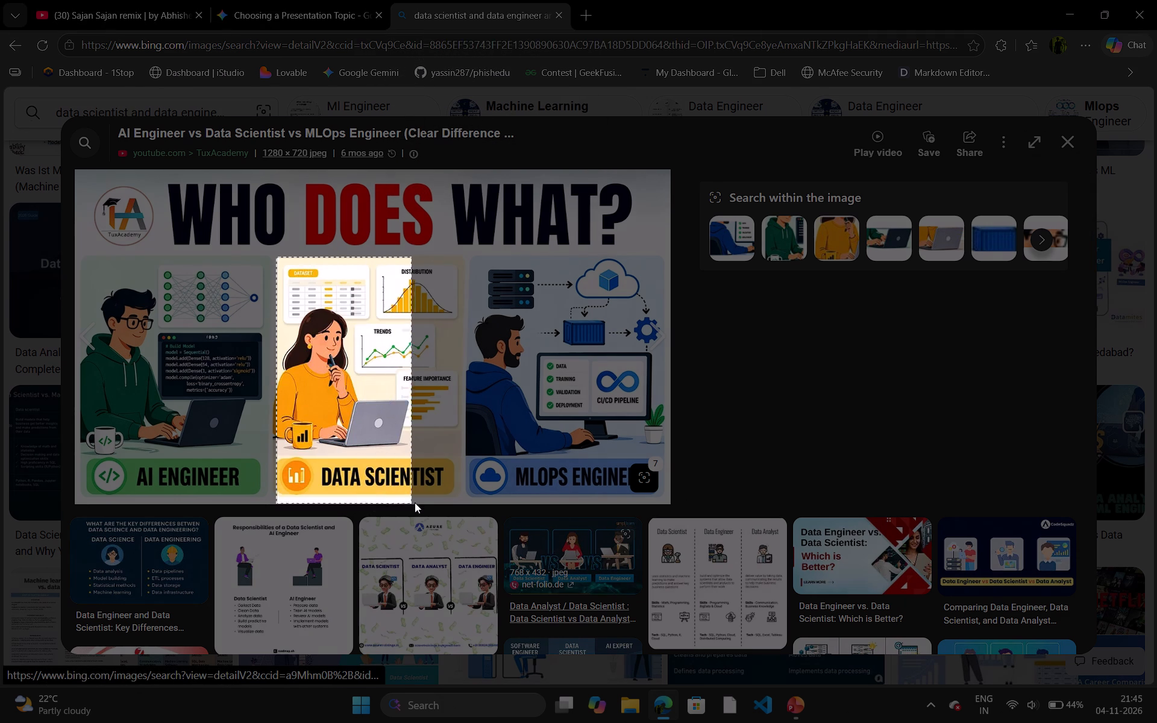
drag(415, 502, 461, 495)
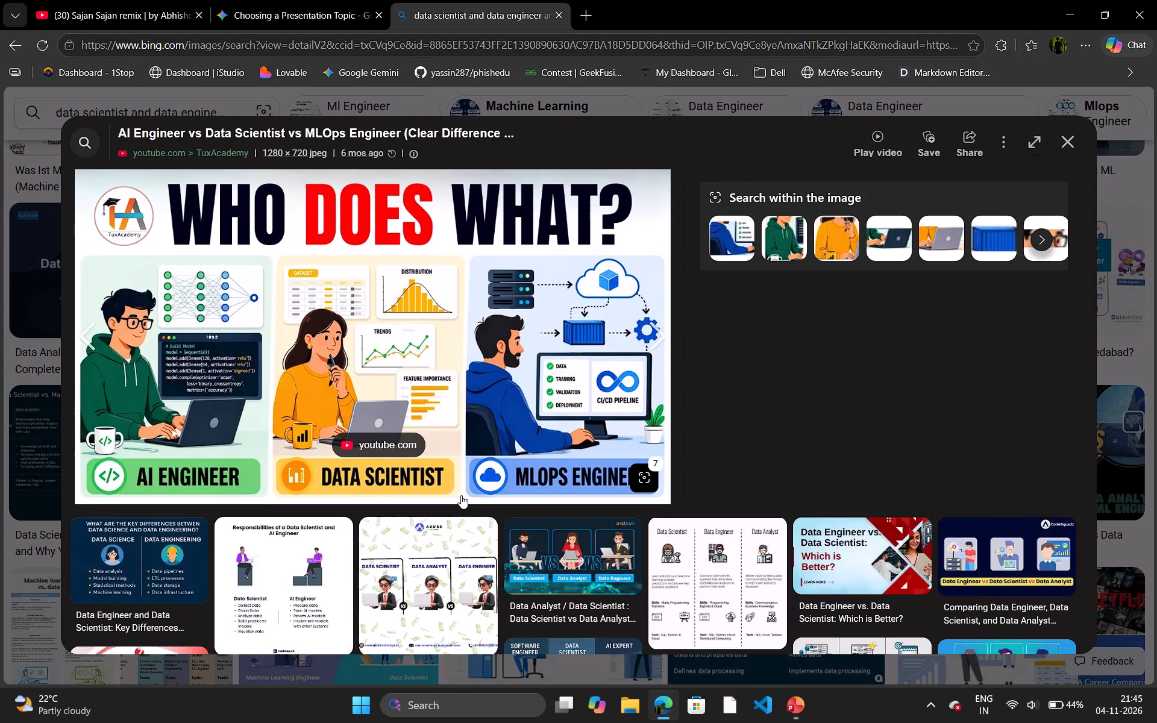
key(Print)
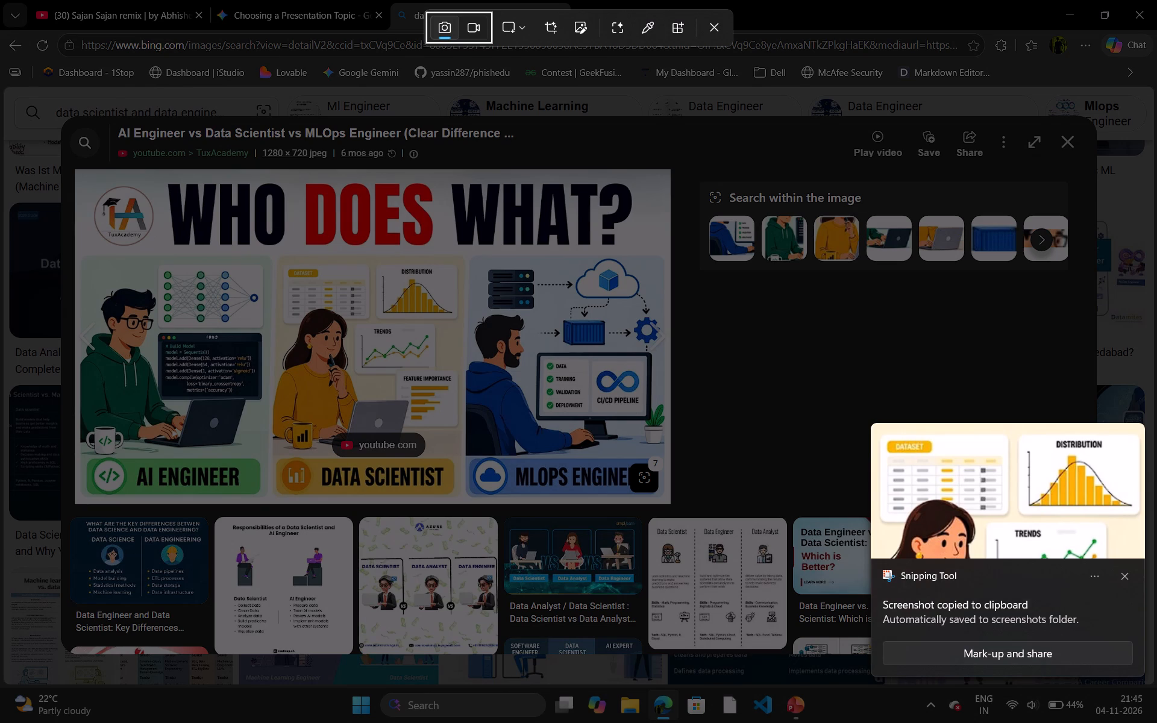
drag(275, 255, 458, 475)
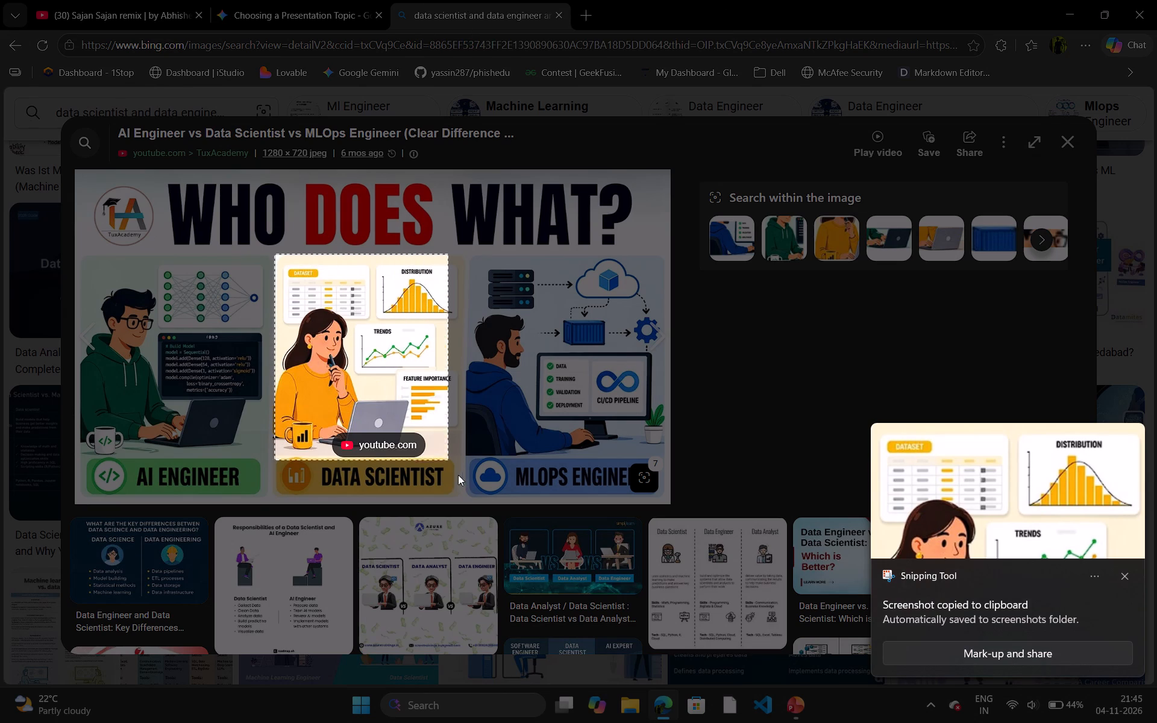
drag(458, 475, 462, 499)
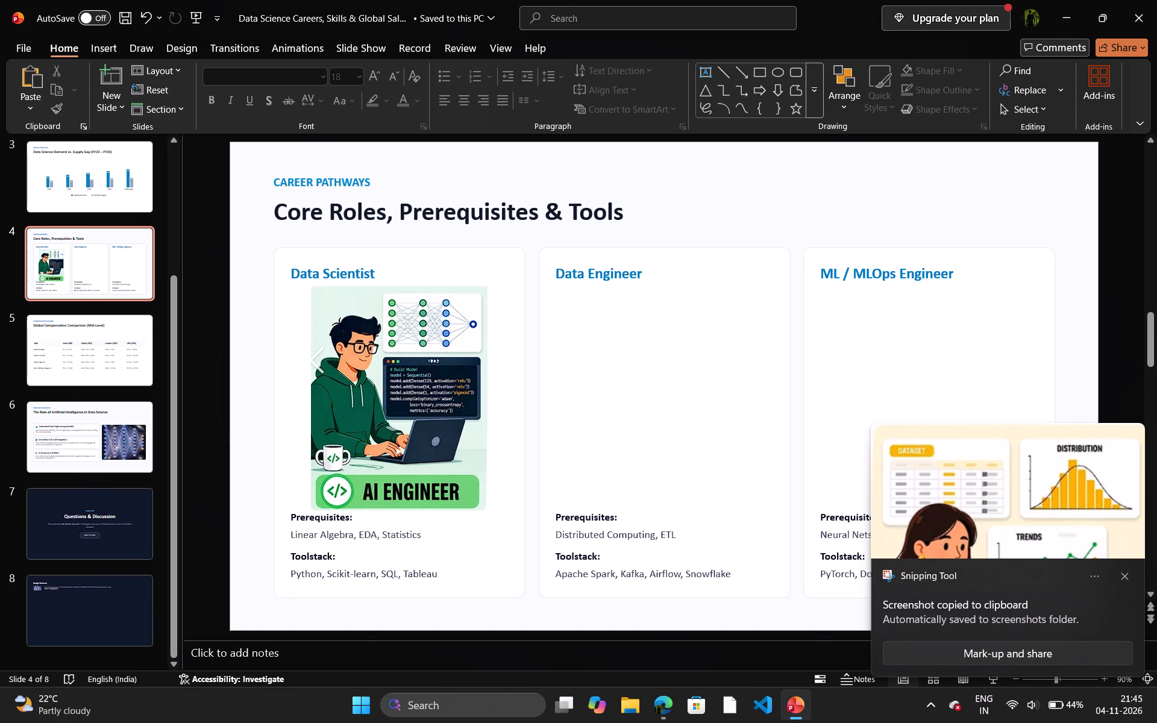
In PowerPoint, paste the Data Scientist screenshot on slide 4 and position it under the Data Engineer heading.
key(ctrl+v)
drag(654, 388, 643, 401)
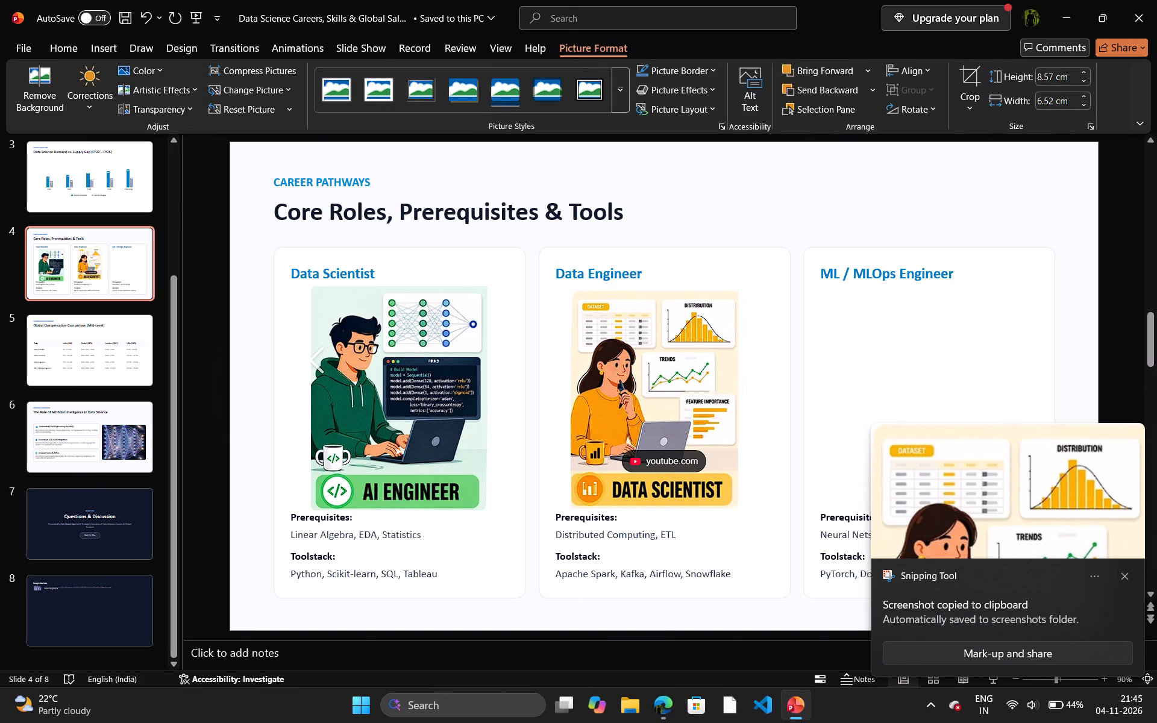
drag(643, 401, 638, 396)
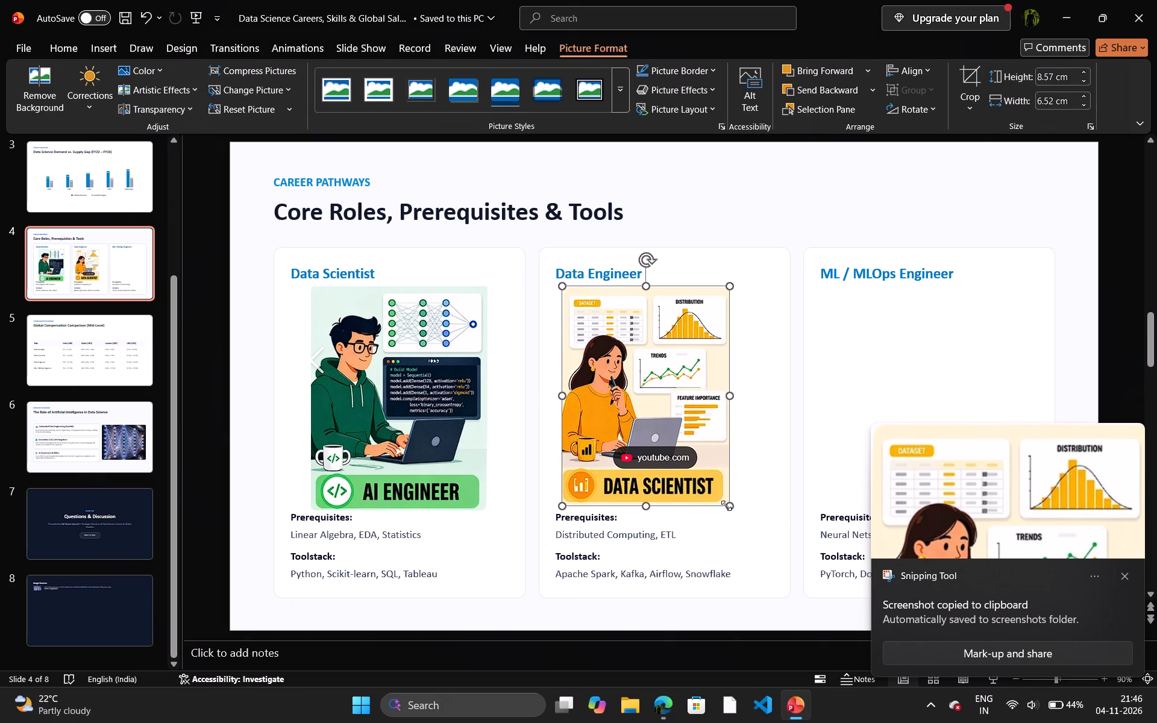
Enlarge the Data Scientist picture to about 8.76 cm high by 6.66 cm wide and centre it in the Data Engineer card.
click(733, 507)
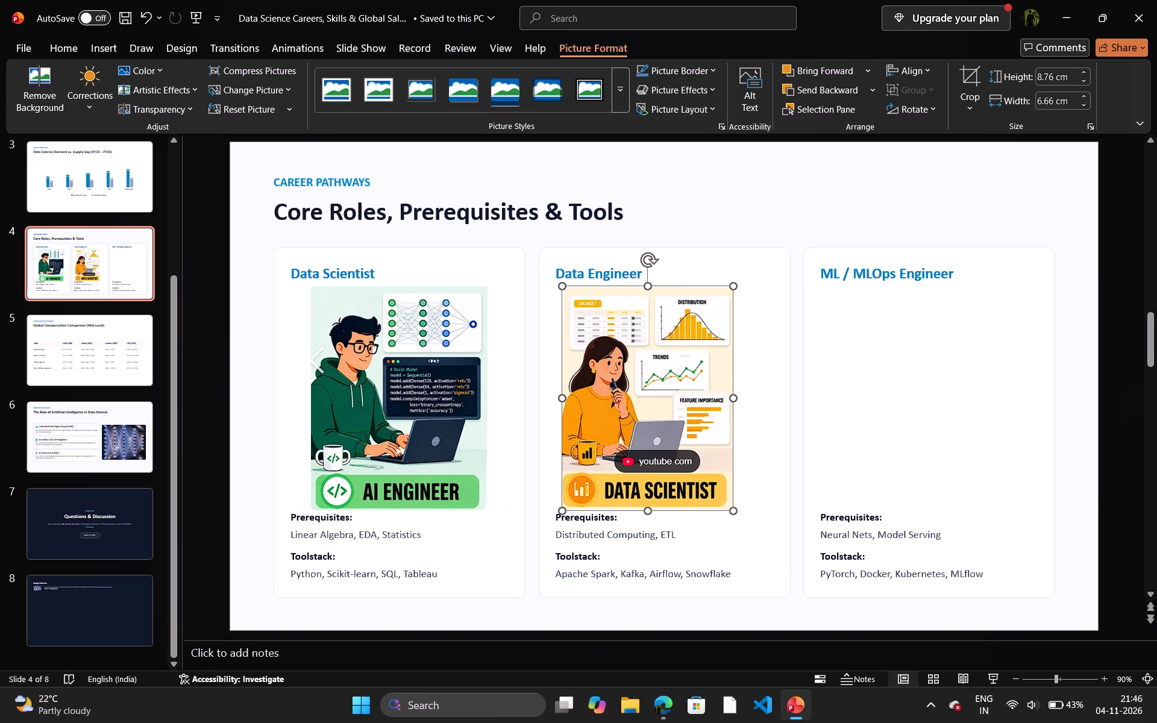
click(647, 286)
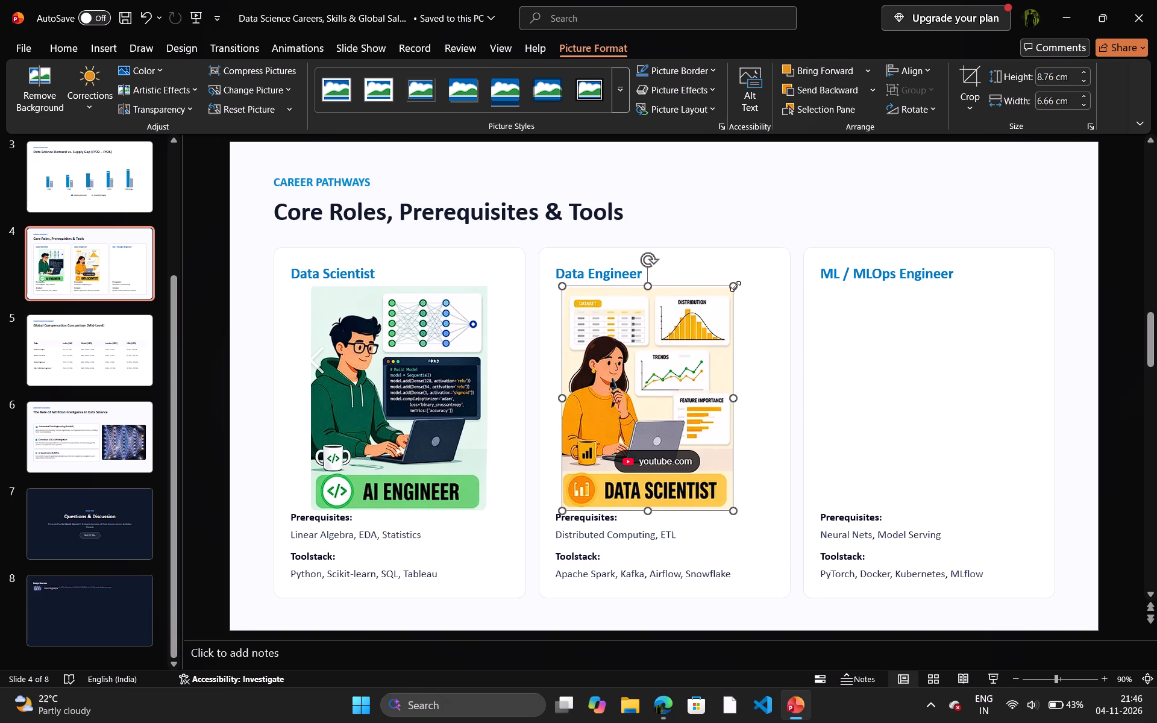
click(735, 286)
drag(689, 392, 700, 392)
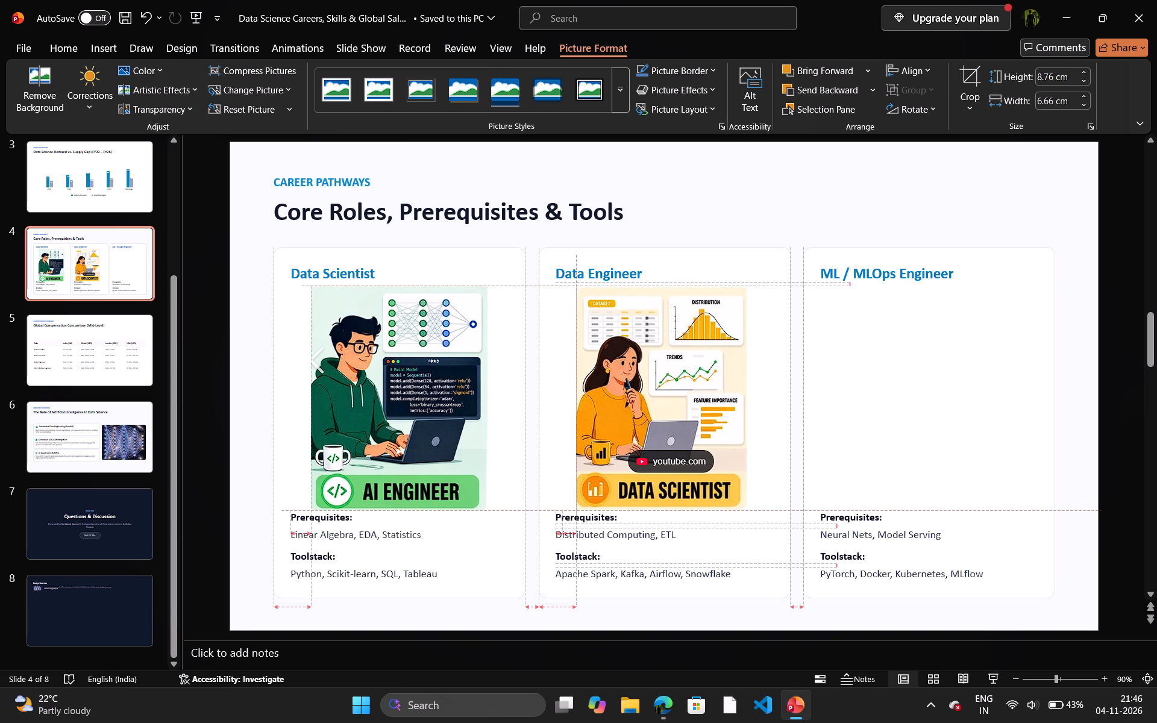
drag(700, 392, 705, 392)
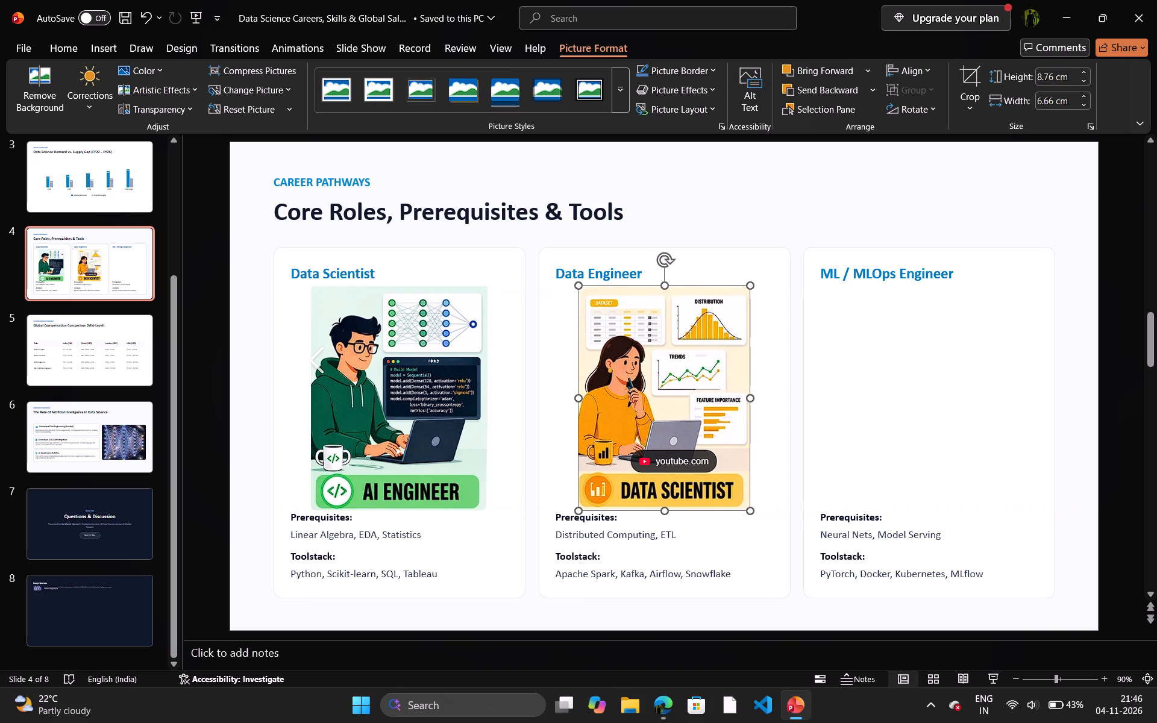
Switch back to the image search in Edge and capture a rectangular screenshot of the MLOps Engineer panel in the "Who Does What?" picture.
click(718, 177)
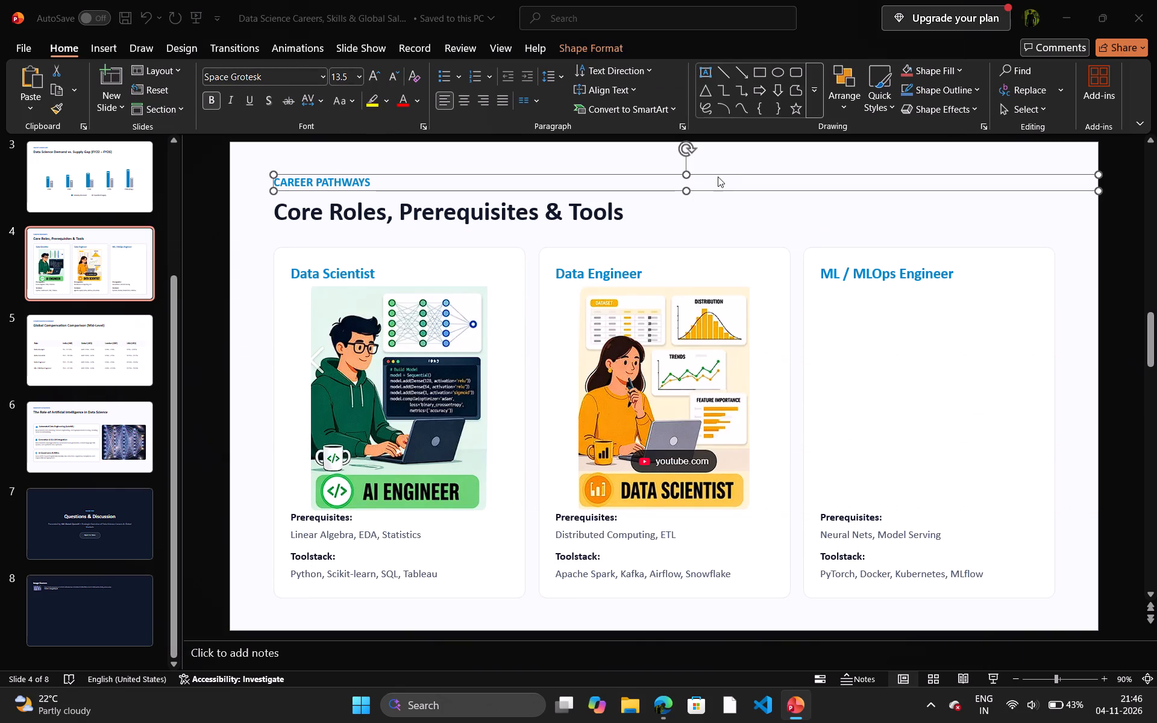
click(737, 340)
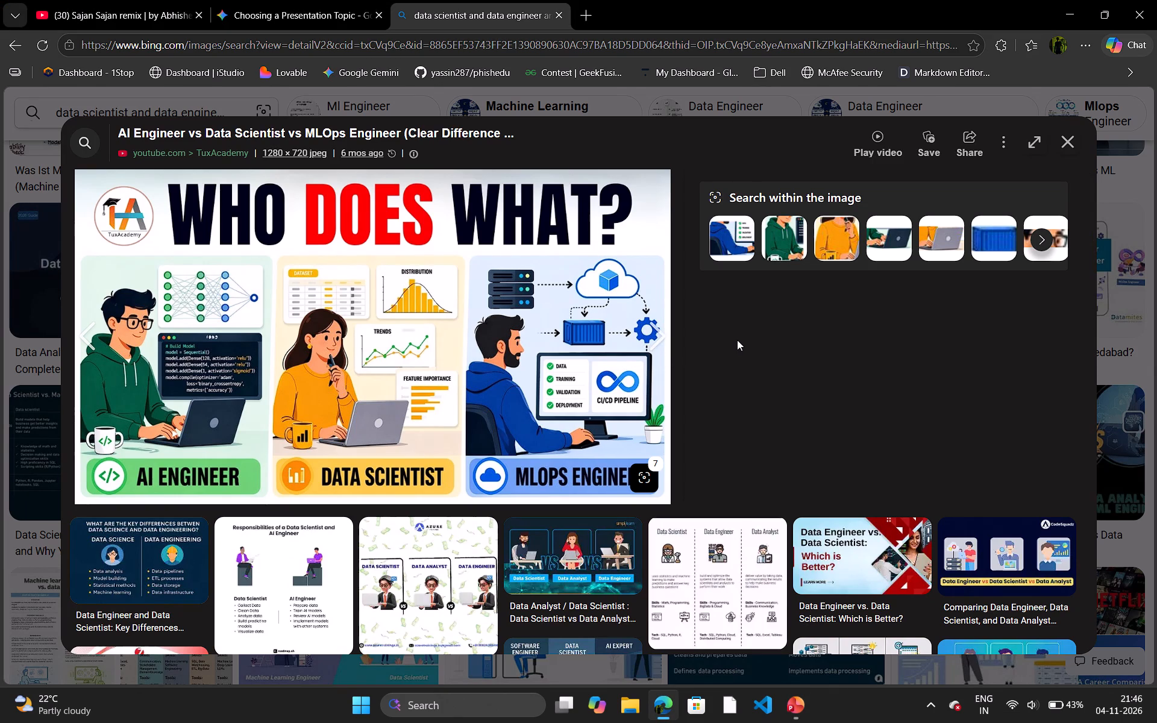
key(Print)
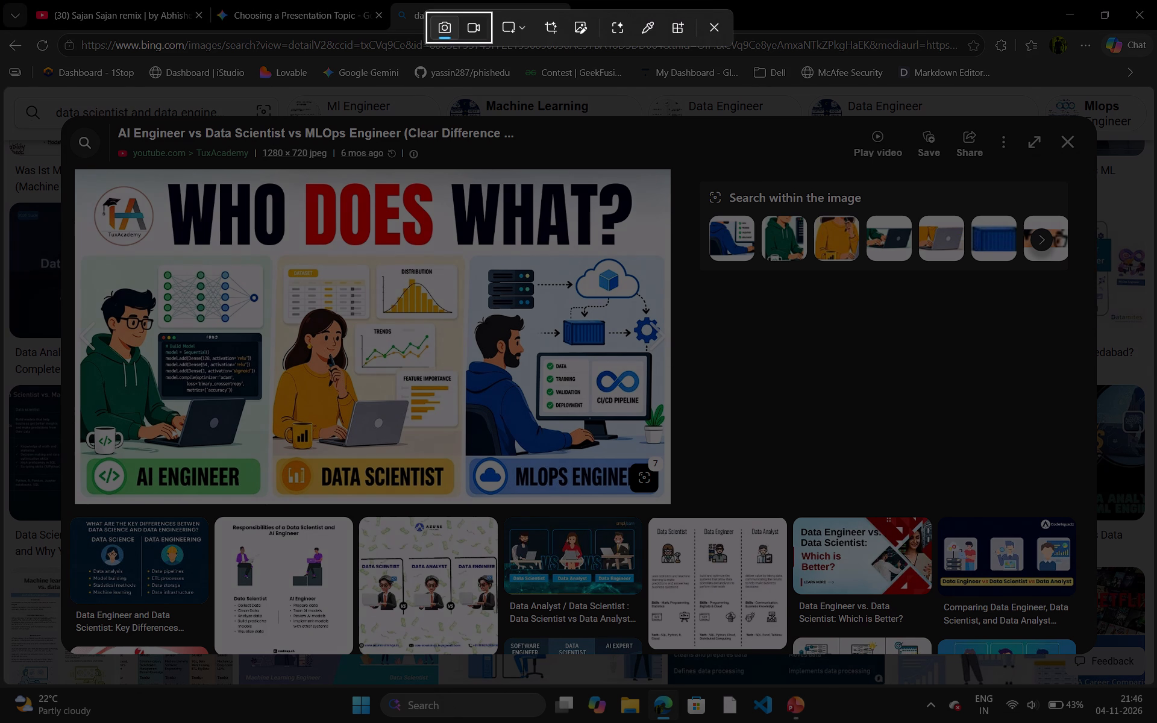
drag(468, 252, 486, 277)
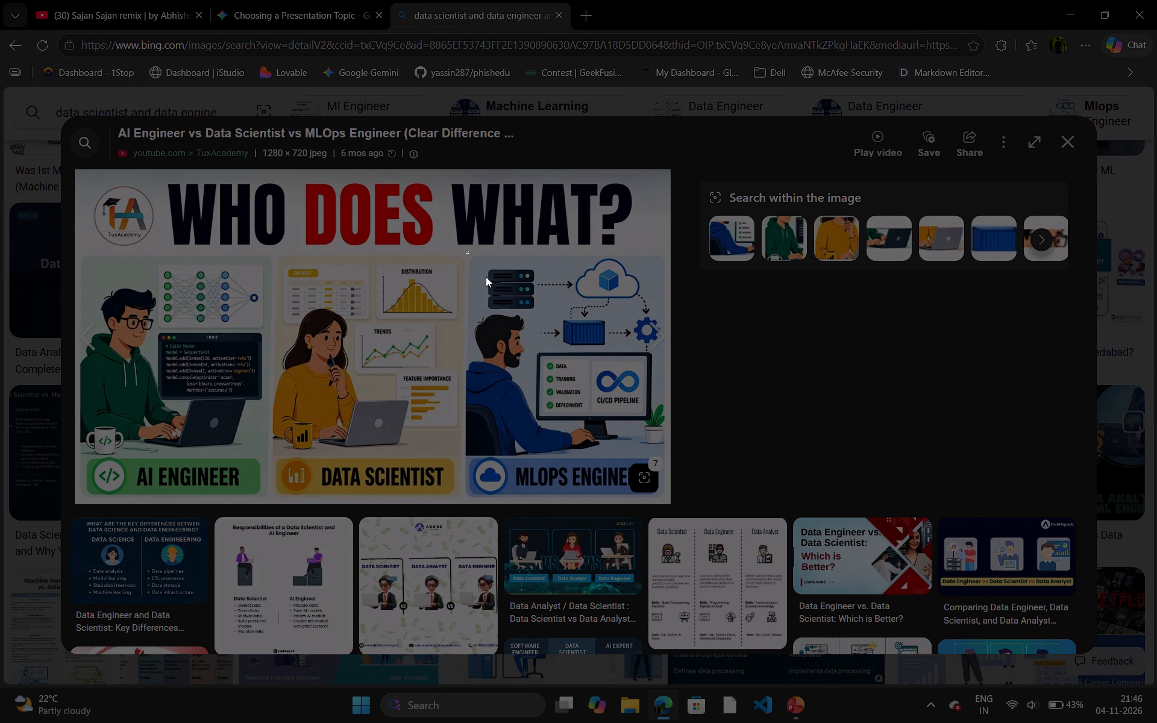
drag(486, 277, 665, 500)
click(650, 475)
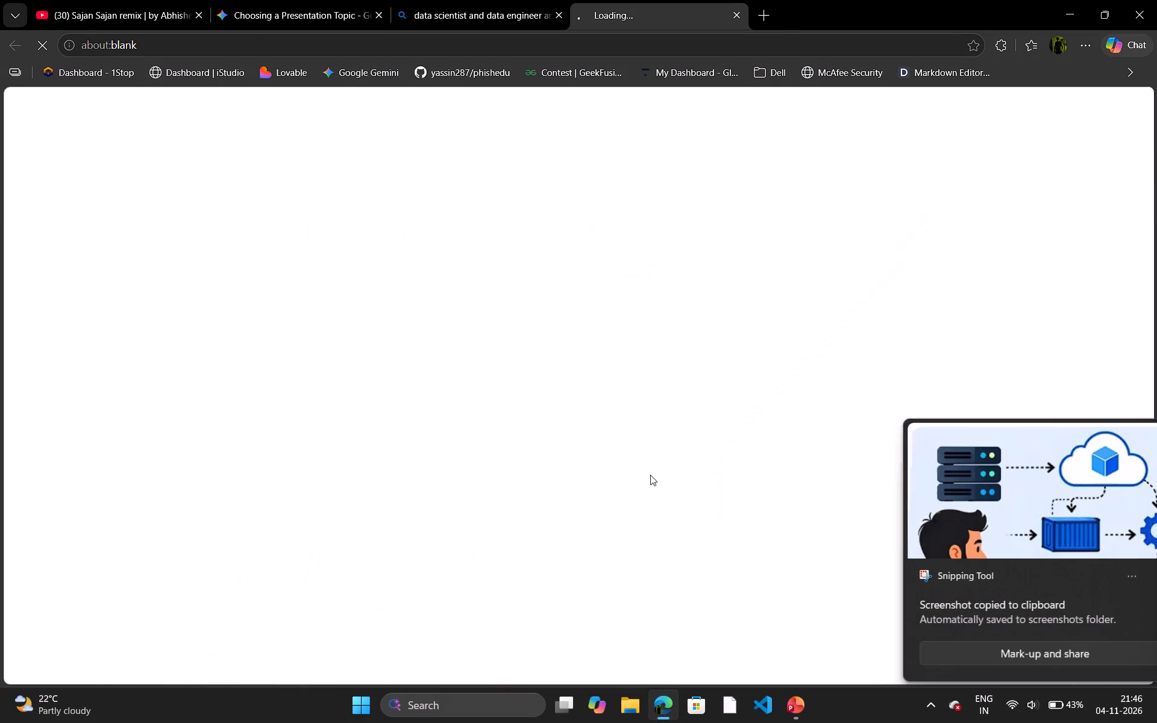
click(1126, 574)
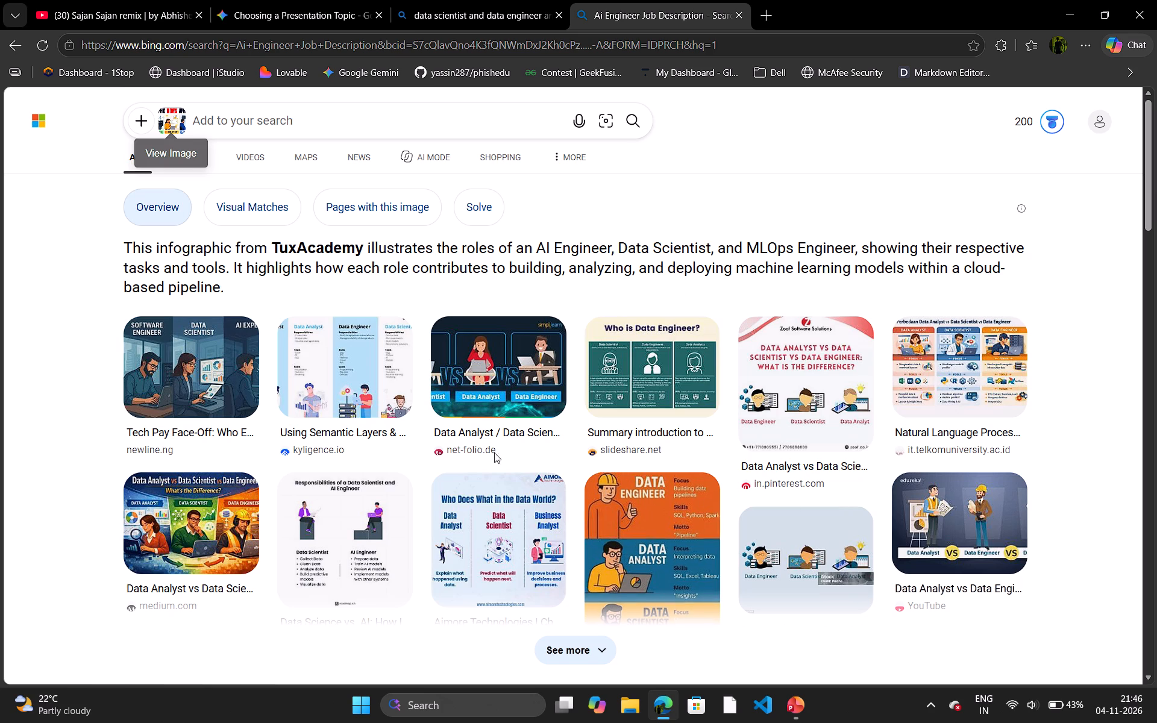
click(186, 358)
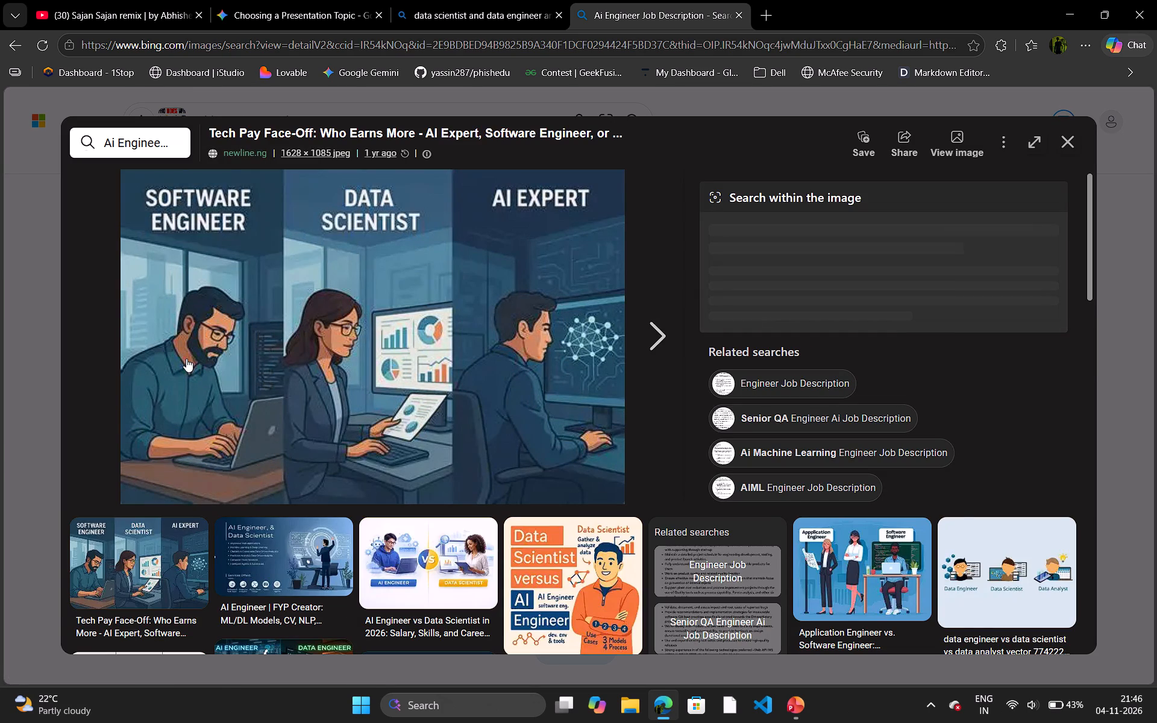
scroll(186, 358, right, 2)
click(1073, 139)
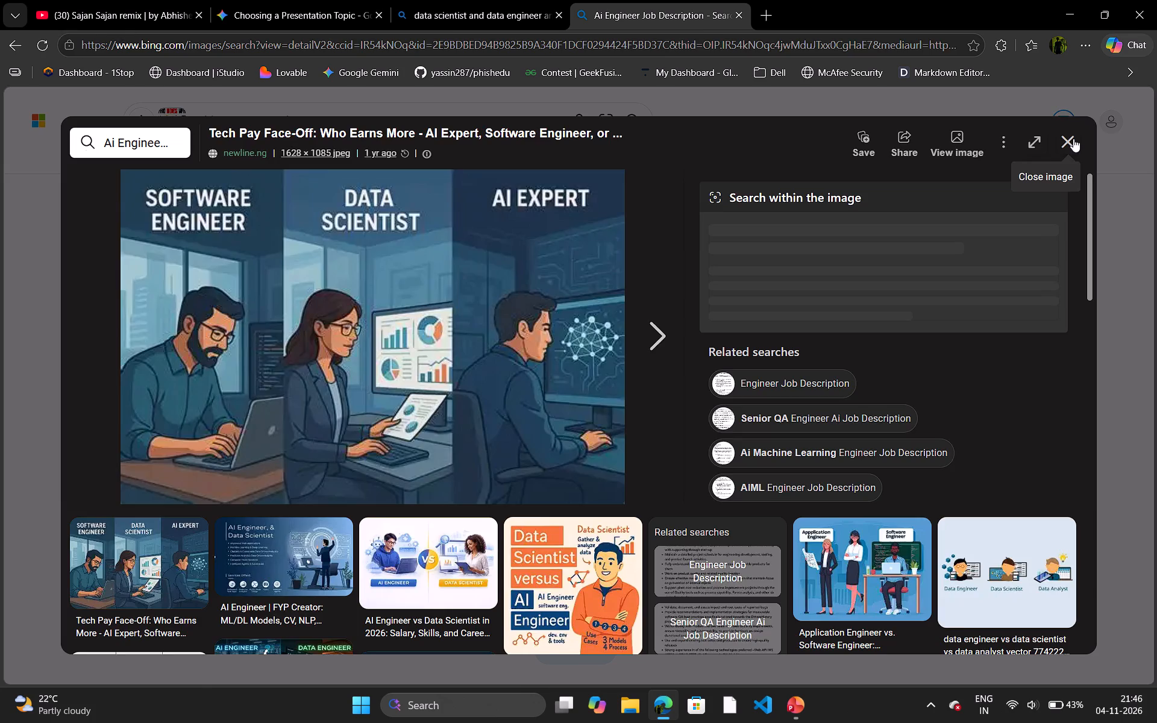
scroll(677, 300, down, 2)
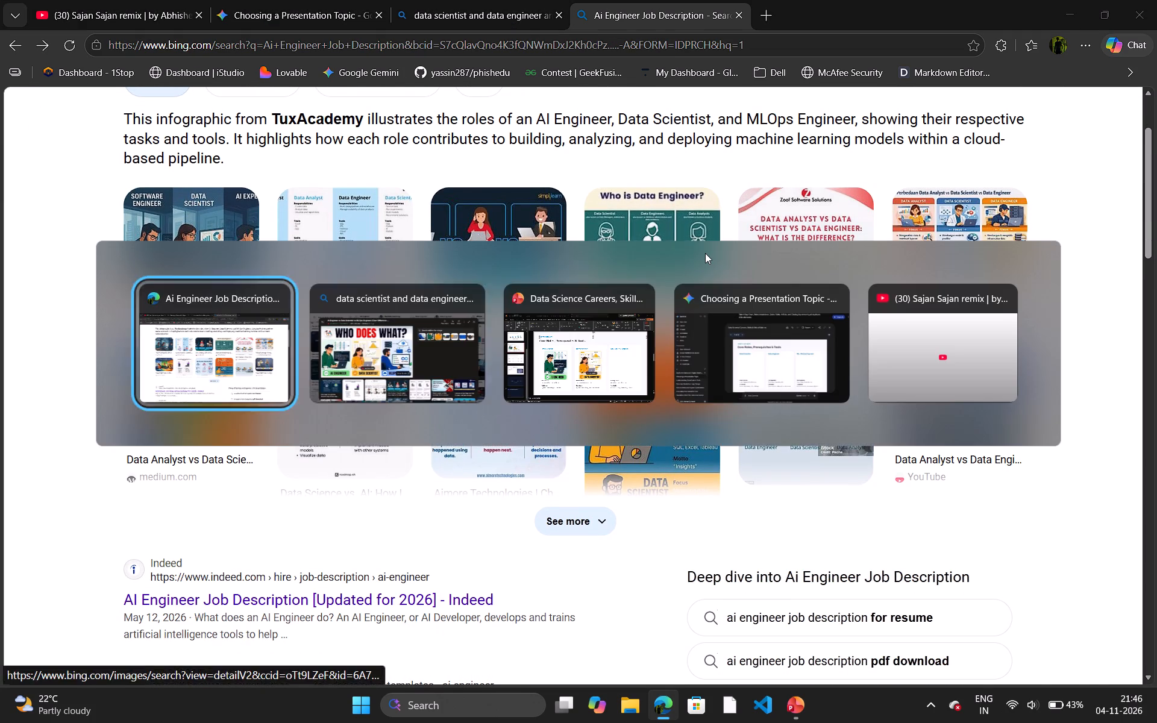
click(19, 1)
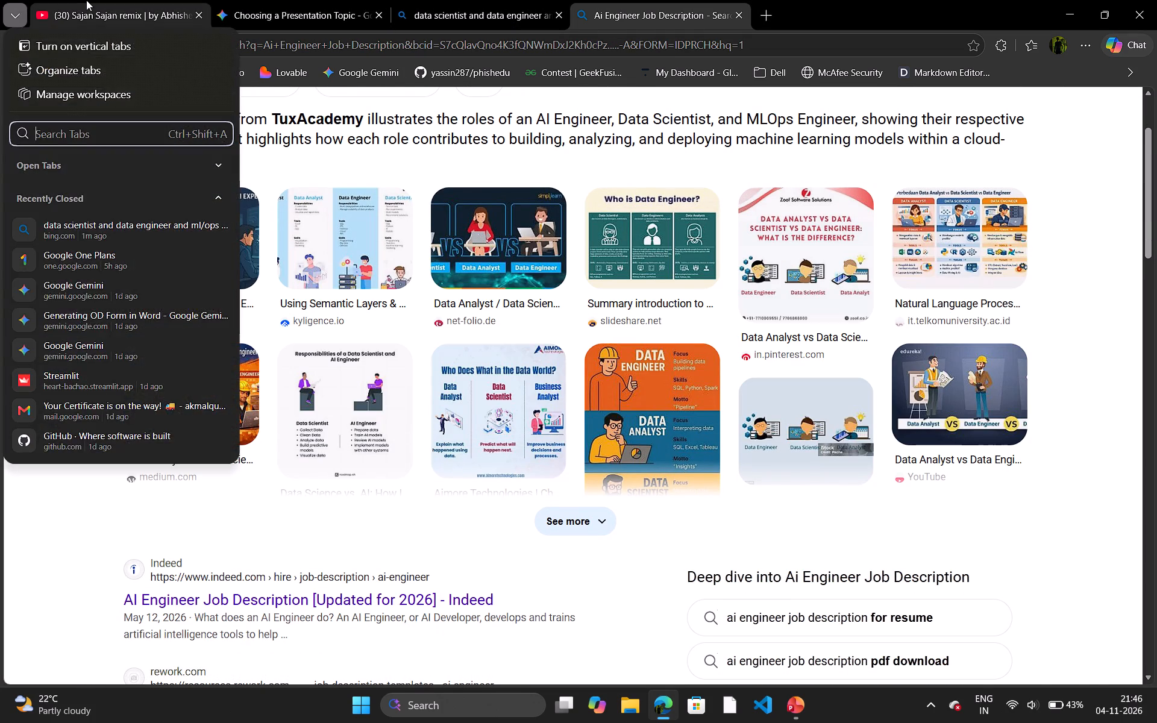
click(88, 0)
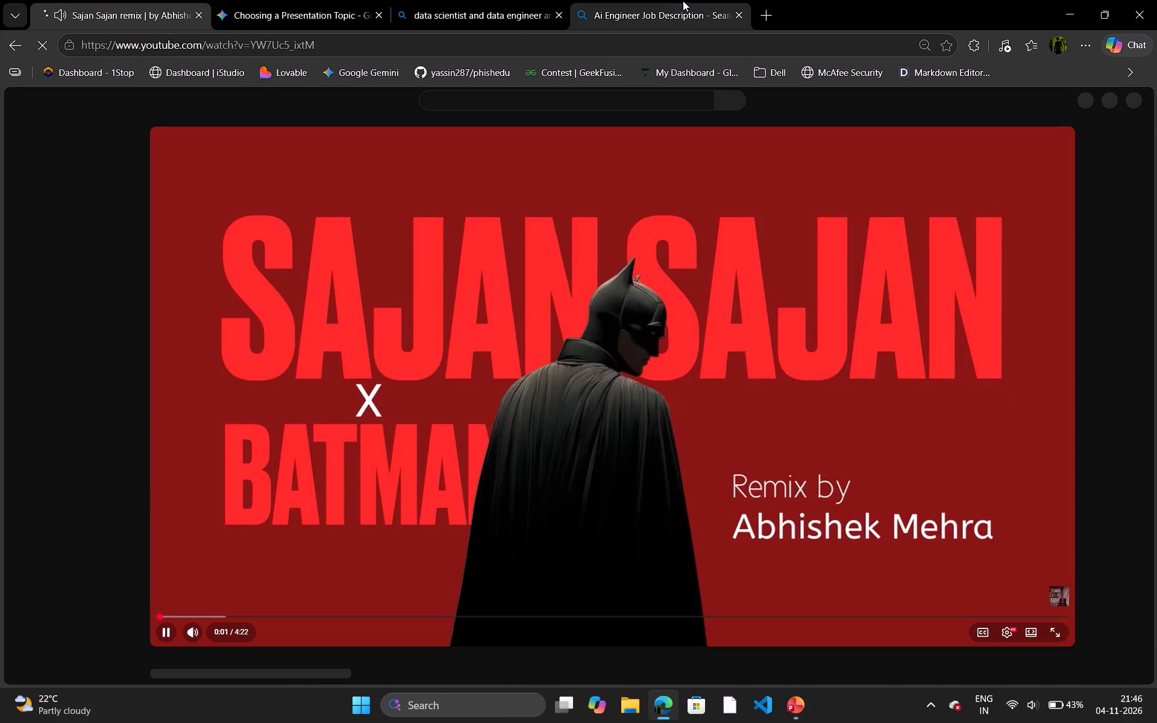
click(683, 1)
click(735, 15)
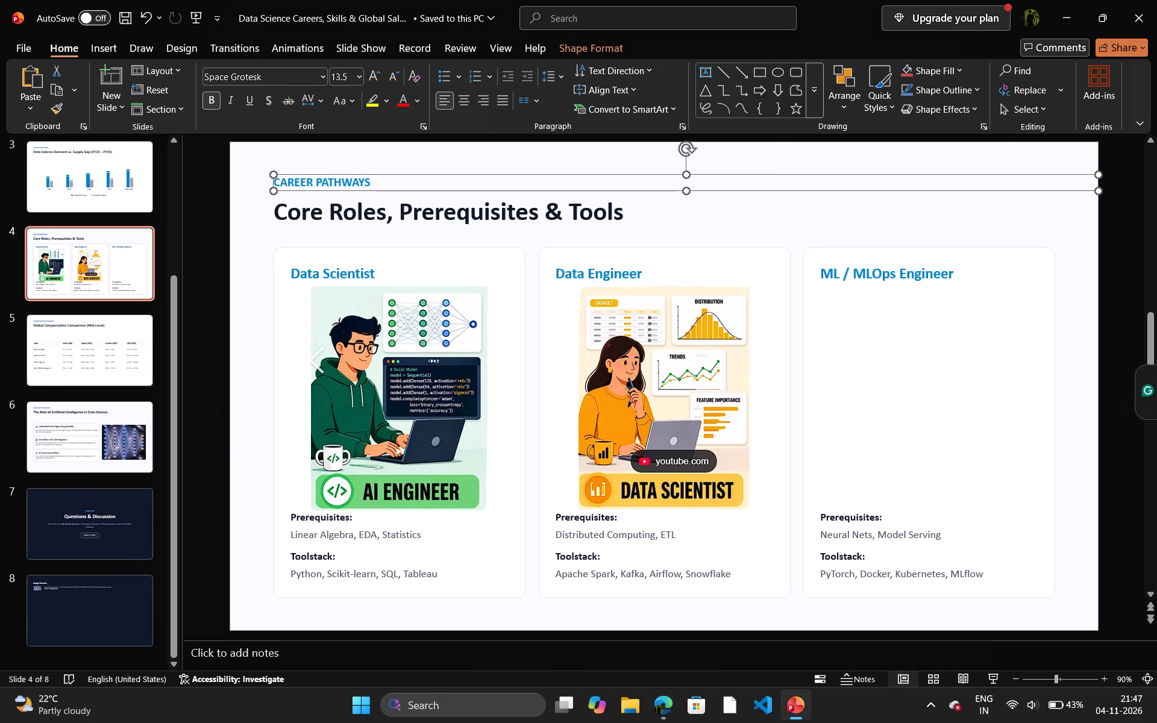
In PowerPoint, paste the MLOps Engineer screenshot on slide 4 and position it under the ML / MLOps Engineer heading.
key(ctrl+v)
drag(667, 359, 776, 365)
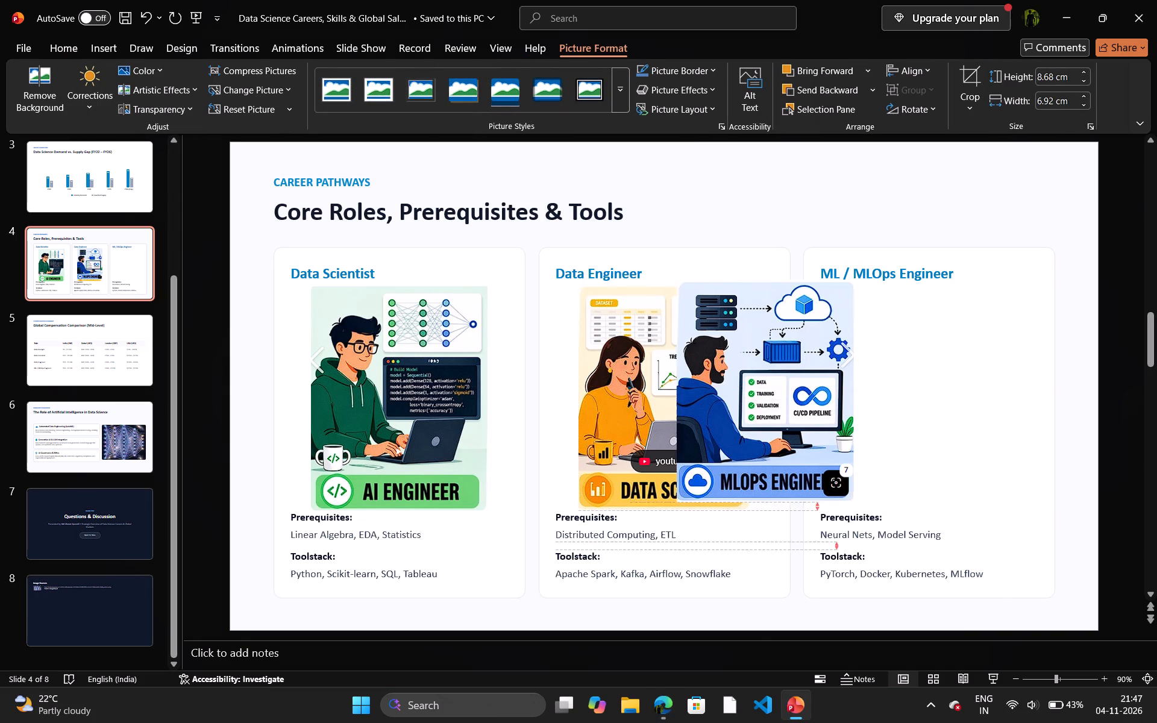
drag(776, 365, 935, 370)
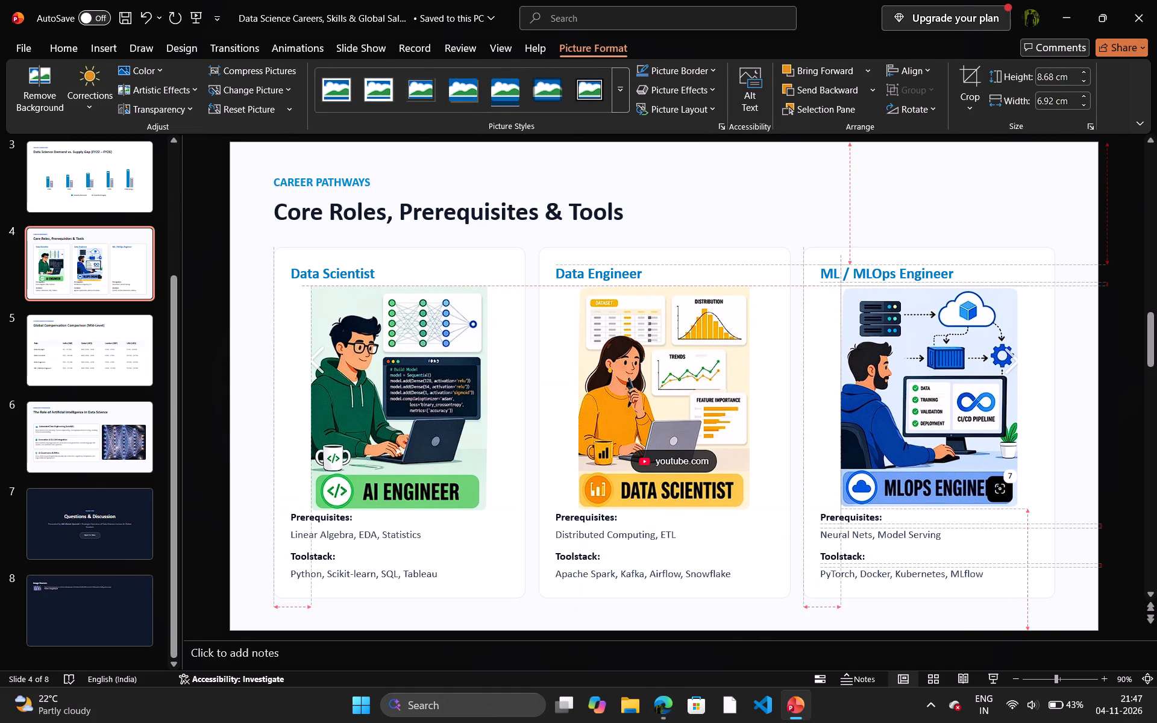
drag(935, 370, 942, 375)
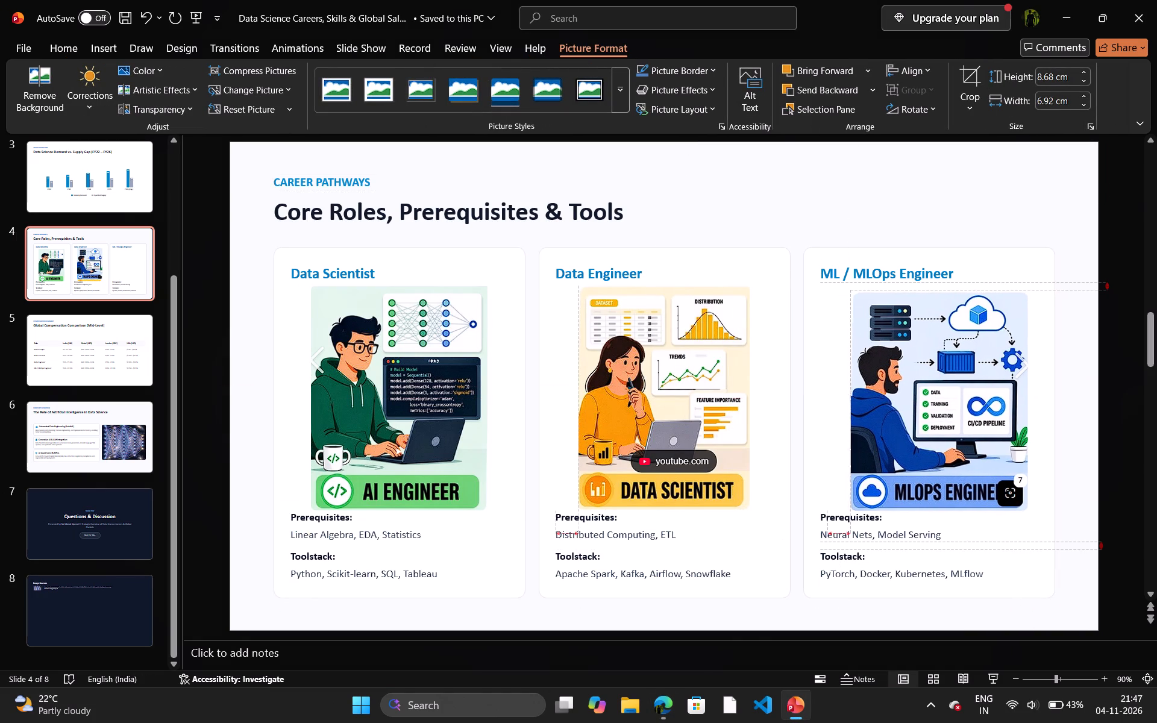
drag(942, 375, 934, 376)
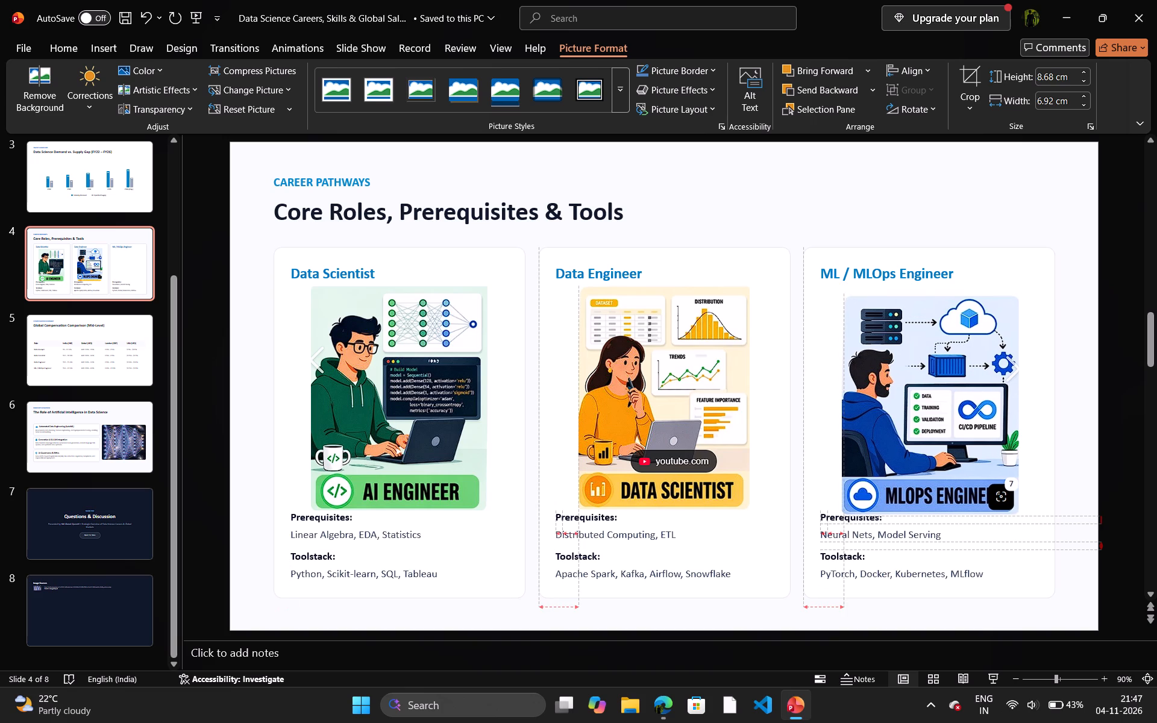
drag(934, 376, 935, 374)
Resize the MLOps Engineer picture to about 8.76 cm high by 7.45 cm wide and centre it in its card.
click(932, 290)
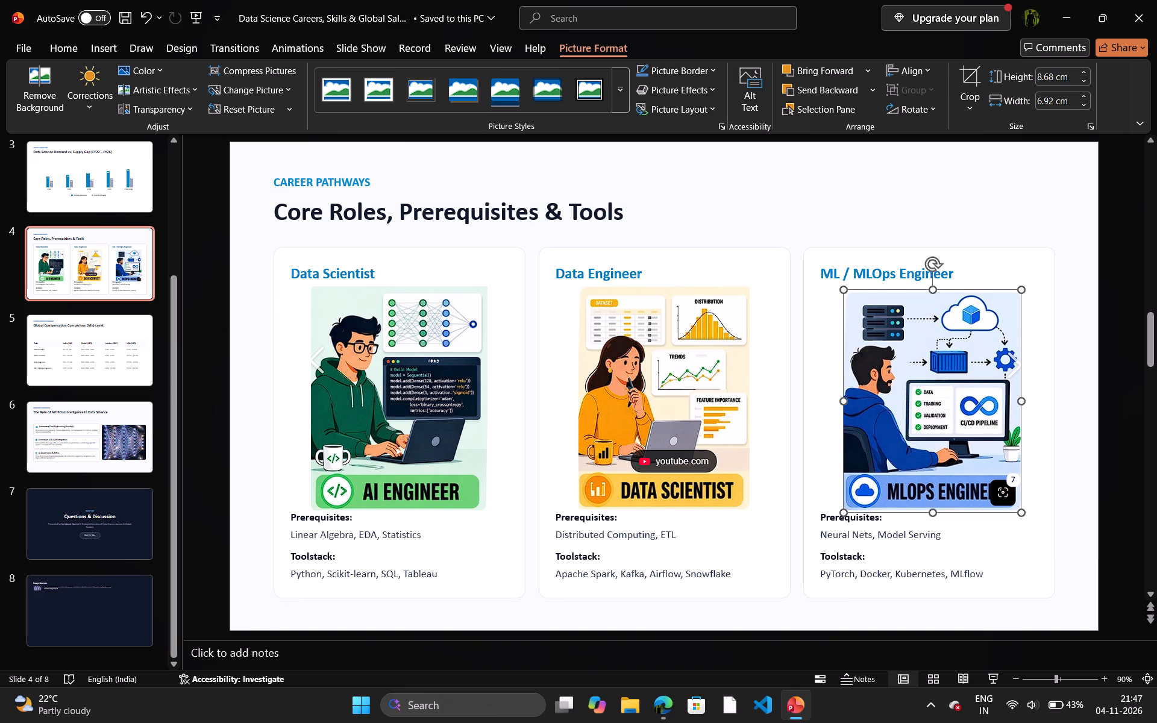
click(932, 518)
click(932, 505)
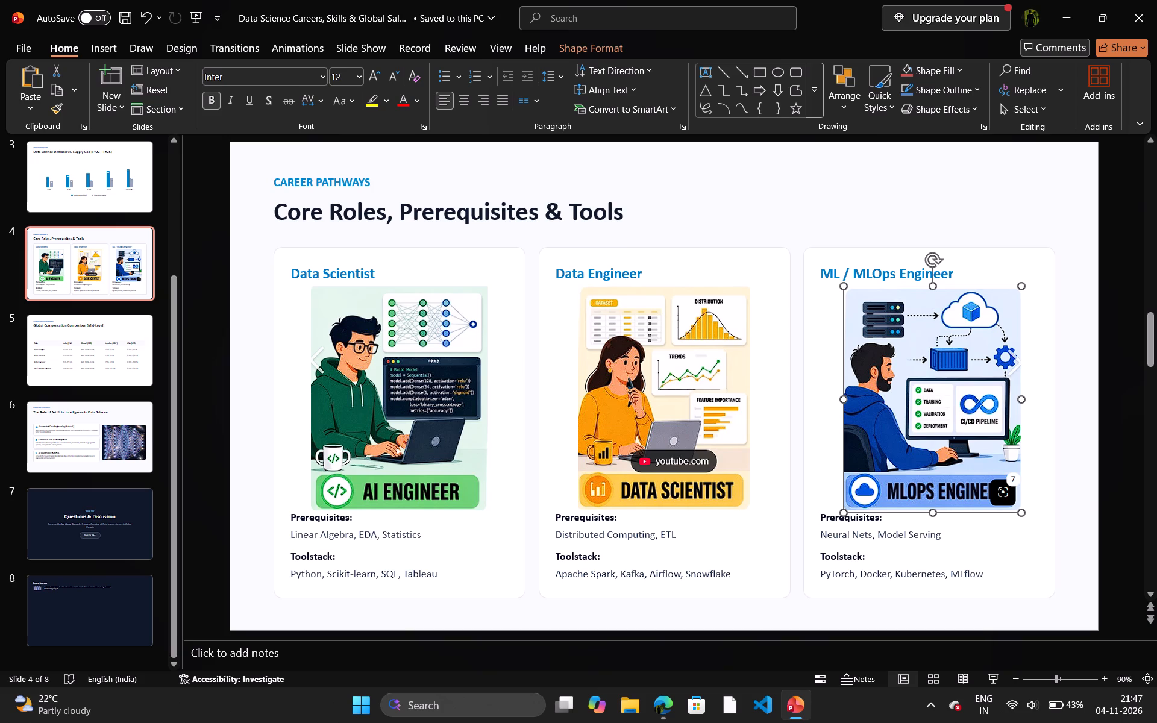
click(932, 513)
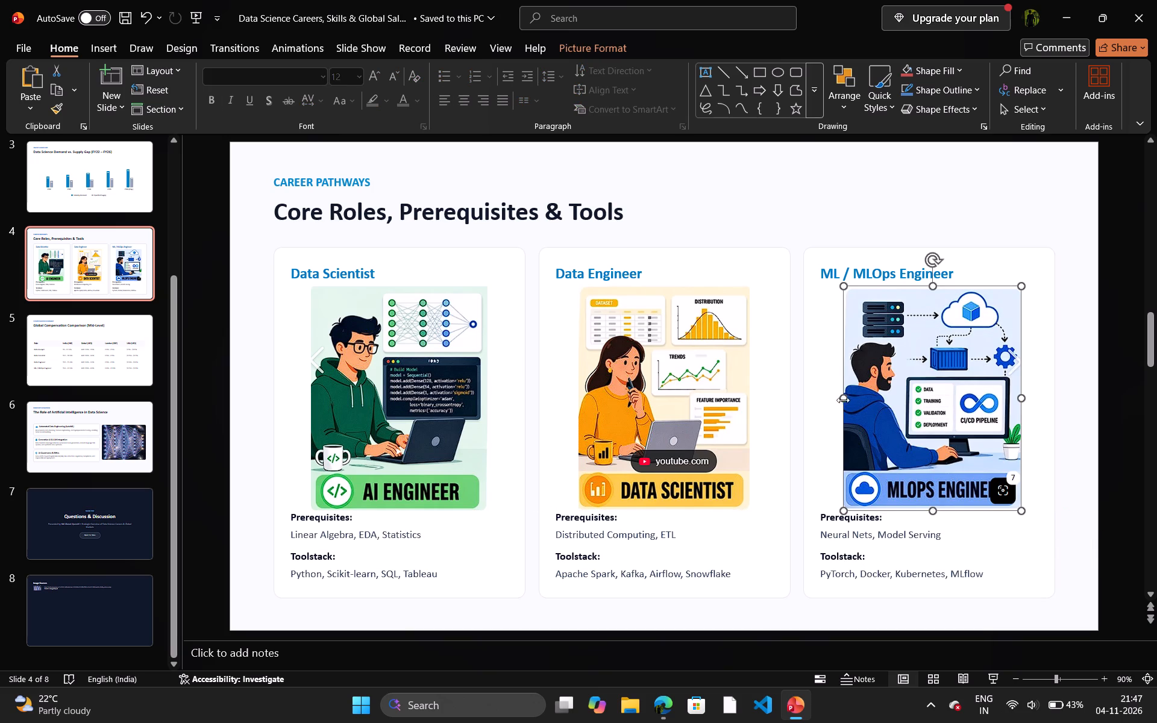
drag(843, 400, 838, 400)
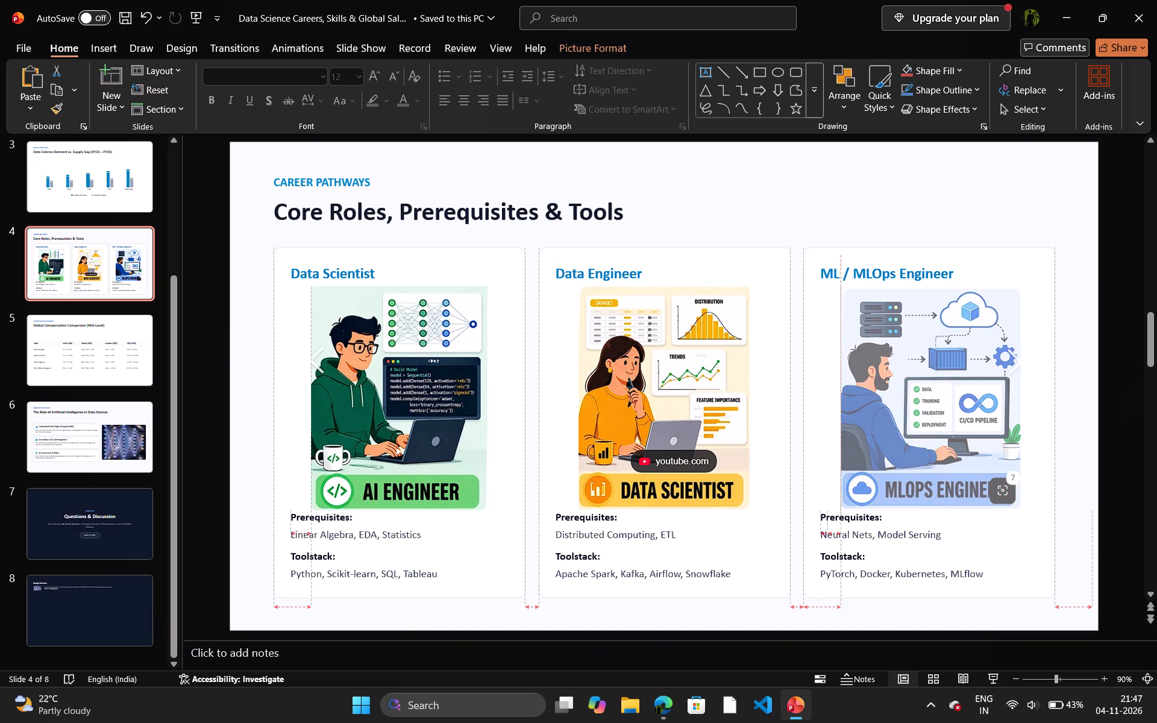
drag(838, 400, 828, 401)
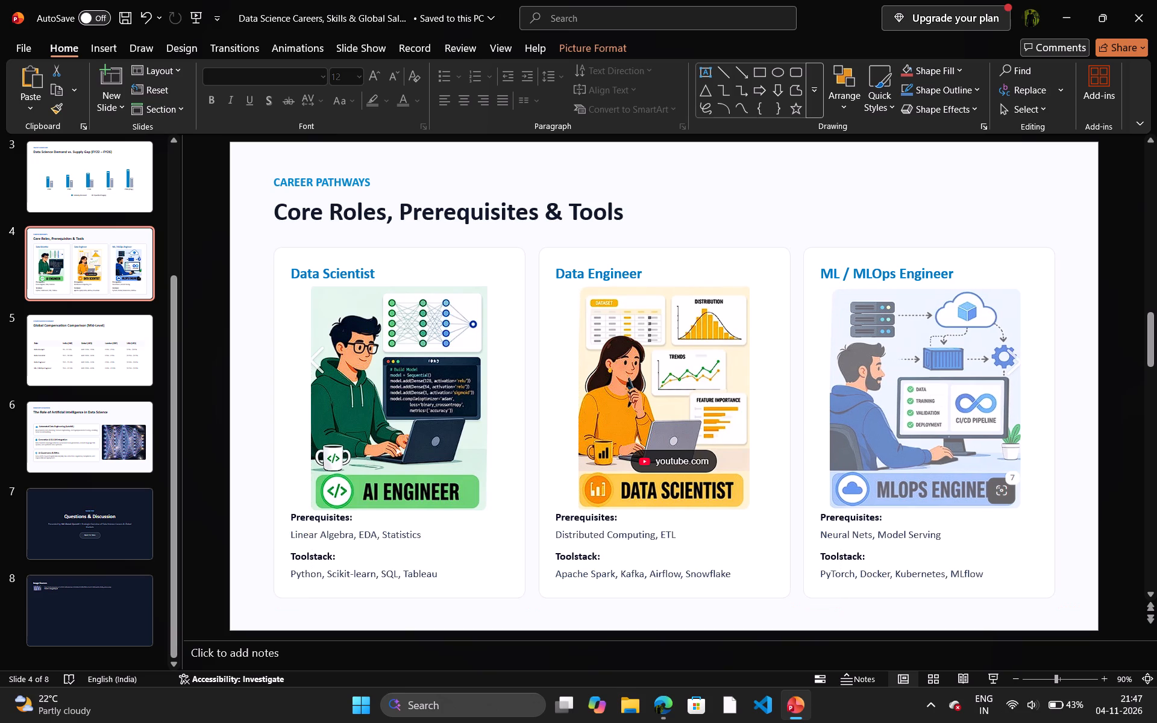
drag(828, 401, 829, 401)
click(888, 412)
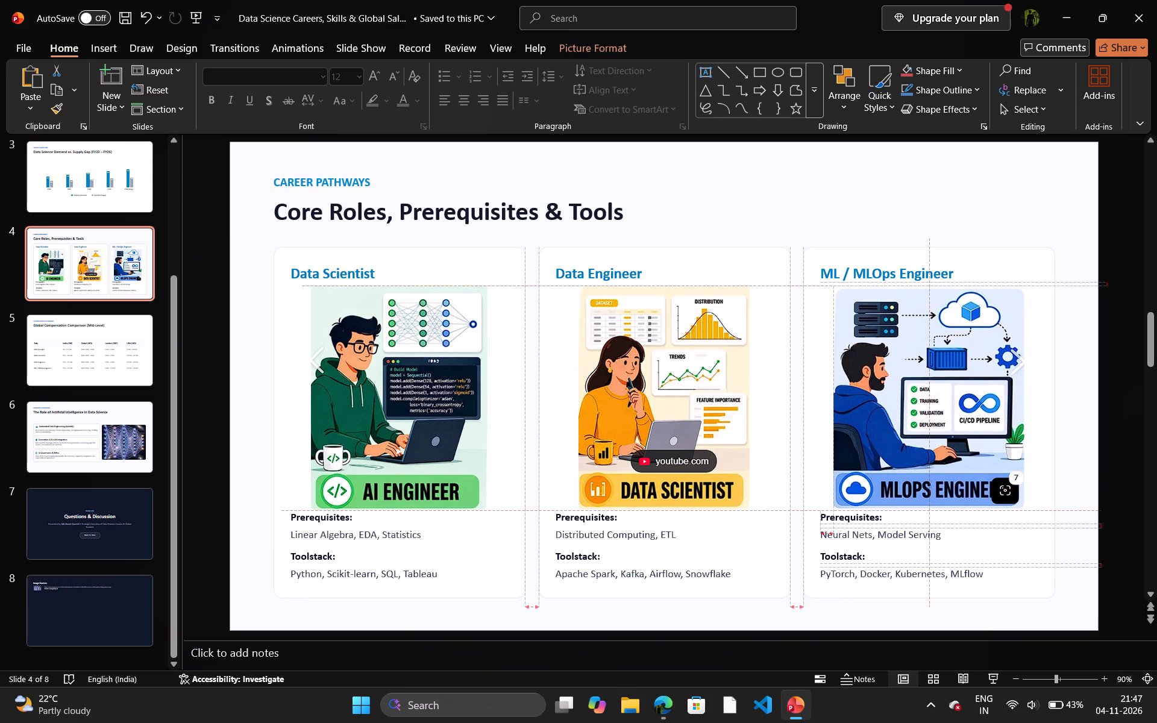
Widen the Data Scientist picture to about 7.07 cm and recentre it in the Data Engineer card.
click(748, 407)
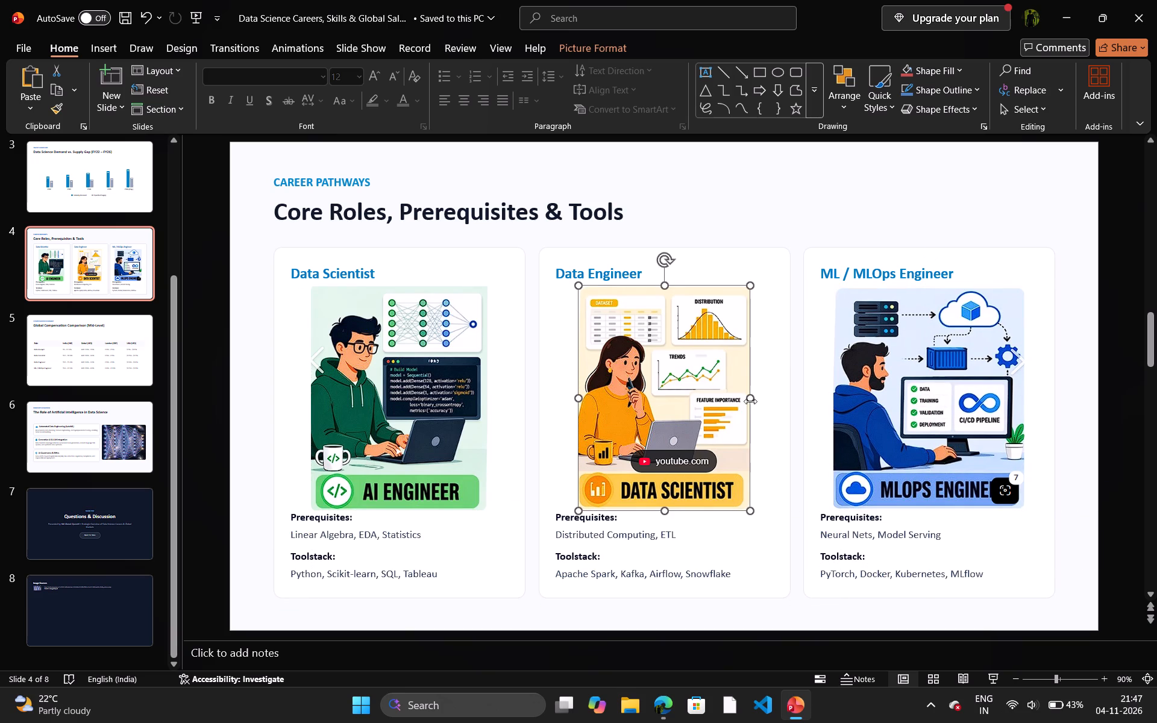
drag(748, 399, 761, 397)
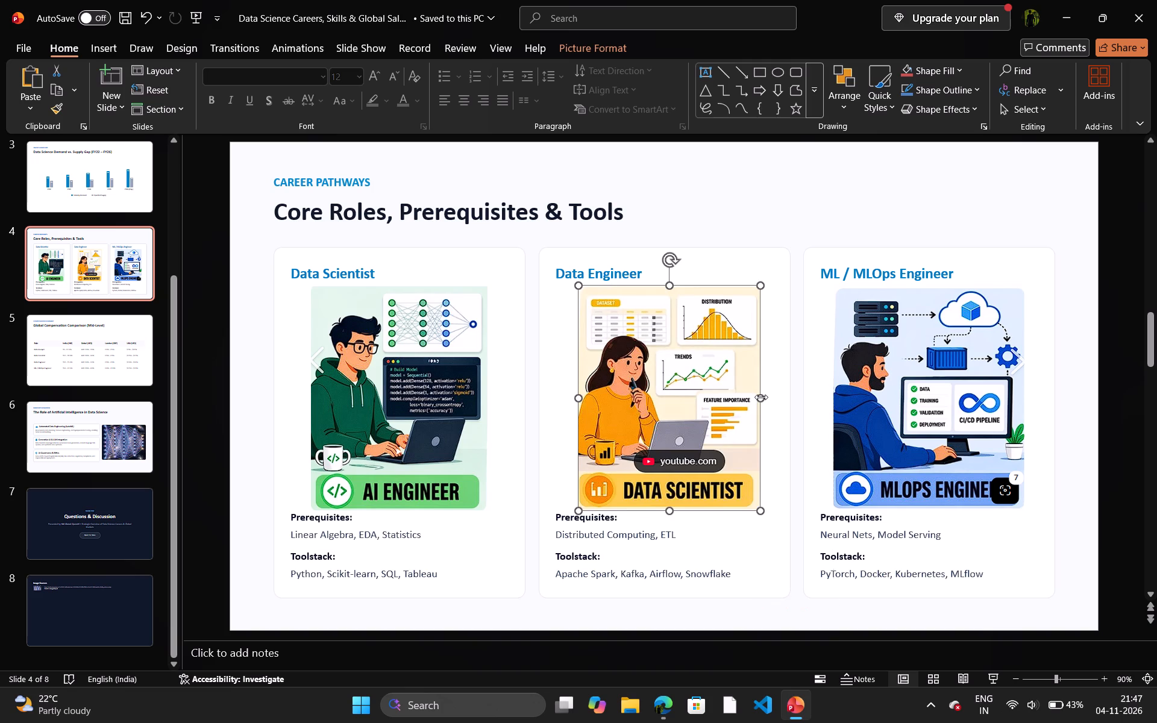
drag(701, 414, 695, 413)
Widen the AI Engineer picture slightly and recentre it in the Data Scientist card.
click(424, 422)
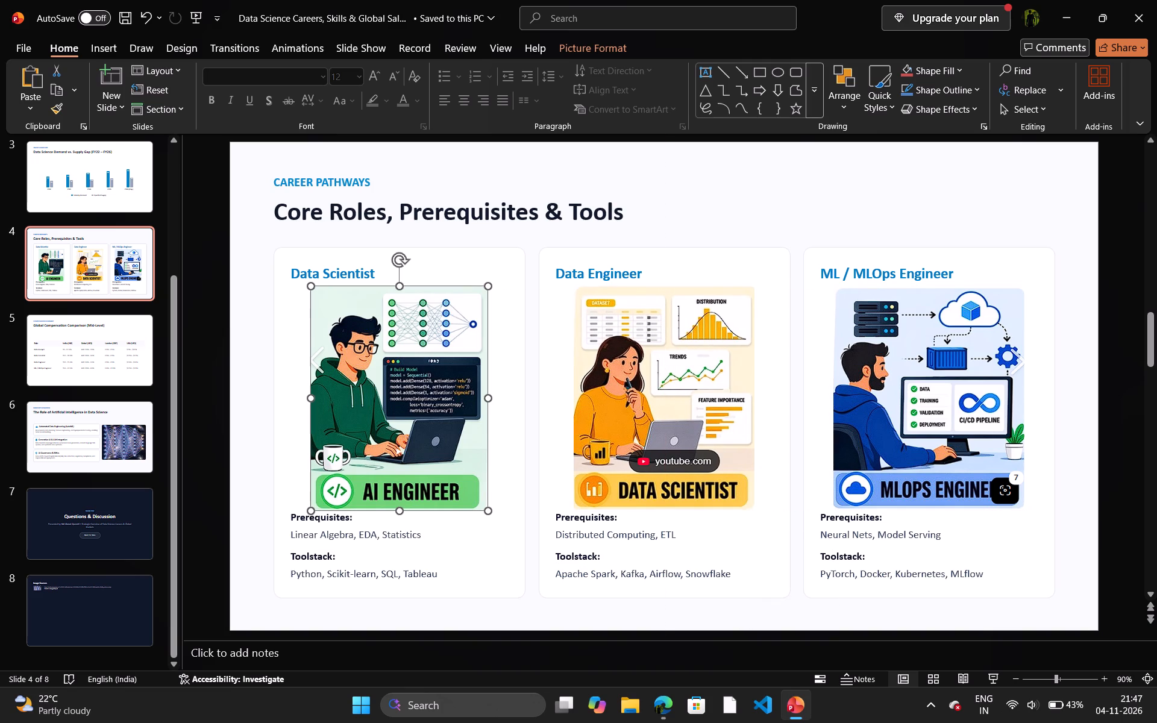
click(489, 398)
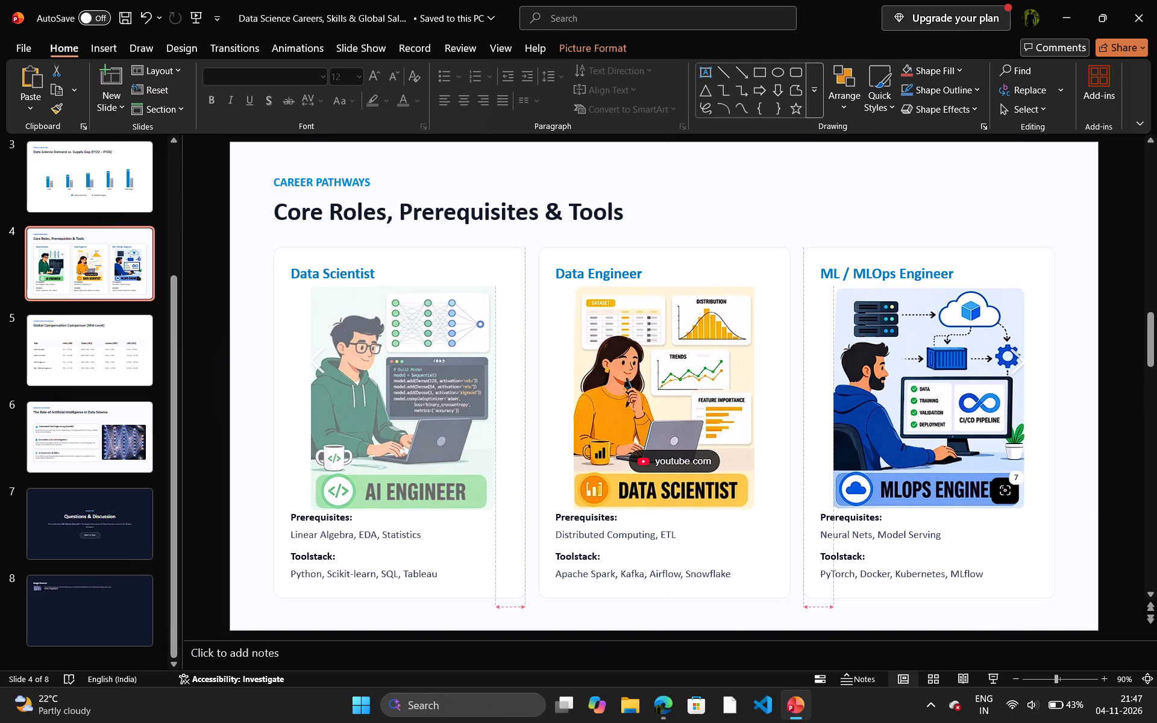
click(444, 403)
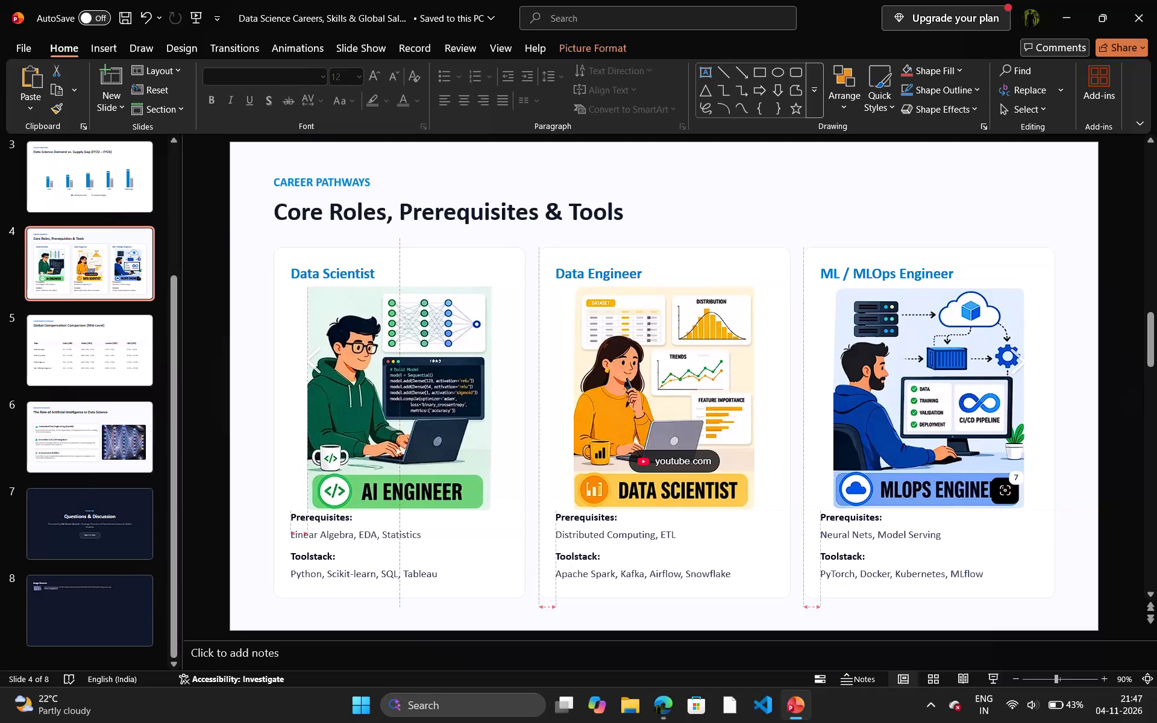
Fine-tune the alignment of the Data Scientist and MLOps Engineer pictures within their cards, leaving nothing selected.
double_click(618, 420)
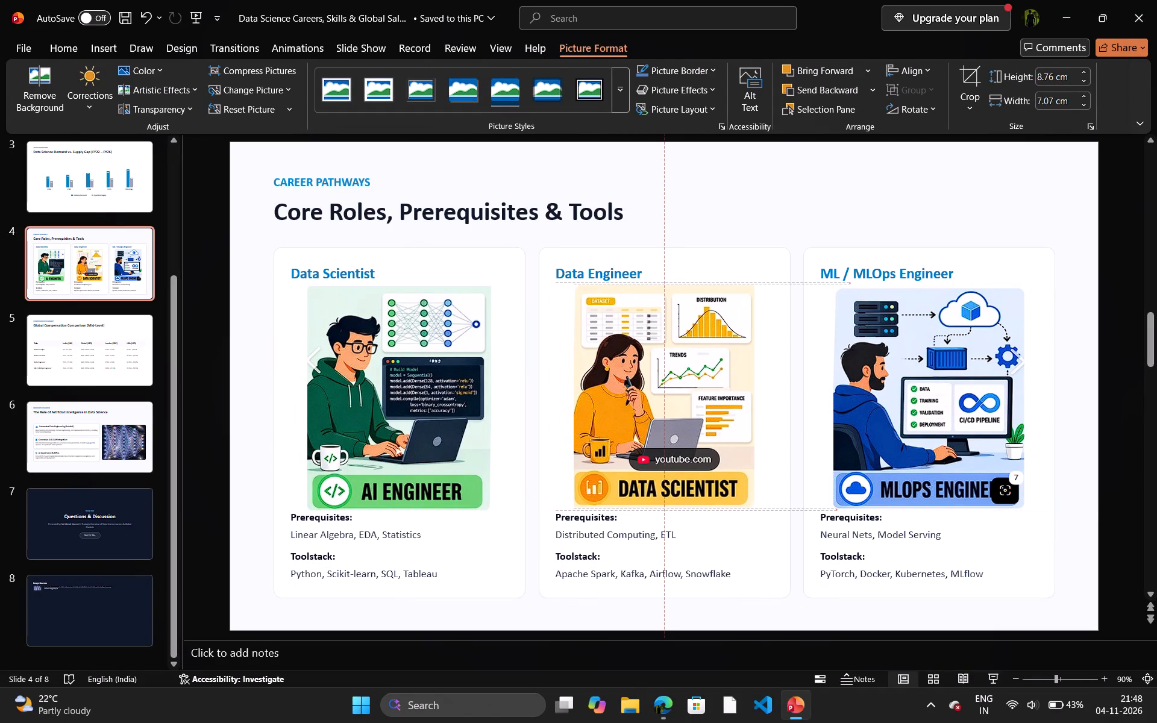
click(896, 416)
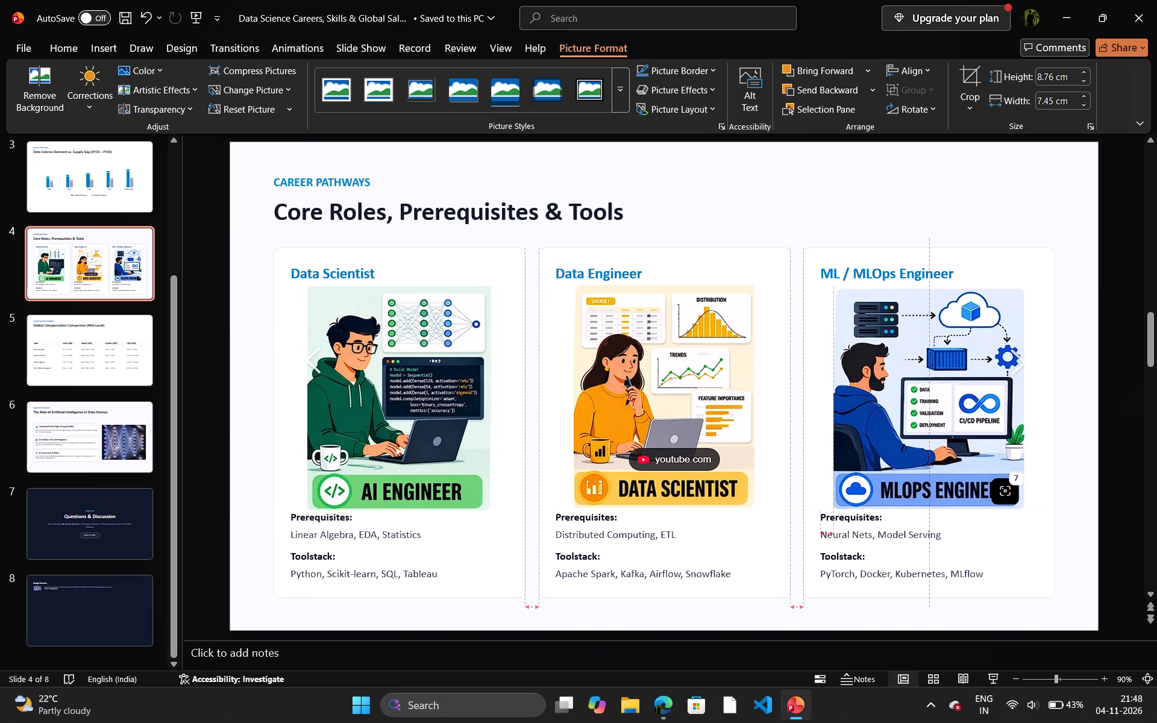
click(921, 223)
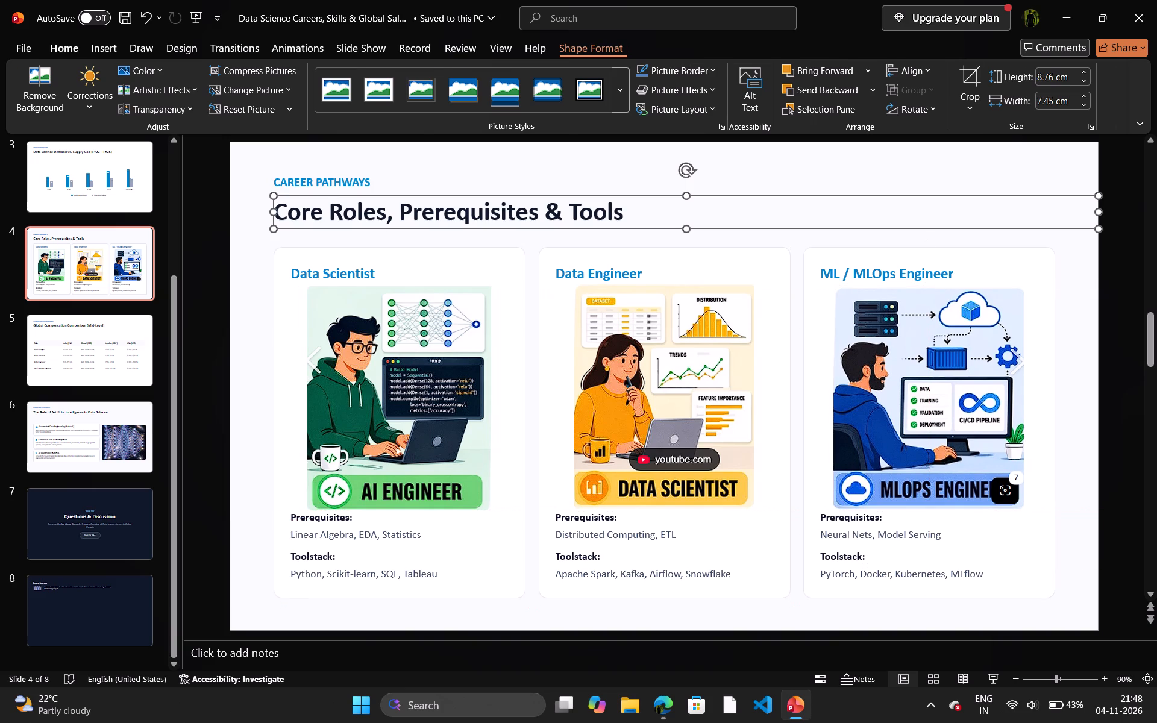
click(897, 178)
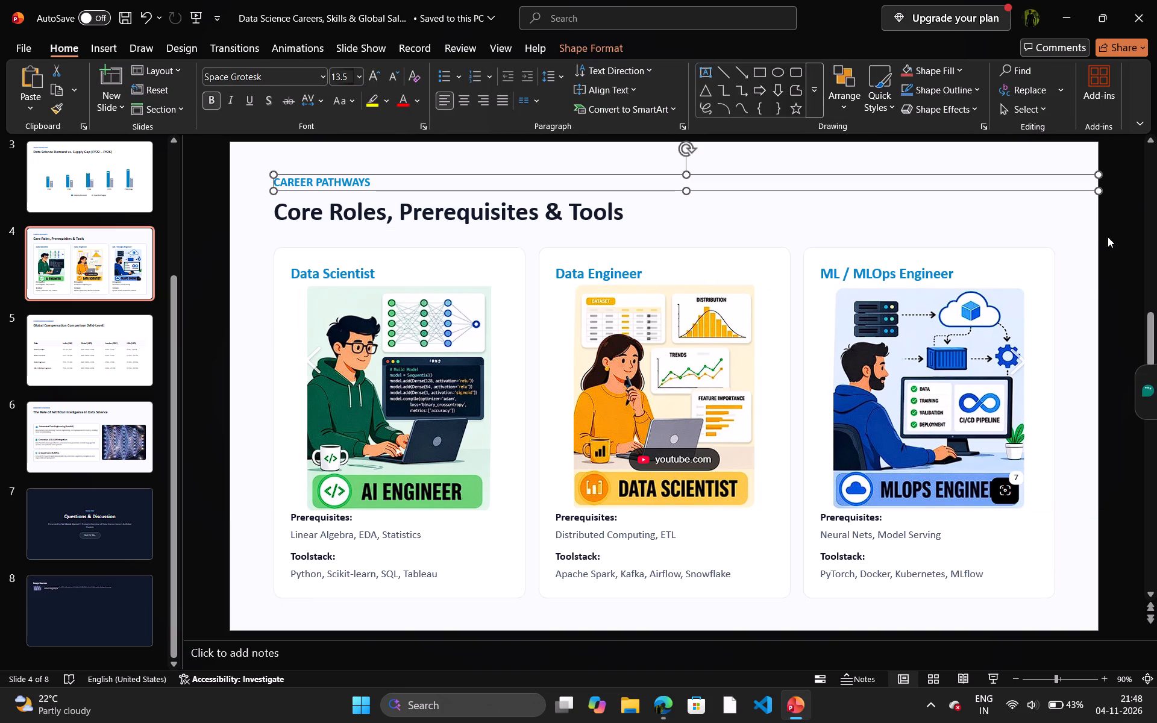
click(1117, 240)
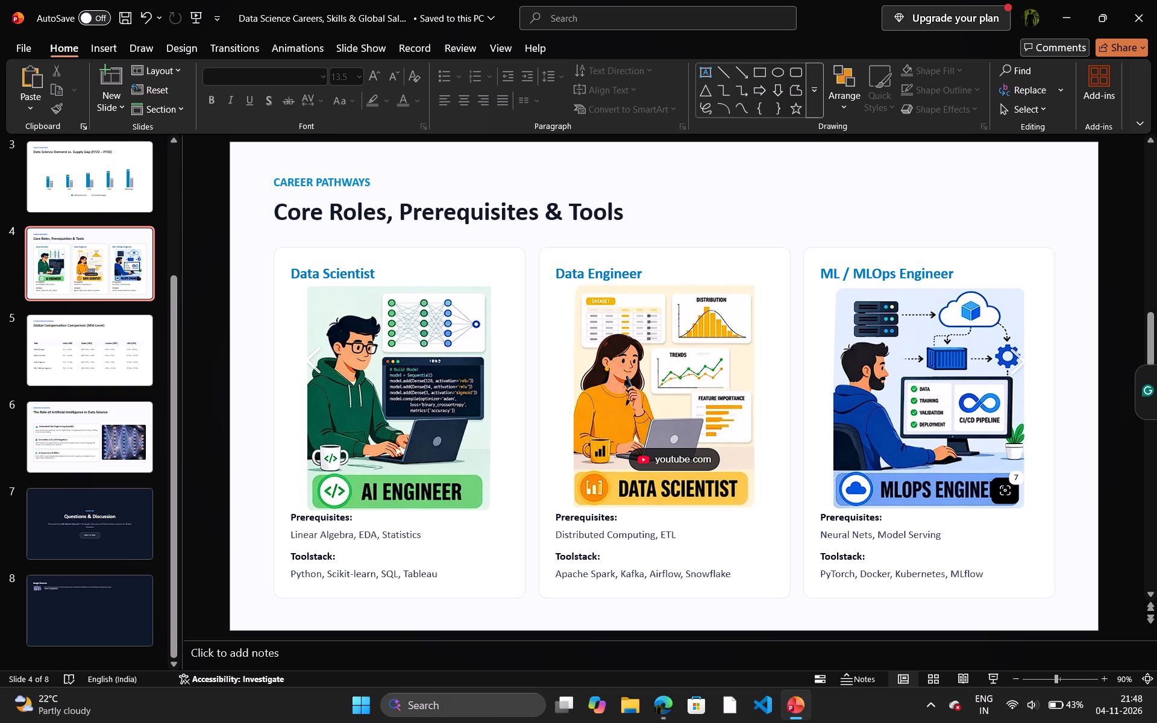
Move the Data Scientist picture out of the middle card and place the AI Engineer picture in the Data Engineer card.
drag(669, 431, 498, 553)
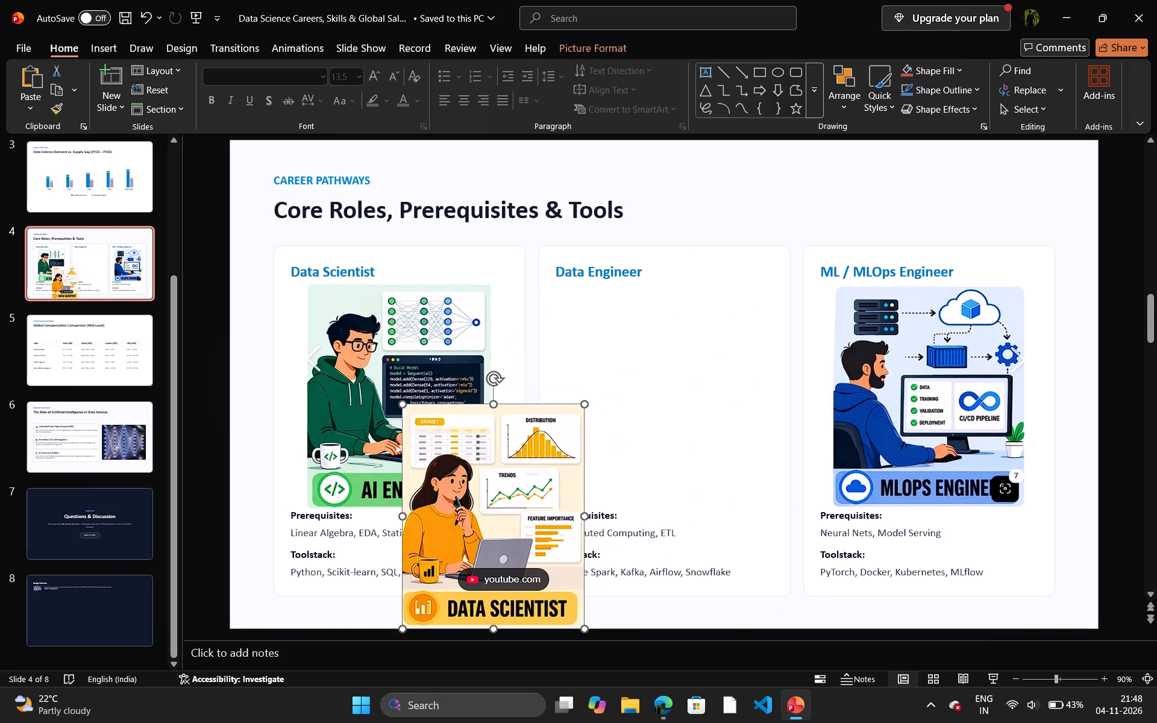
drag(410, 368, 674, 371)
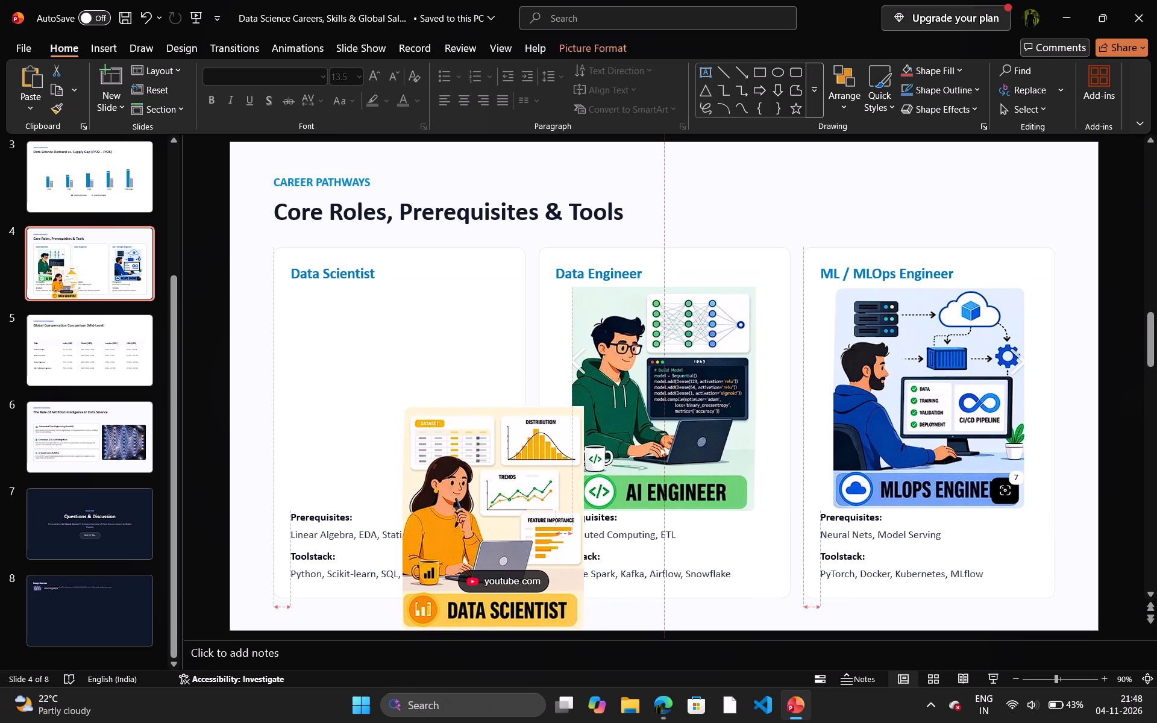
drag(674, 371, 674, 368)
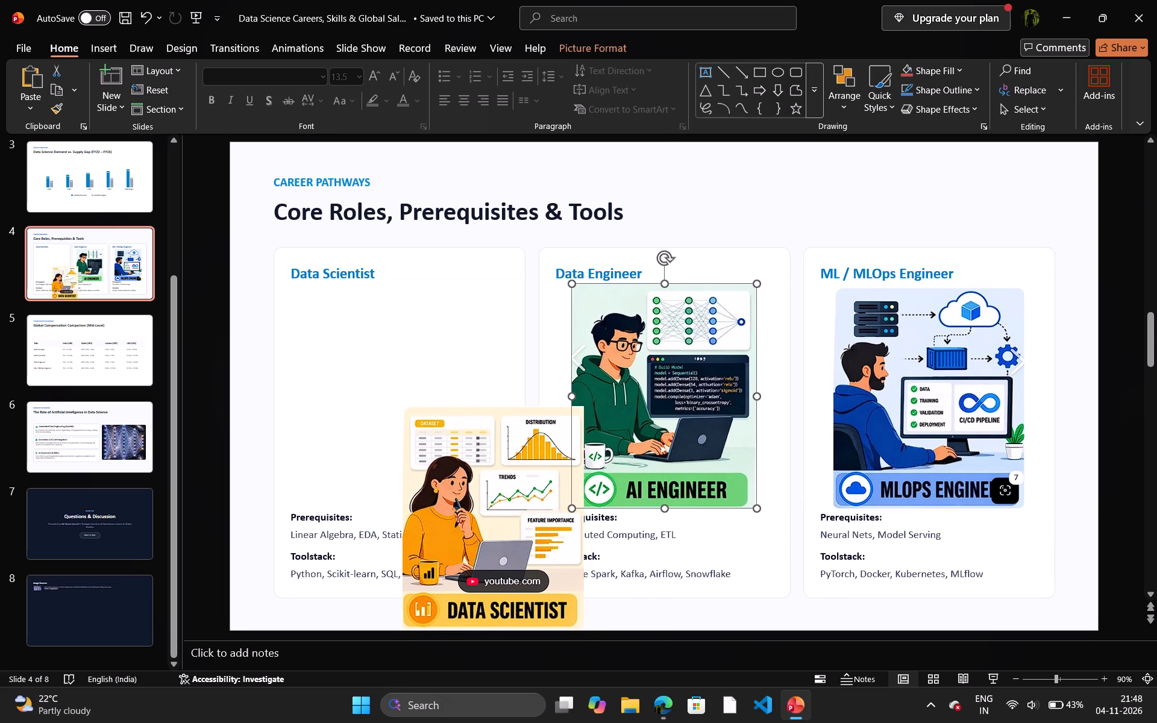
Move the Data Scientist picture into the Data Scientist card, centring it horizontally between the heading and the prerequisites text.
drag(493, 513, 404, 398)
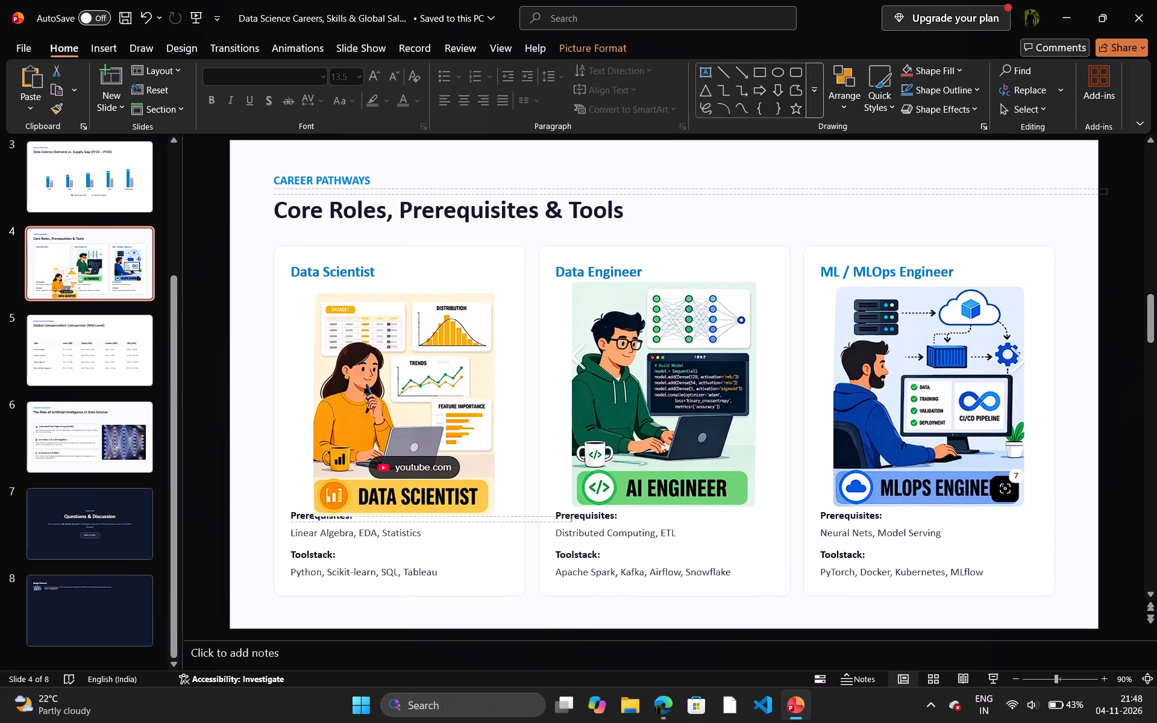
drag(404, 398, 406, 392)
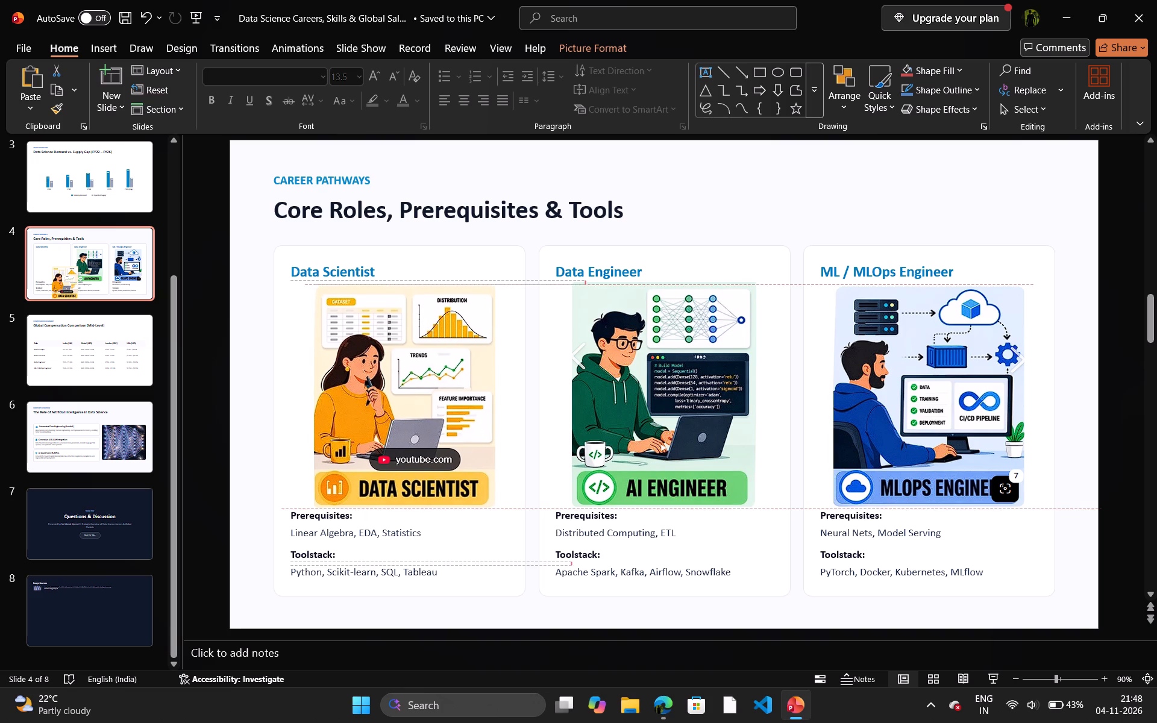
drag(406, 392, 405, 393)
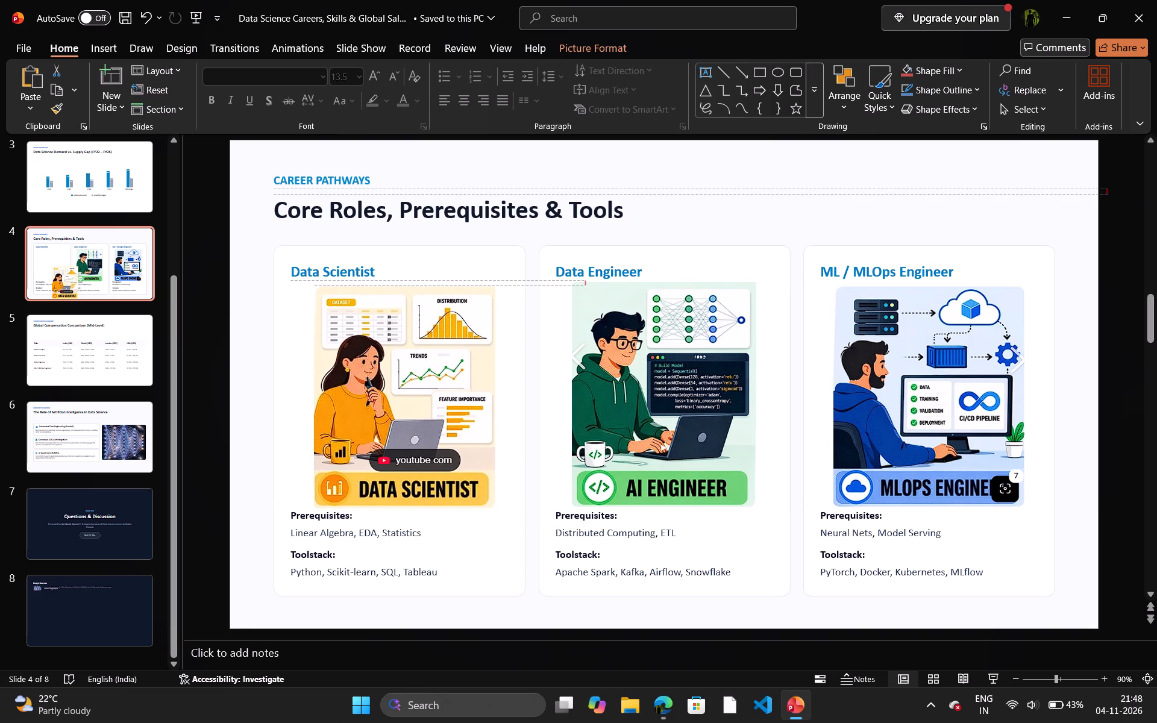
drag(405, 393, 403, 392)
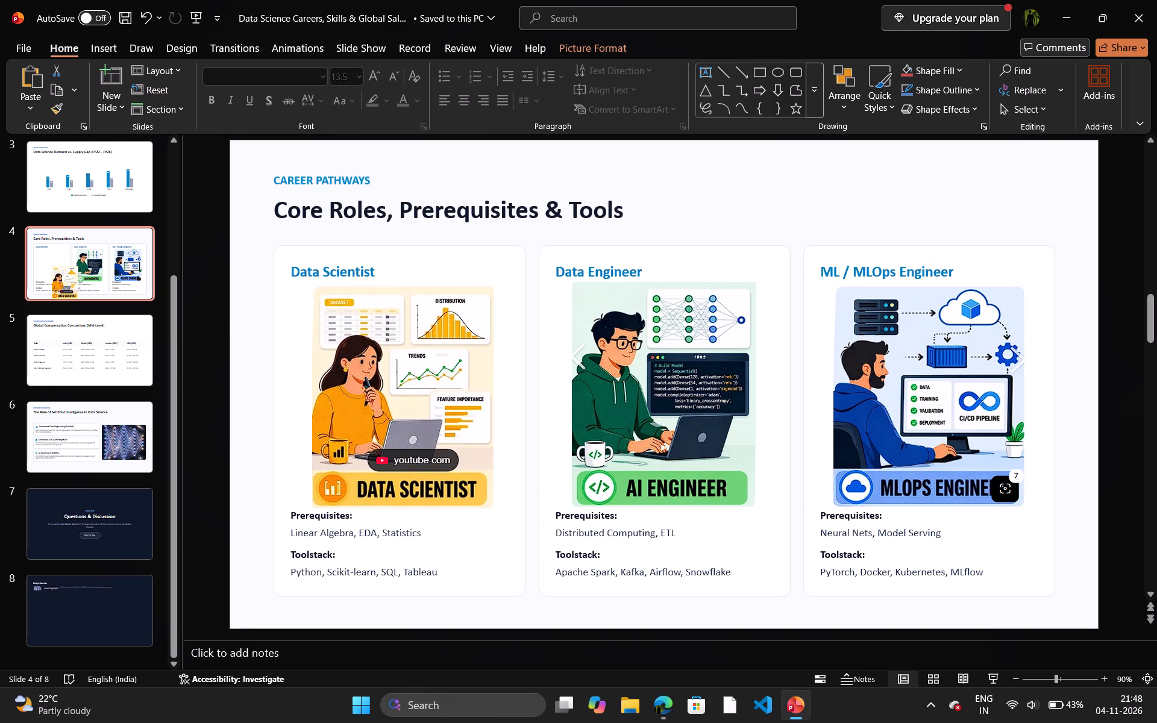
drag(403, 392, 400, 393)
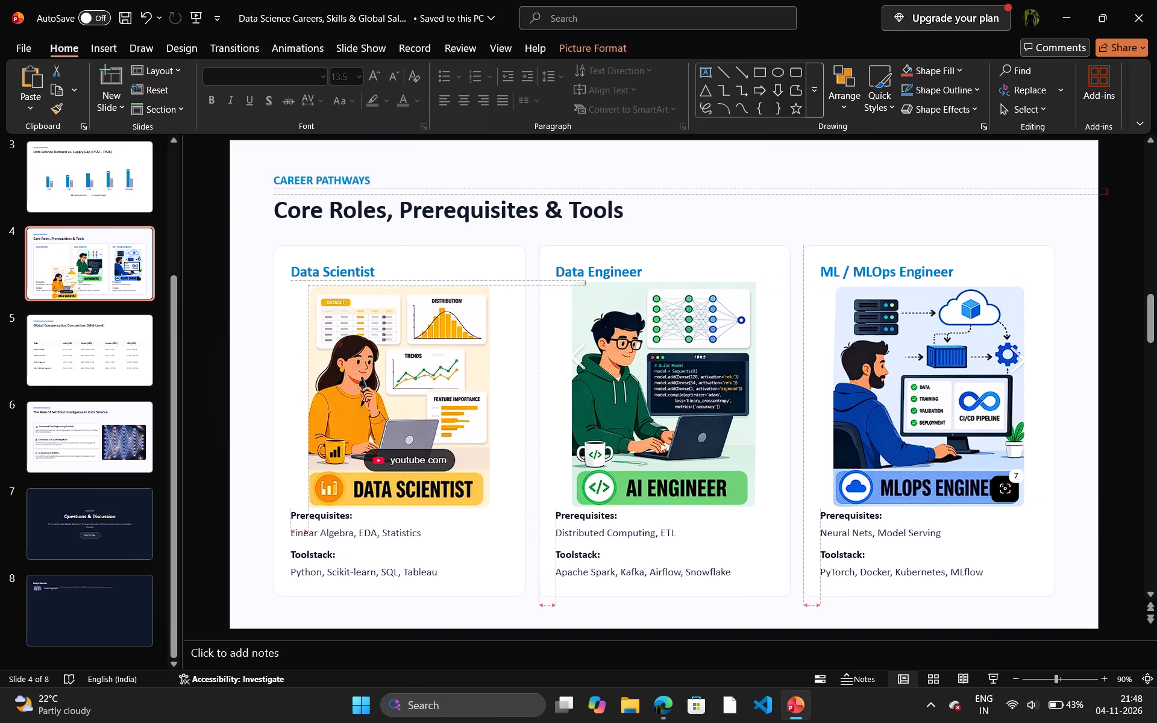
drag(400, 393, 399, 395)
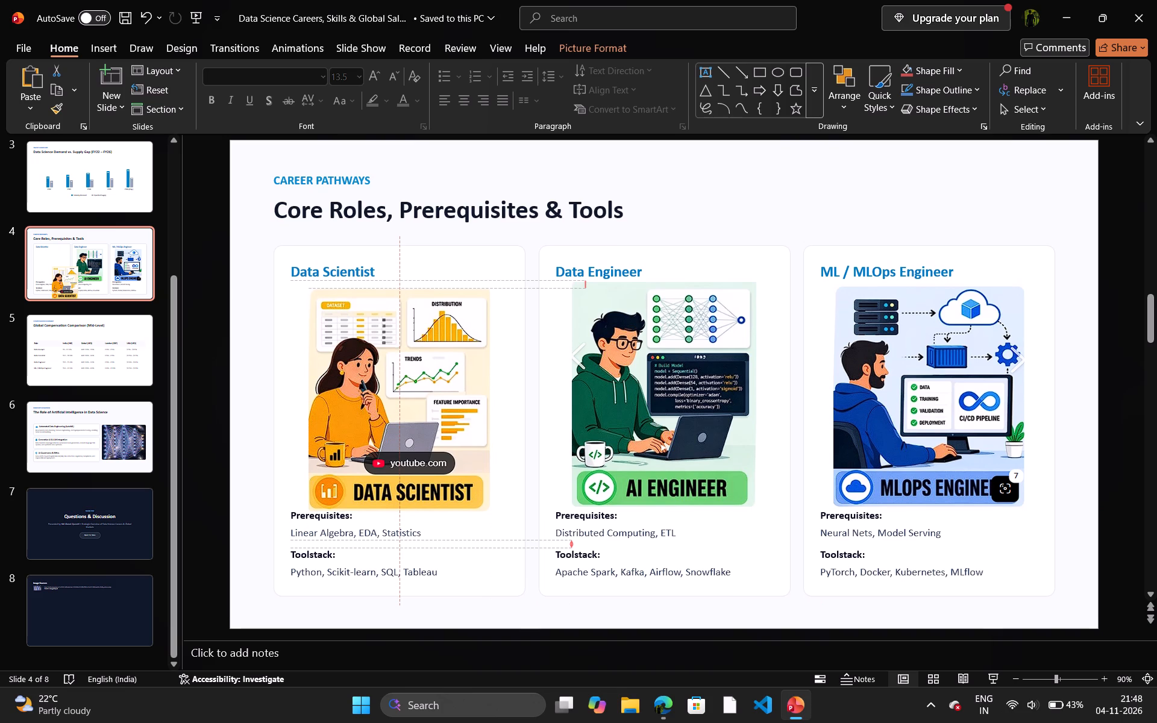
drag(399, 395, 399, 396)
click(642, 429)
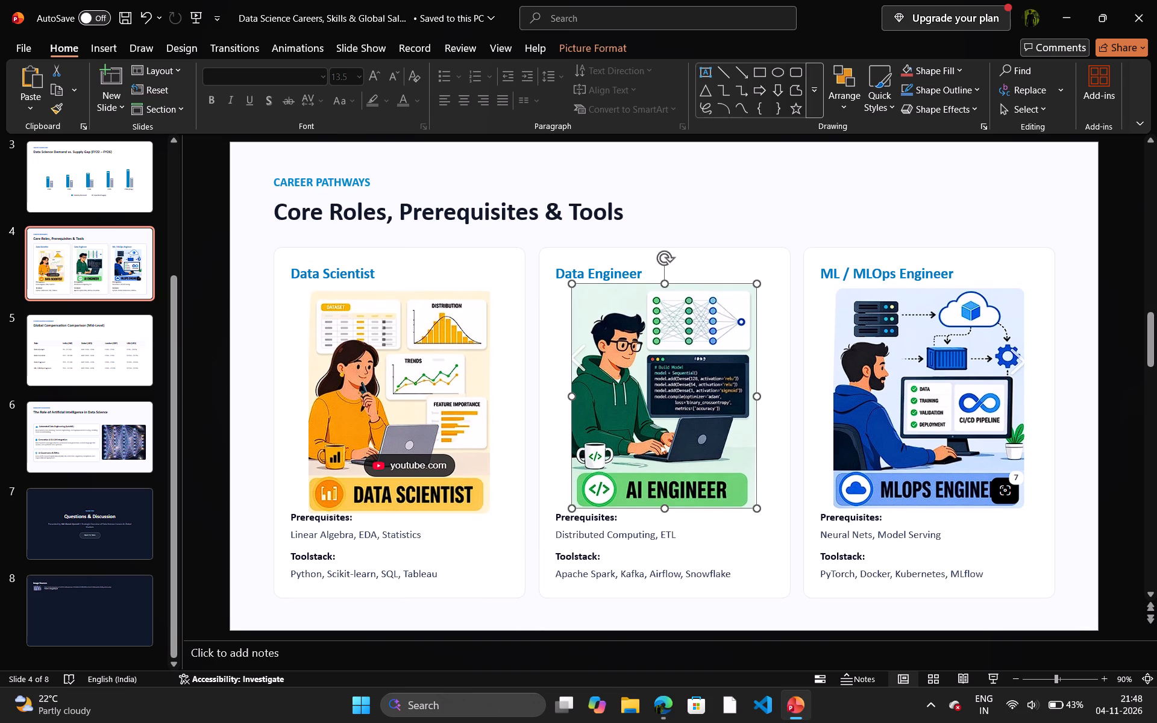
Copy the Data Scientist picture from its card as a reference image, leaving nothing selected.
click(424, 428)
key(ctrl+c)
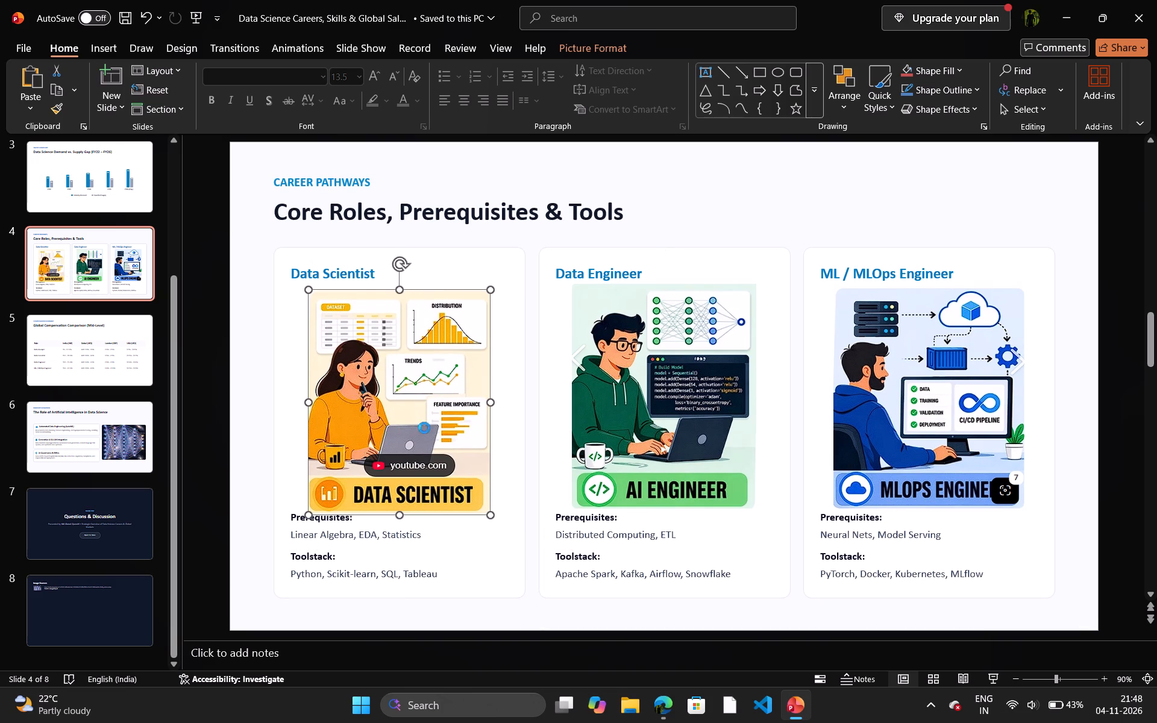
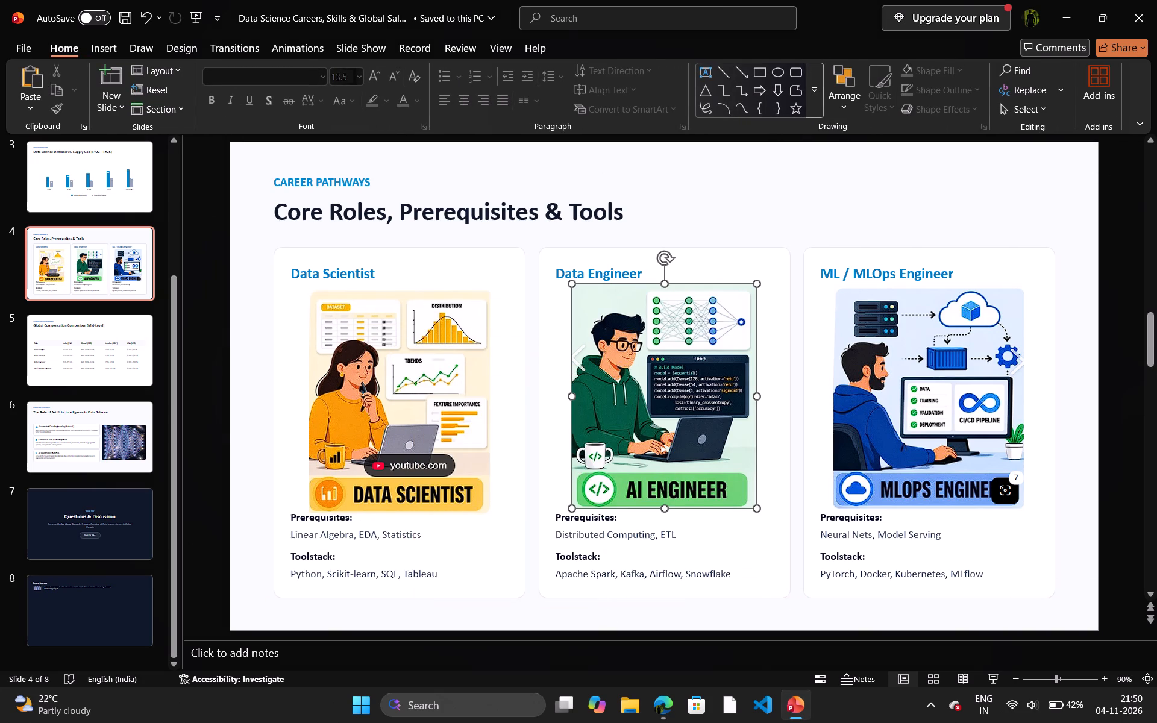
click(108, 49)
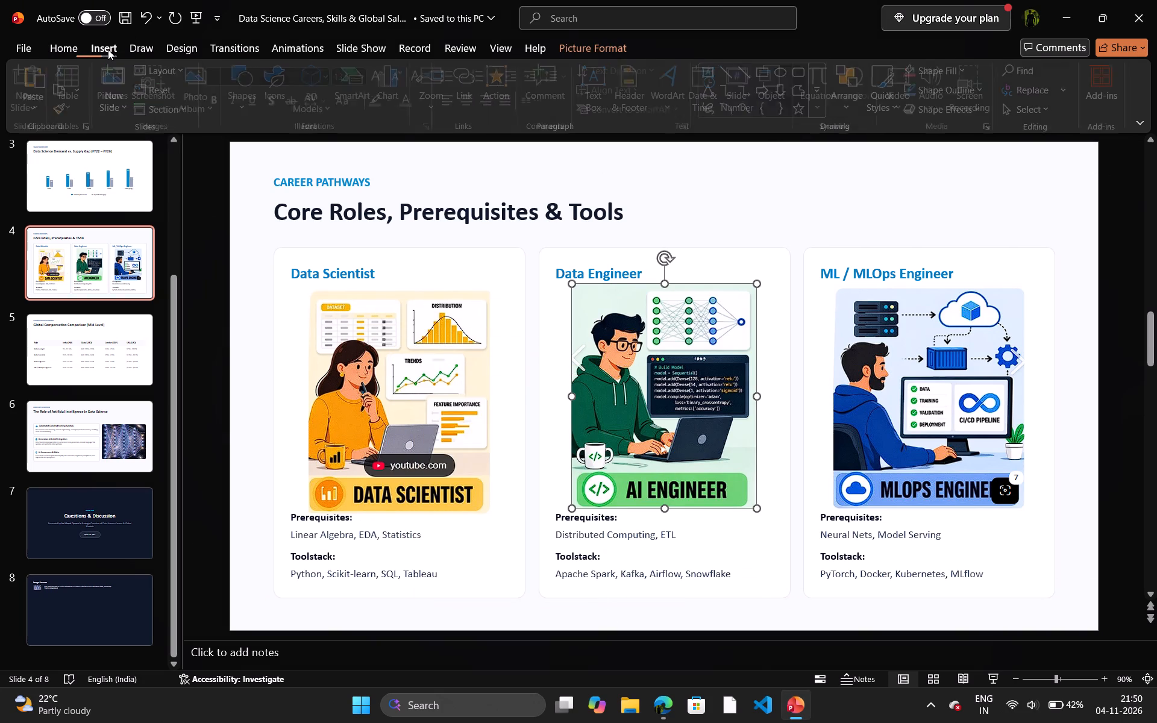
click(125, 91)
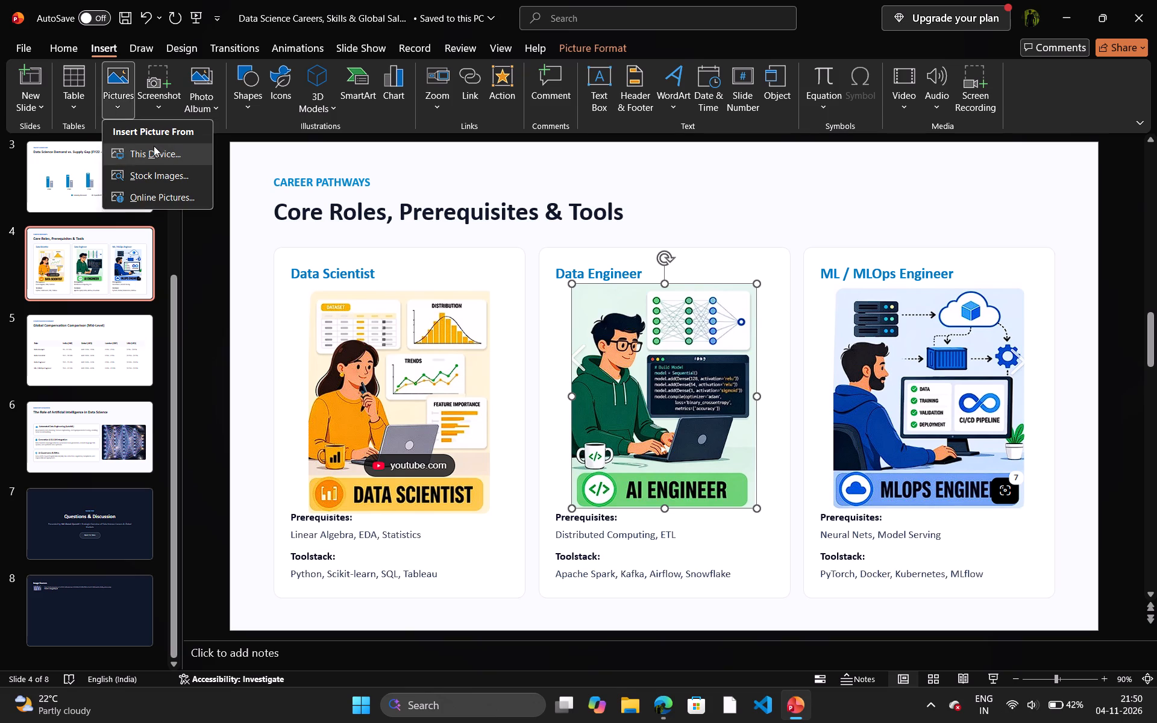
click(154, 146)
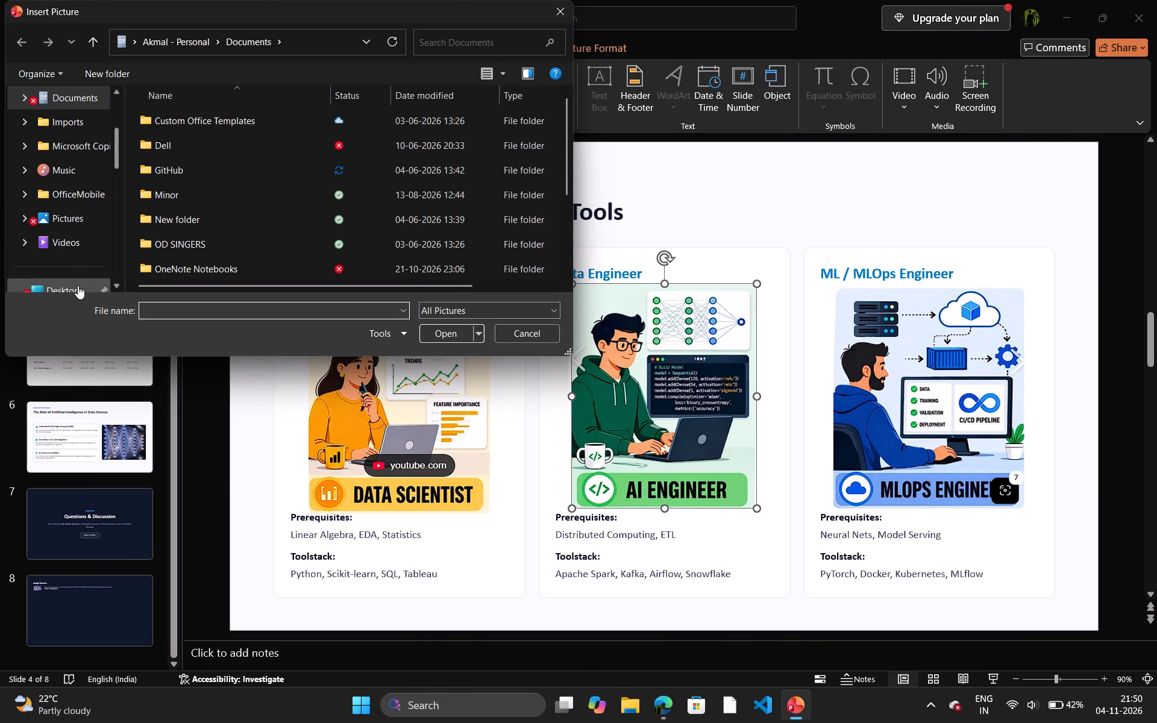
click(78, 286)
click(78, 267)
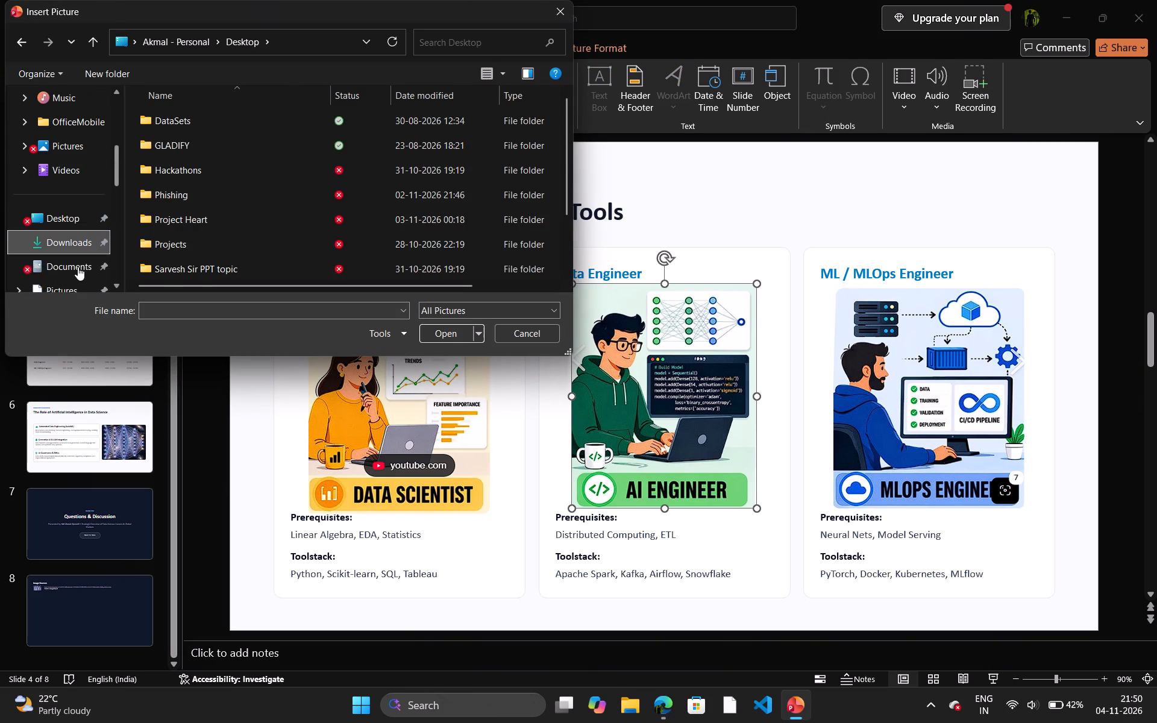
click(177, 144)
key(Return)
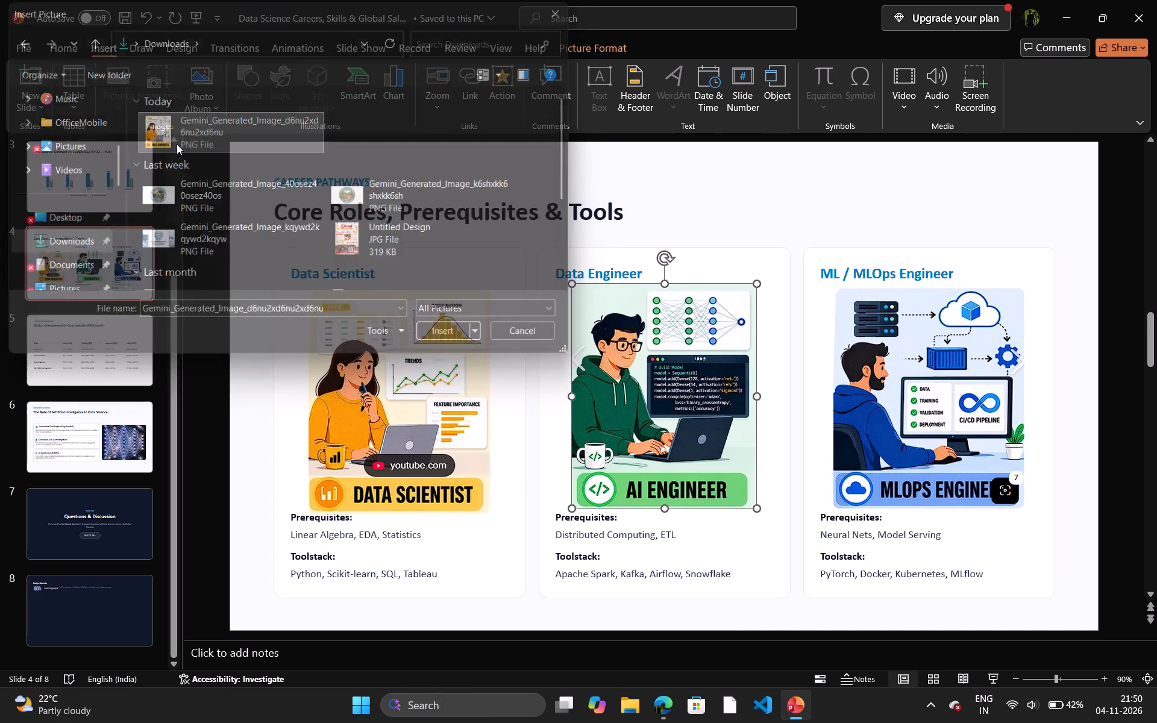
Move the new picture aside and delete the AI Engineer picture from the Data Engineer card.
drag(571, 277, 502, 634)
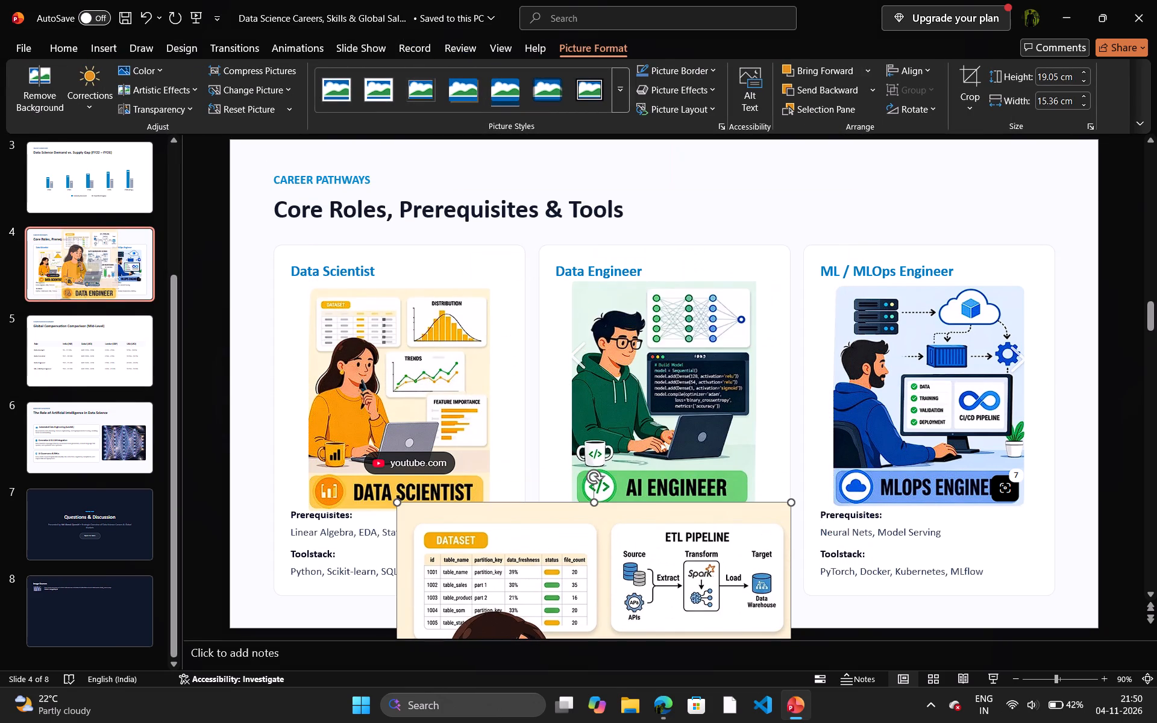
click(645, 431)
key(Delete)
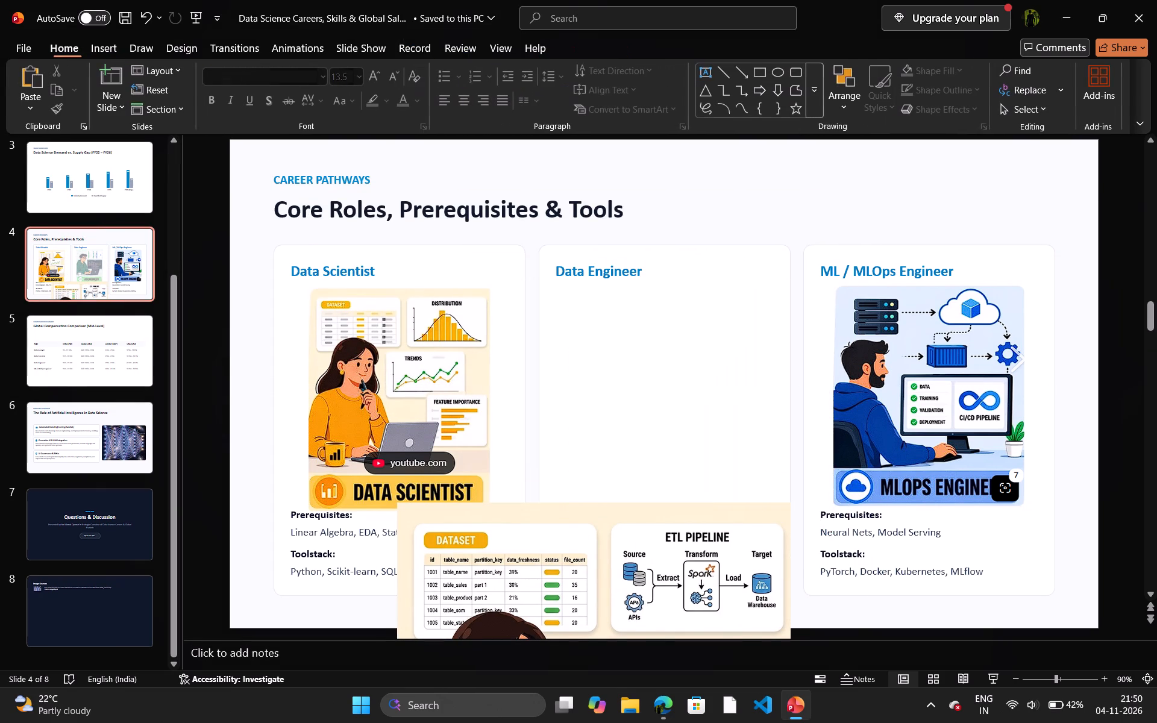
Shrink the Data Engineer picture proportionally and place it in the Data Engineer card between the heading and the prerequisites text.
drag(650, 590, 699, 242)
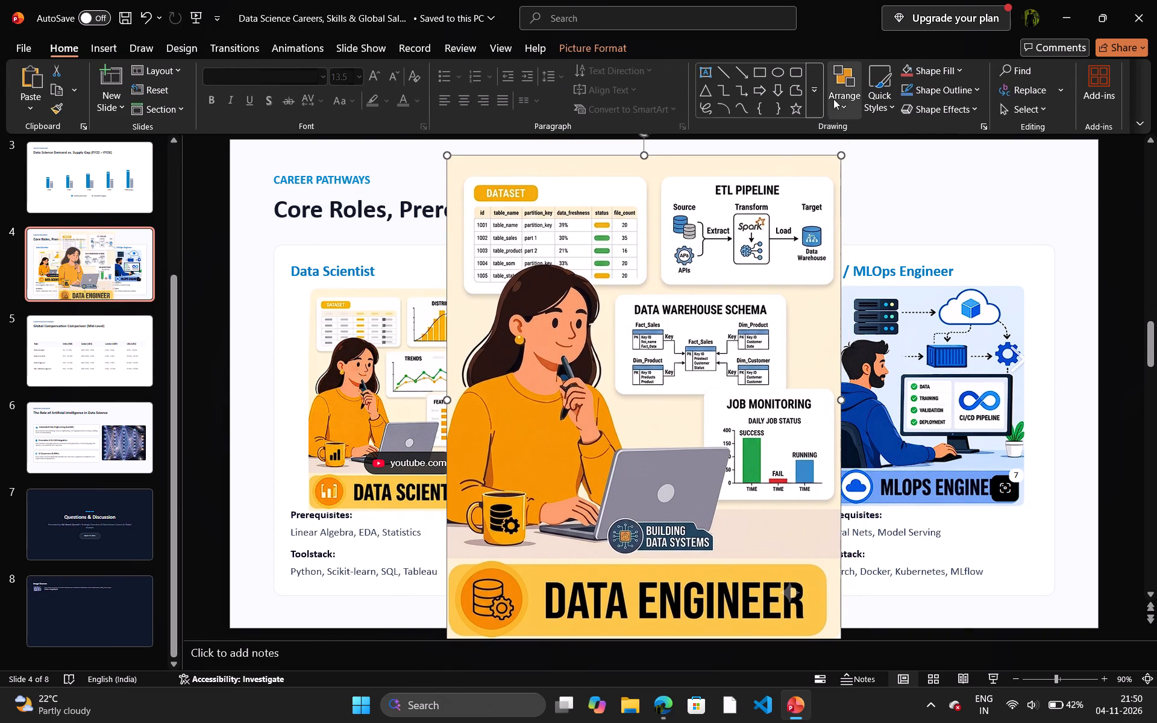
drag(844, 155, 670, 380)
drag(619, 475, 733, 368)
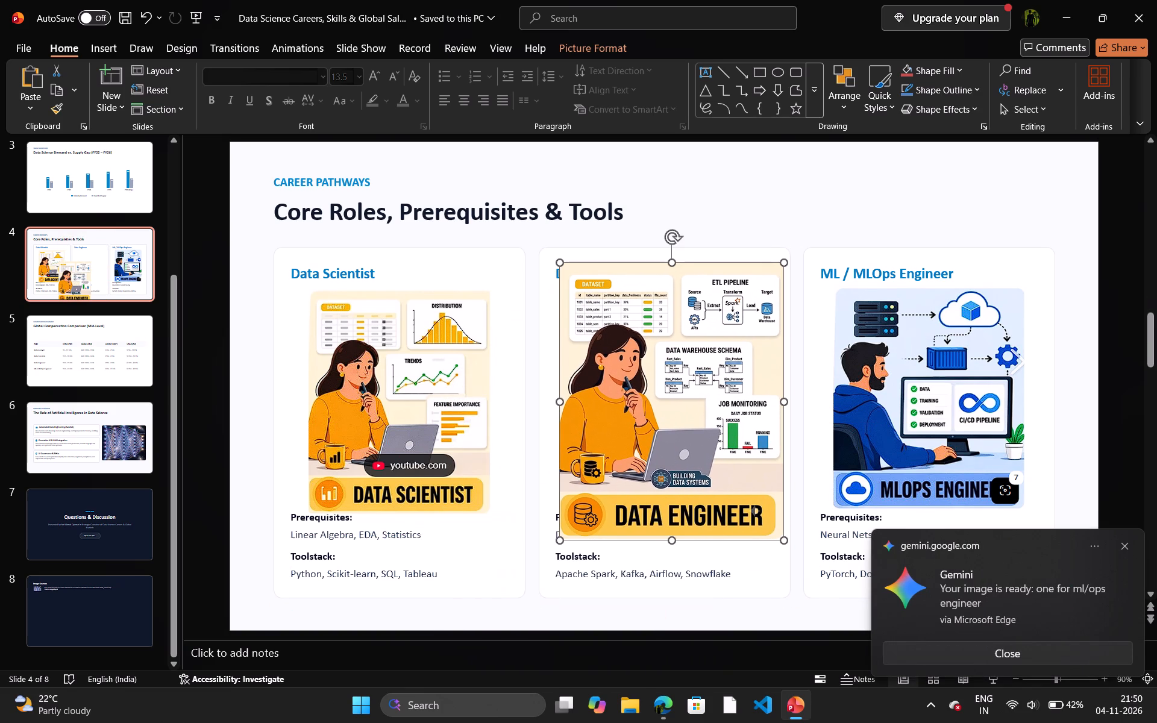
drag(785, 263, 759, 298)
drag(685, 412, 691, 403)
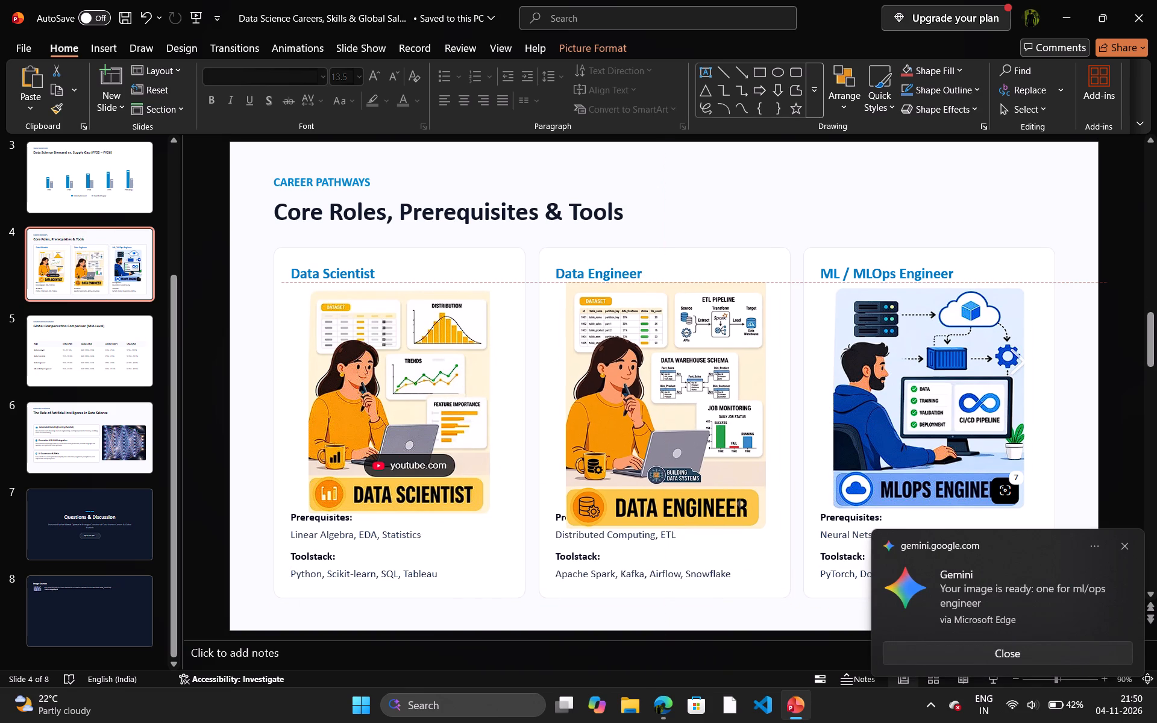
drag(691, 403, 687, 403)
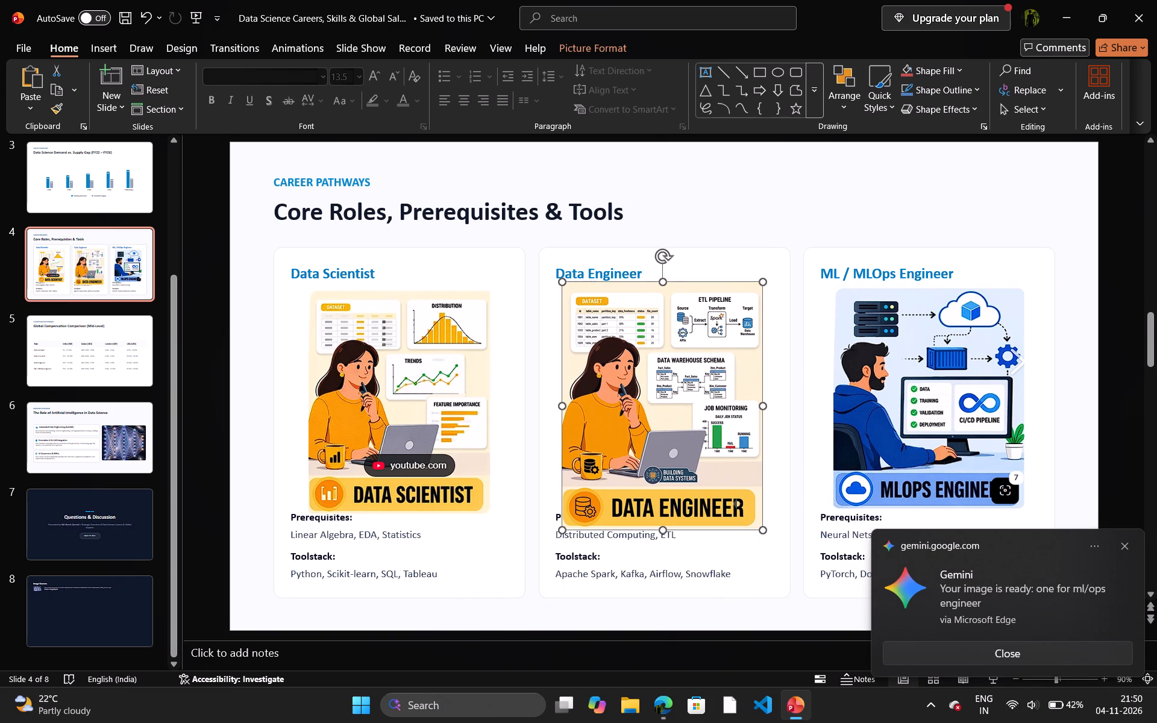
drag(762, 283, 745, 304)
drag(695, 383, 695, 372)
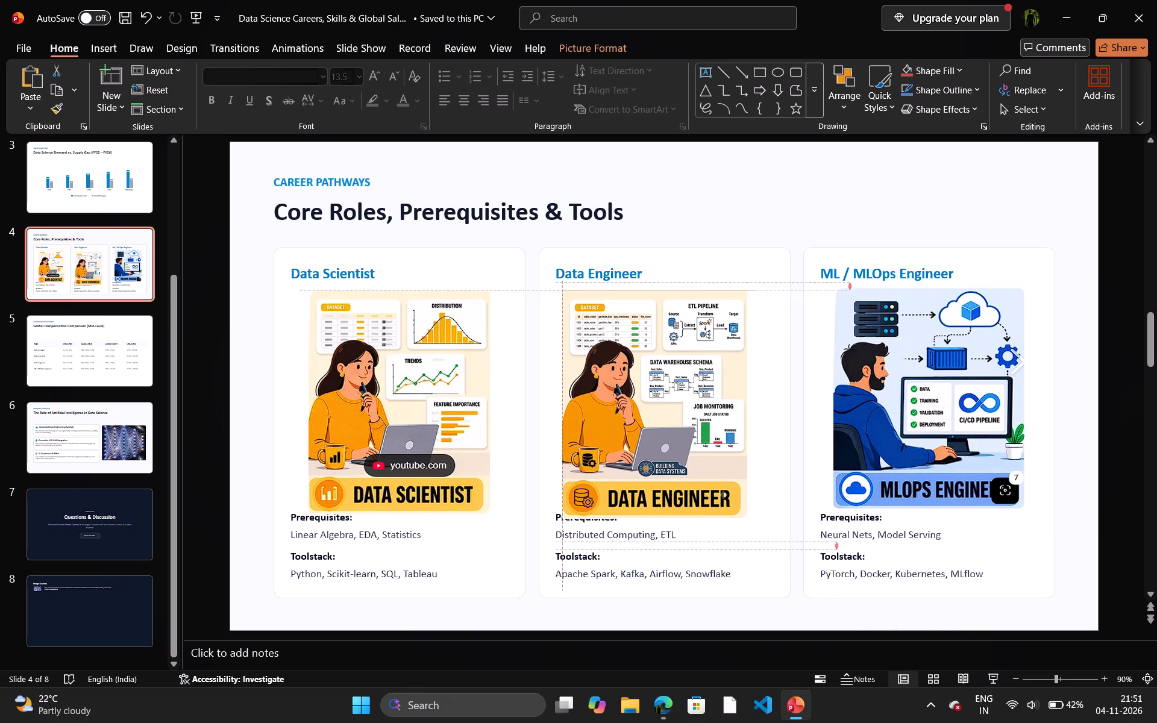
drag(695, 372, 688, 366)
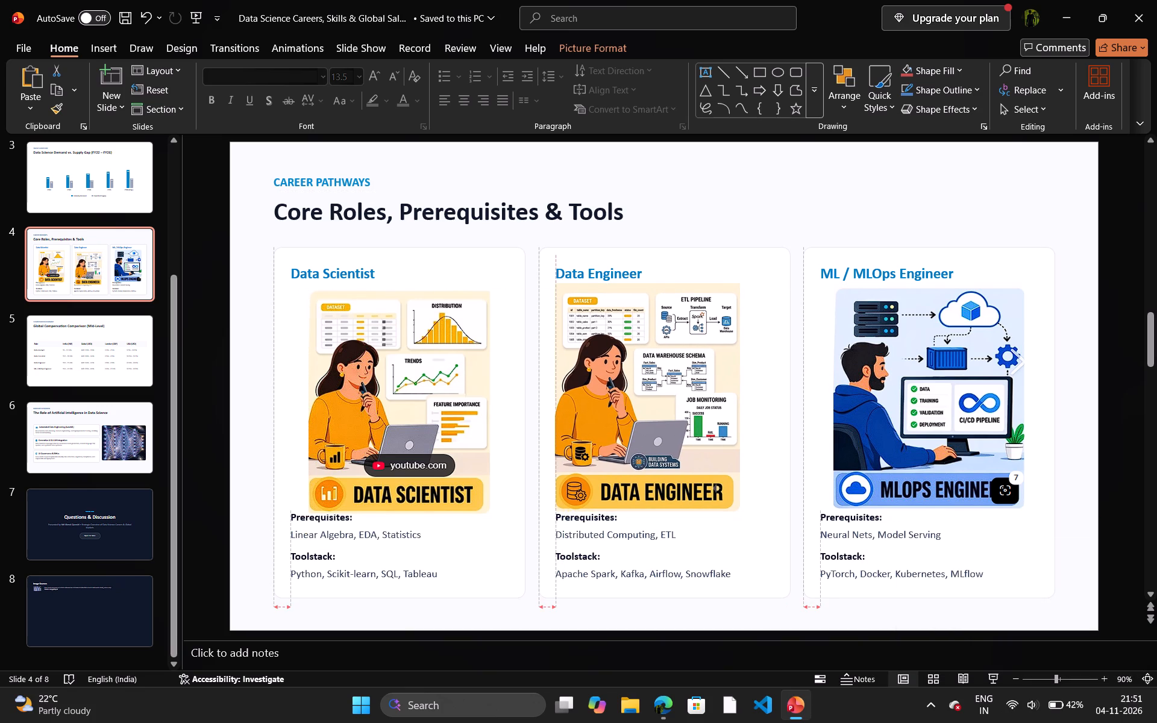
drag(688, 366, 689, 366)
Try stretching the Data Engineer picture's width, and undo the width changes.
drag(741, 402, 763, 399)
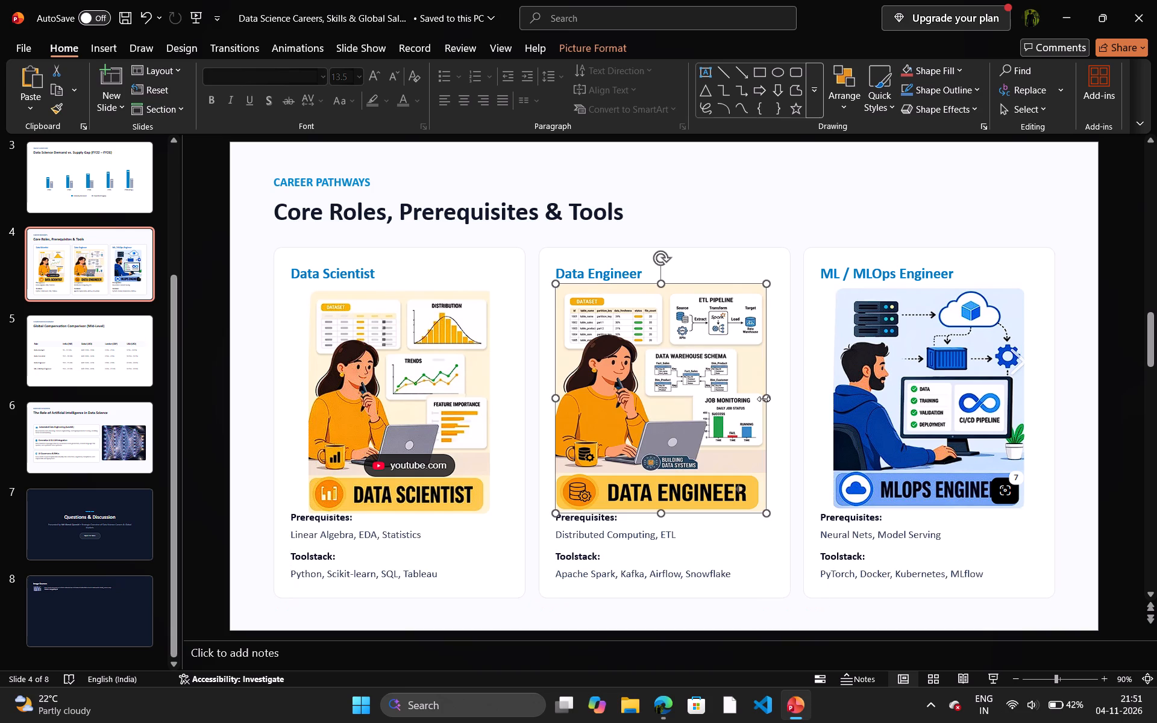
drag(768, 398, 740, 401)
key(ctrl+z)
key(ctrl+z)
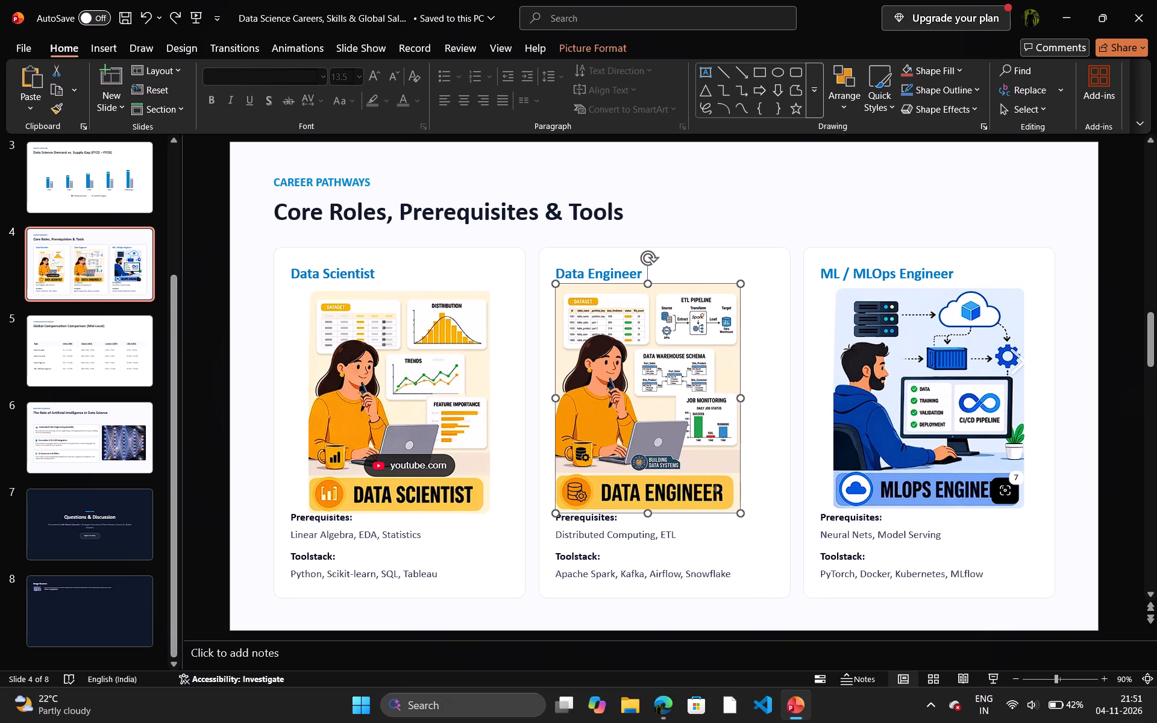
Centre the Data Engineer picture horizontally in its card, just below the heading.
drag(698, 398, 719, 396)
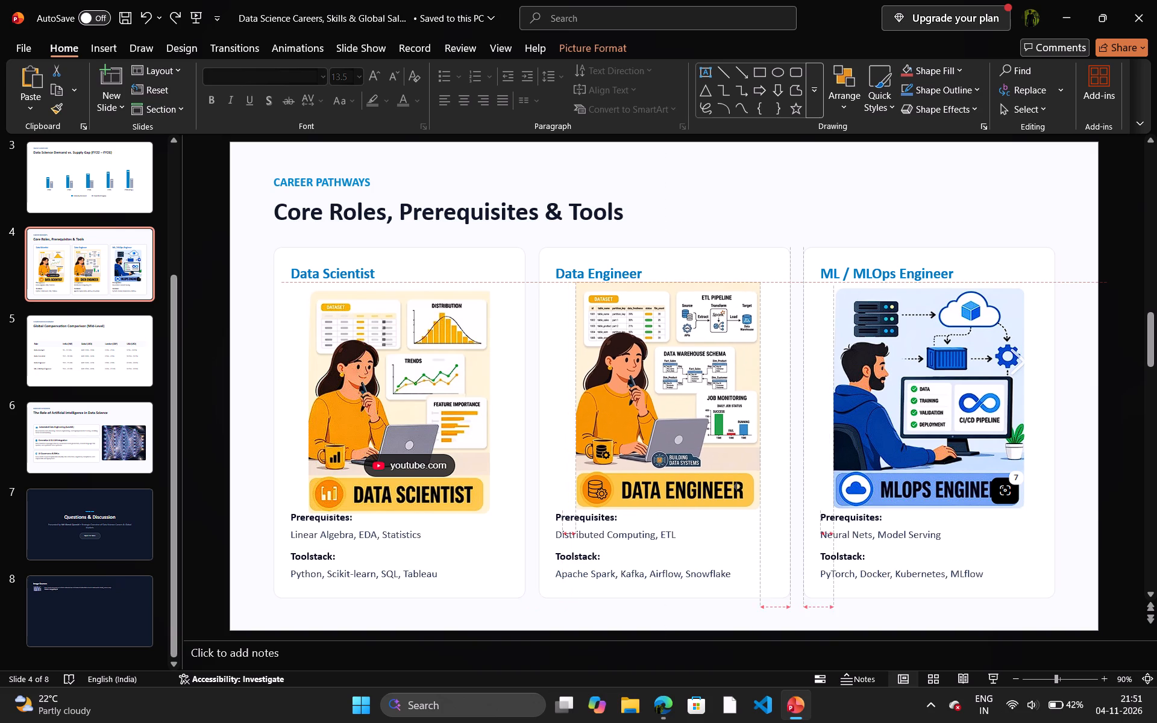
drag(719, 396, 715, 397)
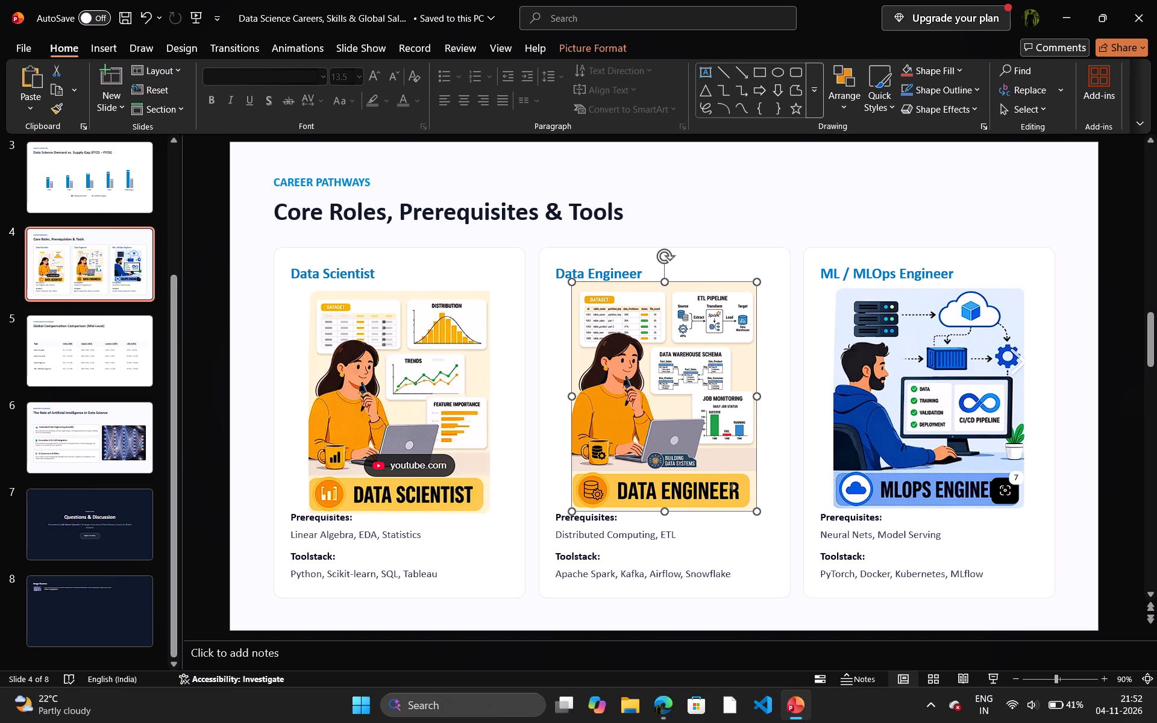
click(795, 186)
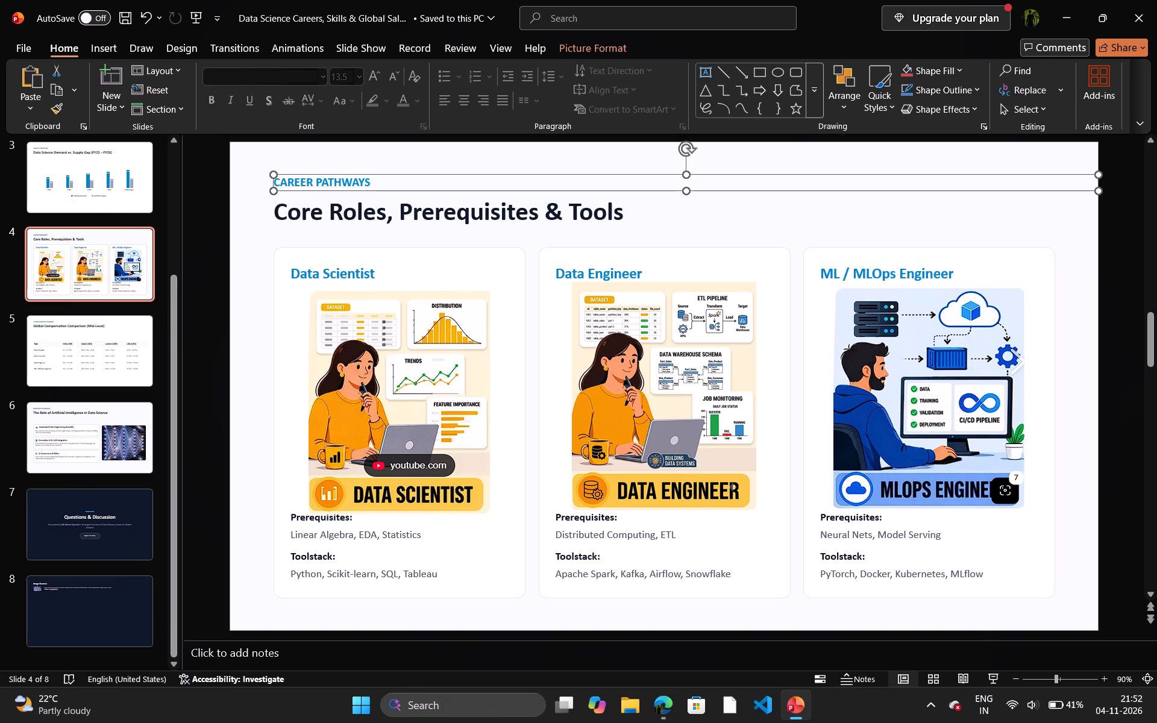
click(697, 334)
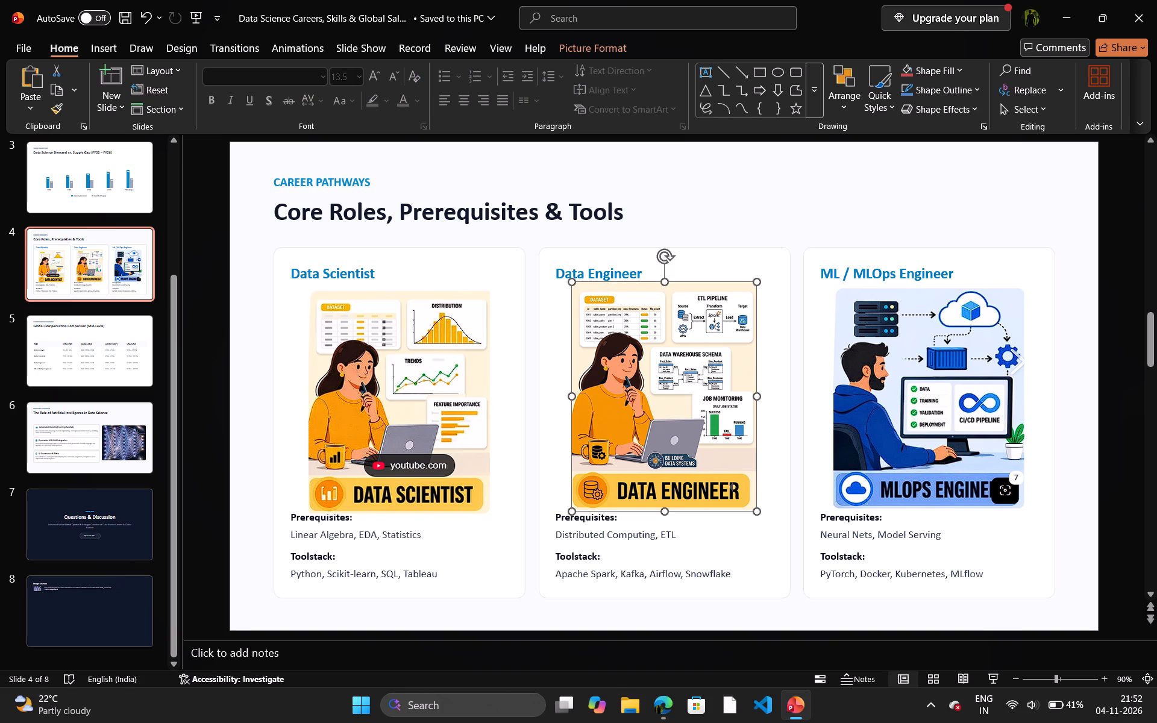
Align the Data Scientist picture's top with the Data Engineer picture and enlarge it to 8.97 cm high by 7.24 cm wide.
click(437, 365)
drag(437, 365, 432, 356)
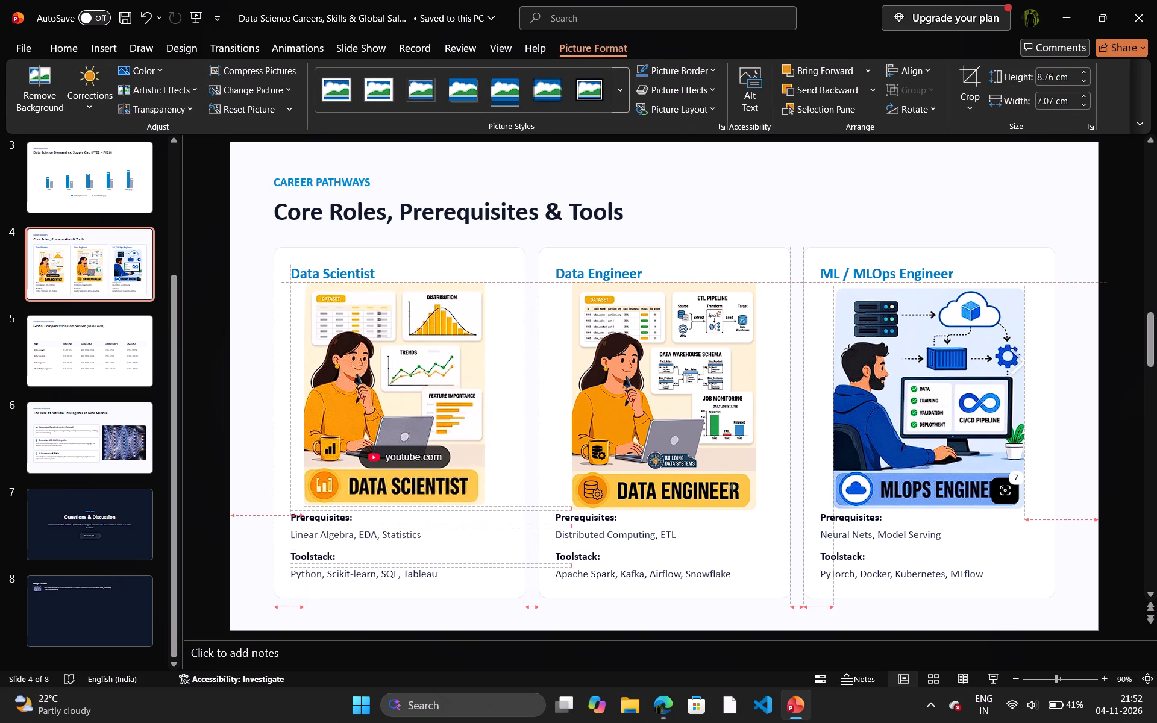
drag(432, 356, 431, 357)
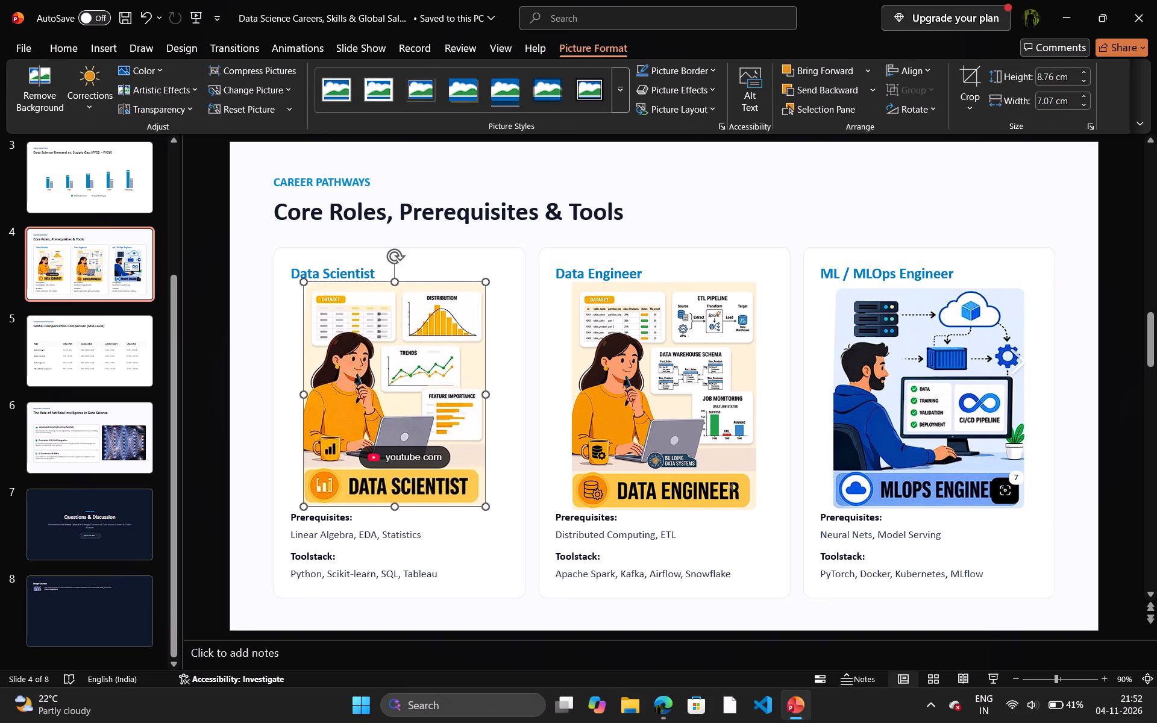
click(486, 505)
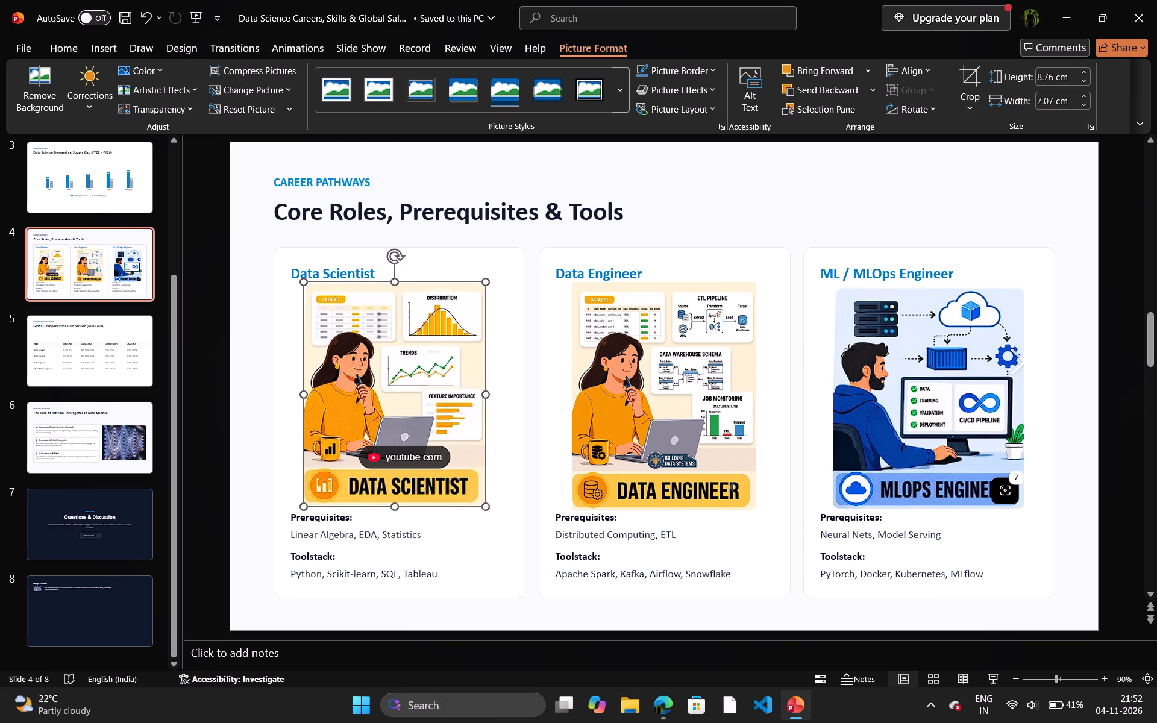
click(489, 507)
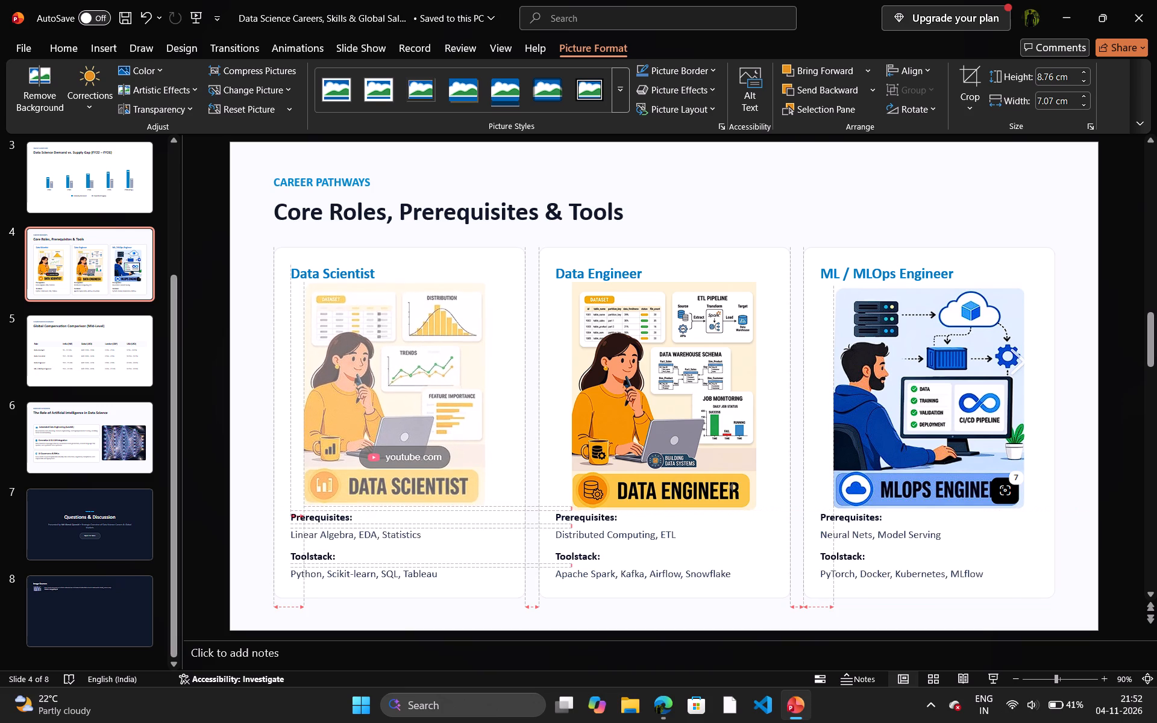
click(489, 511)
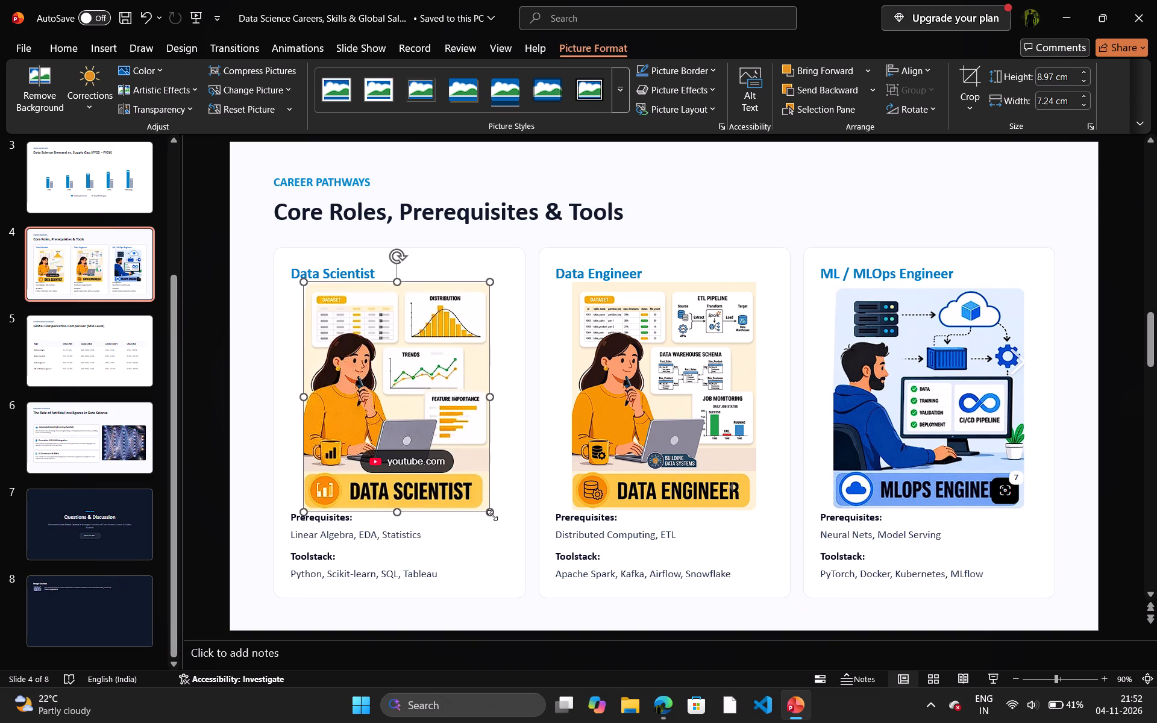
click(491, 511)
click(696, 200)
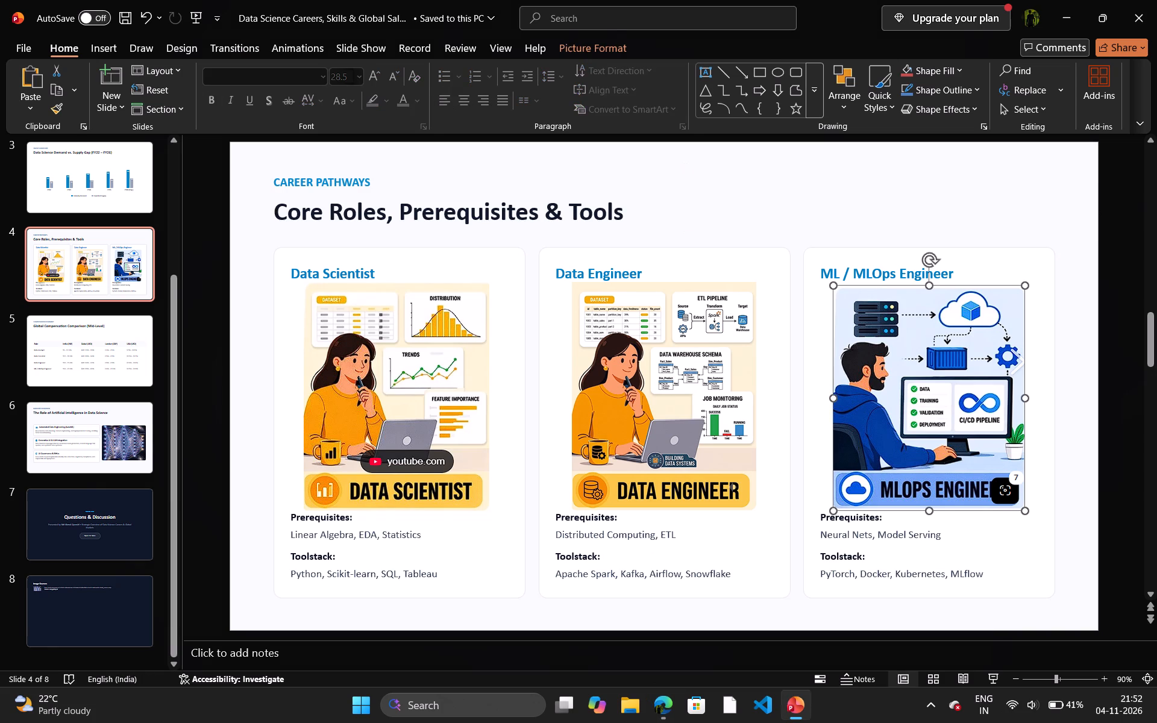
key(Delete)
key(ctrl+v)
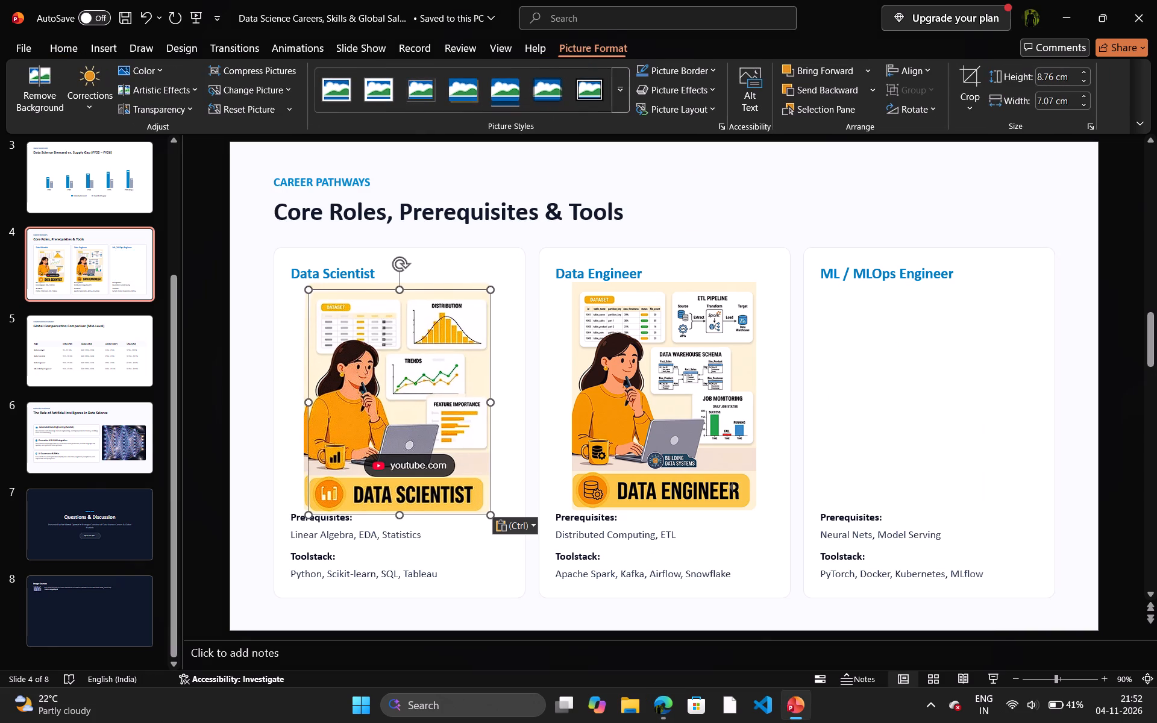
key(Delete)
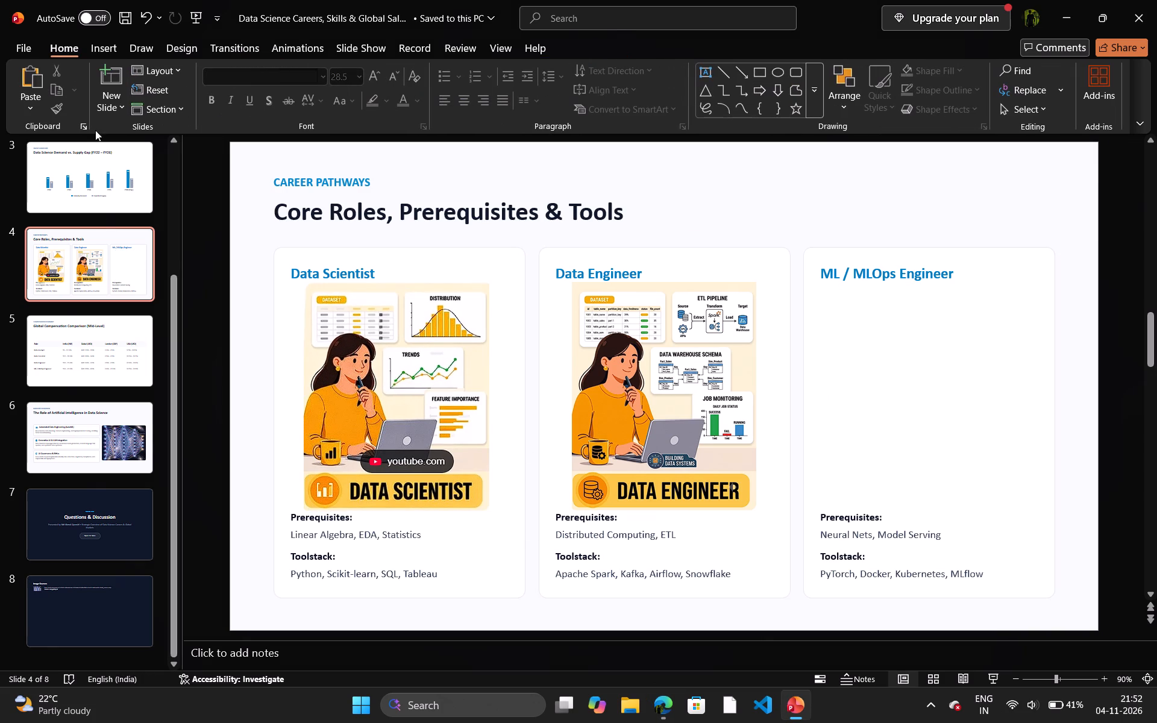
Insert the picture Gemini_Generated_Image_sg1axtsg1axtsg1a from the Downloads folder onto the Core Roles slide.
click(114, 37)
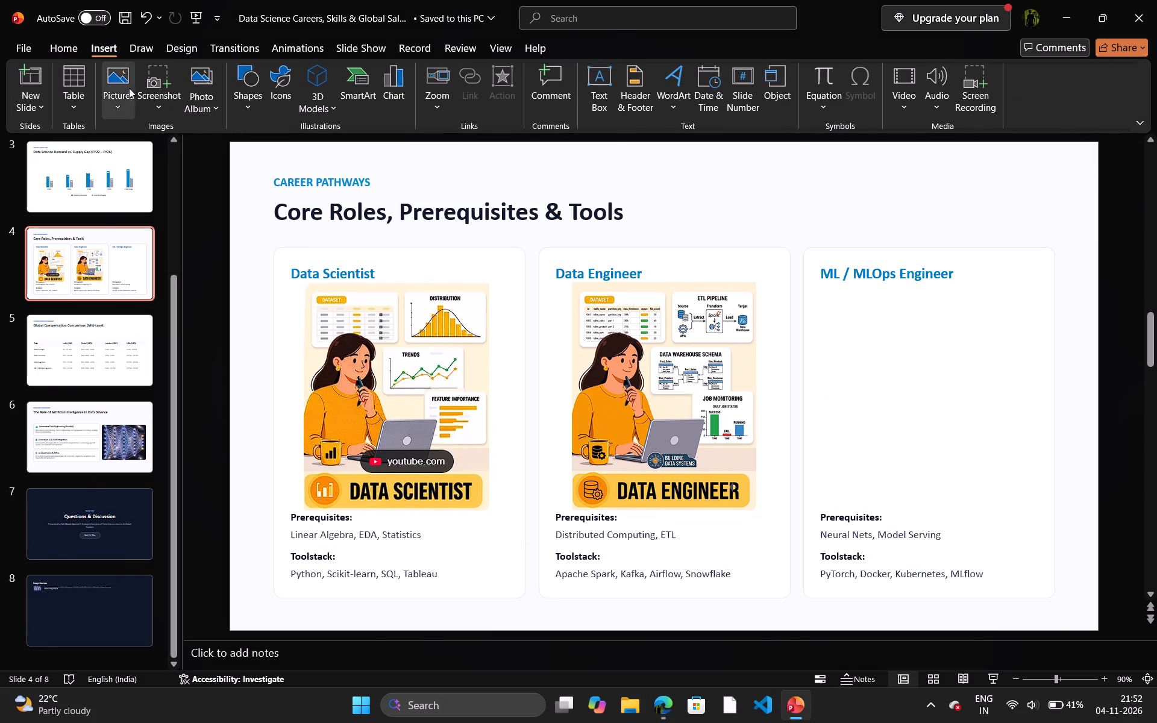
click(131, 87)
click(152, 147)
click(179, 143)
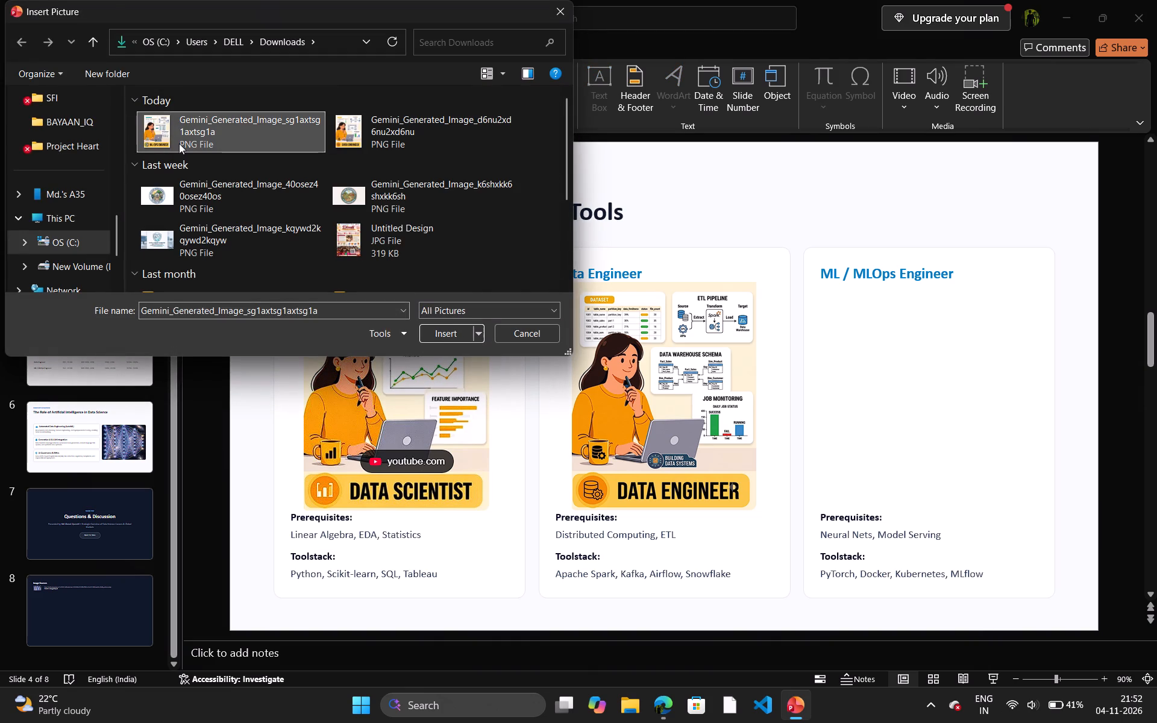
key(Return)
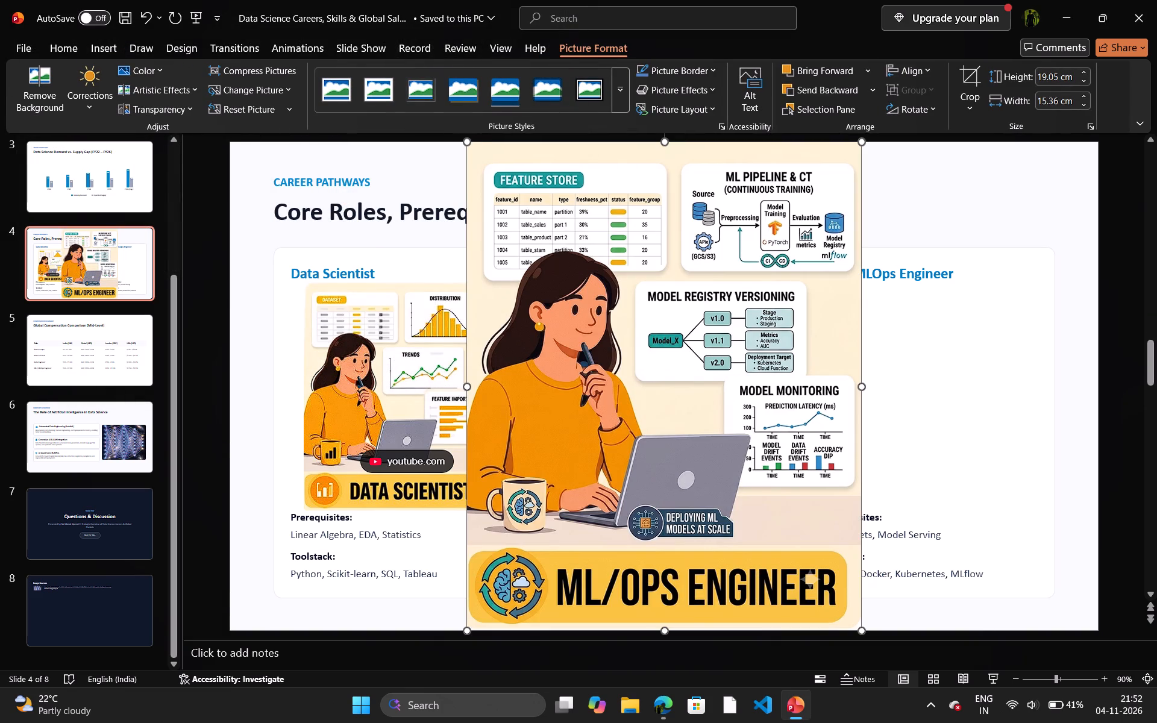
Shrink the ML/Ops Engineer picture proportionally to about 8.5 by 6.85 cm and place it below the ML / MLOps Engineer heading.
drag(468, 142, 727, 346)
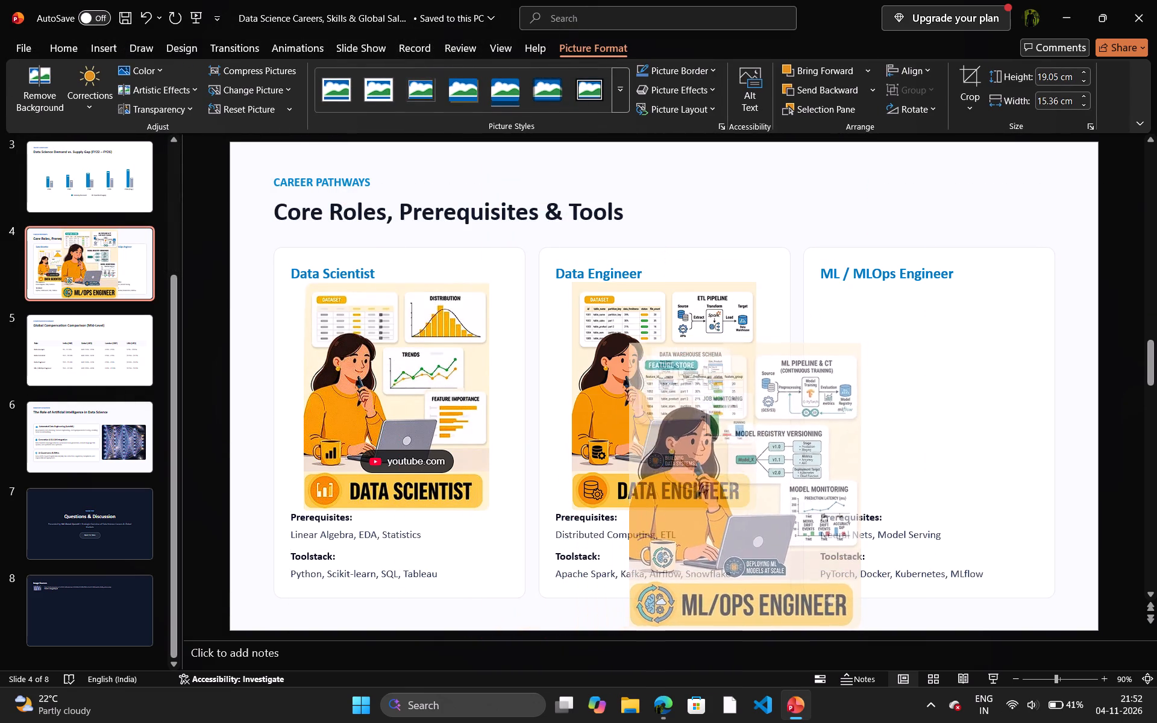
drag(727, 346, 741, 387)
drag(780, 482, 697, 377)
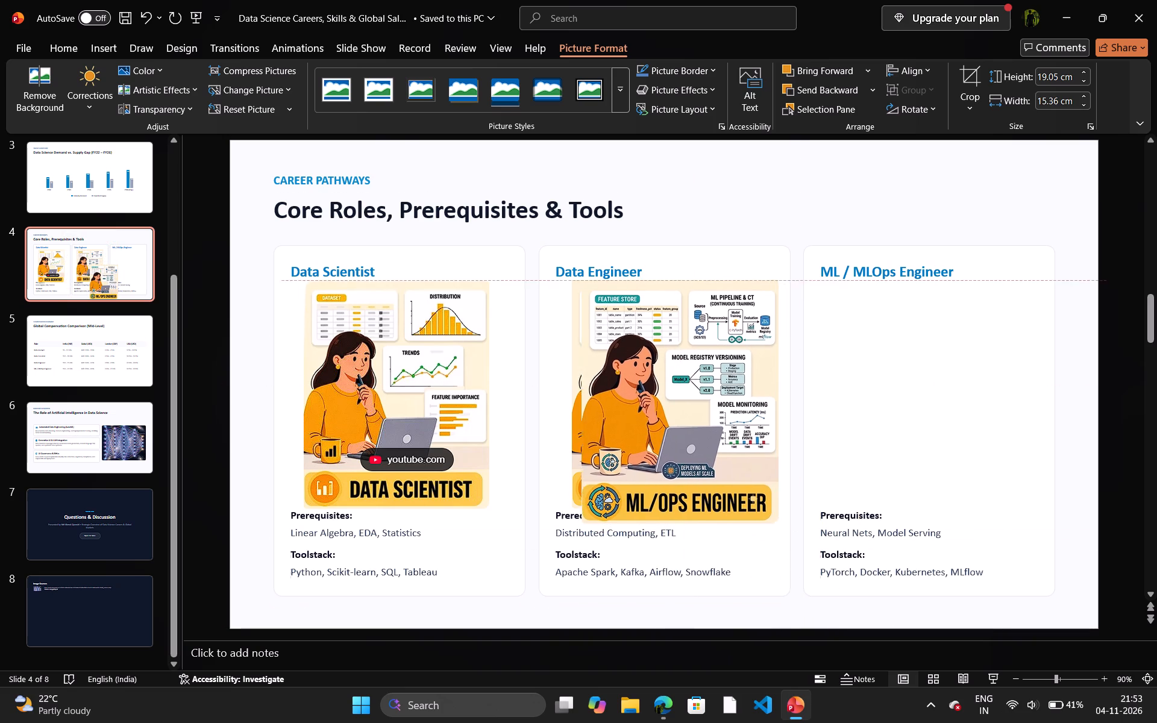
drag(697, 377, 692, 377)
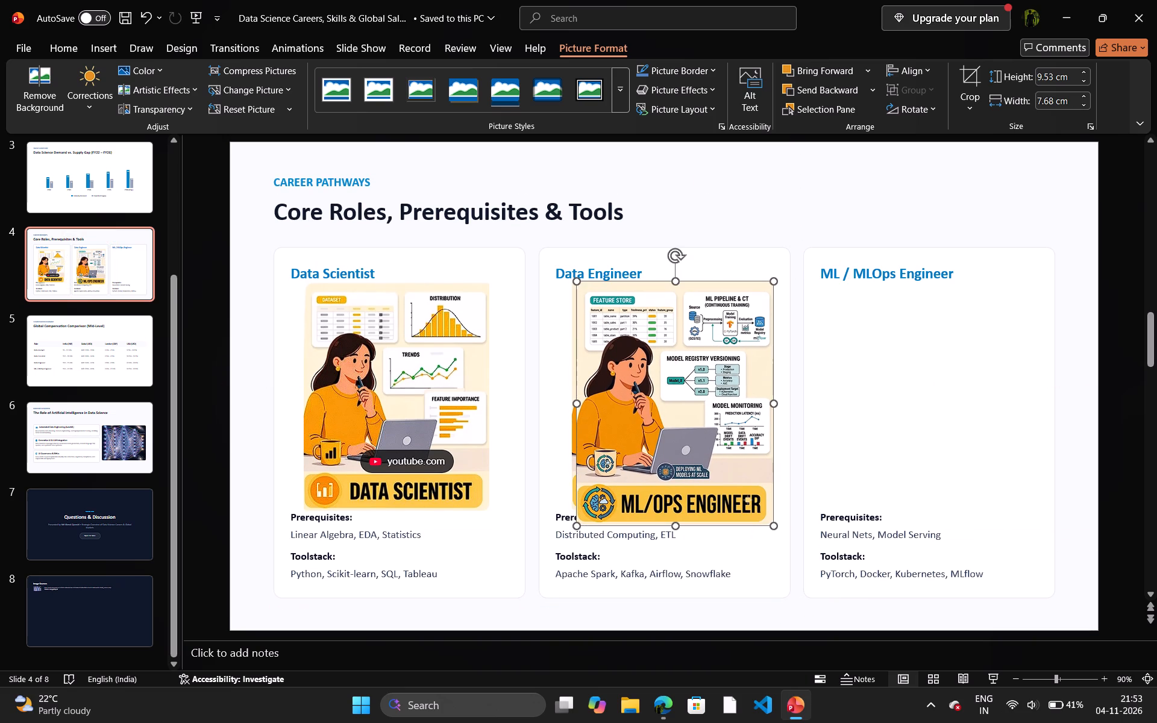
drag(774, 528, 751, 497)
drag(706, 436, 967, 430)
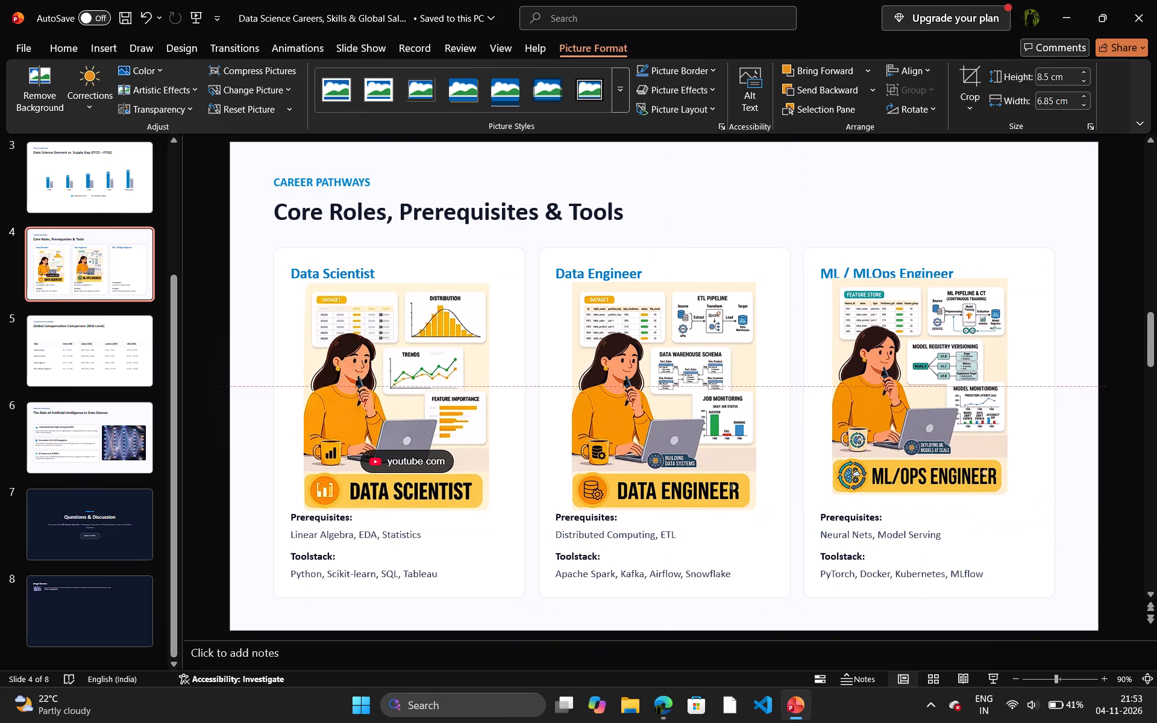
drag(967, 430, 970, 440)
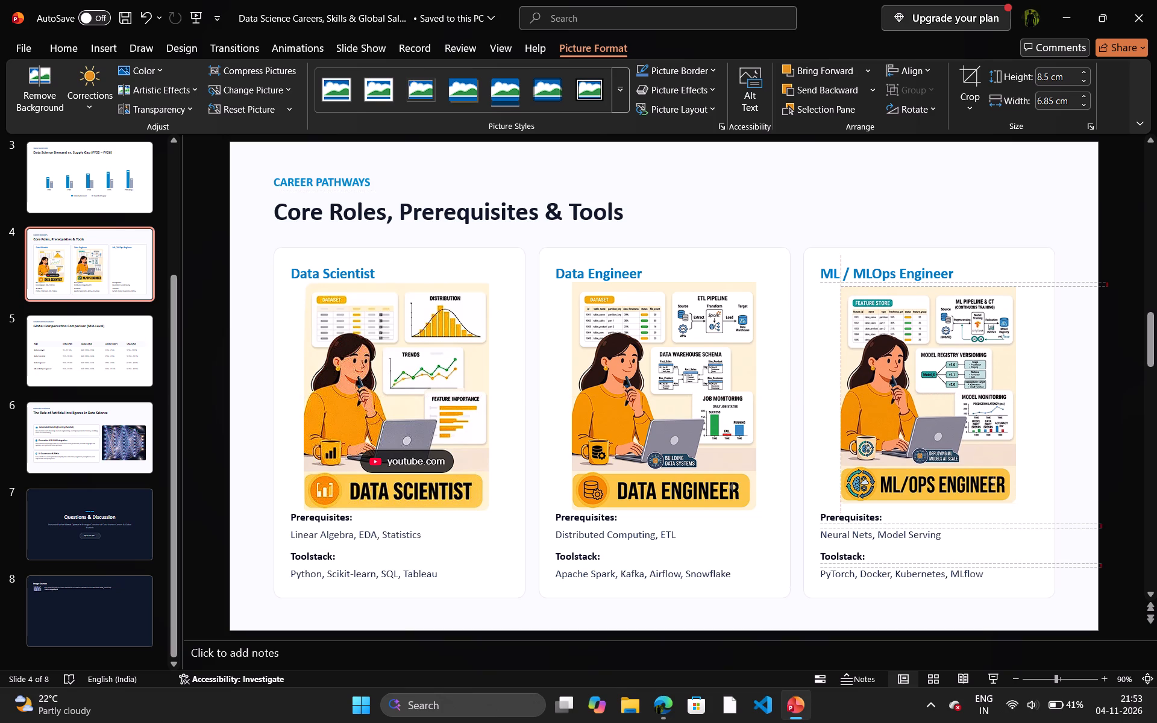
drag(970, 440, 970, 443)
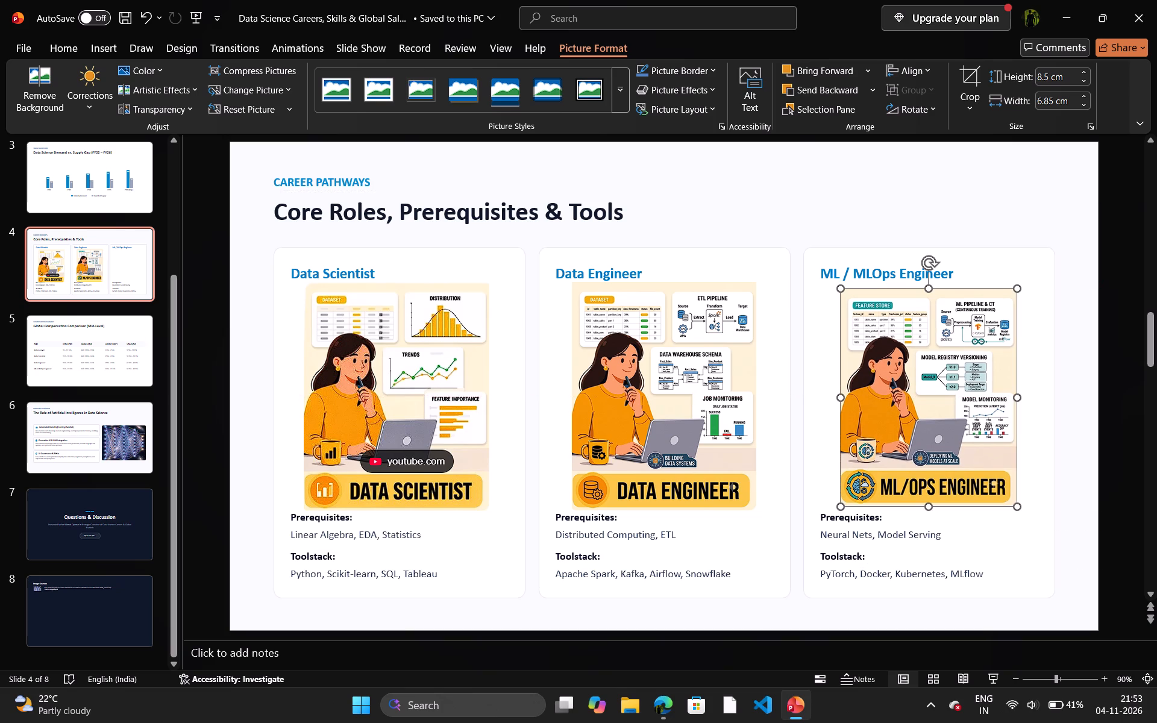
click(930, 212)
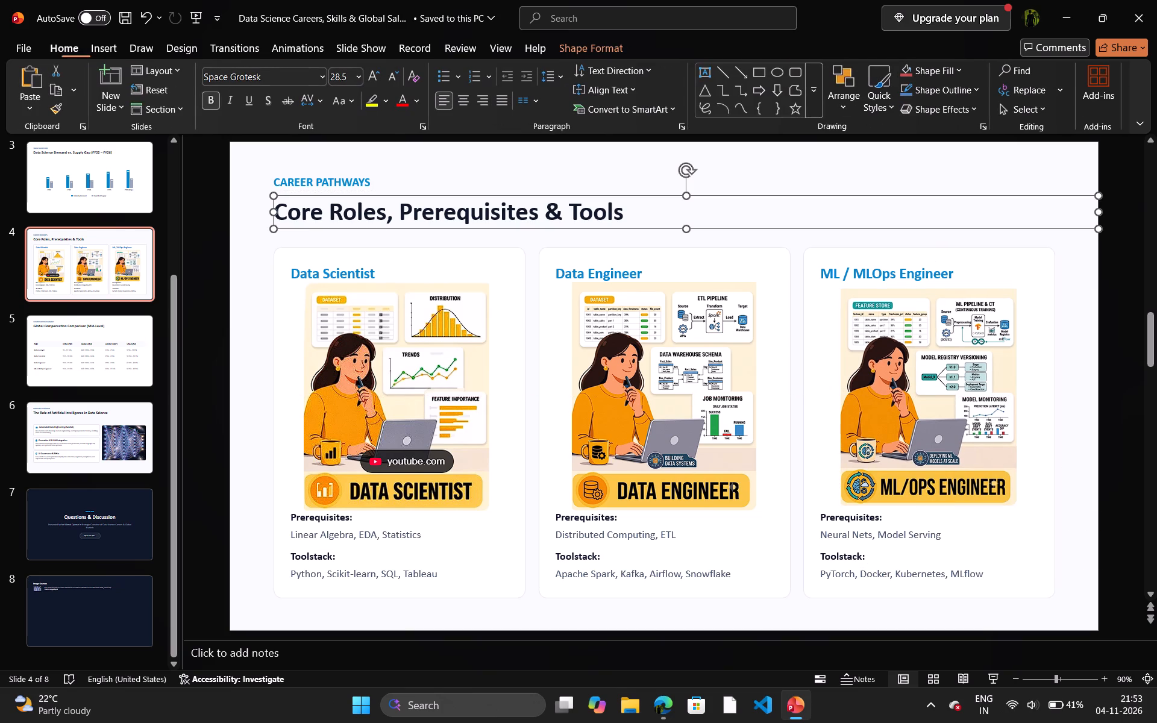
click(822, 164)
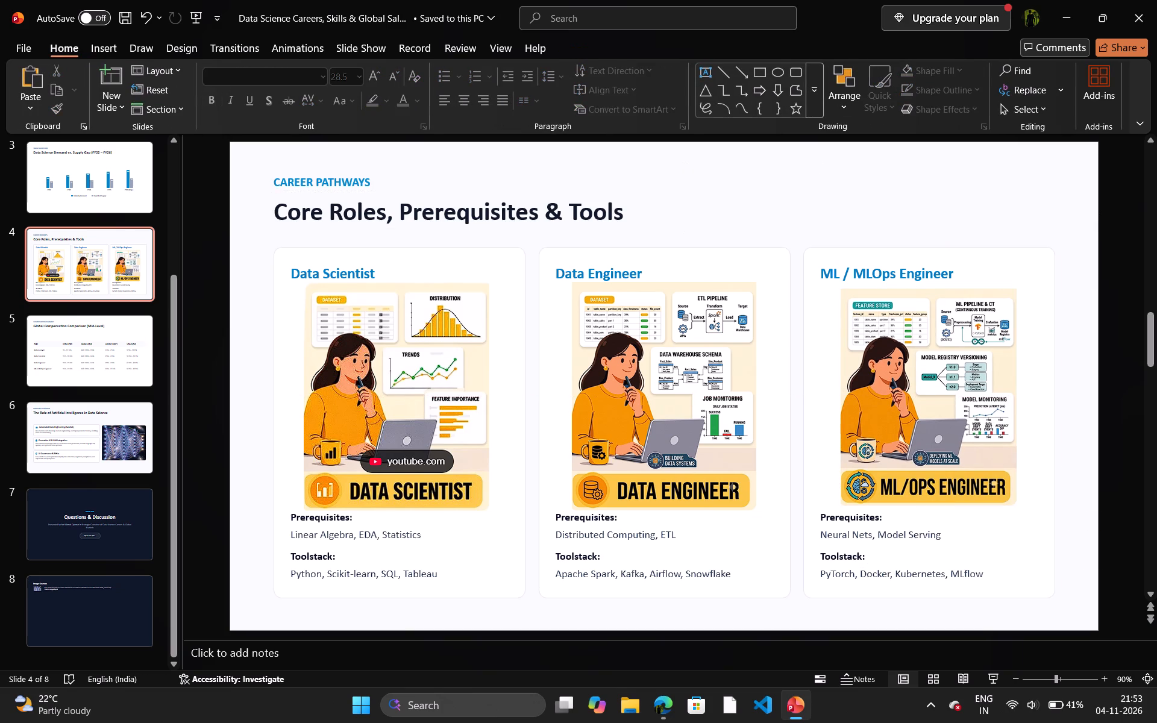
Move the Data Engineer picture behind the ML/Ops Engineer picture and shrink it proportionally to match that picture's size.
click(671, 415)
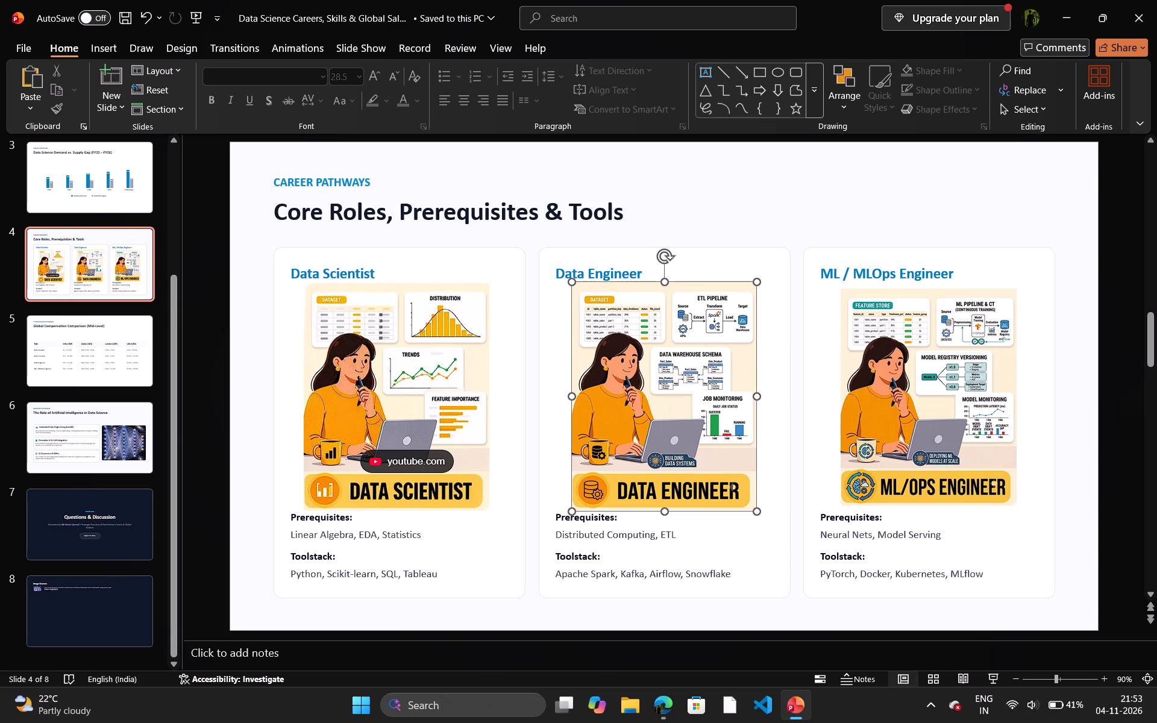
drag(672, 327, 879, 345)
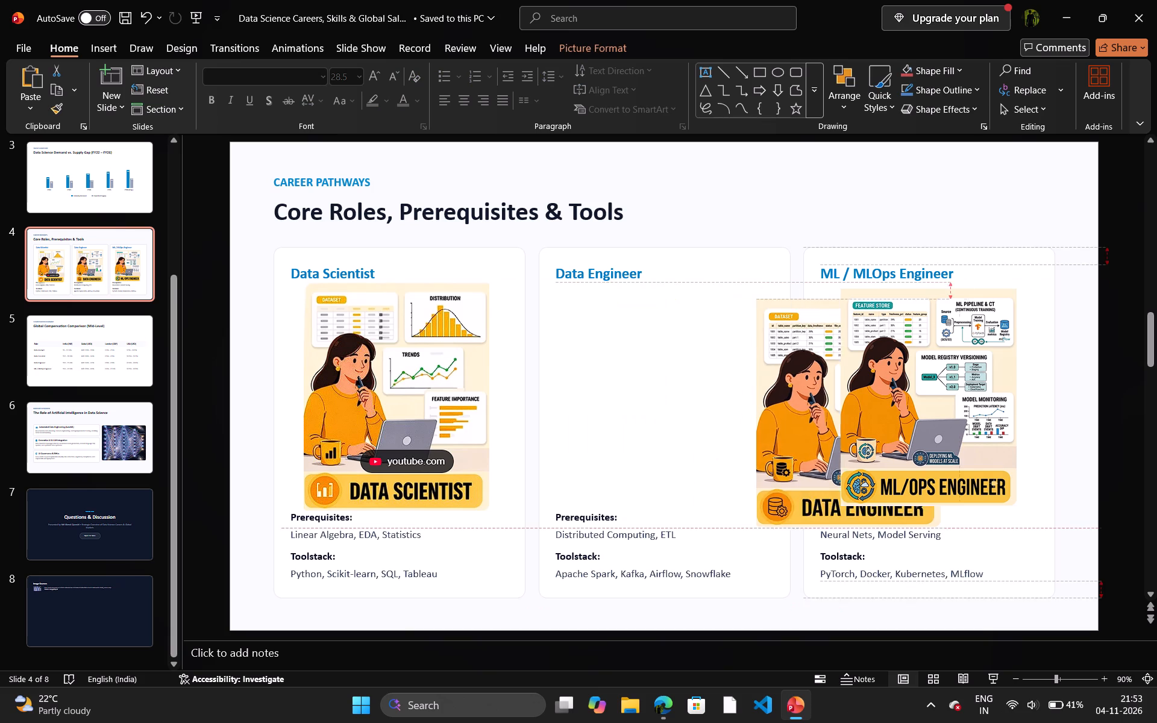
drag(879, 345, 926, 336)
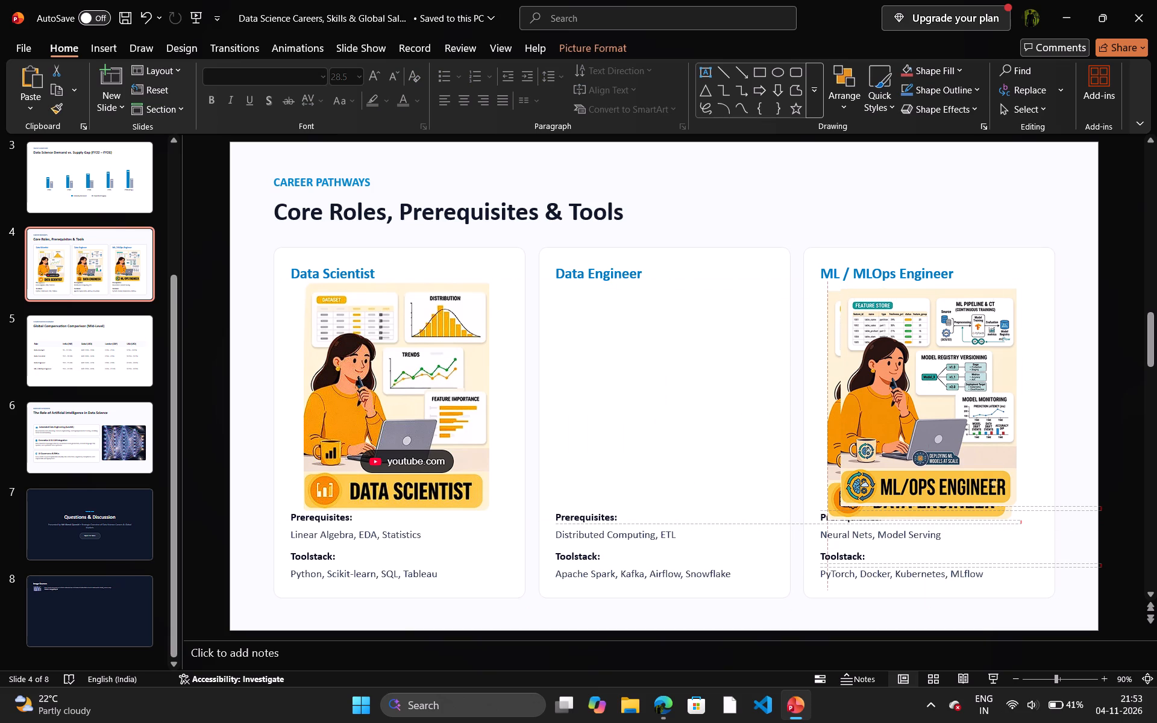
drag(926, 336, 924, 333)
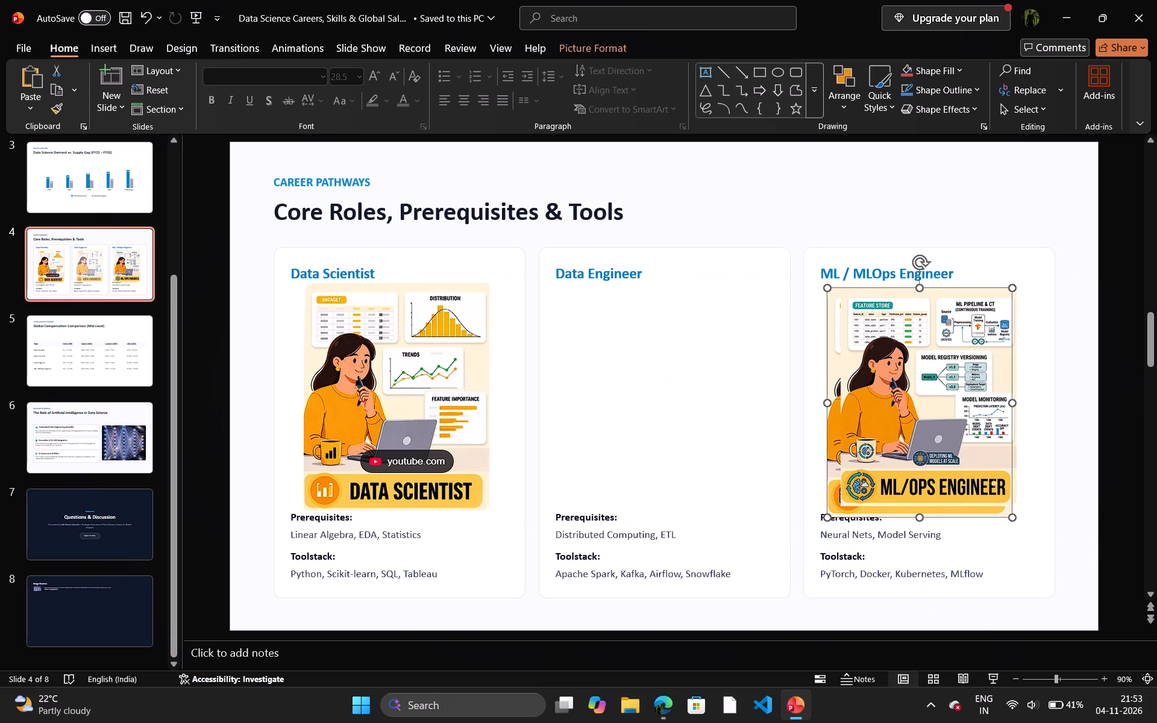
drag(826, 516, 836, 509)
Move the ML/Ops Engineer picture aside and put the Data Engineer picture back in its own card below the heading.
drag(915, 413, 764, 455)
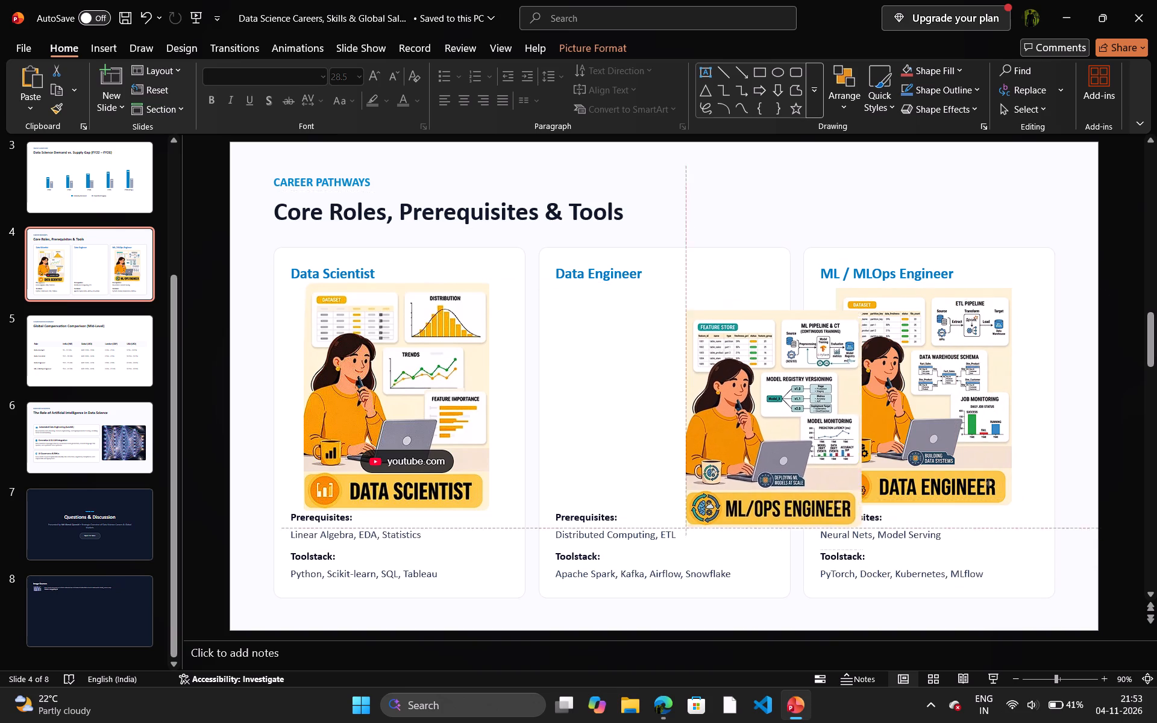
drag(764, 455, 811, 519)
drag(936, 405, 680, 407)
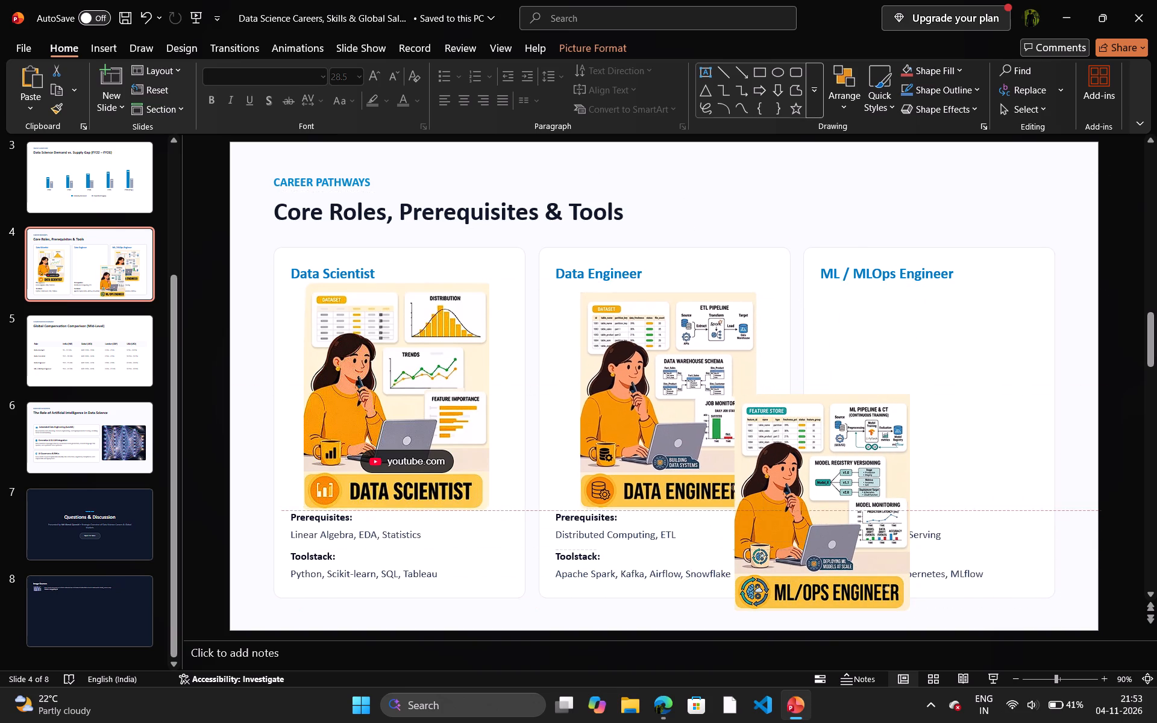
drag(680, 407, 679, 402)
Place the ML/Ops Engineer picture back in its card, with the same left offset as the Data Engineer picture has.
drag(844, 519, 960, 407)
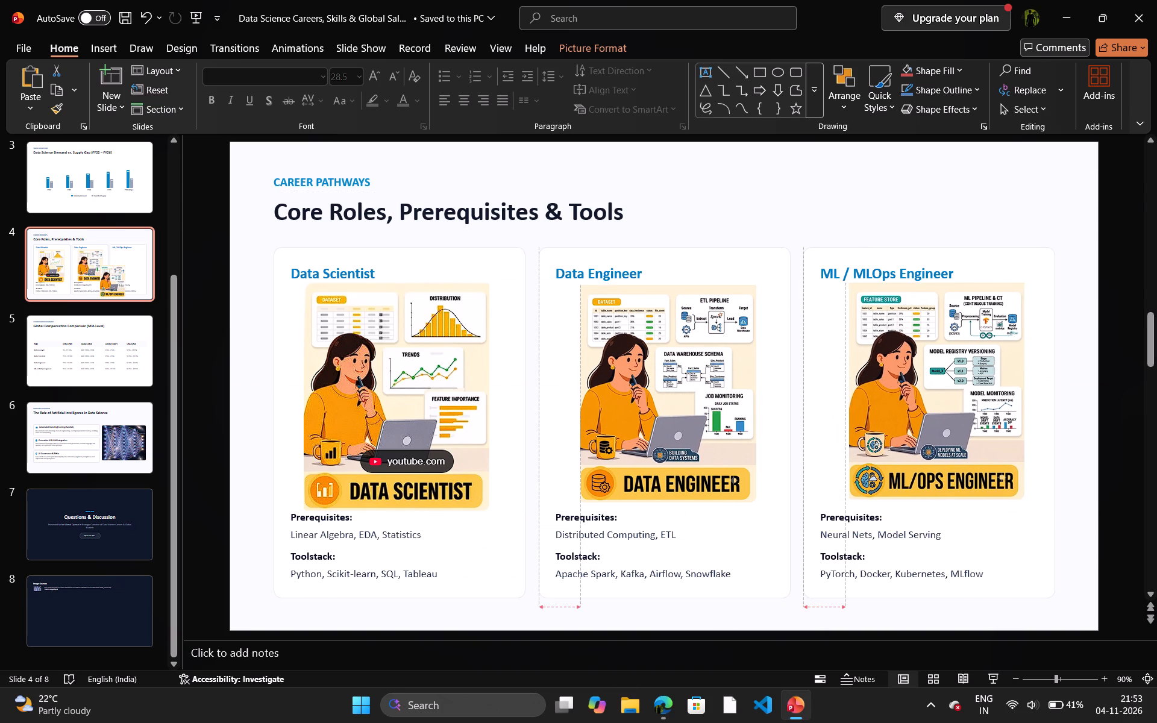
drag(960, 407, 953, 415)
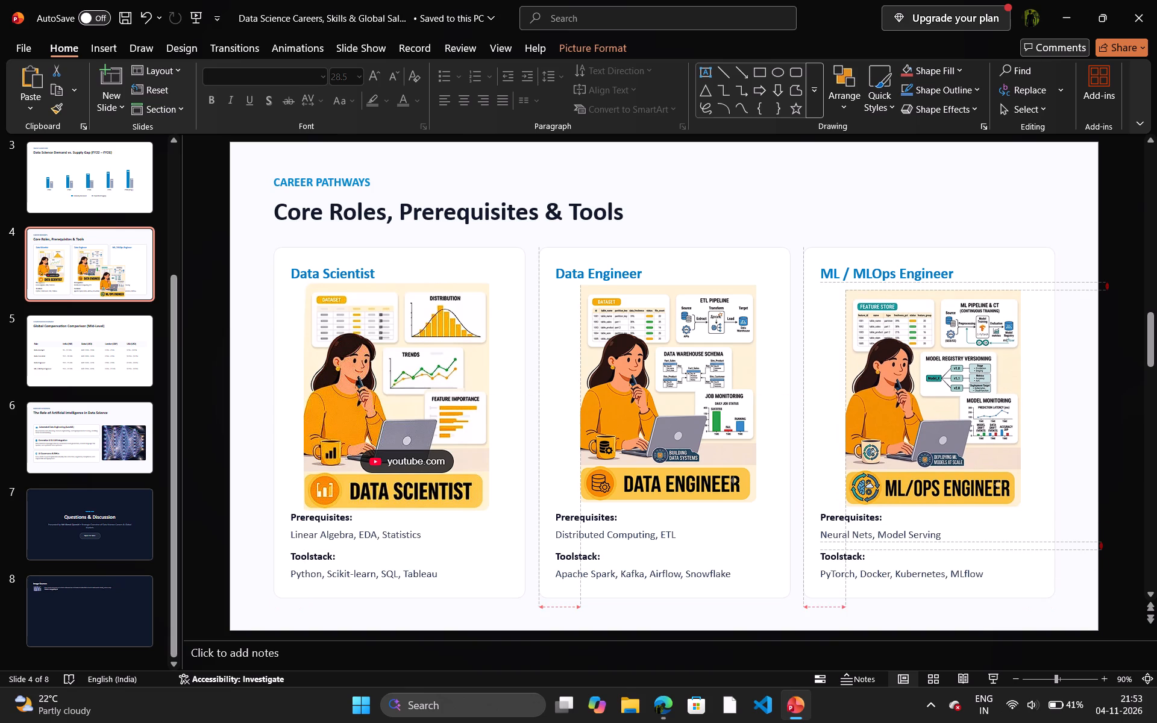
drag(953, 415, 955, 412)
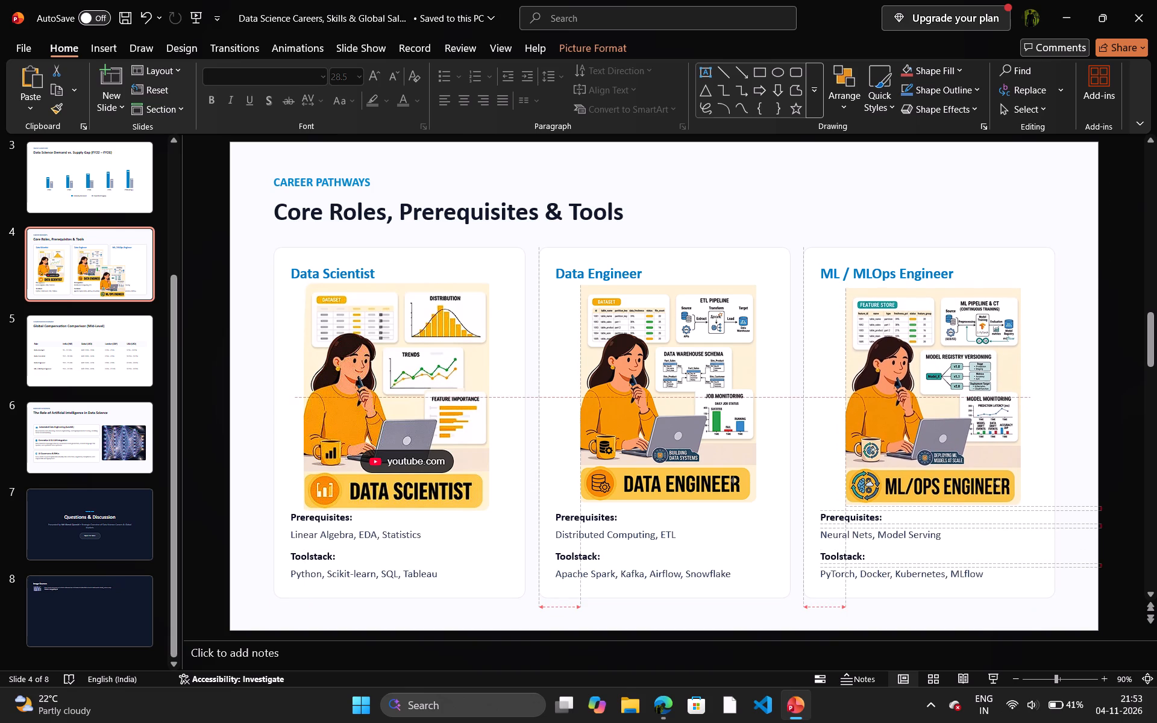
drag(955, 412, 955, 413)
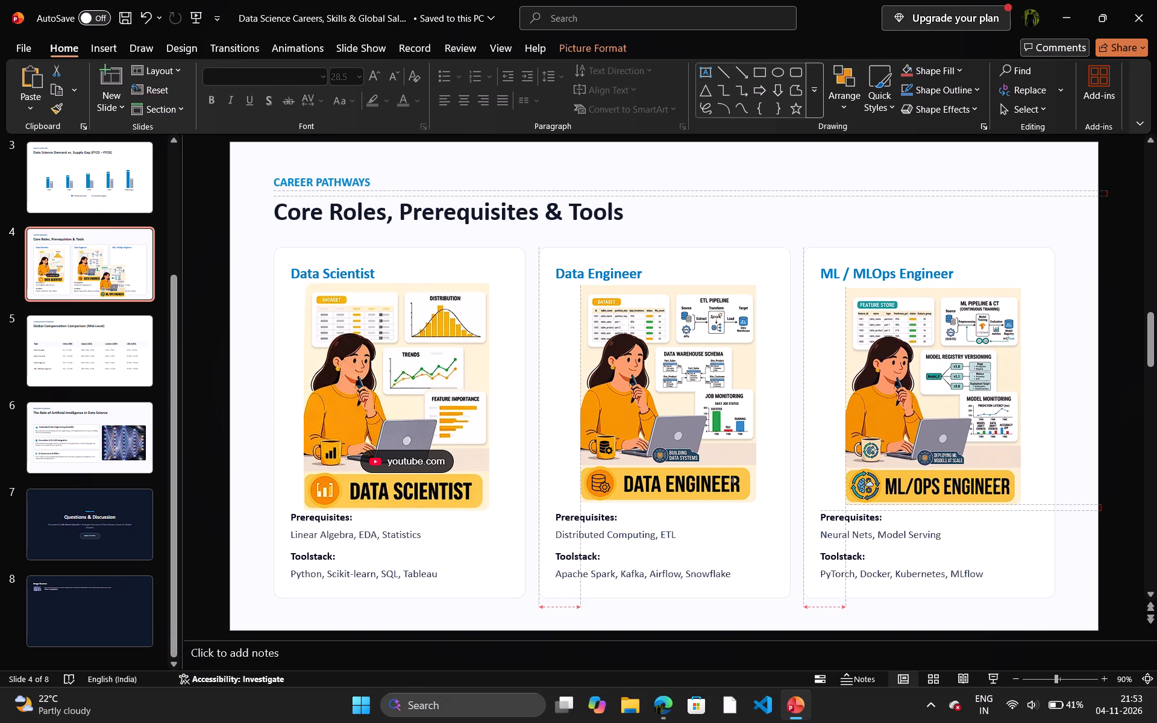
drag(955, 413, 955, 413)
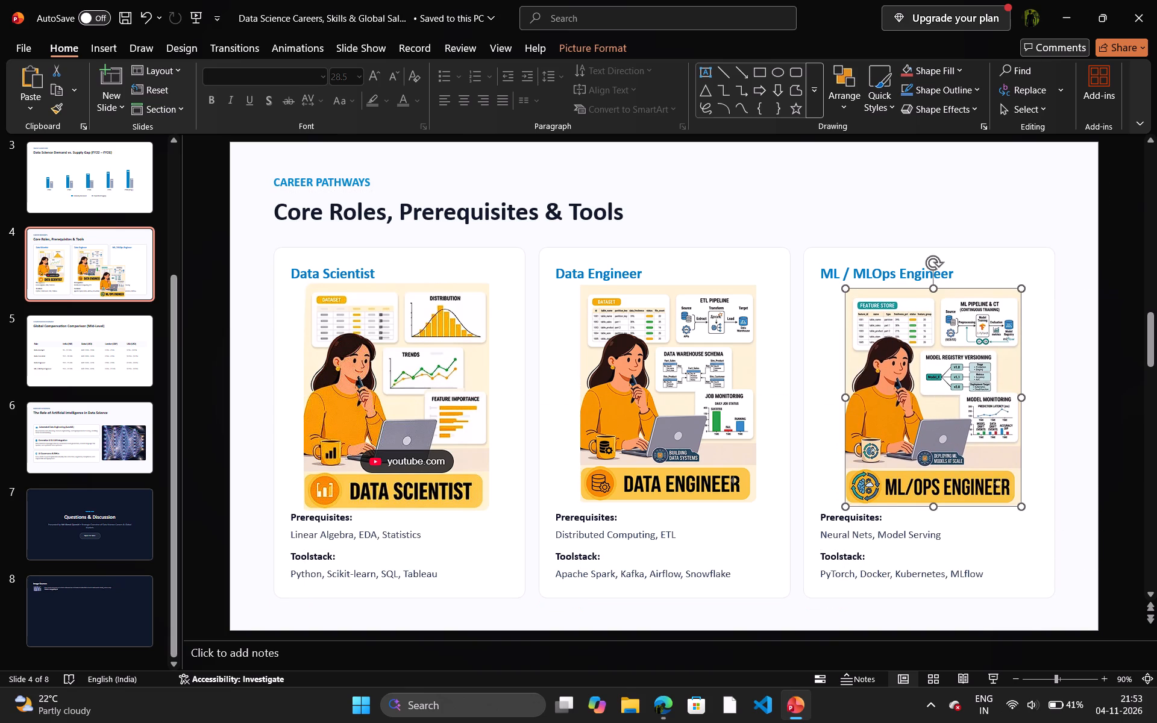
Fine-tune the ML/Ops Engineer picture's vertical position in small nudges, leaving it slightly higher between the heading and prerequisites text.
key(Up)
key(Up)
key(Up)
key(Up)
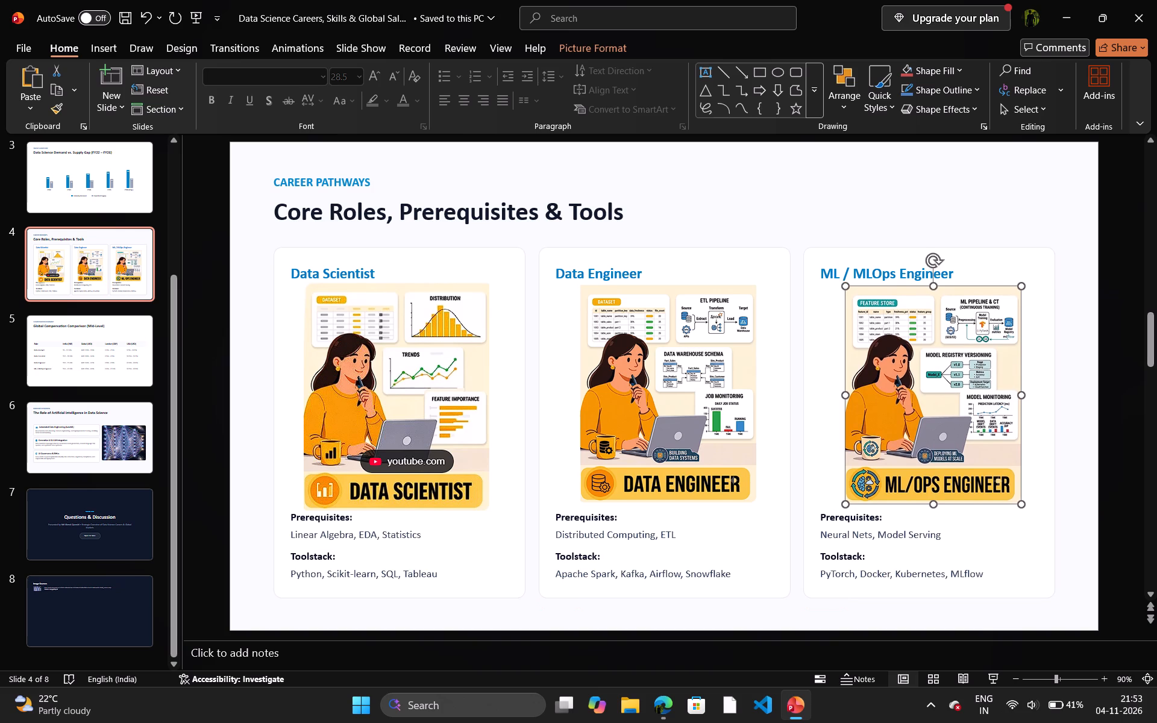
key(Down)
key(Down)
key(Down)
key(Down)
key(Down)
key(Down)
key(Down)
key(Down)
key(Down)
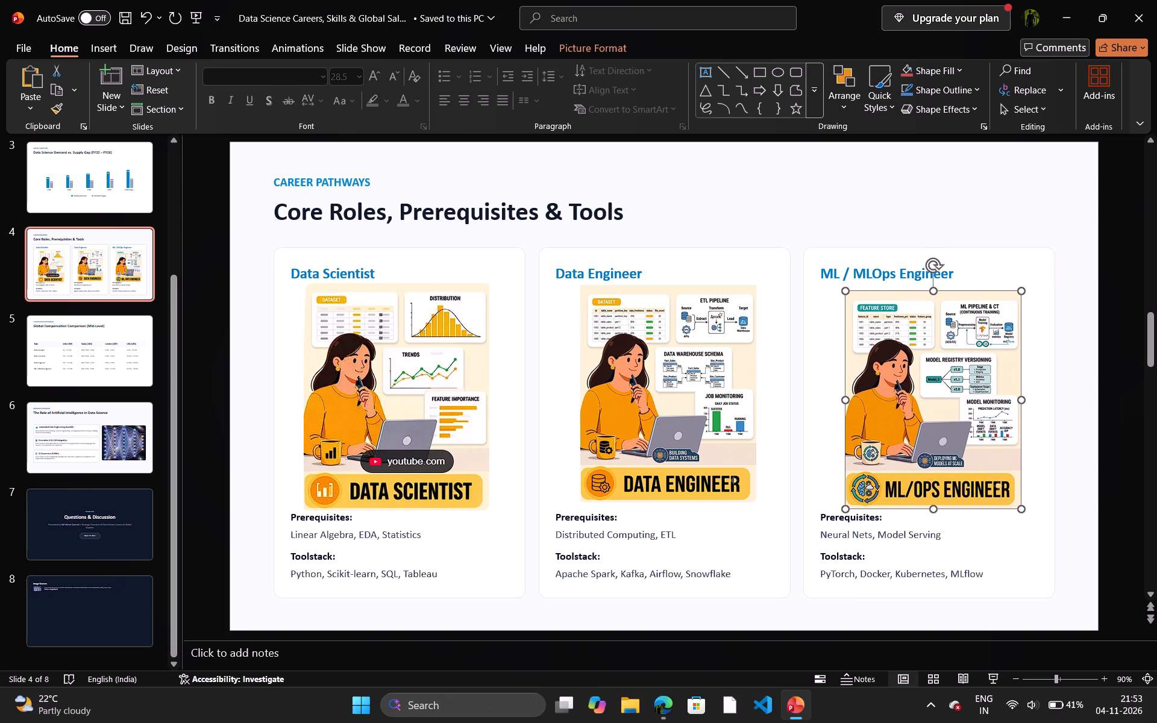
key(Down)
key(Down)
key(Down)
key(Up)
key(Up)
key(Up)
key(Up)
key(Up)
key(Up)
key(Up)
key(Up)
key(Up)
key(Up)
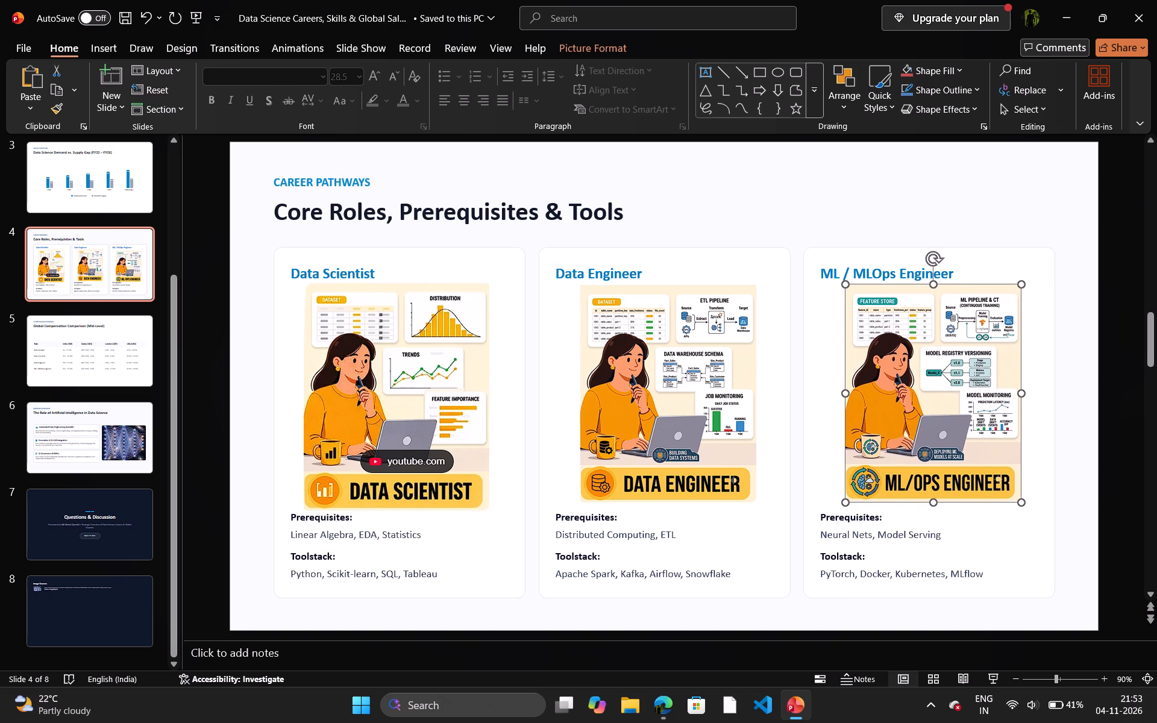
key(Down)
key(Down)
key(Down)
key(Down)
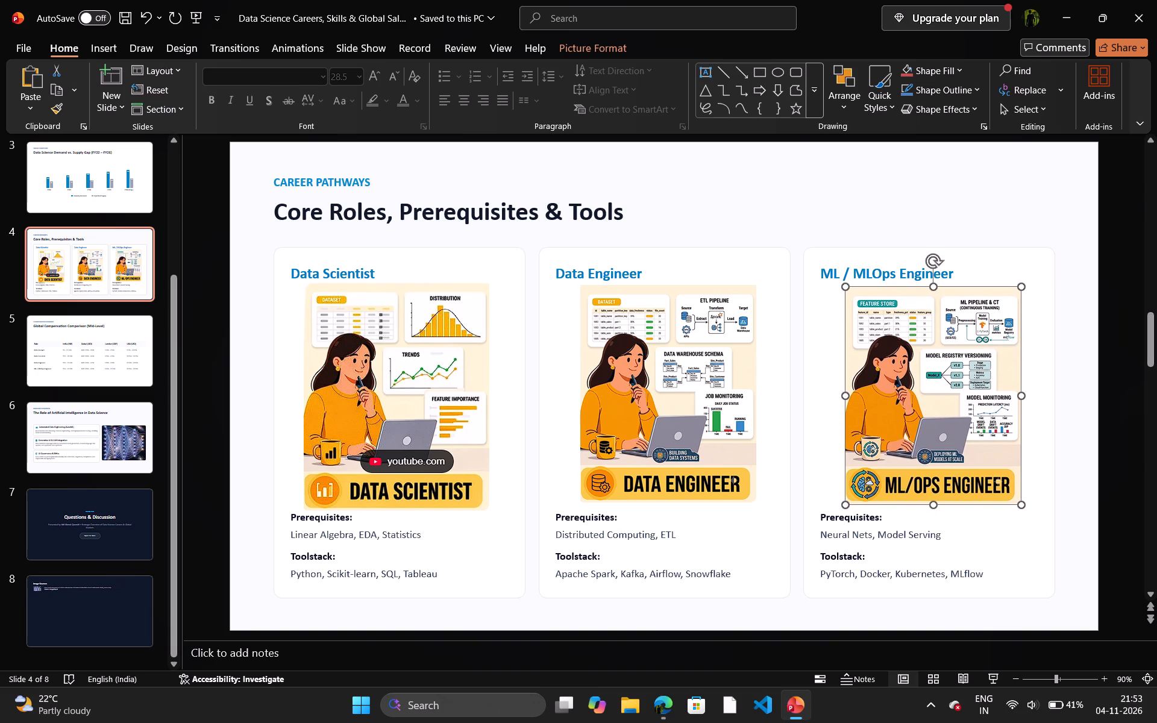
Nudge the Data Engineer picture slightly upward in its card, closer to the level of the Data Scientist picture's top.
click(692, 405)
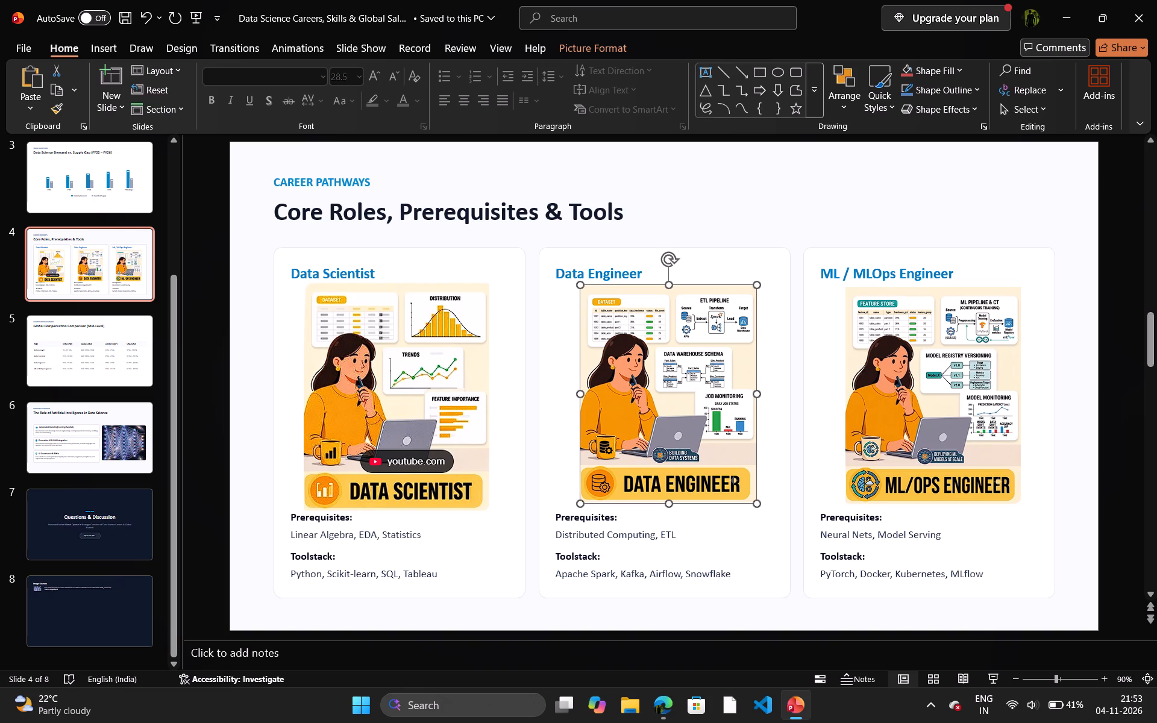
key(Down)
key(Down)
key(Down)
key(Up)
key(Up)
key(Up)
key(Up)
key(Up)
key(Up)
key(Up)
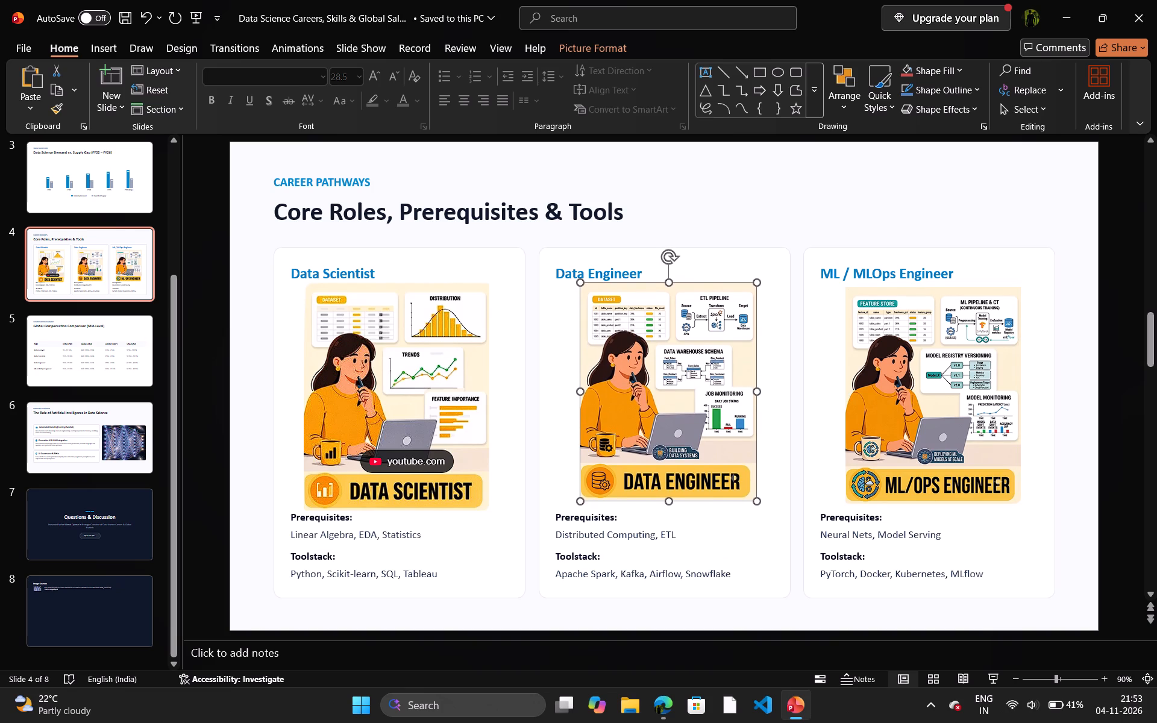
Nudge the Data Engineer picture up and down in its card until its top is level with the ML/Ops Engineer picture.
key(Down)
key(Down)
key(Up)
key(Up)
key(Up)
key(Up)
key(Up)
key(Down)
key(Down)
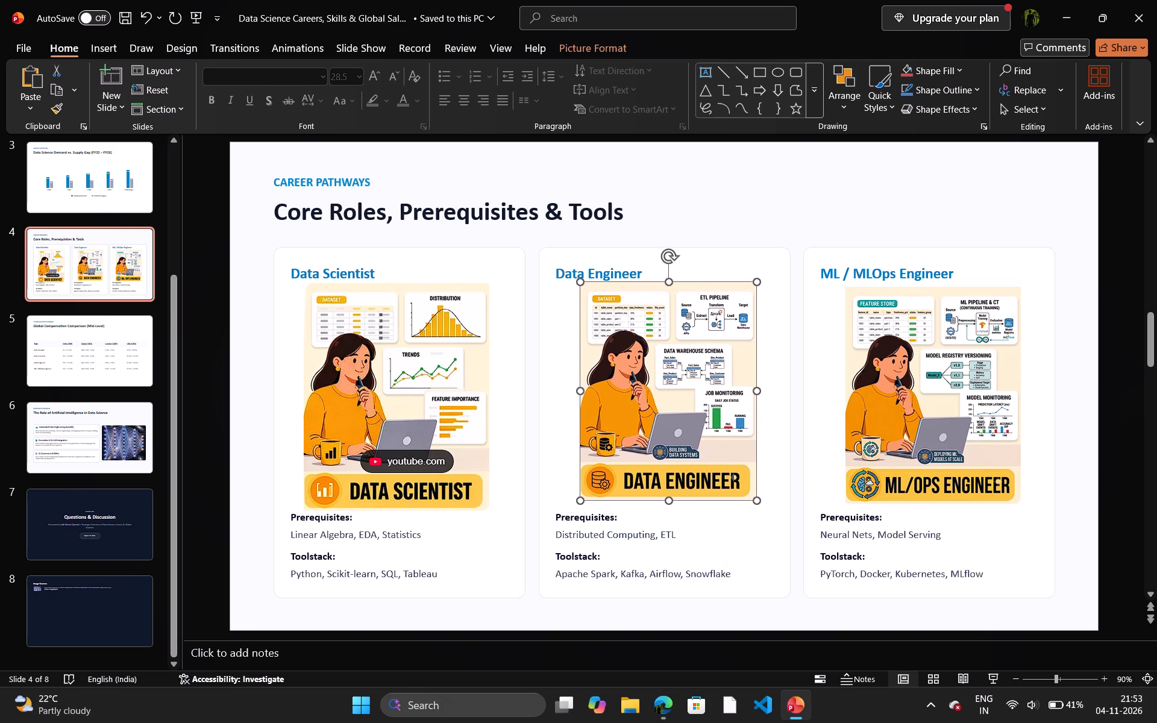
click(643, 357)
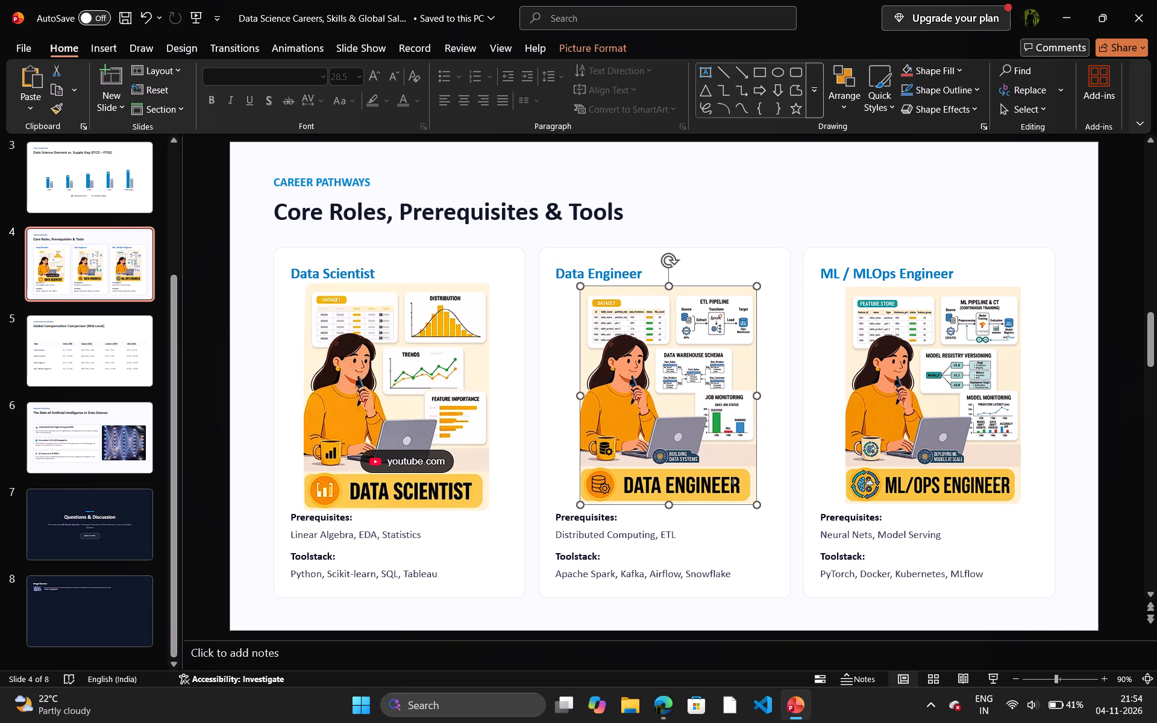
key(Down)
Shrink the Data Scientist picture to the Data Engineer picture's size, overlaying it on that picture to match the edges.
click(439, 357)
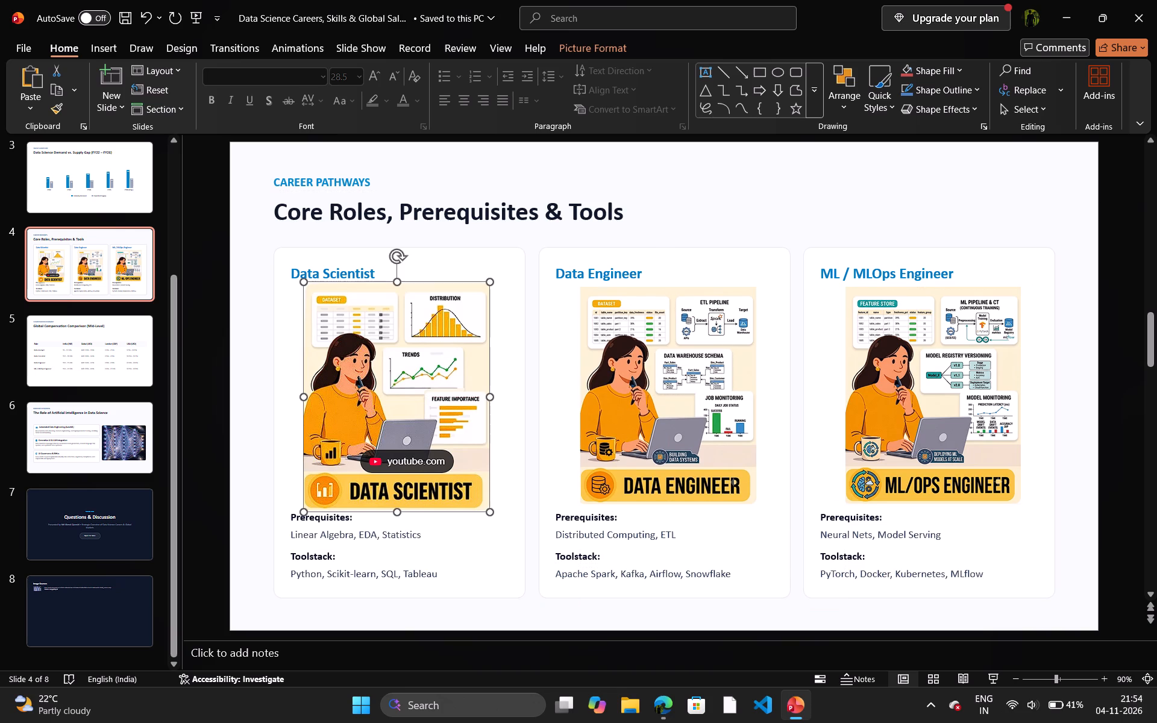
drag(489, 283, 483, 291)
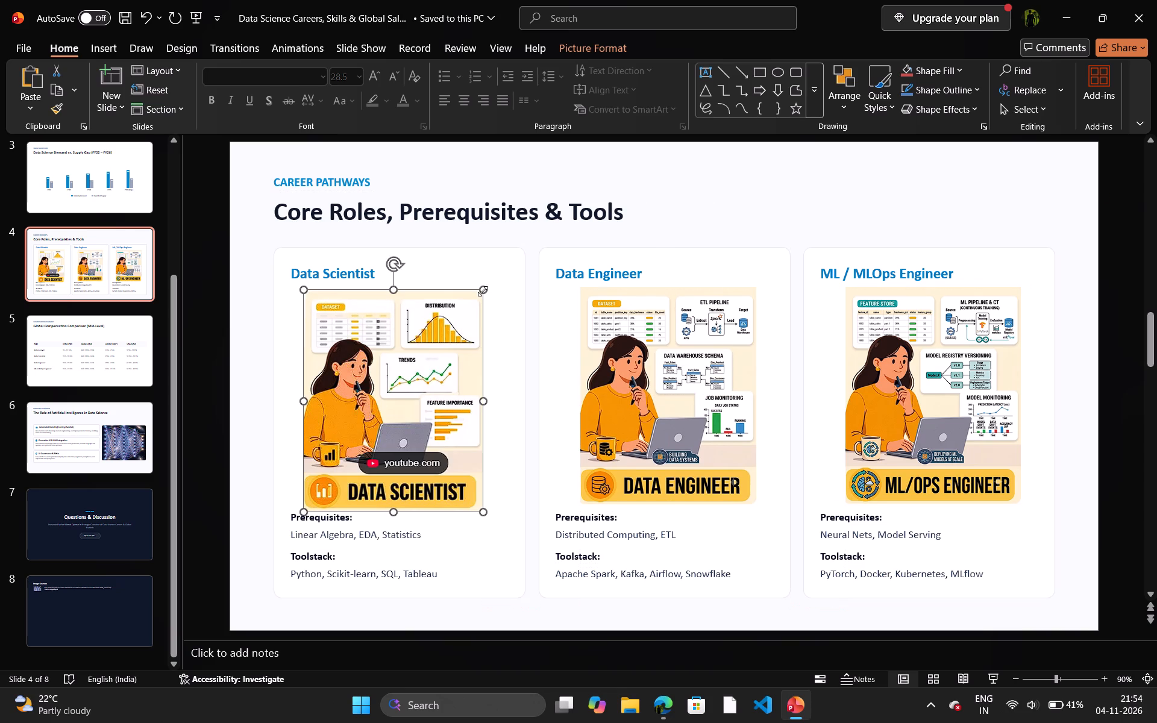
drag(406, 386, 668, 382)
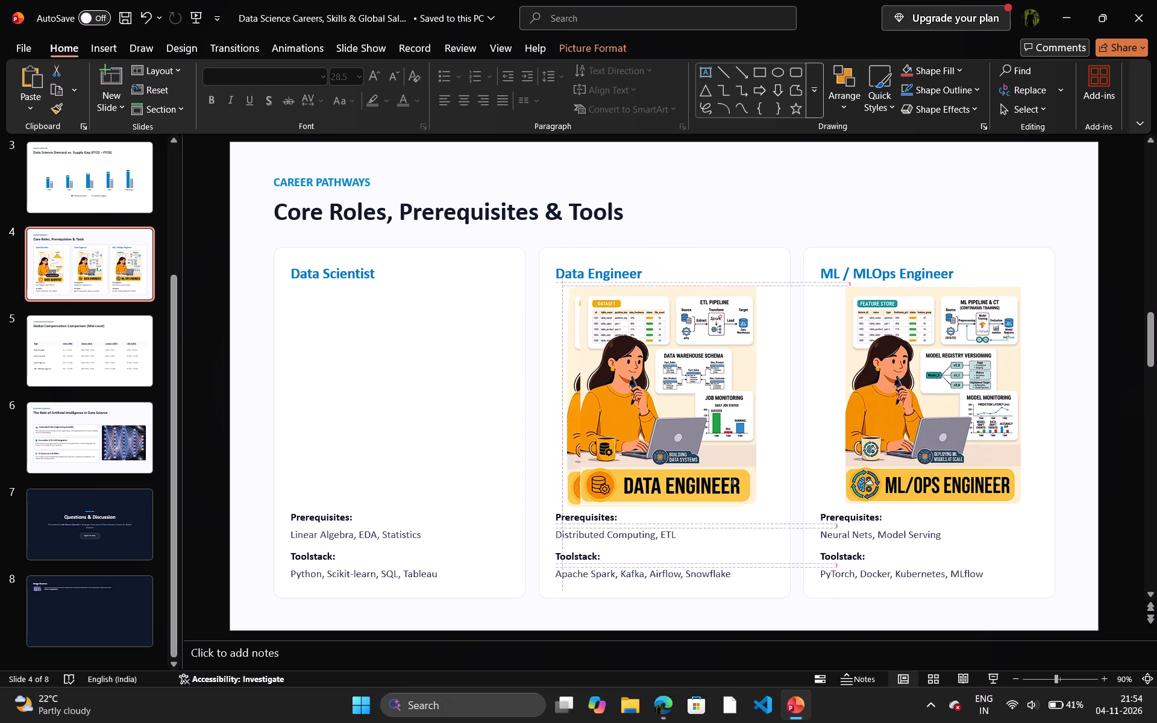
drag(668, 382, 680, 382)
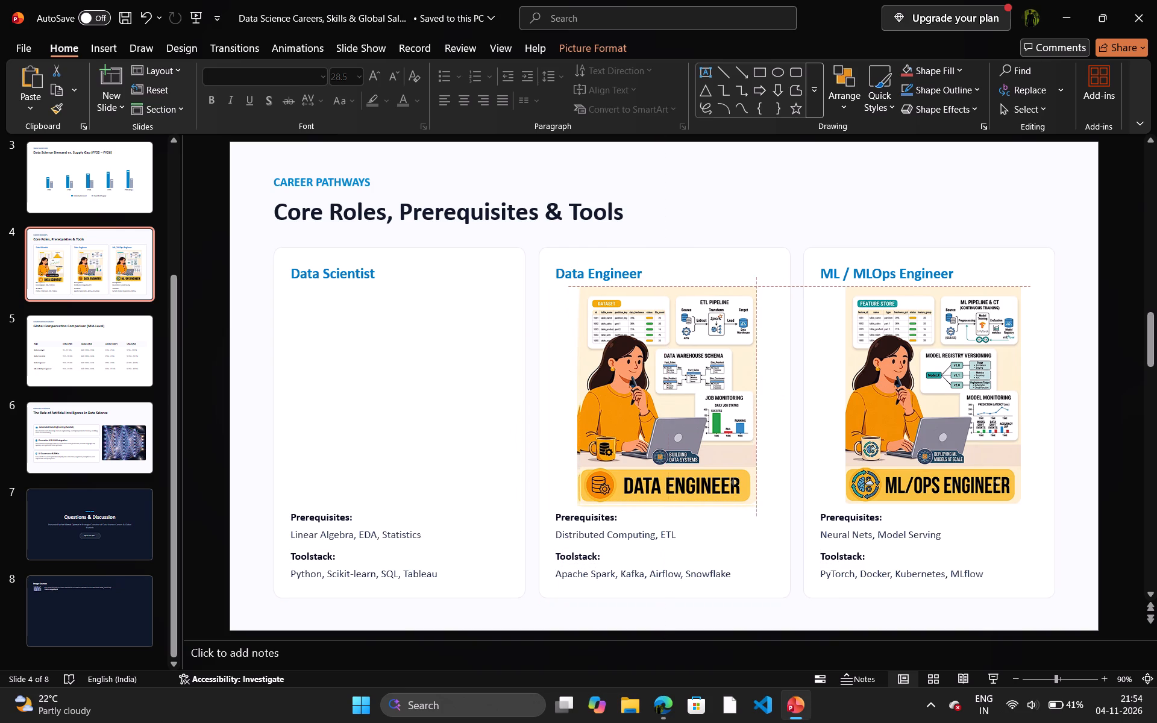
drag(680, 382, 680, 382)
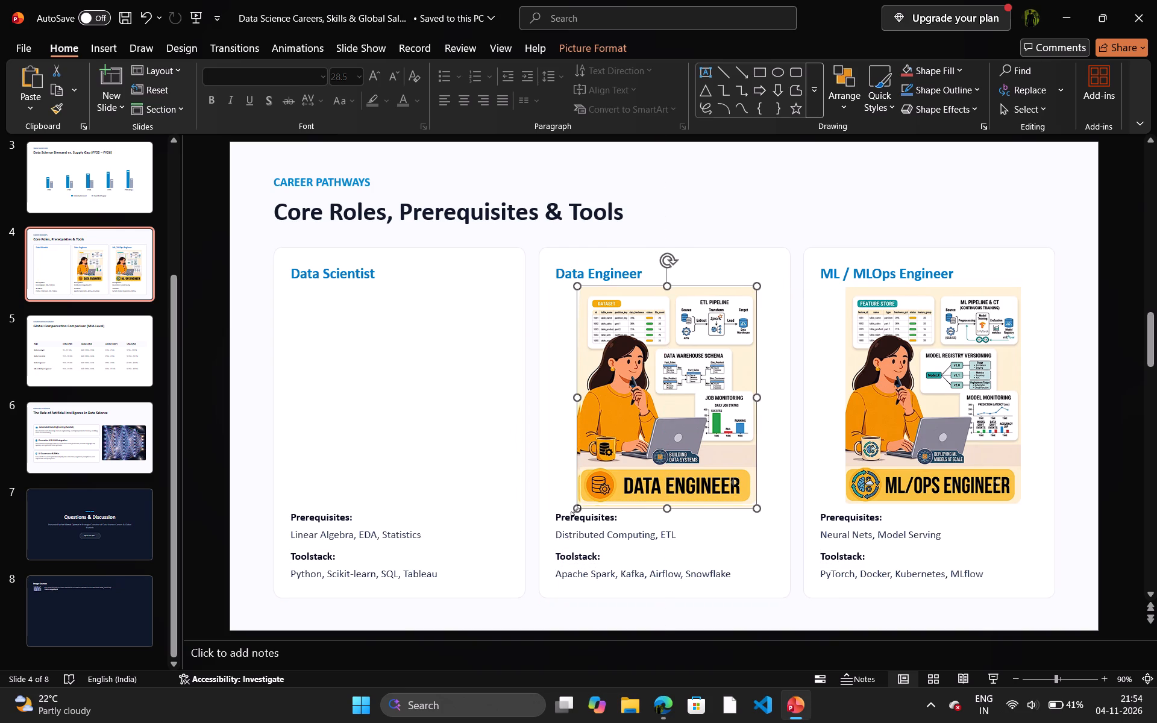
drag(576, 509, 580, 504)
Move the Data Engineer picture down out of the way and put the resized Data Scientist picture back in its own card.
drag(622, 480, 626, 574)
drag(673, 323, 358, 330)
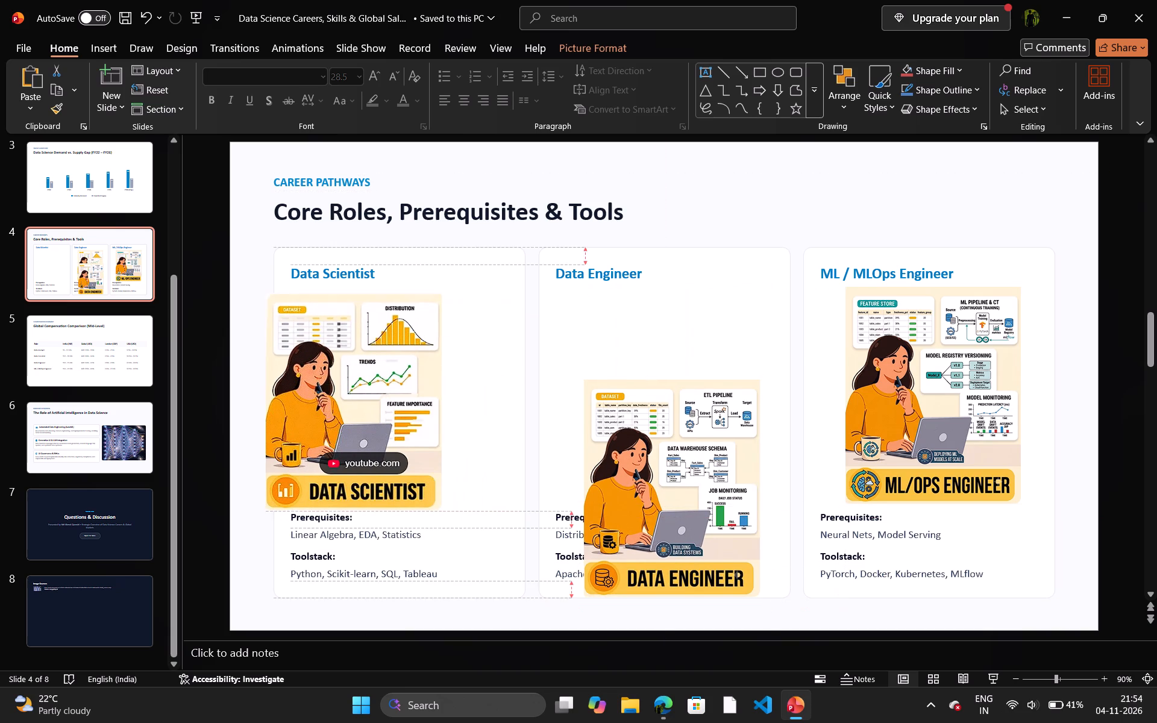
drag(358, 330, 406, 322)
Place the Data Engineer picture back between the heading and prerequisites text, centred horizontally in its card.
drag(672, 431, 665, 336)
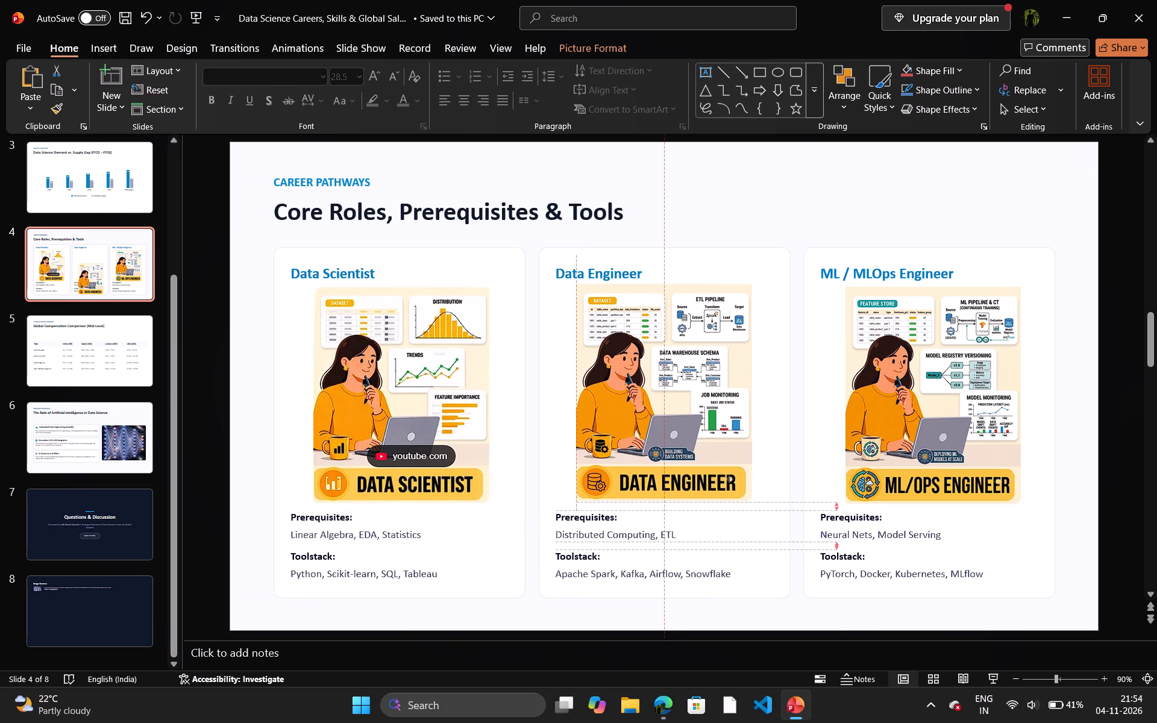
drag(665, 336, 668, 342)
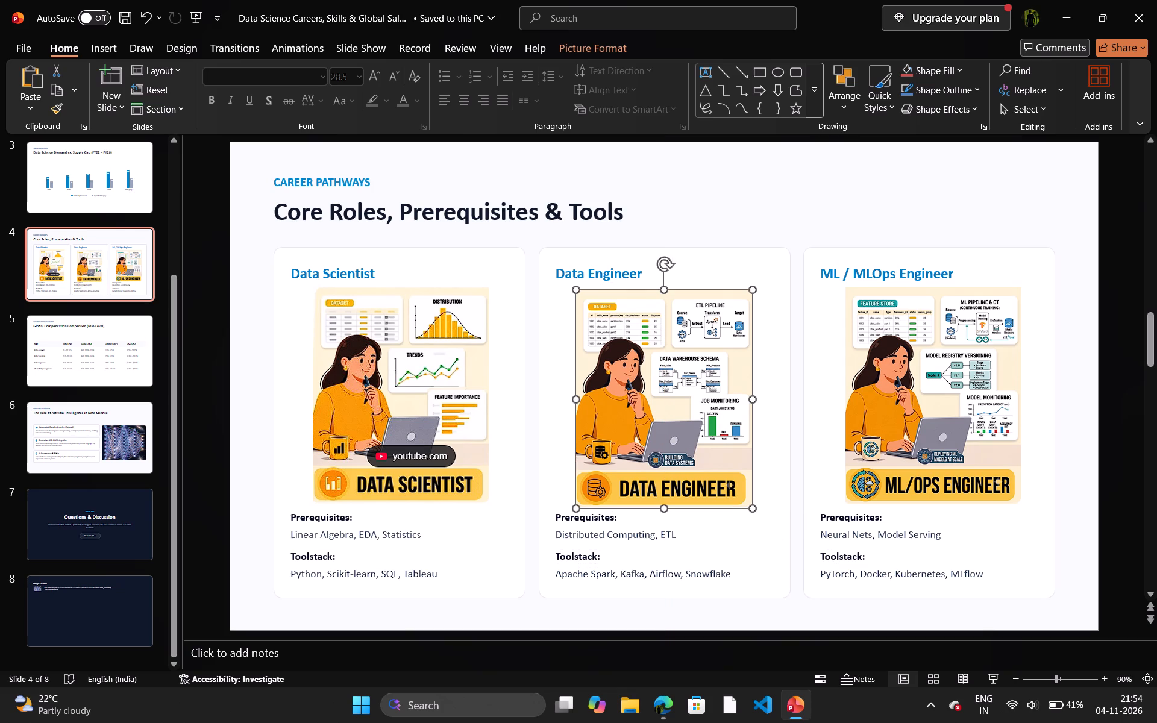
Centre the Data Scientist picture horizontally in its card and align its top and bottom edges with the Data Engineer picture.
click(436, 361)
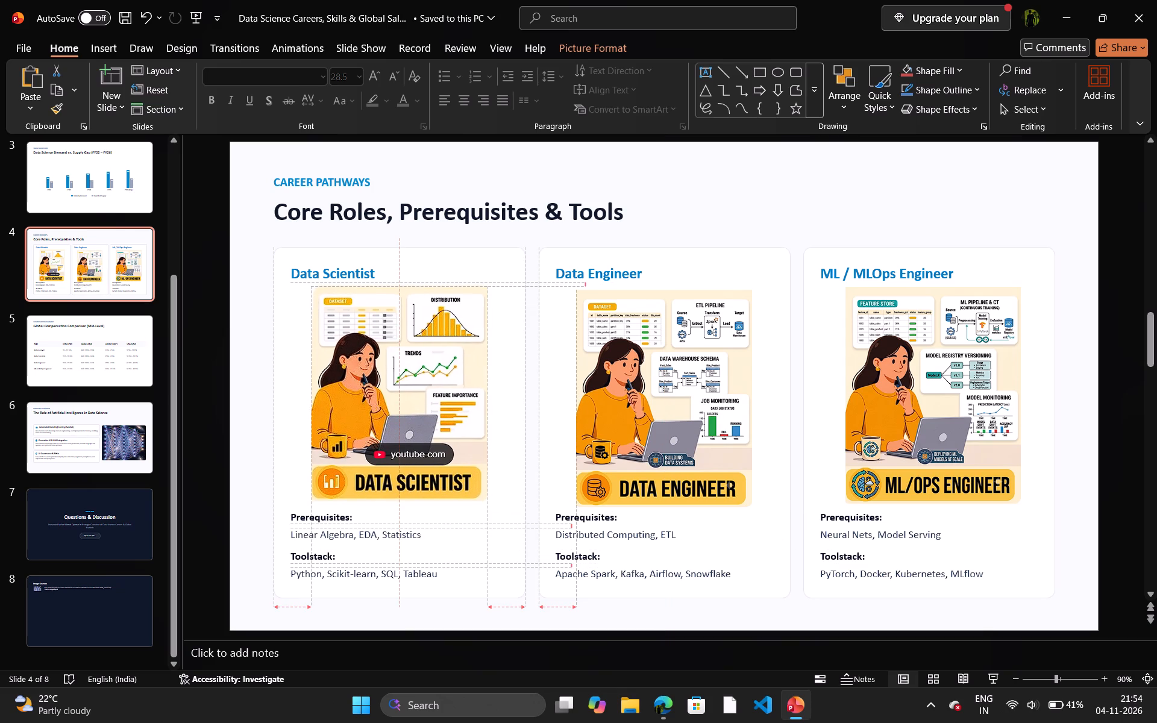
click(425, 349)
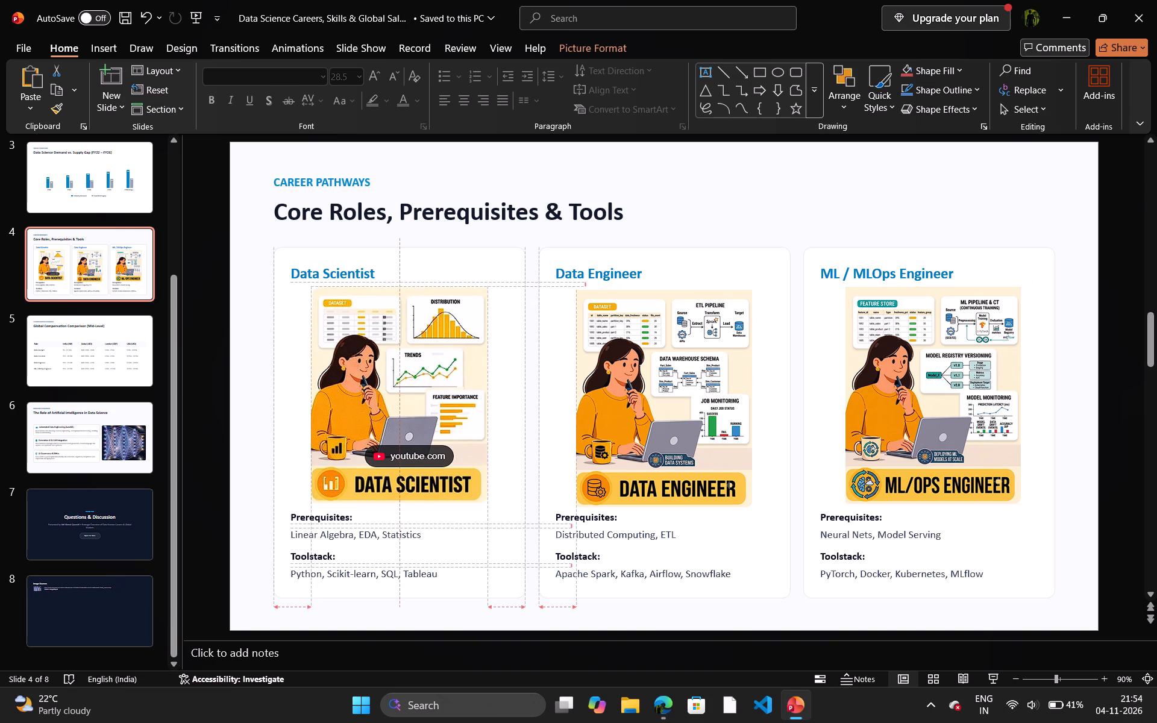
click(687, 210)
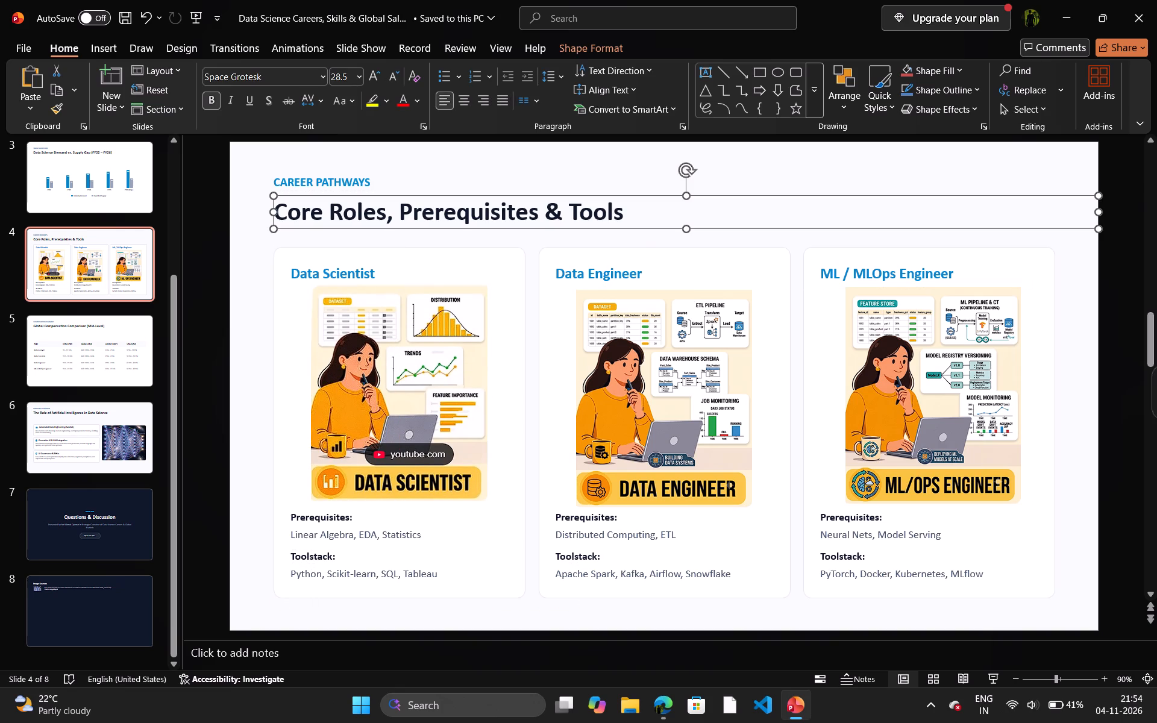
click(449, 355)
double_click(449, 355)
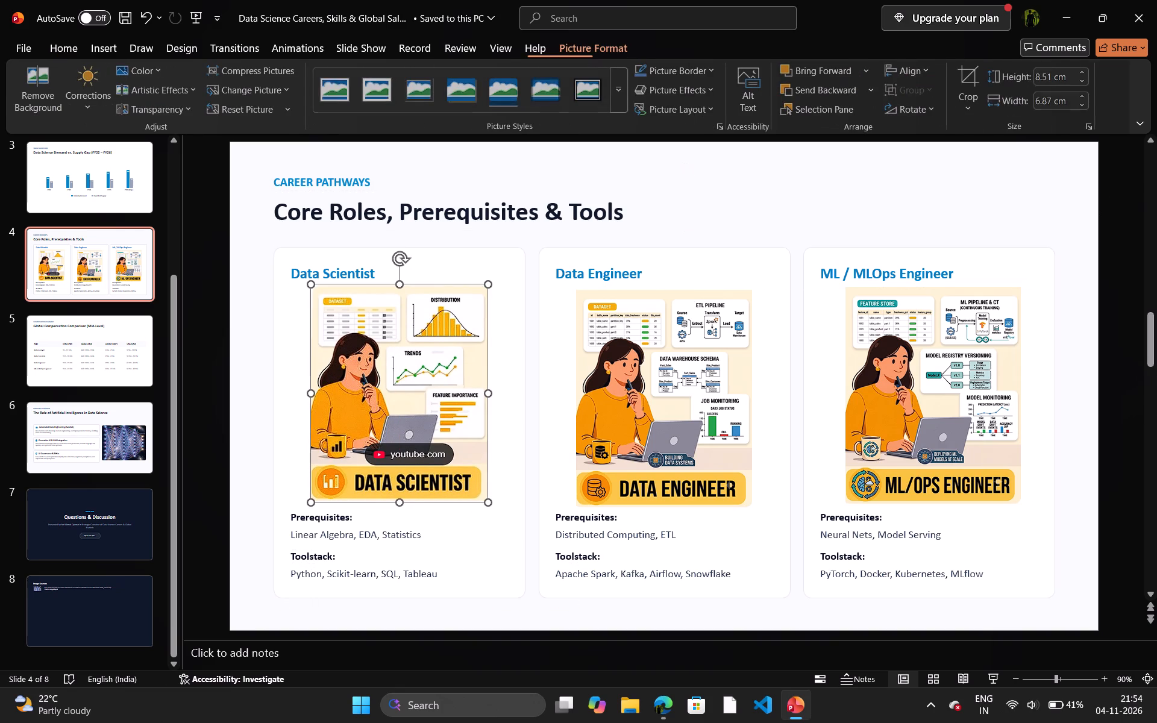
click(449, 358)
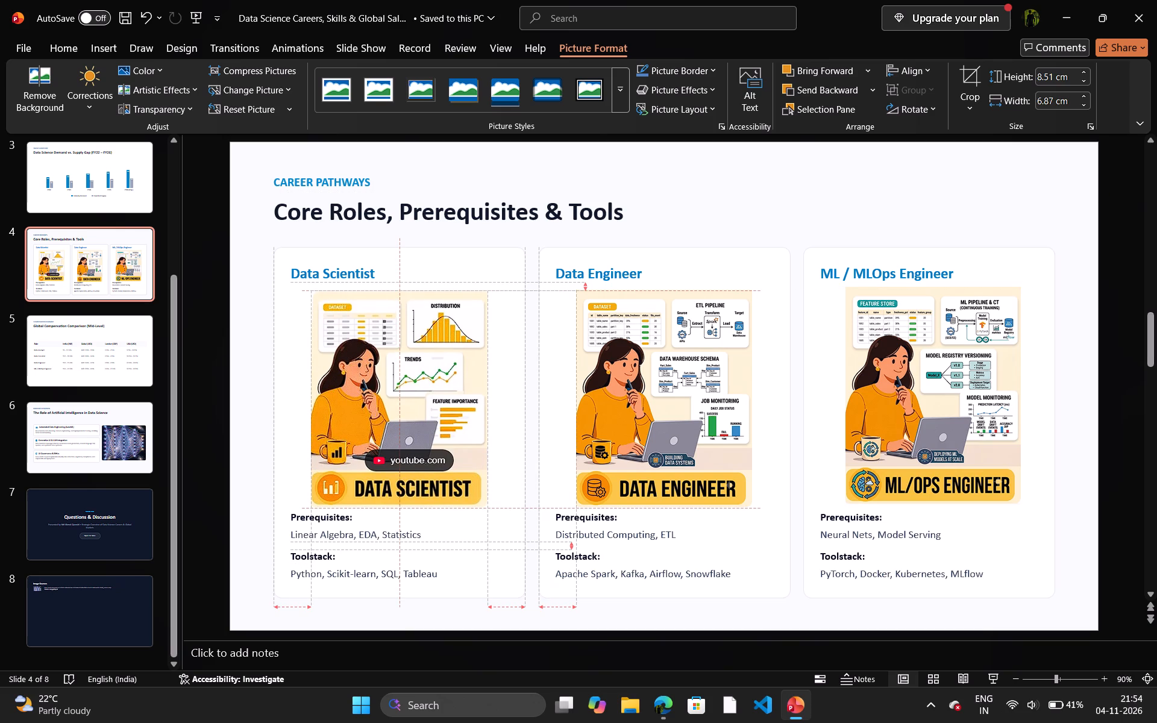
click(786, 156)
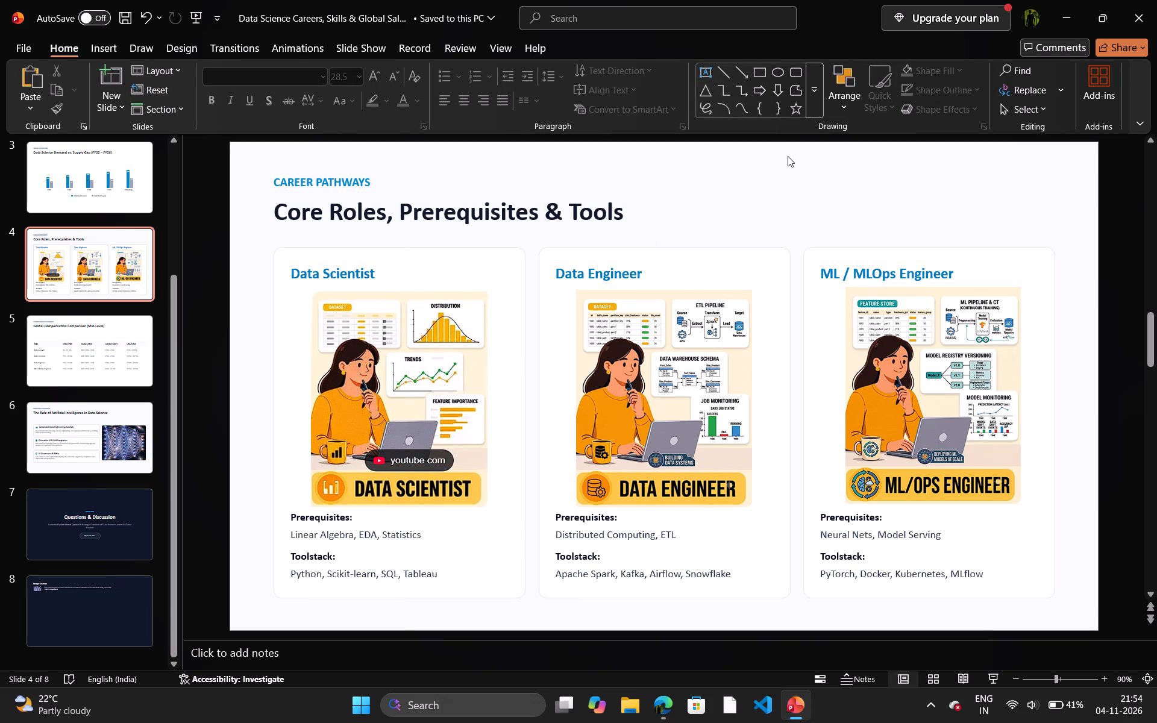
click(1133, 205)
Insert a new blank slide between the Core Roles slide and the Global Compensation Comparison slide.
click(108, 354)
click(97, 419)
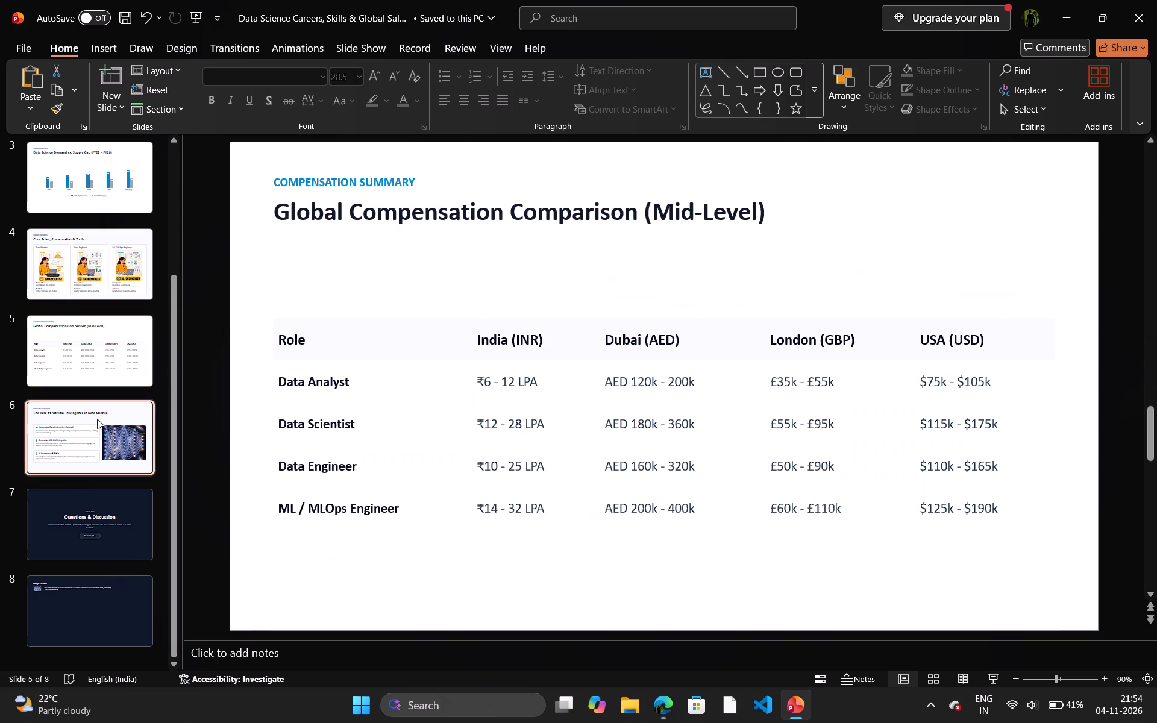
click(95, 249)
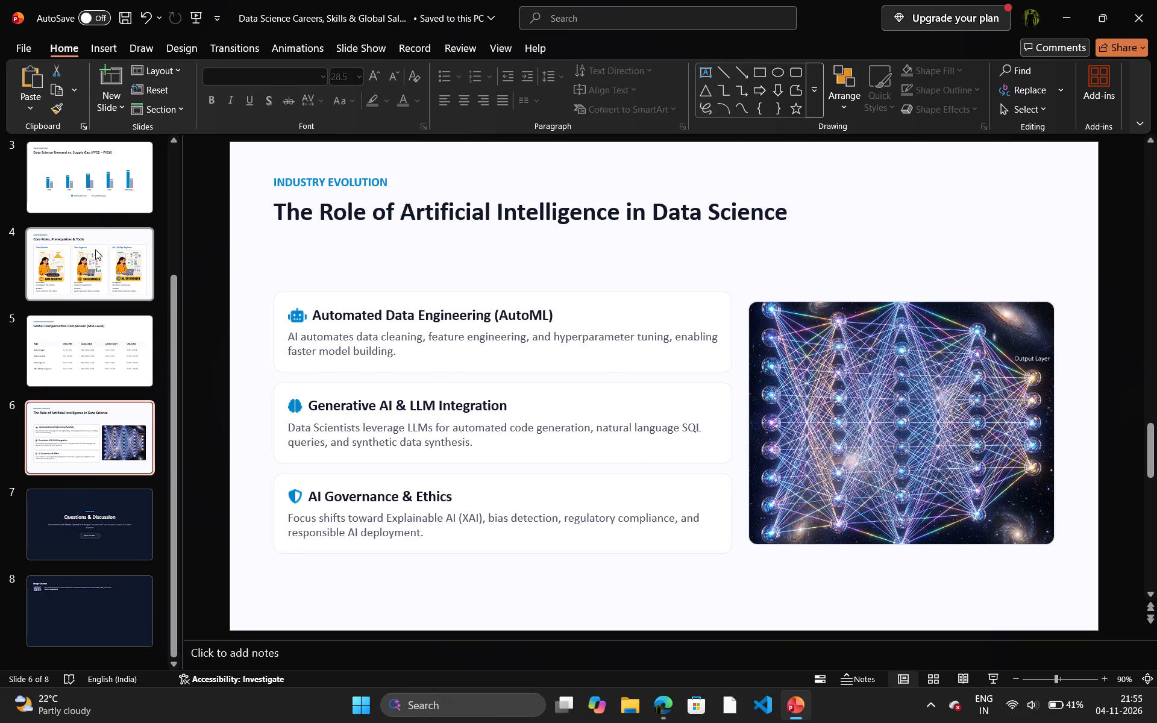
click(140, 309)
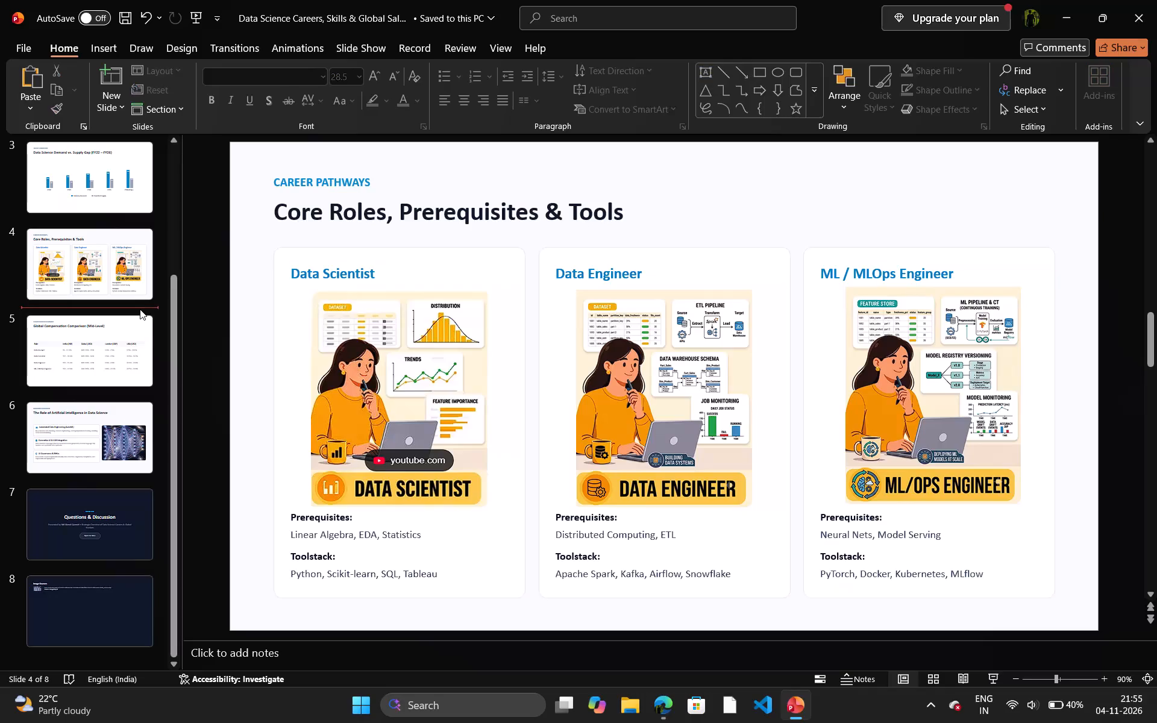
click(140, 309)
click(140, 309)
key(Return)
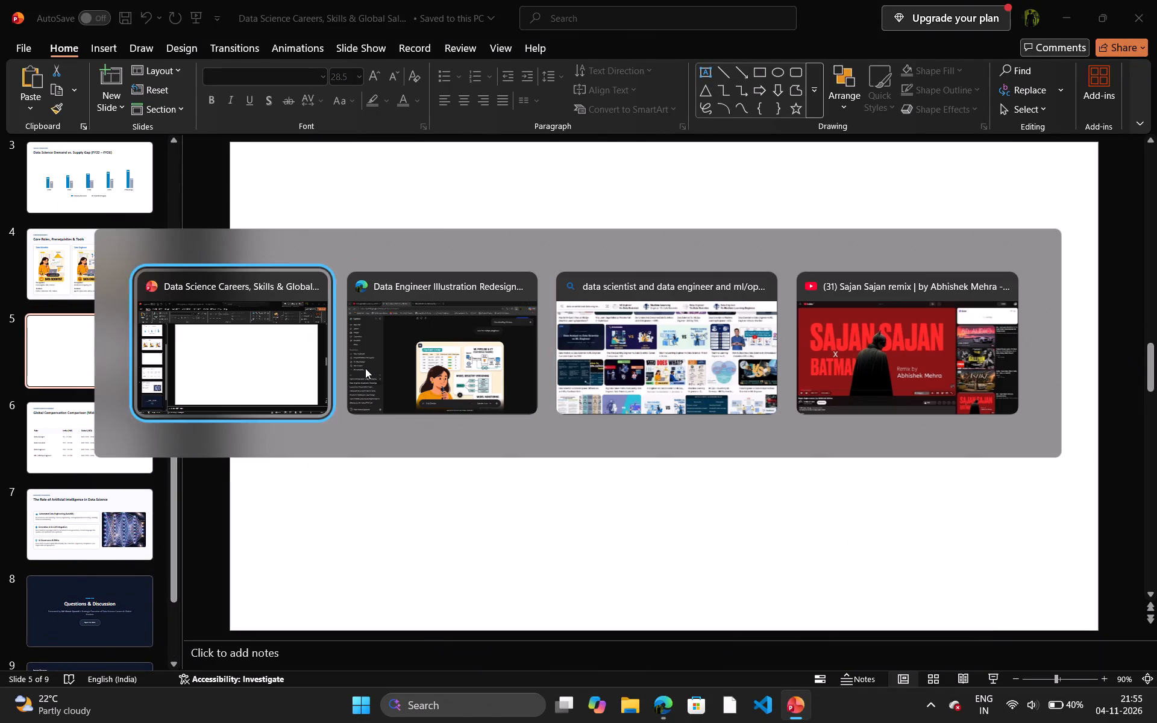
Copy the empty rounded card shape behind "Why Data Science Matters Today" on slide 2 onto the blank slide 5.
scroll(101, 300, up, 2)
click(91, 272)
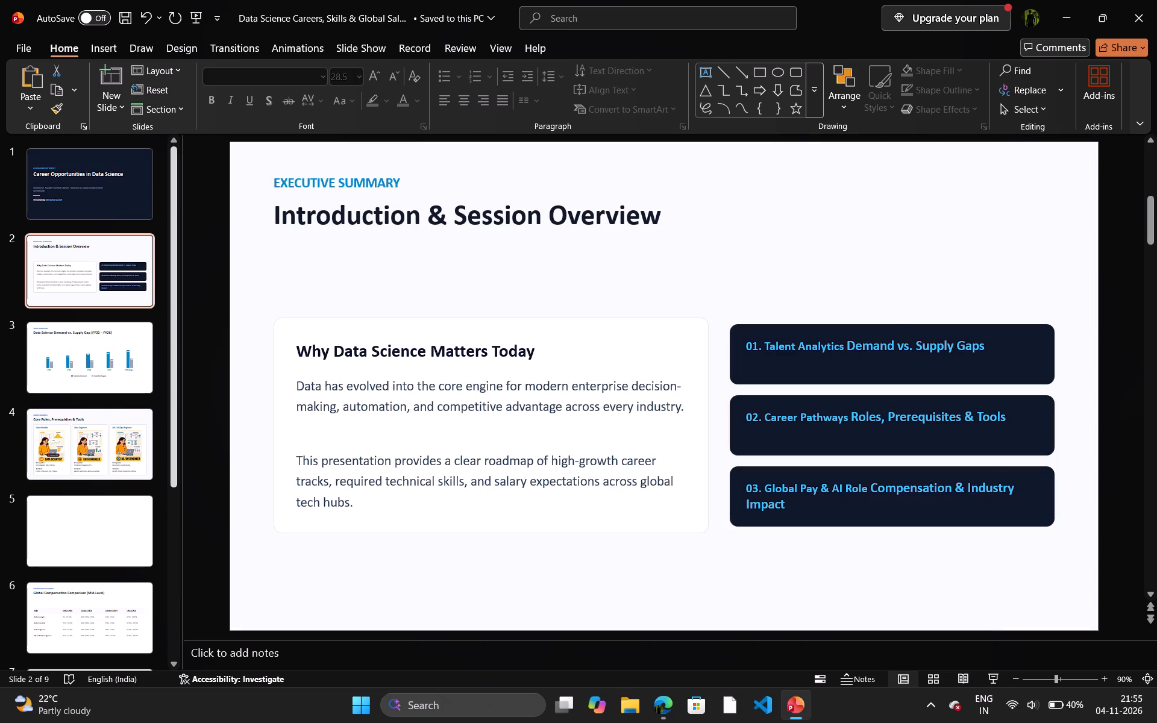
click(824, 352)
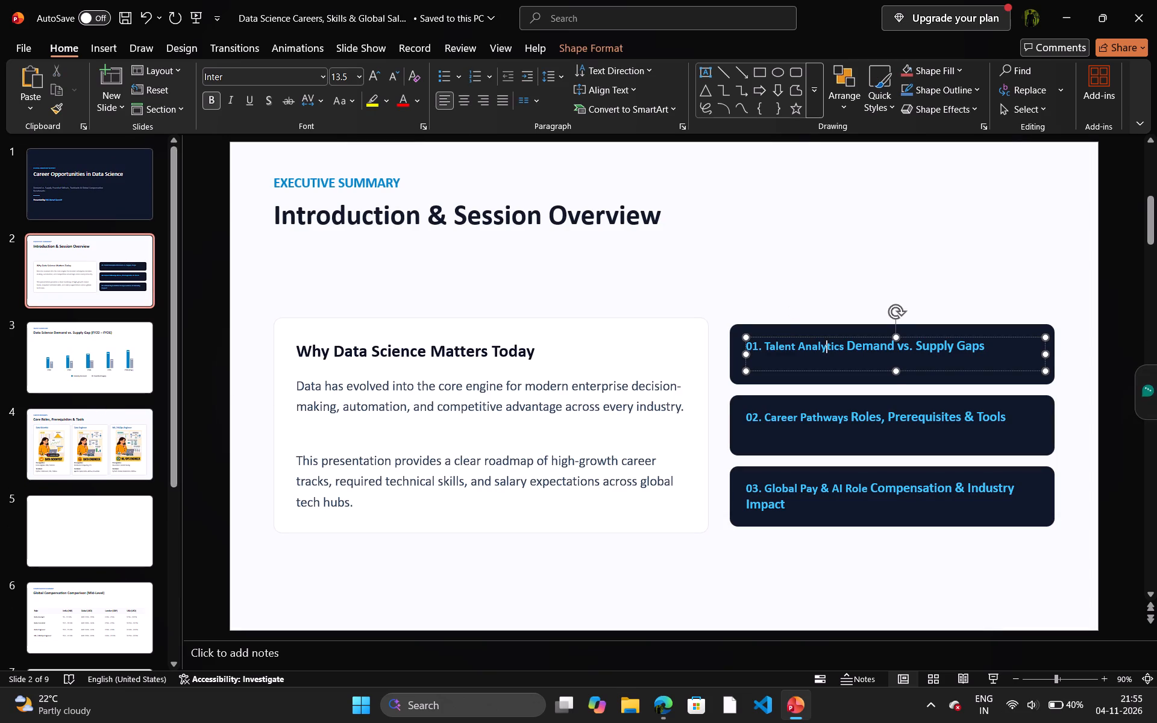
click(785, 380)
click(763, 239)
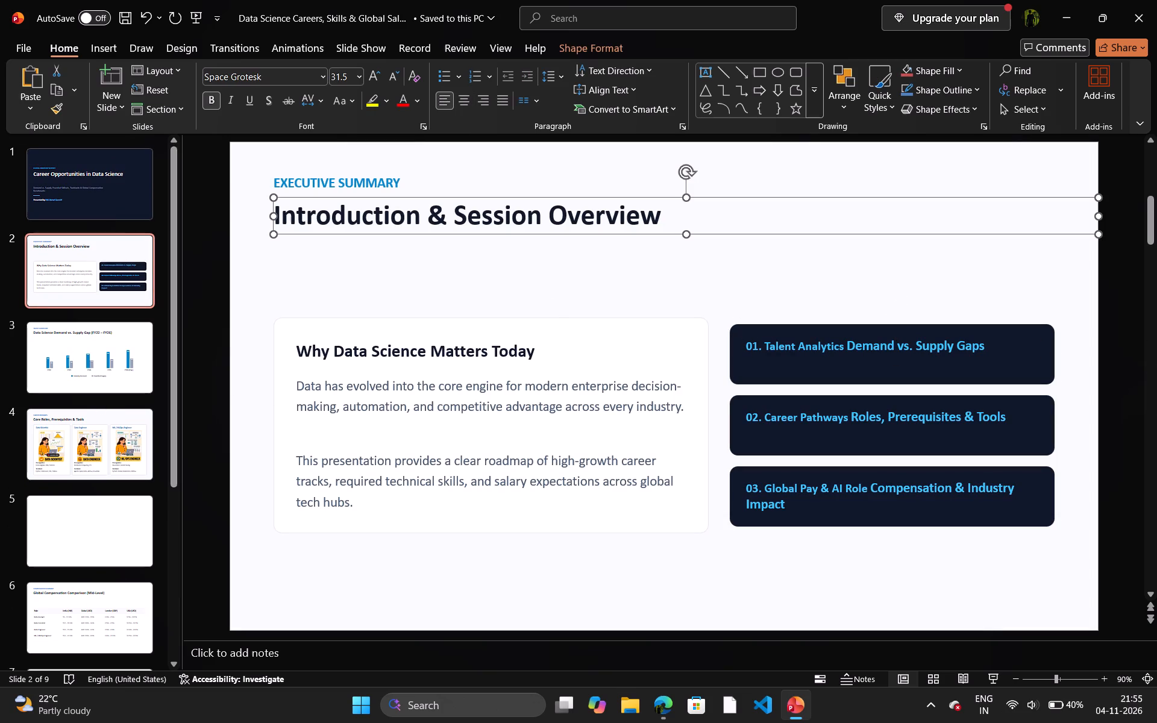
click(393, 336)
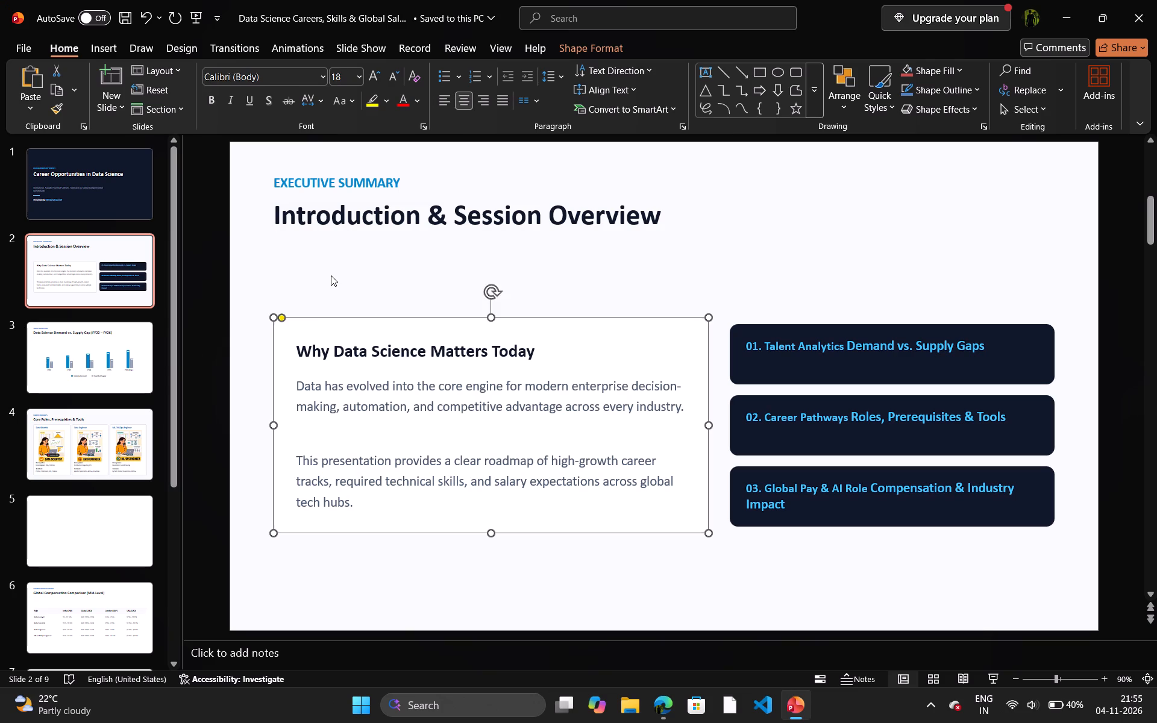
key(ctrl+c)
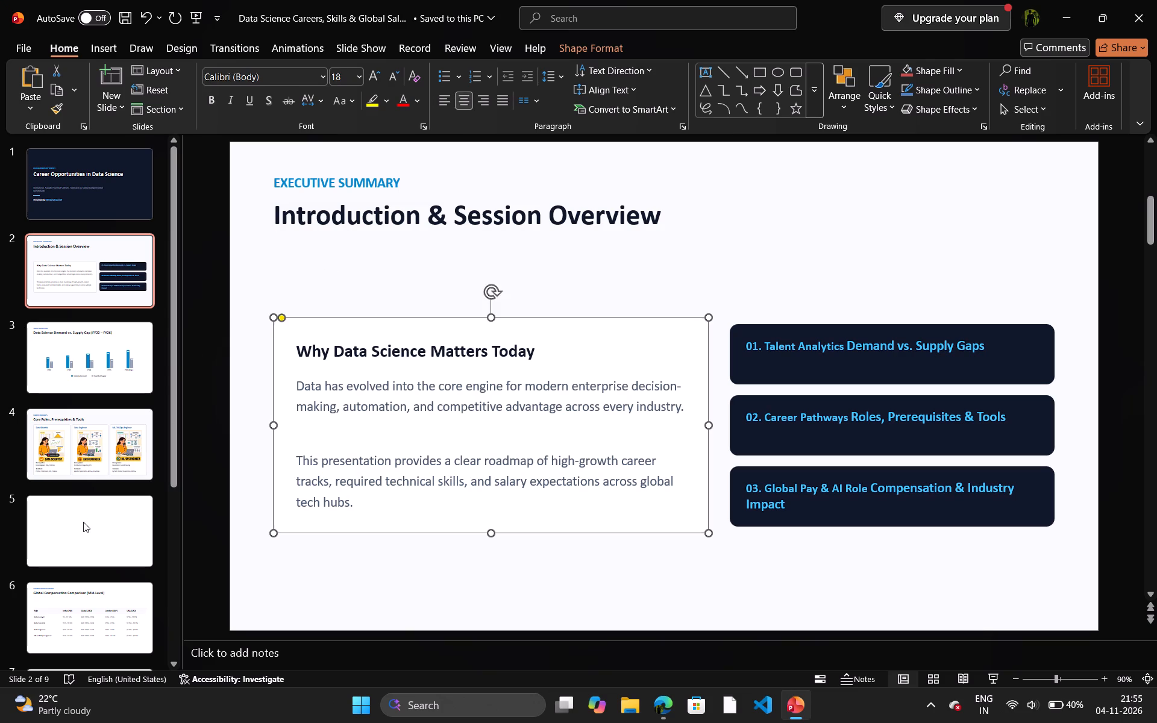
click(83, 522)
click(460, 413)
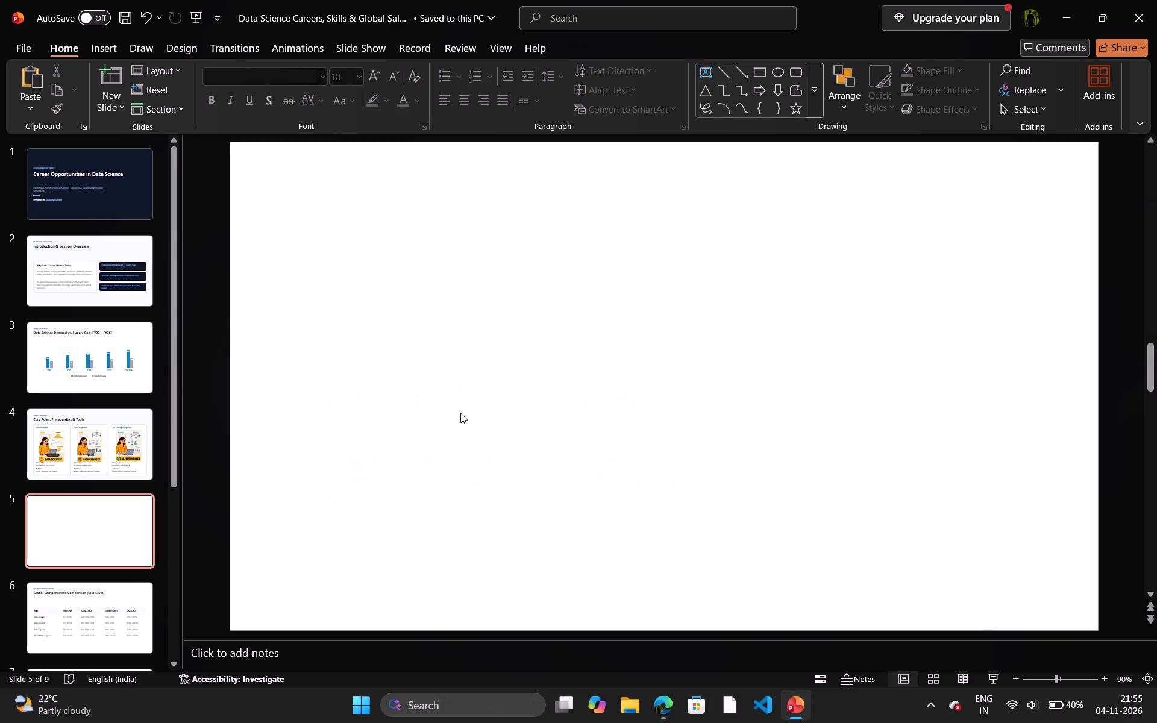
key(ctrl+v)
click(521, 377)
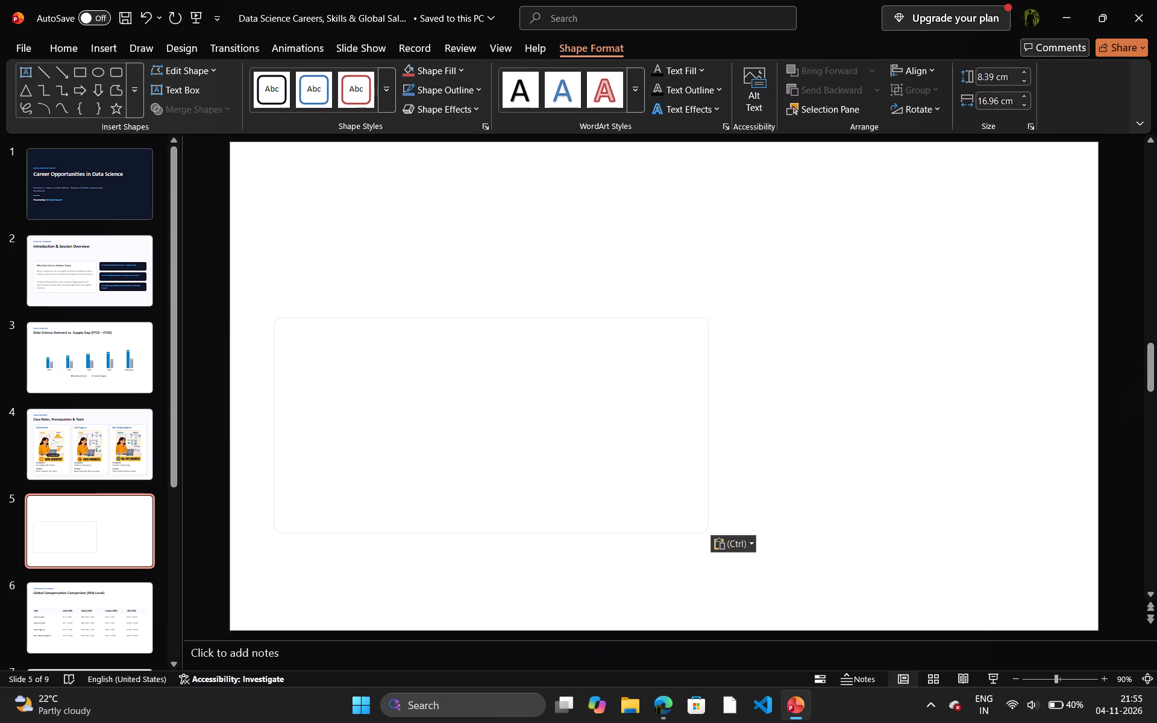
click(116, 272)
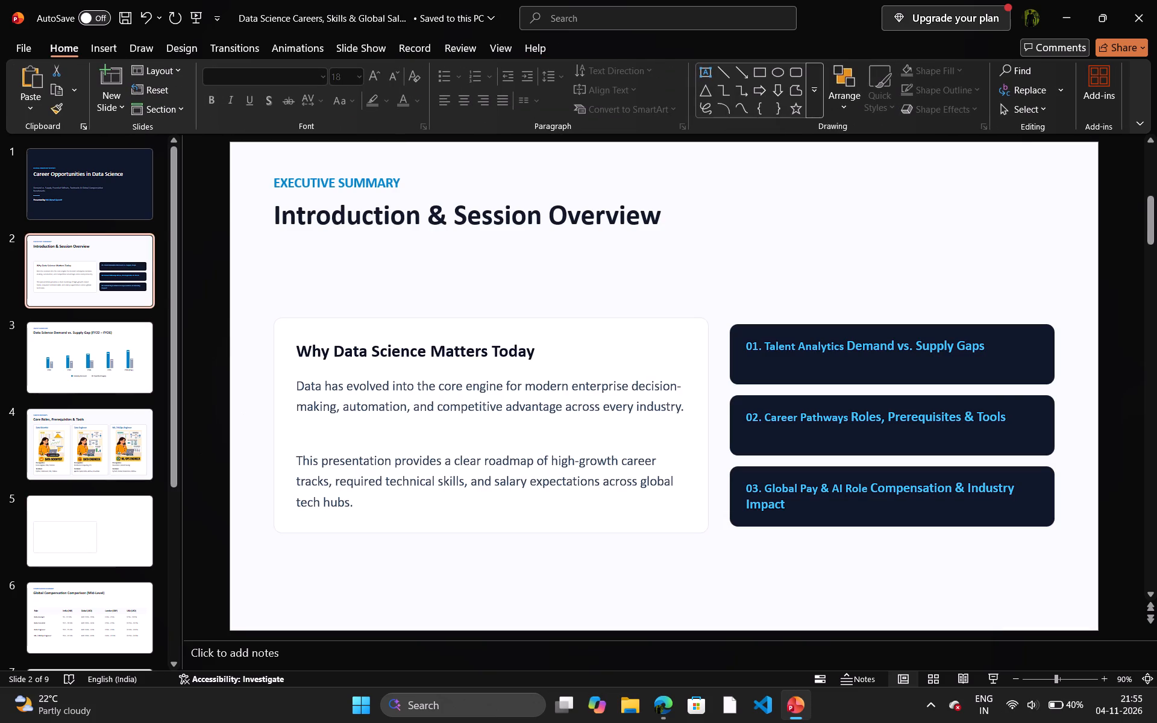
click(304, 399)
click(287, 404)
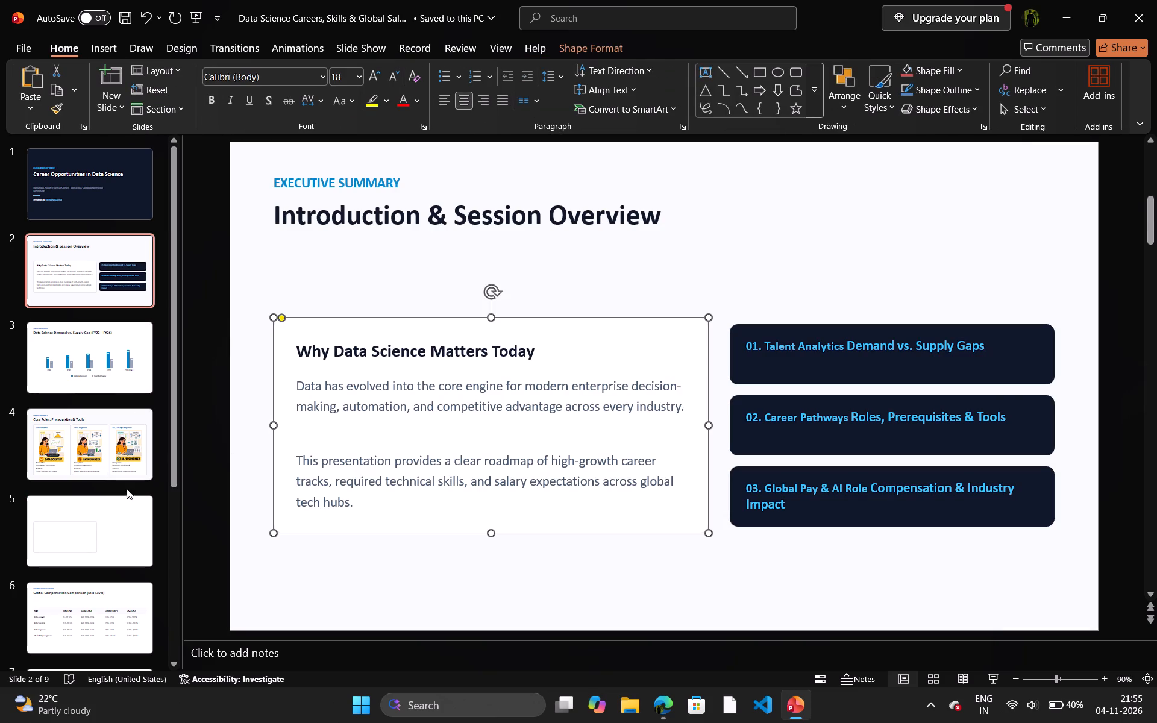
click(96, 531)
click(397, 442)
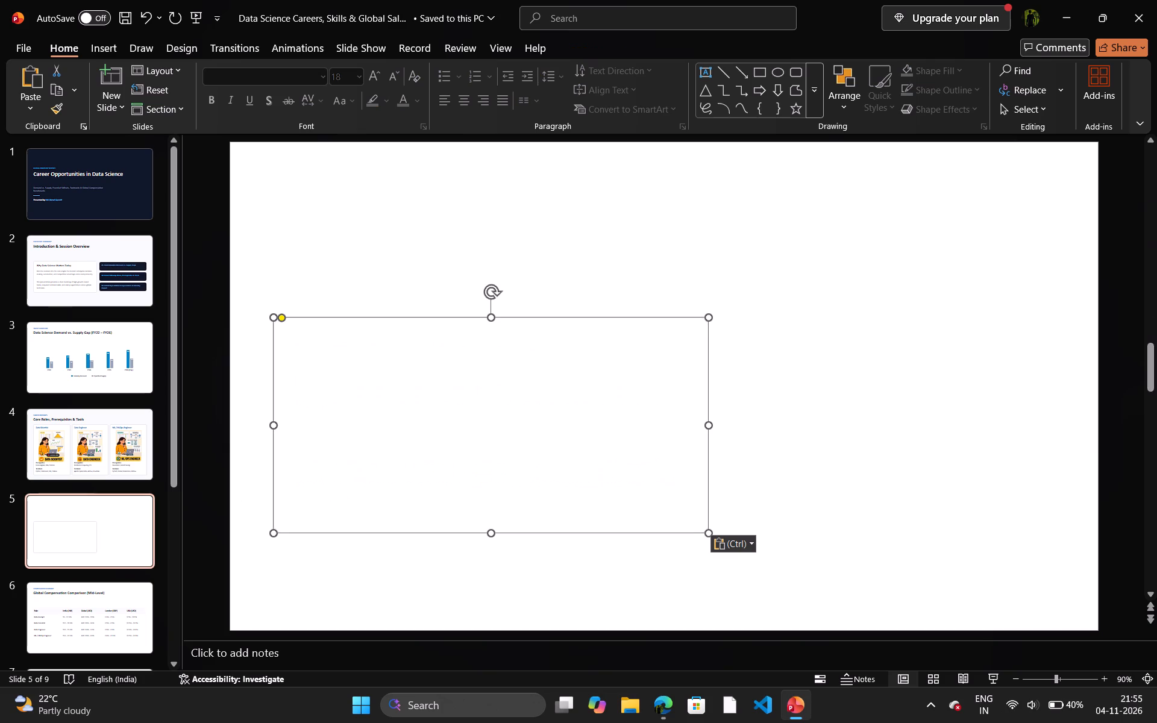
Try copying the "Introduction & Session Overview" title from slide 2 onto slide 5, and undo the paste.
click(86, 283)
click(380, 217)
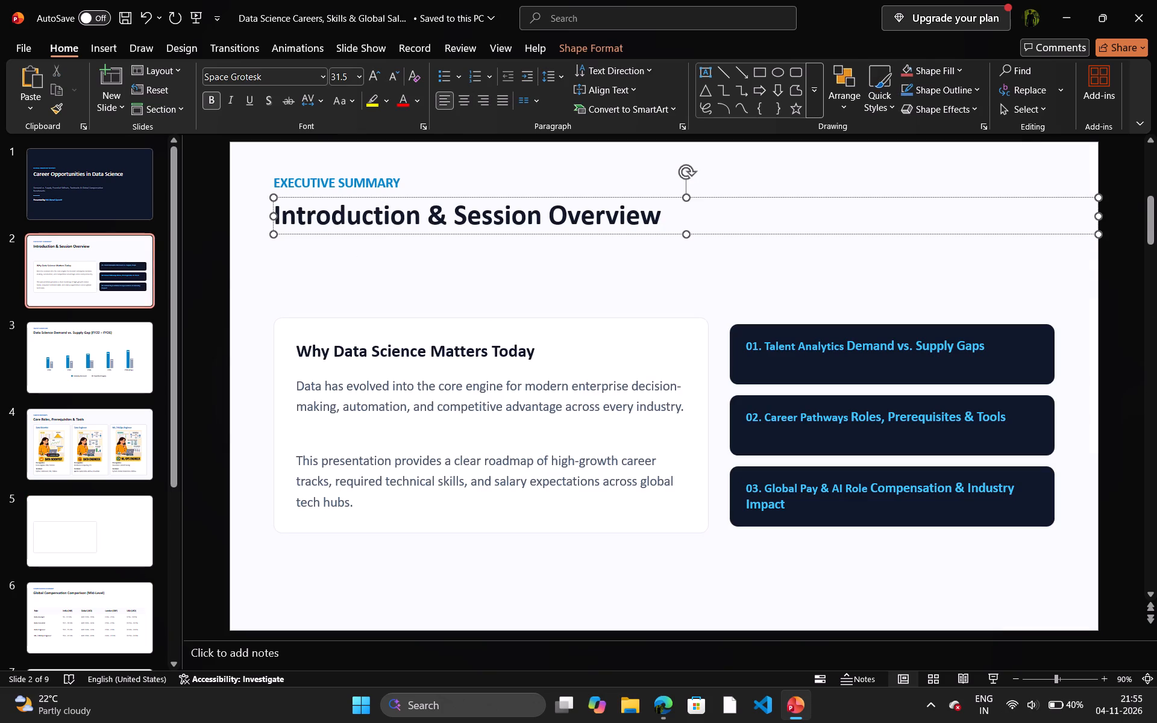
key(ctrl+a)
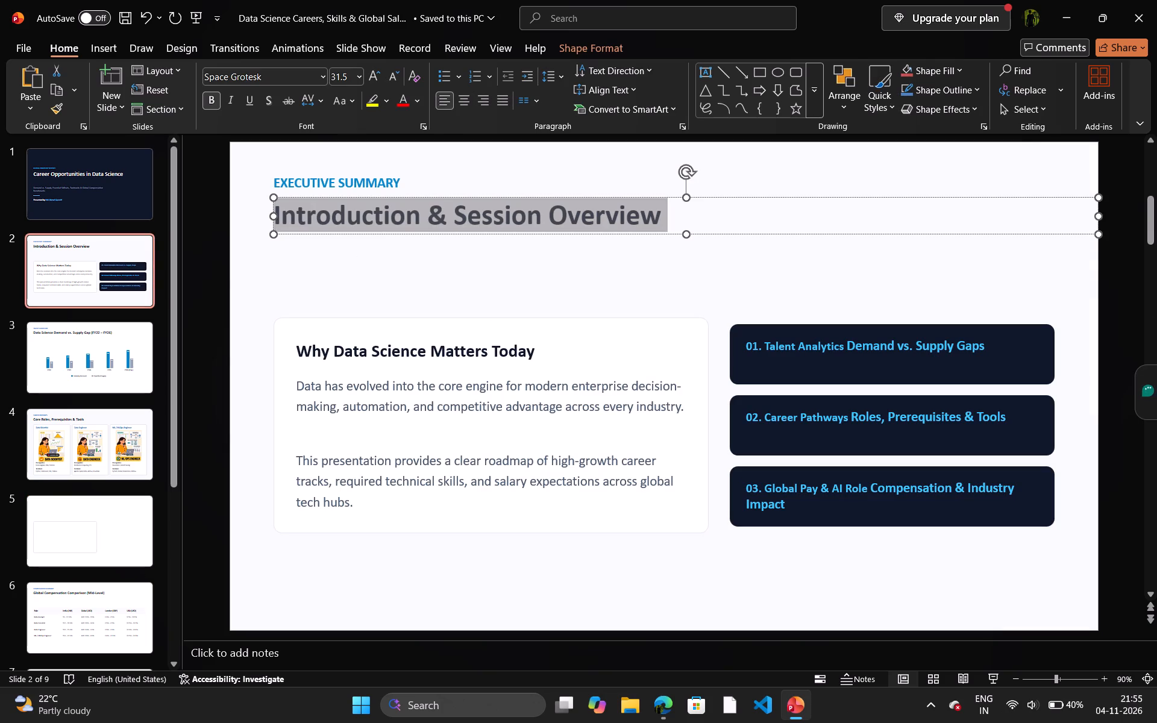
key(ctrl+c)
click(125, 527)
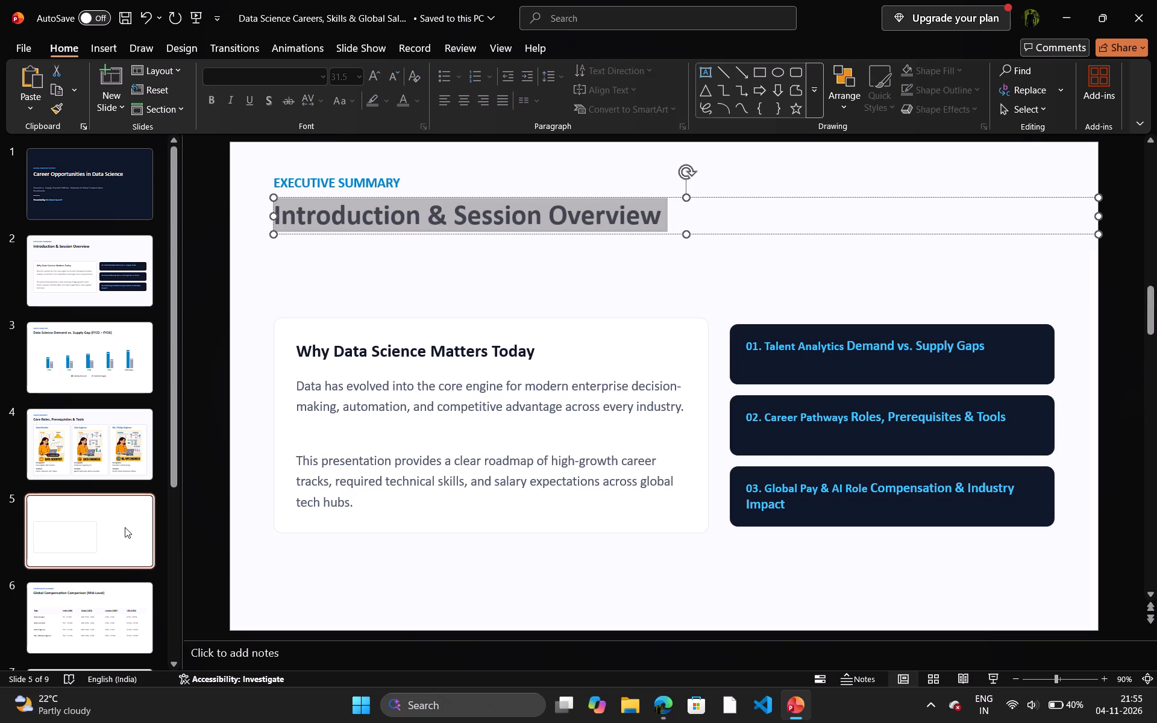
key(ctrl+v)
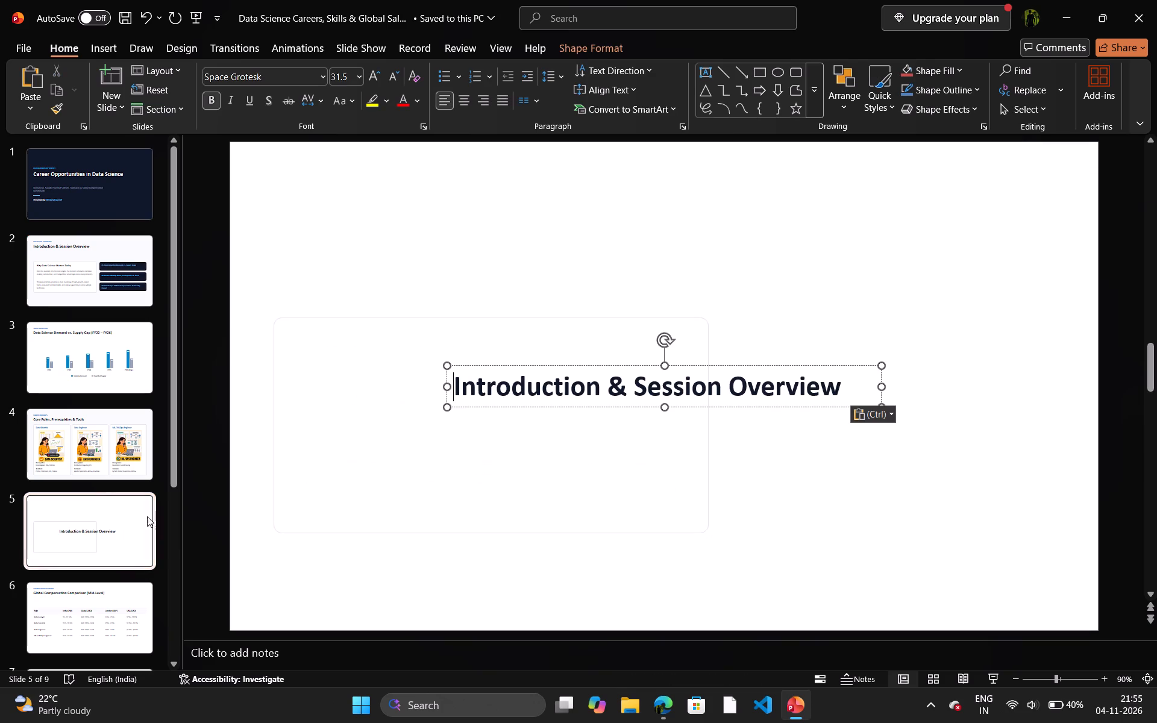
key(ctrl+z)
Delete slide 5, which holds only the empty rounded card.
click(95, 547)
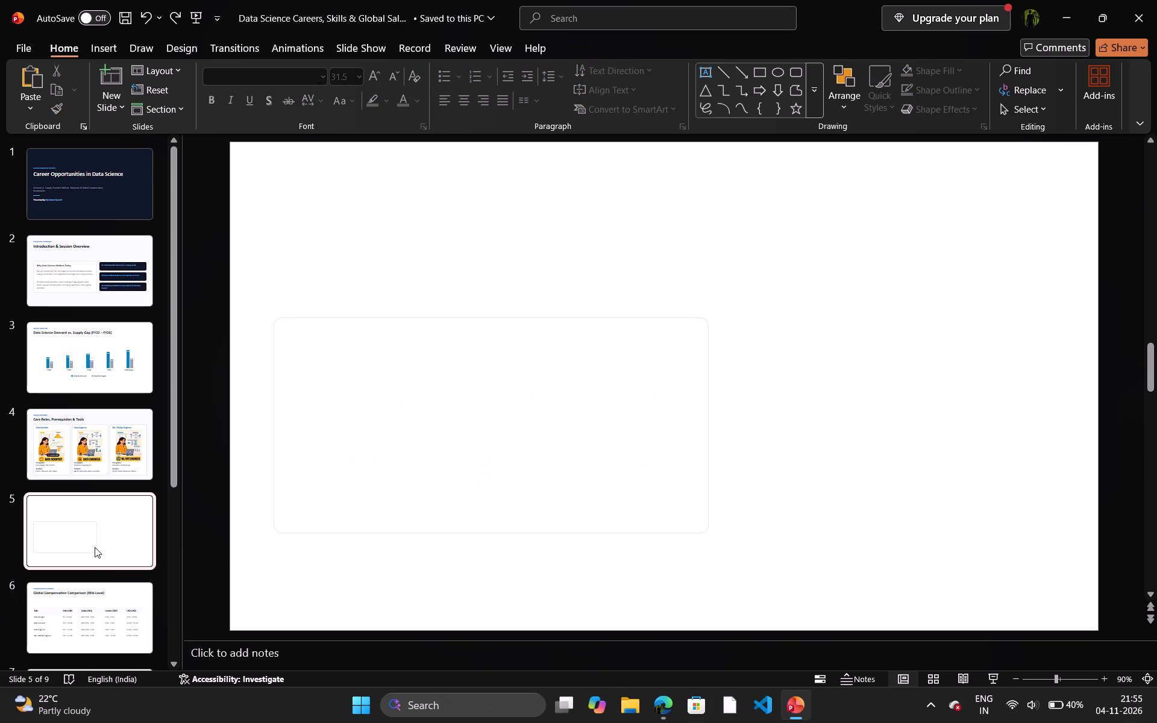
key(Delete)
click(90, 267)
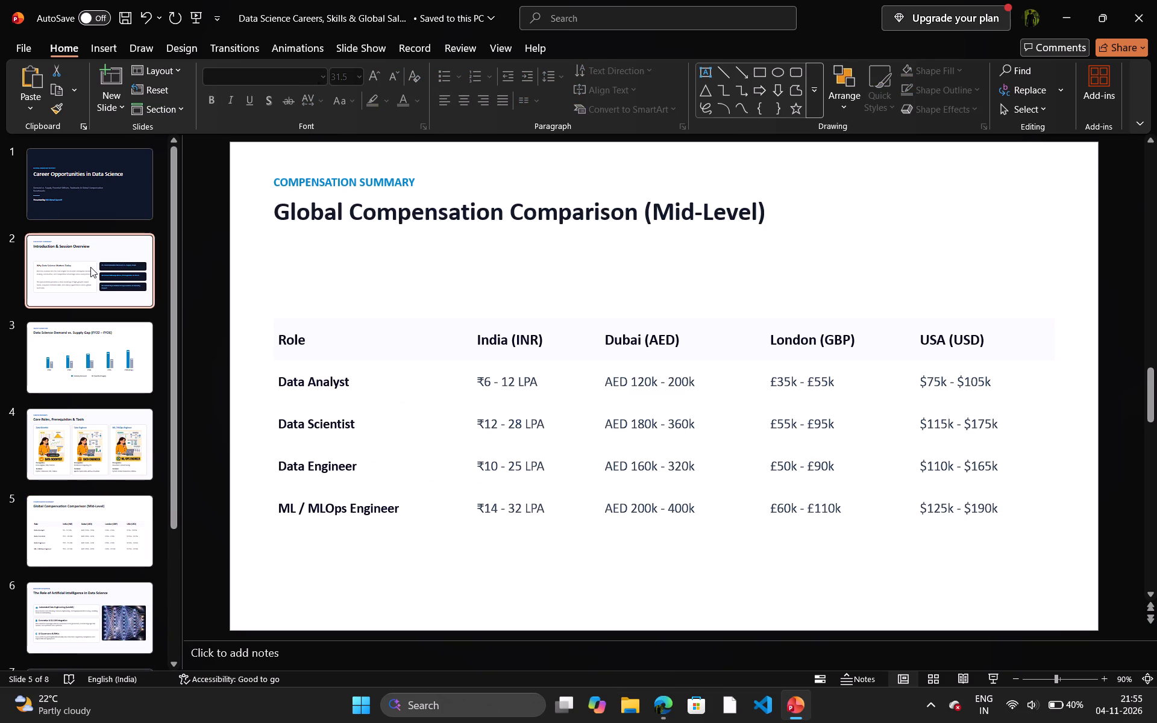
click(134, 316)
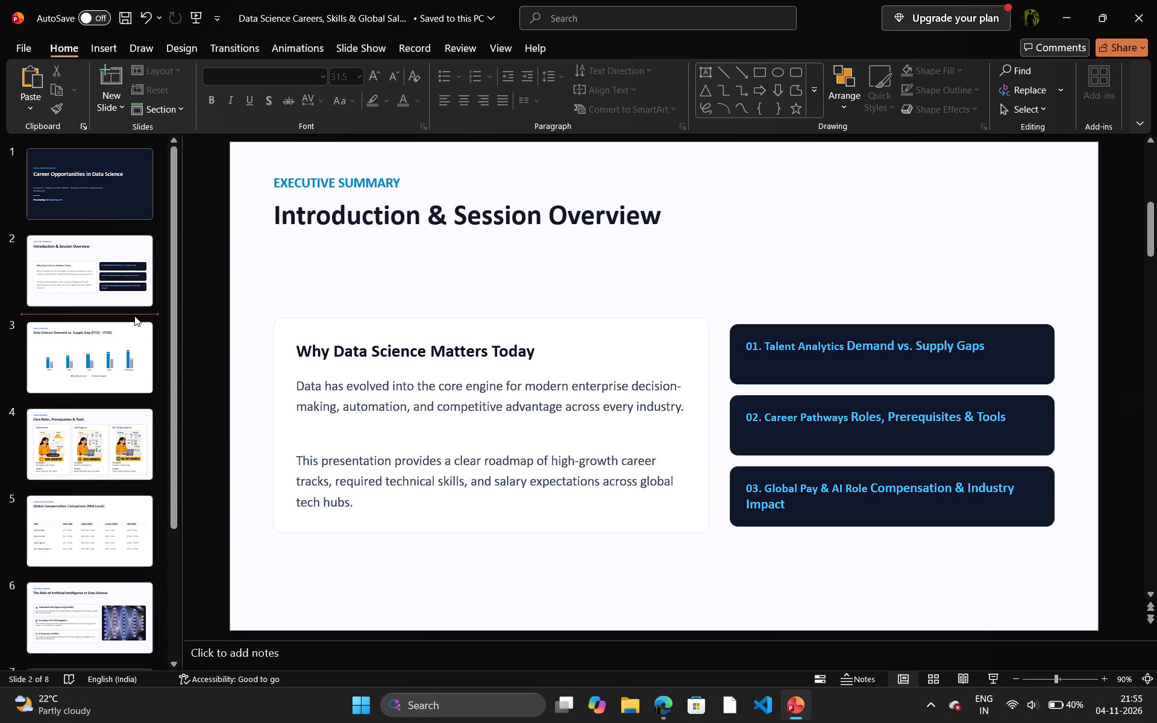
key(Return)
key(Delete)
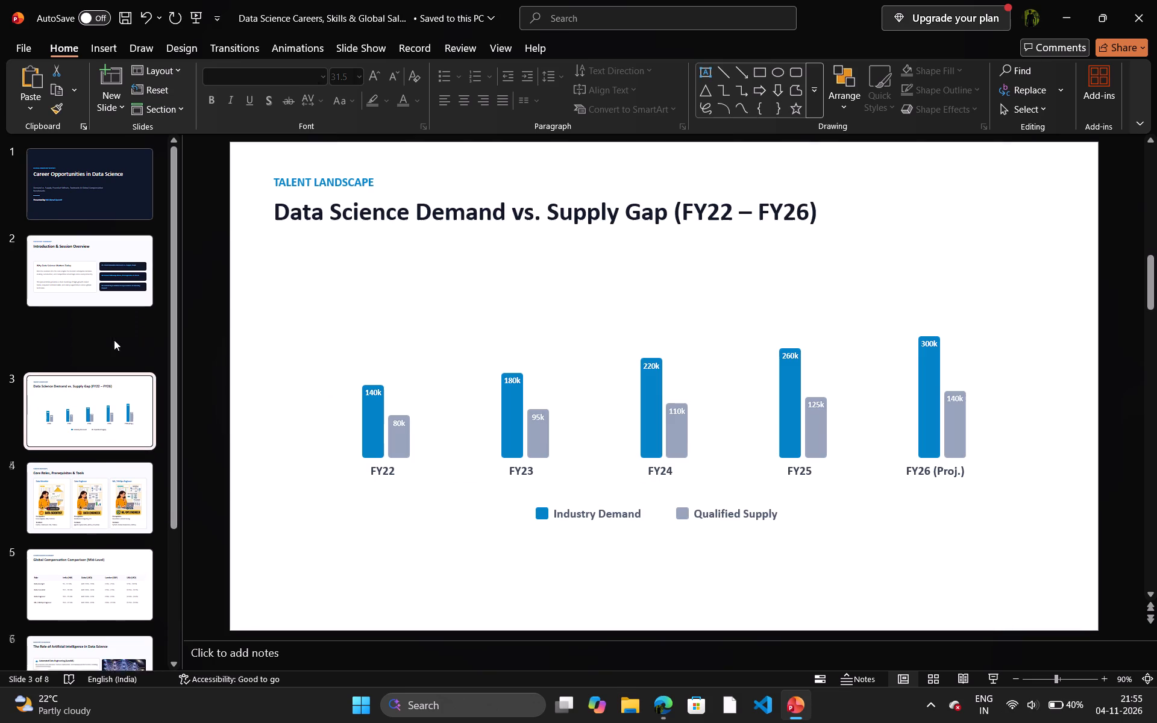
Duplicate slide 2 and move the copy between the Core Roles slide and the Global Compensation Comparison slide.
click(101, 274)
right_click(101, 274)
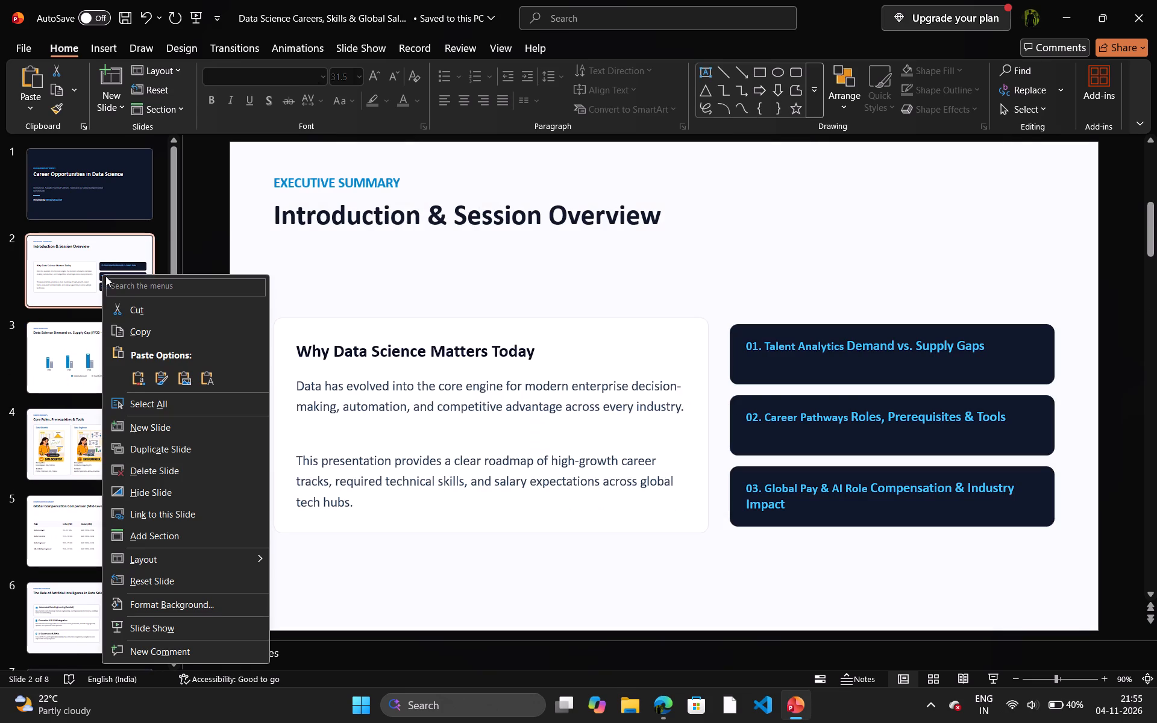
click(155, 442)
drag(114, 366, 103, 553)
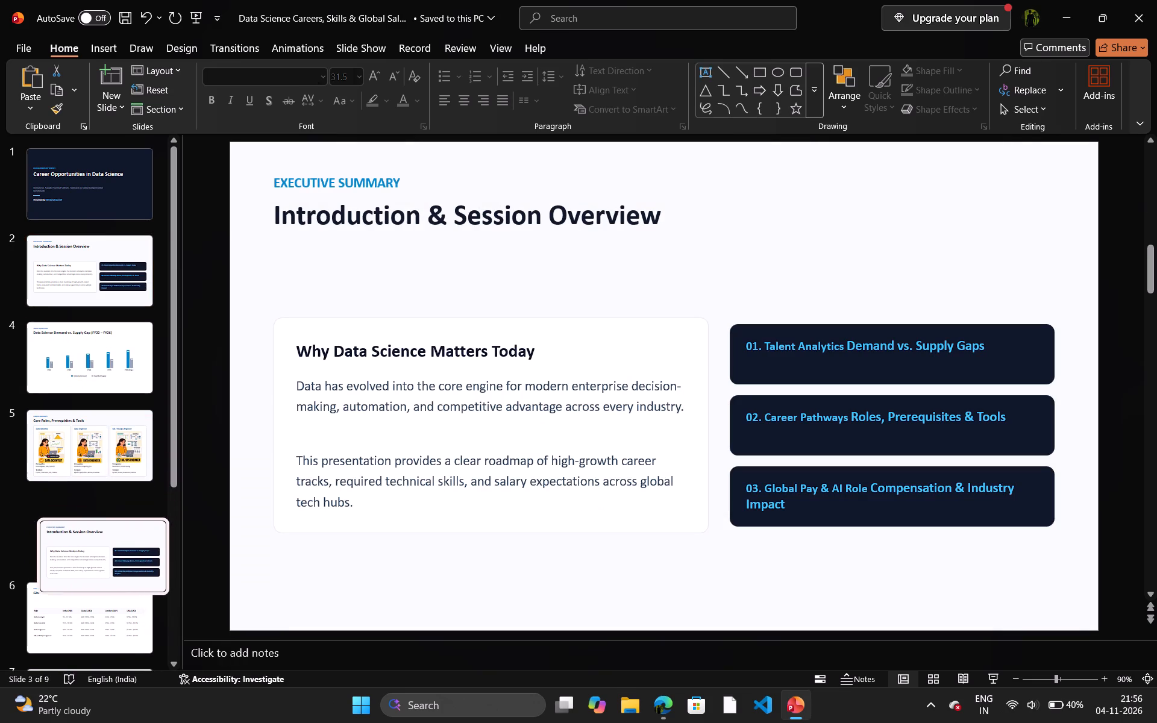
drag(103, 553, 100, 534)
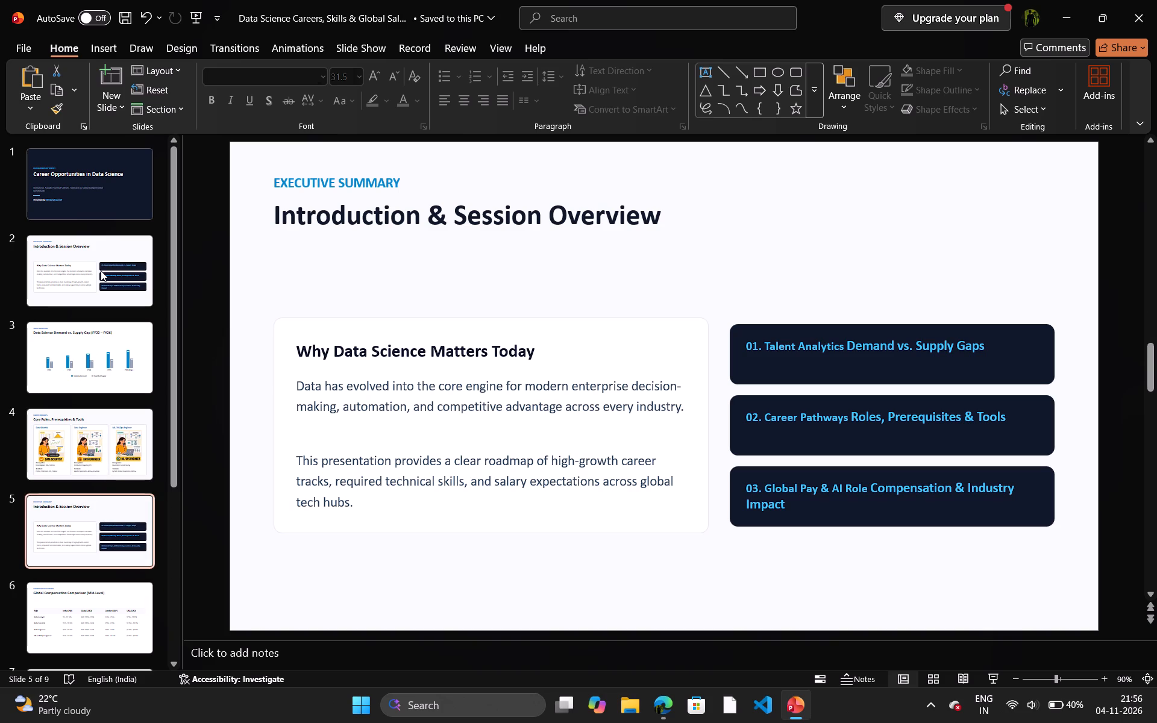
scroll(101, 271, up, 2)
click(101, 211)
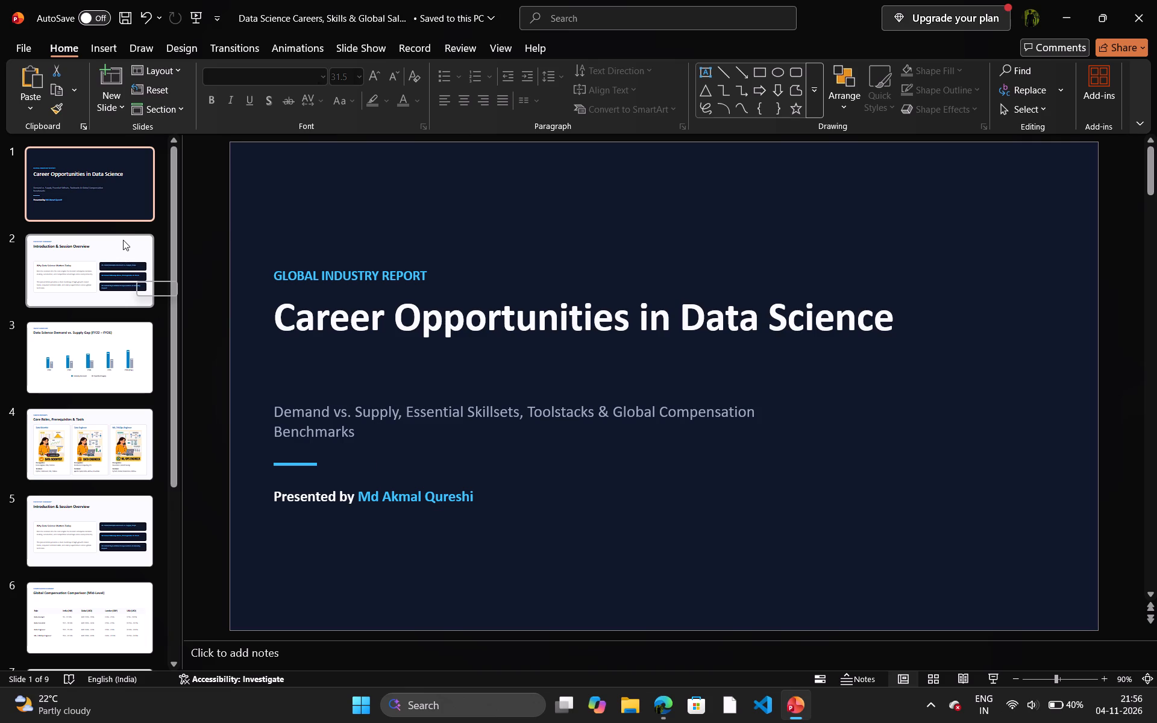
click(557, 202)
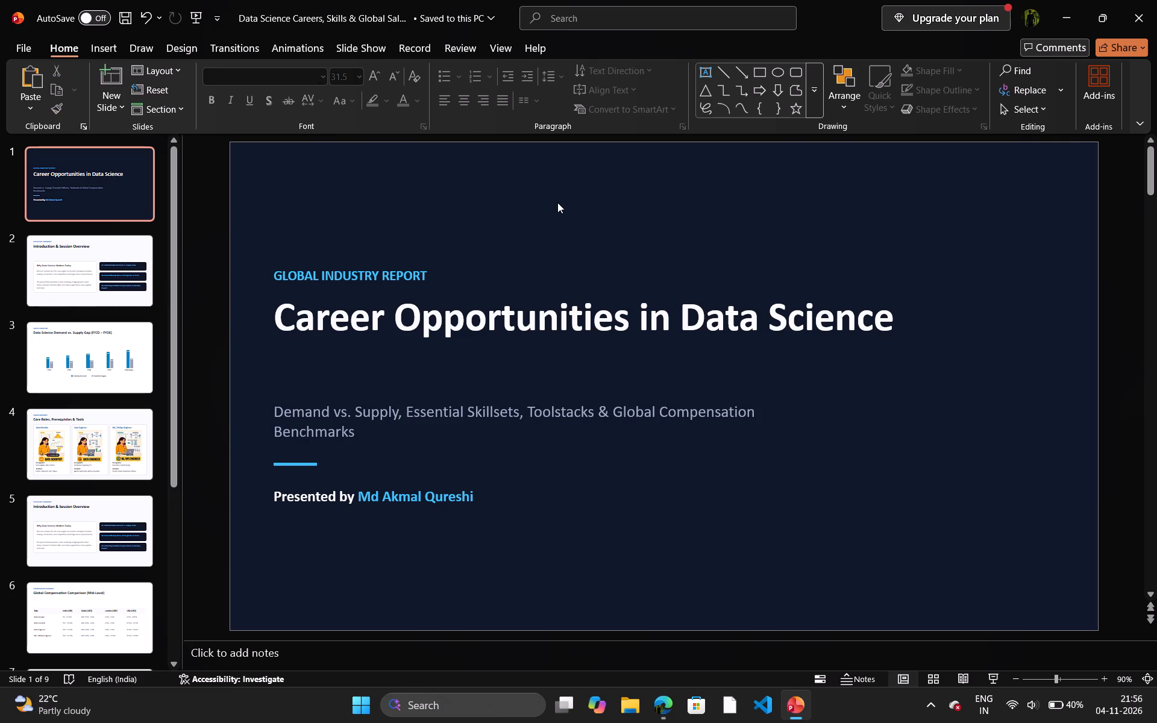
click(389, 216)
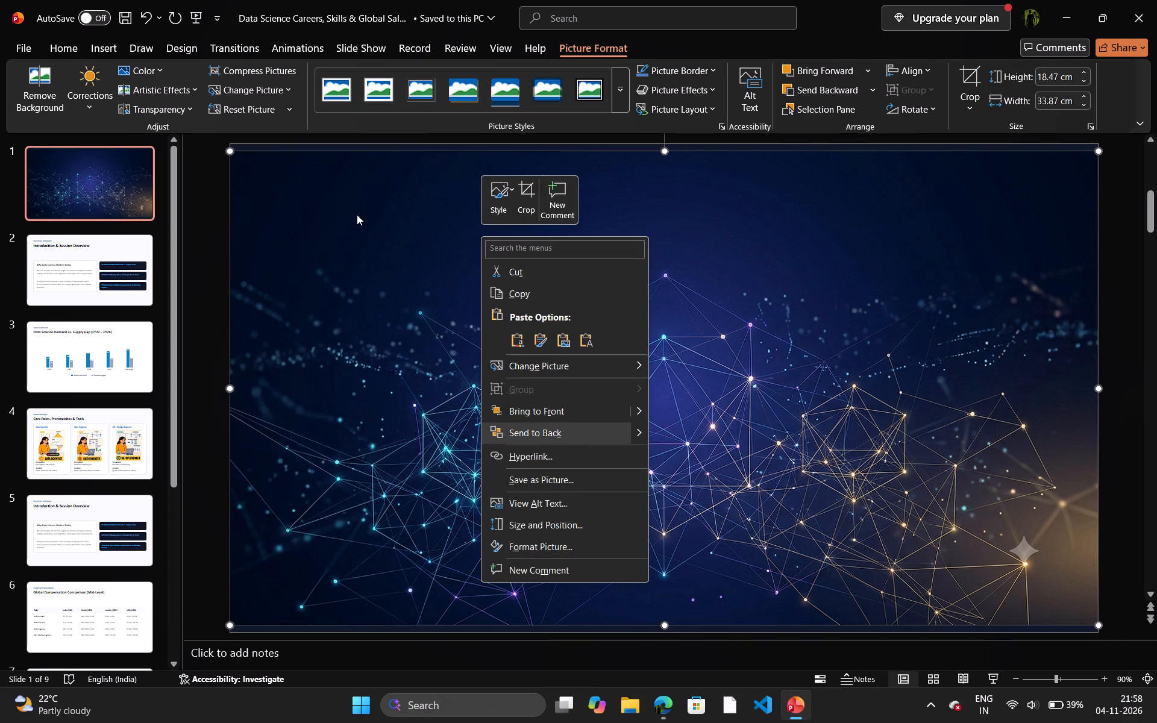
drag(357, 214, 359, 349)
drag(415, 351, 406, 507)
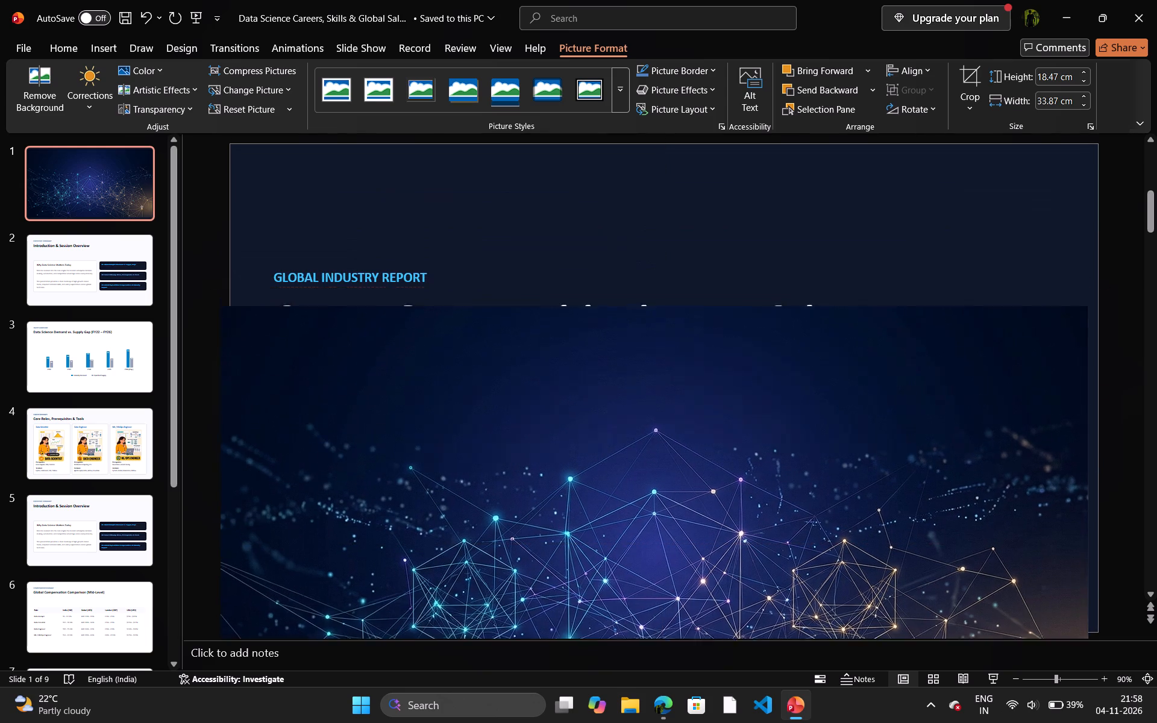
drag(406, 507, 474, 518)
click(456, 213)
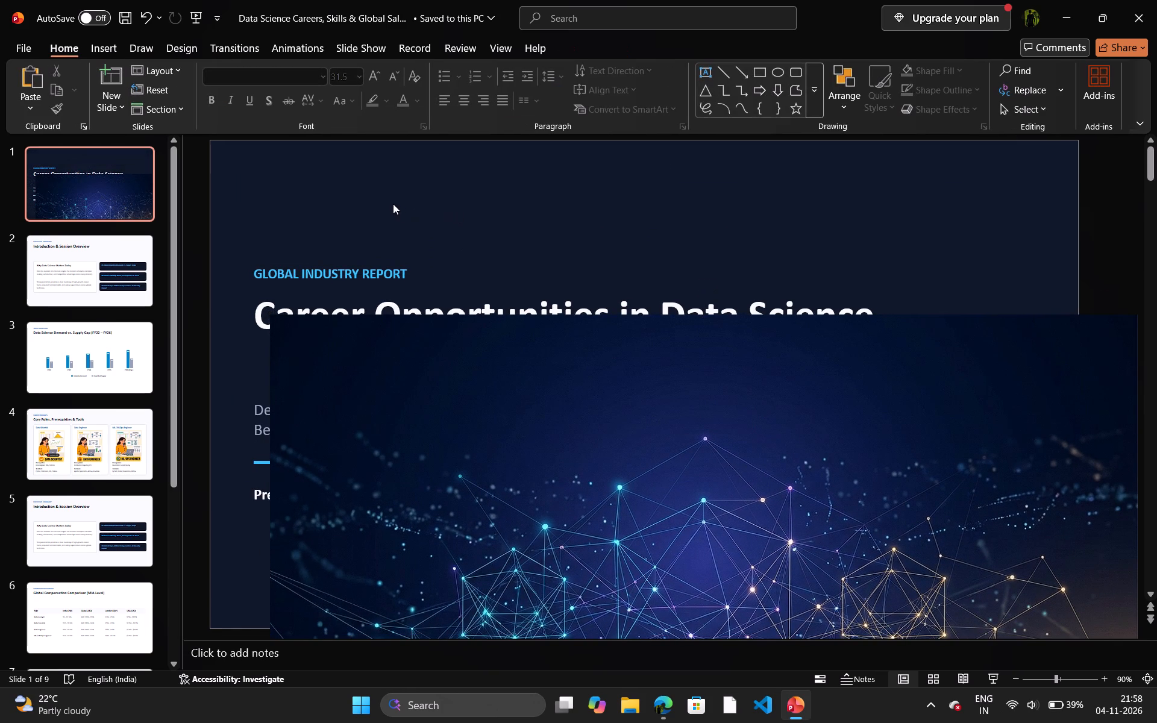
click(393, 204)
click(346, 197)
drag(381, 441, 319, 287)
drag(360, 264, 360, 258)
Send the network picture to the back, behind the title slide's text.
right_click(386, 214)
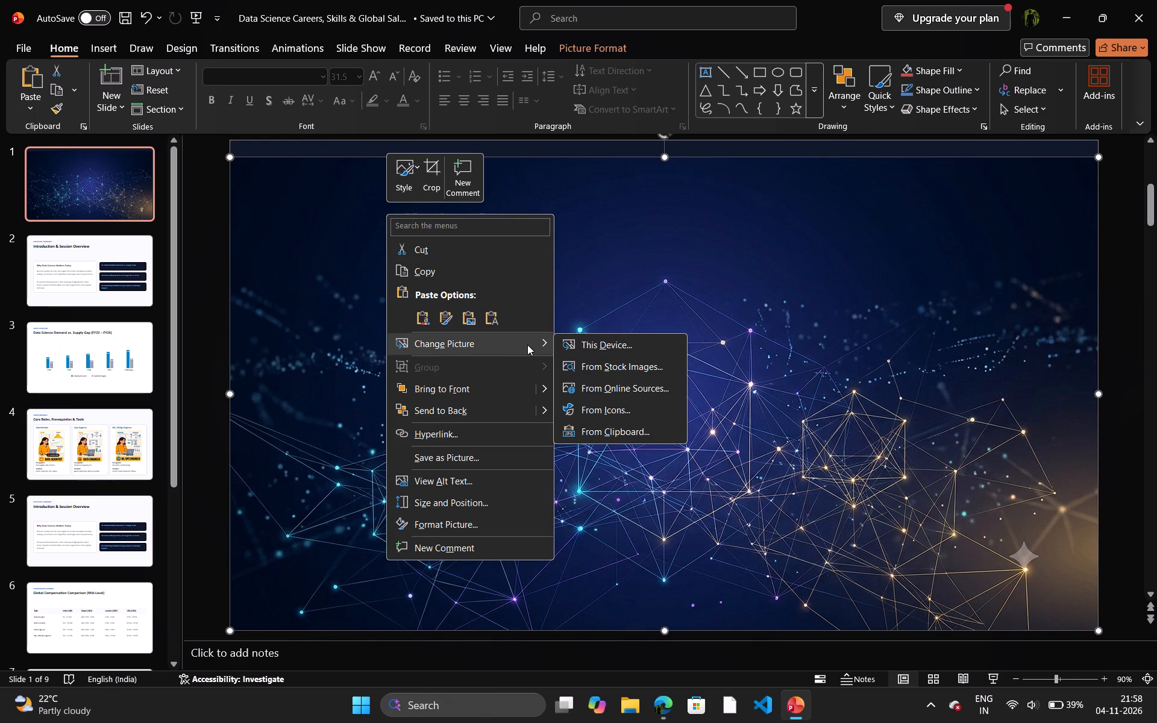
click(510, 409)
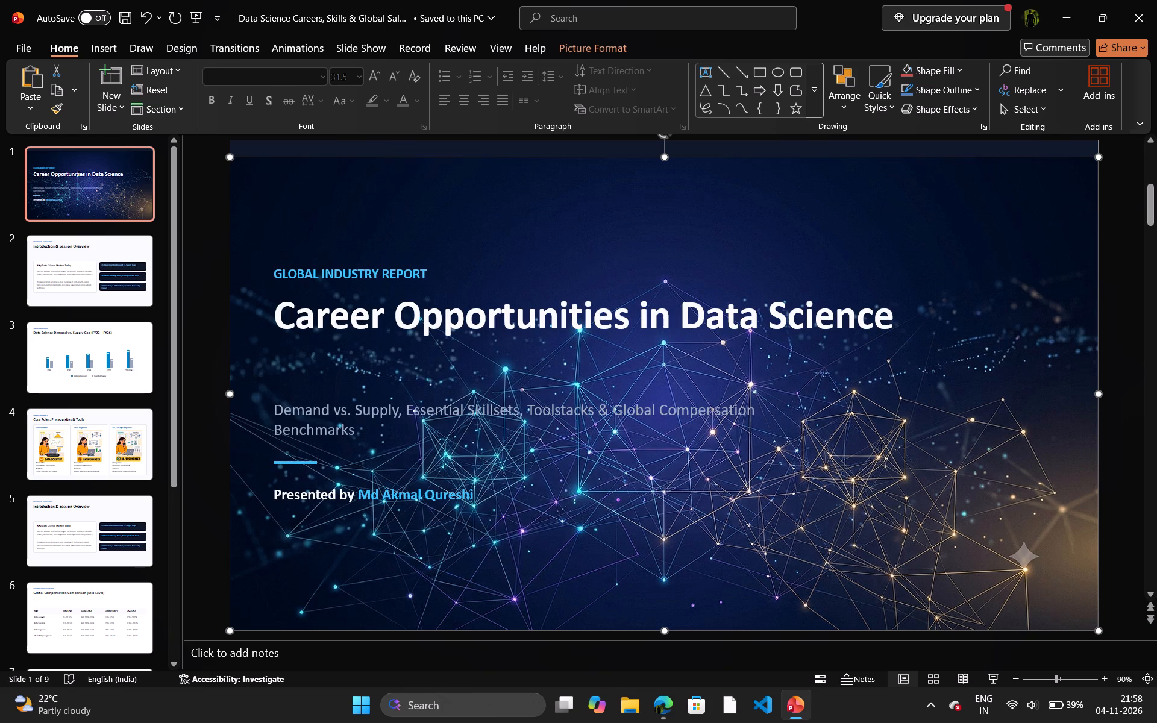
click(208, 280)
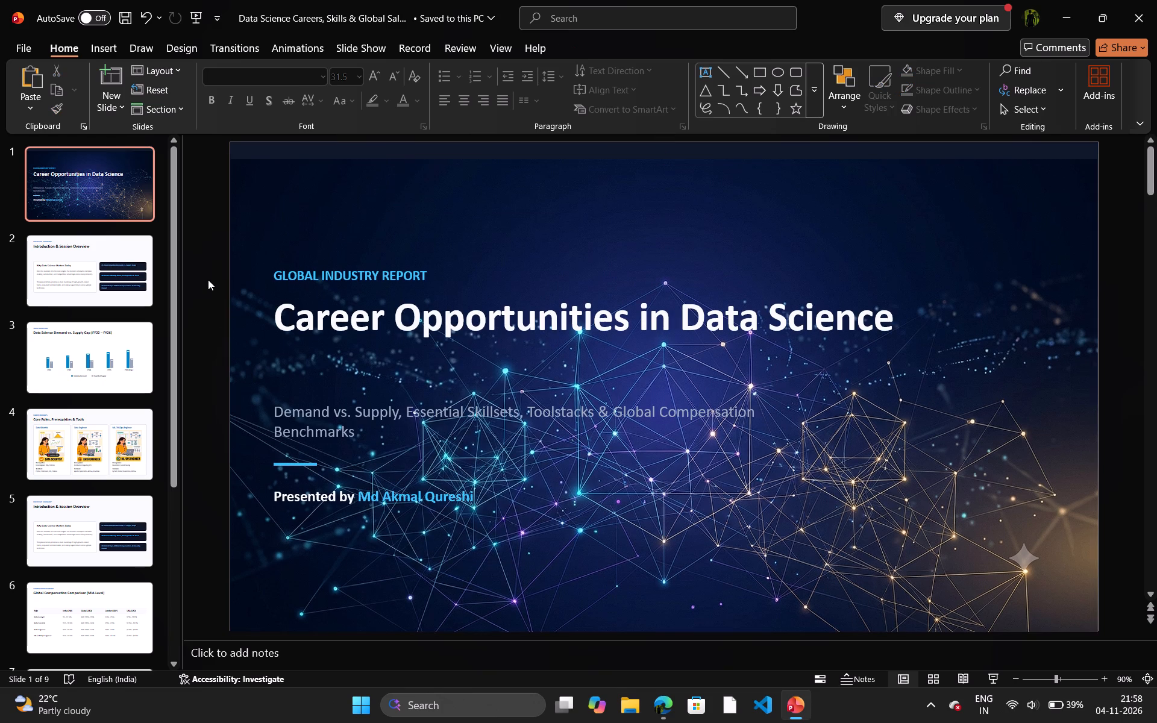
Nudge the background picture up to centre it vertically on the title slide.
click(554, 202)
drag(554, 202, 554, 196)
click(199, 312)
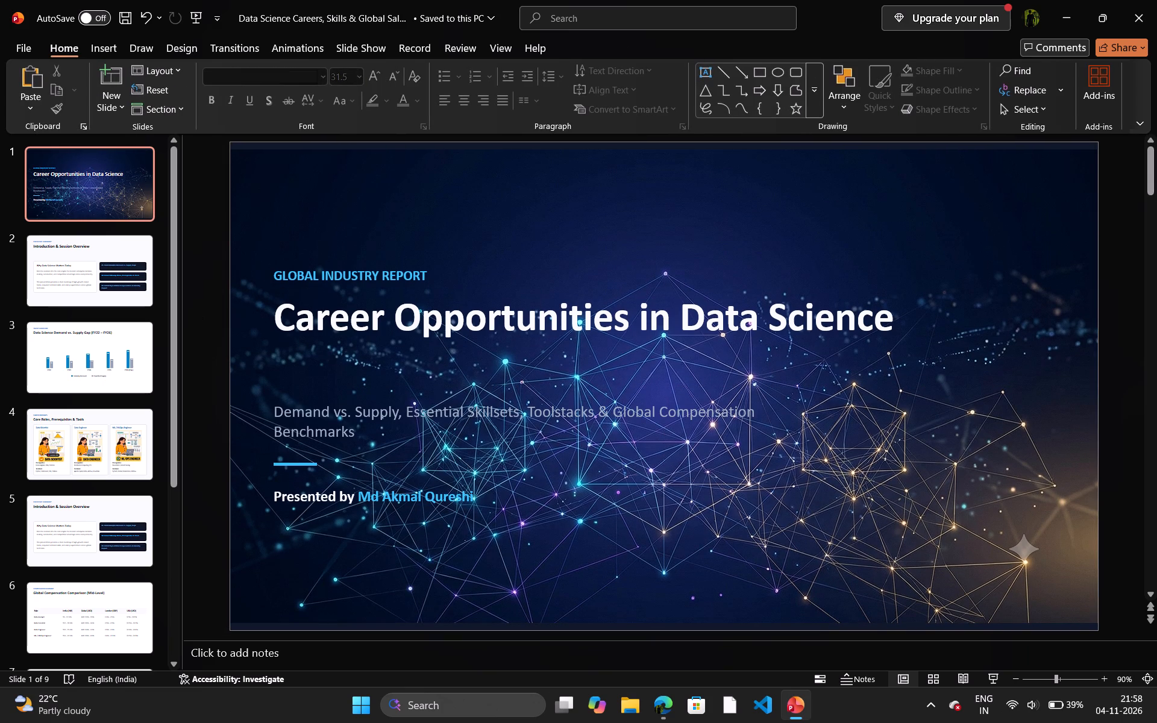
Rotate the background picture 180 degrees so its golden glow sits in the slide's upper left corner.
click(716, 275)
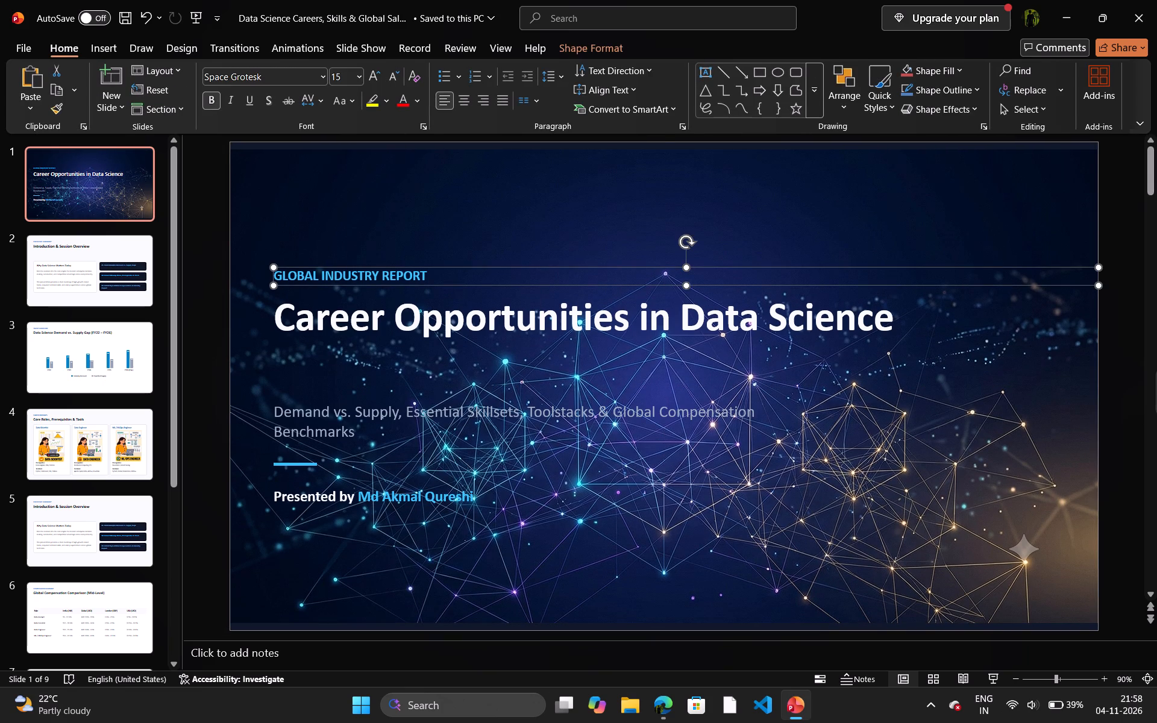
click(631, 209)
drag(656, 196, 654, 237)
drag(663, 164, 665, 163)
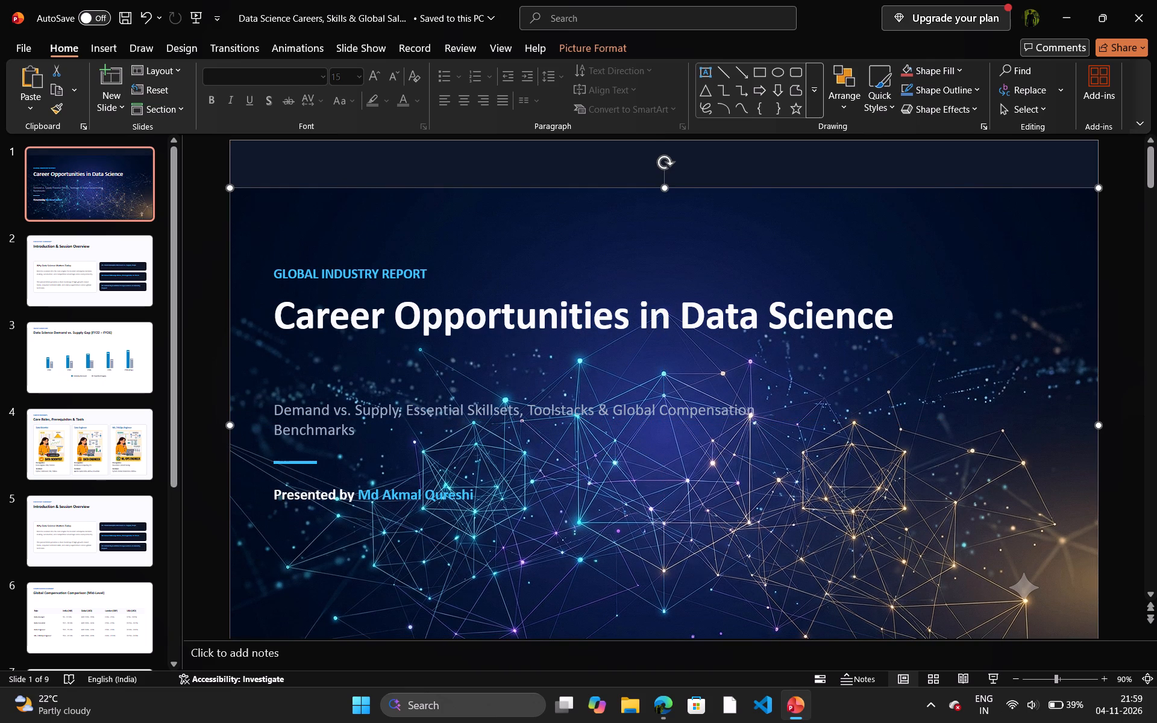
drag(665, 163, 725, 557)
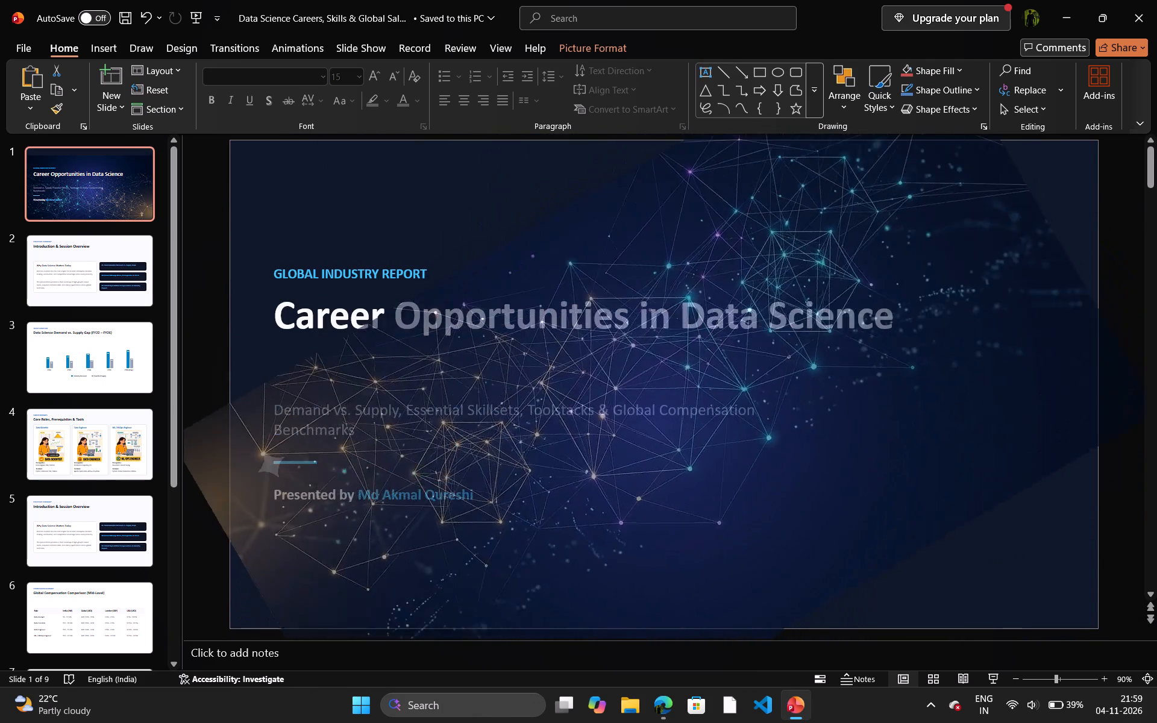
drag(725, 557, 662, 589)
click(665, 490)
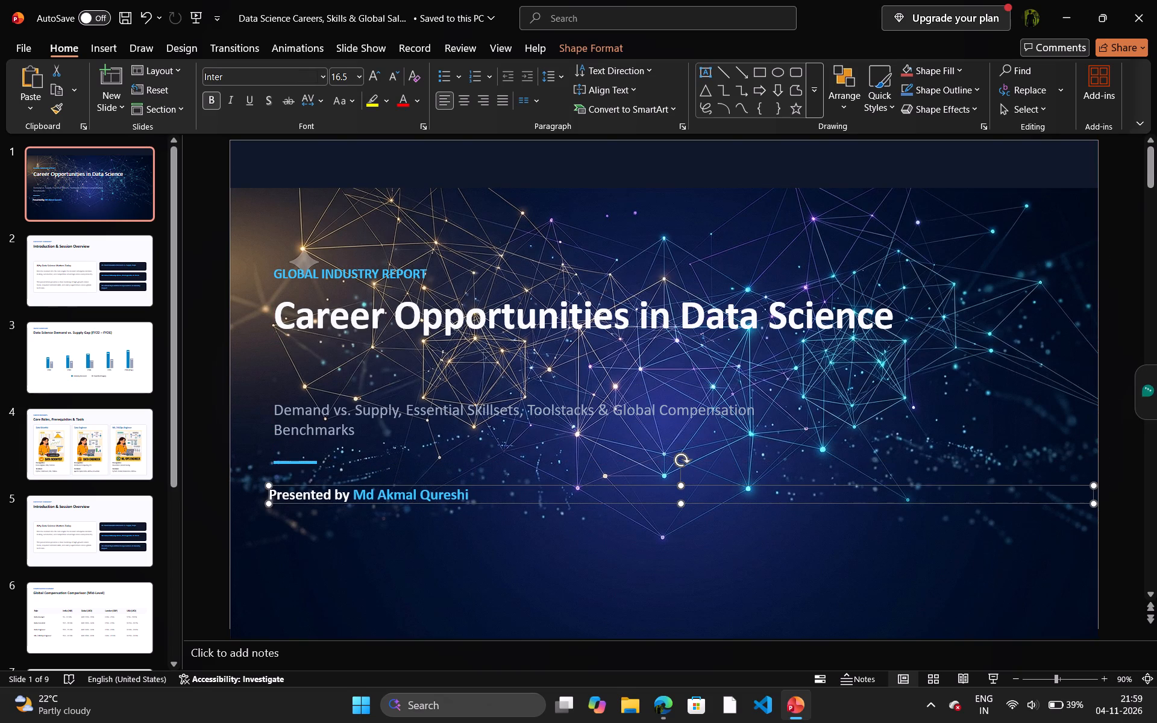
key(ctrl+z)
Move the rotated background picture up so its top edge aligns with the slide's top edge.
click(679, 189)
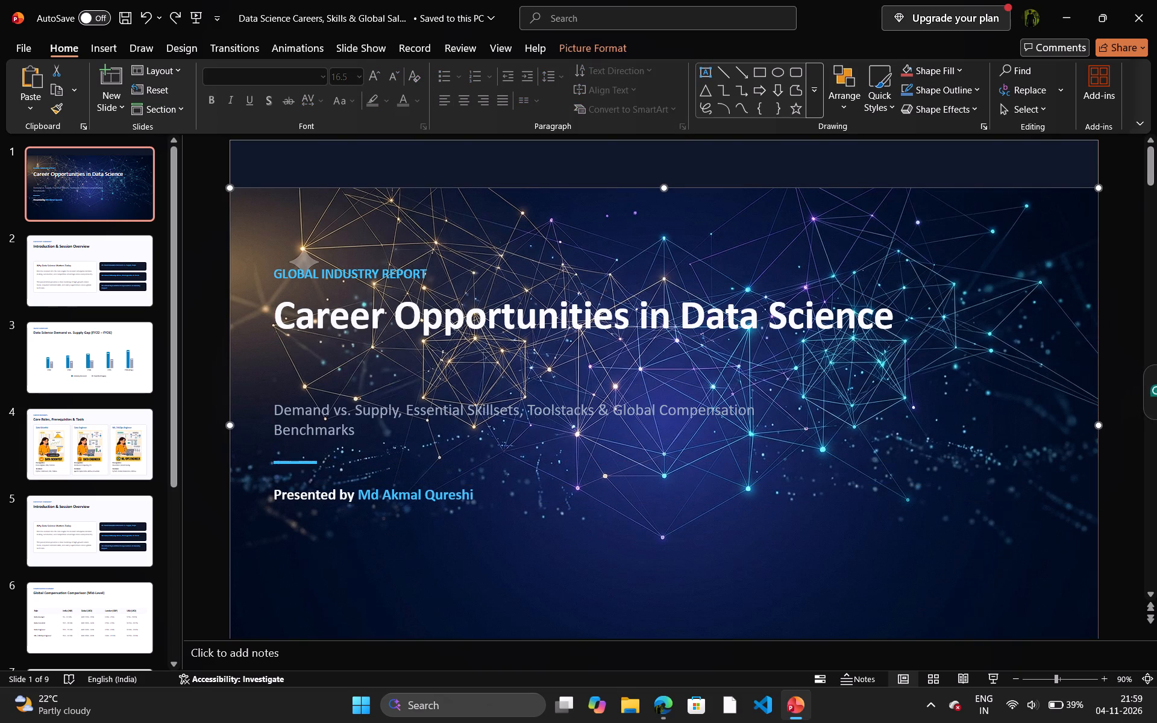
drag(685, 210, 689, 174)
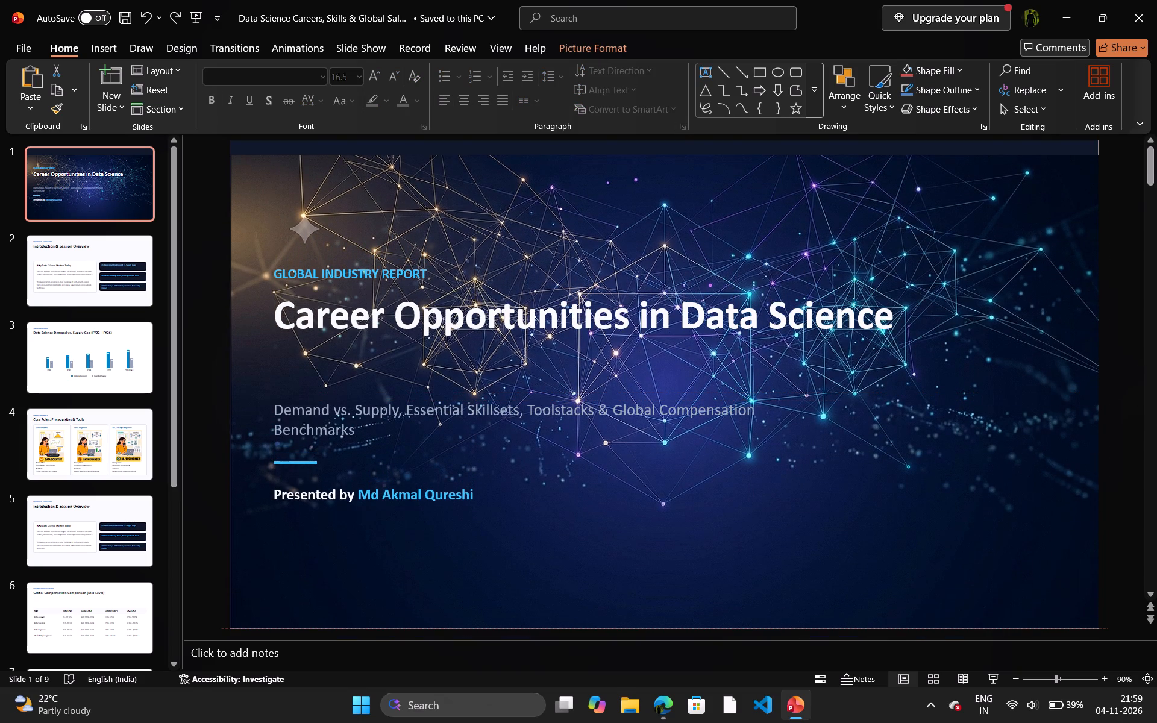
drag(689, 174, 689, 164)
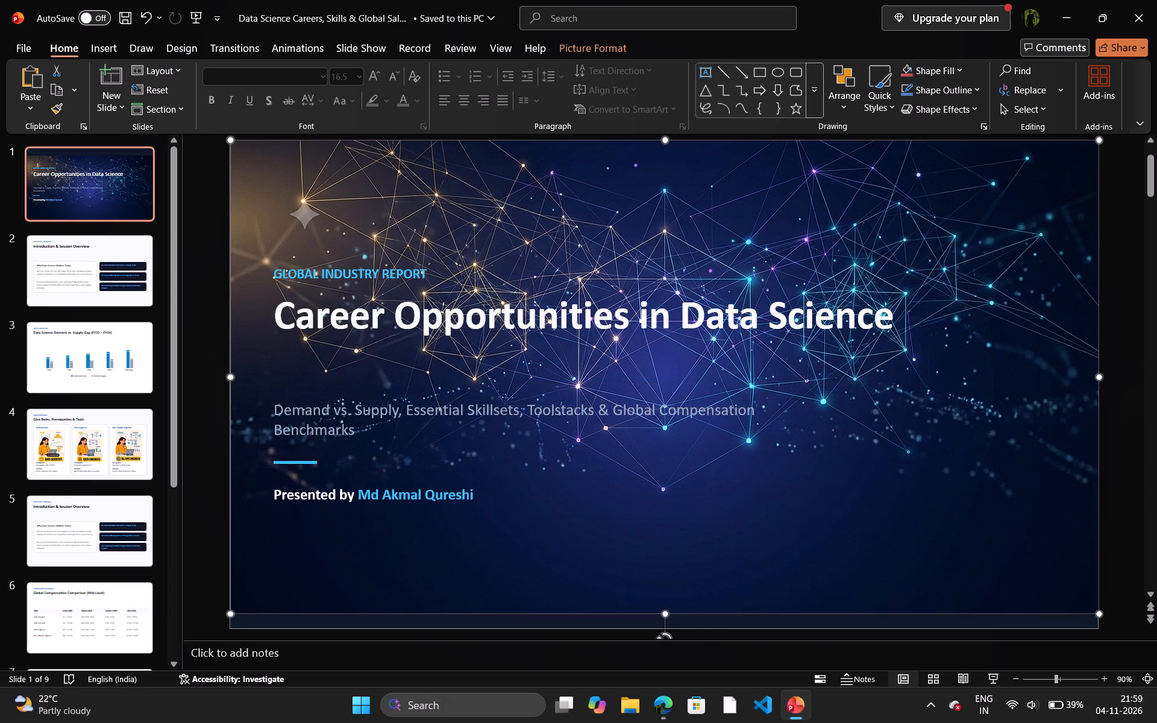
click(202, 500)
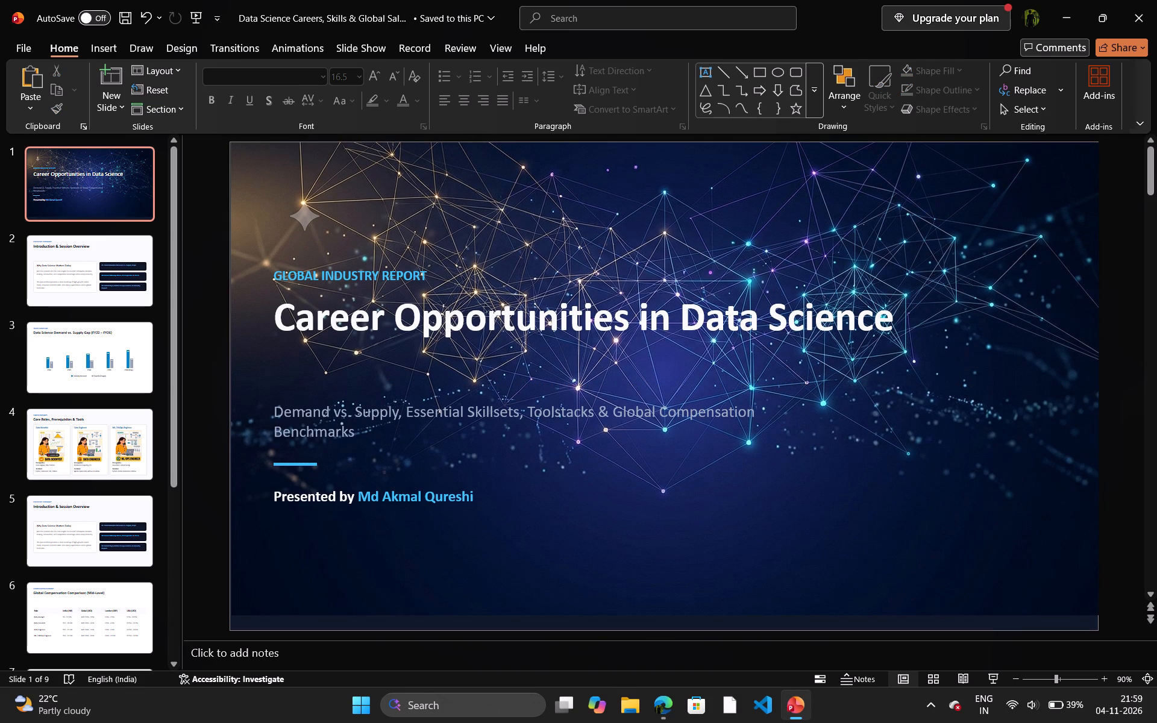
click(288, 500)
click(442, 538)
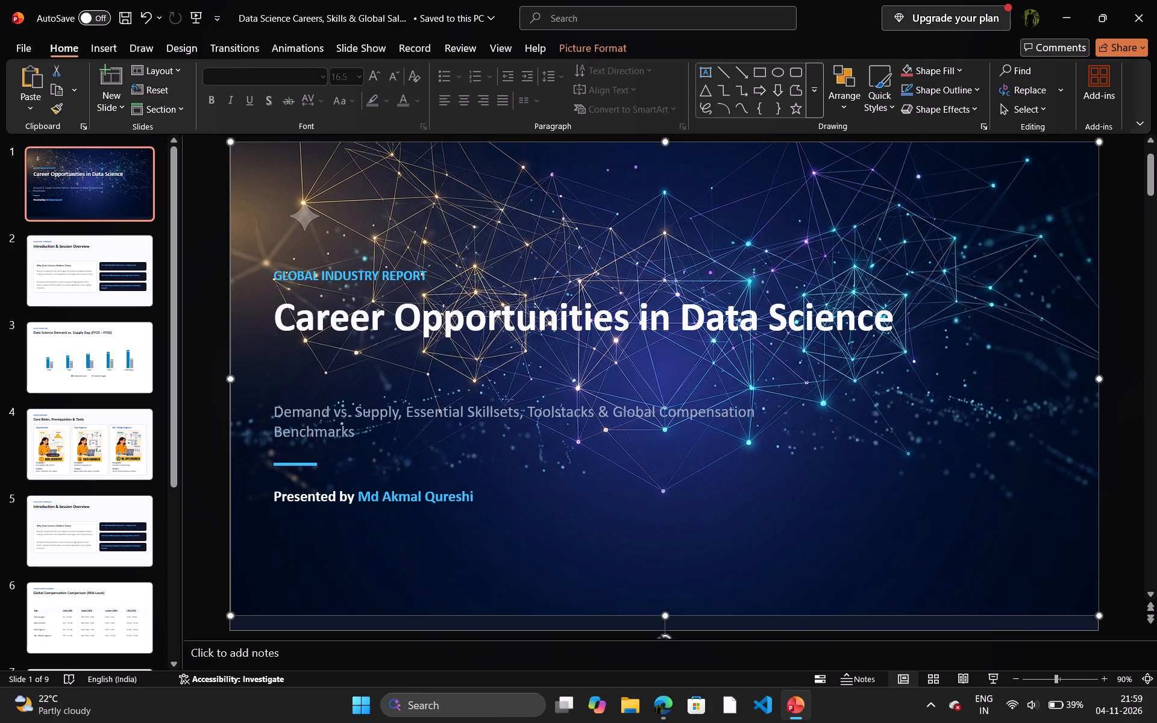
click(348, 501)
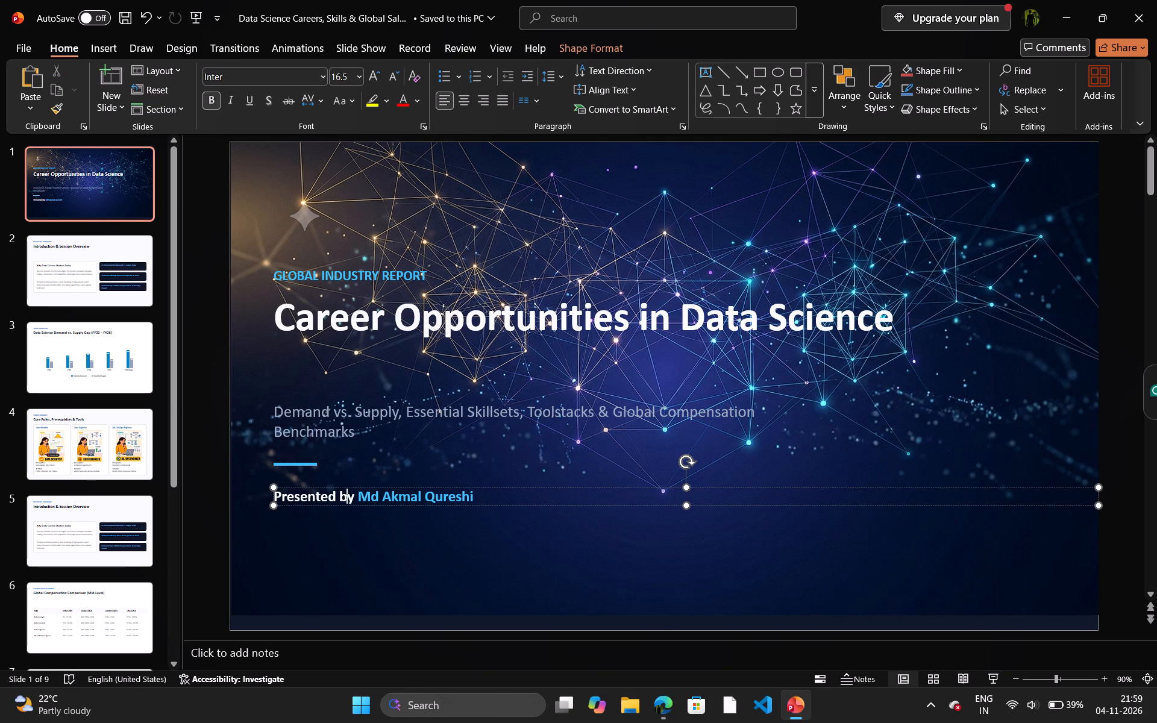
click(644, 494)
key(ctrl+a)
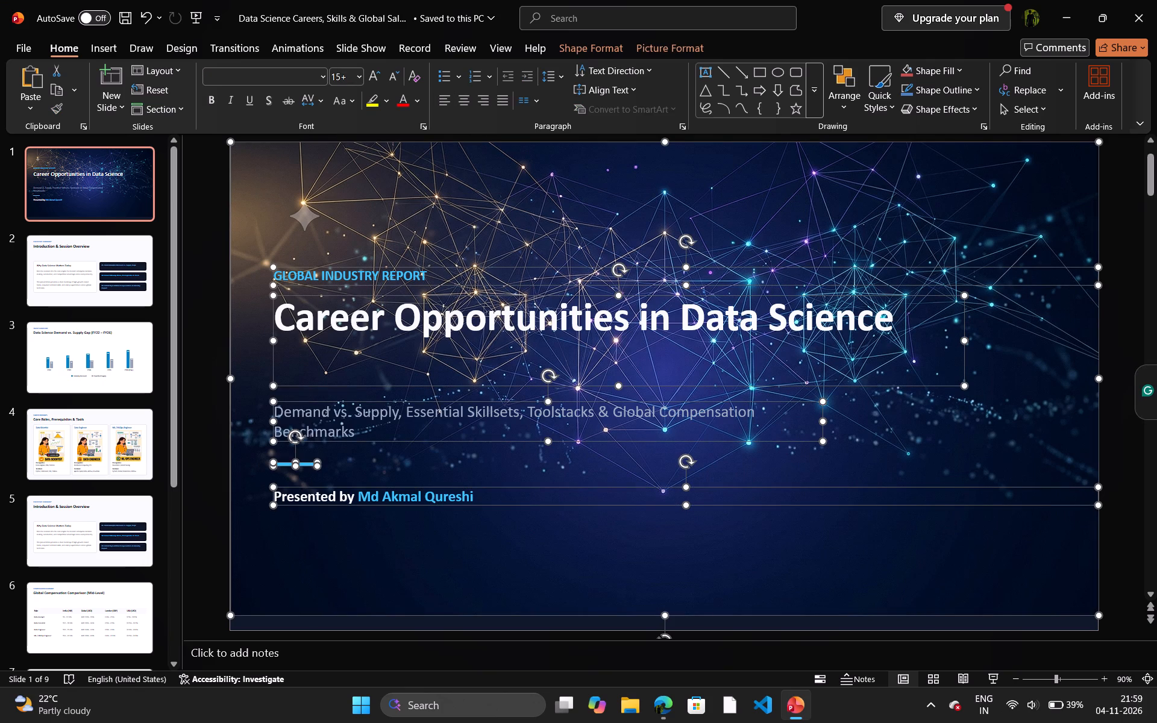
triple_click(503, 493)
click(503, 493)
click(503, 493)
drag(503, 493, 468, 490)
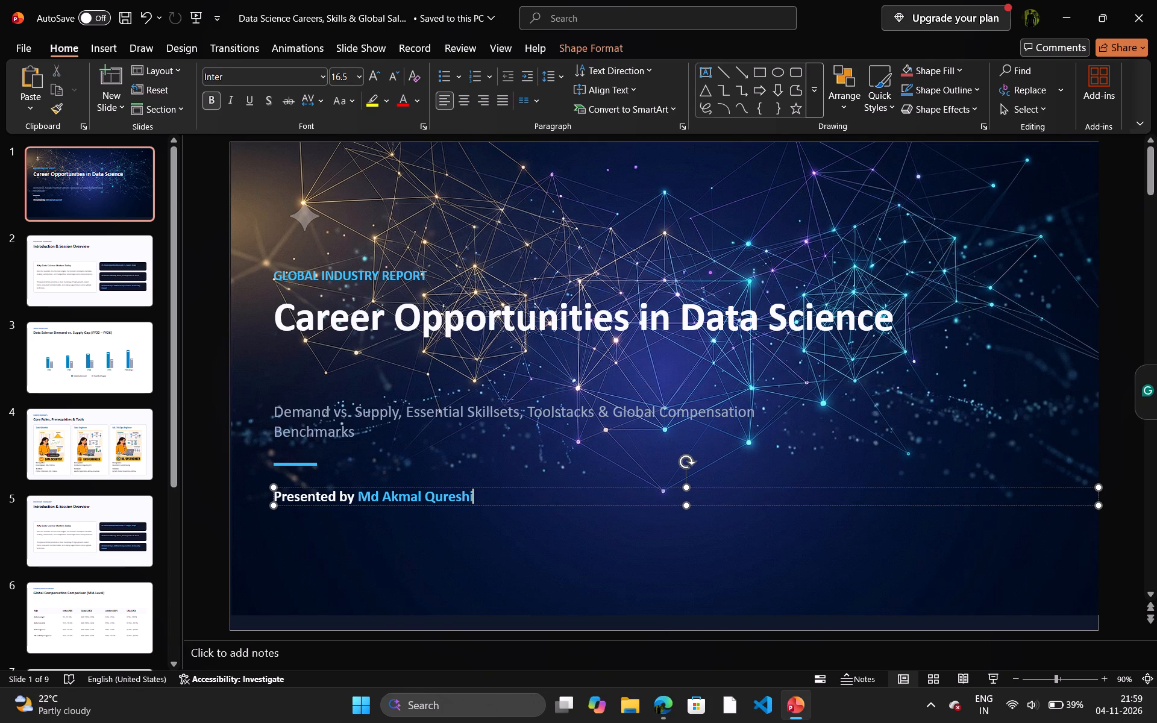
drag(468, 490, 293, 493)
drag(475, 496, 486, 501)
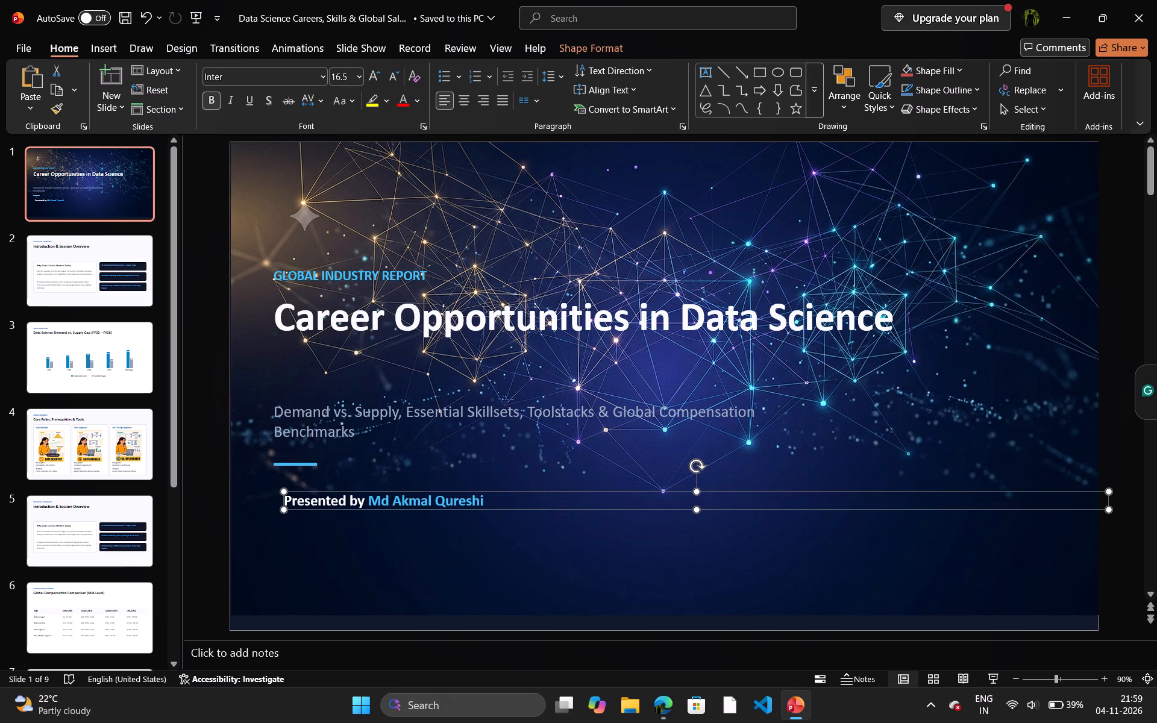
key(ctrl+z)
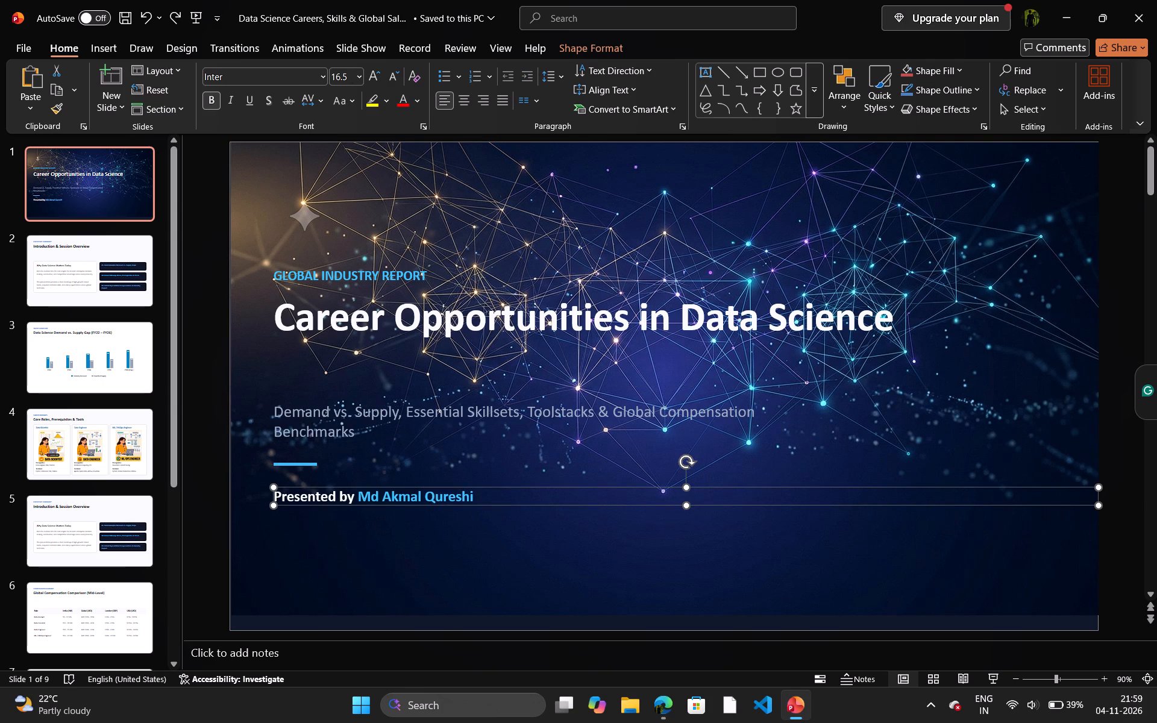
Set the font size of the whole "Presented by" line on the title slide to 24.
drag(472, 496, 240, 501)
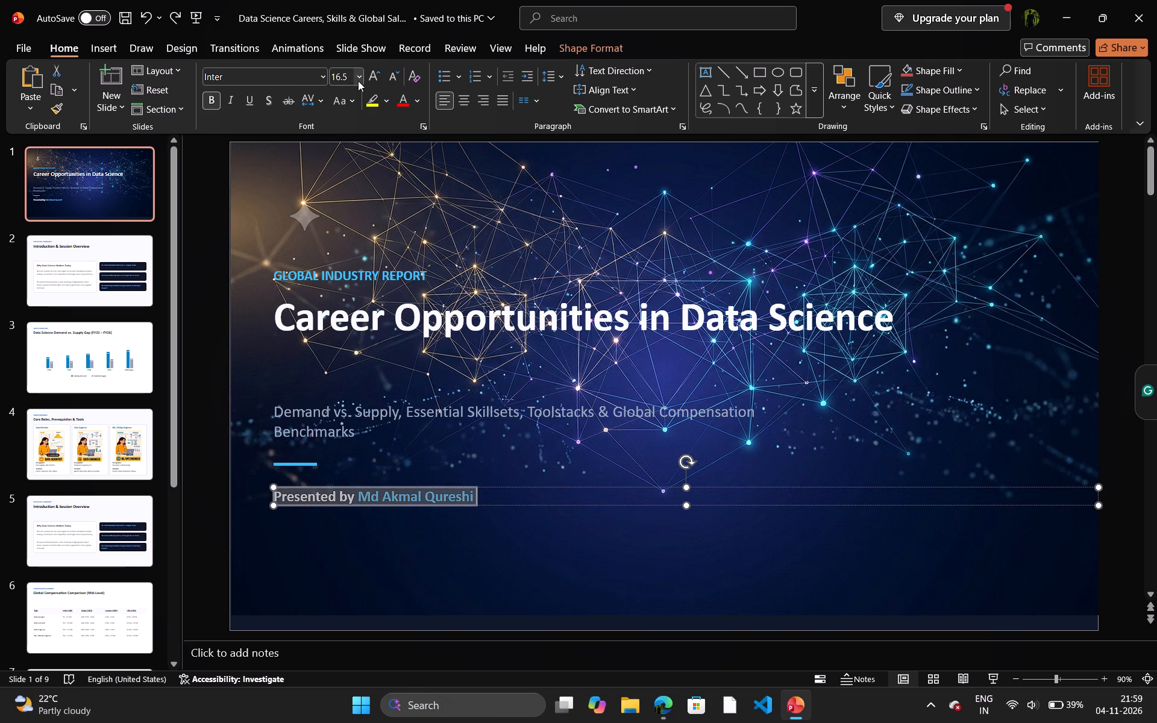
triple_click(376, 78)
click(376, 78)
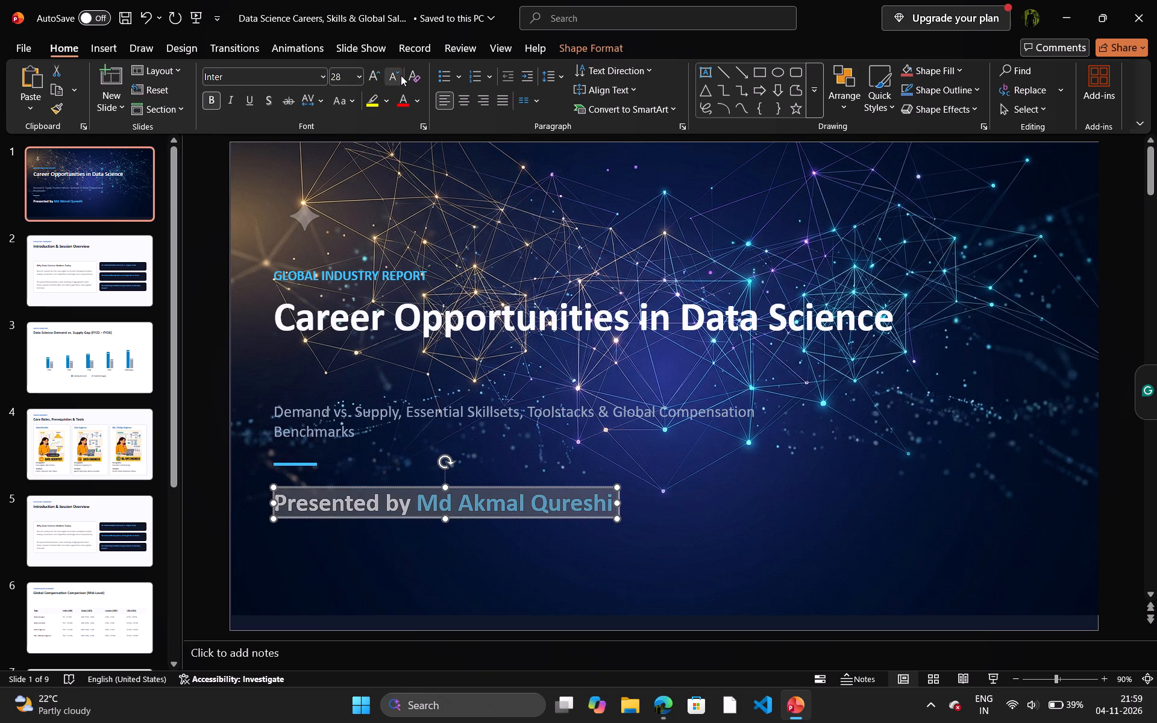
click(401, 75)
click(401, 75)
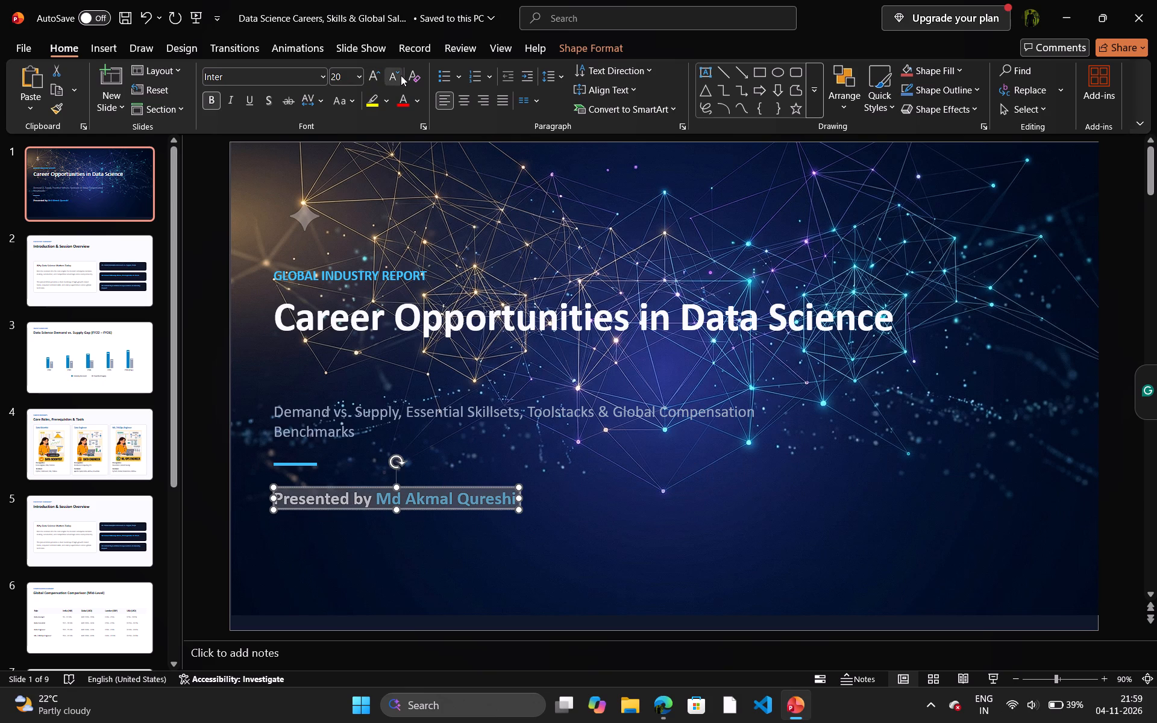
click(381, 72)
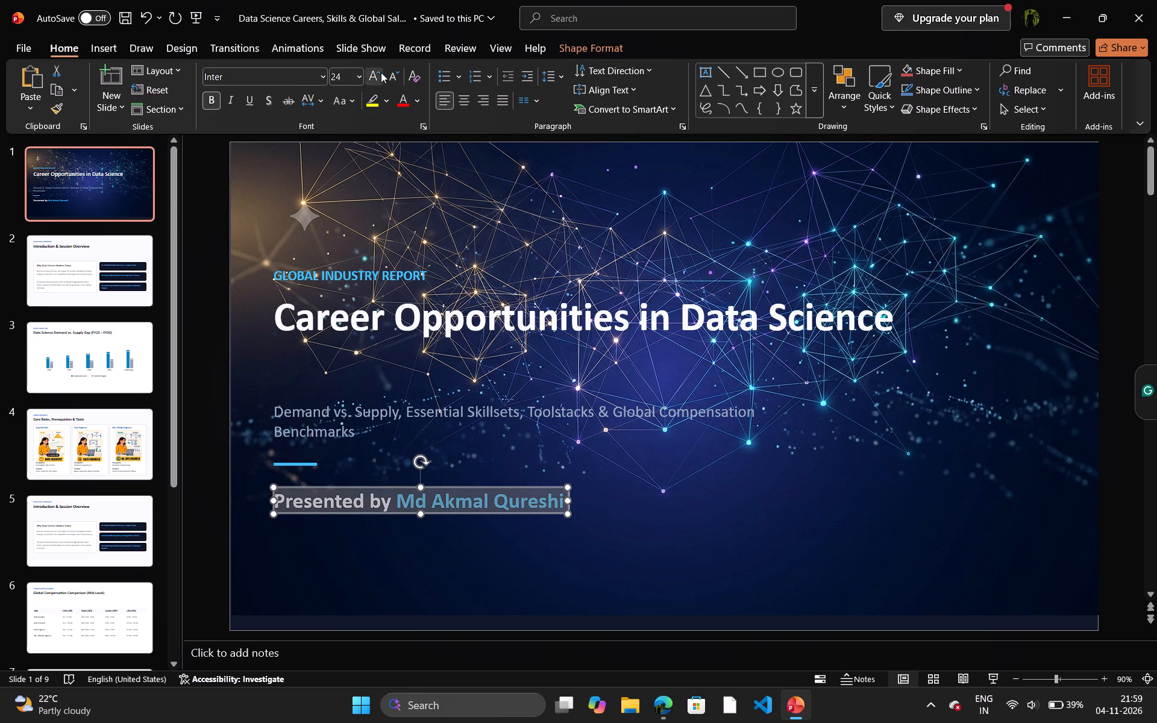
click(213, 374)
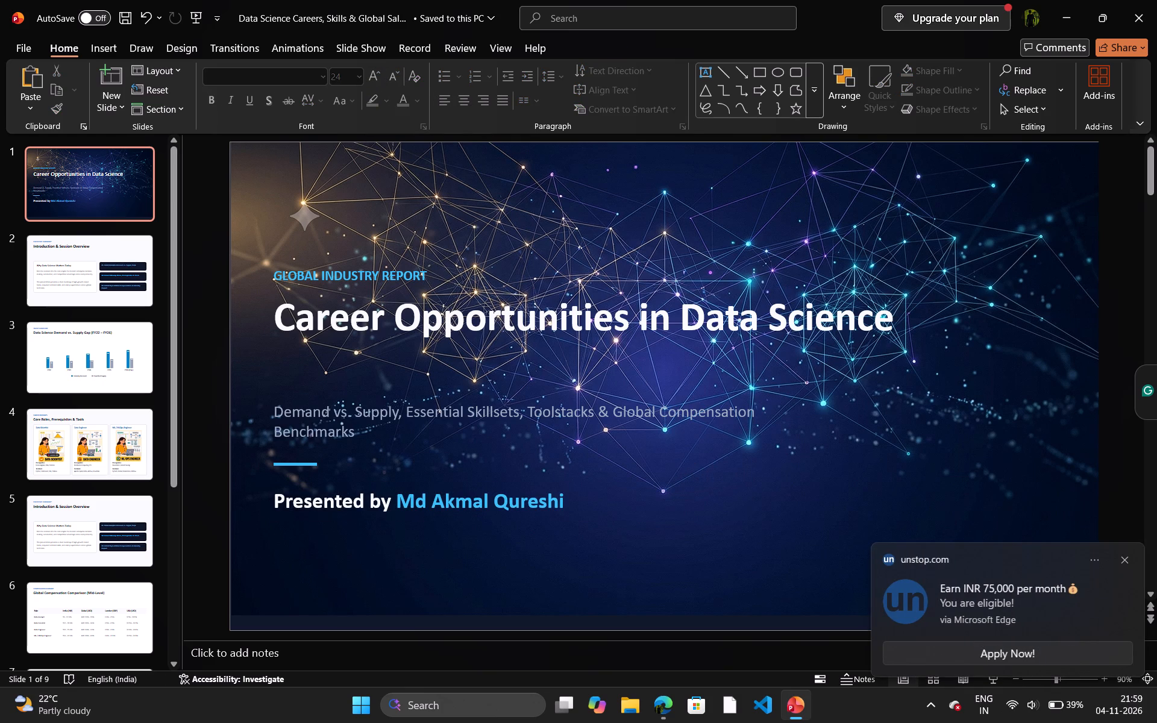
Increase the font size of the whole "Demand vs. Supply" subtitle on the title slide to 20.
click(323, 431)
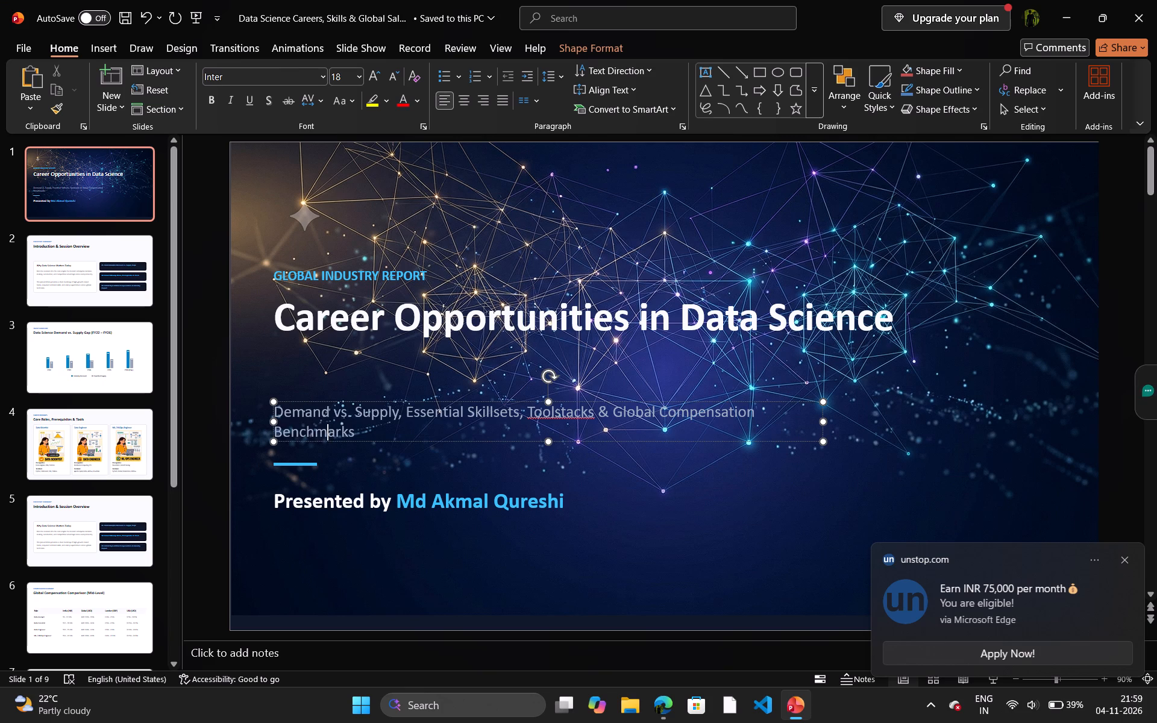
drag(351, 432, 278, 404)
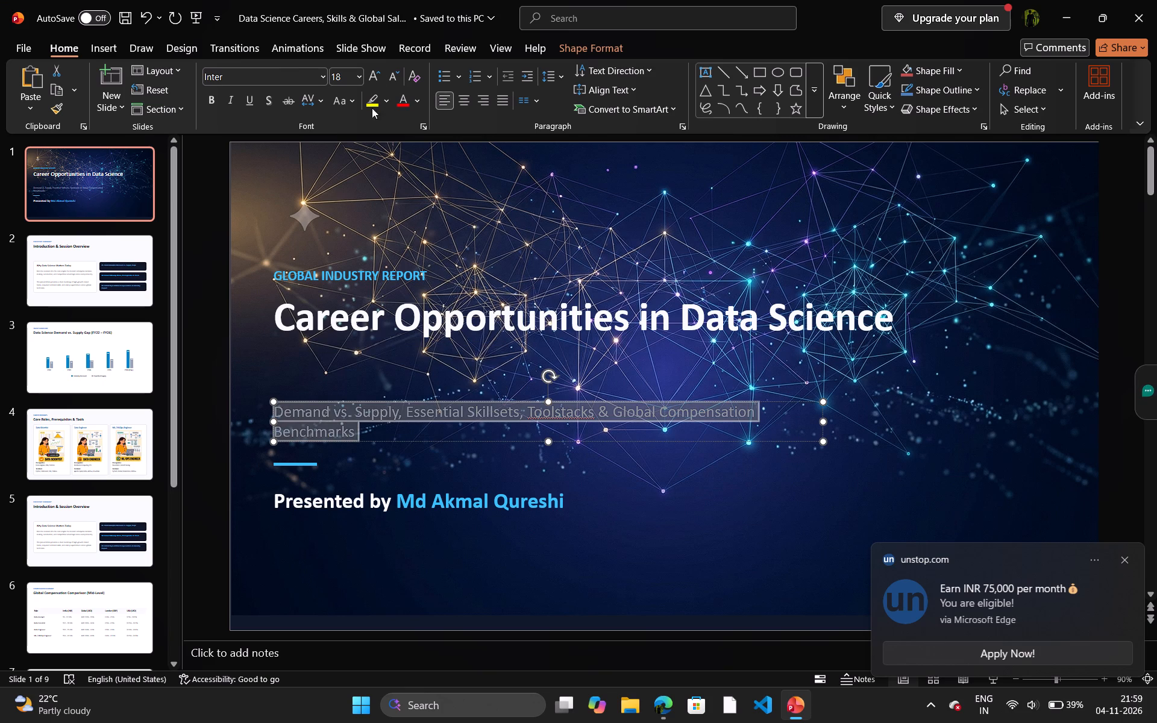
click(379, 68)
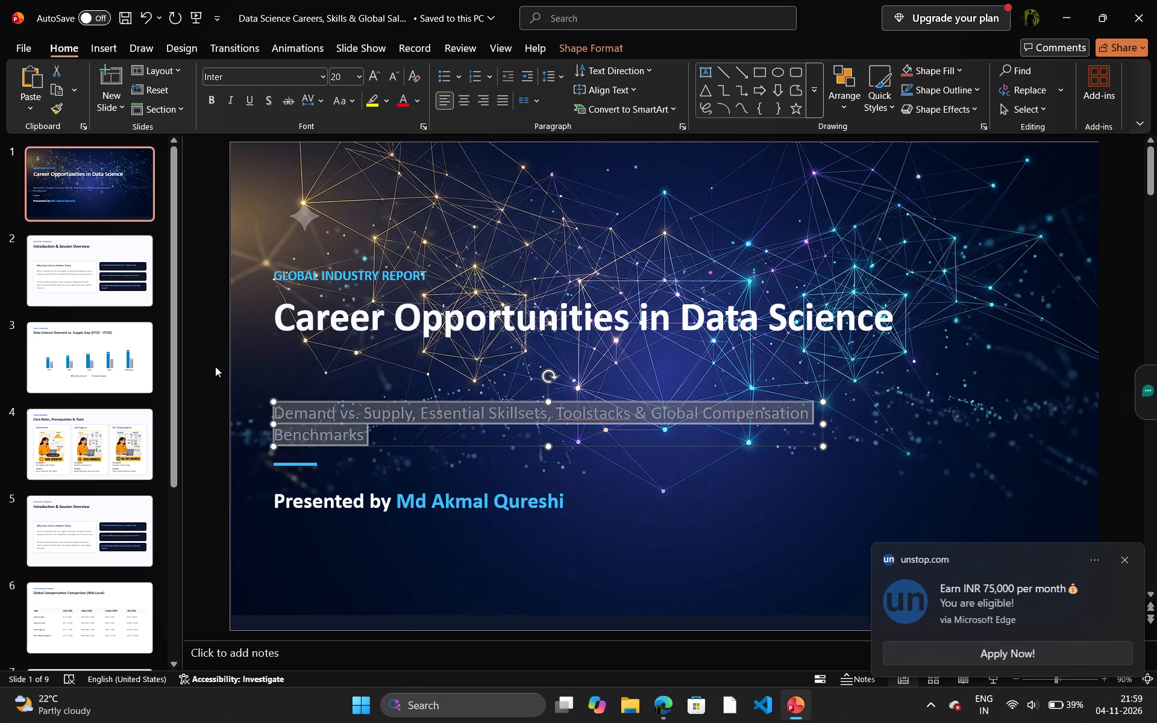
click(215, 366)
Set the font size of the title "Career Opportunities in Data Science" to 44.
click(349, 316)
drag(280, 325, 853, 327)
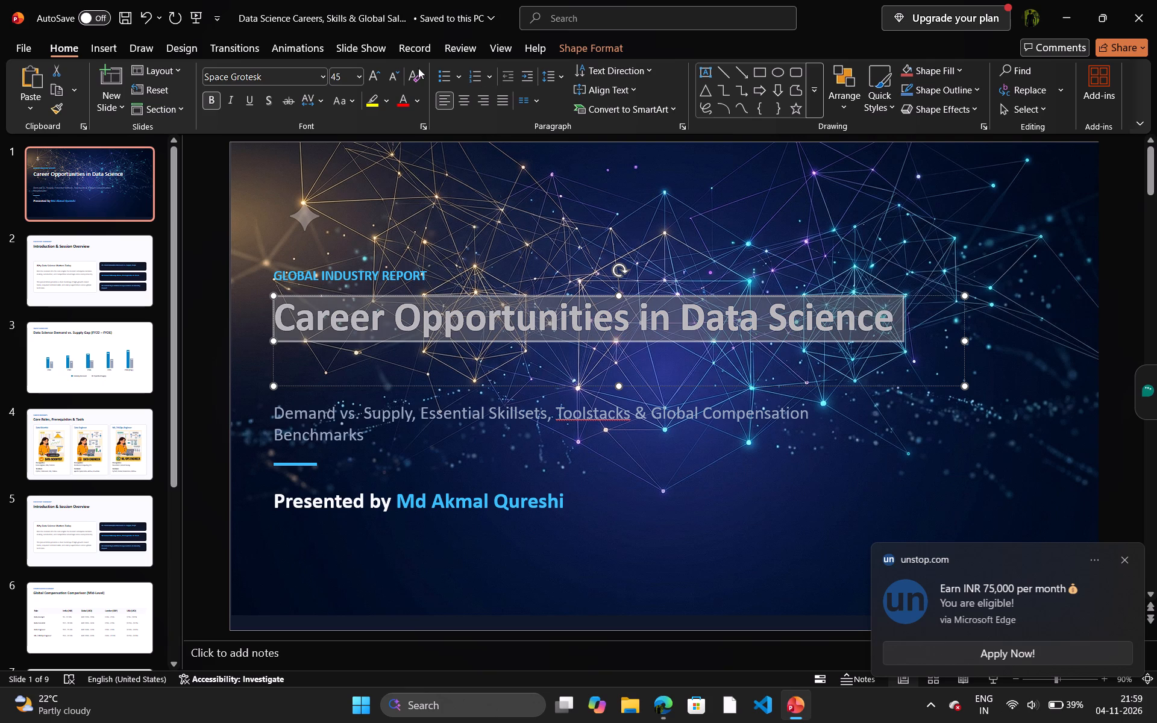
click(373, 83)
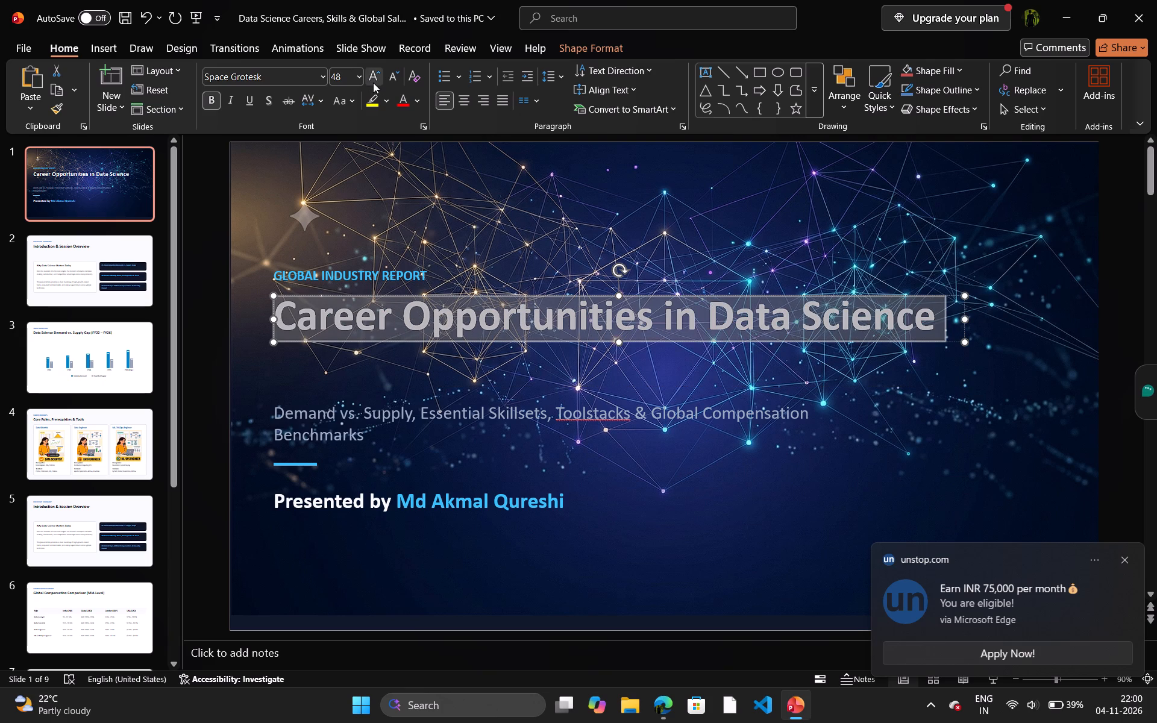
click(392, 83)
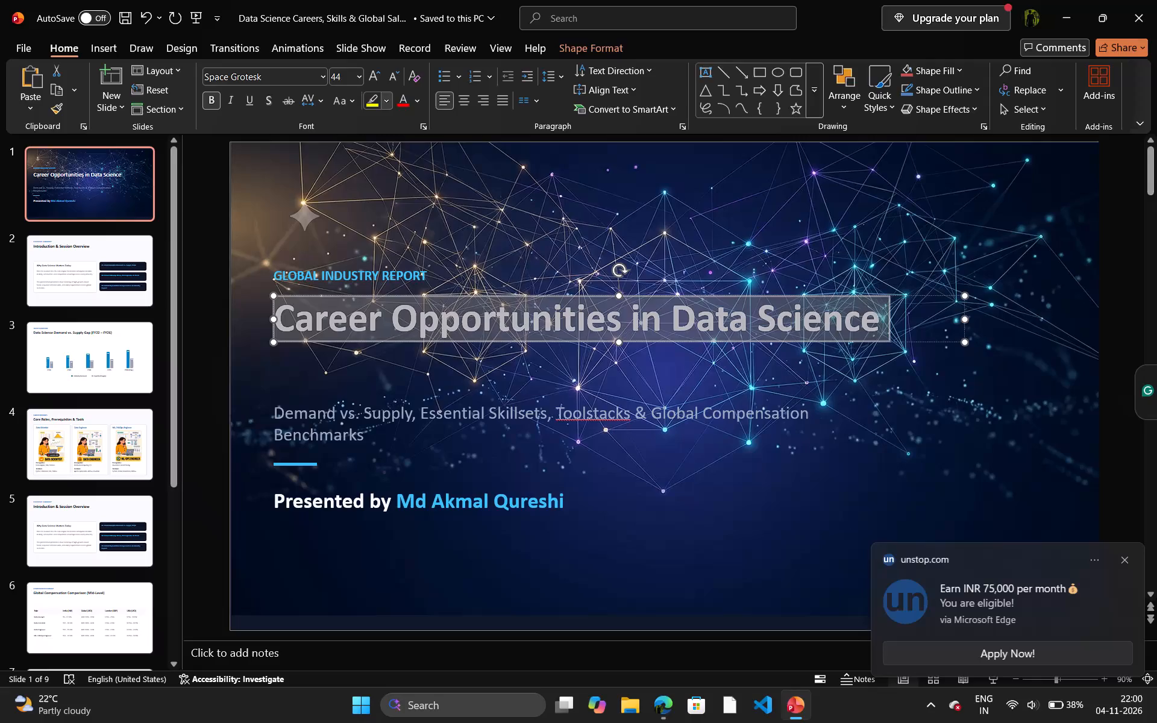
click(214, 280)
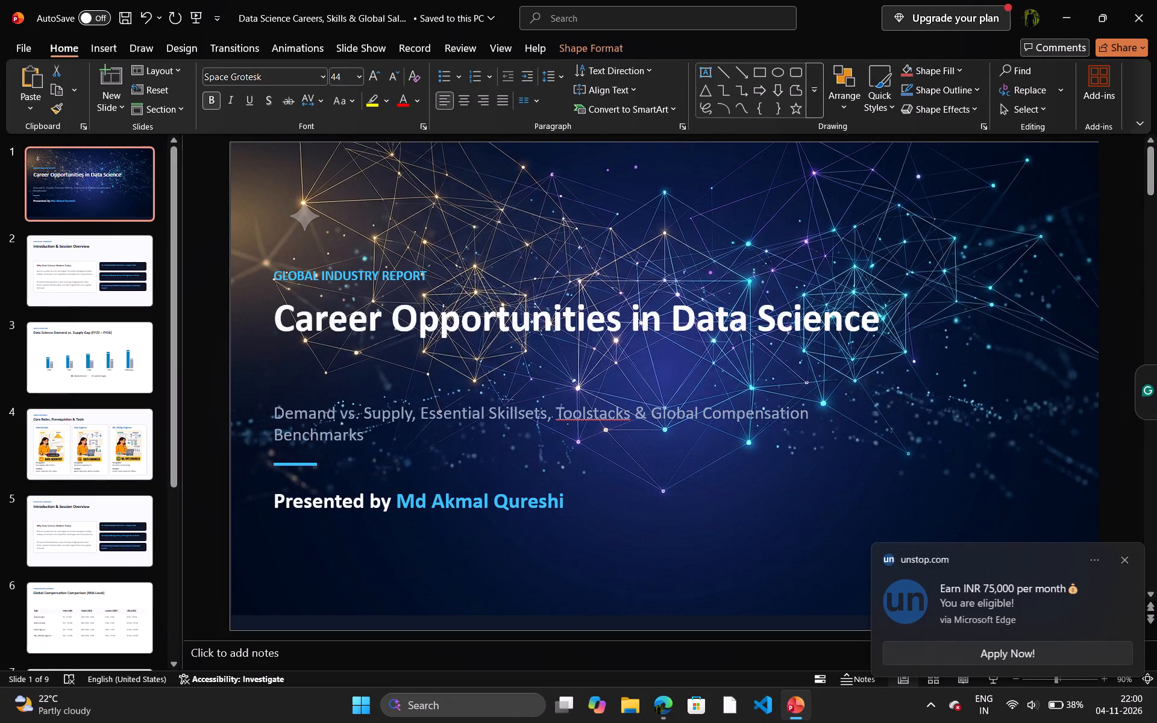
Move the title's text box down slightly, keeping it aligned with the left edge of the other text.
drag(316, 331, 582, 293)
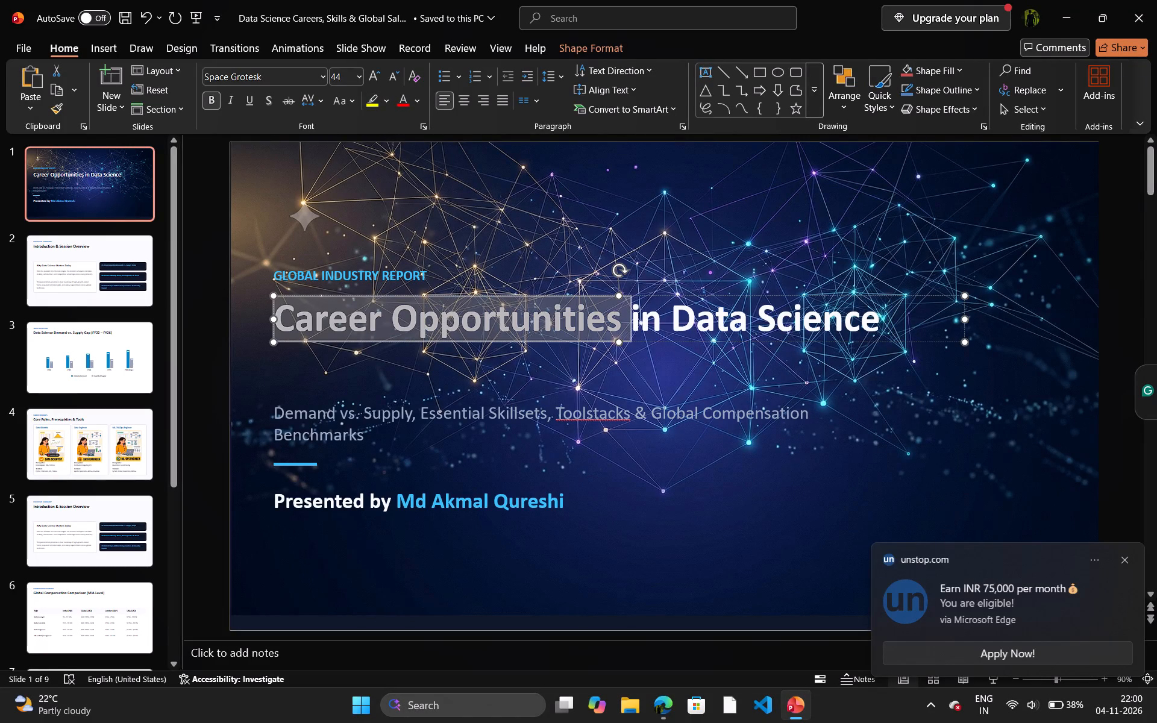
drag(582, 293, 669, 307)
click(704, 339)
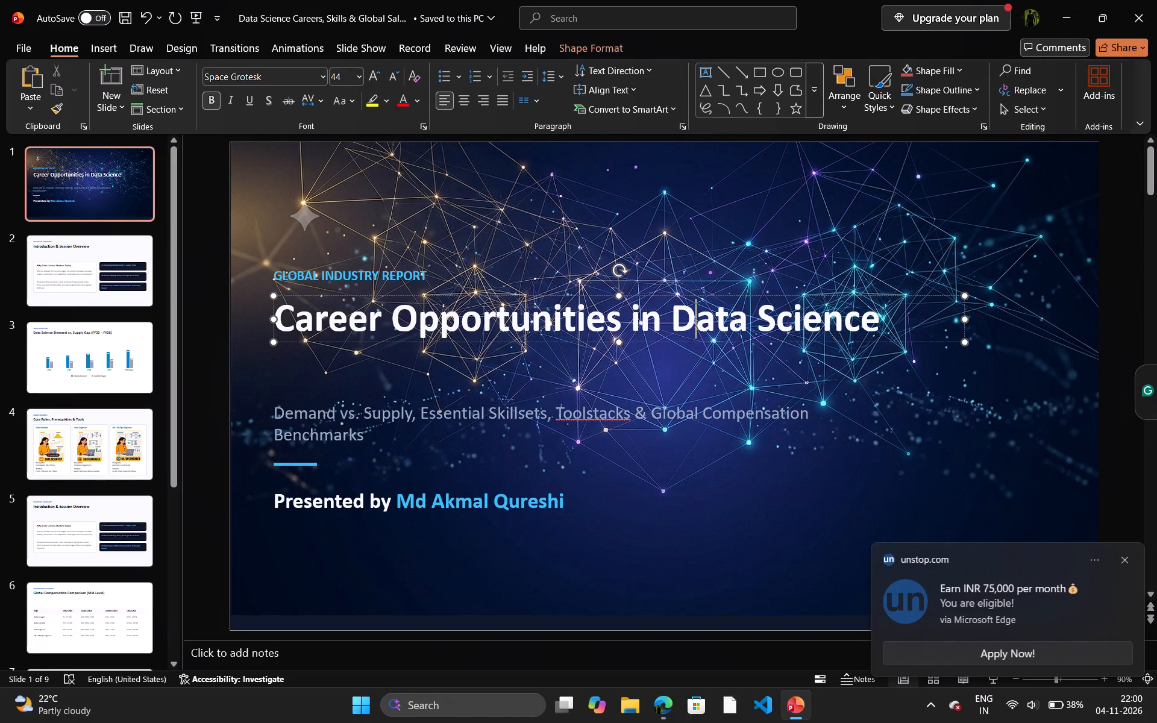
drag(664, 296, 664, 308)
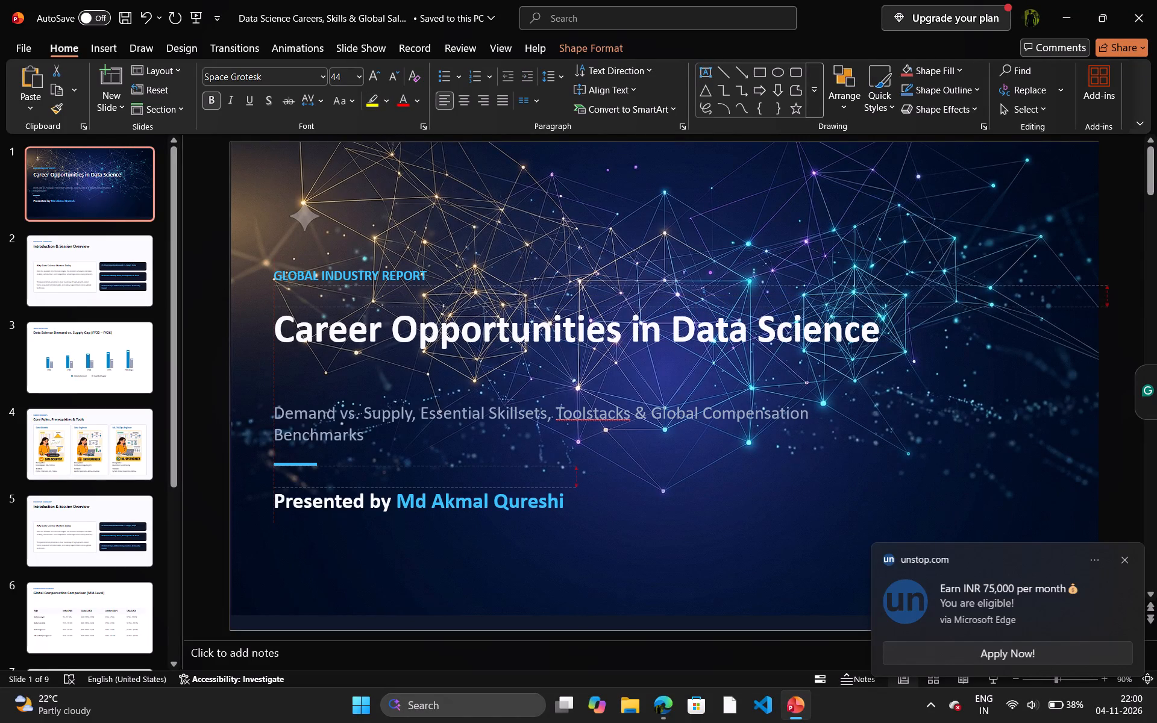
drag(664, 308, 664, 309)
Nudge the "GLOBAL INDUSTRY REPORT" label down slightly towards the title, keeping its left alignment.
click(413, 287)
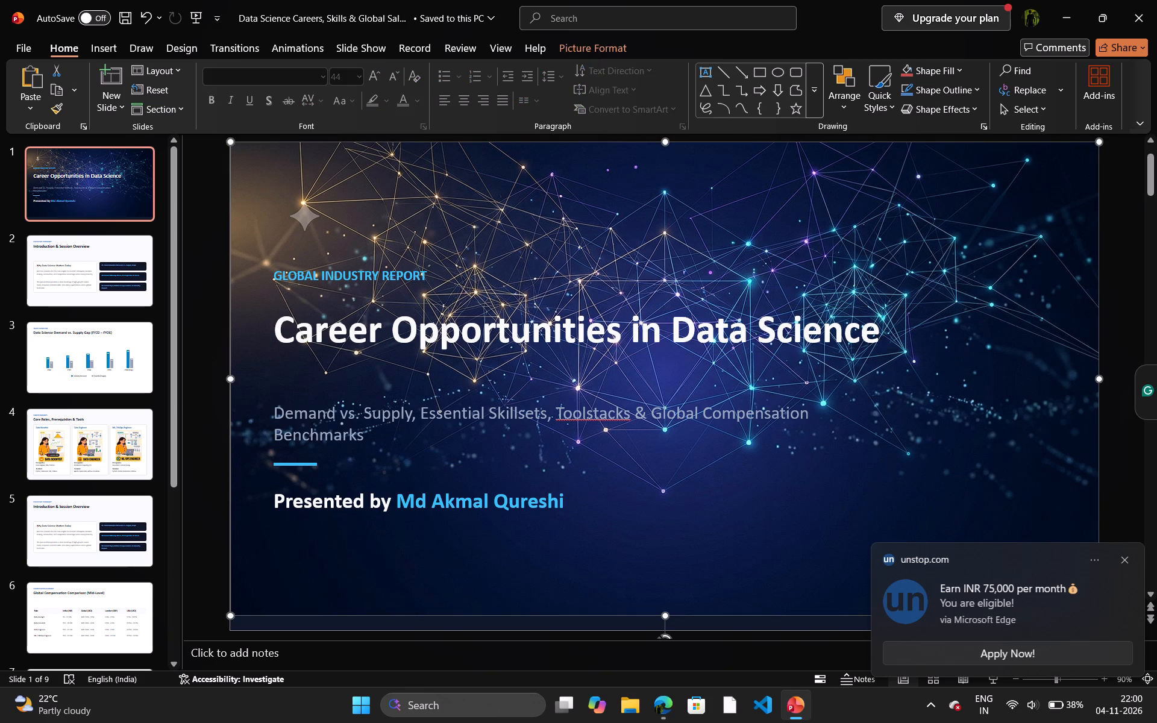
click(412, 281)
click(448, 283)
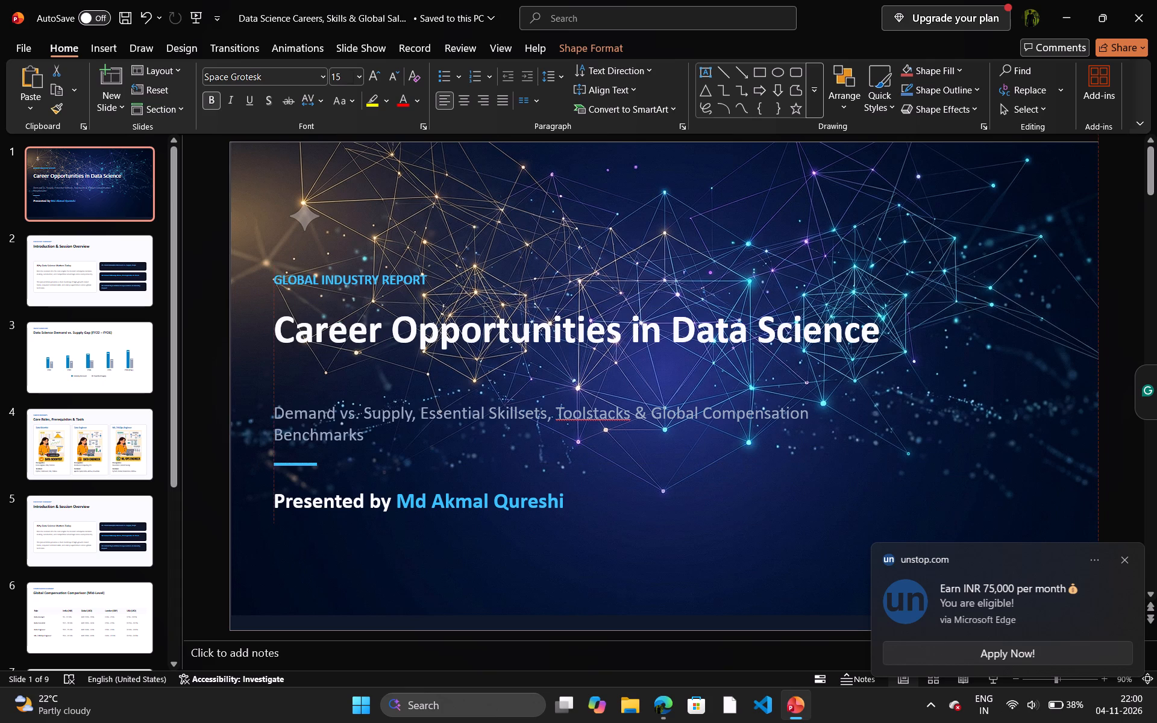
click(215, 330)
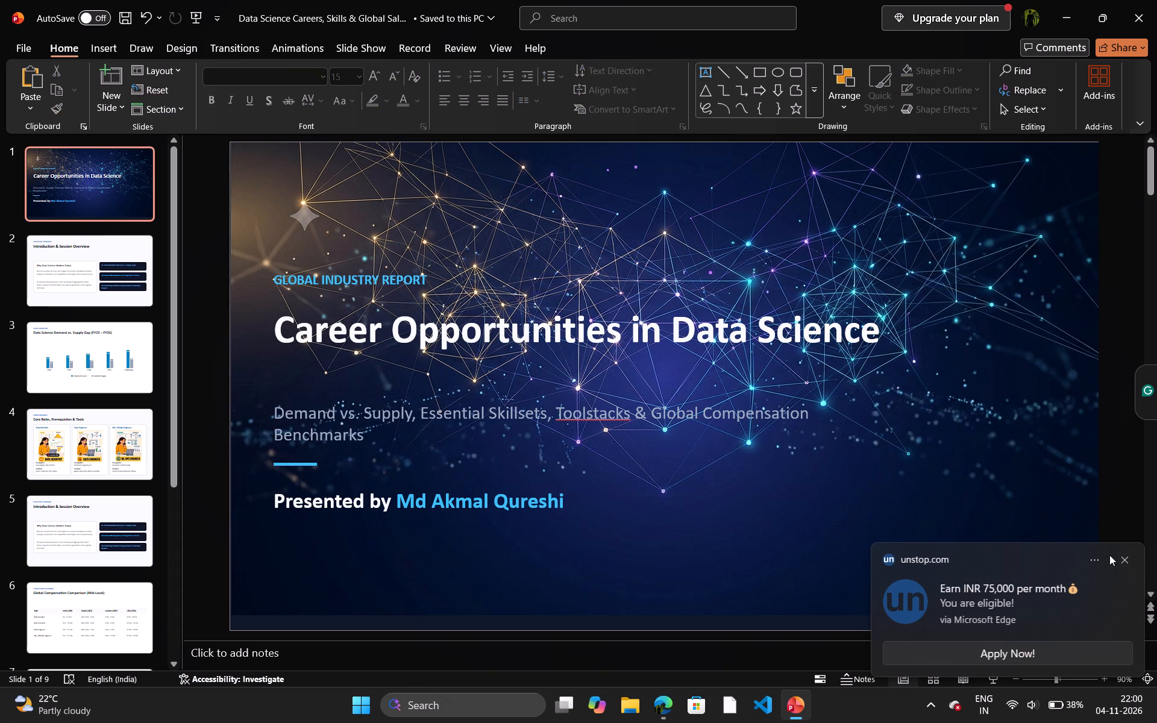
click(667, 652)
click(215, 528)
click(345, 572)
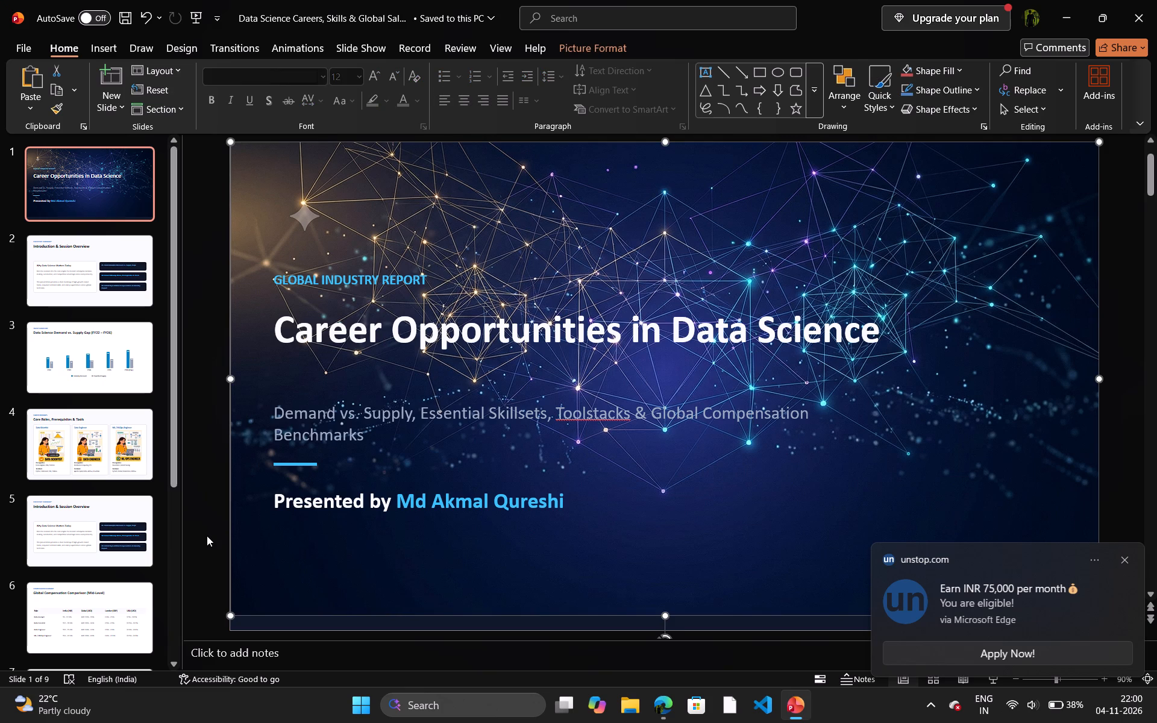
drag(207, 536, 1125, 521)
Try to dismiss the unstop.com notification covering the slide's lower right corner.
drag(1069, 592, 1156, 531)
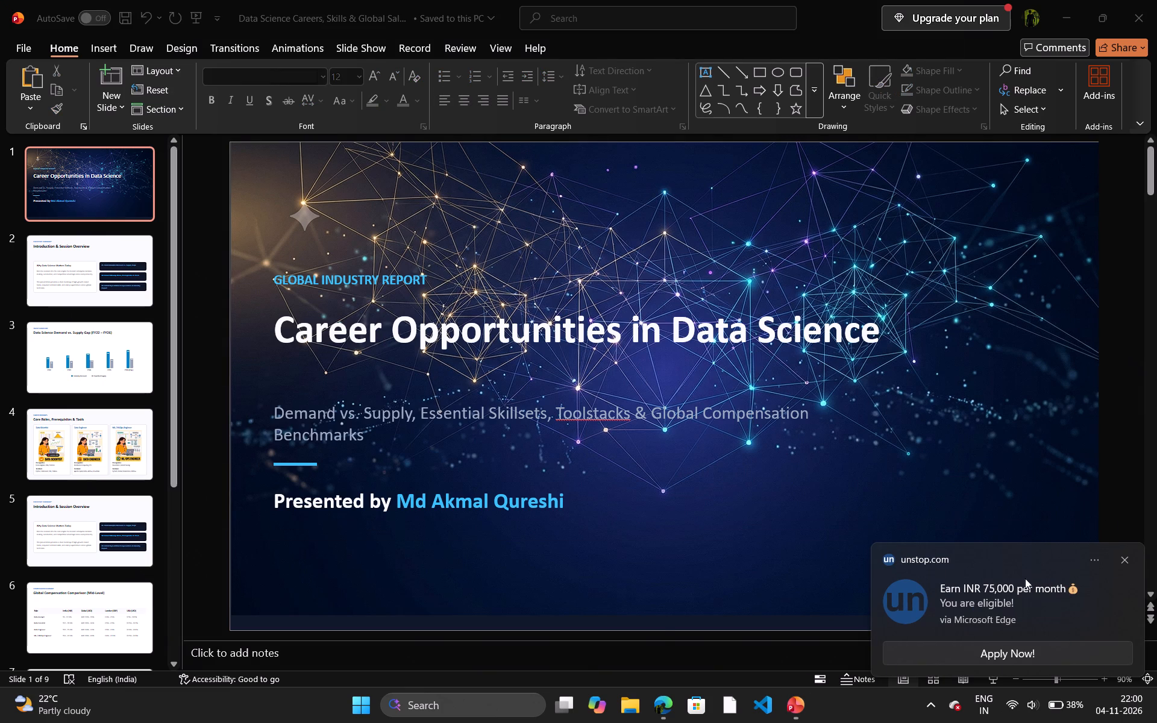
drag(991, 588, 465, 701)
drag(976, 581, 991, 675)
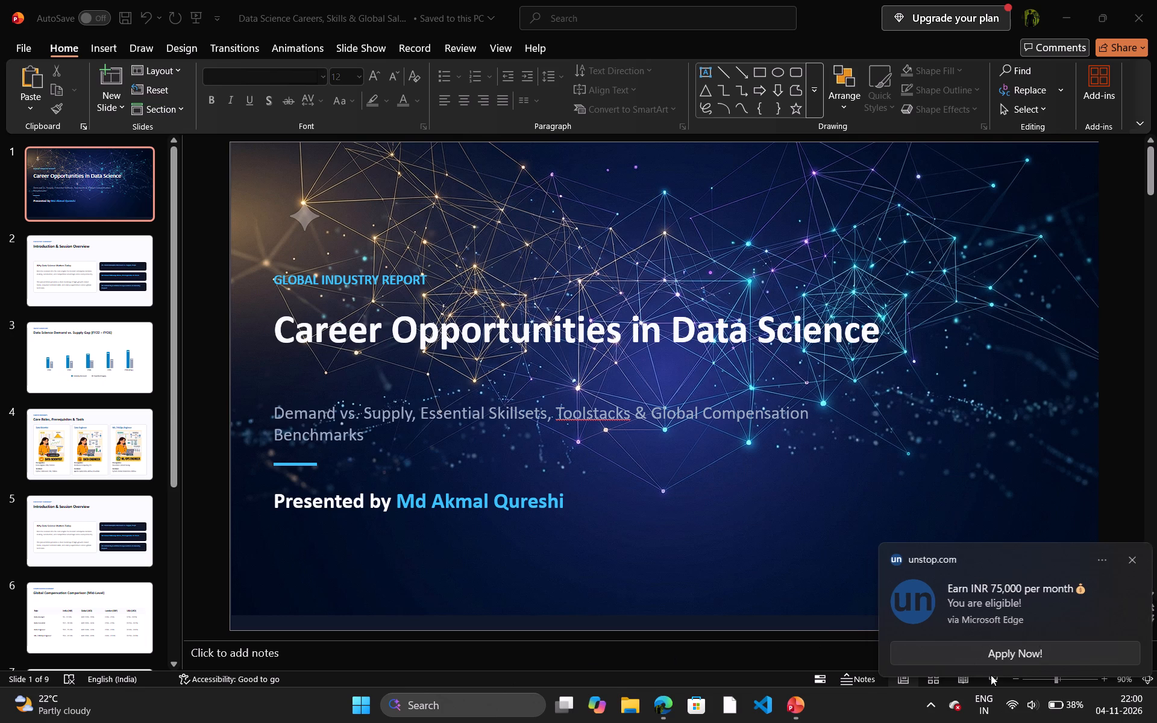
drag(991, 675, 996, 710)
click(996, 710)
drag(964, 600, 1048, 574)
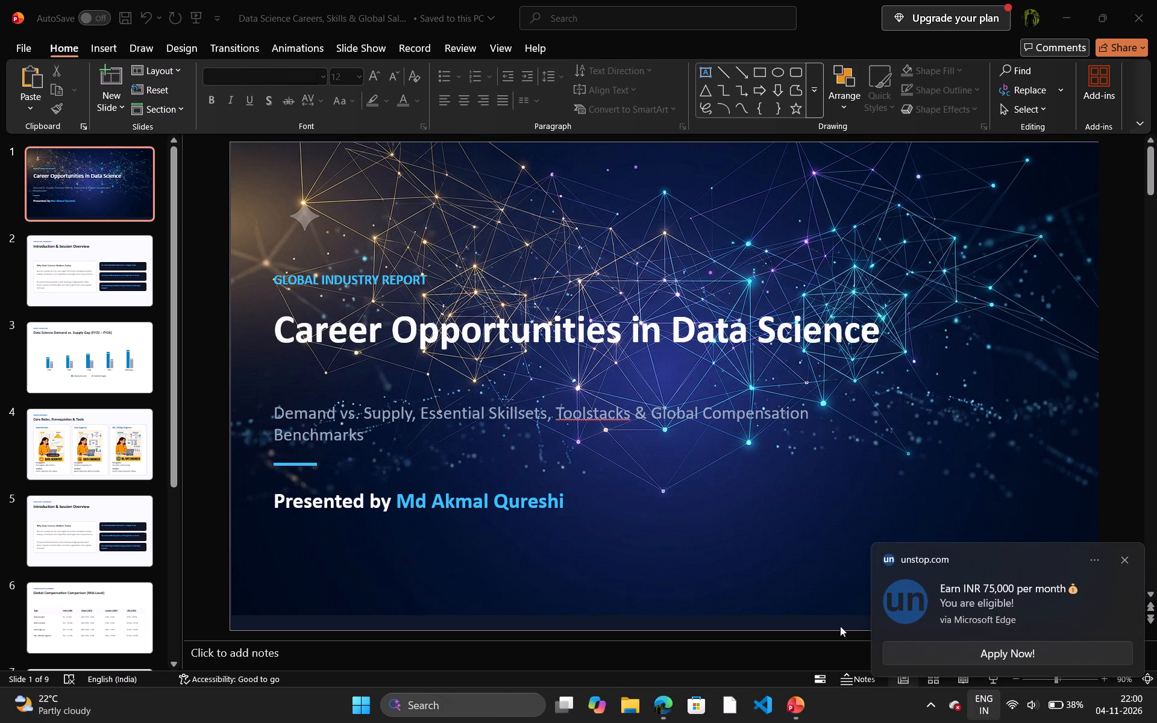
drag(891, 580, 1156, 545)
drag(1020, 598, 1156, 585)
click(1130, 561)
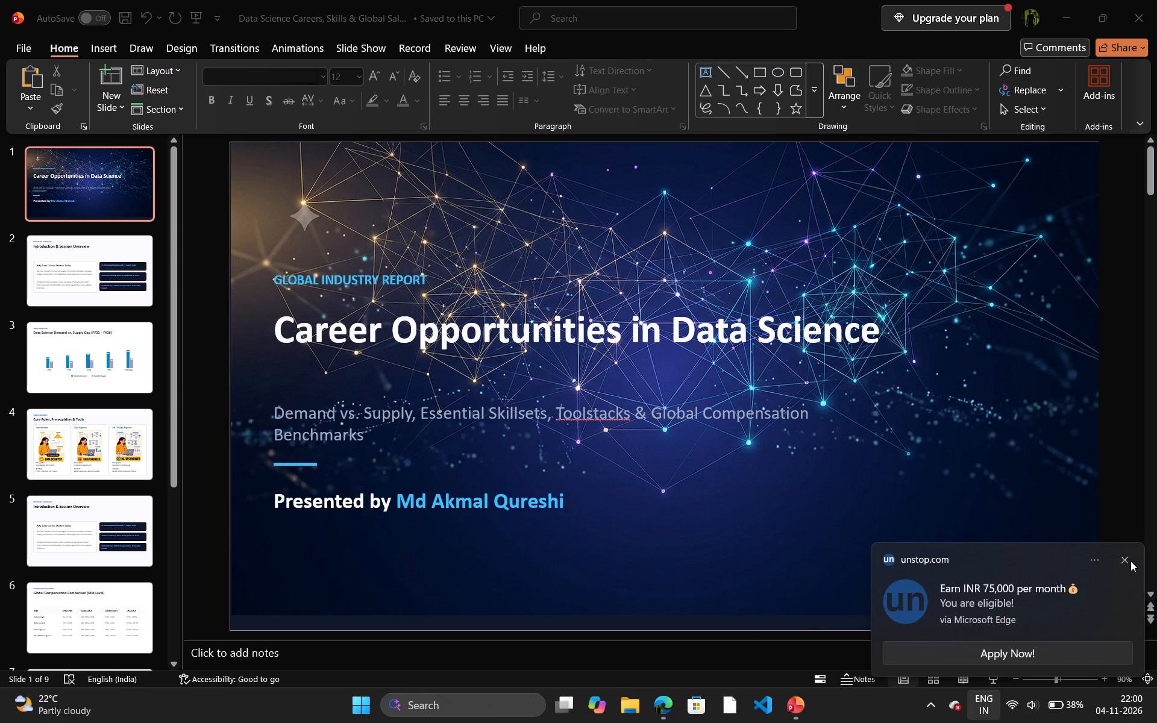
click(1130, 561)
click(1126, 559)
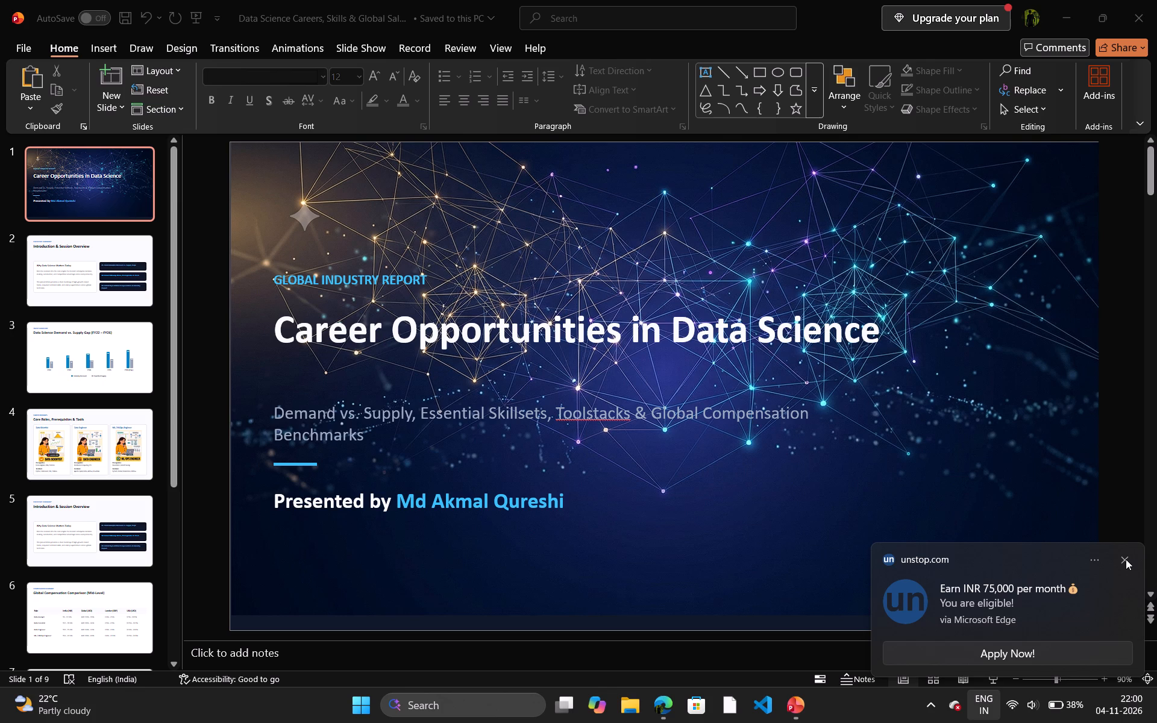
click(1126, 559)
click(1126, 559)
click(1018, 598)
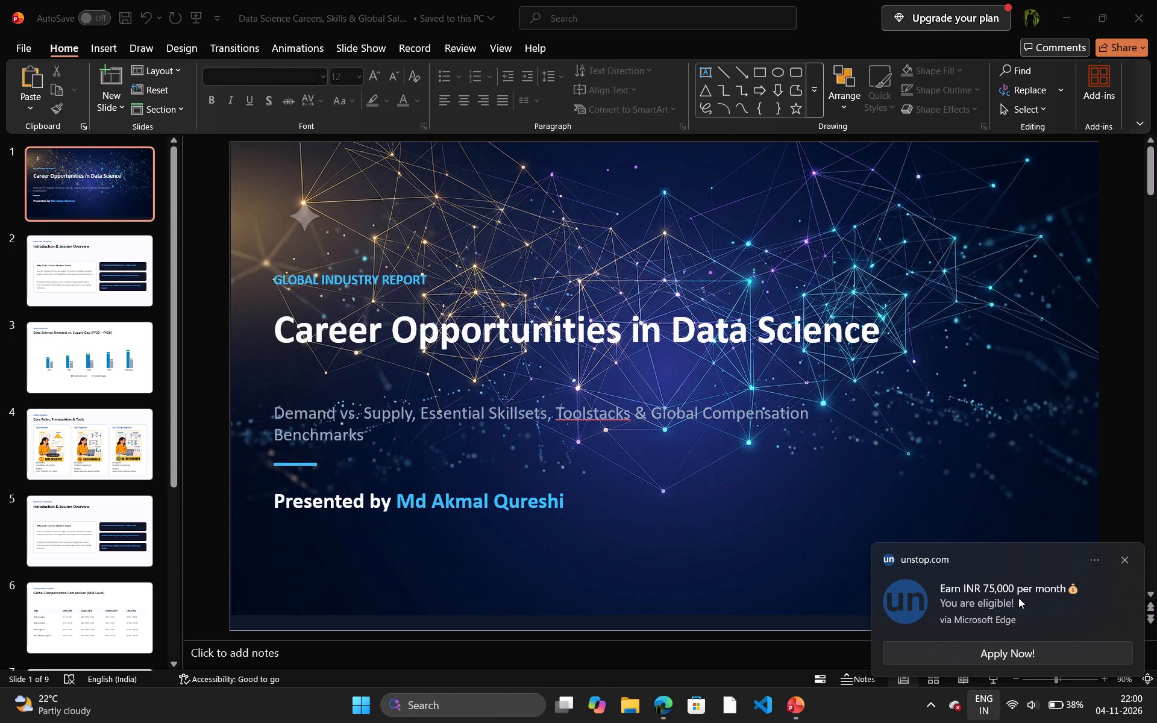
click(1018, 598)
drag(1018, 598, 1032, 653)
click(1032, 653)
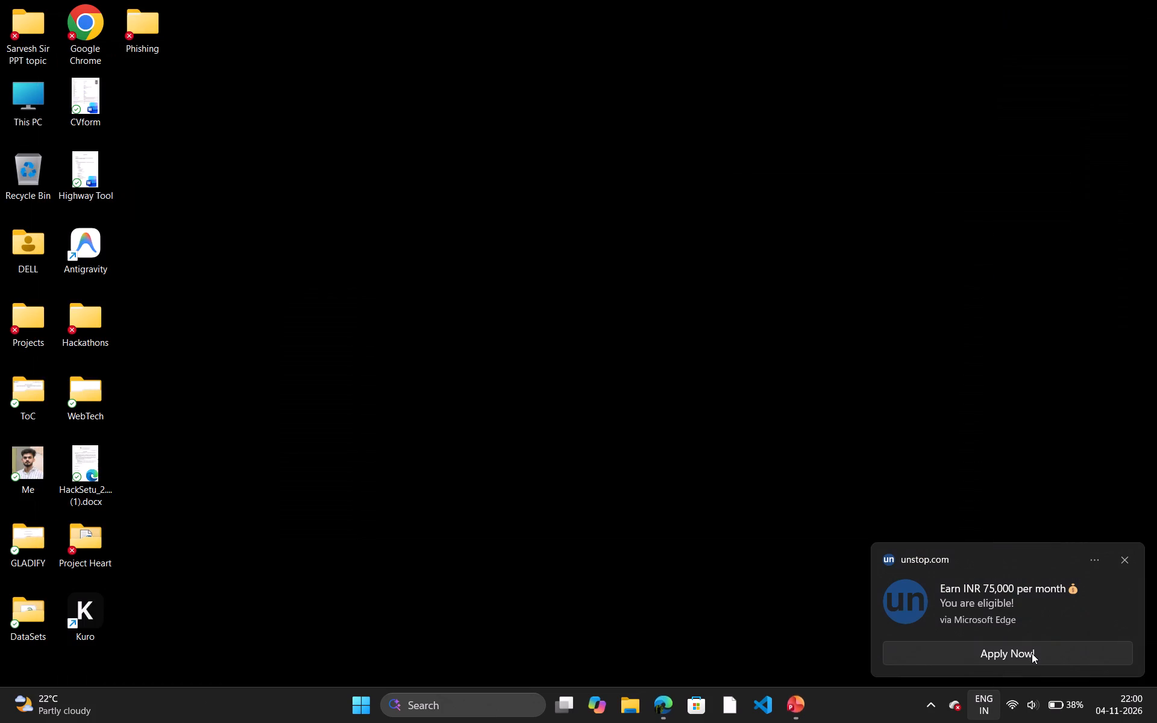
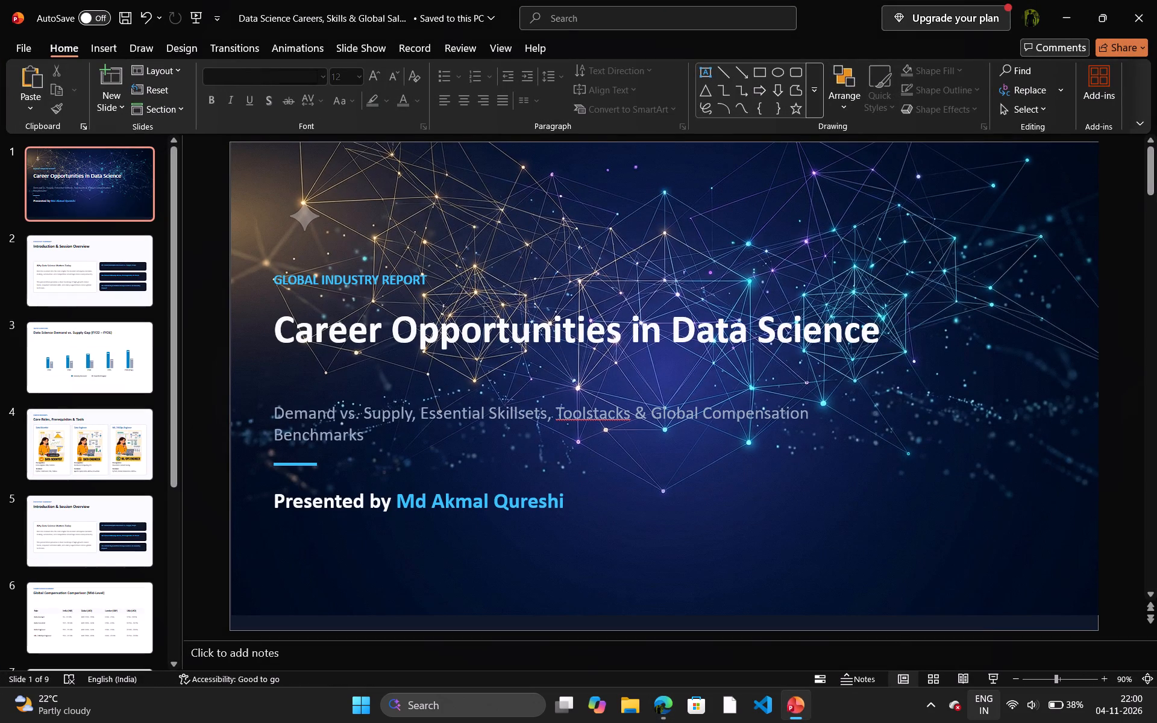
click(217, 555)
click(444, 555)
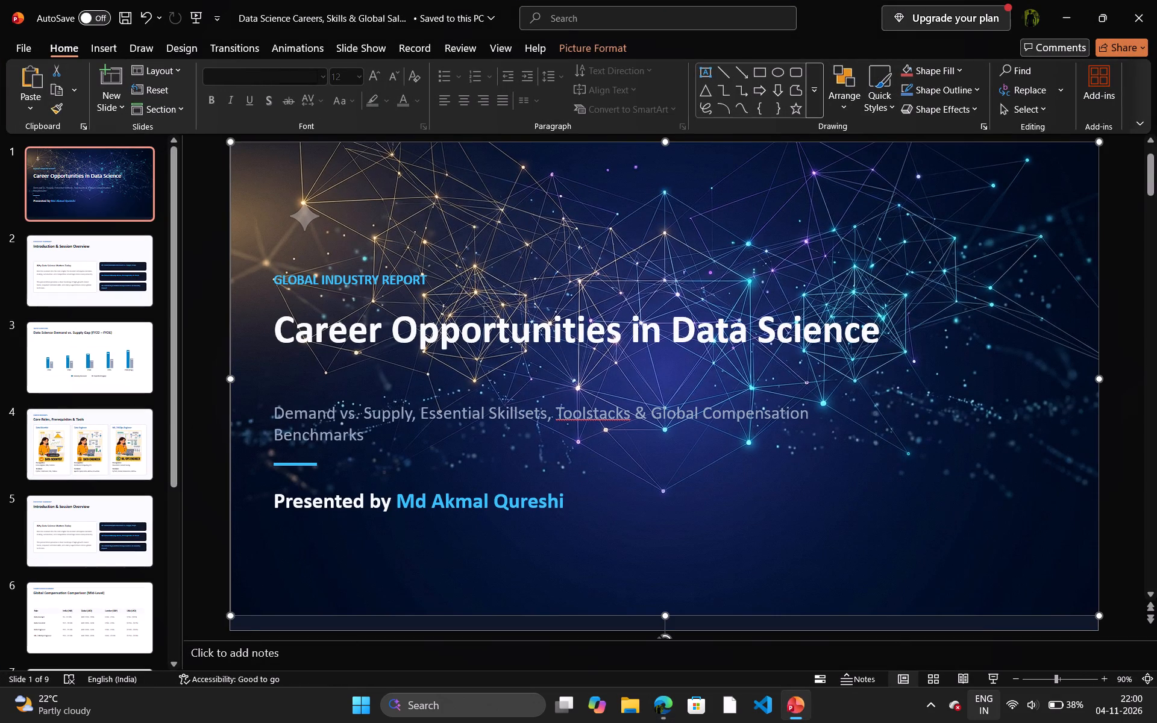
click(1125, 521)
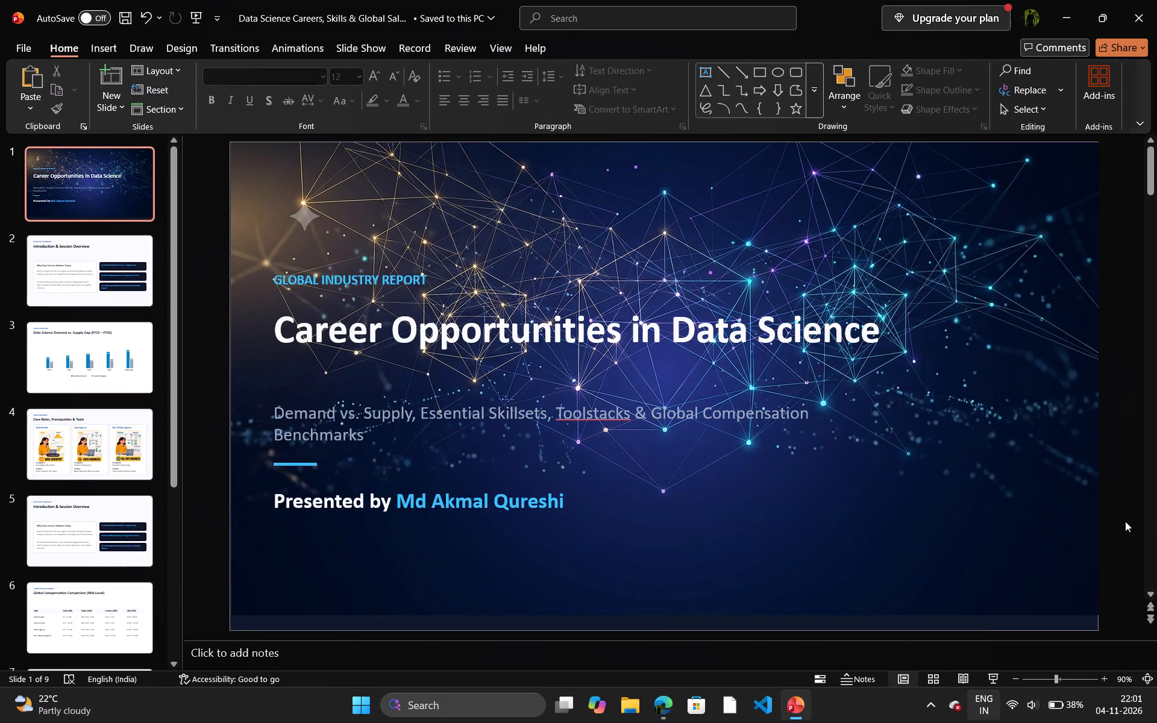
key(Right)
key(Left)
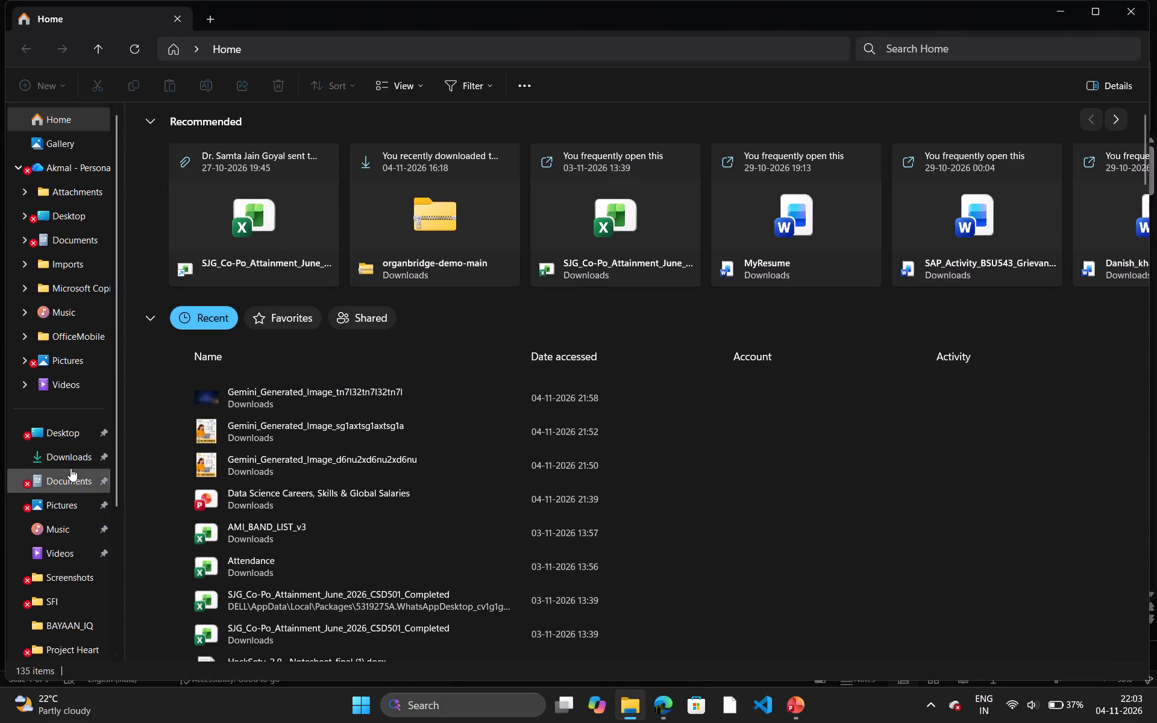
click(72, 452)
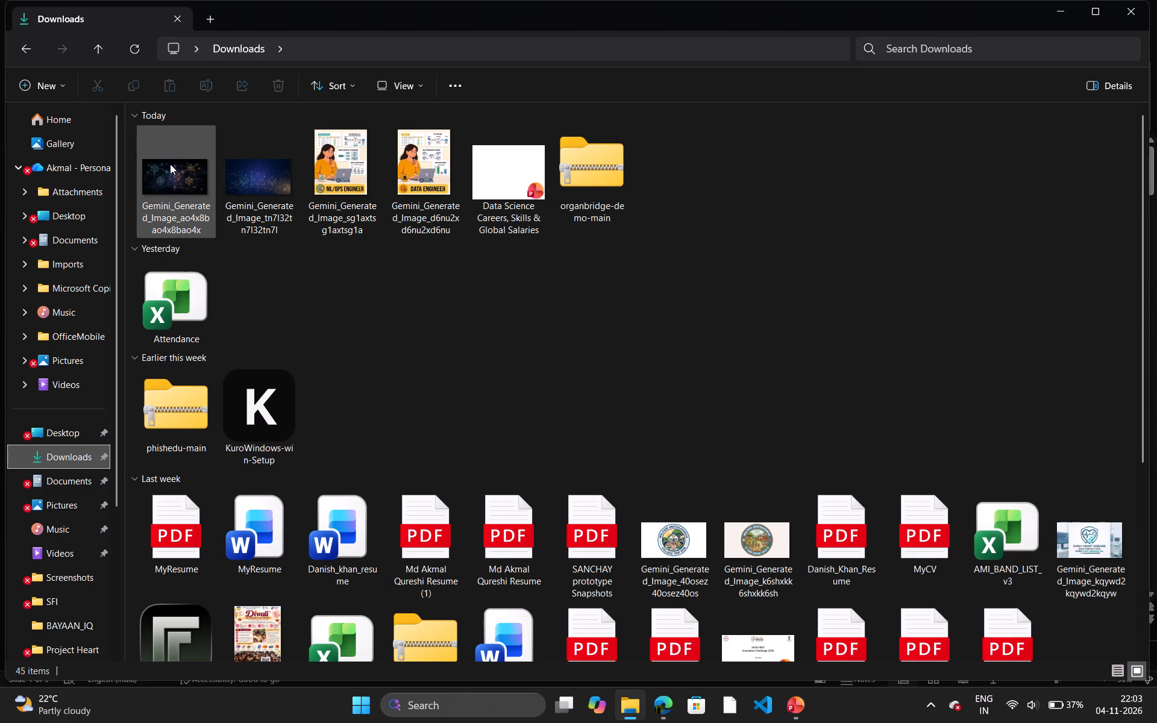
click(170, 164)
key(ctrl+c)
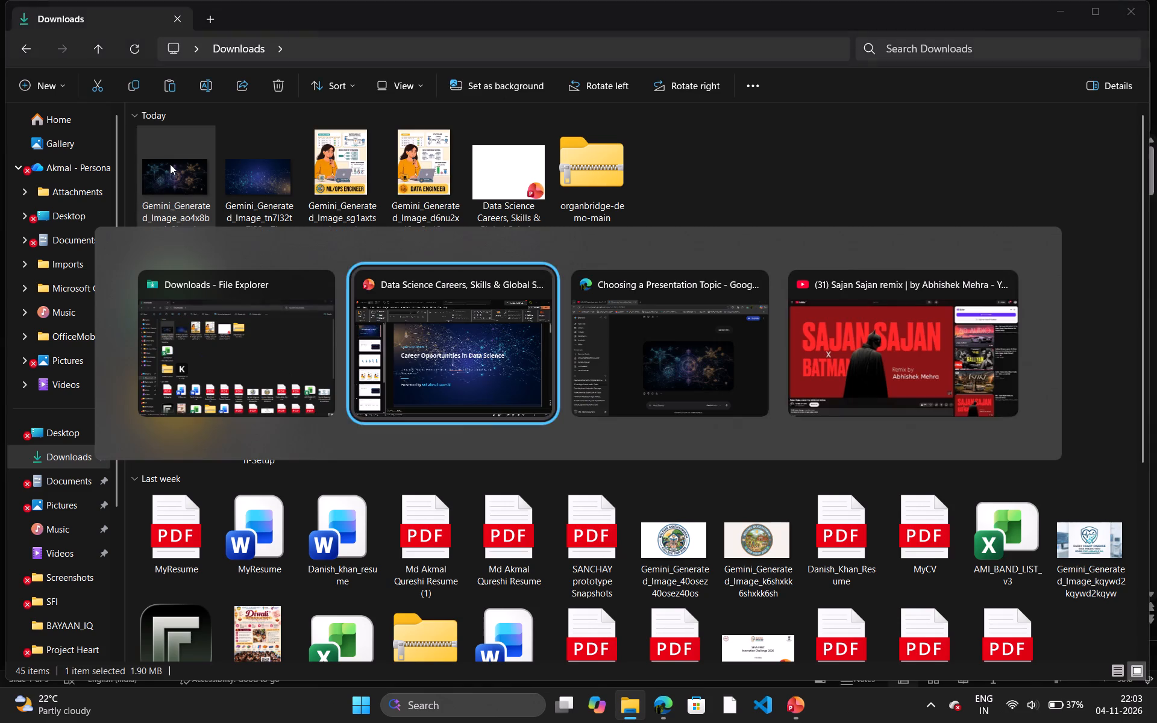
key(ctrl+v)
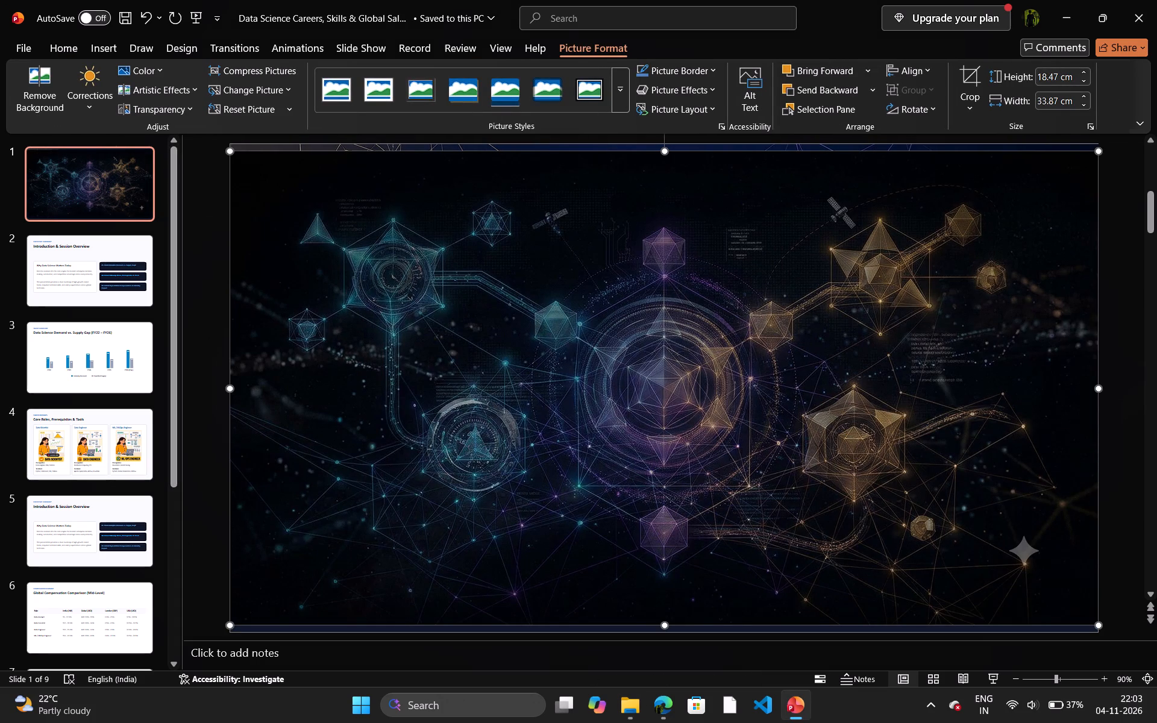
Shift the pasted picture down to expose the old blue network background picture, and delete that old picture.
drag(303, 161, 303, 199)
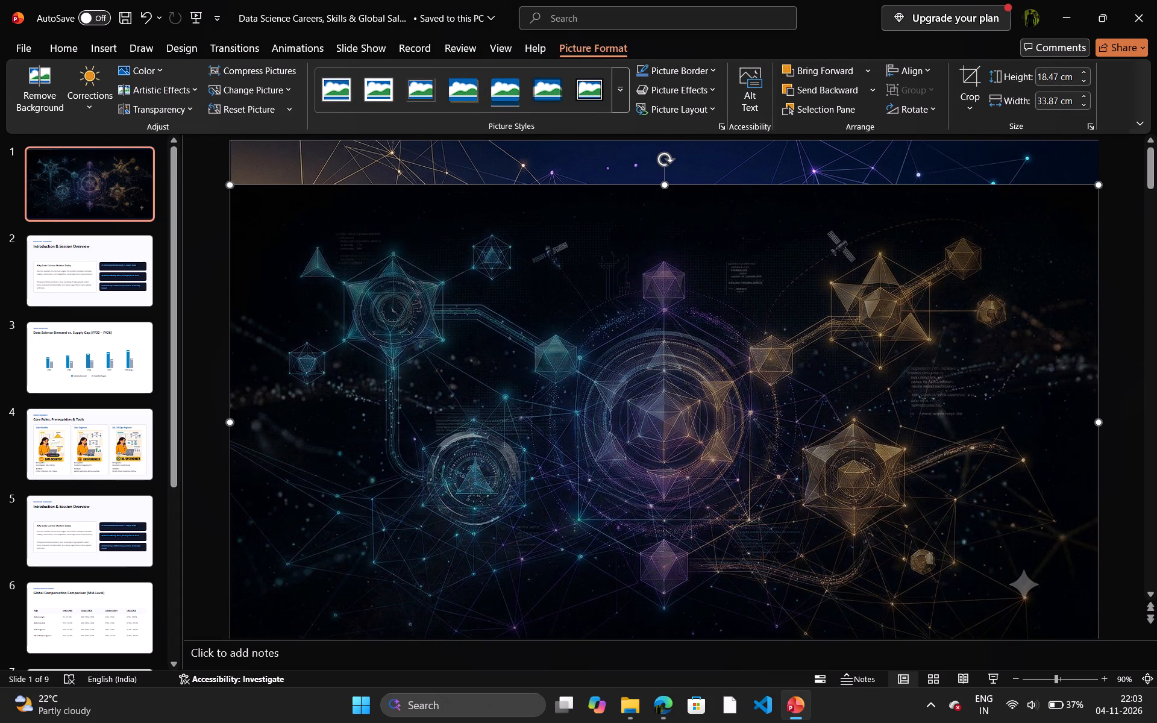
click(303, 169)
key(Delete)
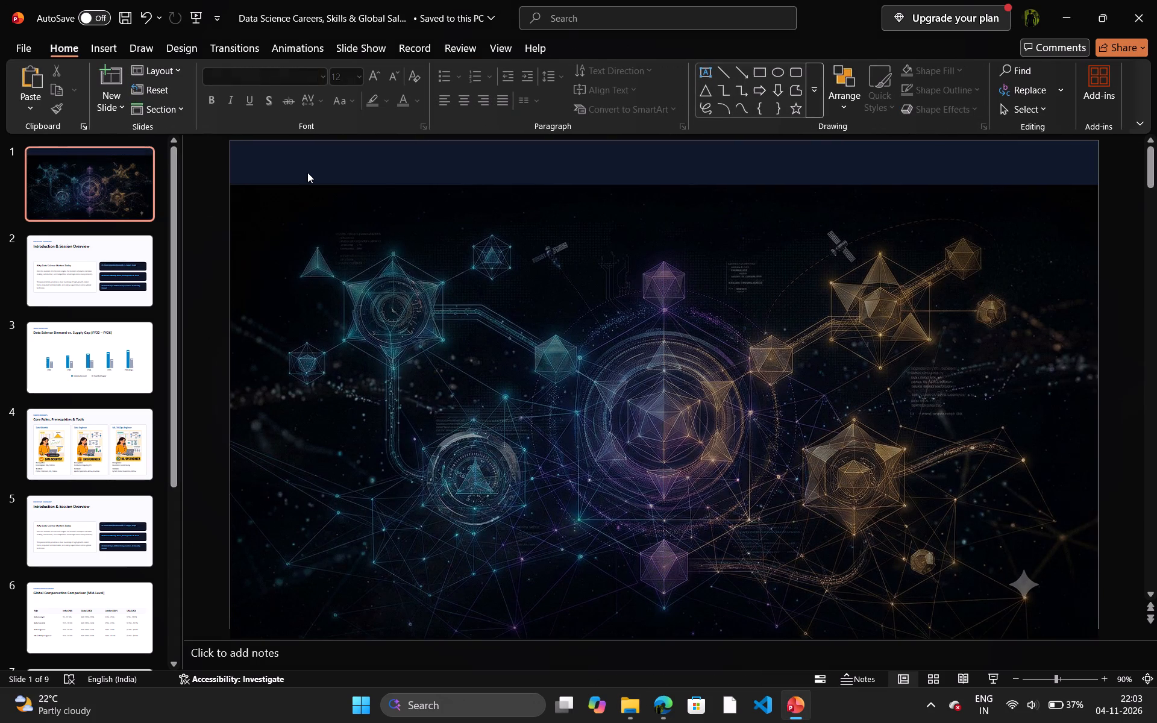
Move the dark network picture back up to cover the title slide and send it behind the text.
drag(313, 224, 314, 189)
right_click(365, 221)
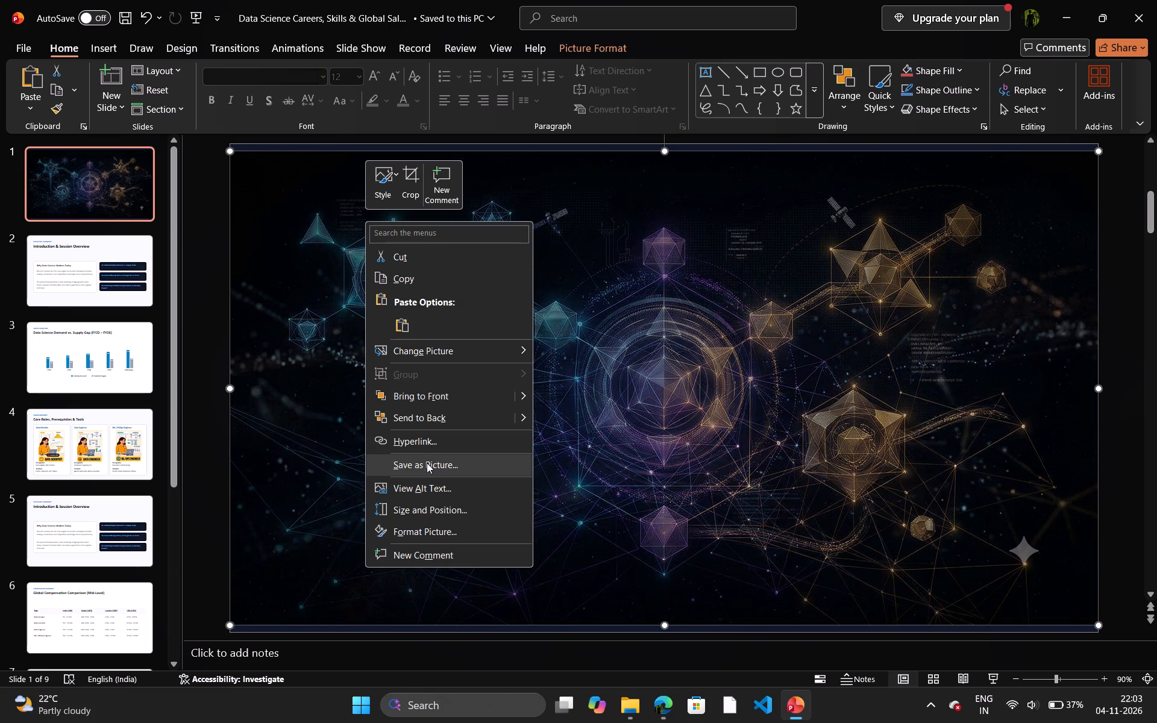
click(440, 408)
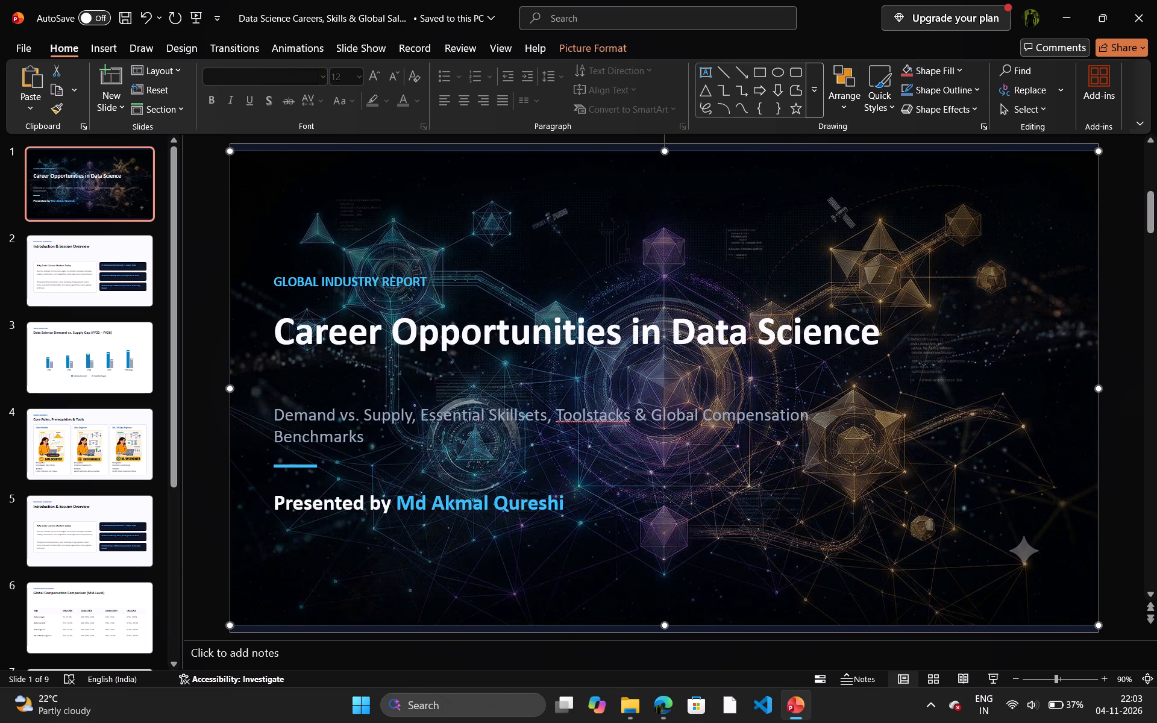
click(214, 289)
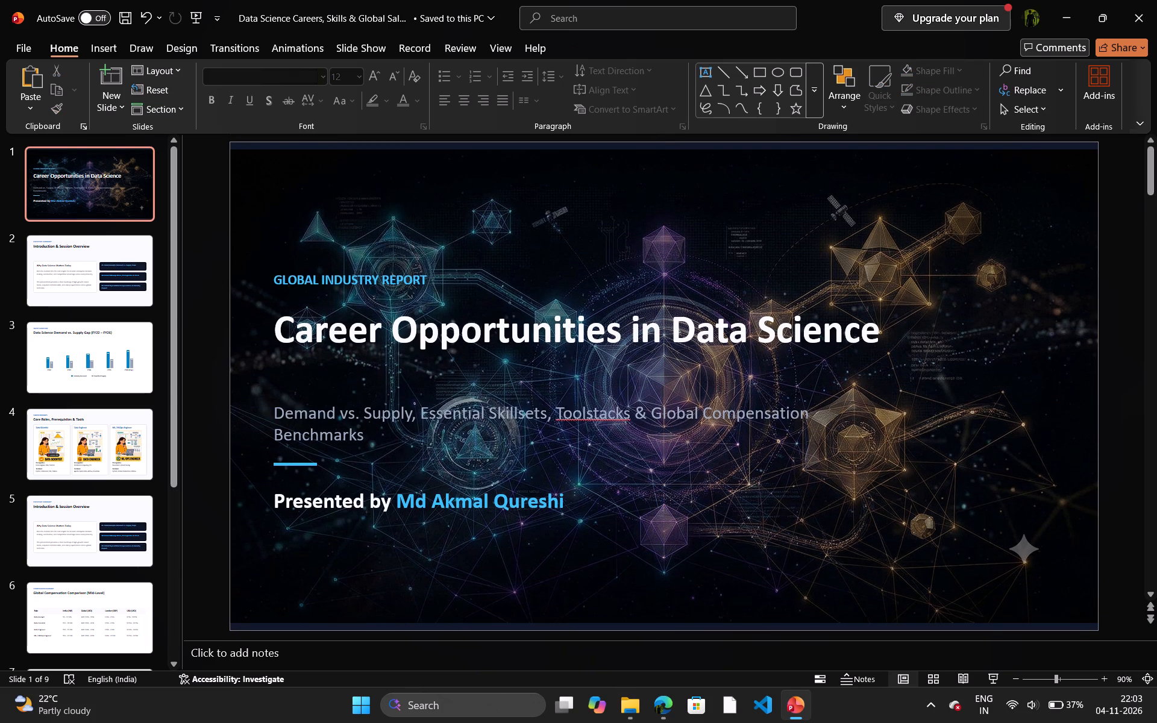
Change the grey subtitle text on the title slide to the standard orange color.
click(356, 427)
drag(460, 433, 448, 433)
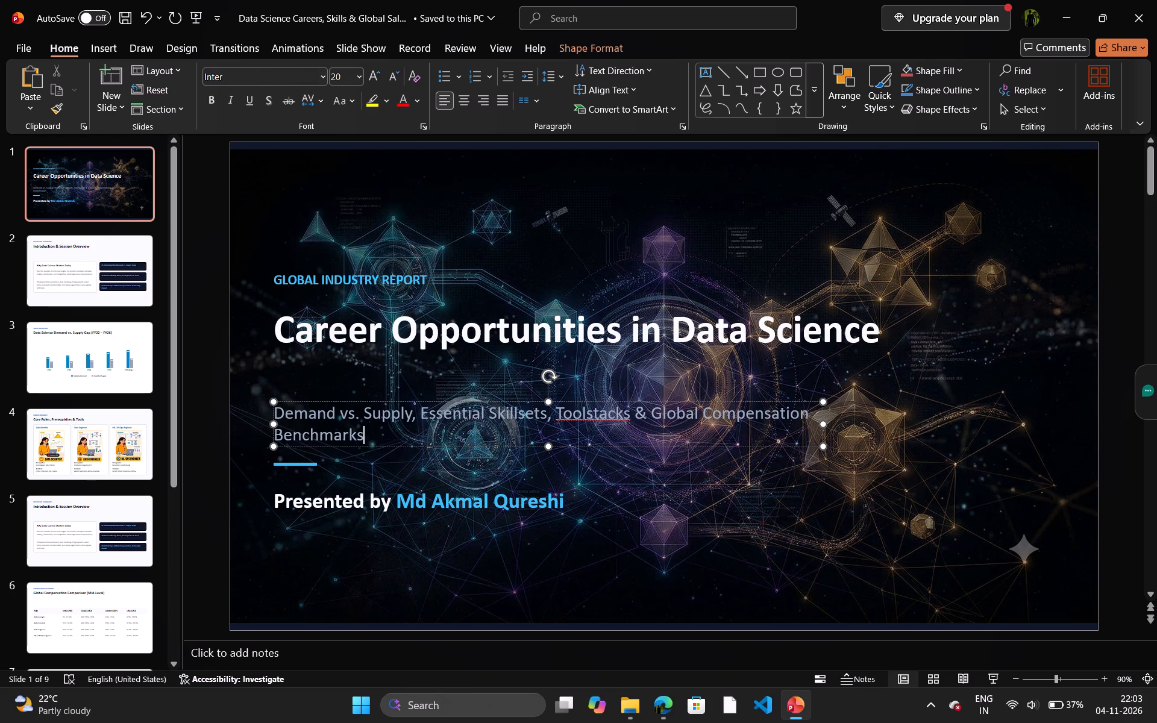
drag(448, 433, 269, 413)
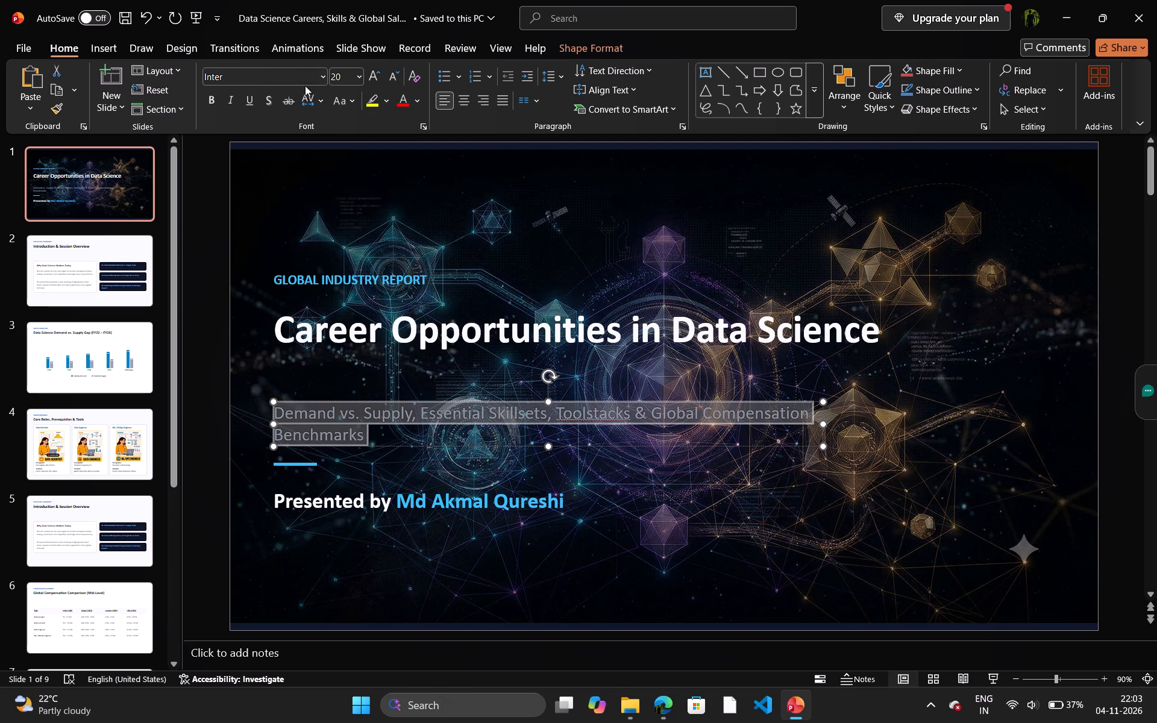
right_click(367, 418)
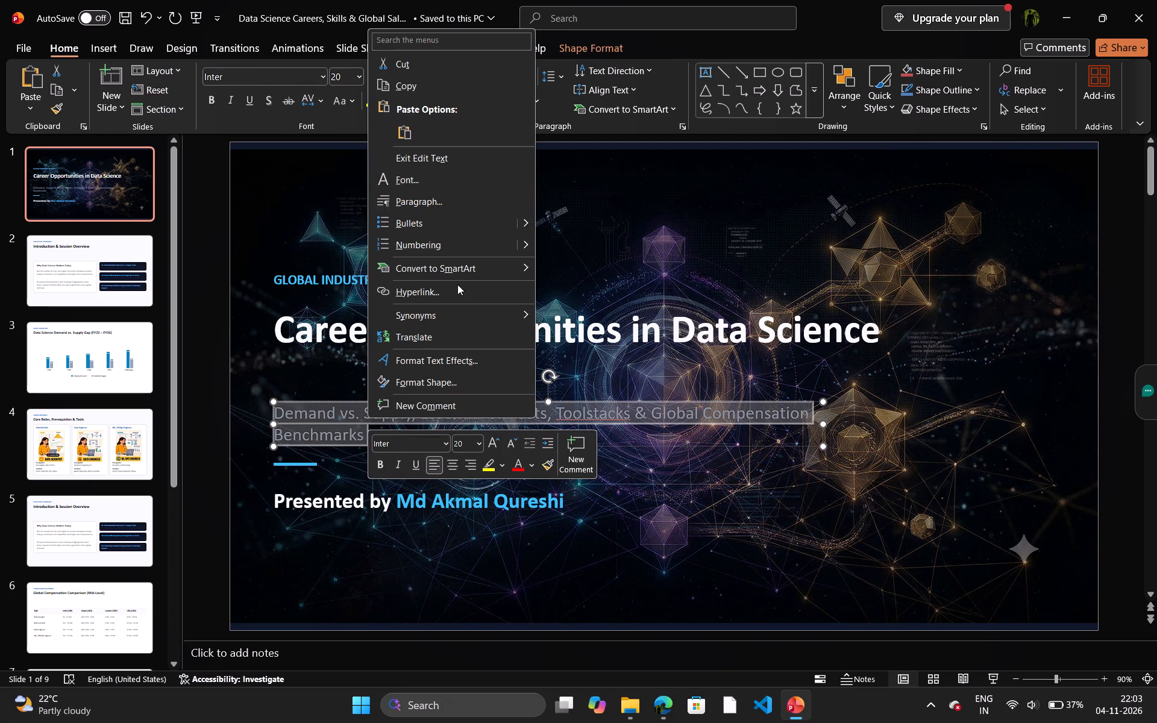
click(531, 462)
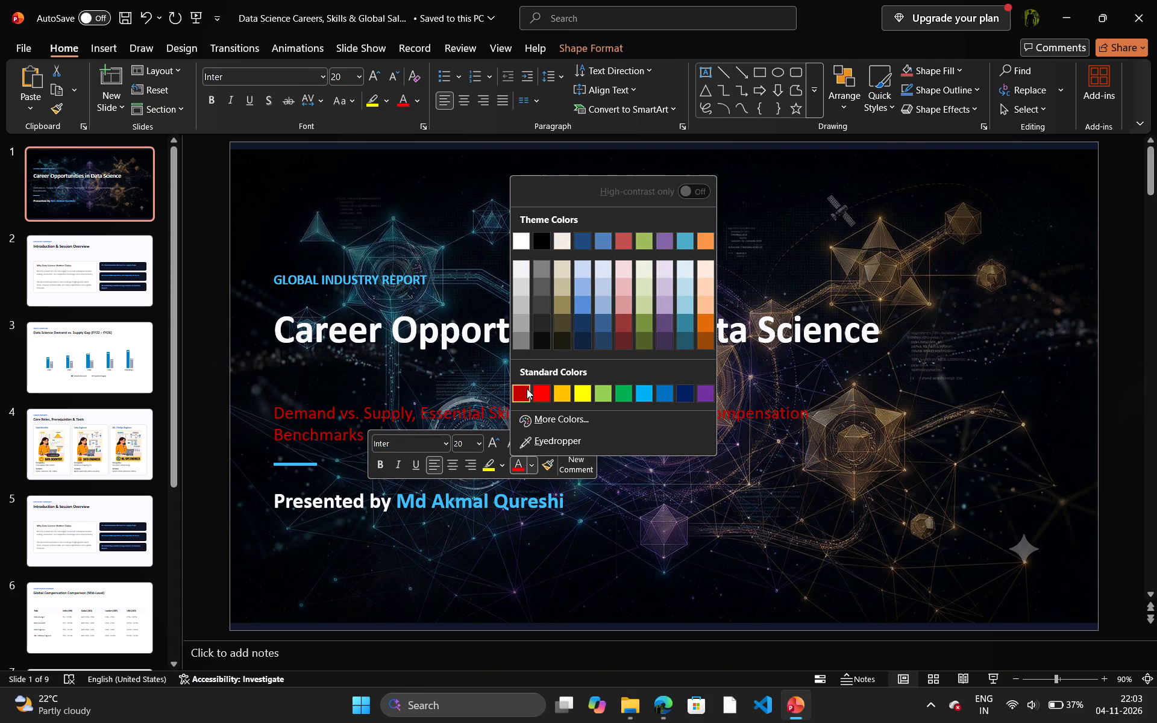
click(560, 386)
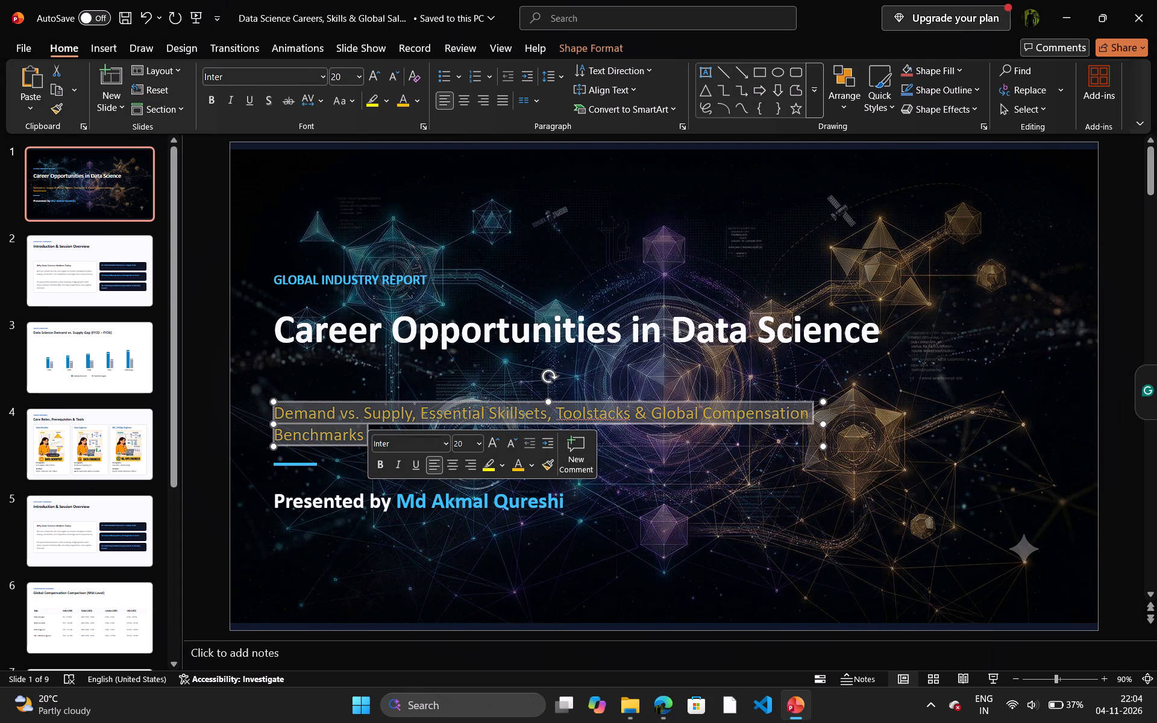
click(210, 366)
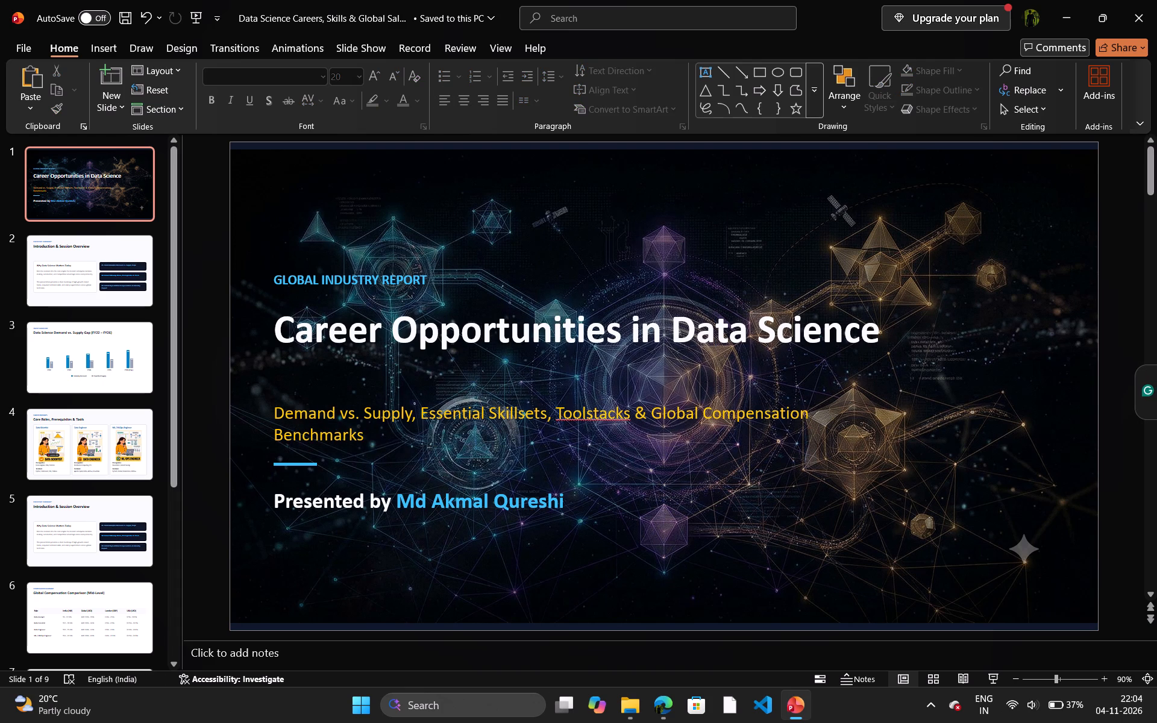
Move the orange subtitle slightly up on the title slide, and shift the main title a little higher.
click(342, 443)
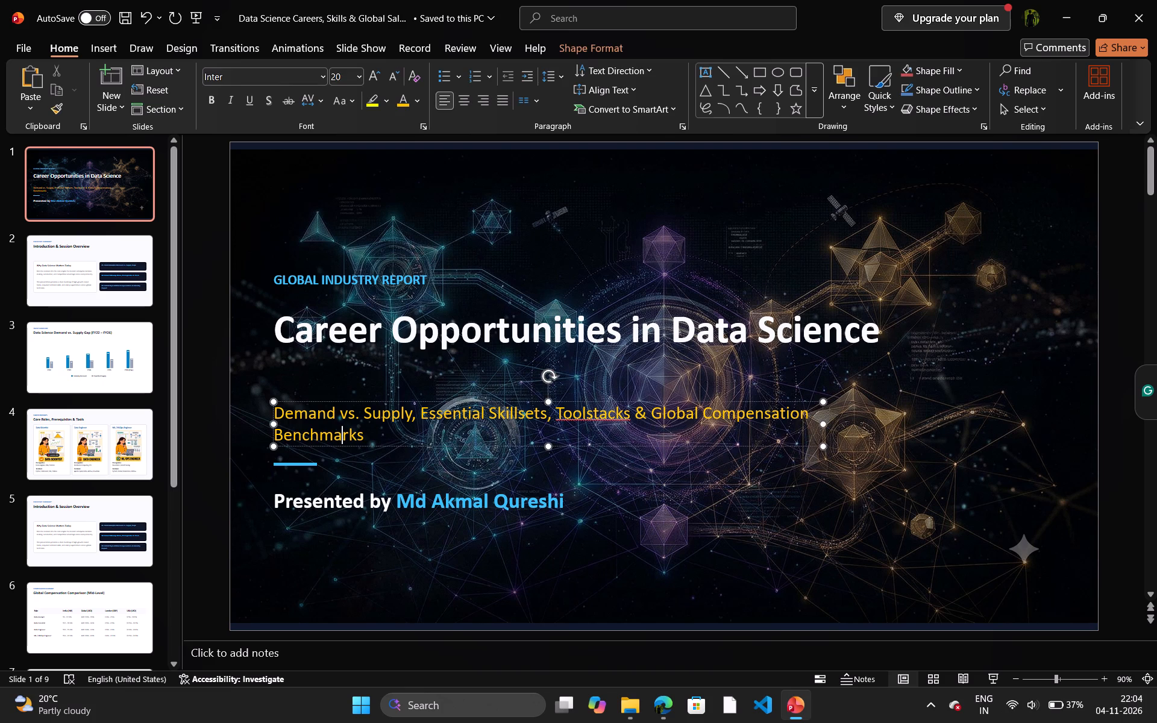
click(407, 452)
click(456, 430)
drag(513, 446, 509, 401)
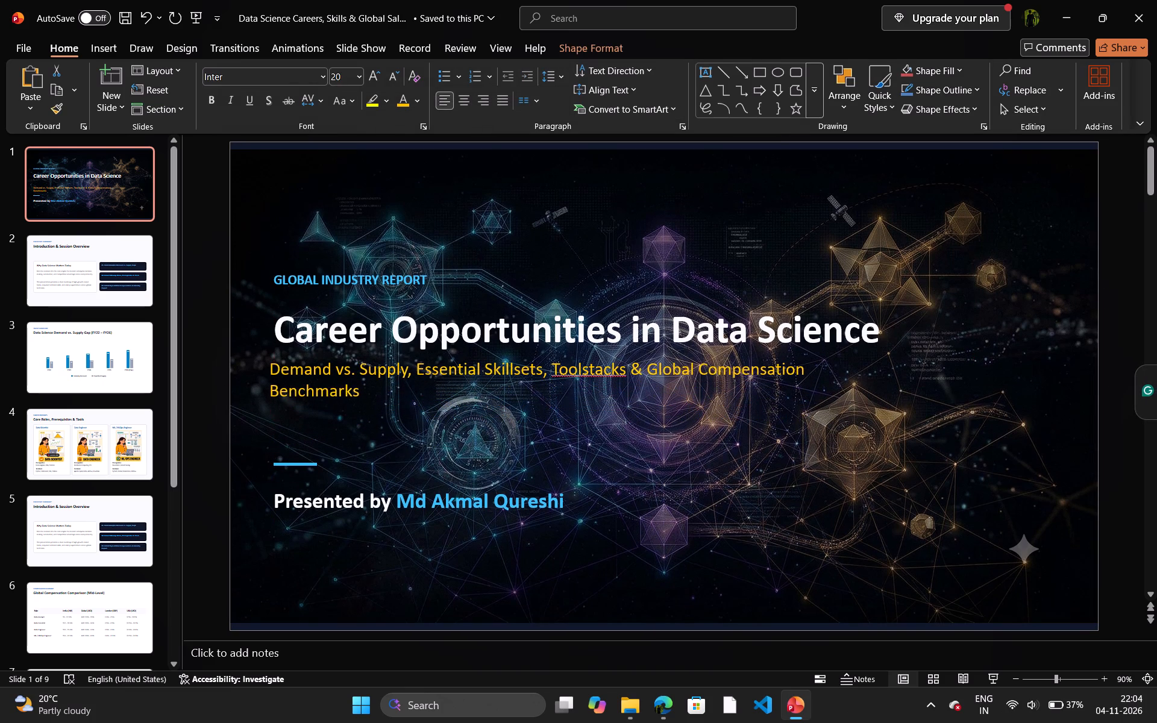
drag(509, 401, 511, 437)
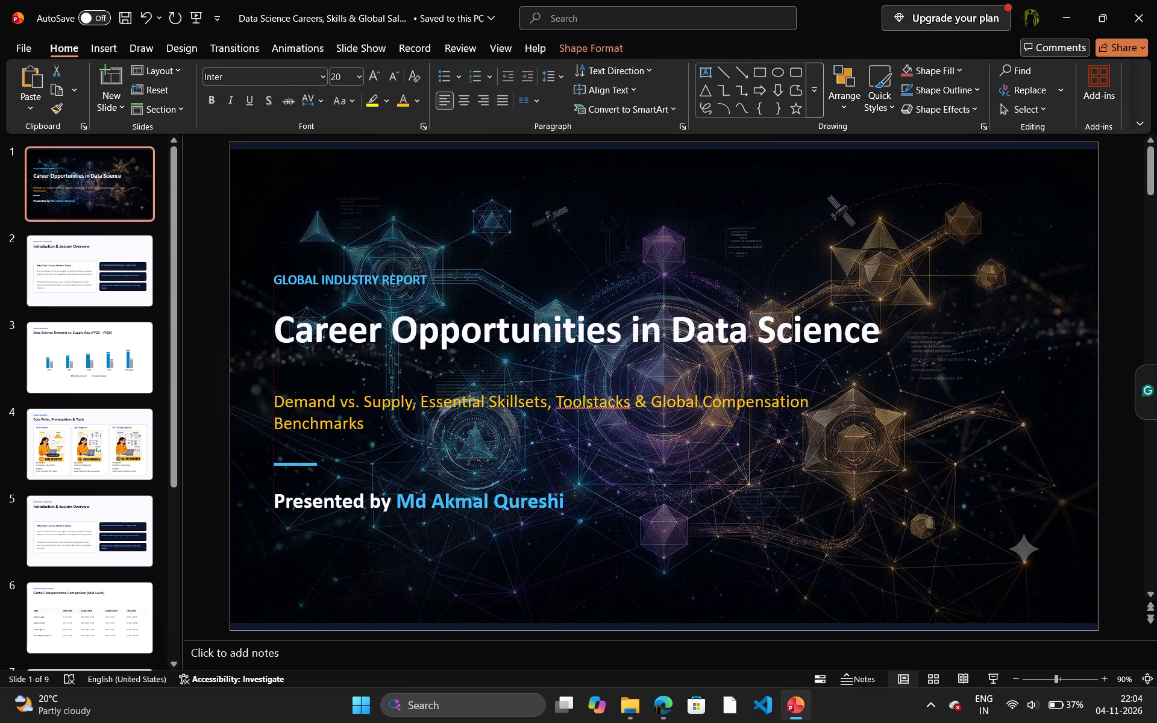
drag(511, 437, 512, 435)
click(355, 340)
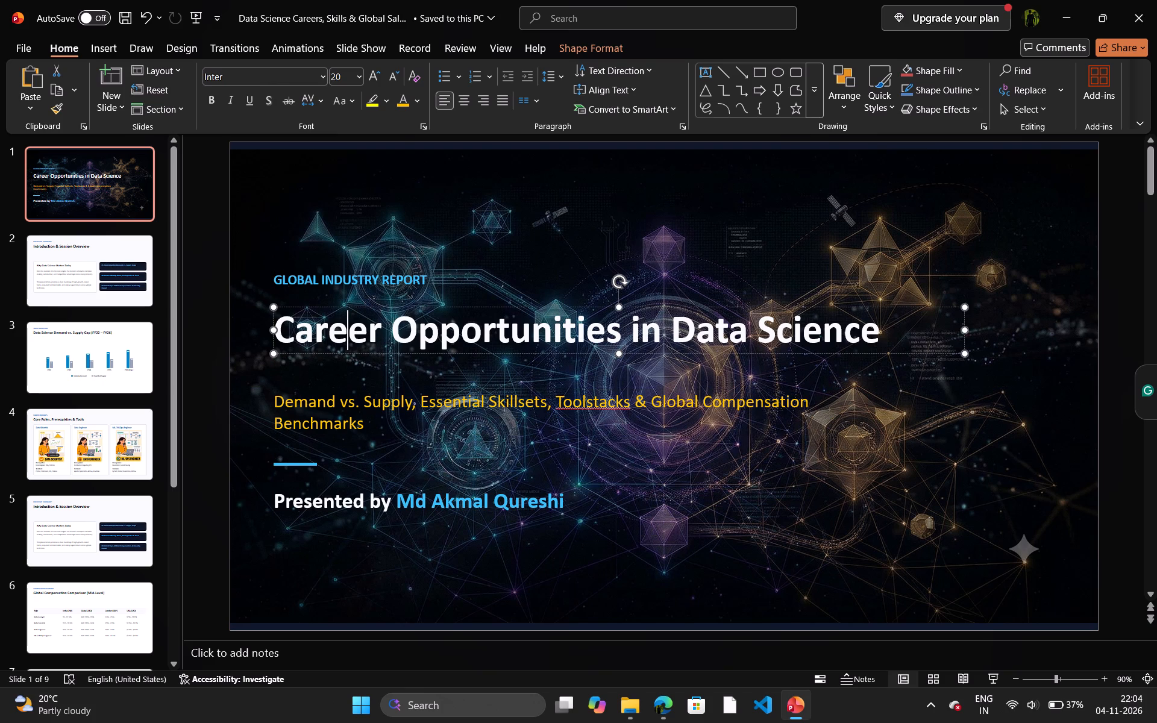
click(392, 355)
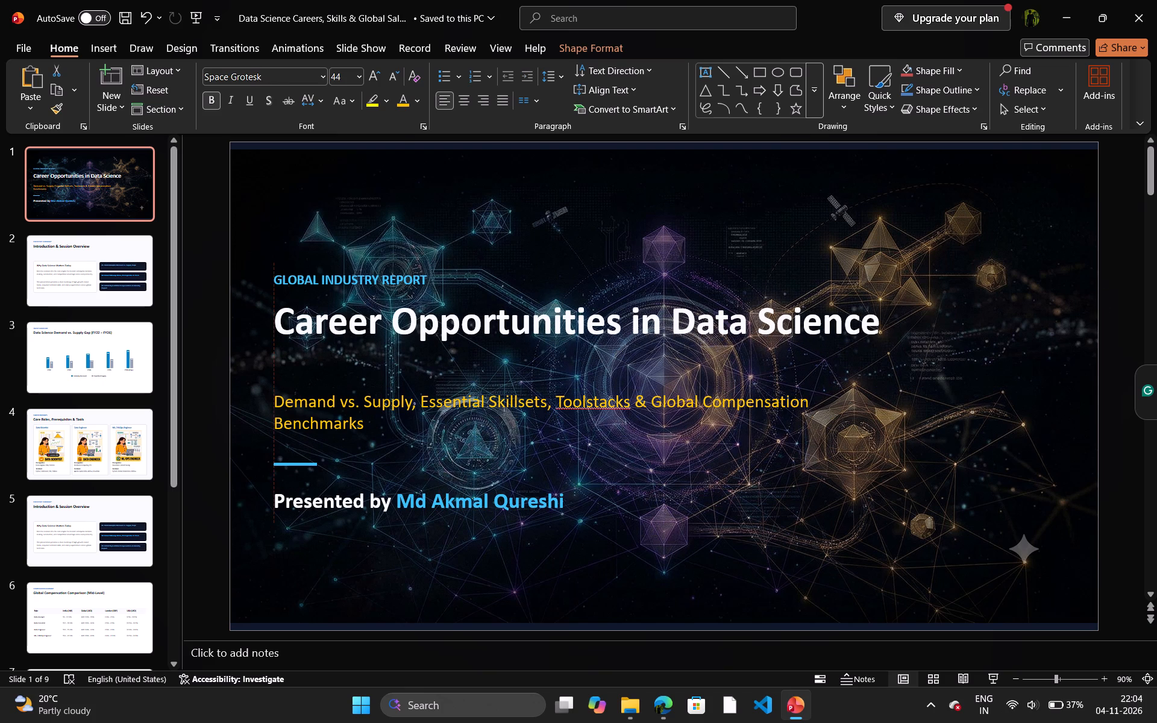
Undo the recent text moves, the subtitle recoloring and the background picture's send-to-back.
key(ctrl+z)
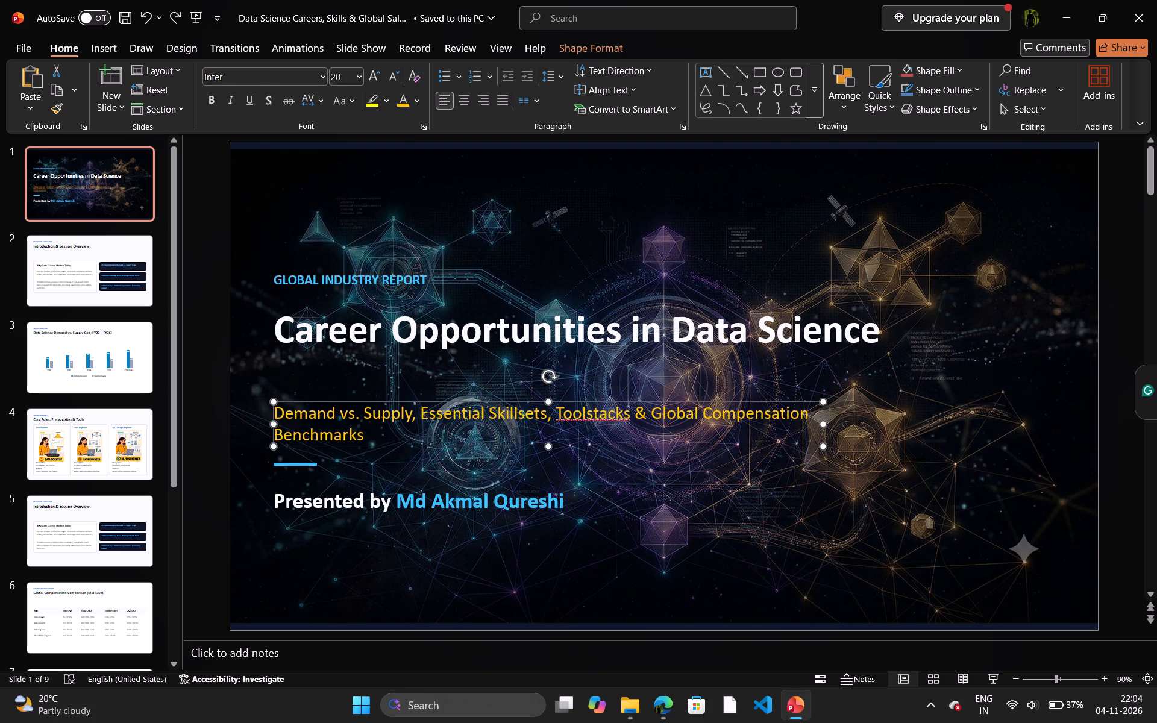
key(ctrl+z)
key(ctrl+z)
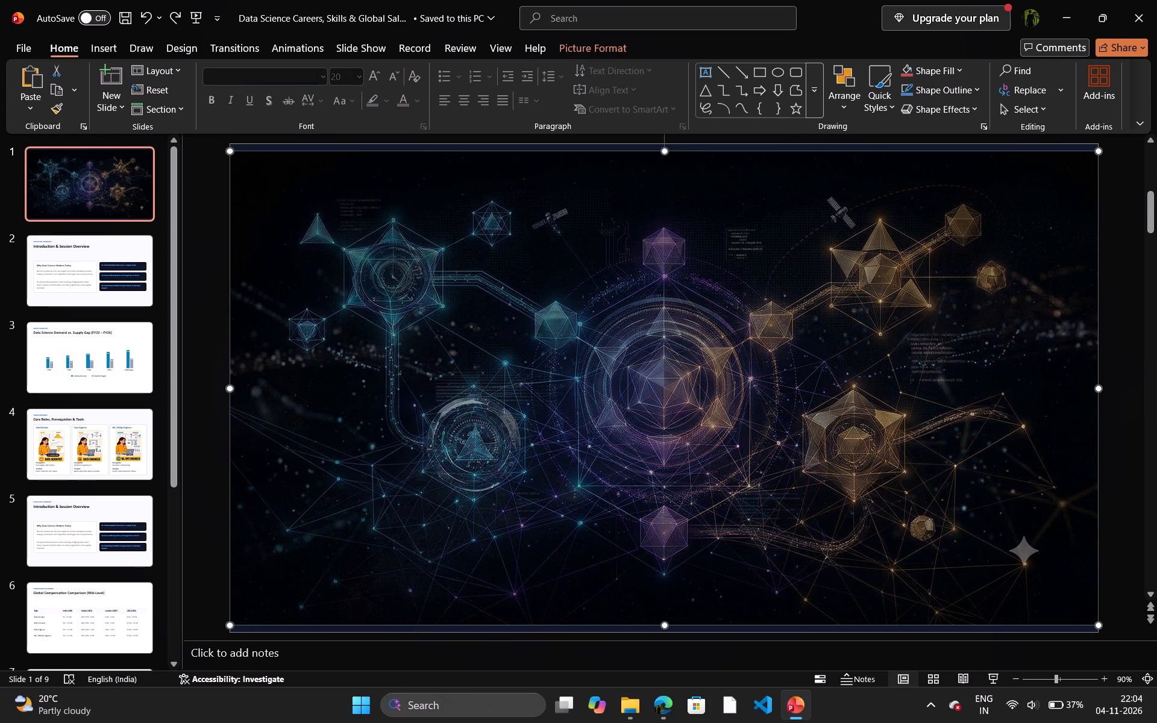
Send the dark network picture behind the title slide's text.
right_click(392, 355)
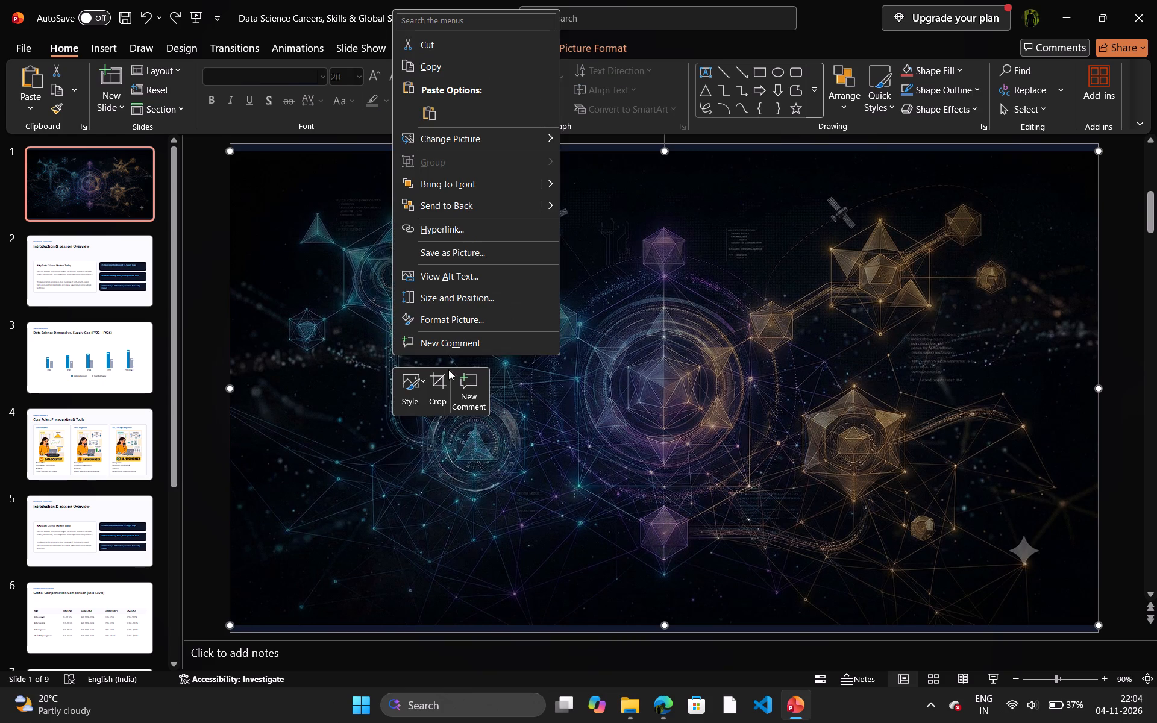
click(495, 201)
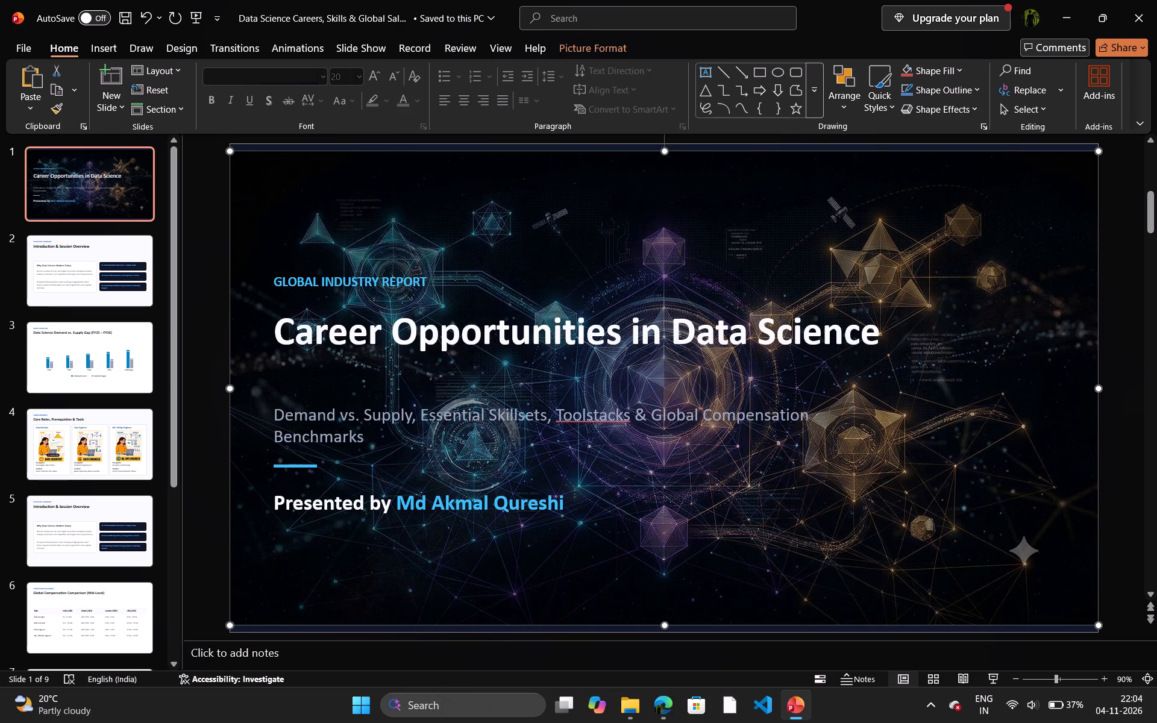
Recolor the whole subtitle, "Demand vs. Supply, Essential Skillsets, Toolstacks & Global Compensation Benchmarks", in orange.
click(380, 409)
drag(374, 427, 277, 412)
click(401, 105)
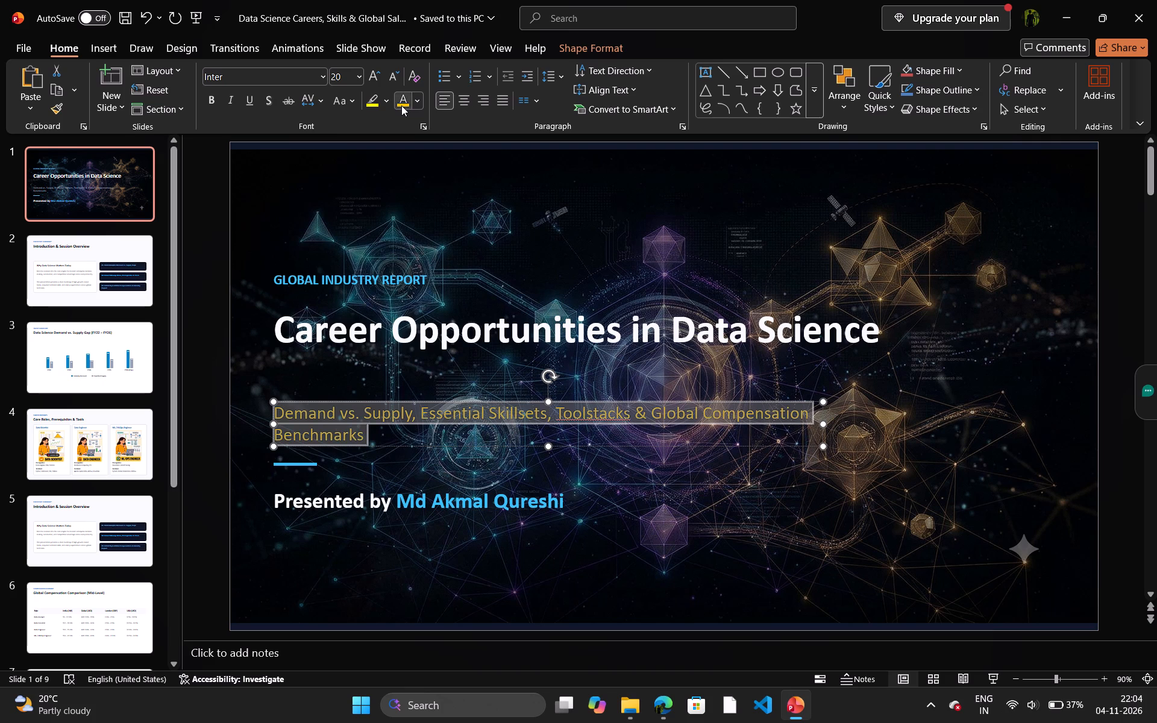
click(208, 282)
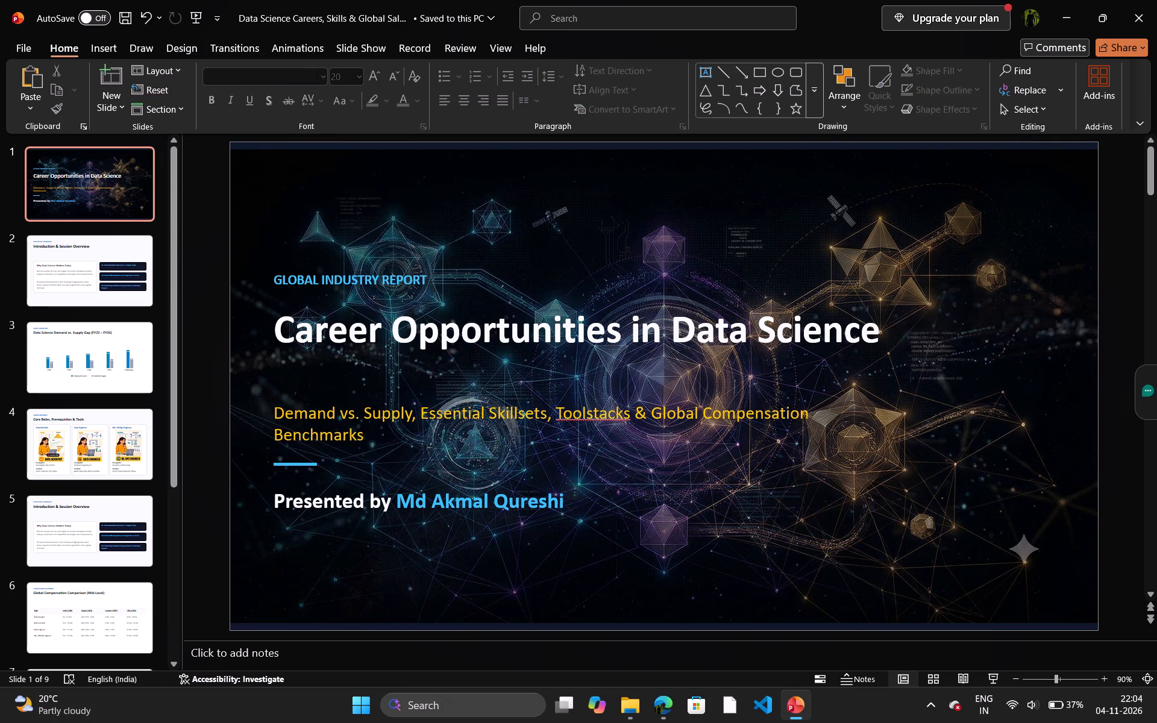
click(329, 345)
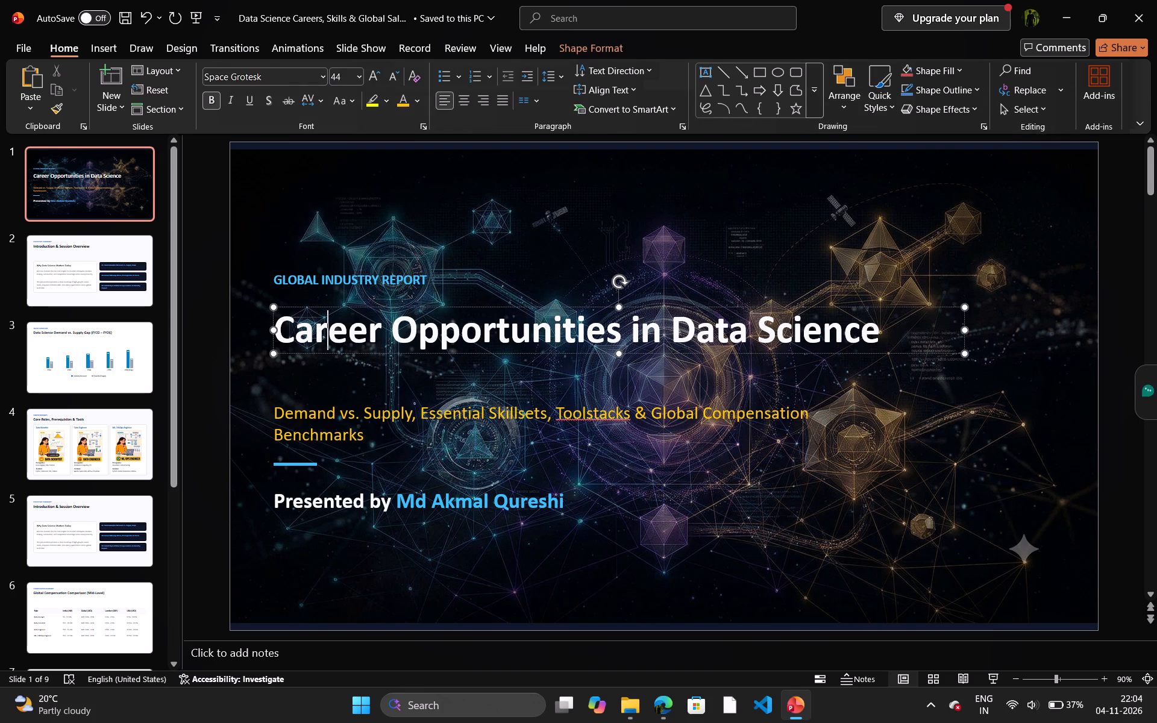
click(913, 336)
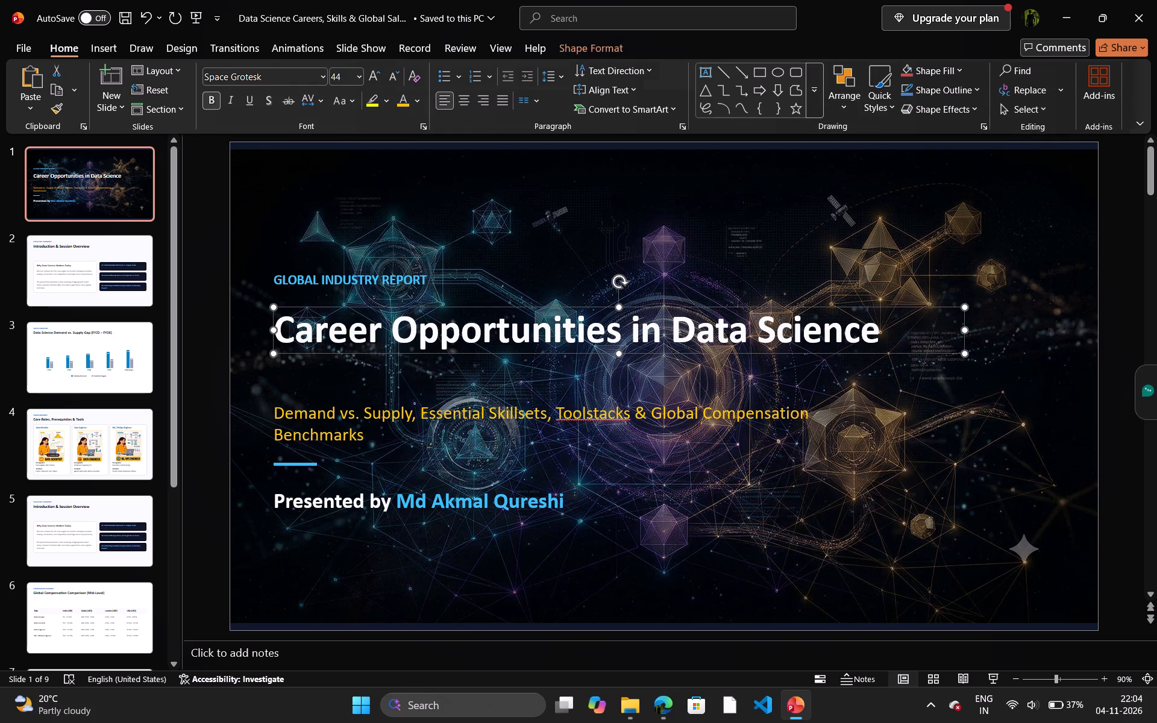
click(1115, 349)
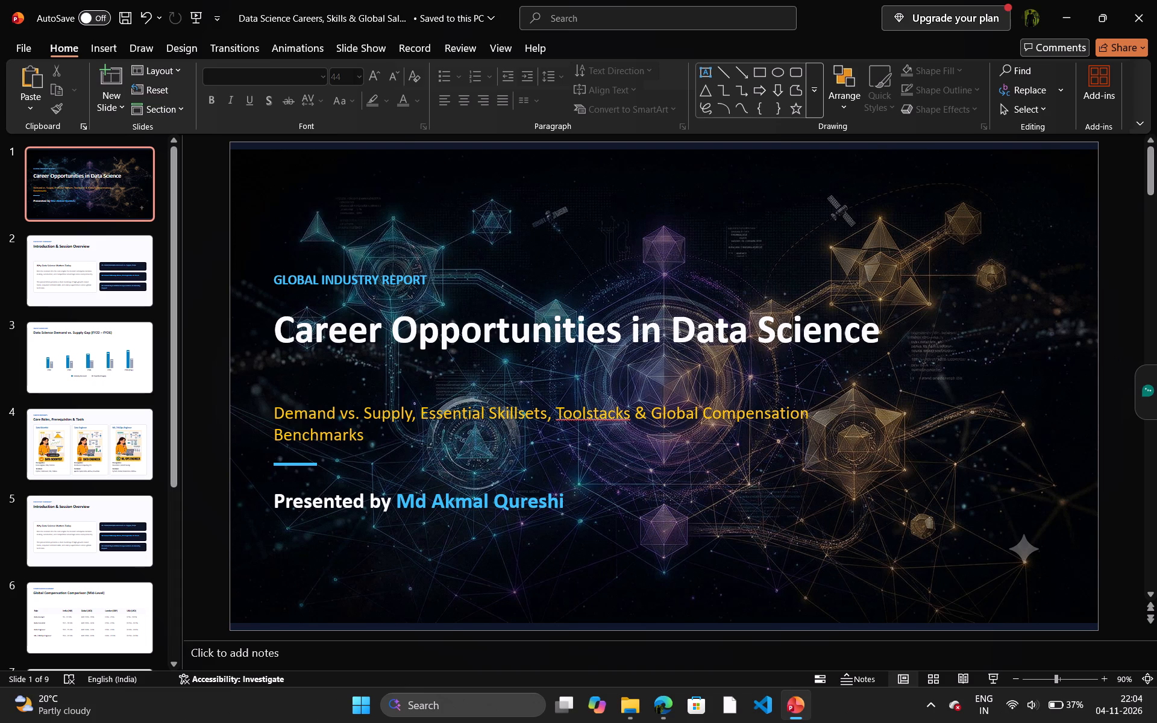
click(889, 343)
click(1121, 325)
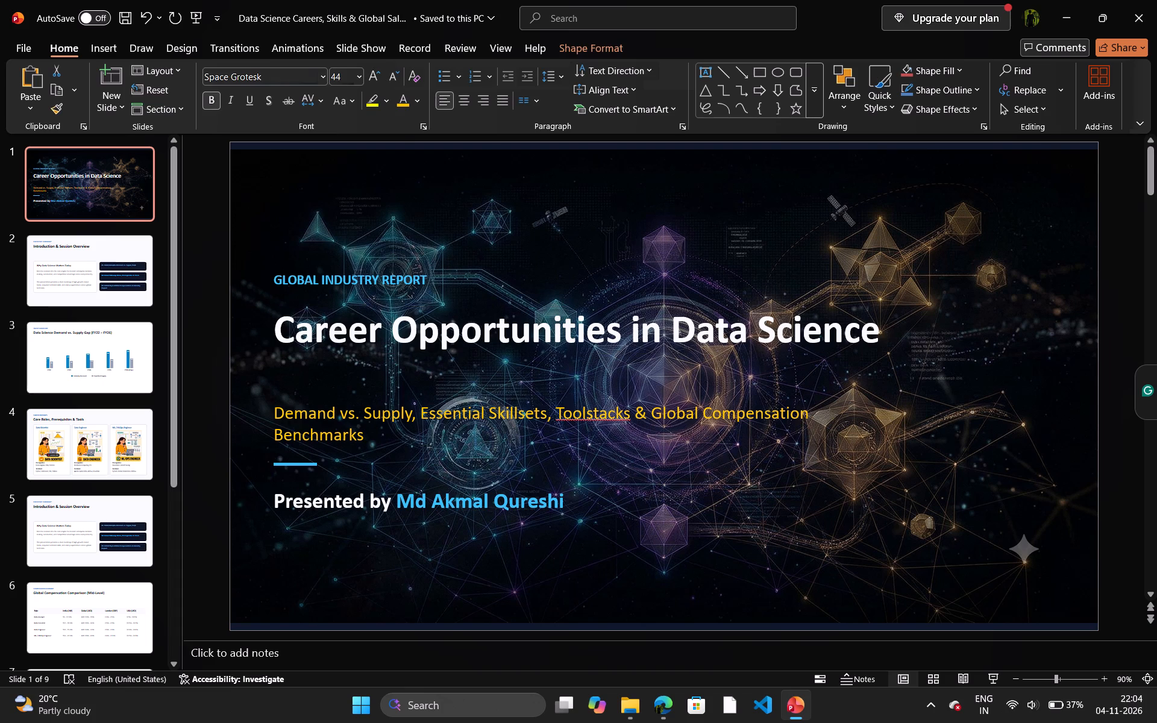
Draw a rounded rectangle about 2.8 cm high and 2.3 cm wide over the sparkle watermark on the title slide.
click(1014, 549)
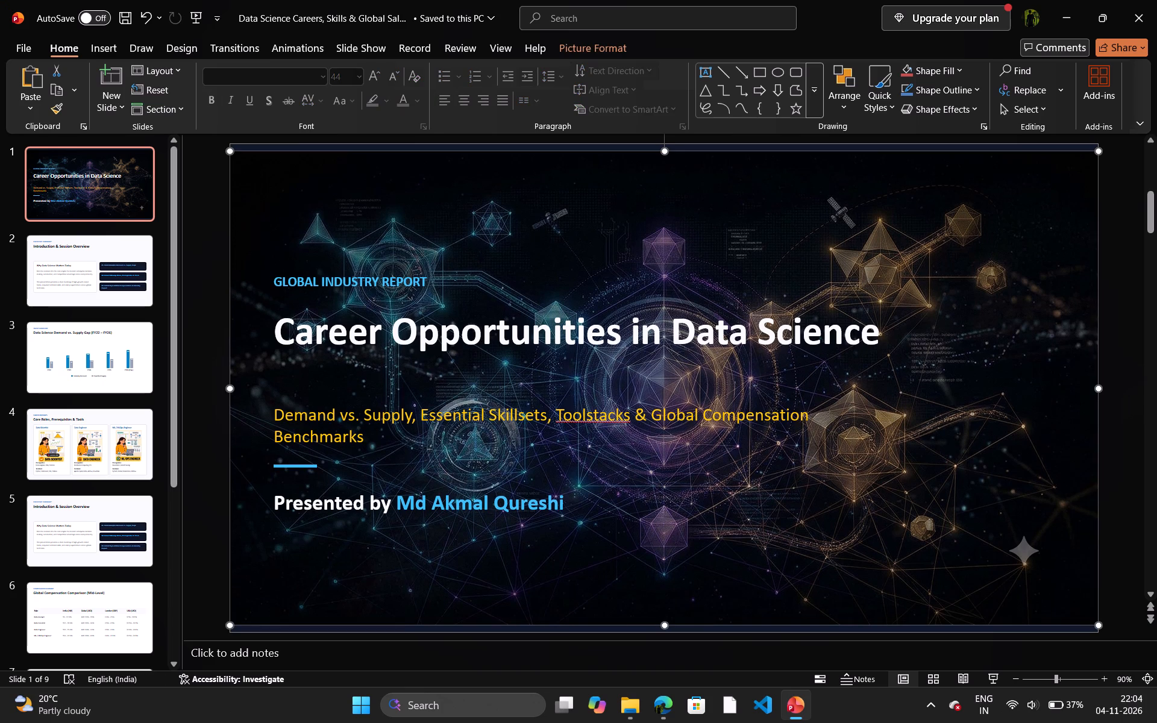
click(172, 45)
click(133, 43)
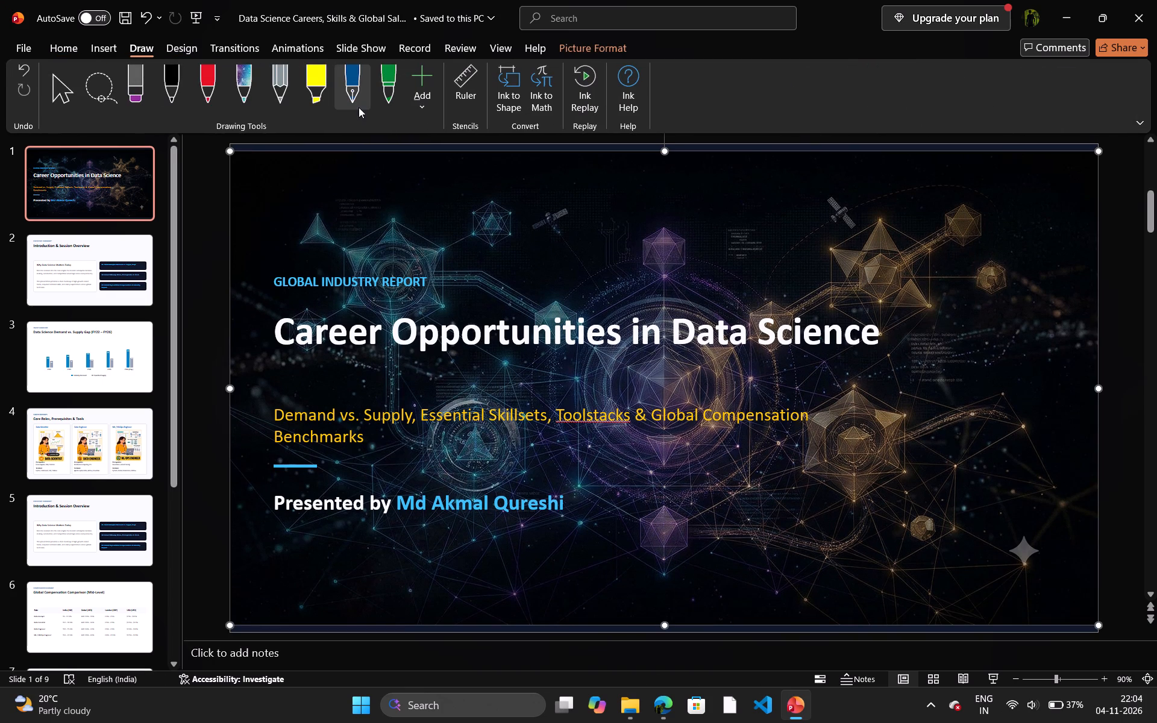
click(107, 50)
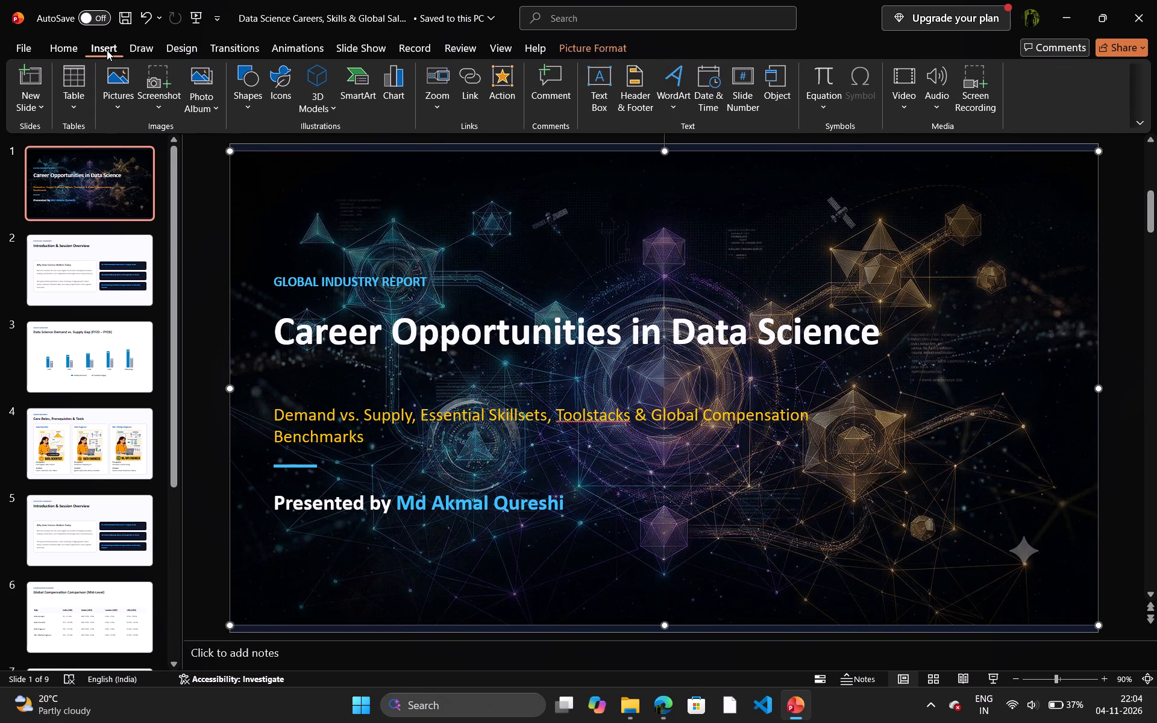
click(262, 98)
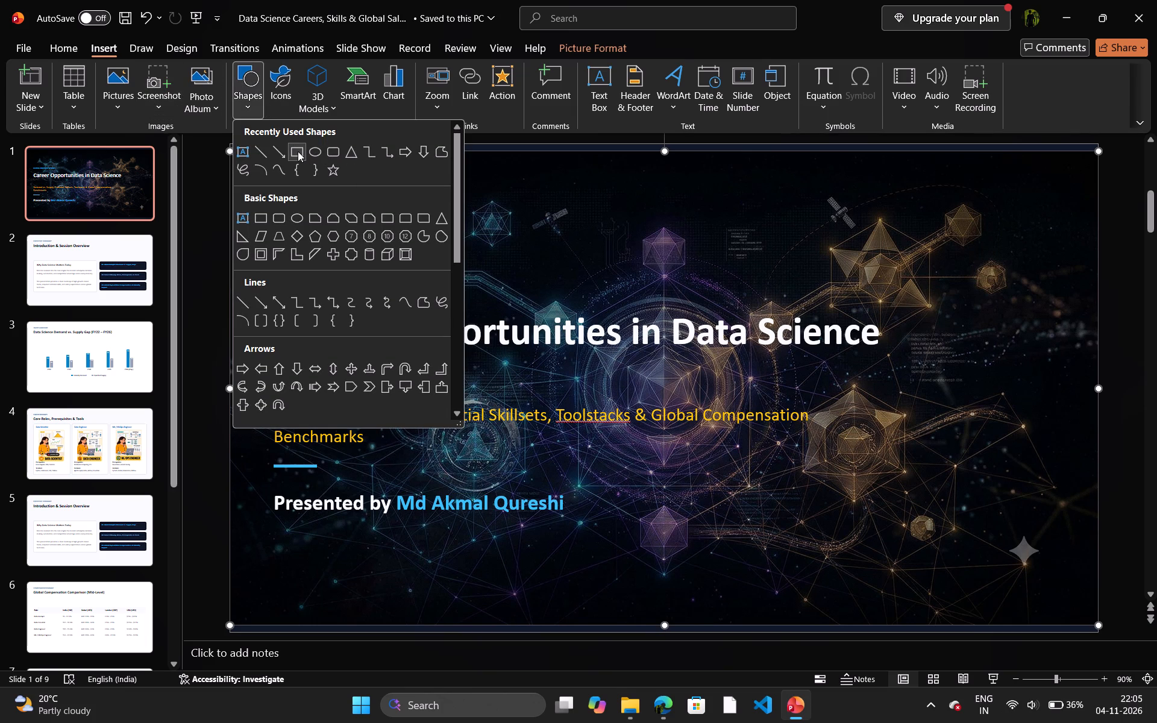
click(330, 151)
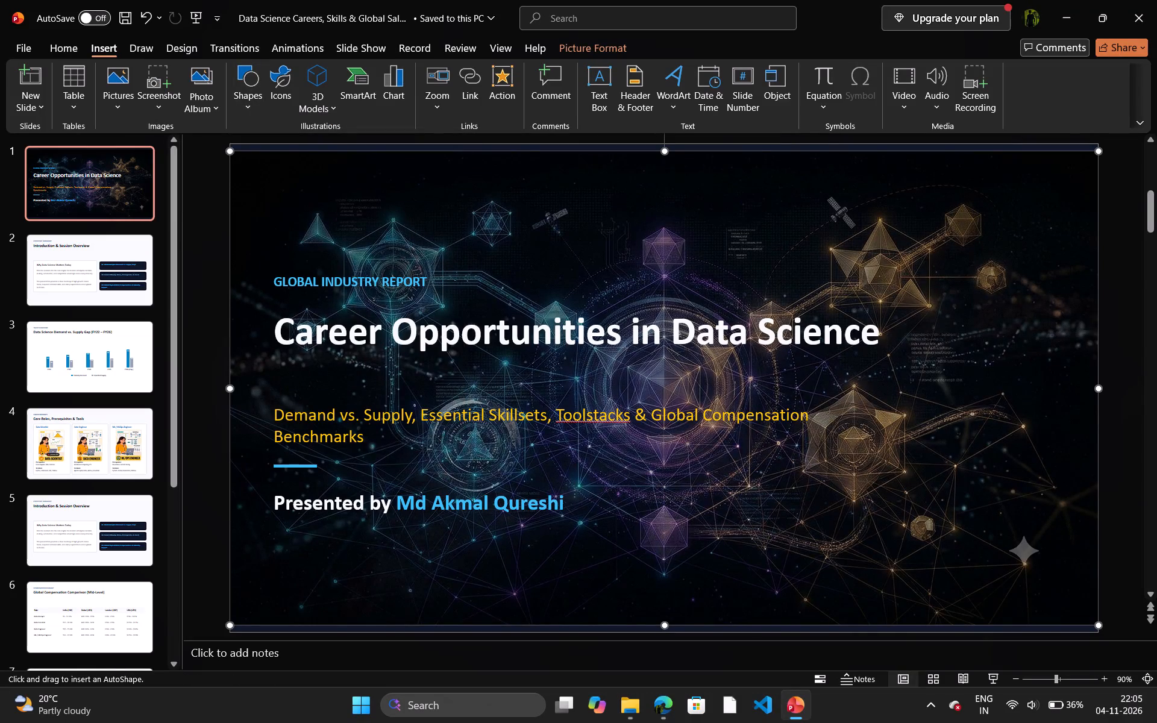
drag(996, 518, 1052, 587)
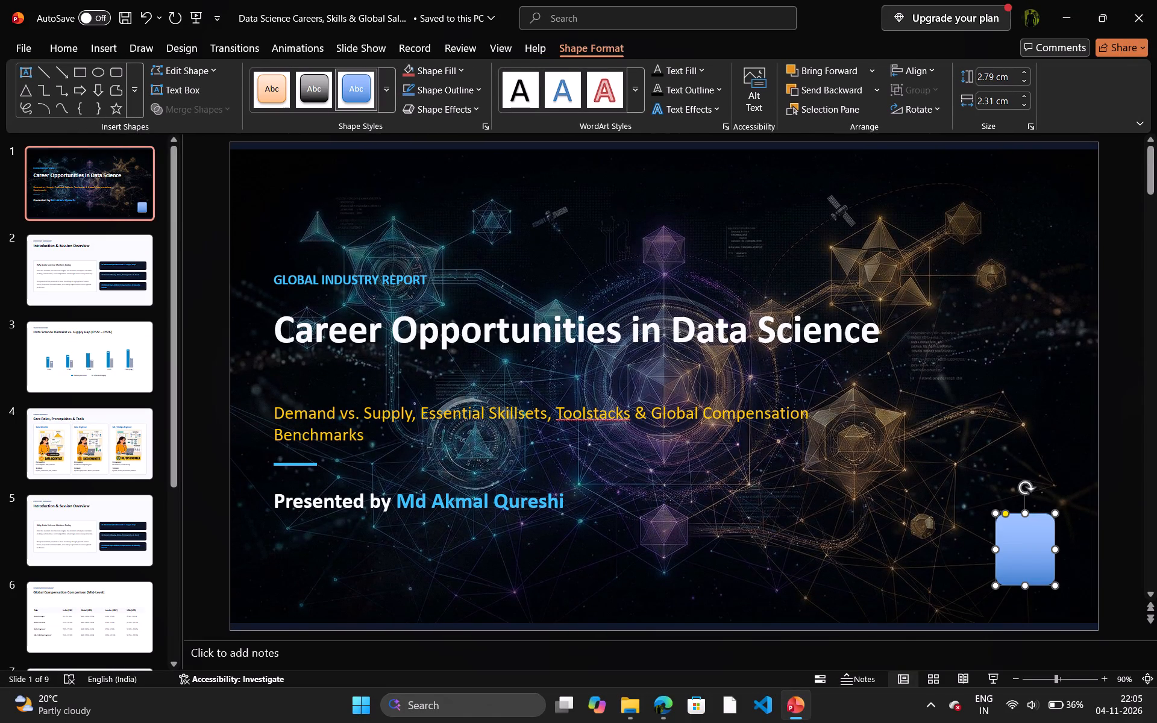
drag(998, 551, 992, 551)
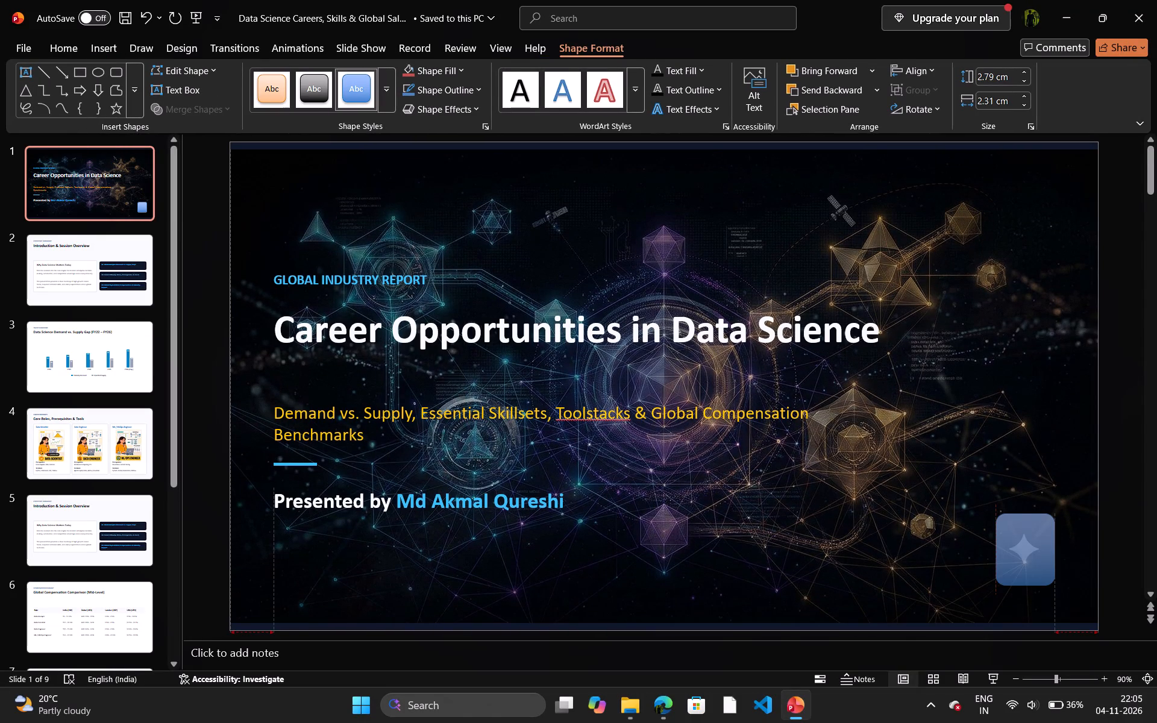
drag(992, 551, 992, 550)
click(1112, 542)
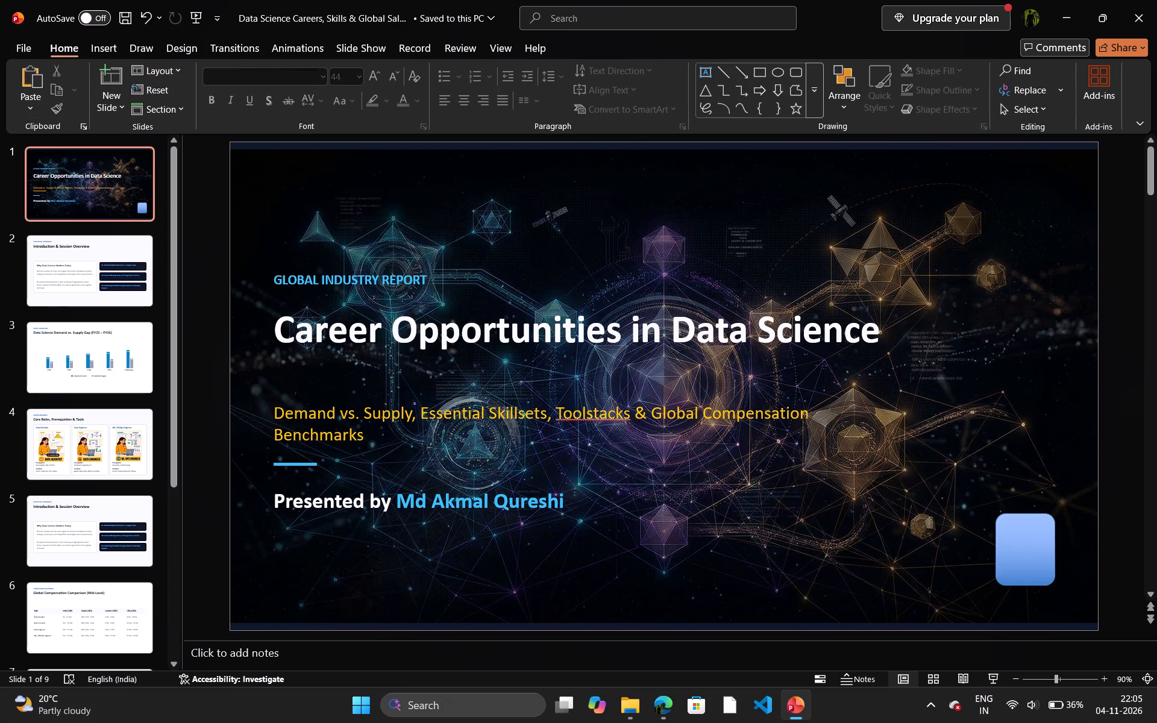
Set the rounded rectangle's outline color to white.
click(1036, 542)
right_click(1036, 542)
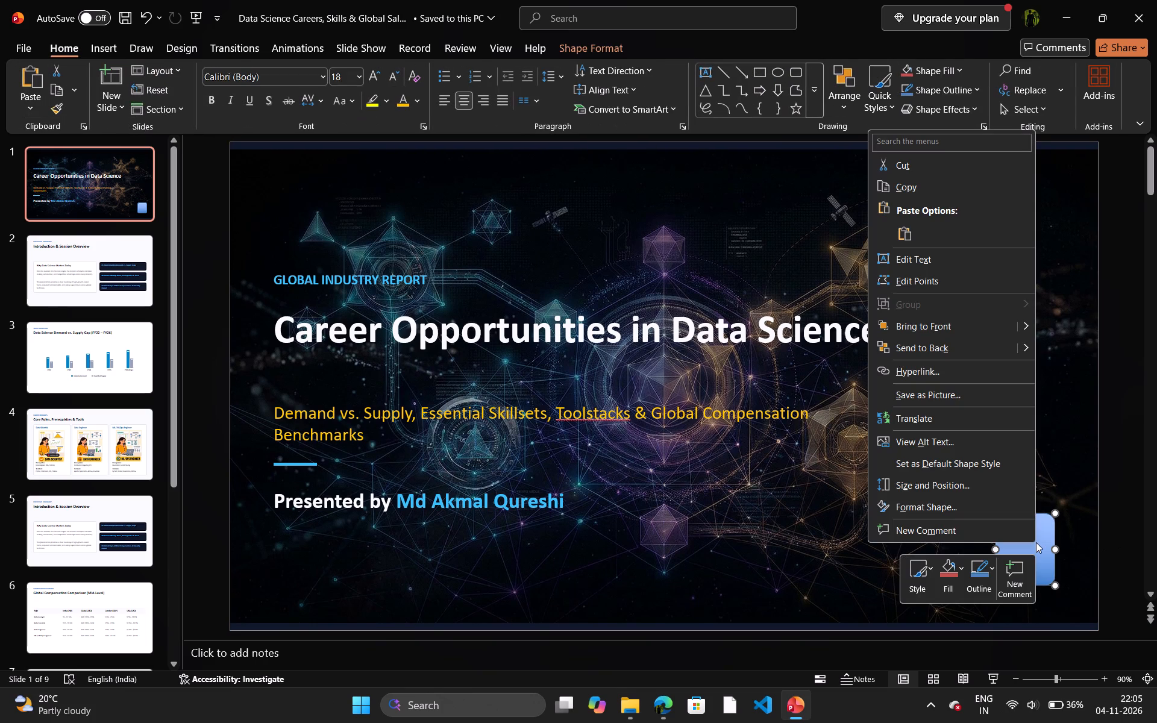
click(984, 587)
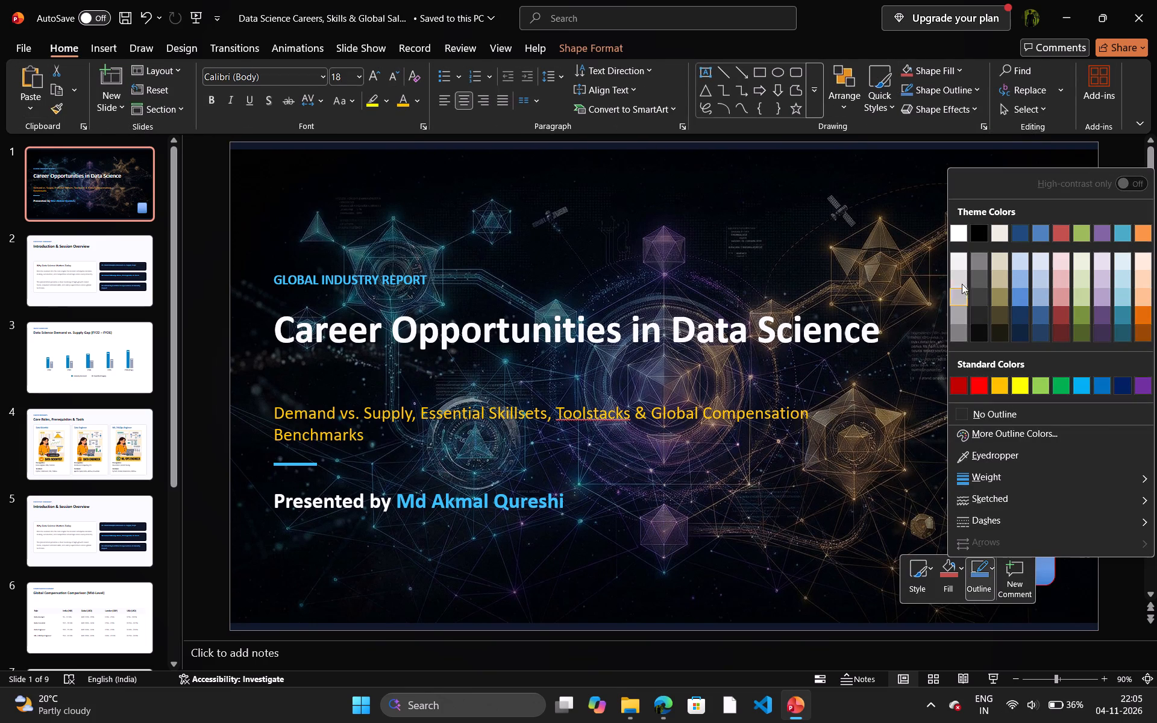
click(960, 239)
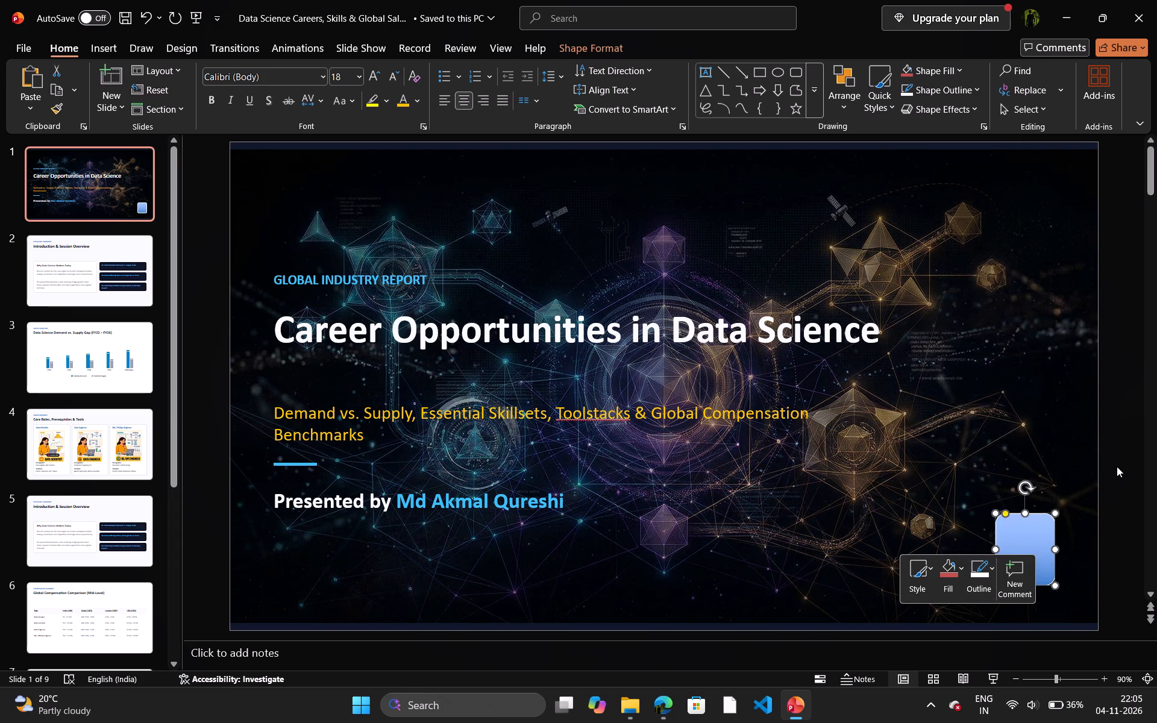
click(1117, 466)
Fill the rounded rectangle over the title slide's sparkle watermark with black.
click(1033, 544)
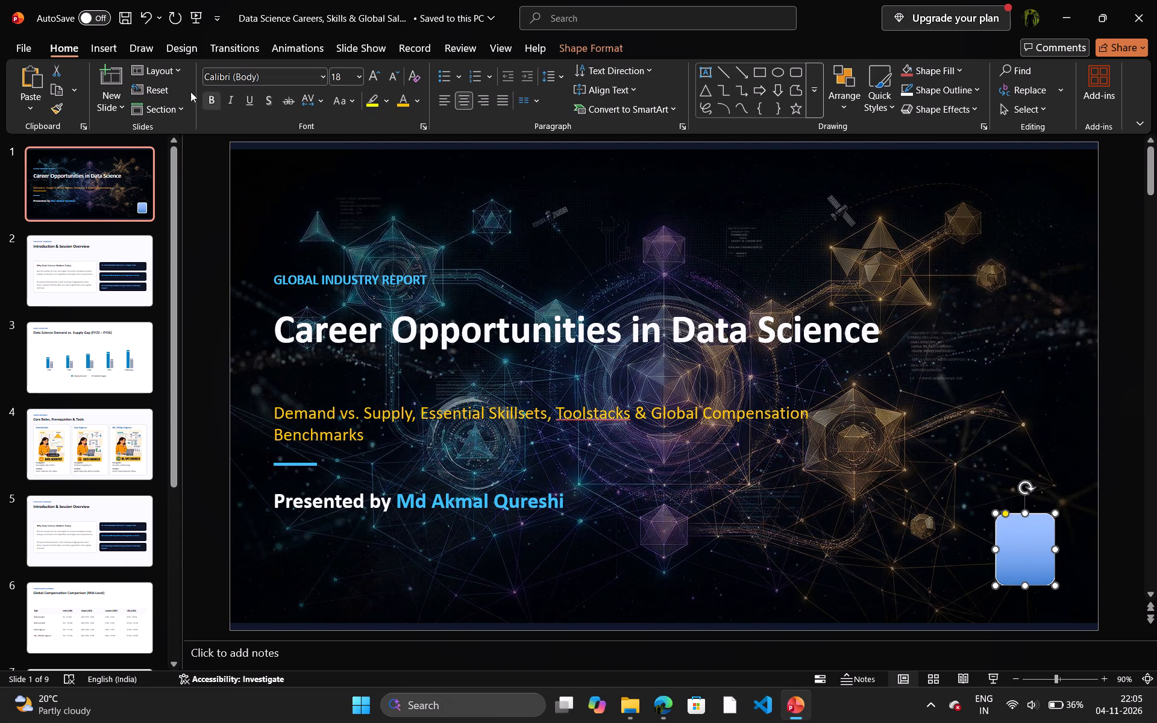
click(594, 54)
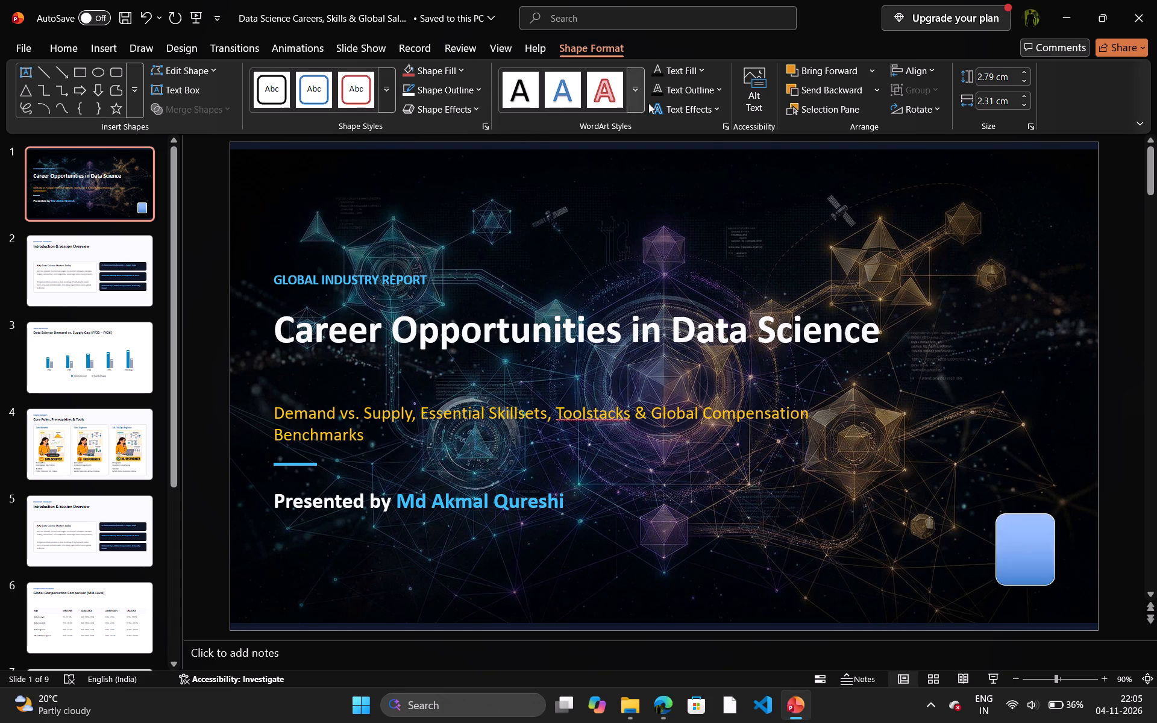
click(630, 103)
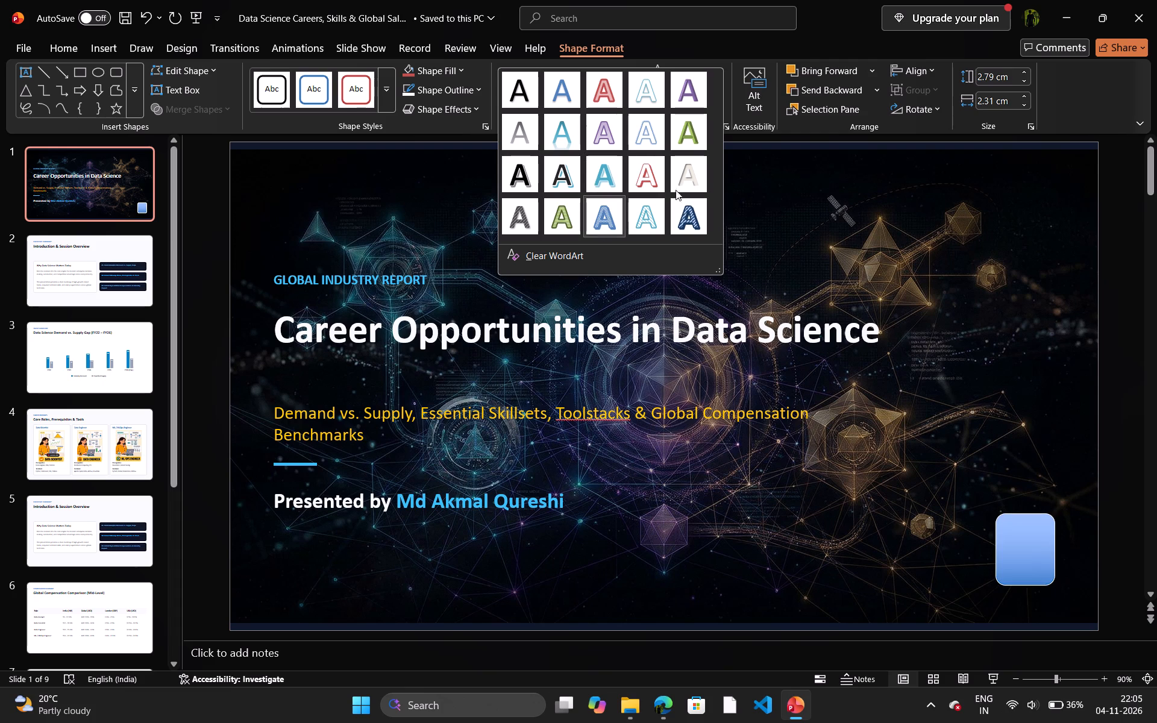
click(736, 52)
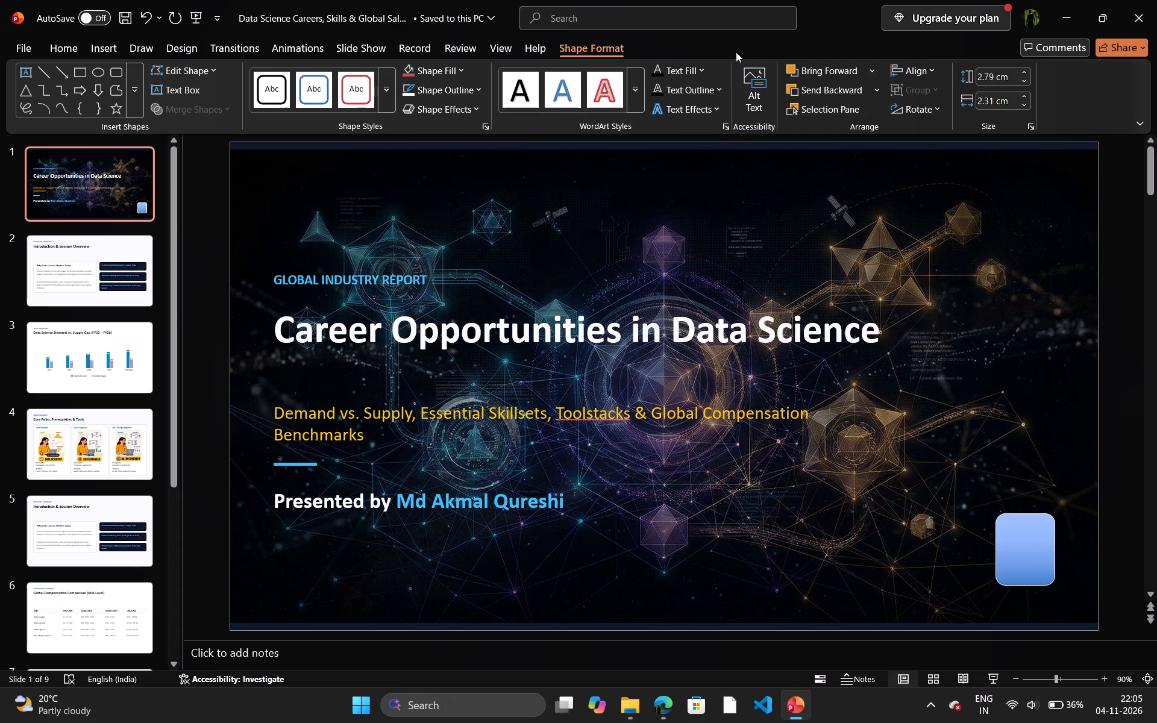
click(836, 87)
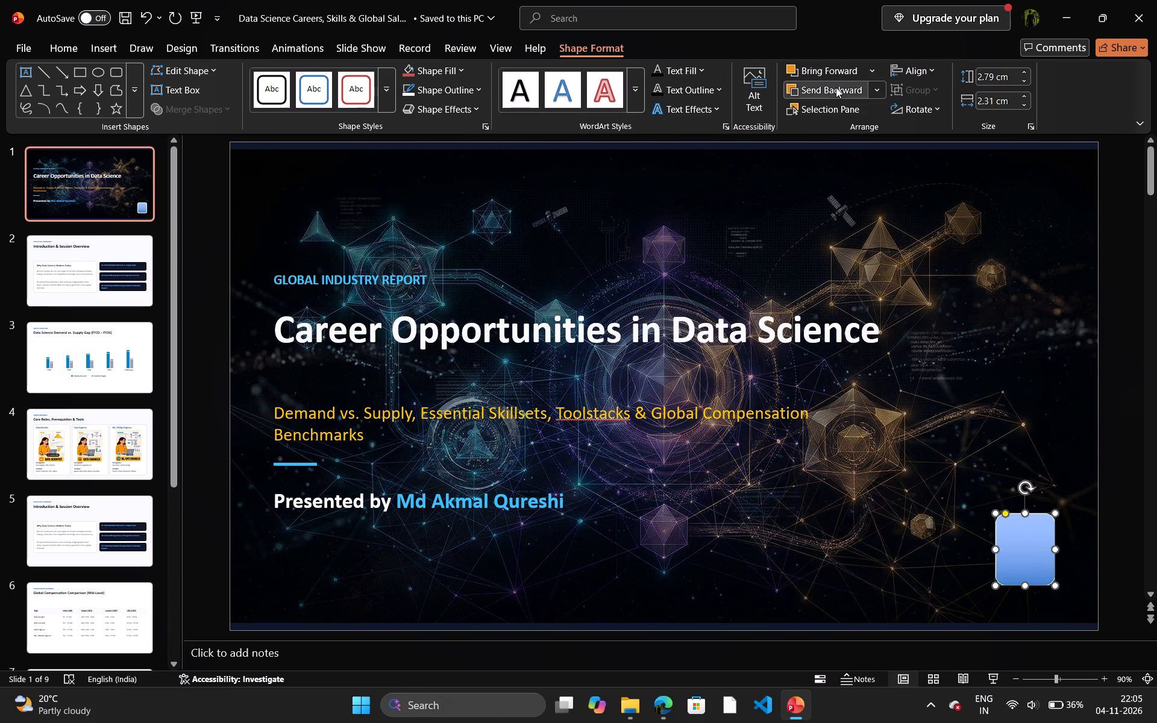
click(844, 34)
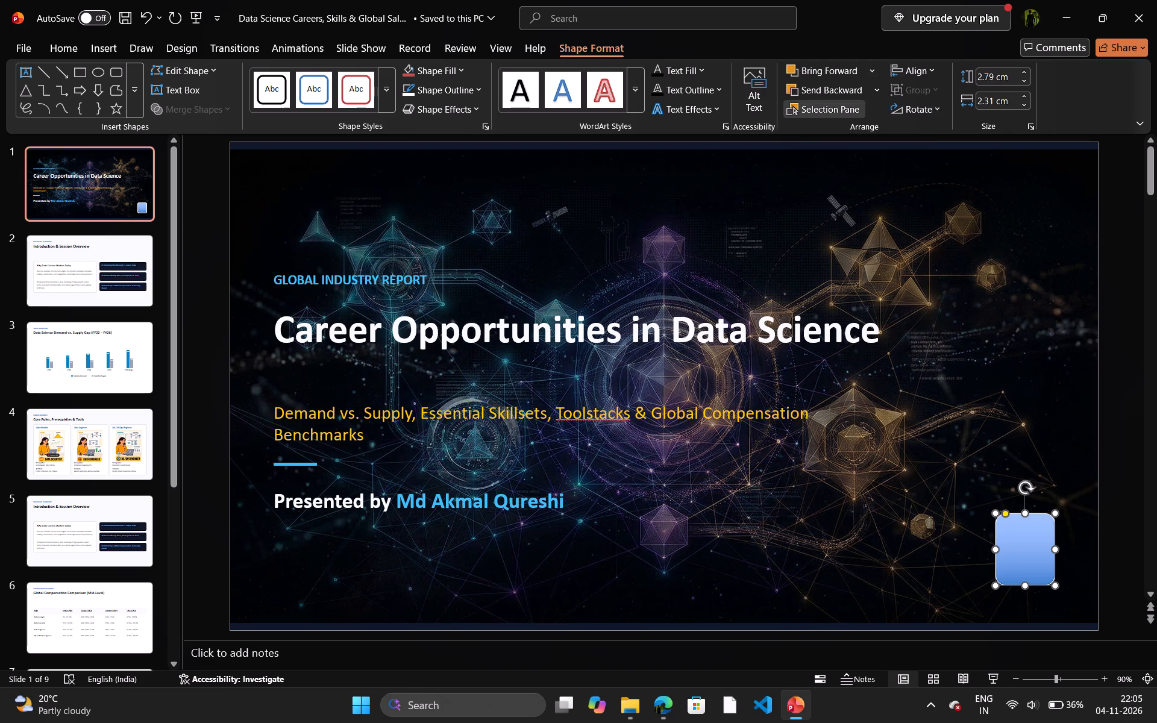
click(463, 70)
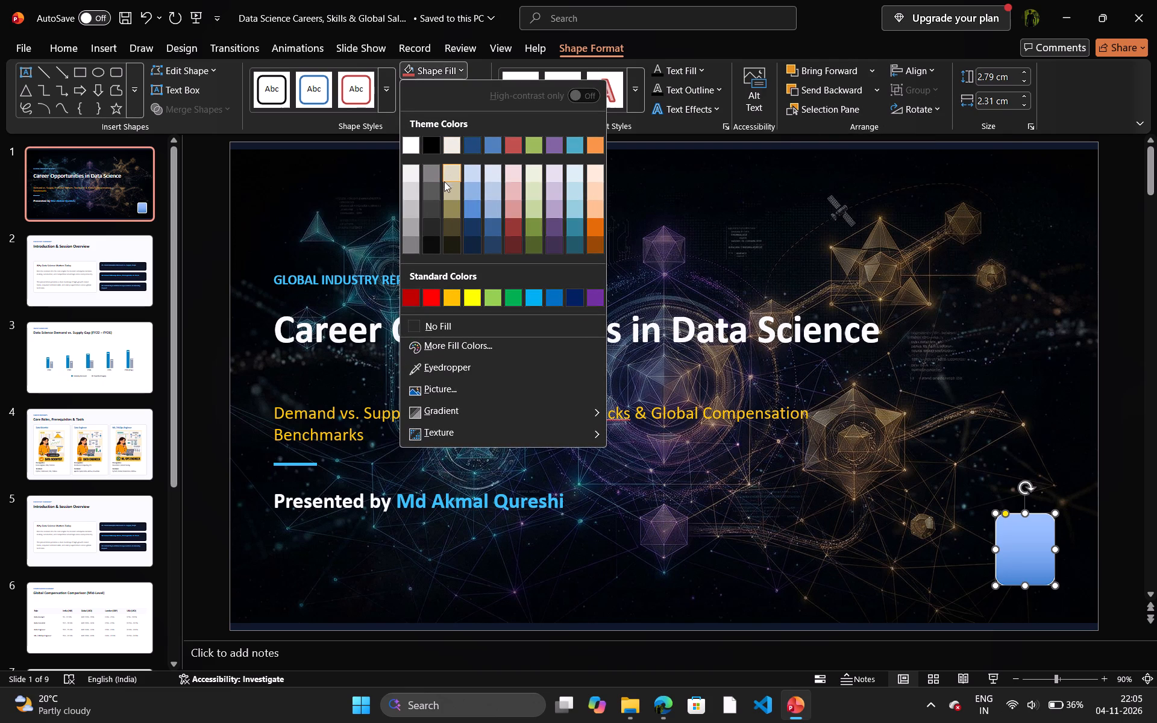
click(434, 143)
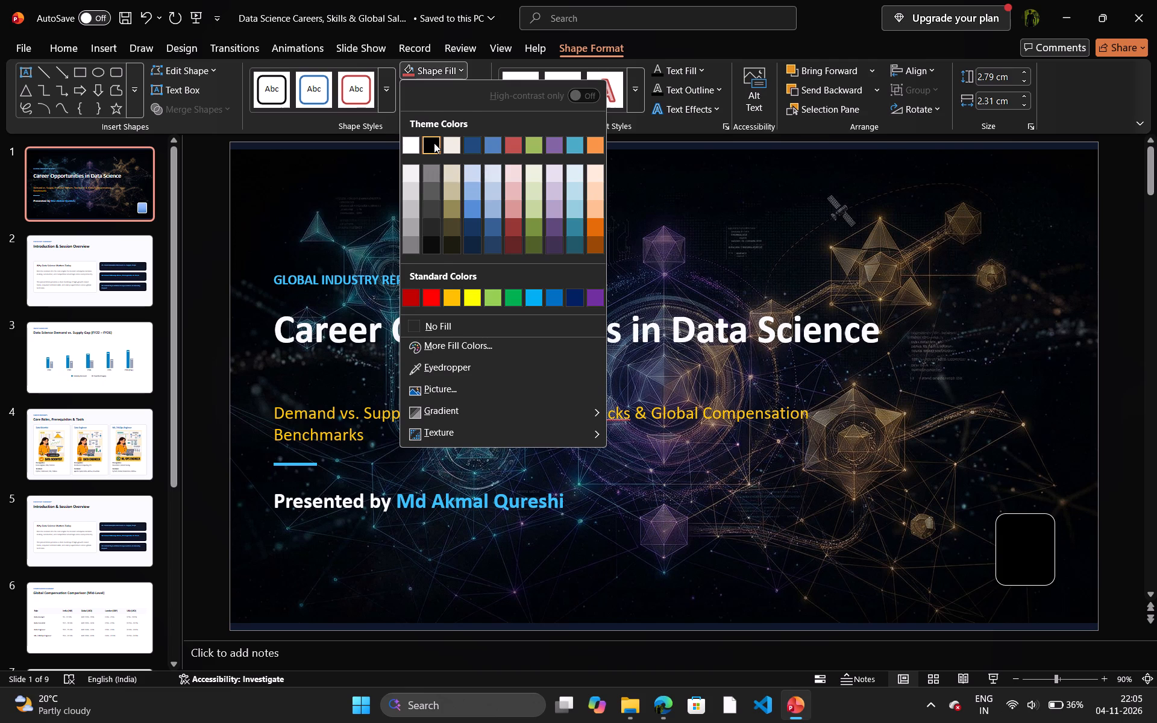
click(1121, 419)
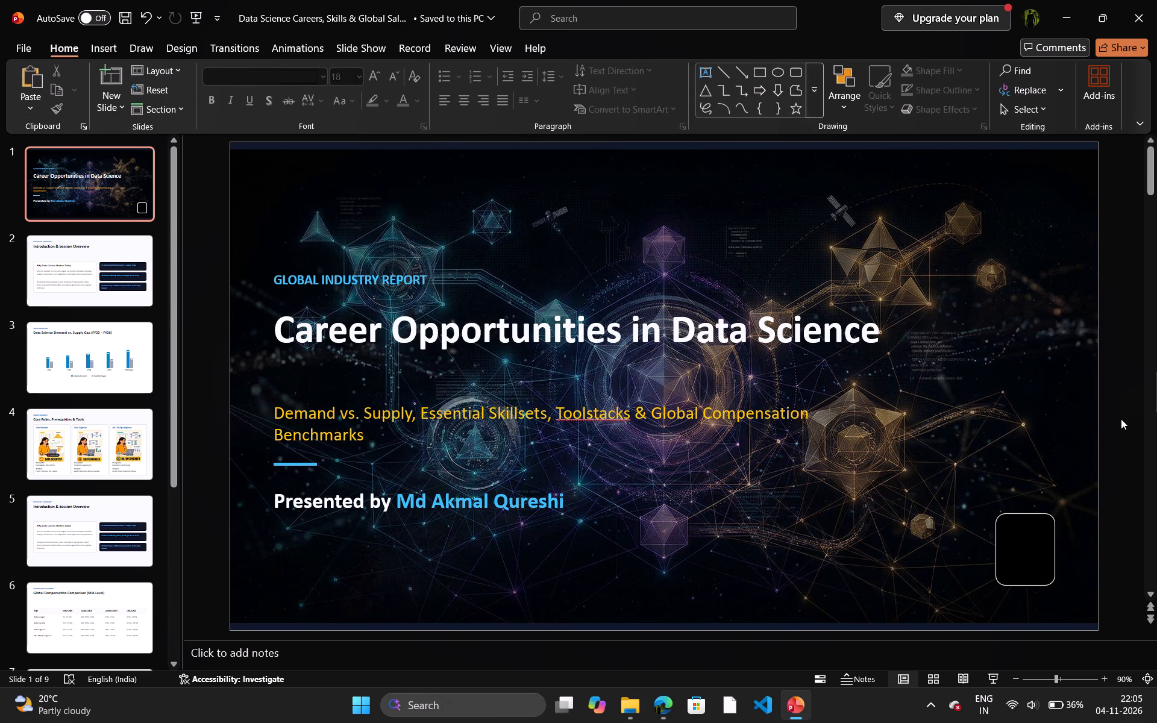
Set the outline color of the rounded rectangle covering the watermark to black.
click(1045, 549)
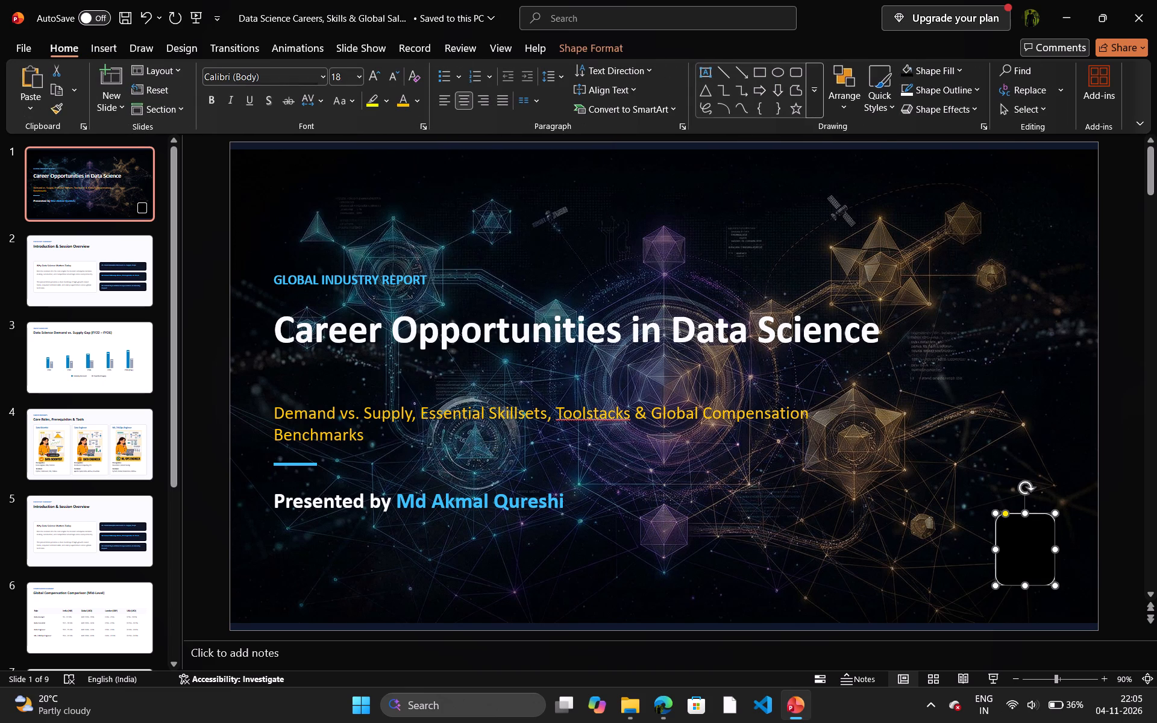
click(958, 95)
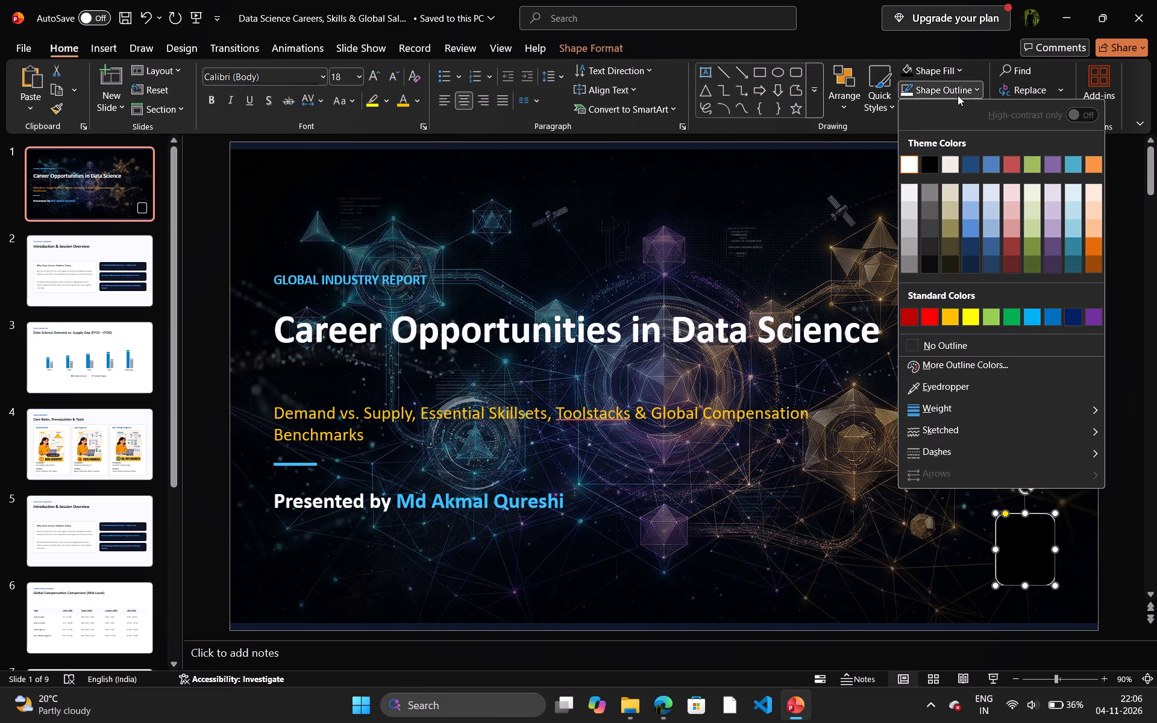
click(927, 157)
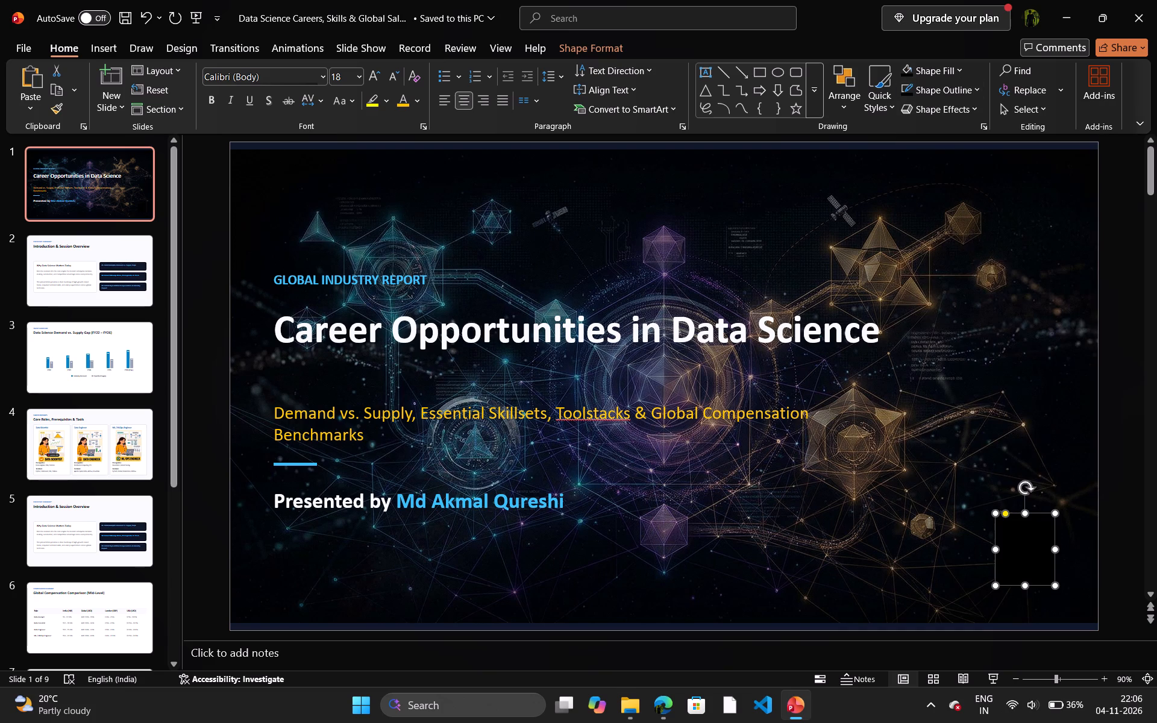
click(1124, 370)
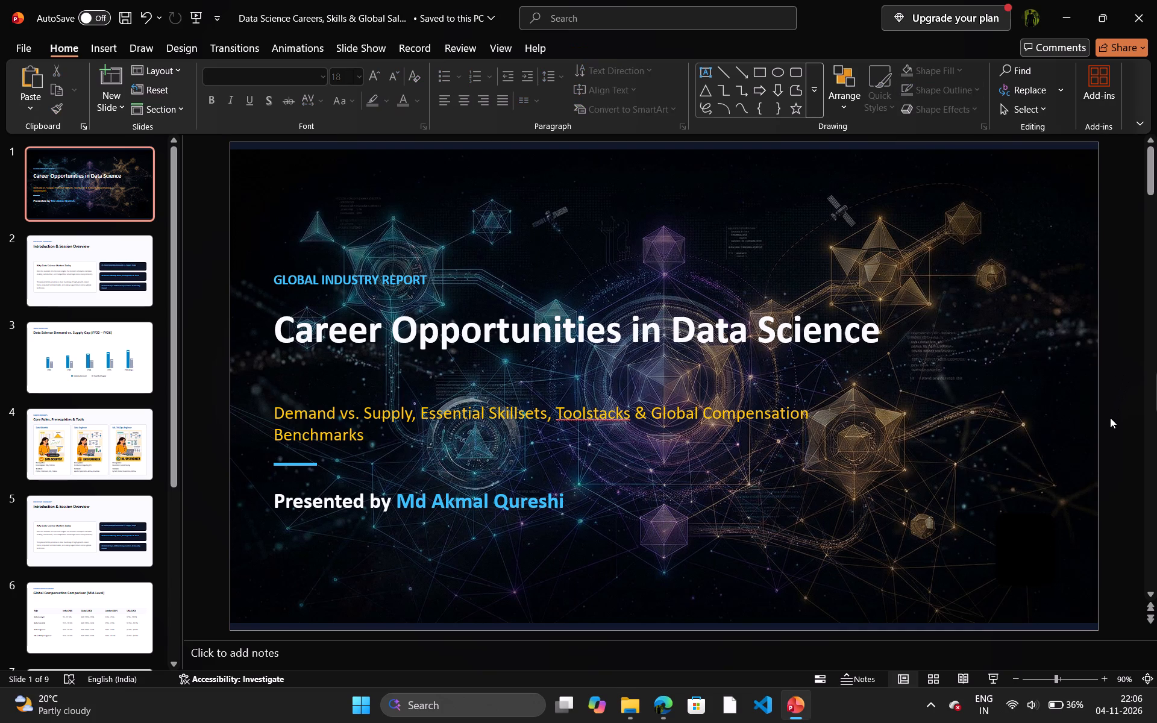
Shrink the black rounded rectangle from all four sides so it just covers the sparkle watermark.
click(1030, 559)
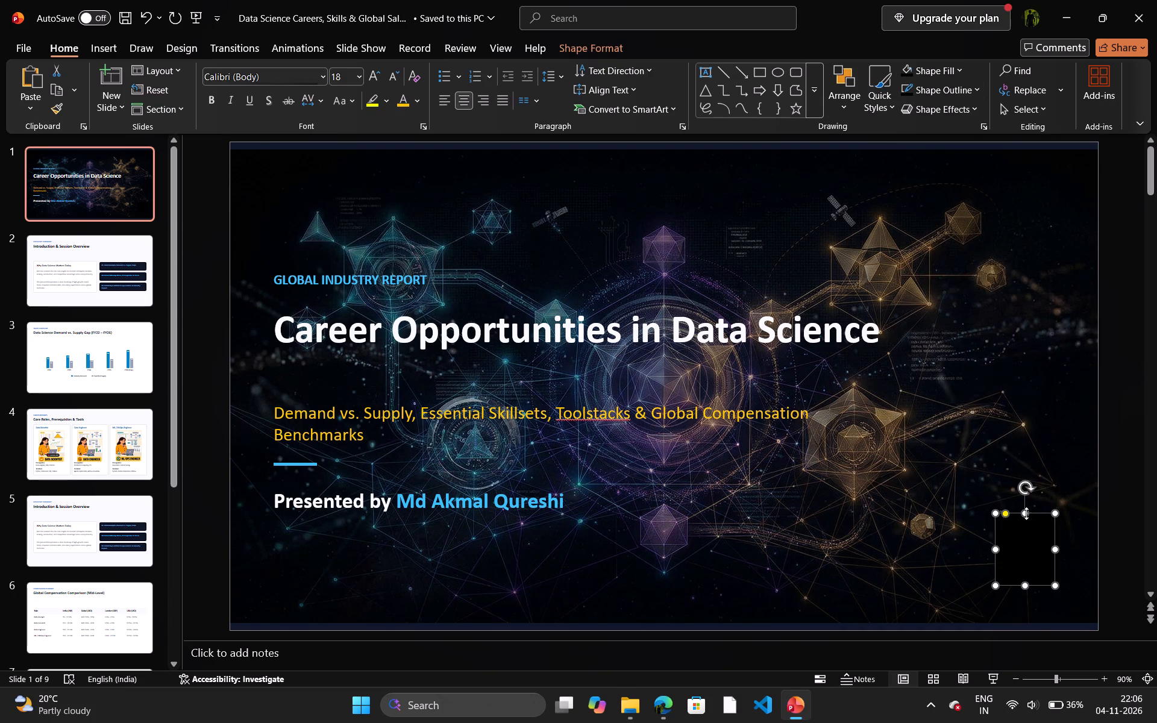
drag(1025, 512, 1027, 533)
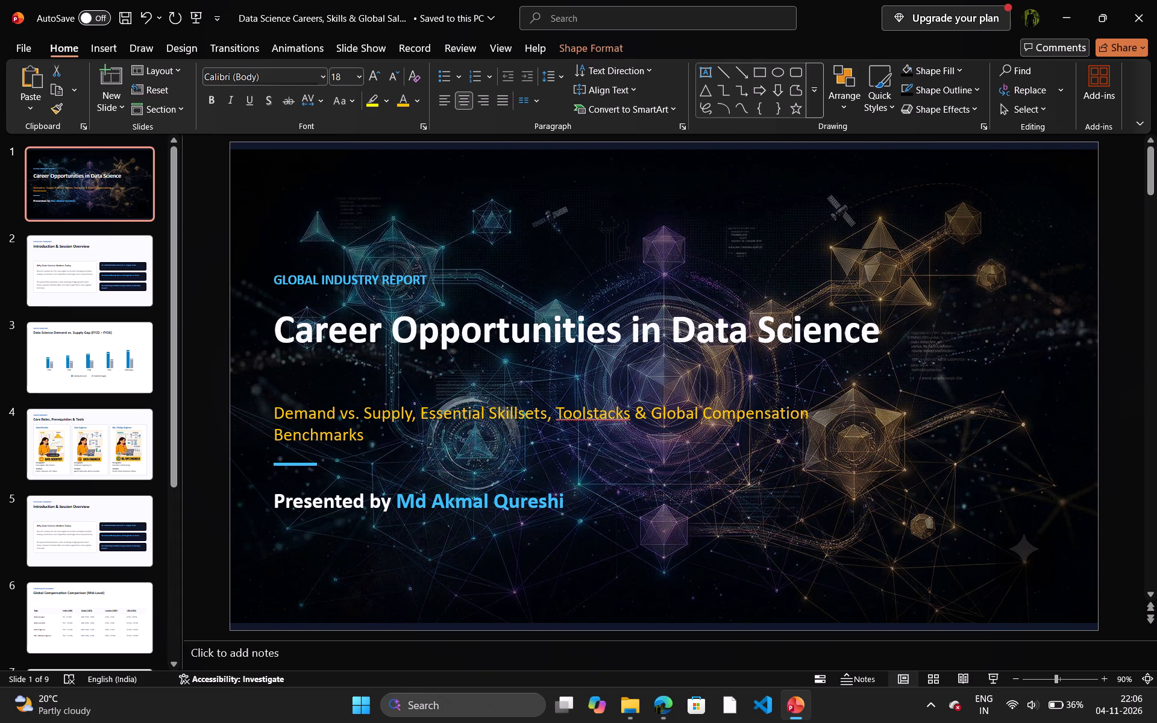
drag(1027, 533, 1027, 533)
drag(1025, 587, 1027, 569)
drag(1027, 569, 1027, 567)
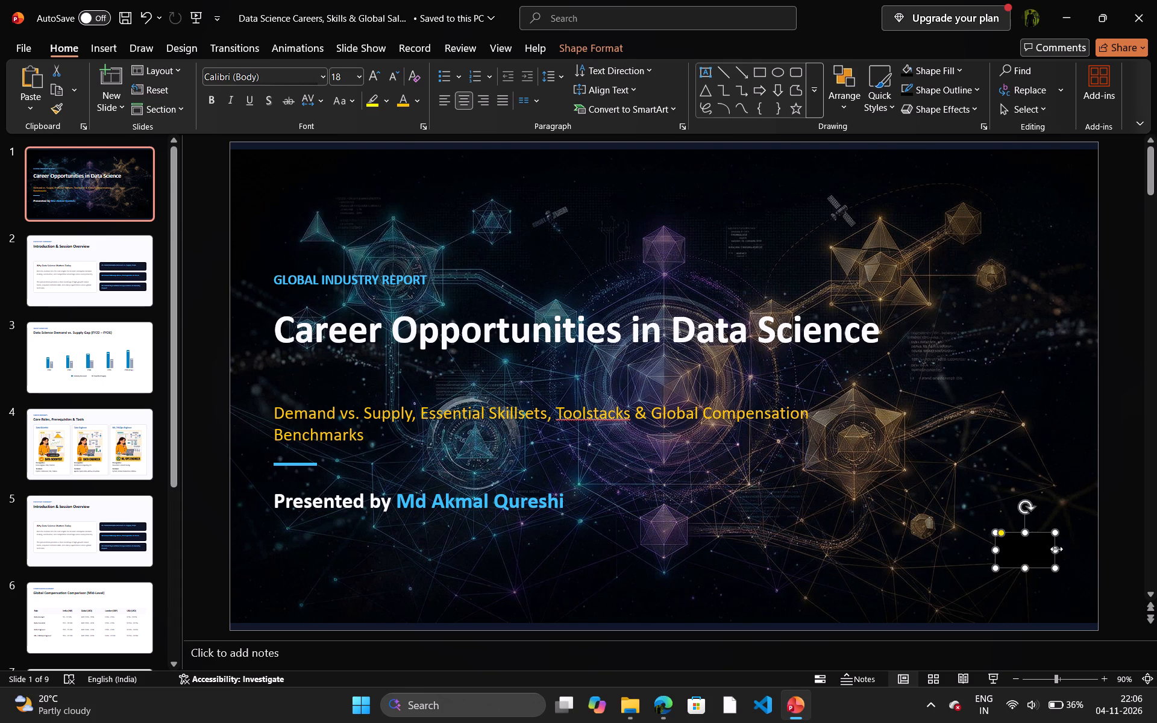
drag(1056, 549, 1038, 551)
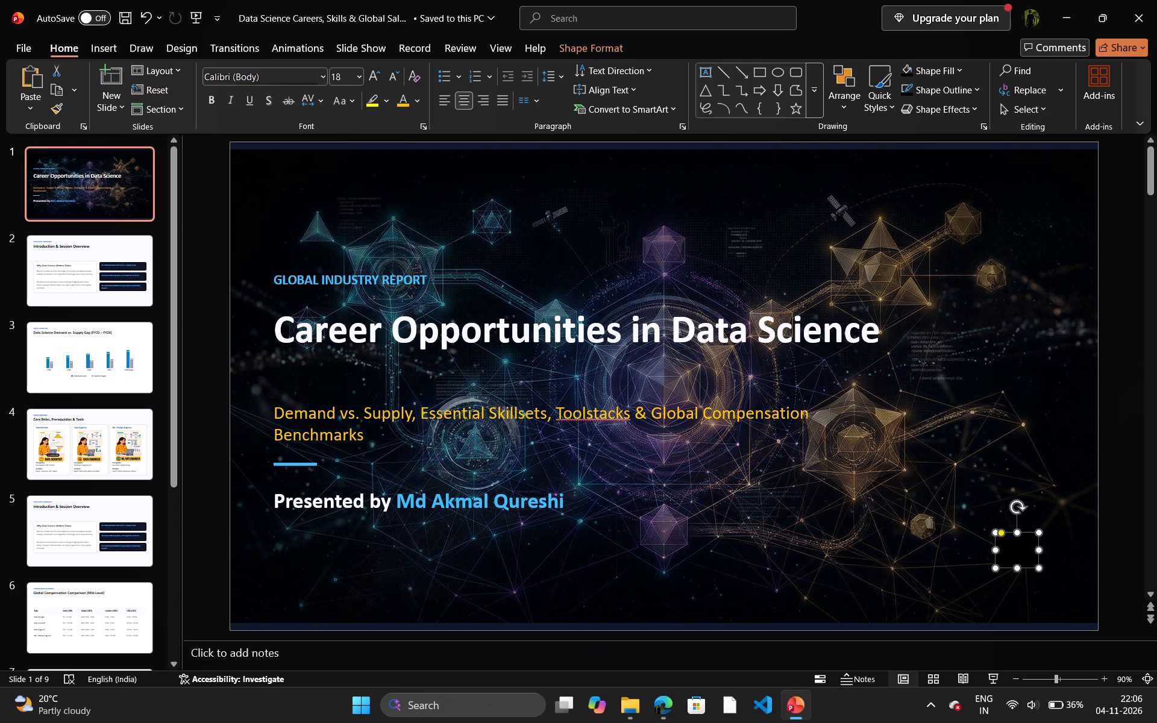
drag(994, 551, 1017, 548)
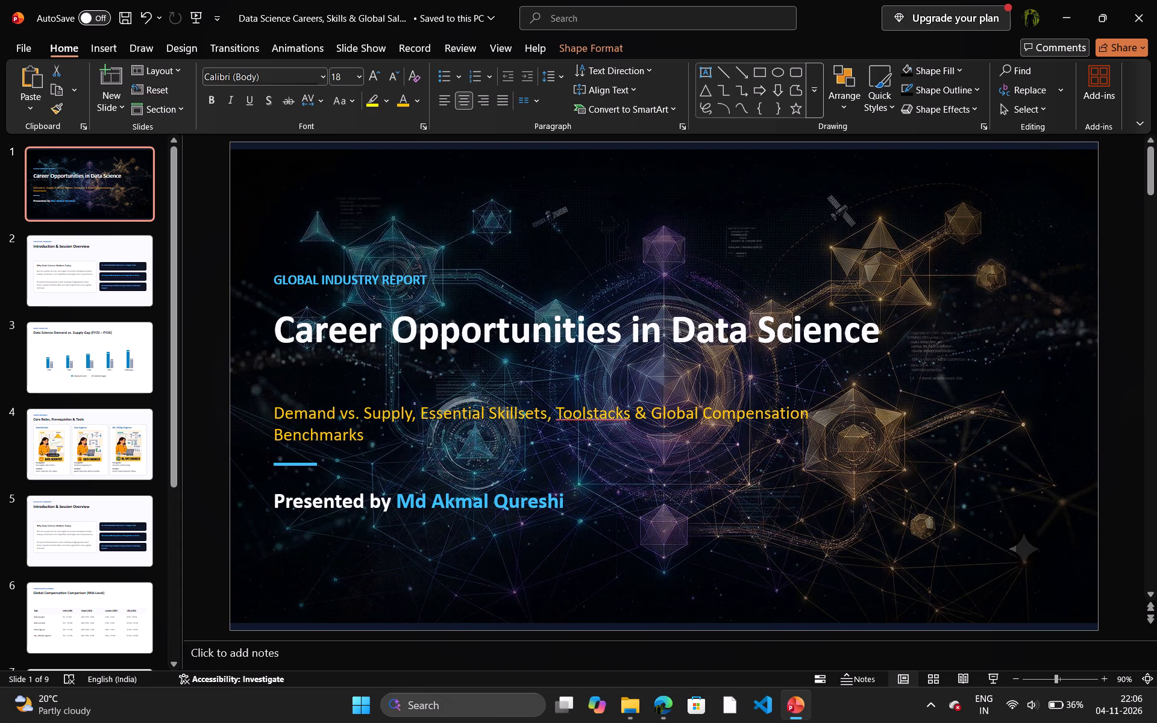
drag(1017, 548, 1007, 555)
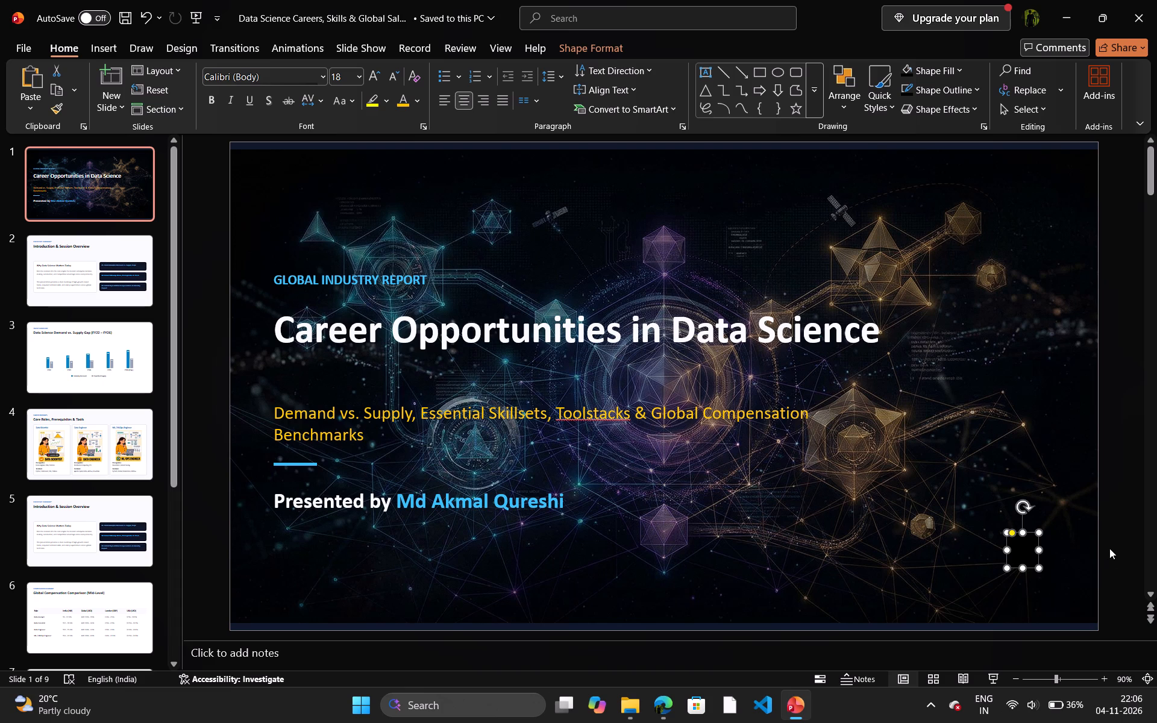
click(1114, 544)
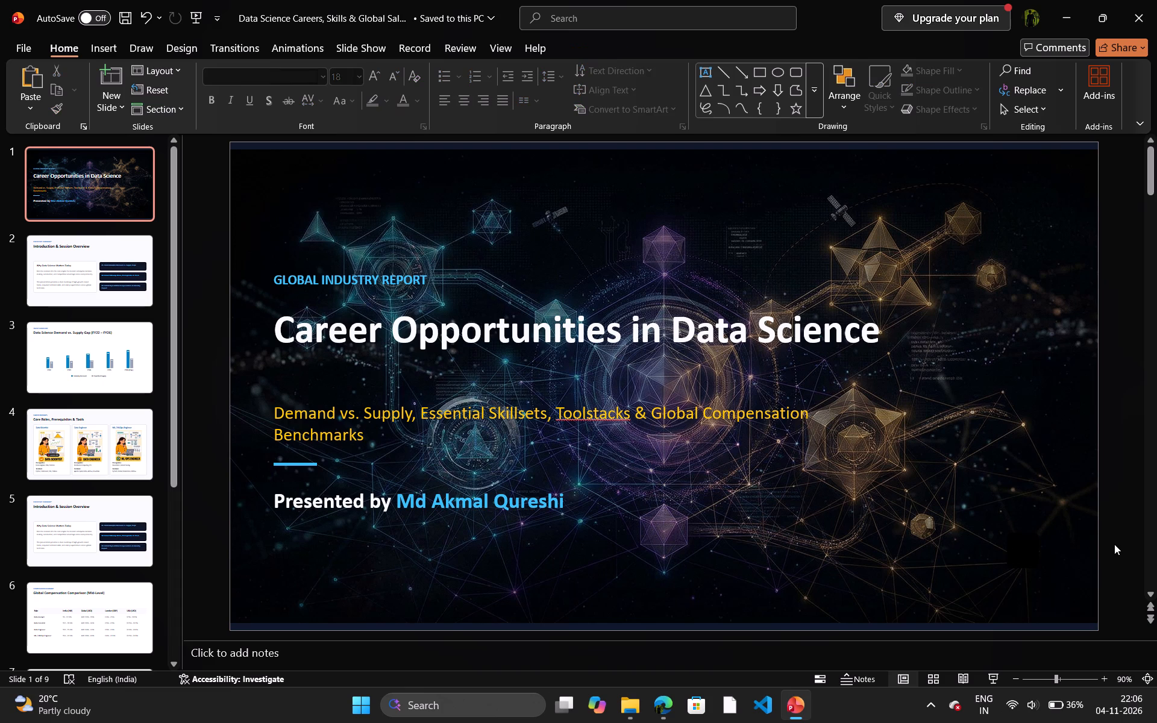
Compare the title slide with slide 2, "Introduction & Session Overview", and inspect slide 2's blank area and available options.
click(501, 242)
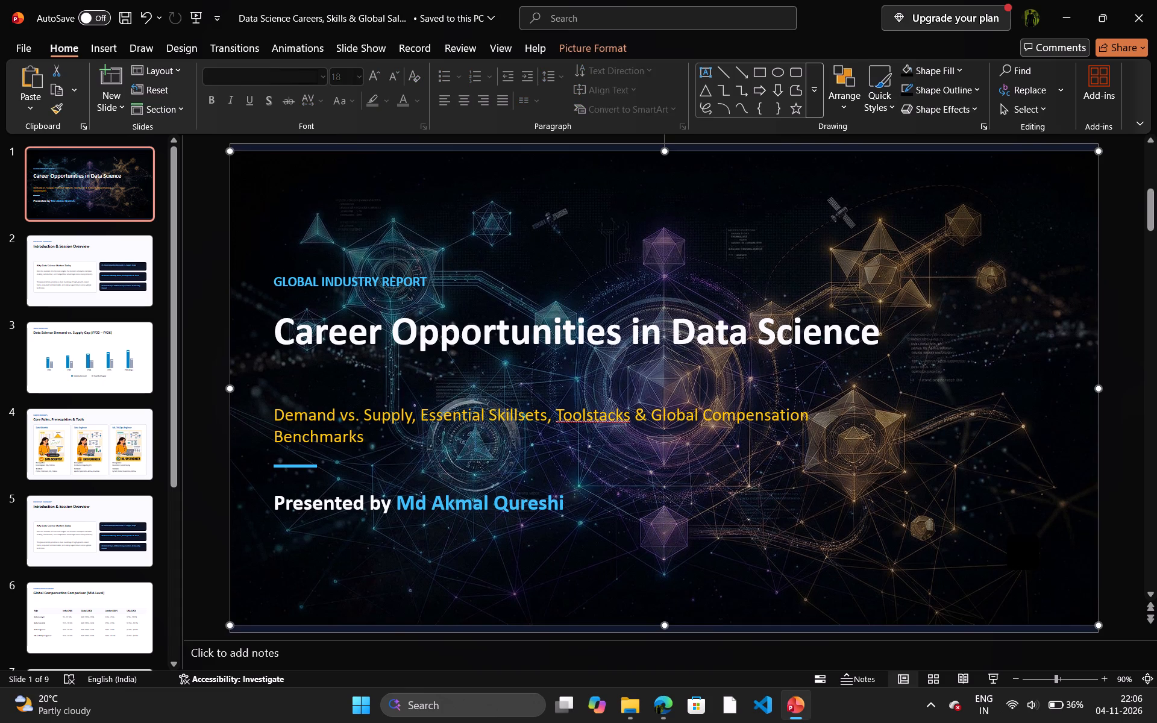
click(187, 230)
key(Right)
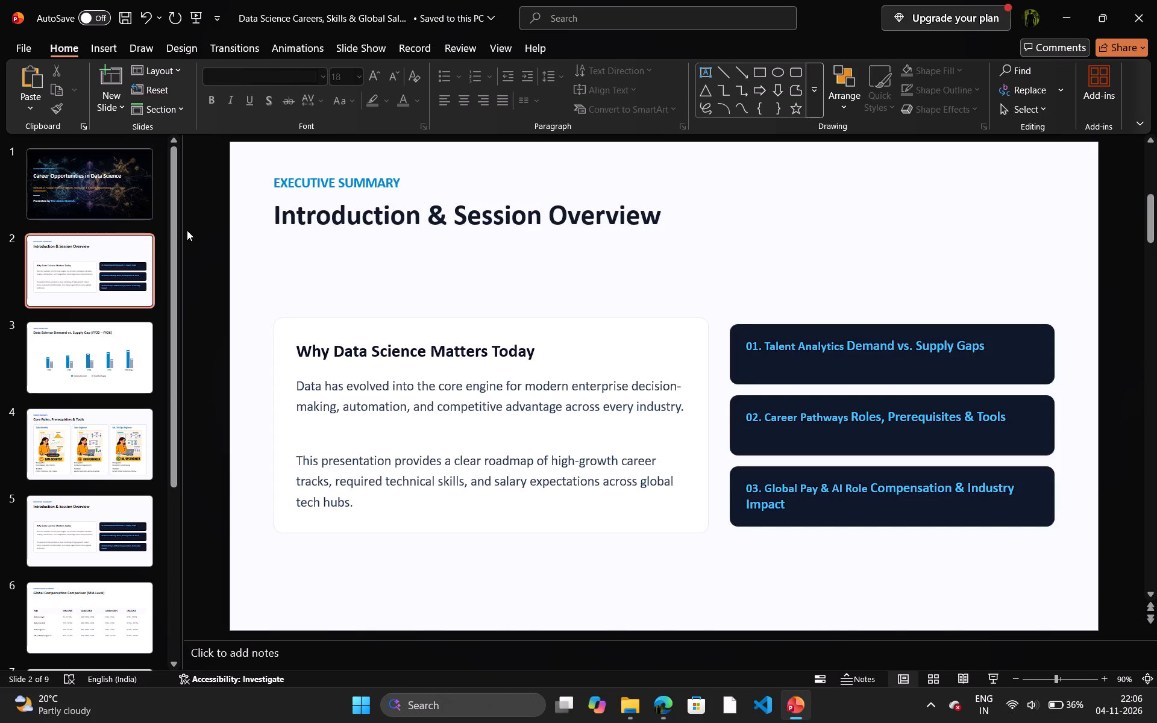
key(Left)
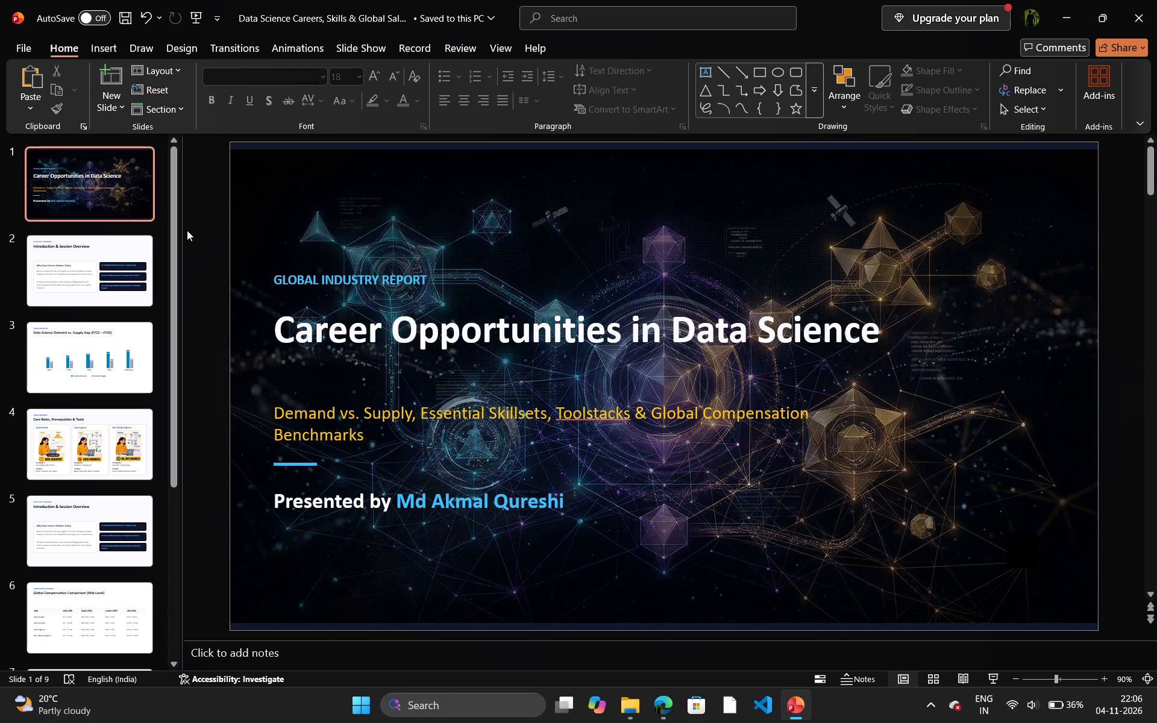
key(Right)
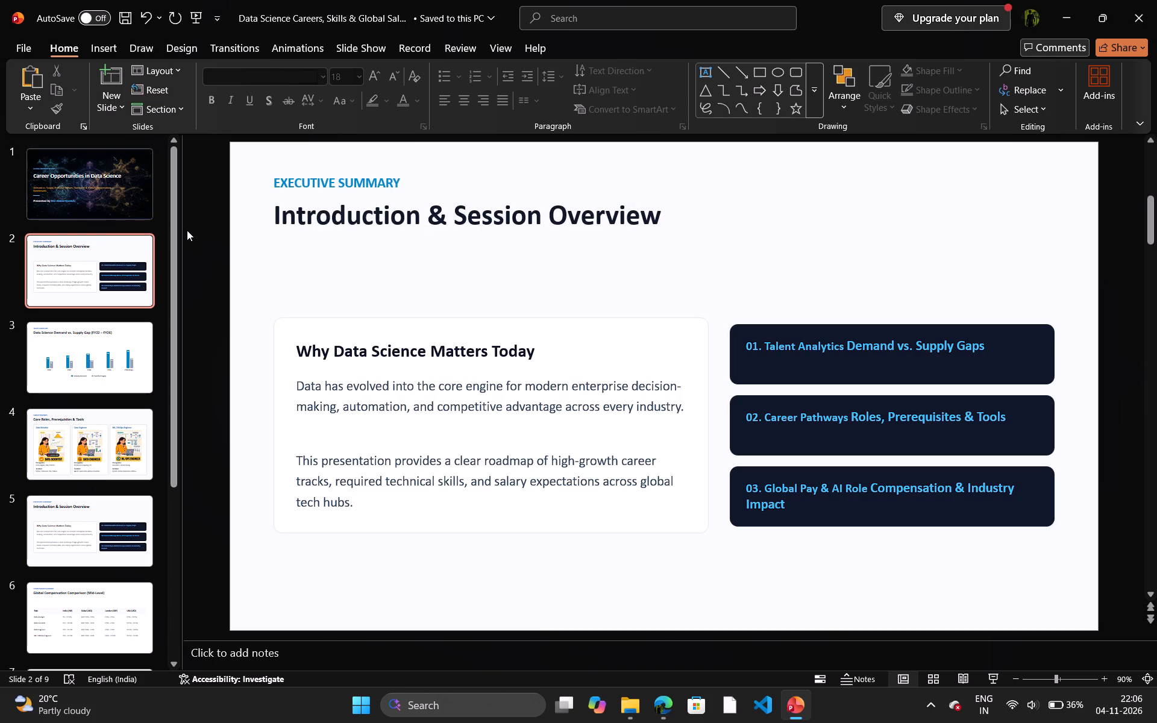
click(298, 261)
click(340, 273)
click(721, 273)
double_click(413, 264)
right_click(413, 264)
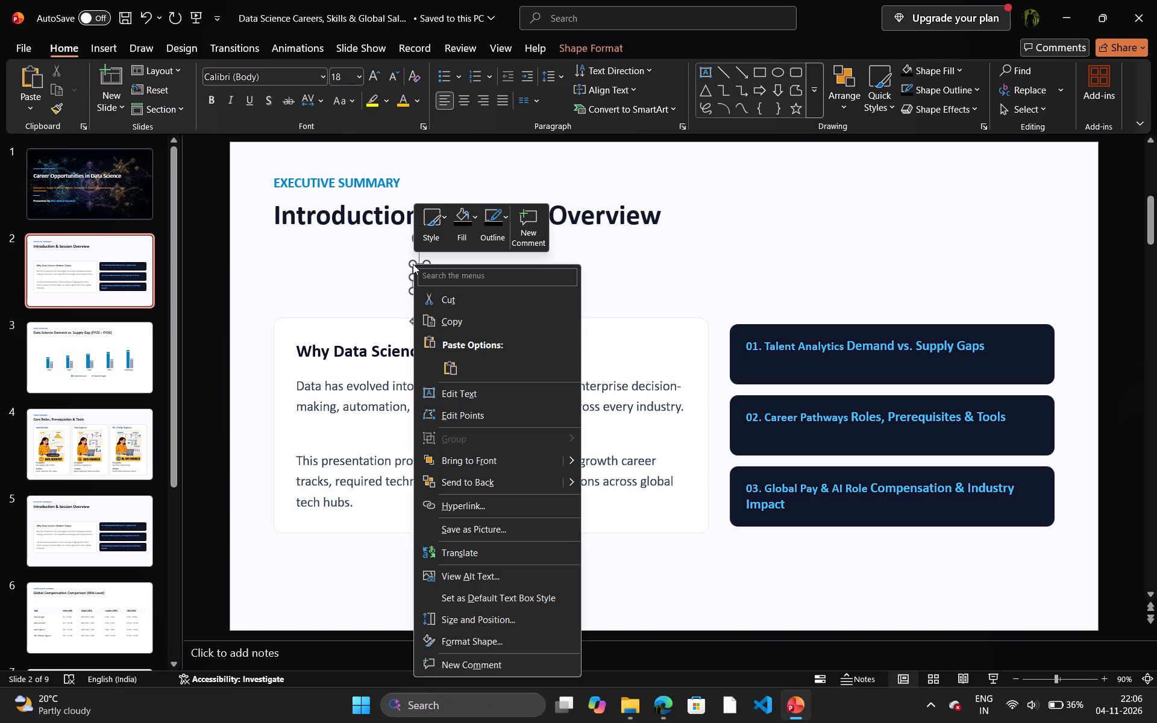
click(771, 255)
right_click(771, 255)
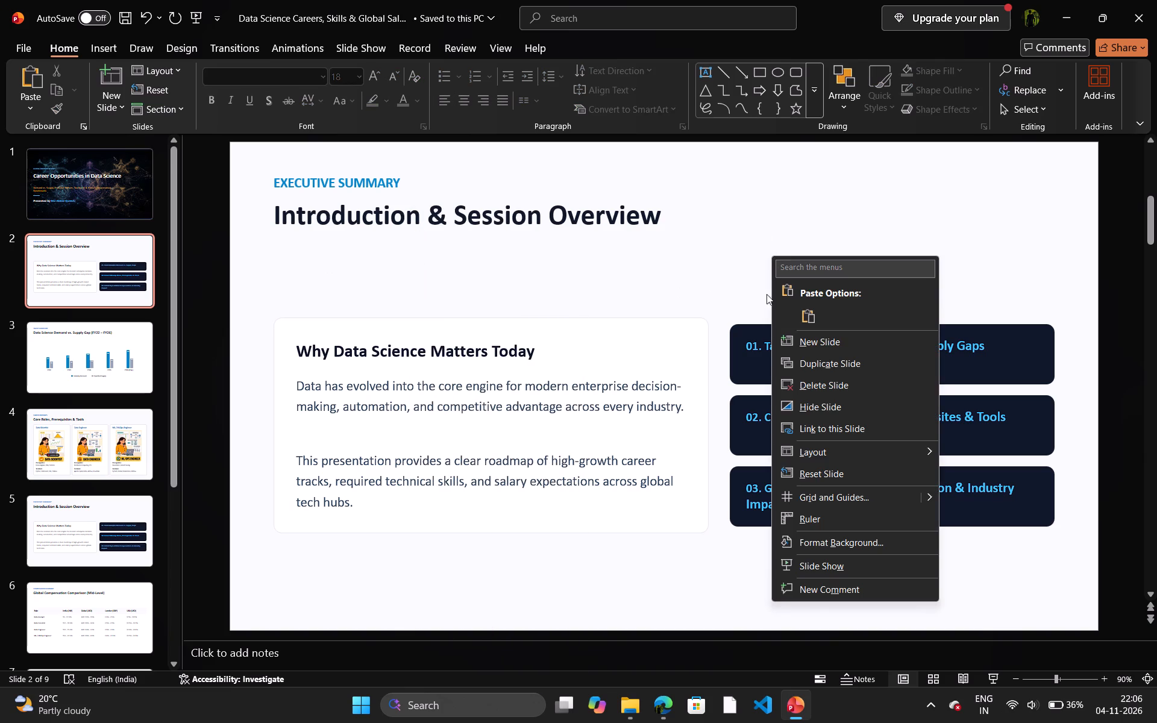
click(698, 313)
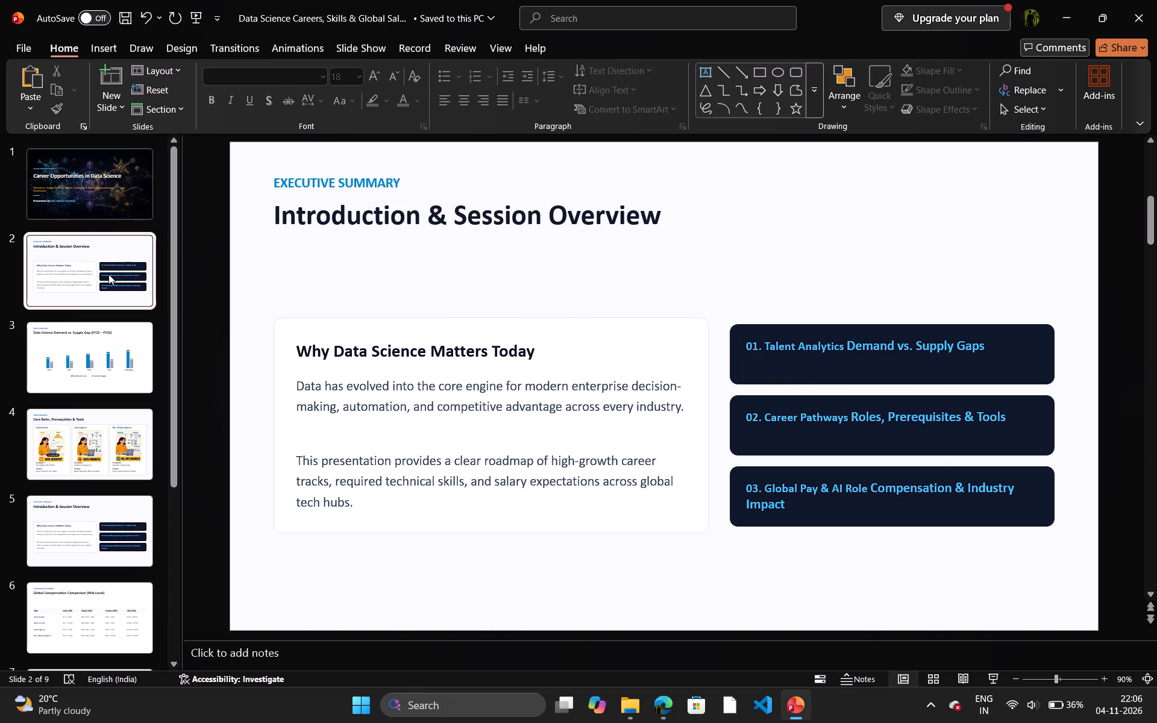
Review slides 1 to 5, examining the demand vs. supply chart, the core roles cards and the duplicated overview slide.
click(108, 274)
click(110, 205)
click(107, 345)
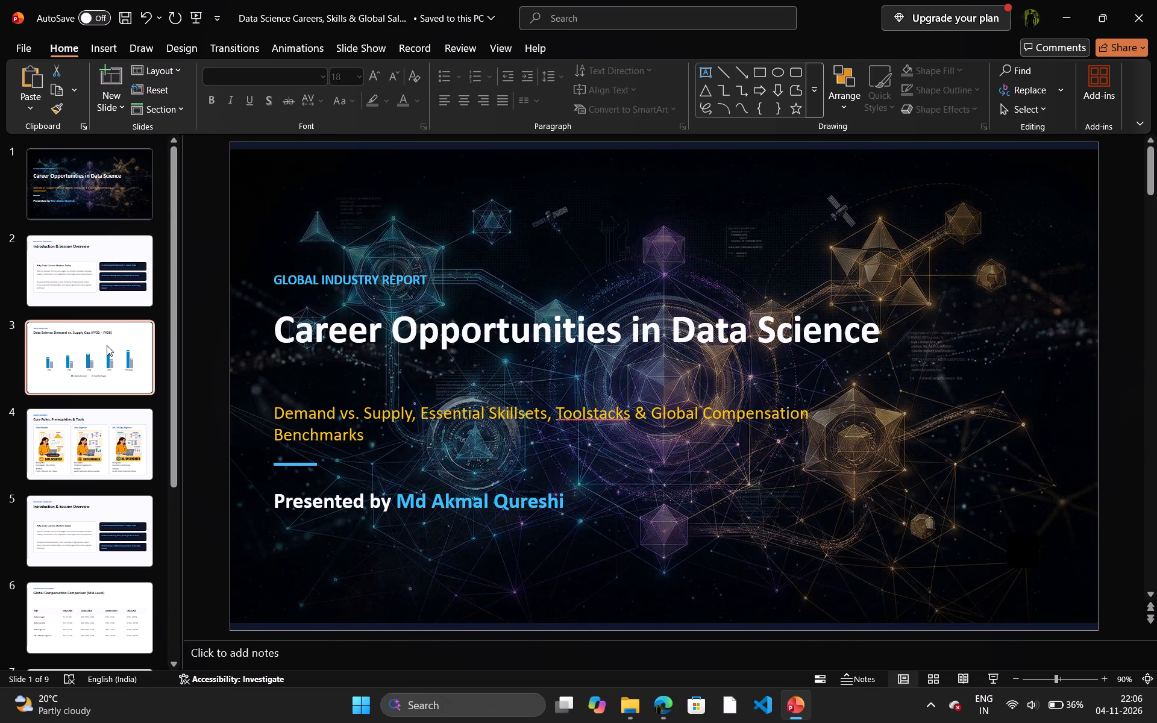
click(366, 288)
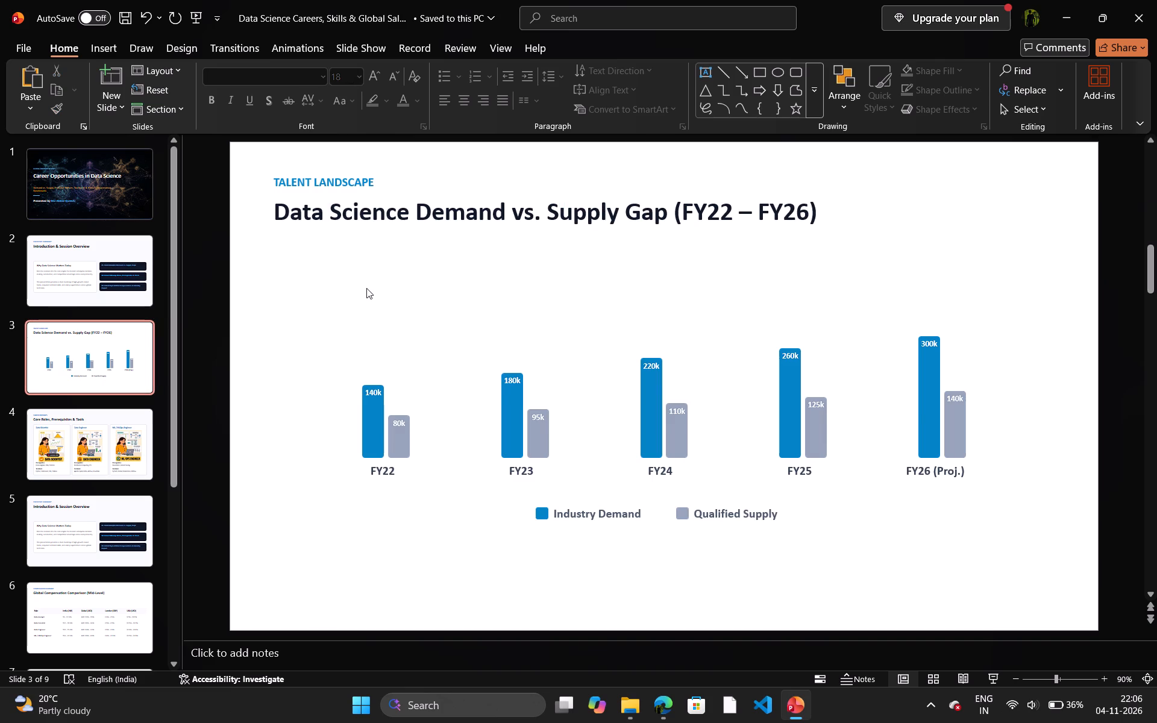
right_click(366, 288)
click(346, 408)
click(369, 415)
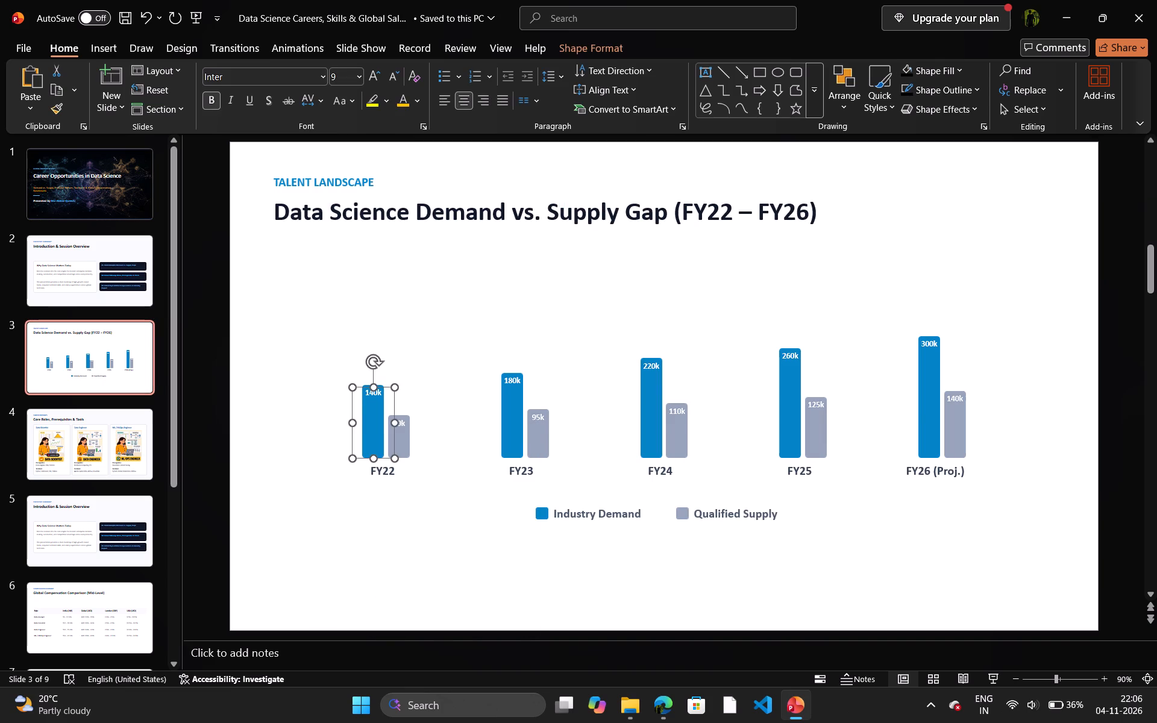
click(388, 370)
click(378, 274)
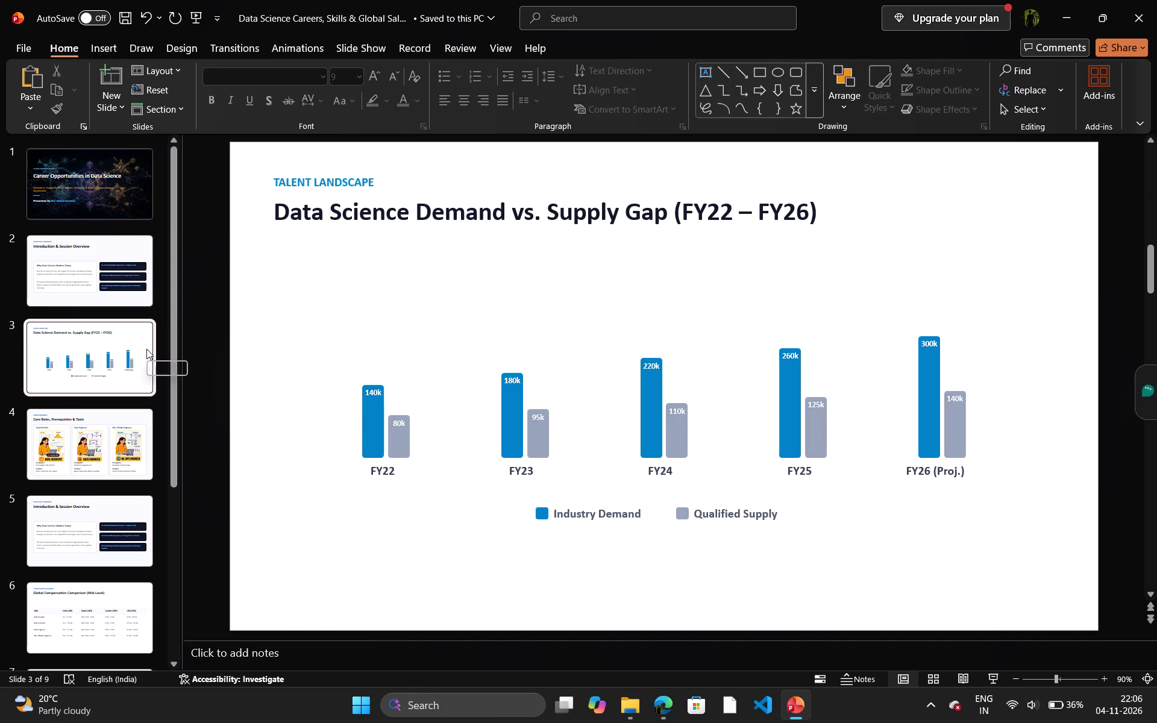
click(95, 462)
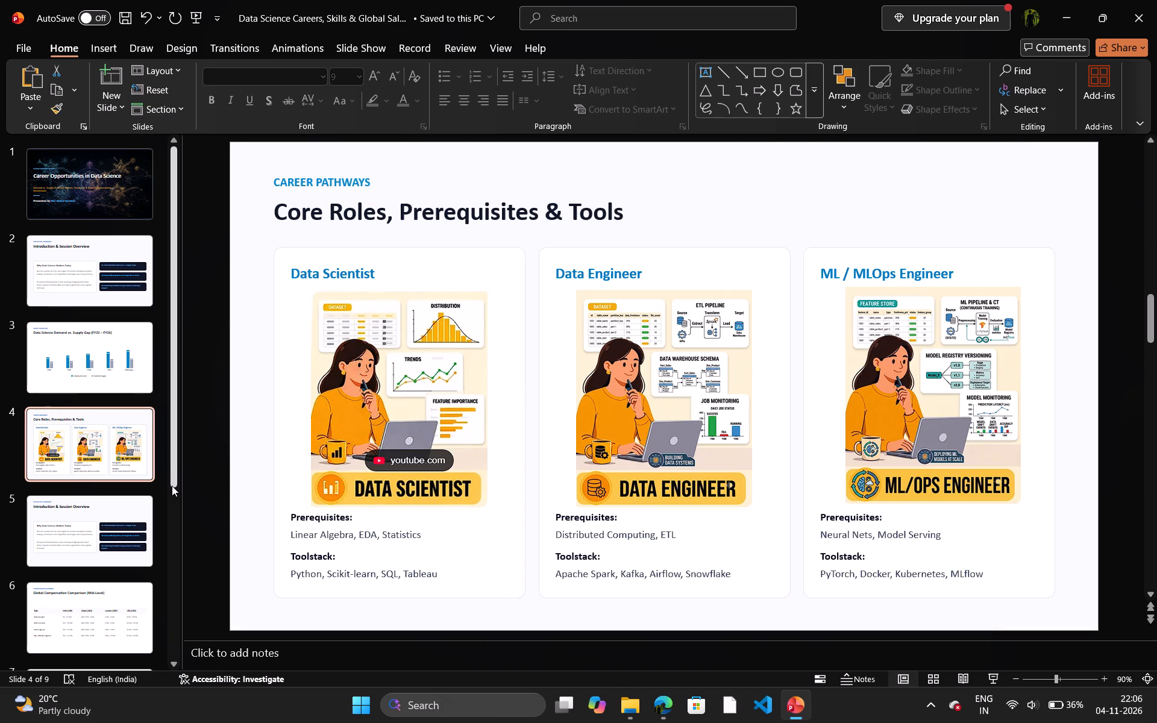
click(139, 521)
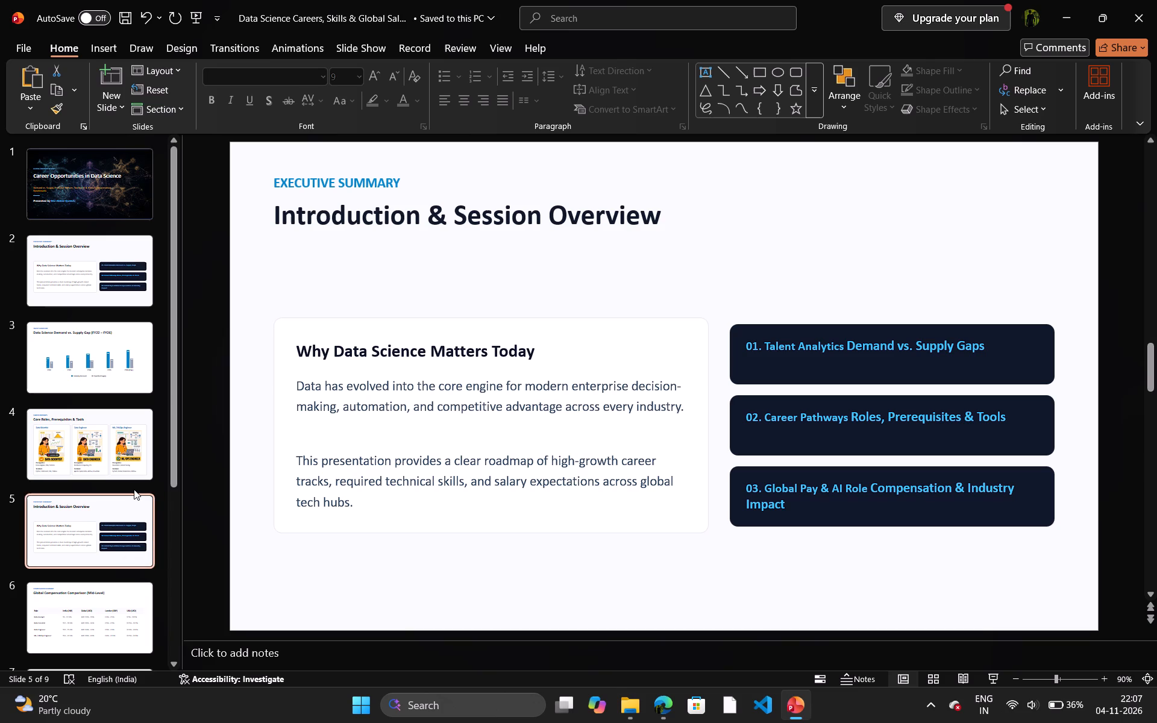
Review slides 2 to 6, from the session overview through the core roles cards to the global compensation table.
click(113, 264)
click(115, 345)
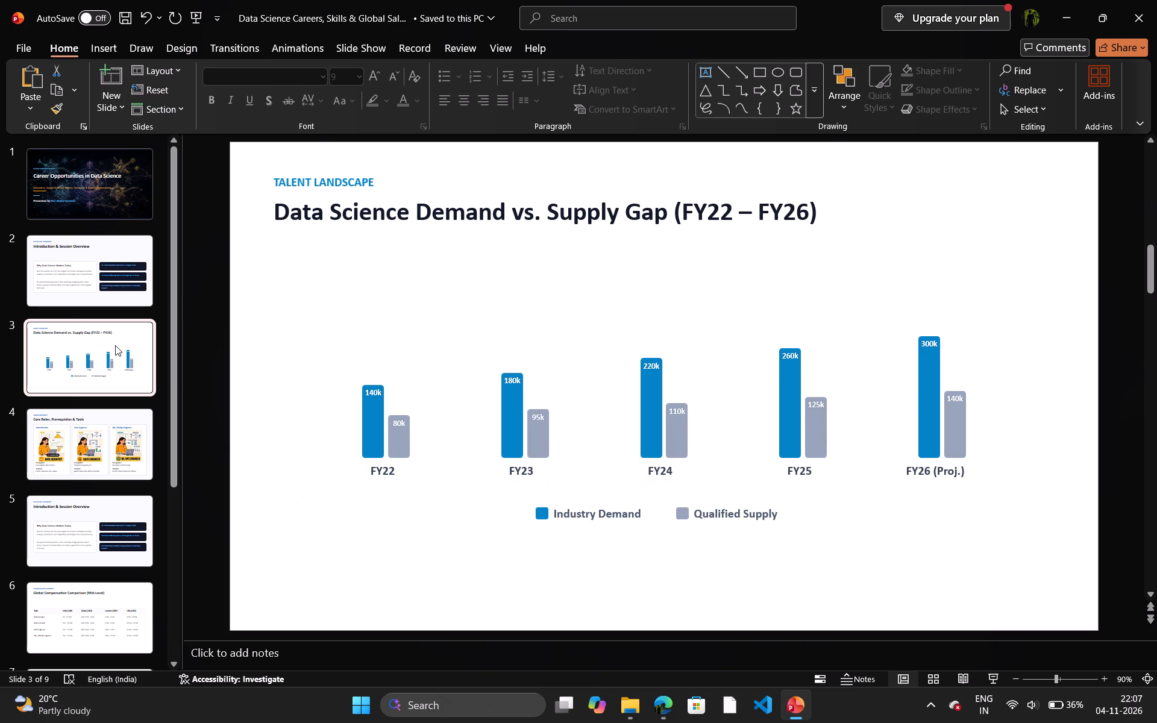
click(108, 434)
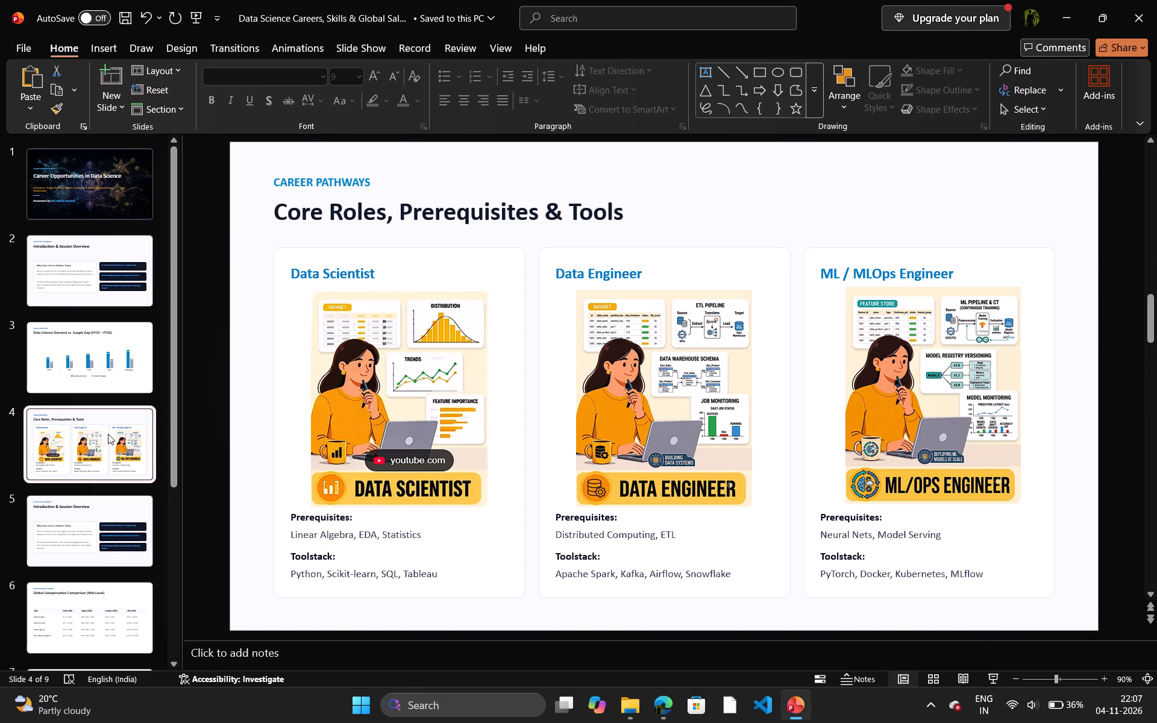
click(113, 526)
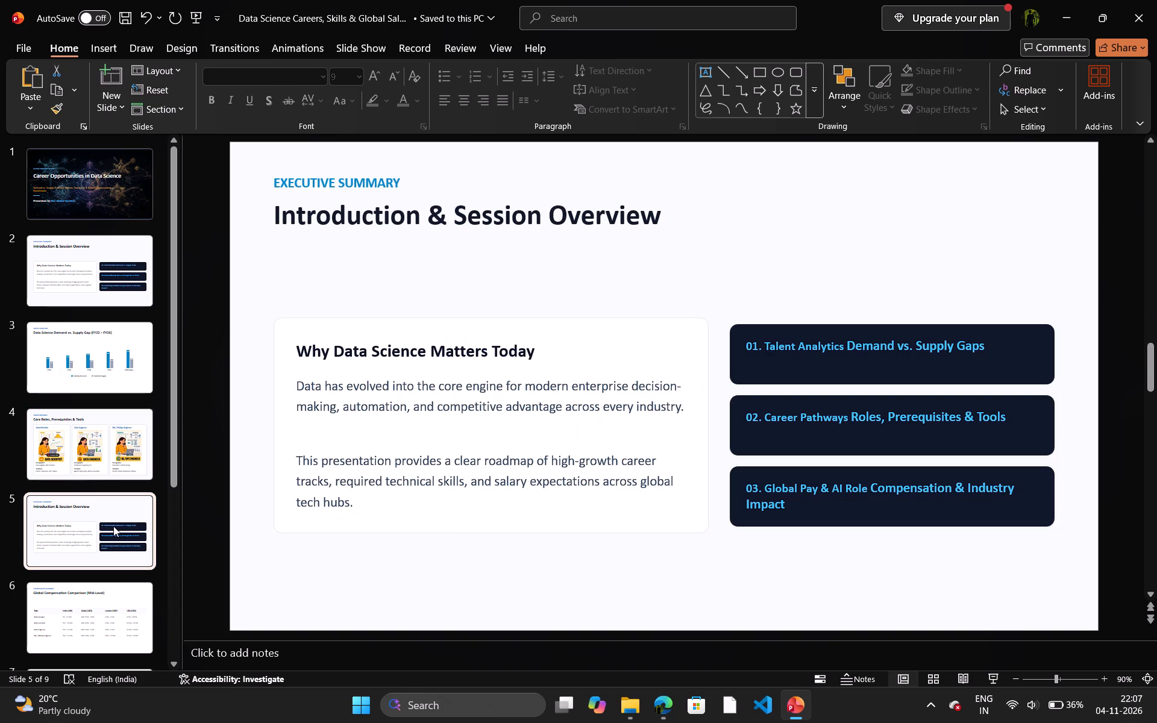
click(113, 526)
click(99, 624)
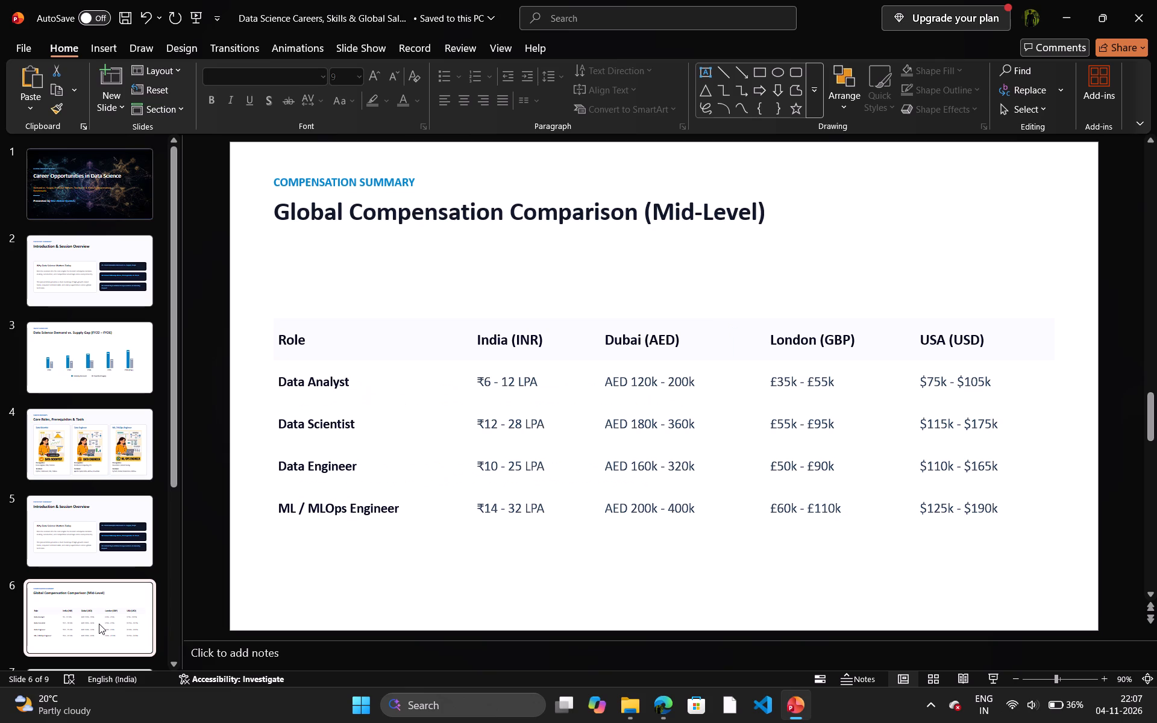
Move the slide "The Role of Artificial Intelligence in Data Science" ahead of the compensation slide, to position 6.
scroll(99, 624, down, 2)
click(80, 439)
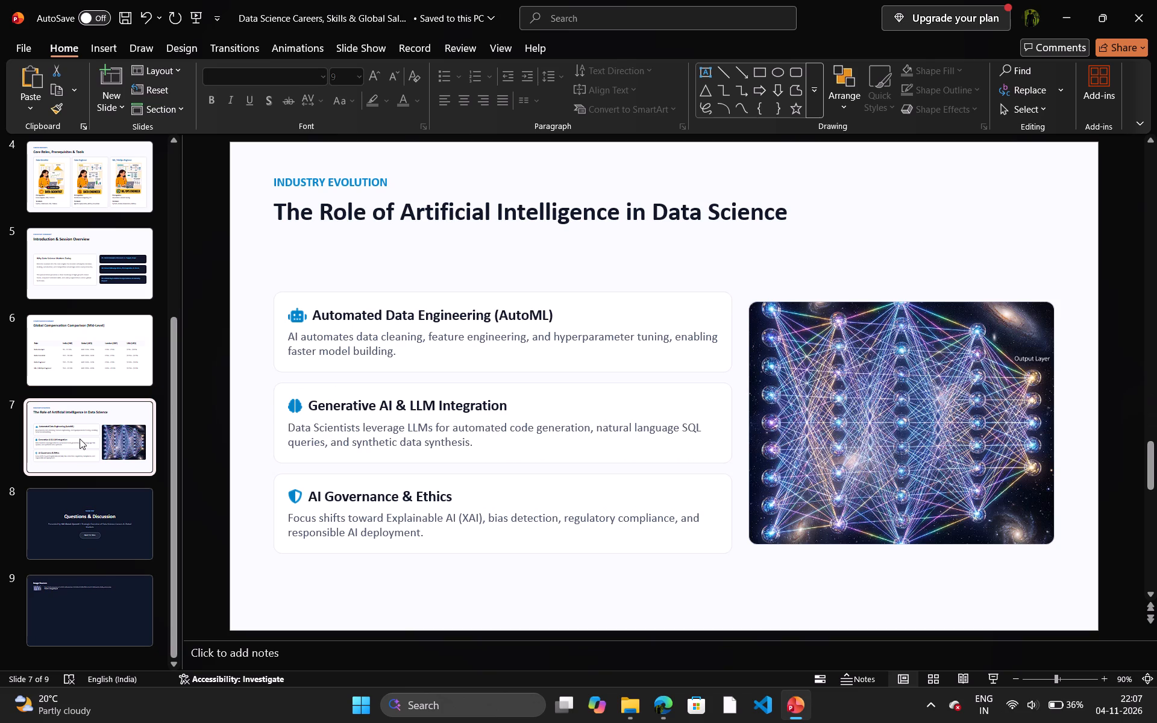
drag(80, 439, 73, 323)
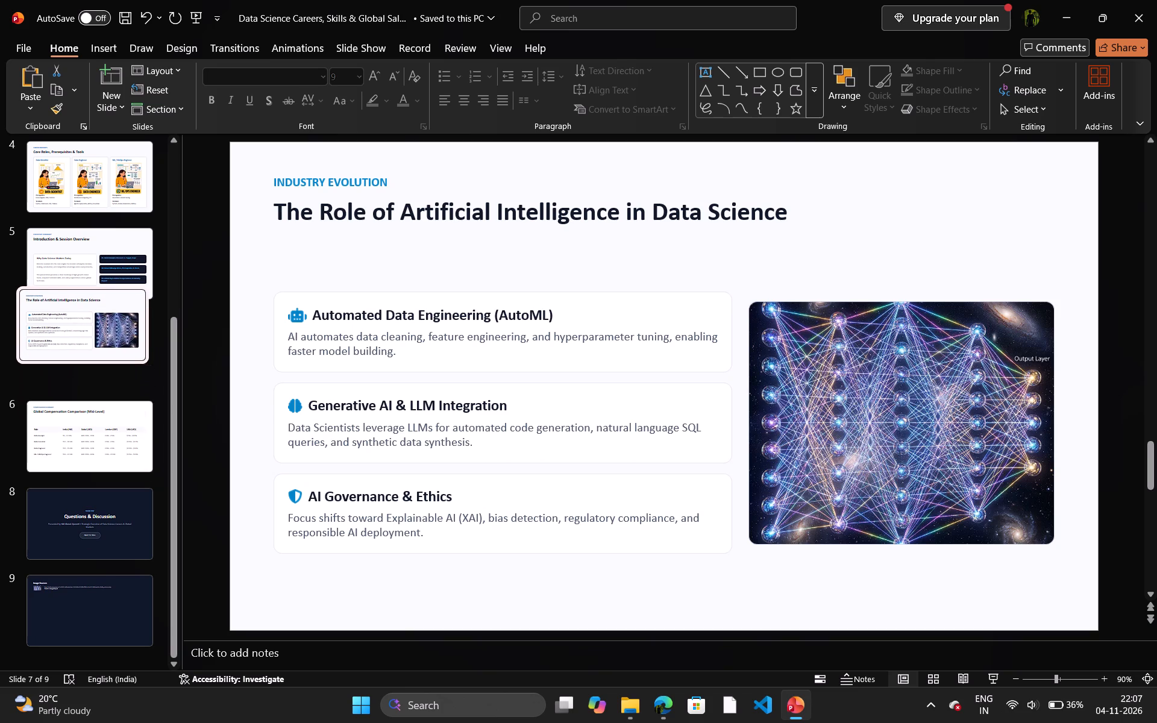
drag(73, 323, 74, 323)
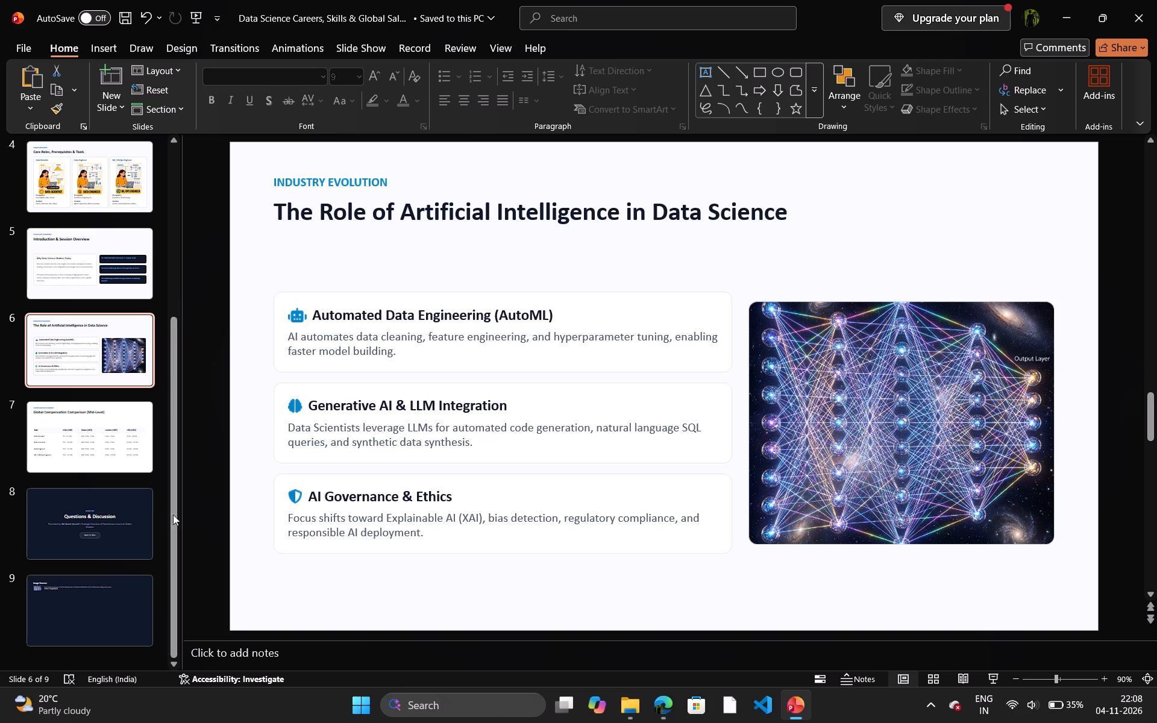
Move the "Global Compensation Comparison (Mid-Level)" slide ahead of the duplicated overview slide, to position 5.
click(100, 433)
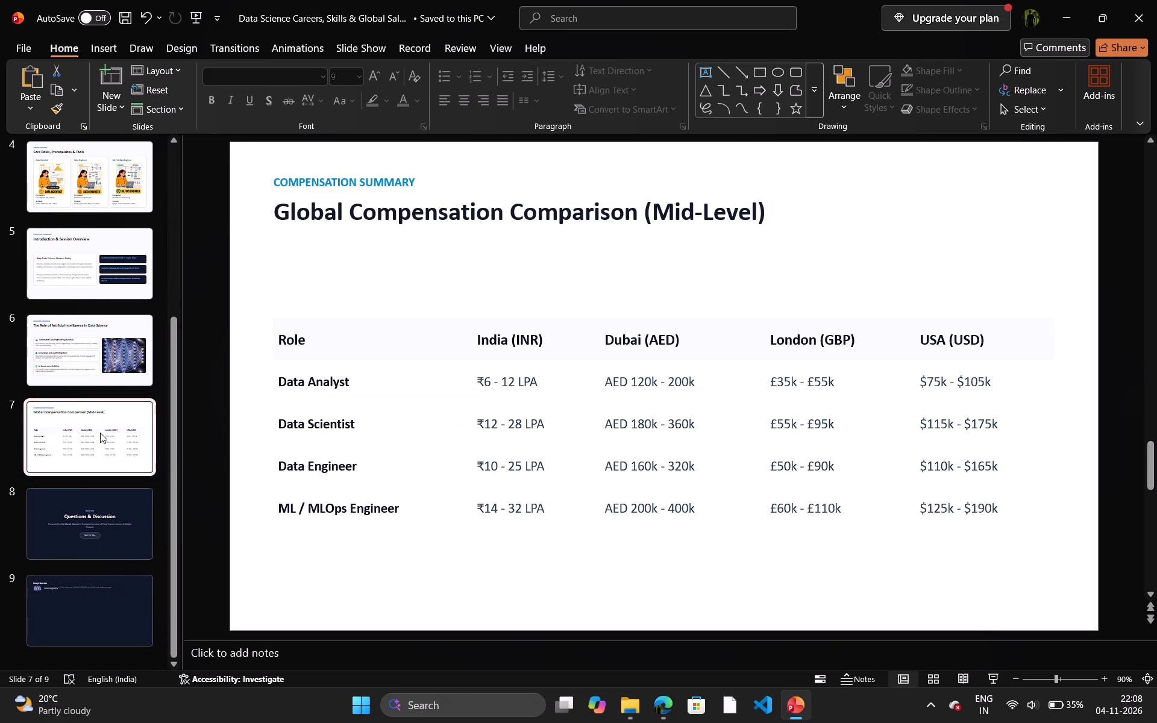
drag(100, 448, 104, 299)
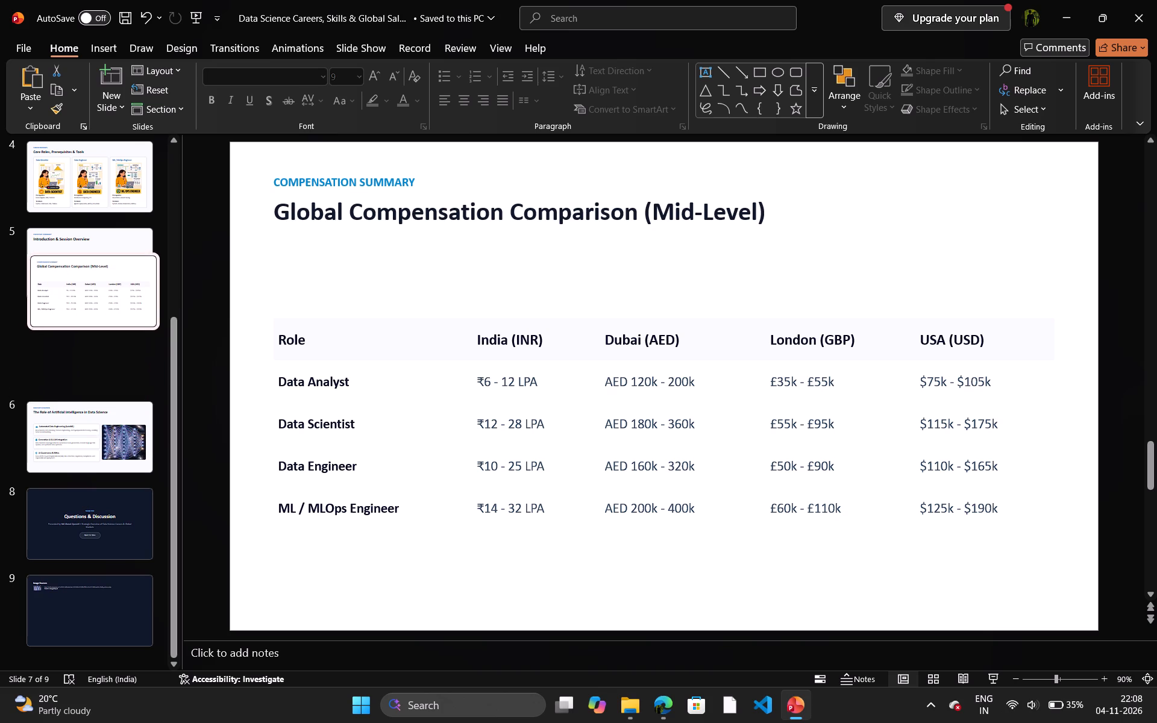
drag(104, 299, 105, 257)
Move the "Global Compensation Comparison (Mid-Level)" slide to position 4, between the demand vs. supply chart and the core roles slide.
scroll(105, 257, up, 1)
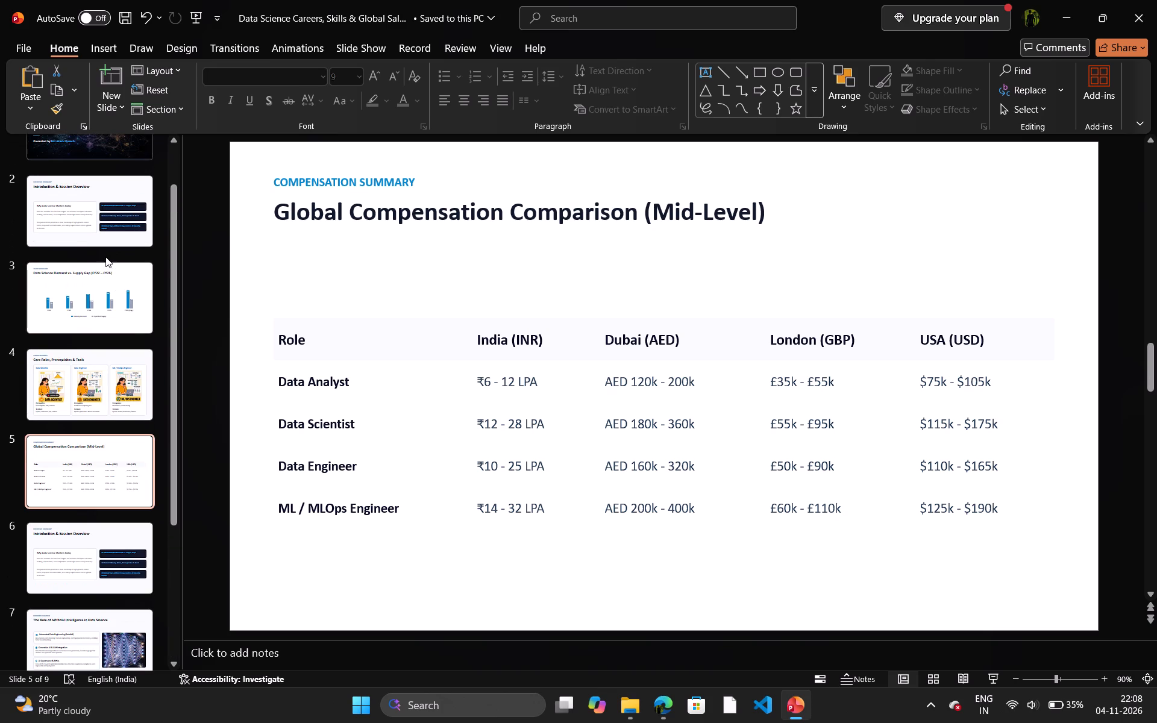
scroll(90, 193, up, 1)
click(90, 193)
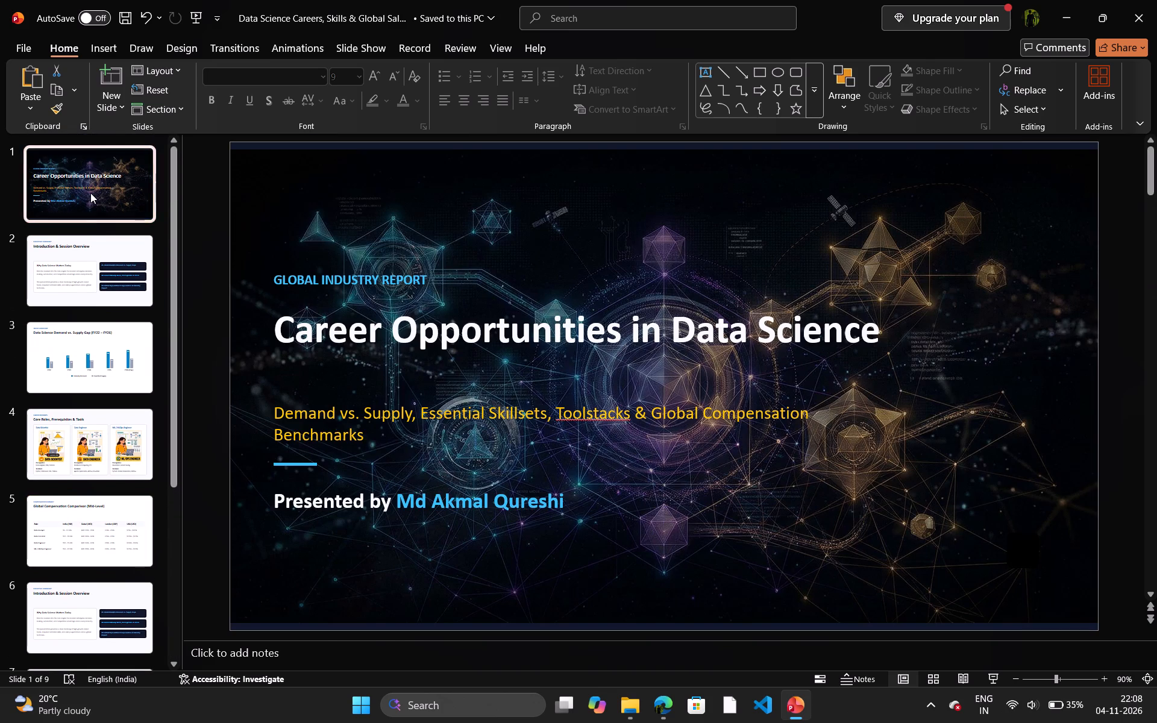
click(90, 261)
click(87, 362)
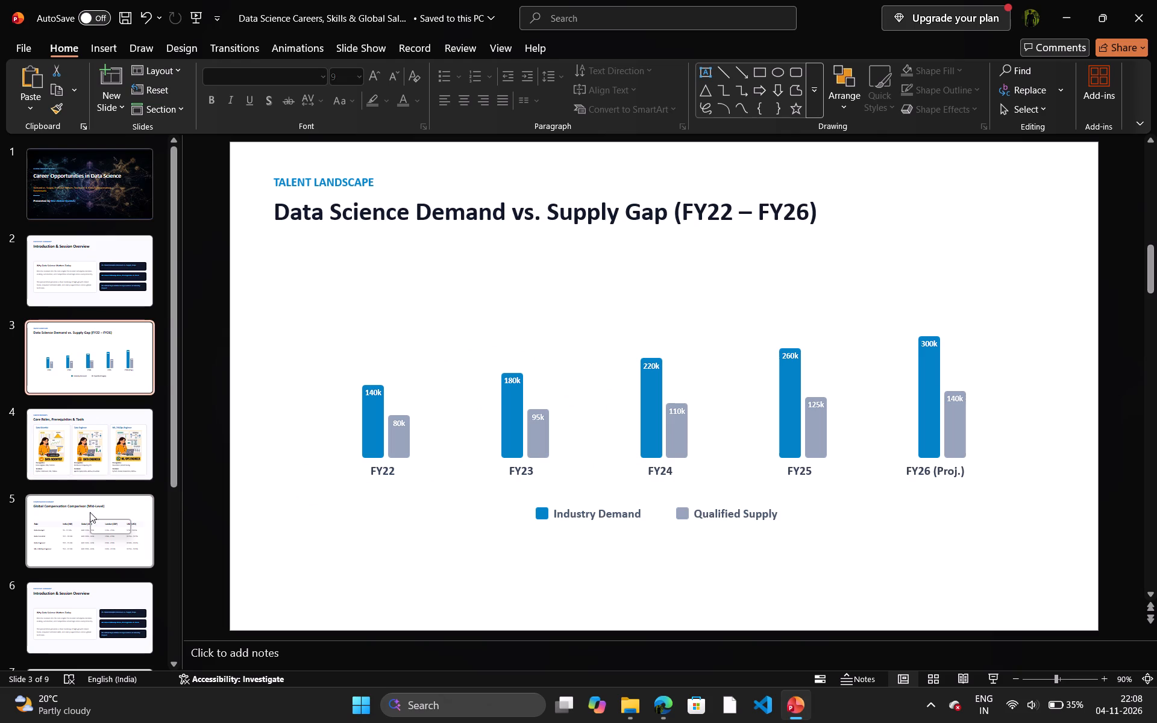
drag(90, 520, 88, 414)
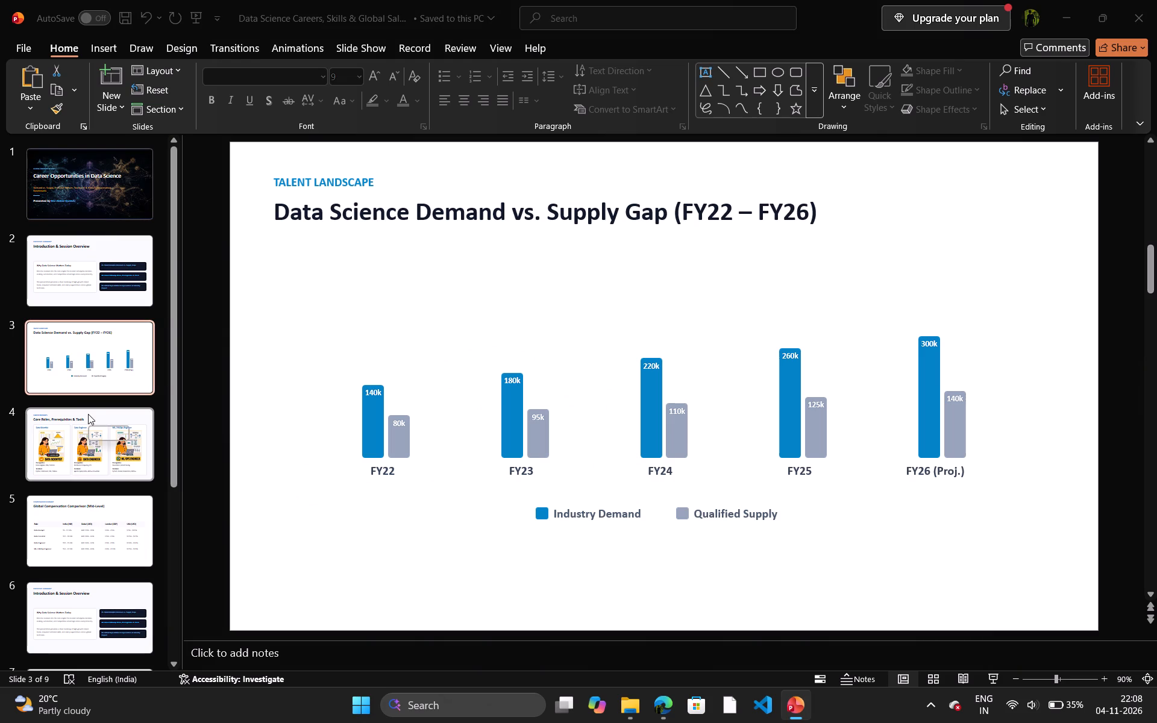
drag(88, 414, 87, 414)
drag(93, 533, 96, 509)
click(96, 509)
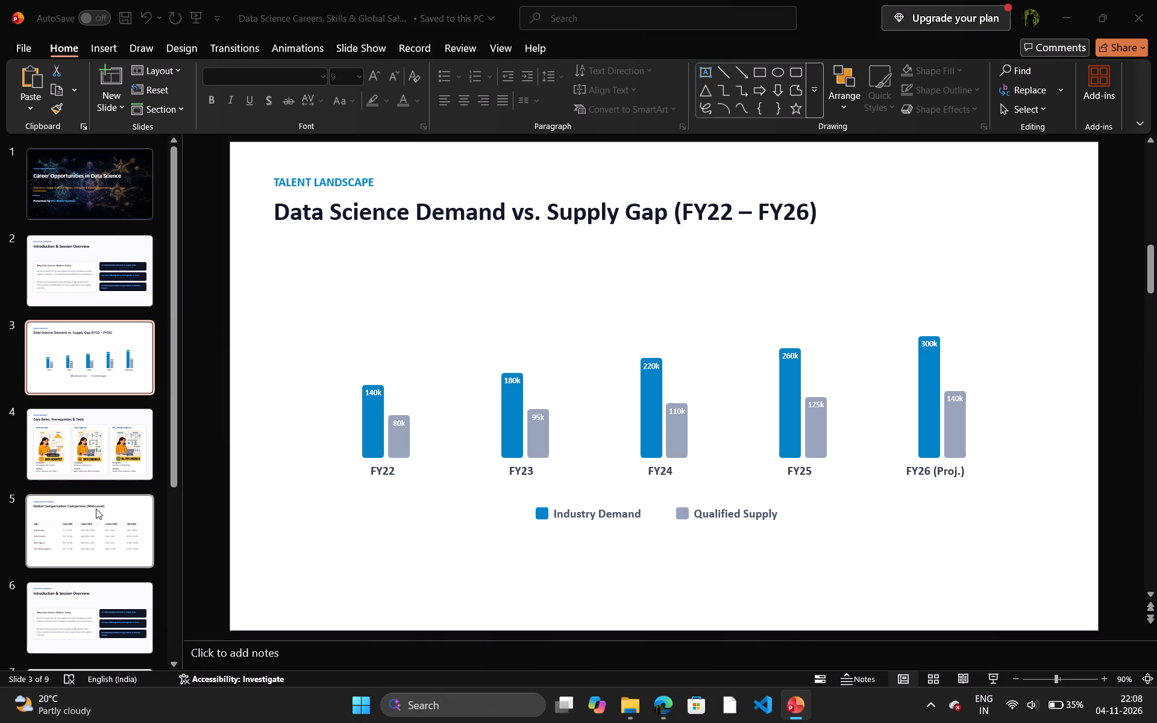
drag(99, 526, 98, 427)
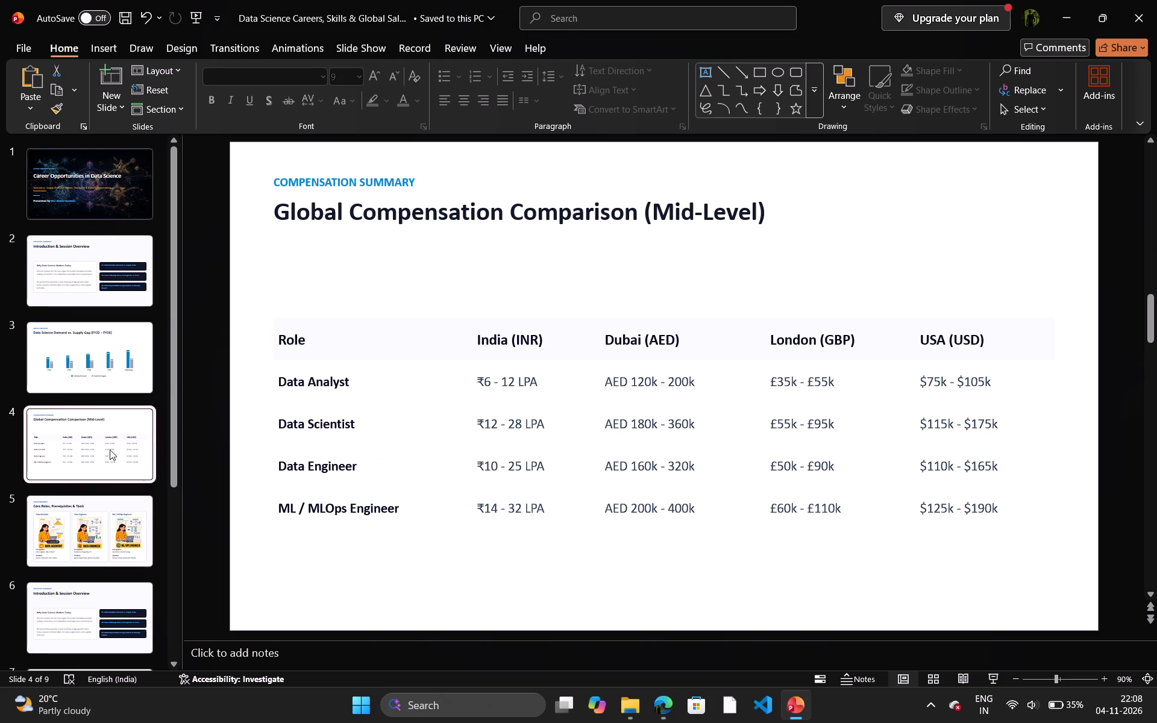
click(95, 375)
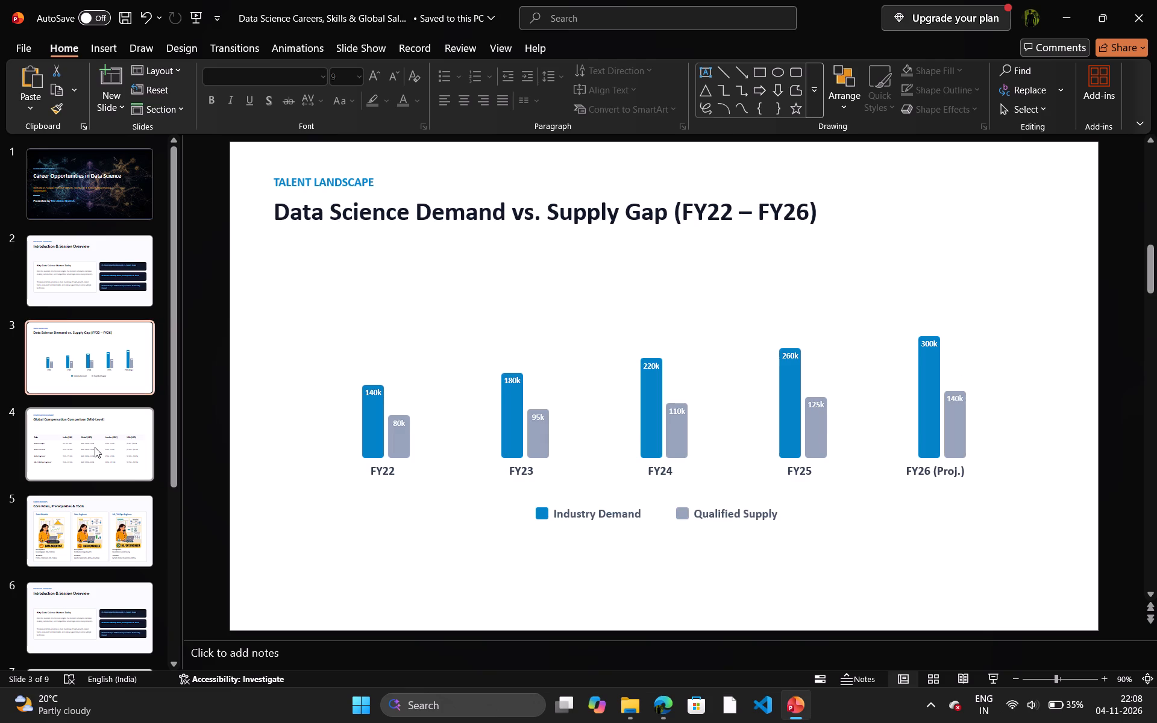
click(95, 447)
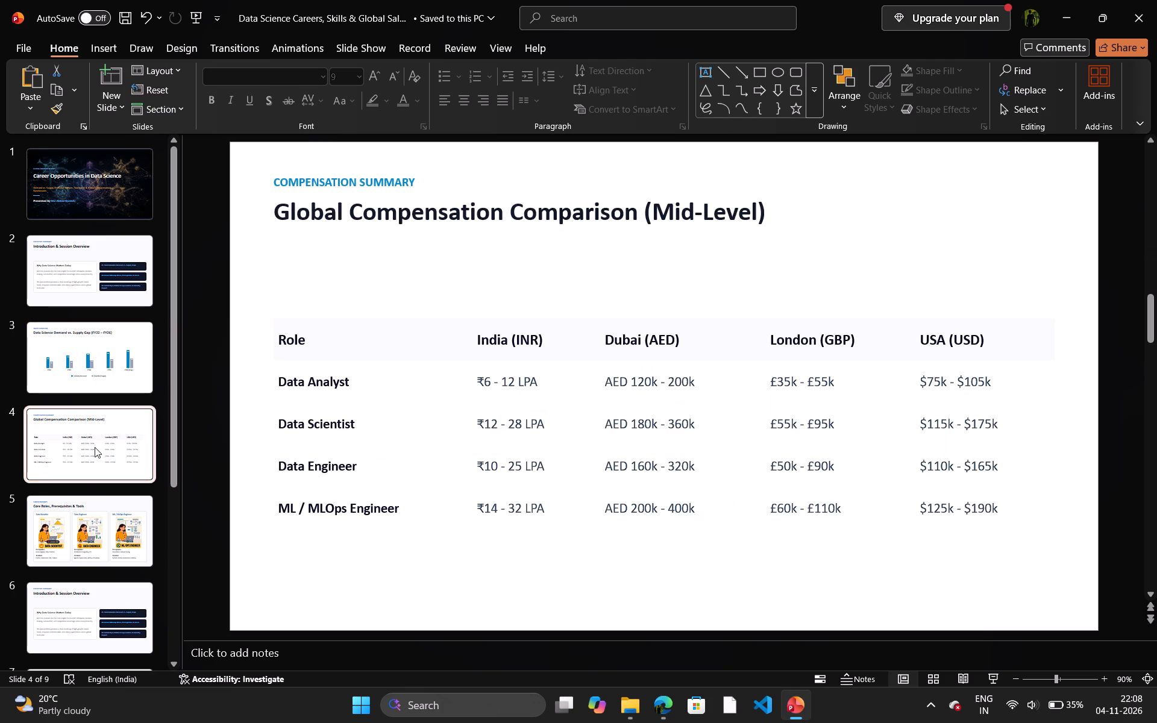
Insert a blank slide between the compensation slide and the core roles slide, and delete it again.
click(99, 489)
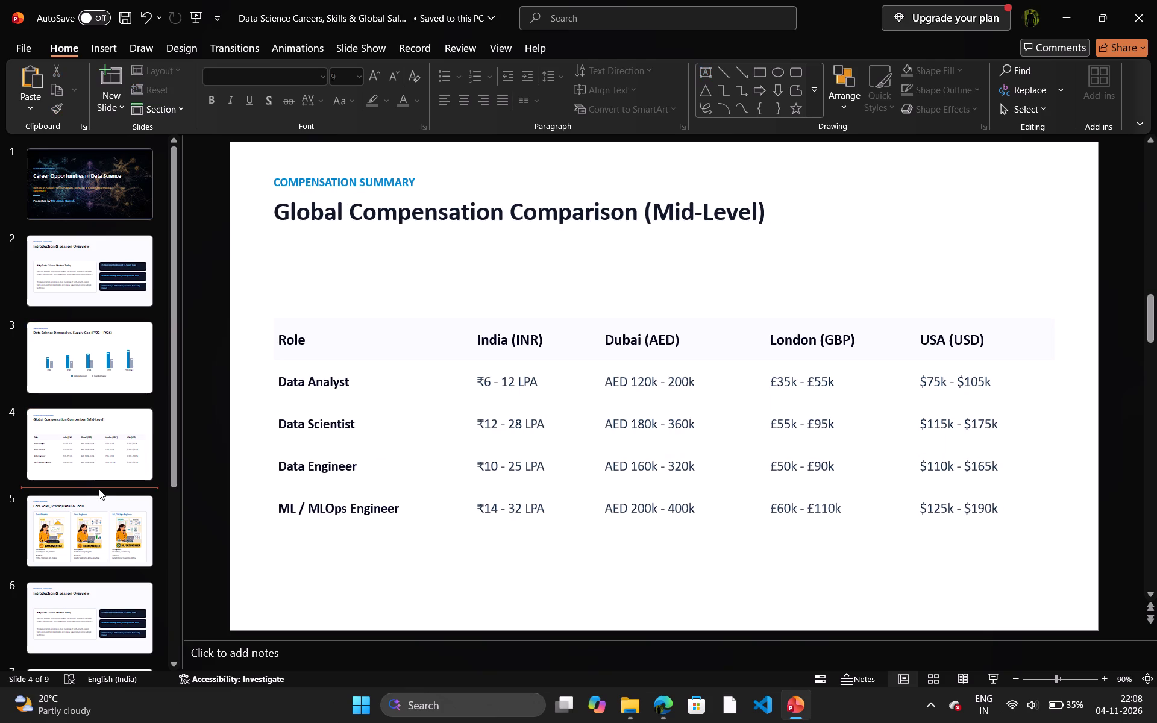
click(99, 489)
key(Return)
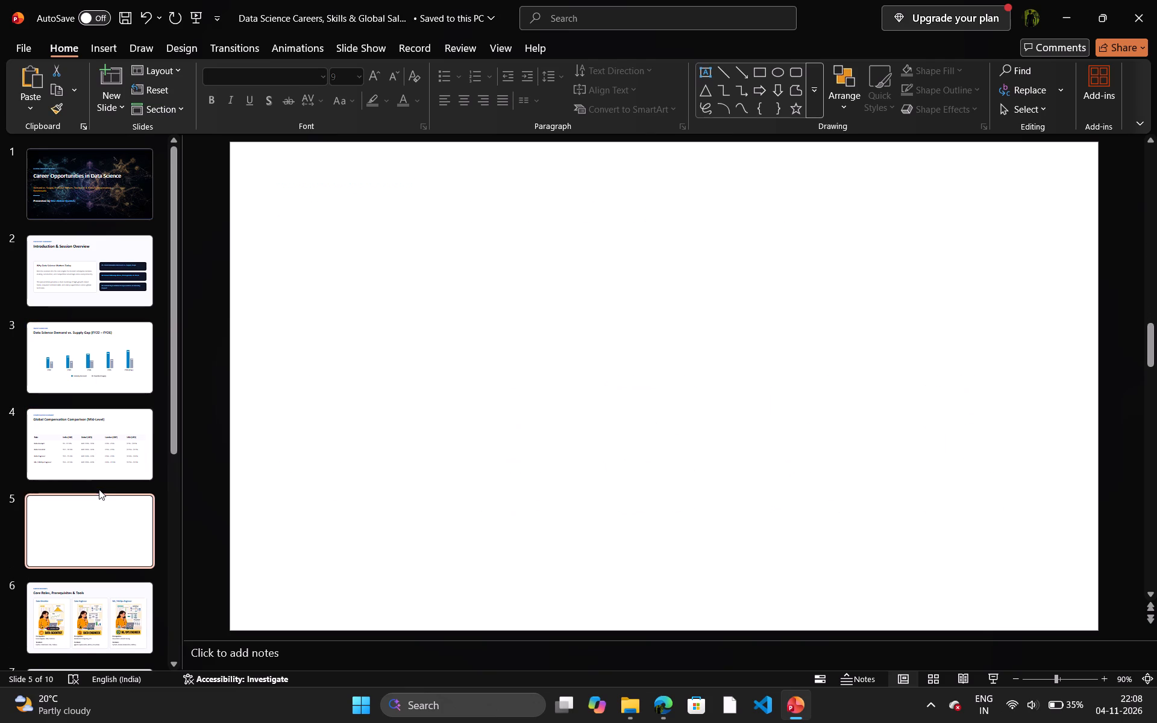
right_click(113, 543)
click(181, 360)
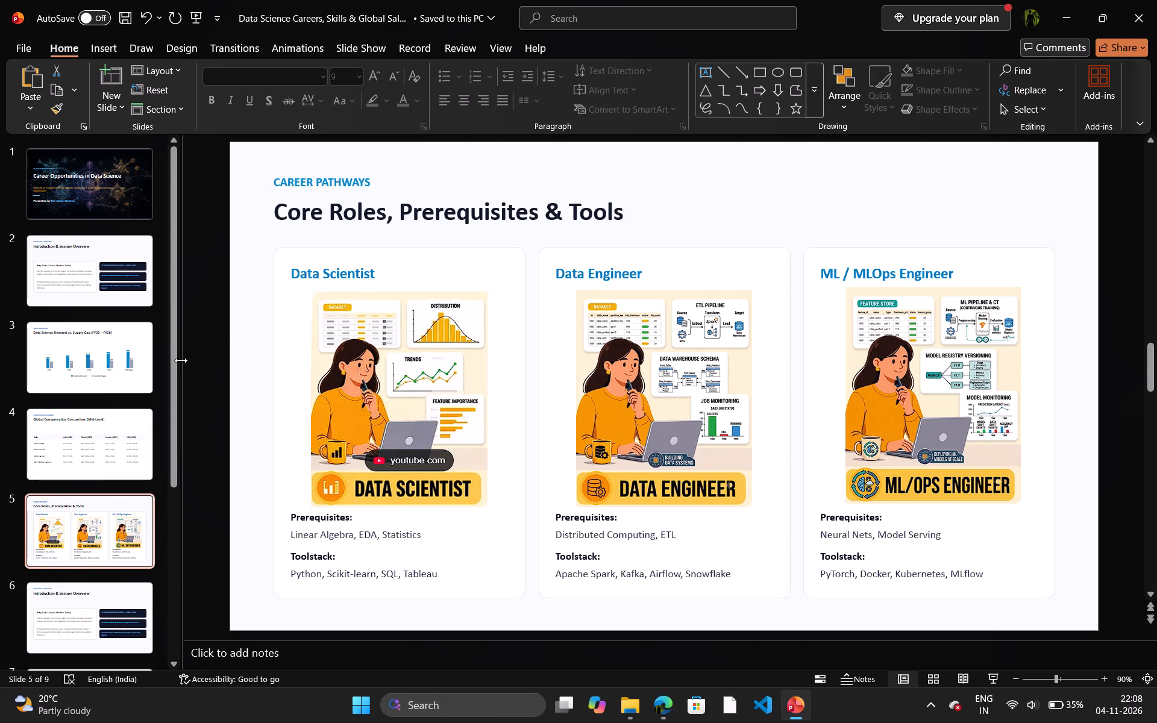
Review the reordered deck, comparing the compensation, core roles, duplicated overview and AI slides, and revisit the title slide and slide 2.
click(84, 427)
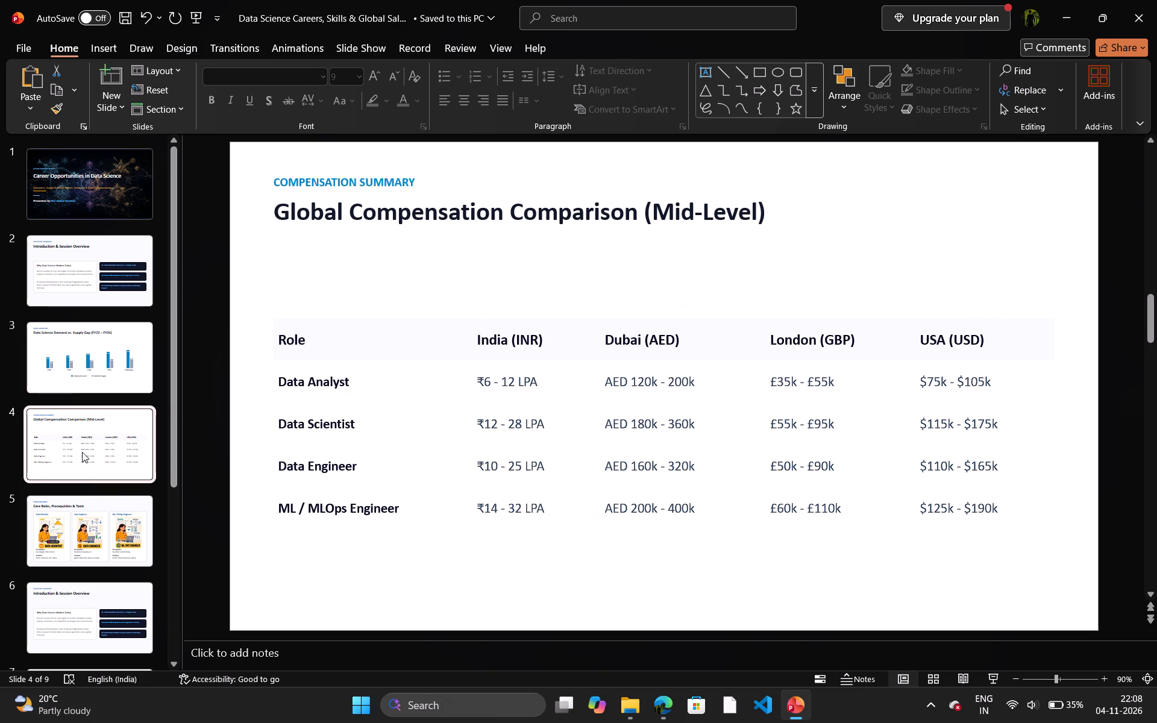
click(84, 527)
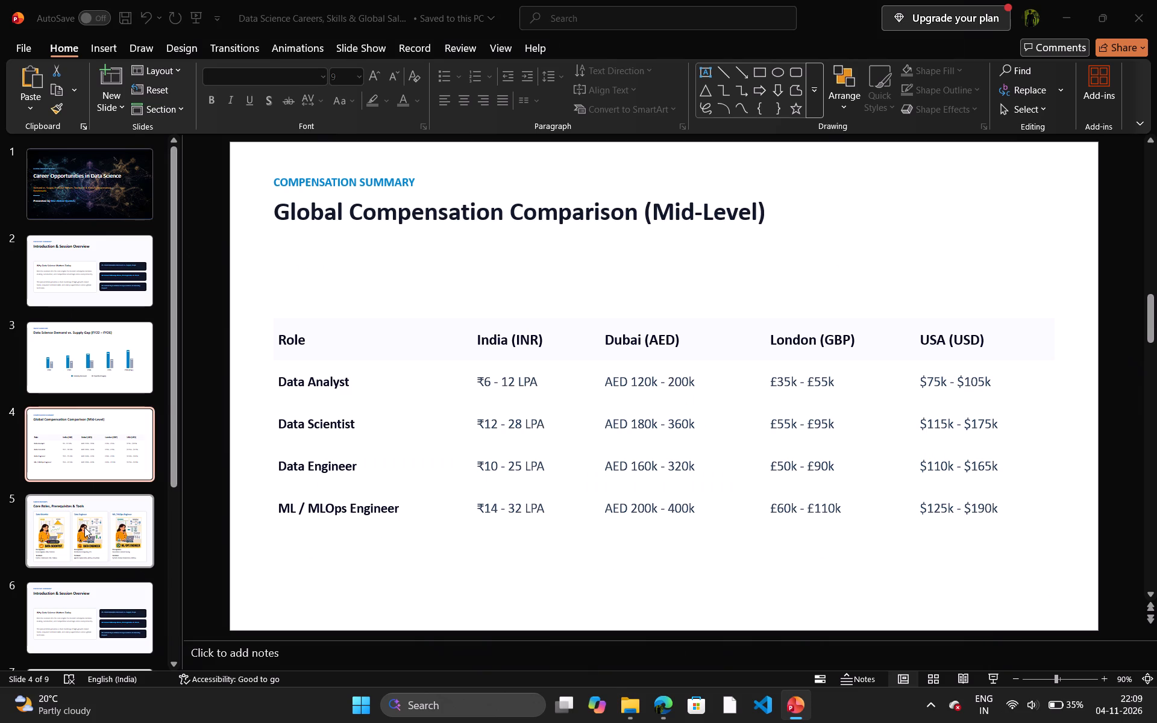
click(84, 527)
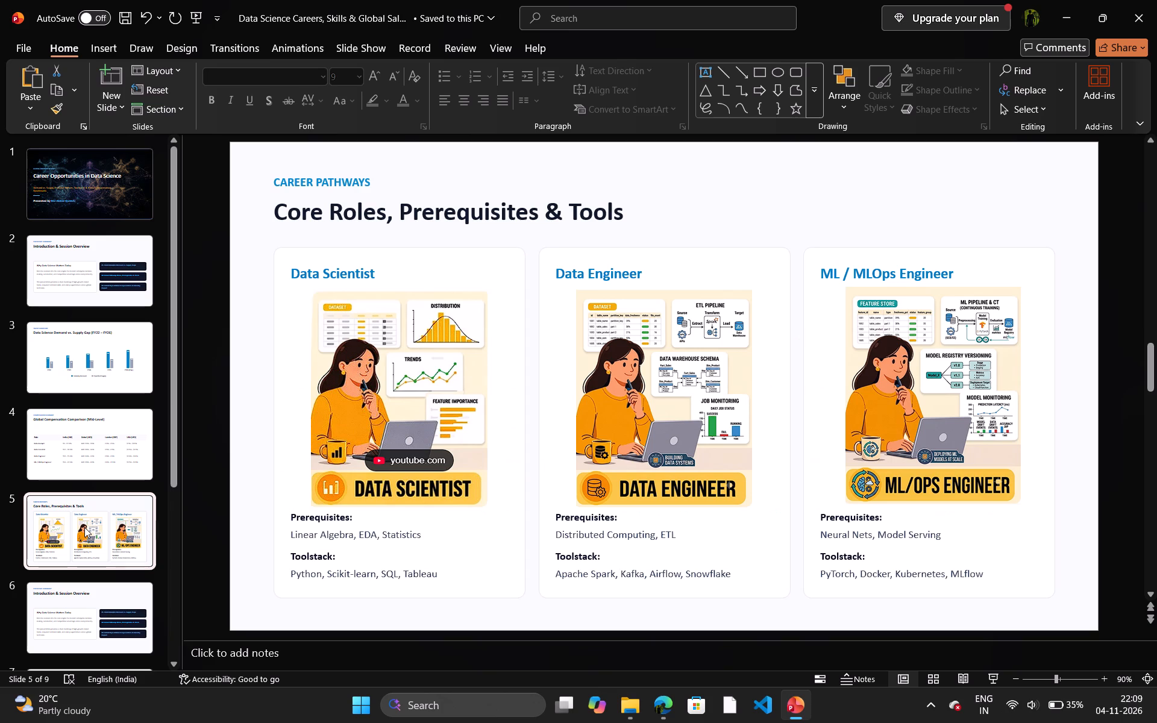
click(96, 452)
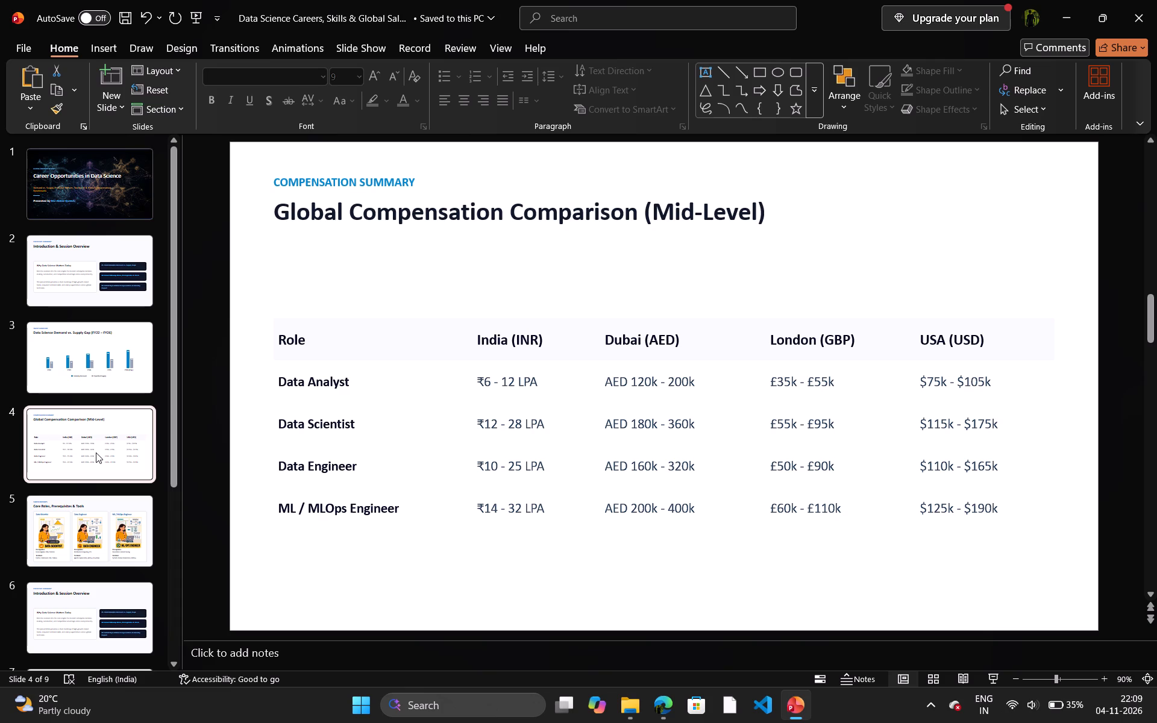
click(127, 530)
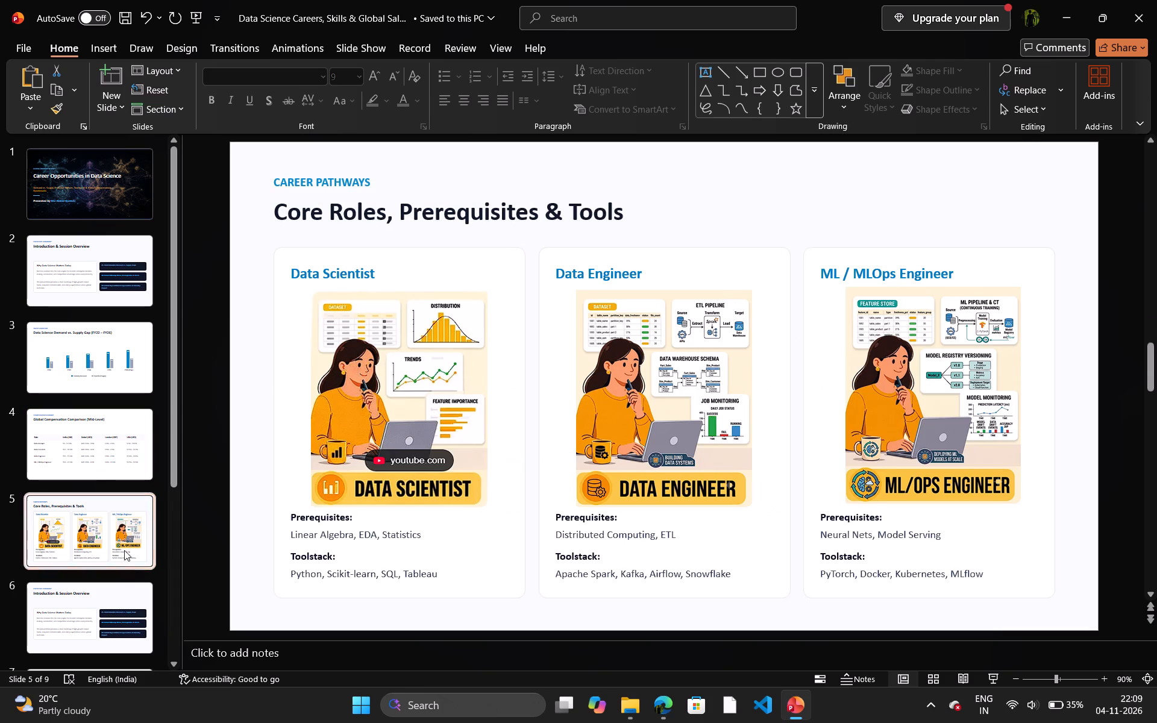
click(110, 598)
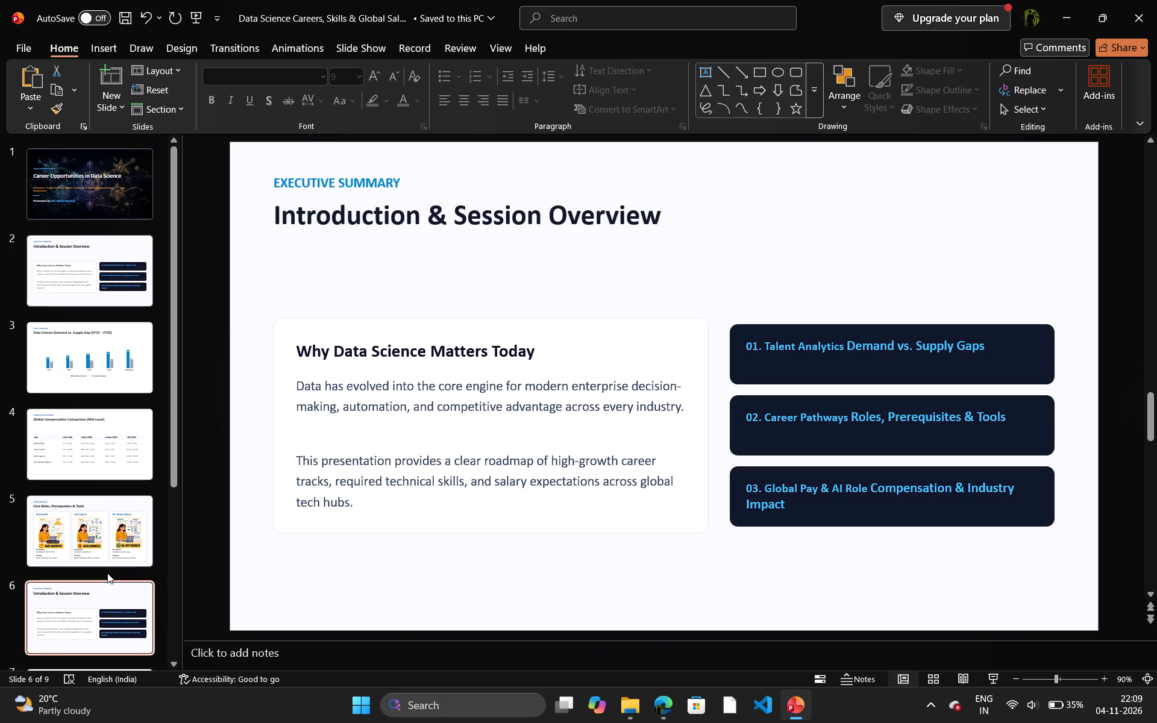
scroll(112, 612, down, 1)
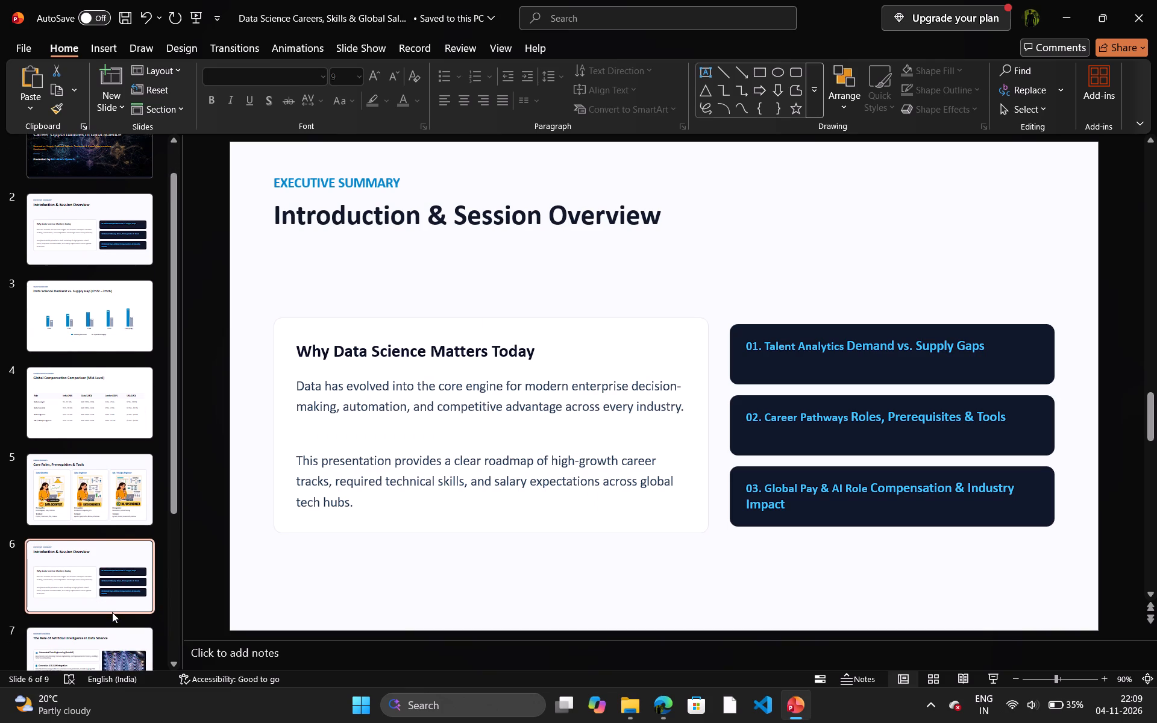
scroll(108, 618, down, 1)
click(101, 580)
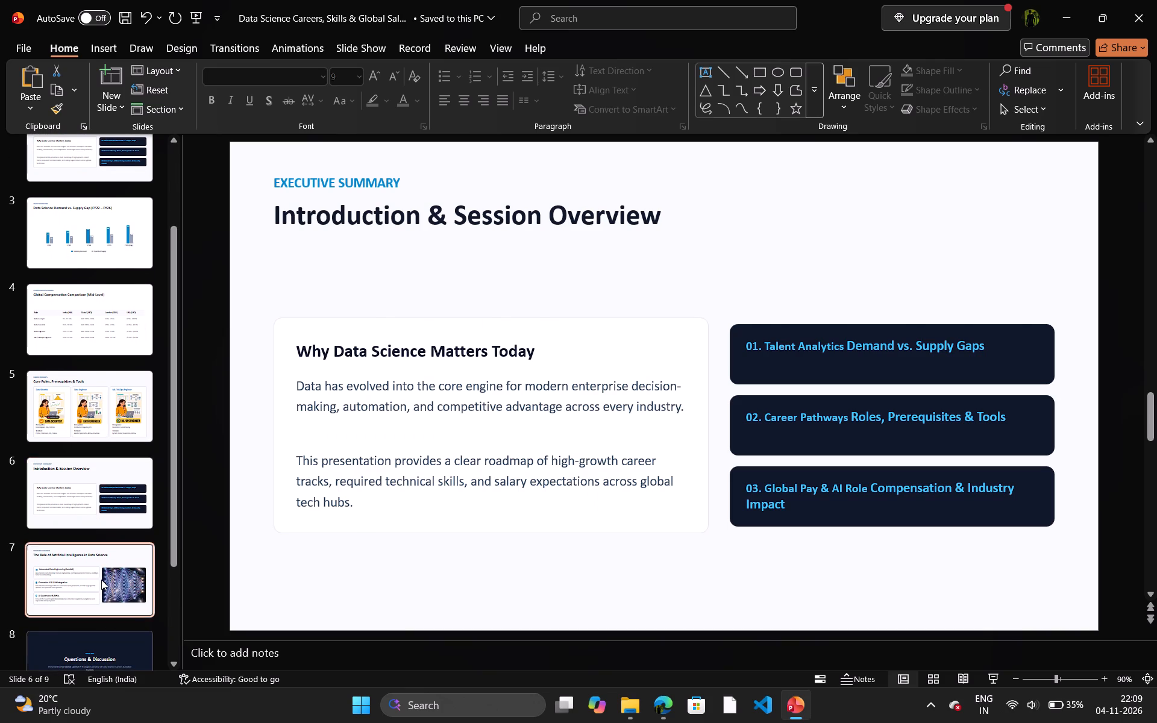
scroll(78, 239, up, 3)
click(95, 198)
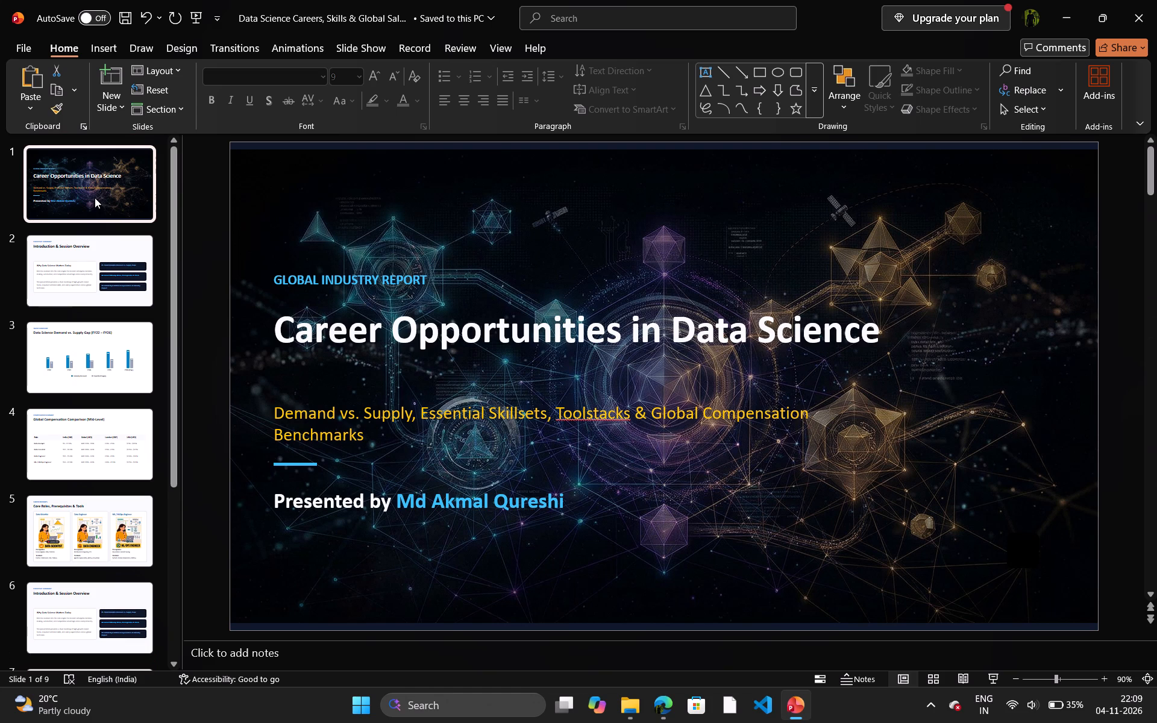
click(92, 269)
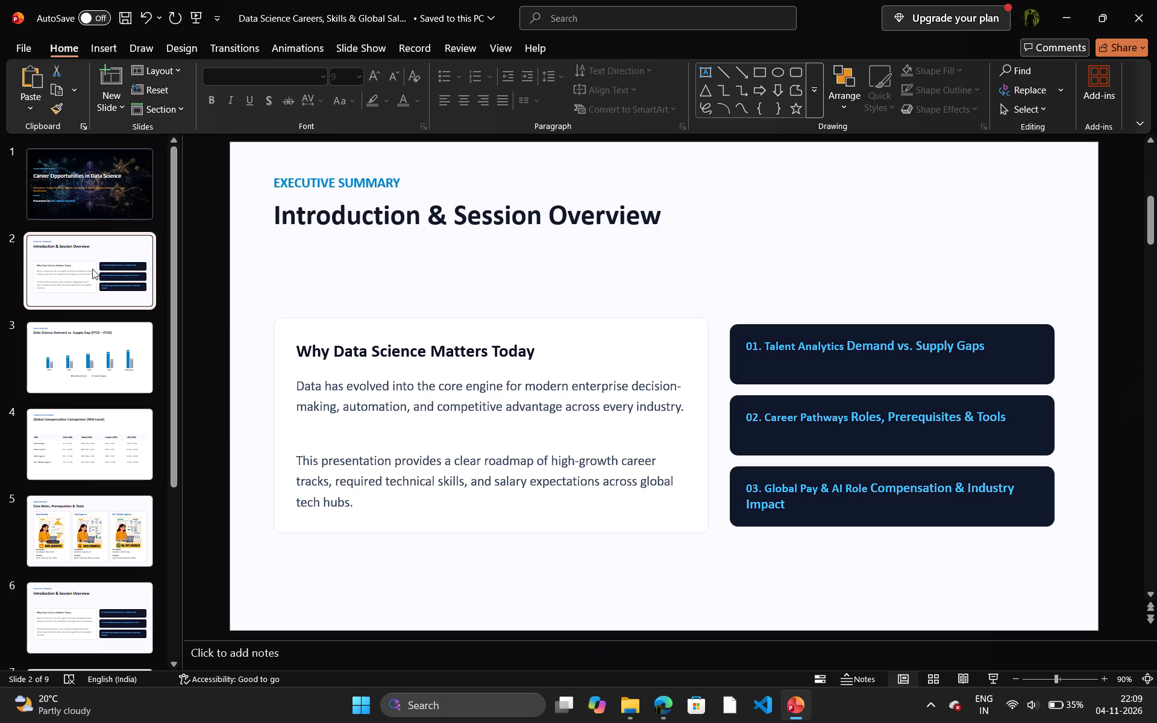
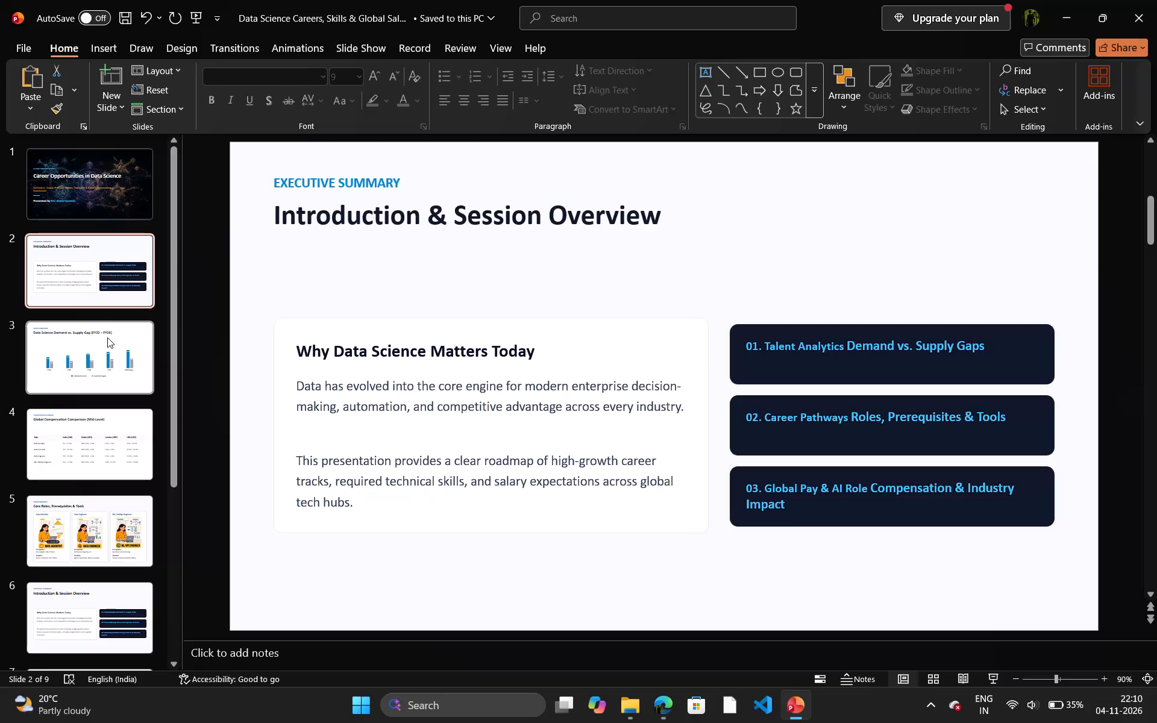
Review the slides from the demand vs. supply chart through the slides following the core roles slide.
click(108, 338)
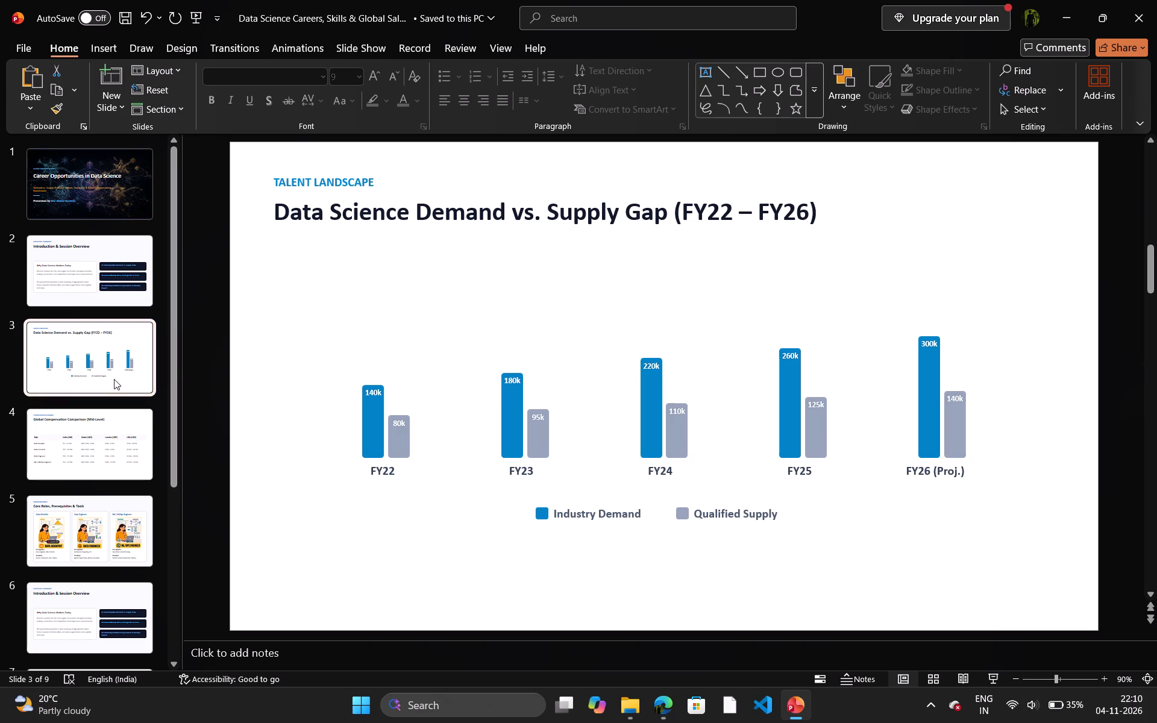
key(Right)
key(Down)
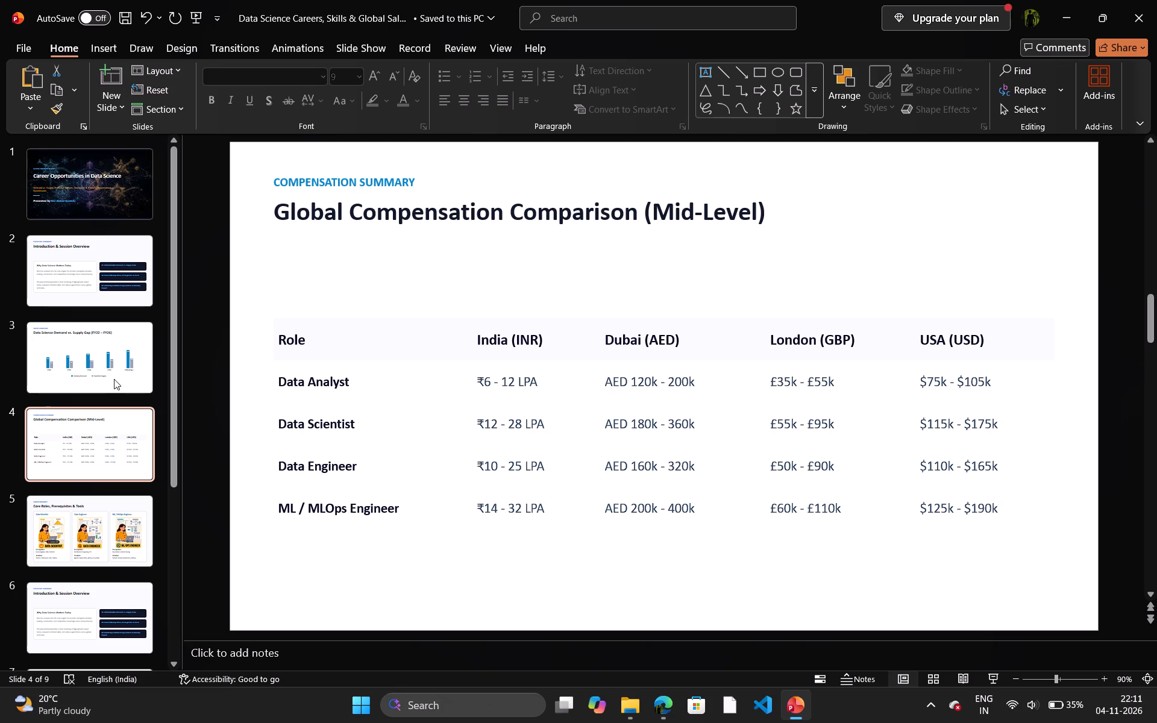
key(Down)
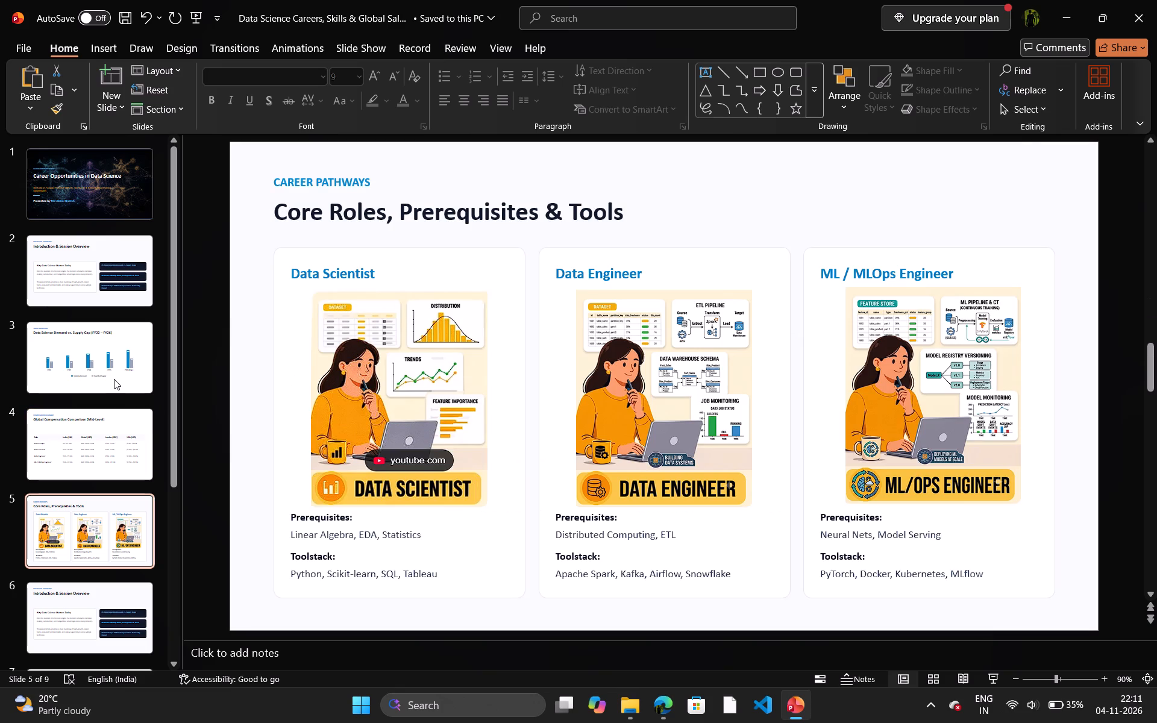
key(Down)
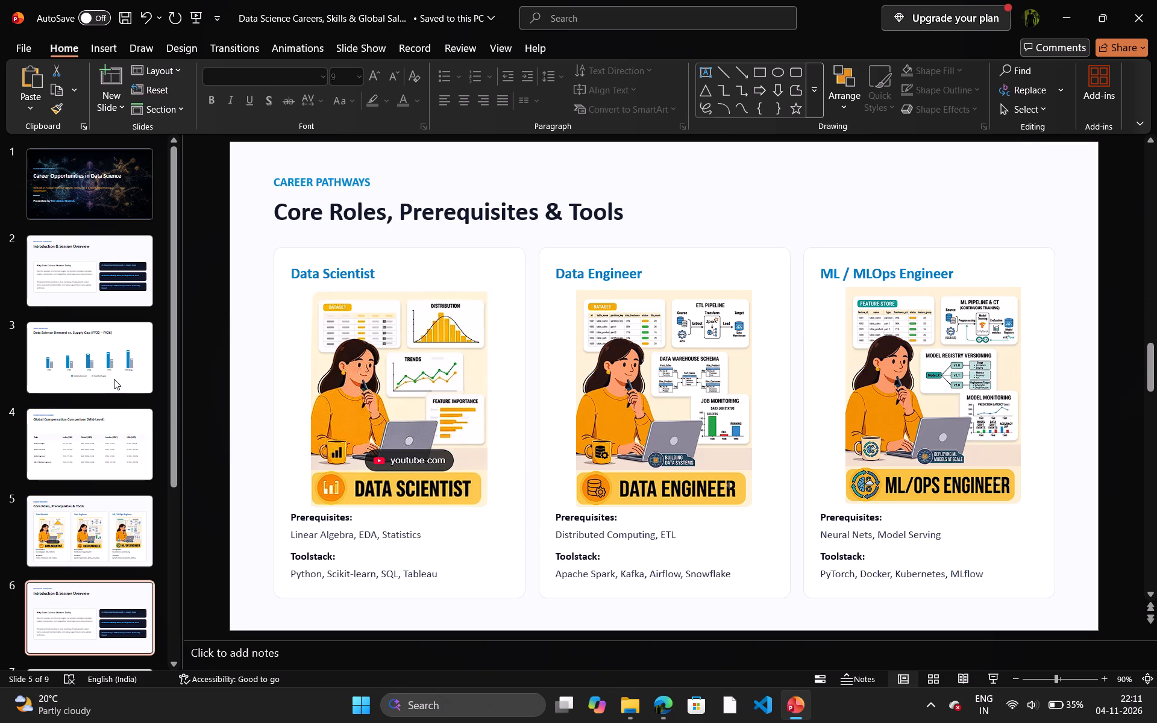
key(Down)
key(Up)
key(Up)
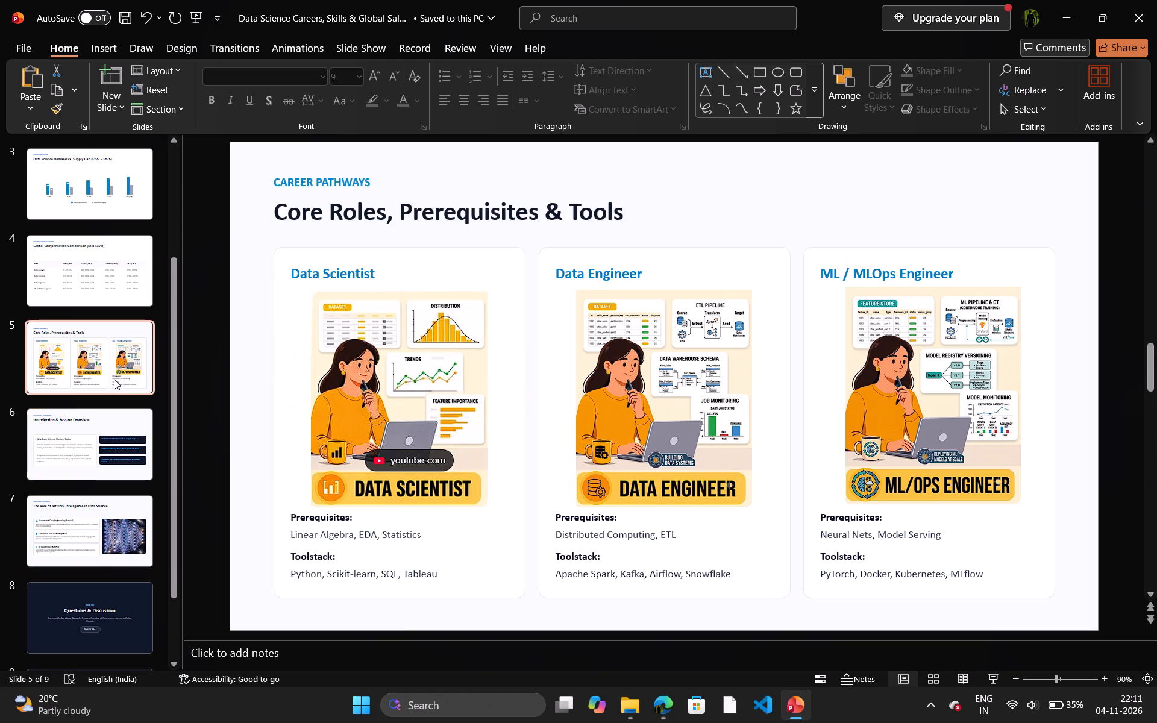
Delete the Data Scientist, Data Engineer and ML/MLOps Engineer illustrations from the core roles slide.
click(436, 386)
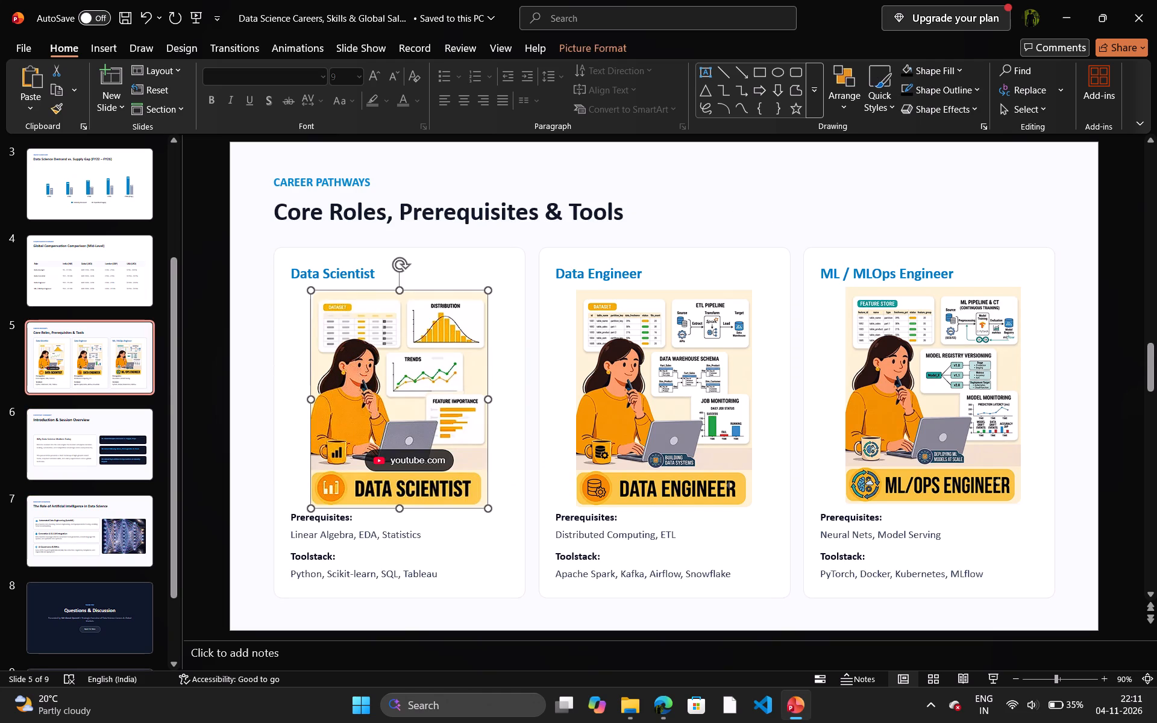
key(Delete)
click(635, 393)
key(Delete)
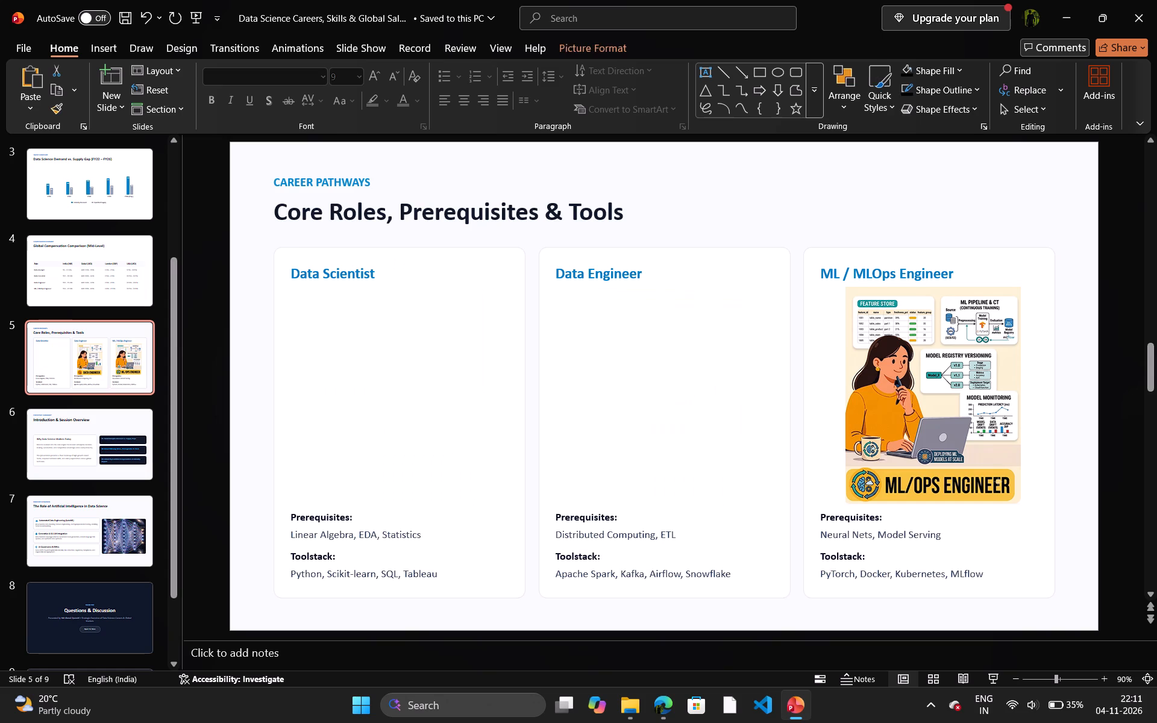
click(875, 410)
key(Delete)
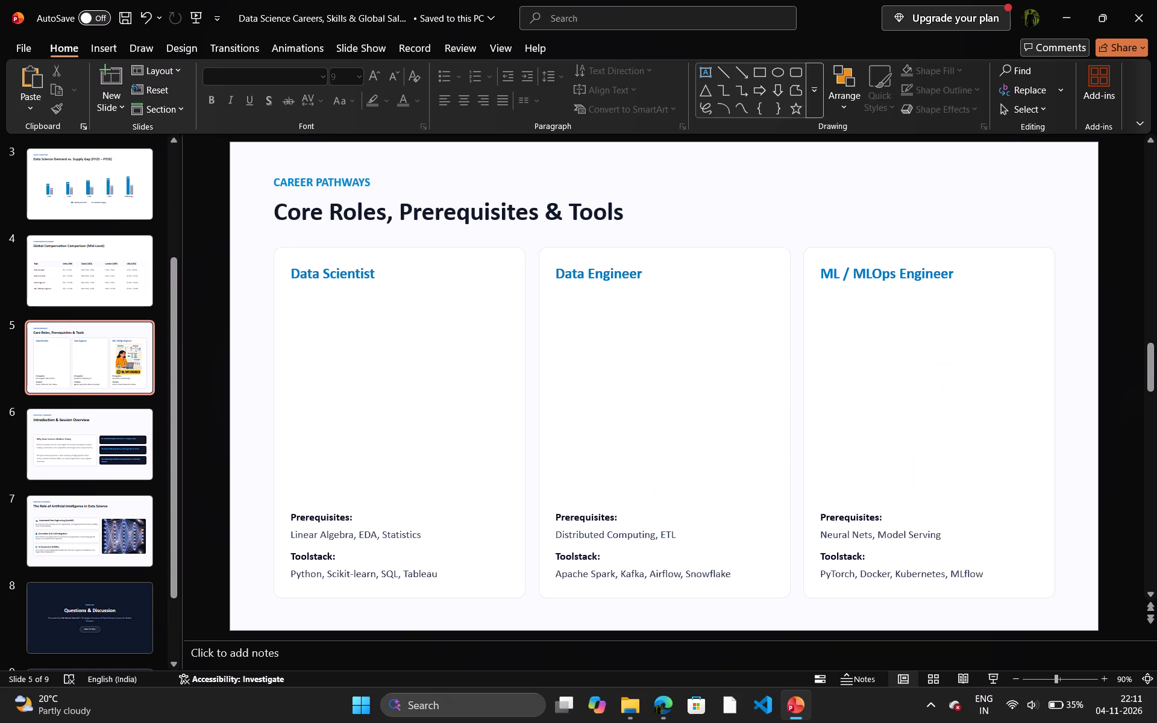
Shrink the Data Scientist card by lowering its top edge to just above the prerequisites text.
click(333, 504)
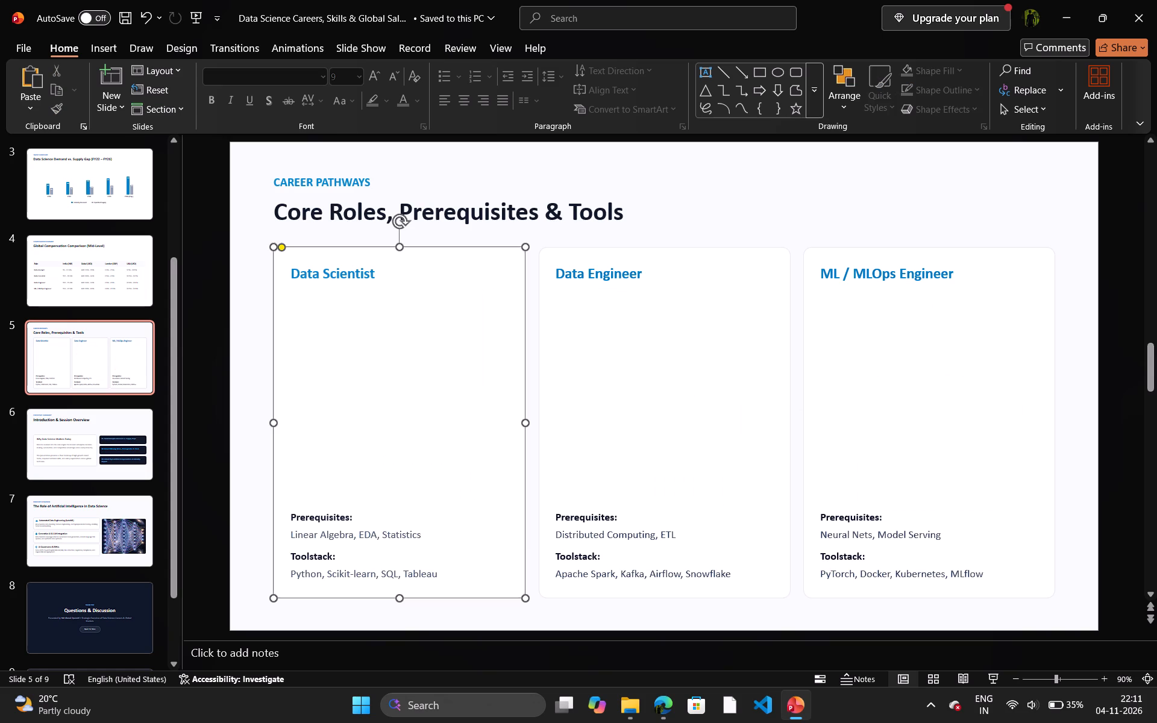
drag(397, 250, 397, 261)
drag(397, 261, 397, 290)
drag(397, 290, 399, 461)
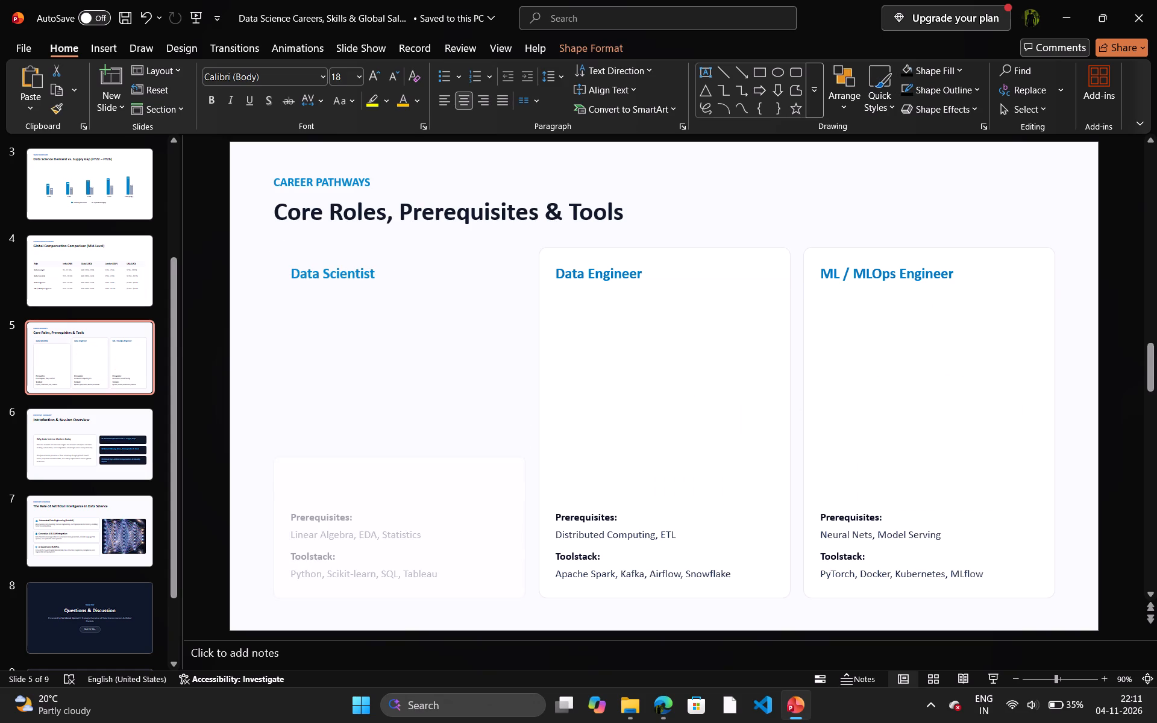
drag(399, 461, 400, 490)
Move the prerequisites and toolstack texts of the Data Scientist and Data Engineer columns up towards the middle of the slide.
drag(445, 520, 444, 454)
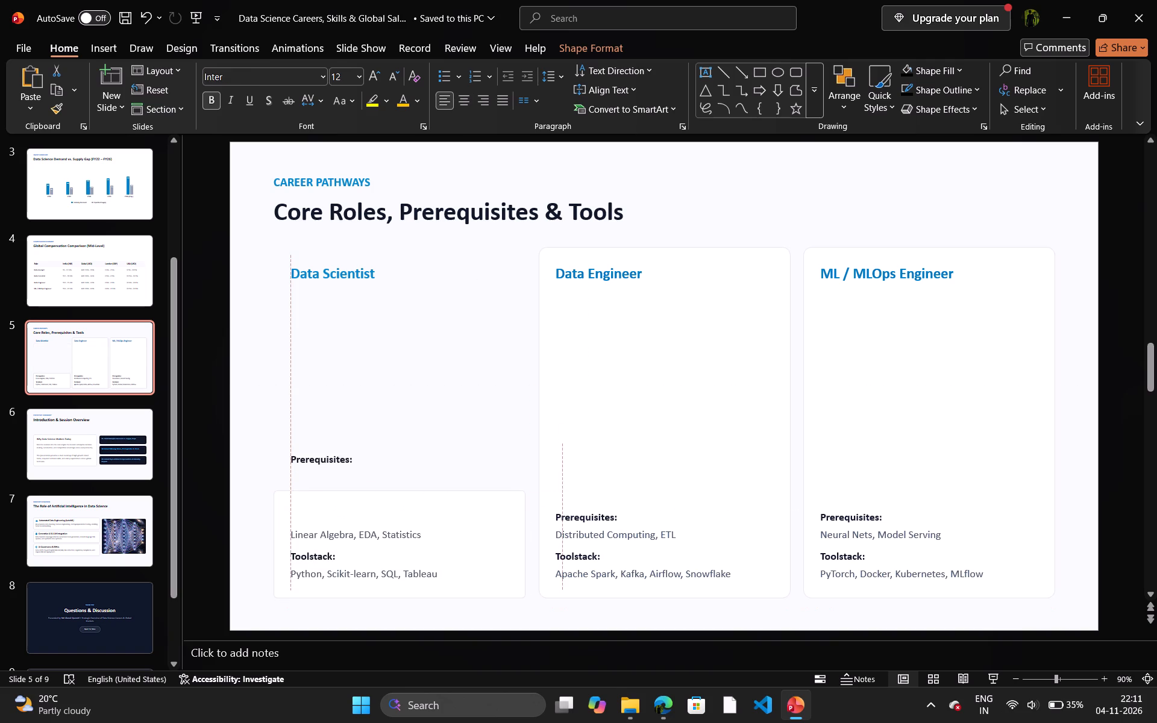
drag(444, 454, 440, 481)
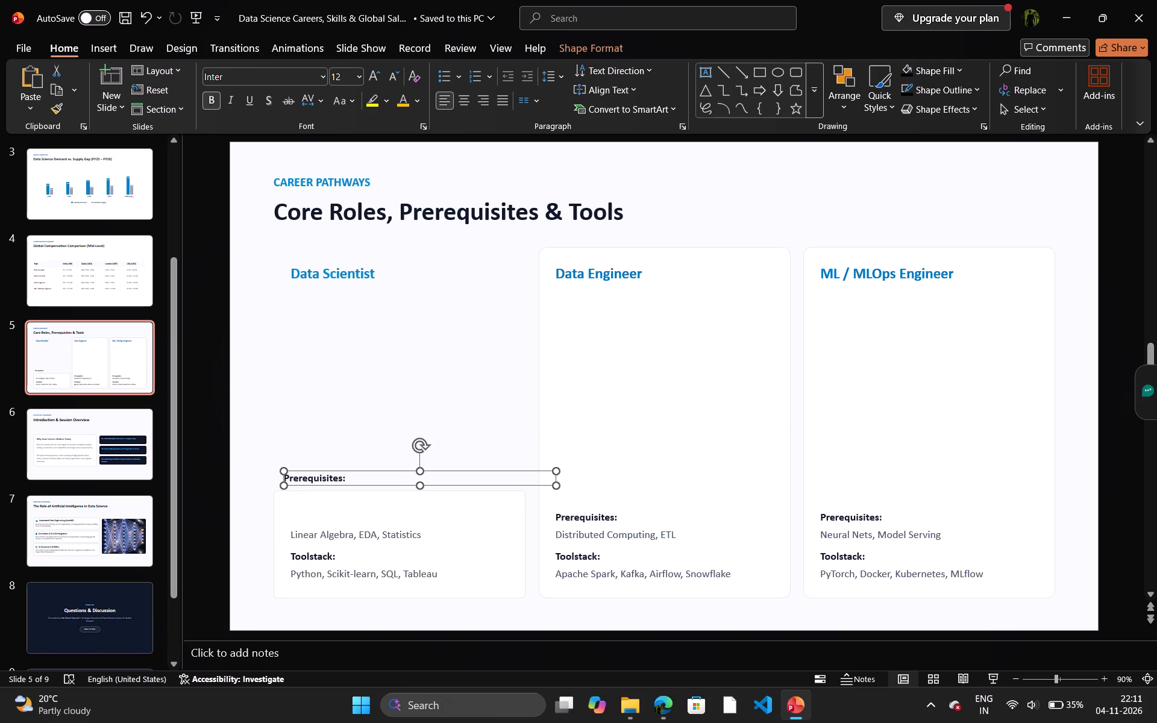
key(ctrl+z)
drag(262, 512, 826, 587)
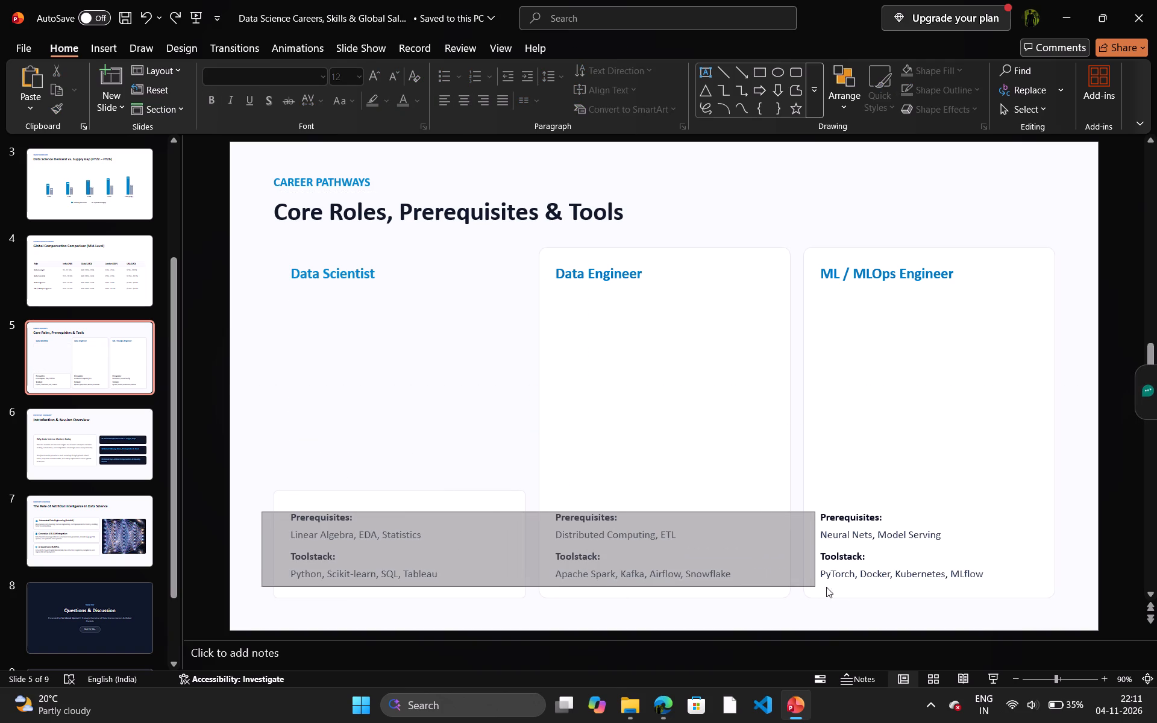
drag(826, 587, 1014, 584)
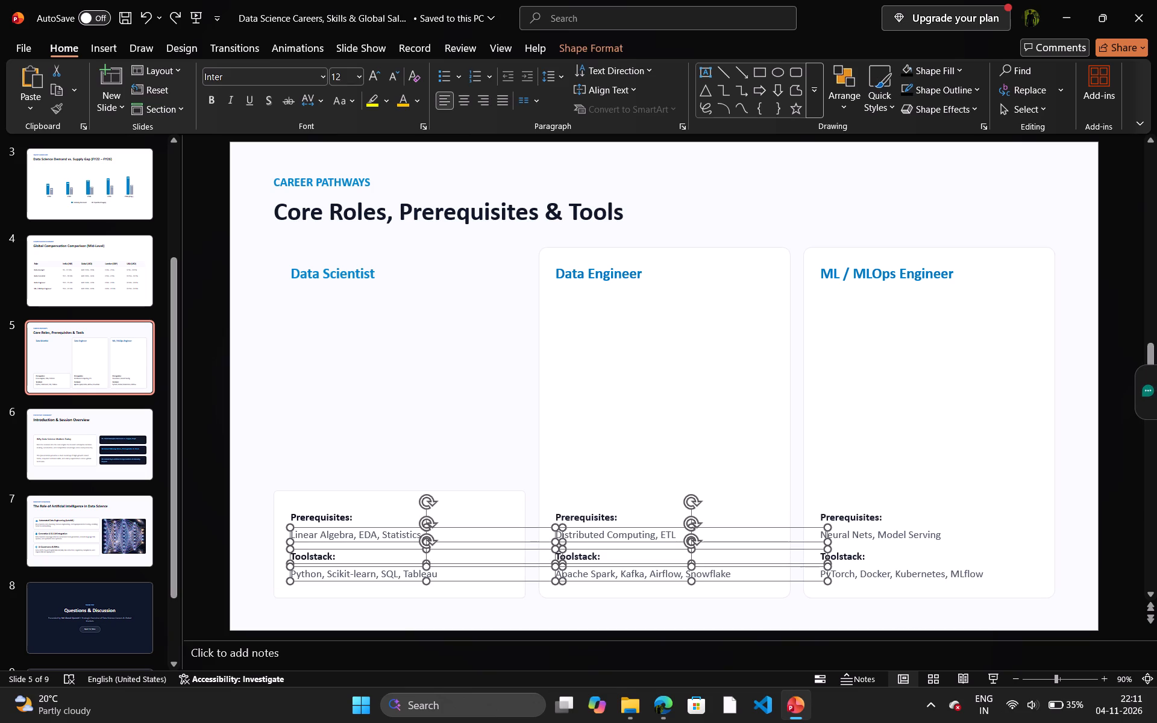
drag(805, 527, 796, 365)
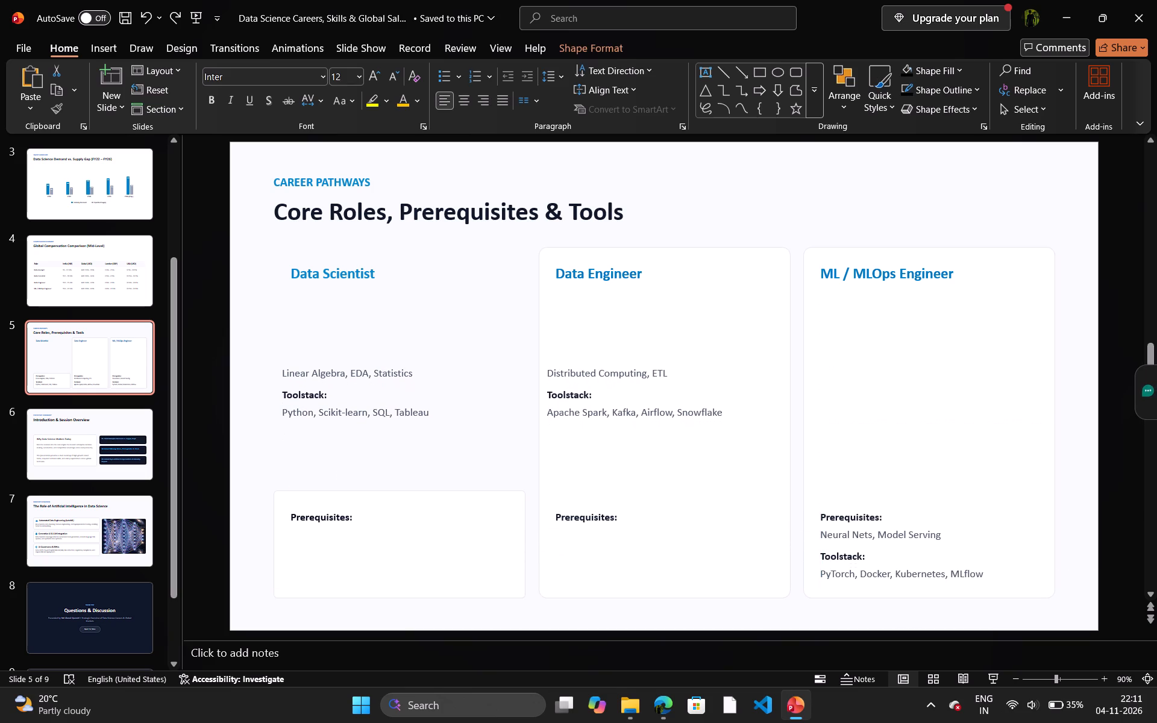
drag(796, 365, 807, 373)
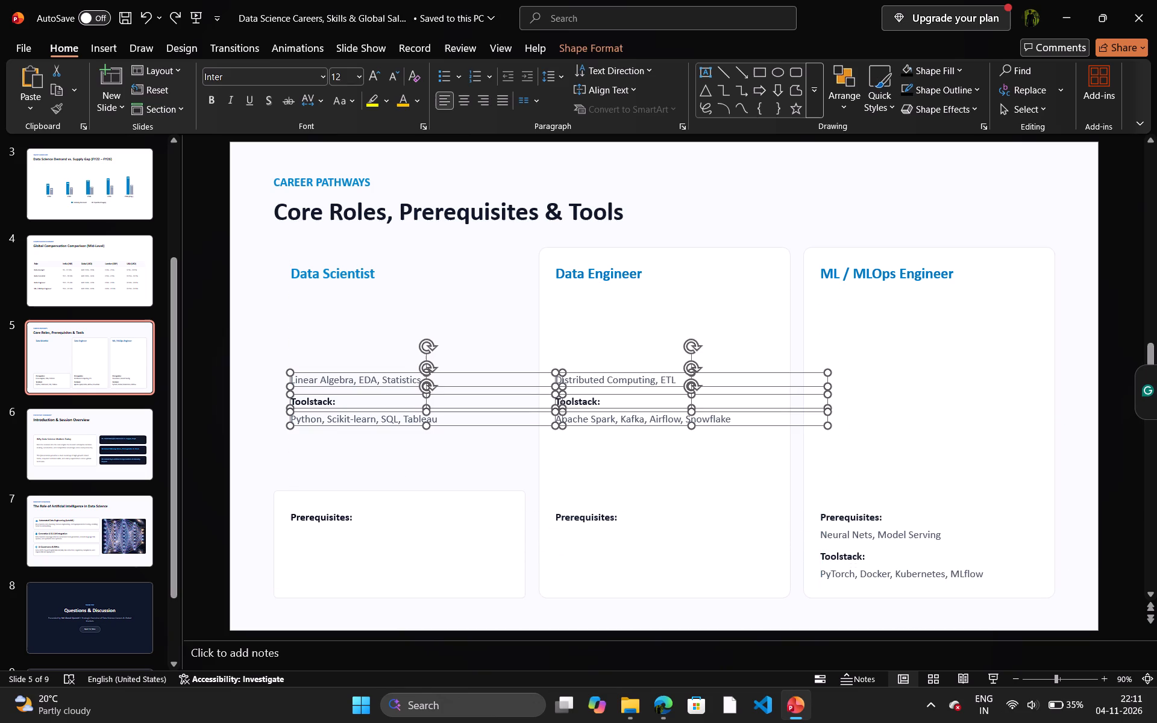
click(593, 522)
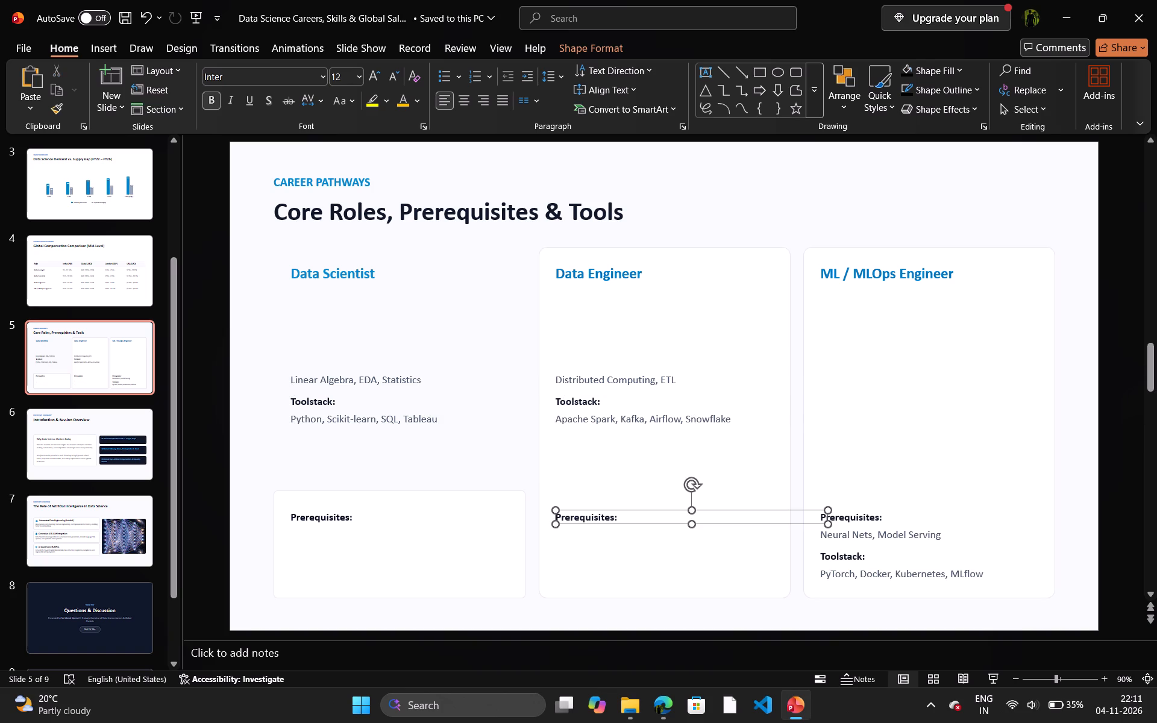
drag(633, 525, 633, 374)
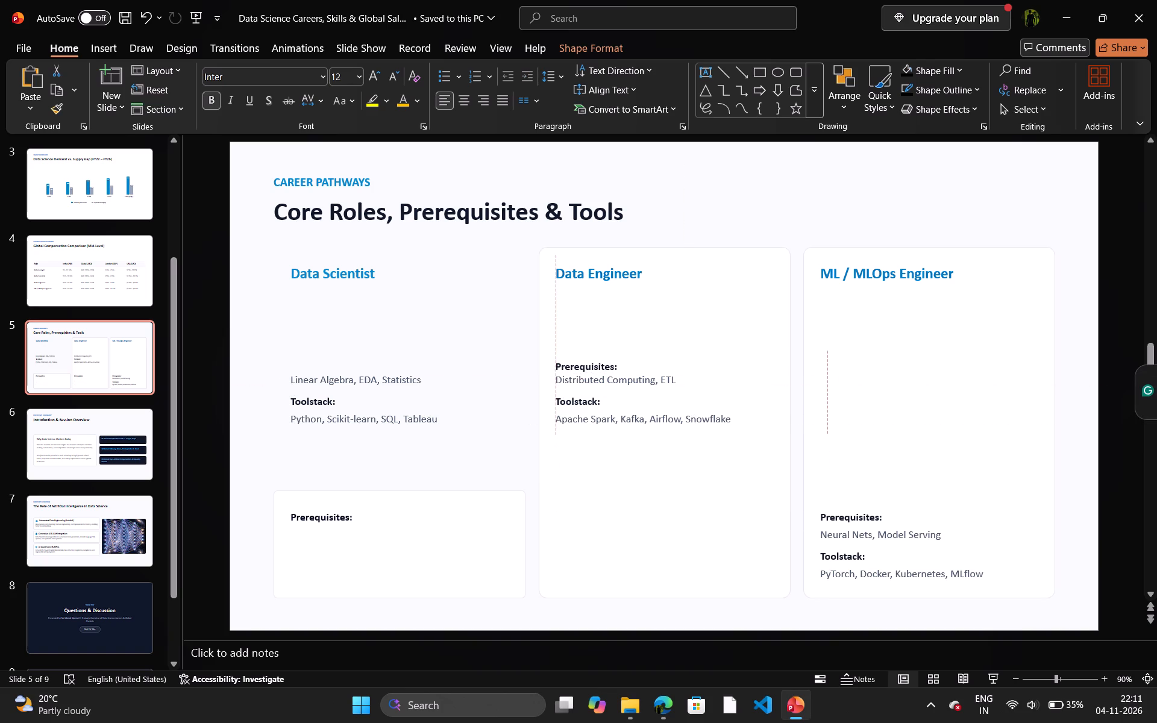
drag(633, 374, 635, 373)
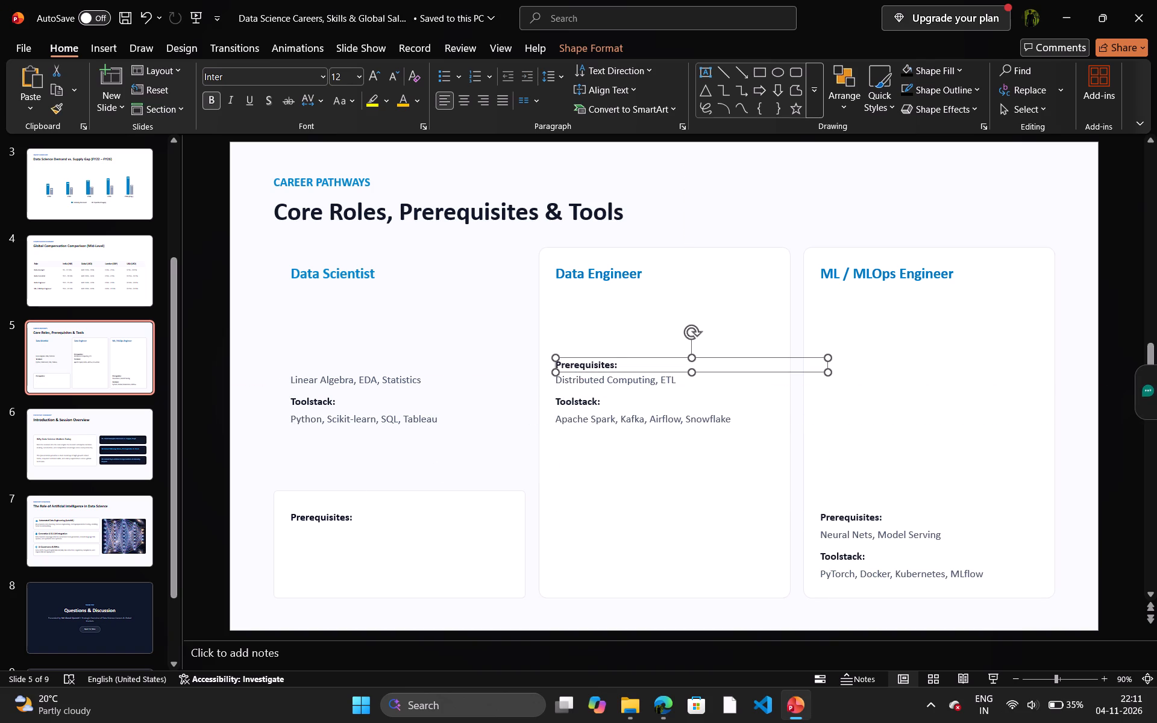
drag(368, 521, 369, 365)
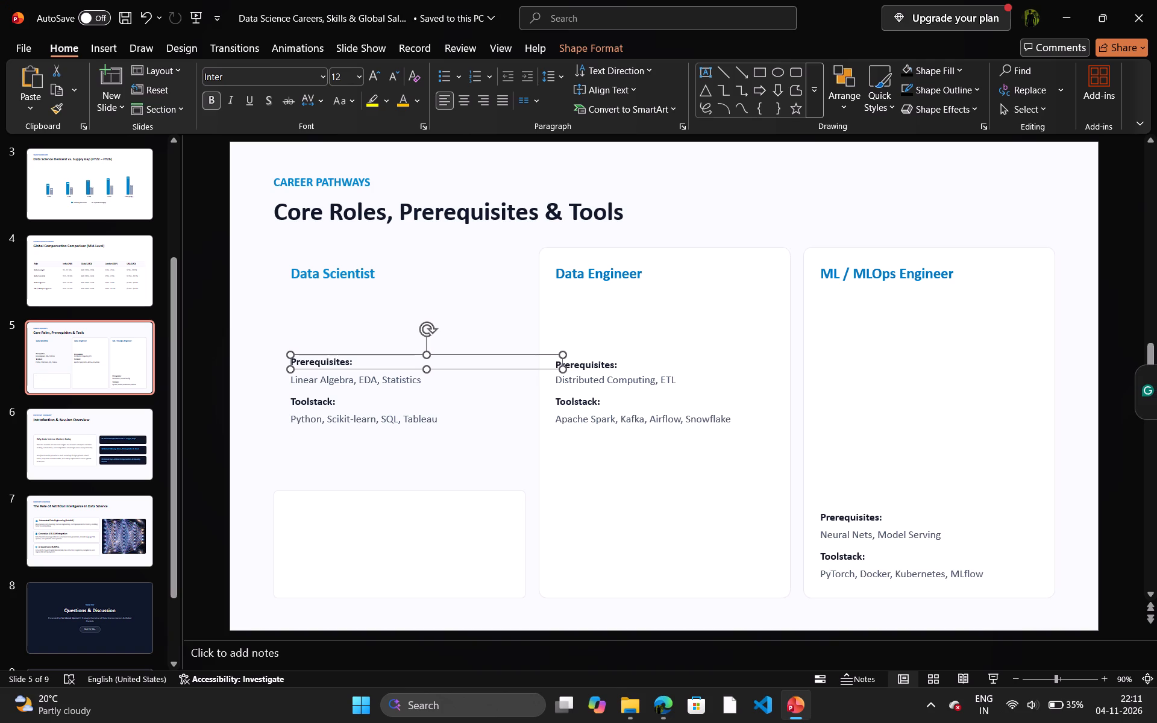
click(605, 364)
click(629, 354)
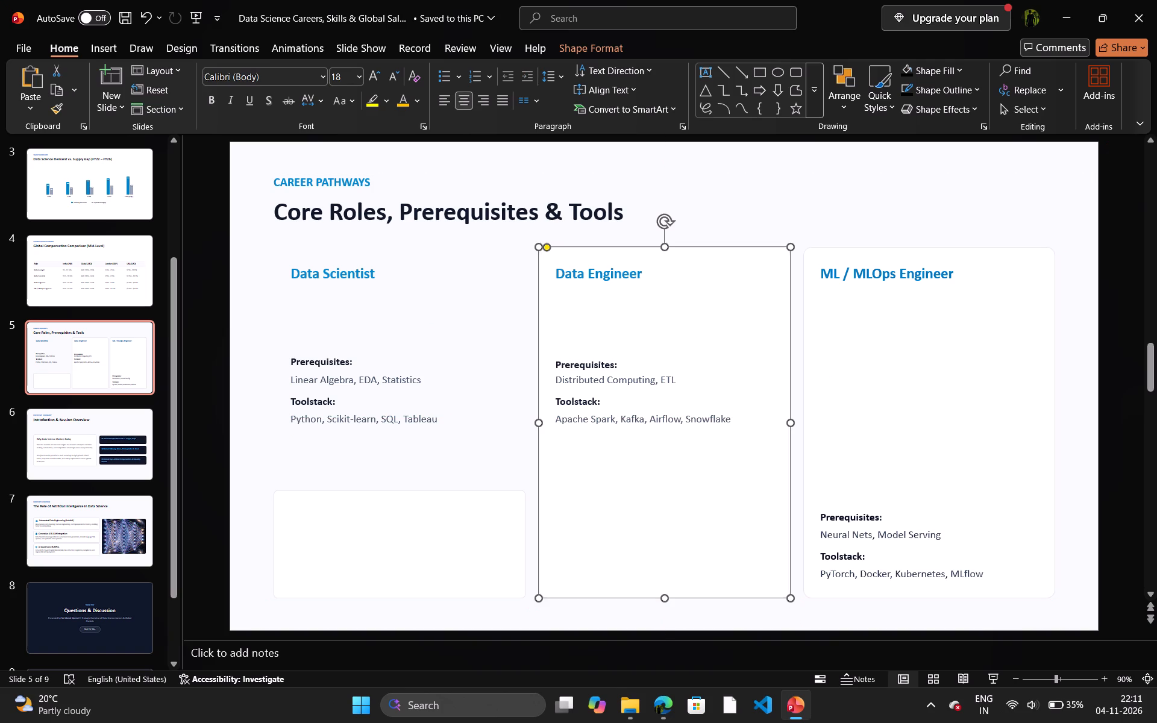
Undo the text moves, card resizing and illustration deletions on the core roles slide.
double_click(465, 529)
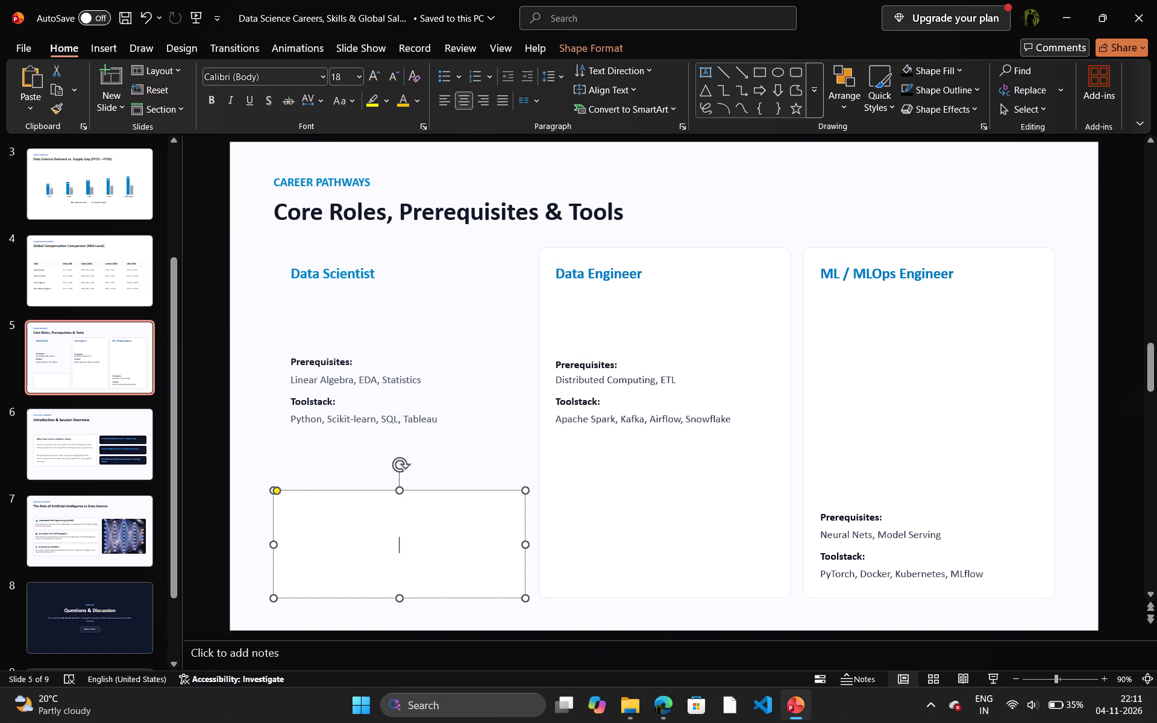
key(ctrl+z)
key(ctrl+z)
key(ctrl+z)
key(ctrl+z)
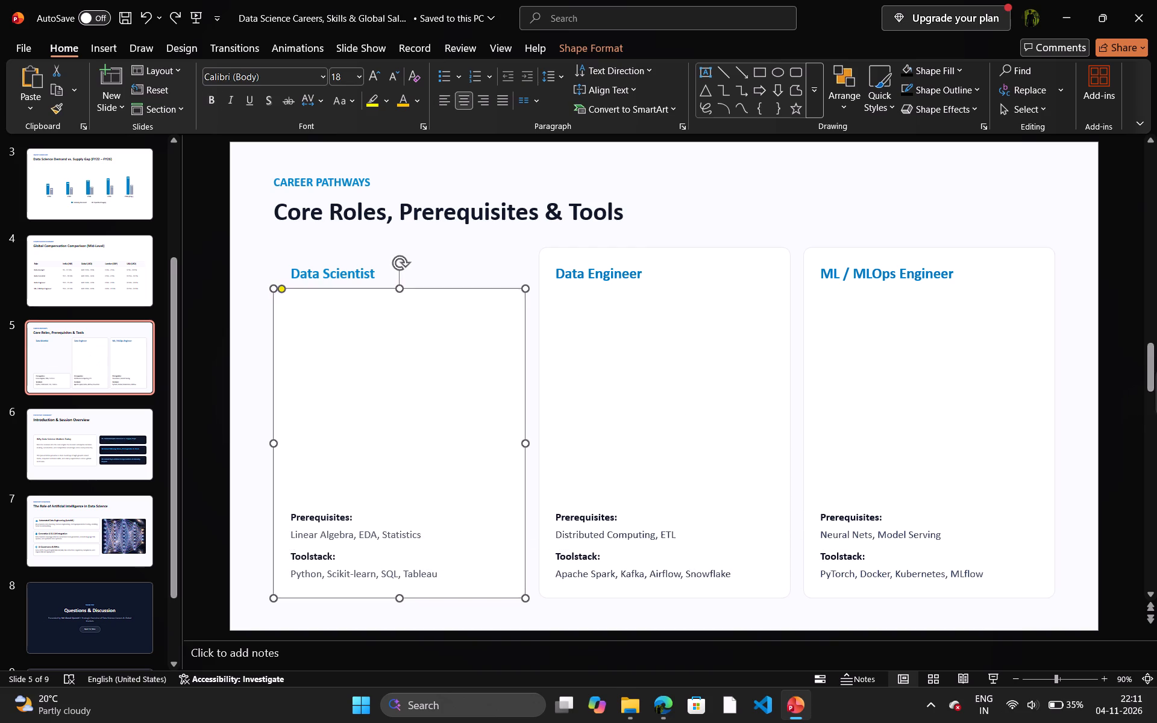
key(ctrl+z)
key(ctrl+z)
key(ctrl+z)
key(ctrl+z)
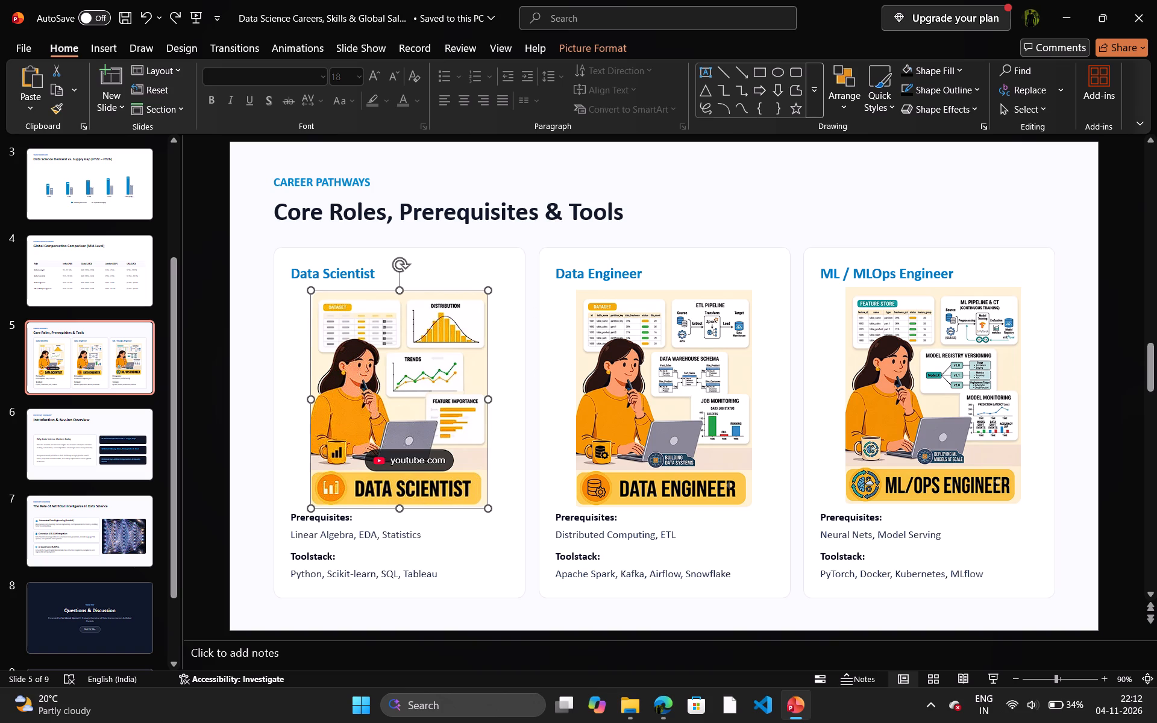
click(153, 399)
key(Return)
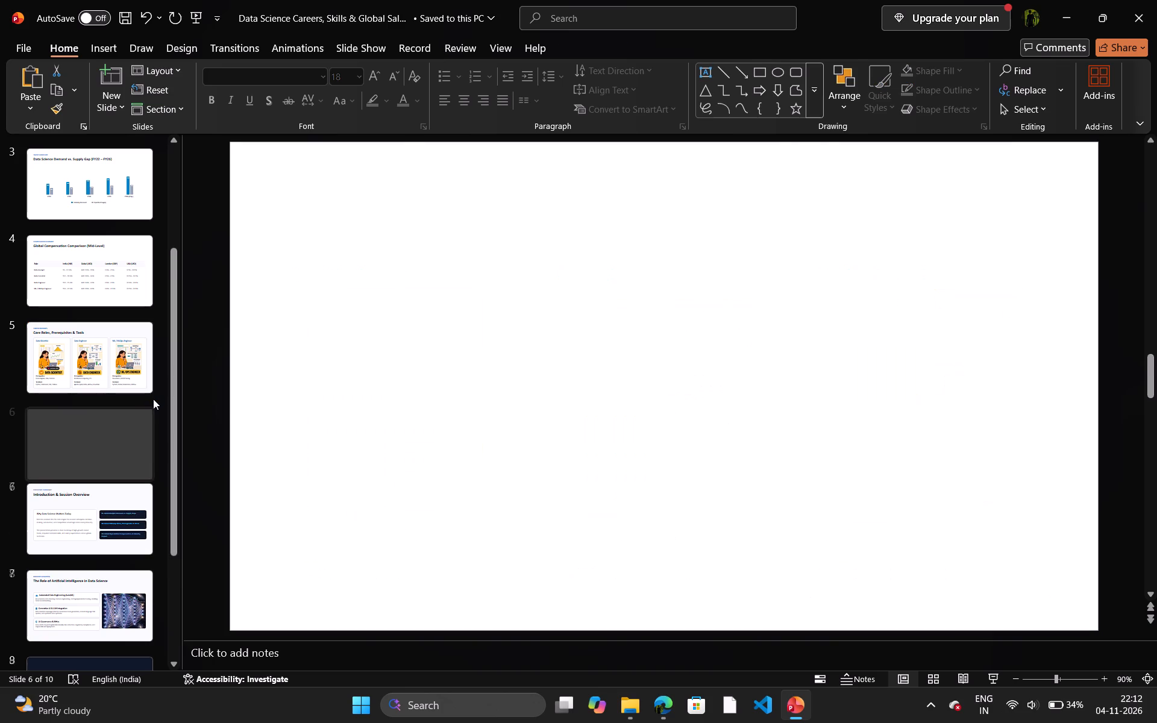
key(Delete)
Duplicate the "Core Roles, Prerequisites & Tools" slide twice, giving three consecutive copies at positions 5 to 7.
right_click(107, 563)
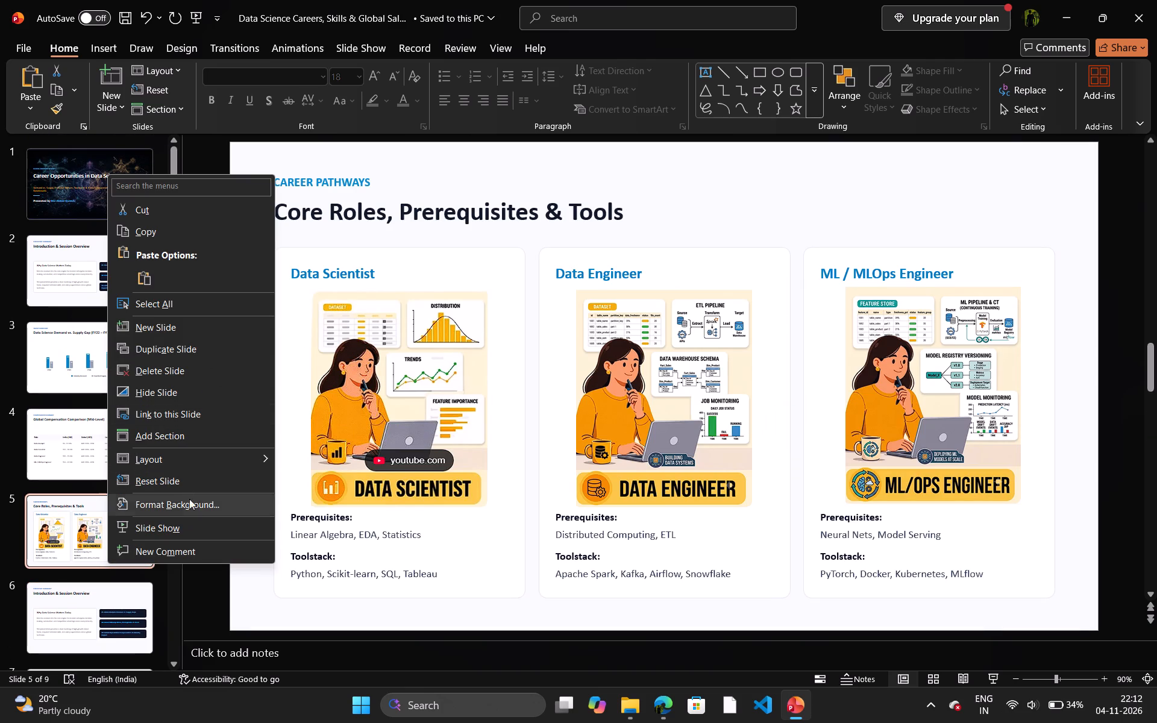
click(193, 358)
scroll(174, 433, down, 1)
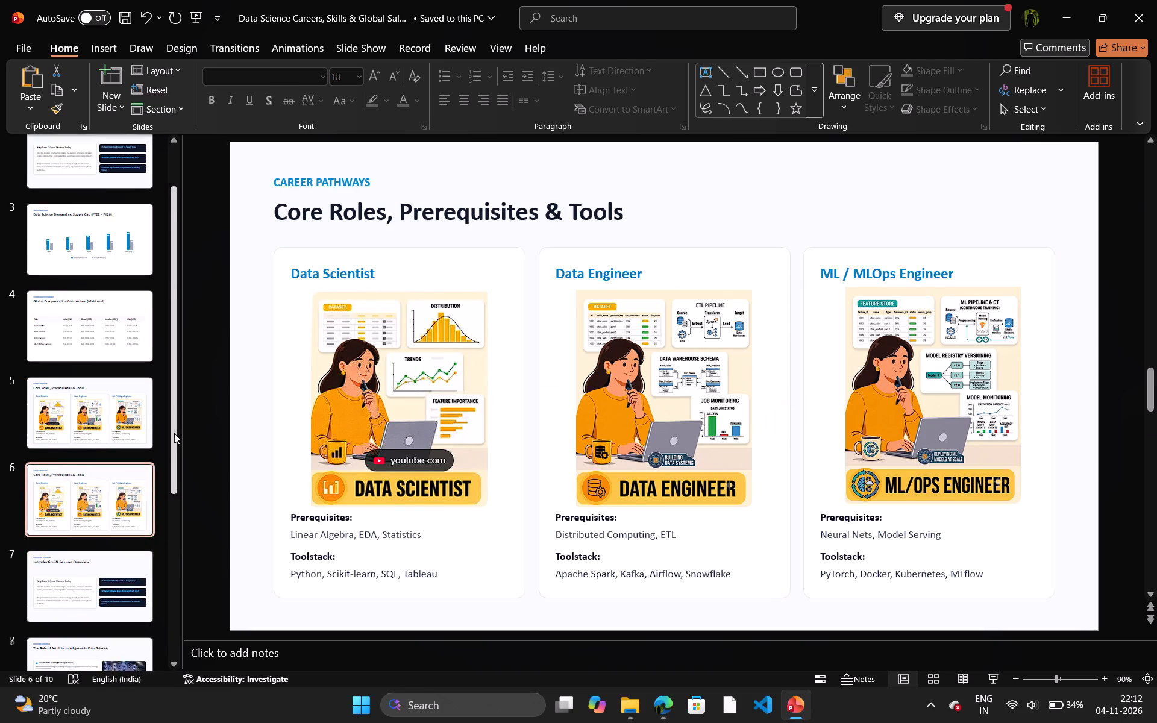
scroll(174, 433, down, 1)
right_click(117, 387)
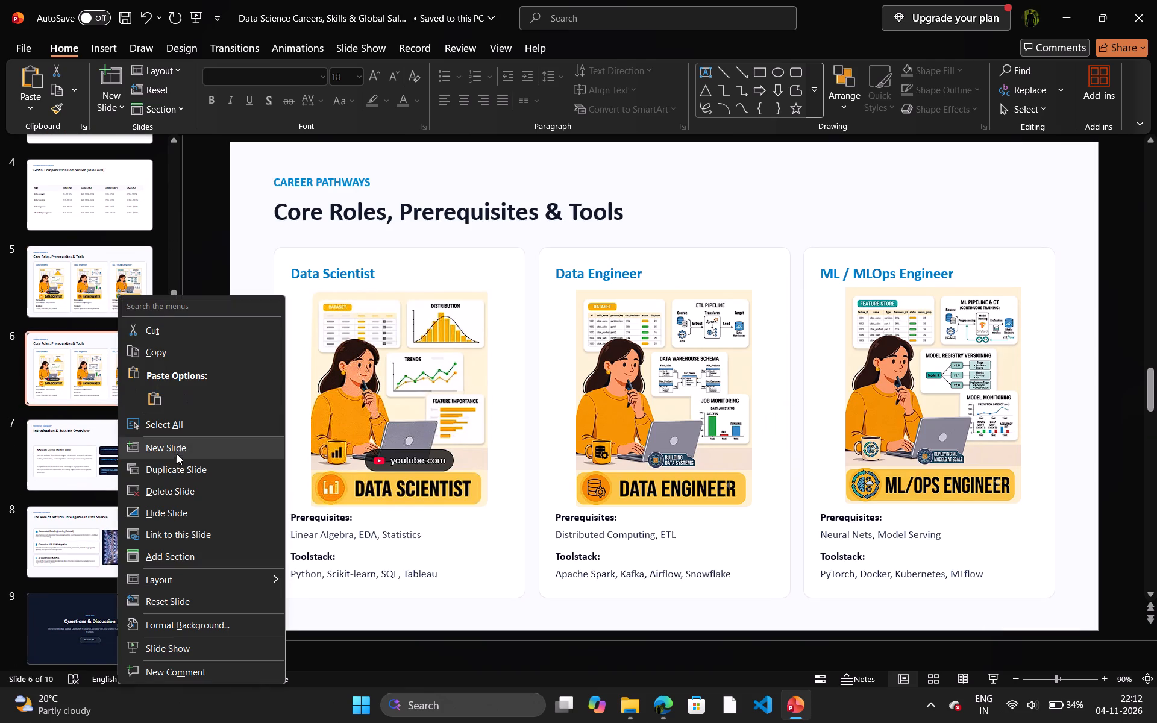
click(177, 463)
On the first core roles slide, slide 5, delete the Data Engineer illustration and its white card background.
click(118, 275)
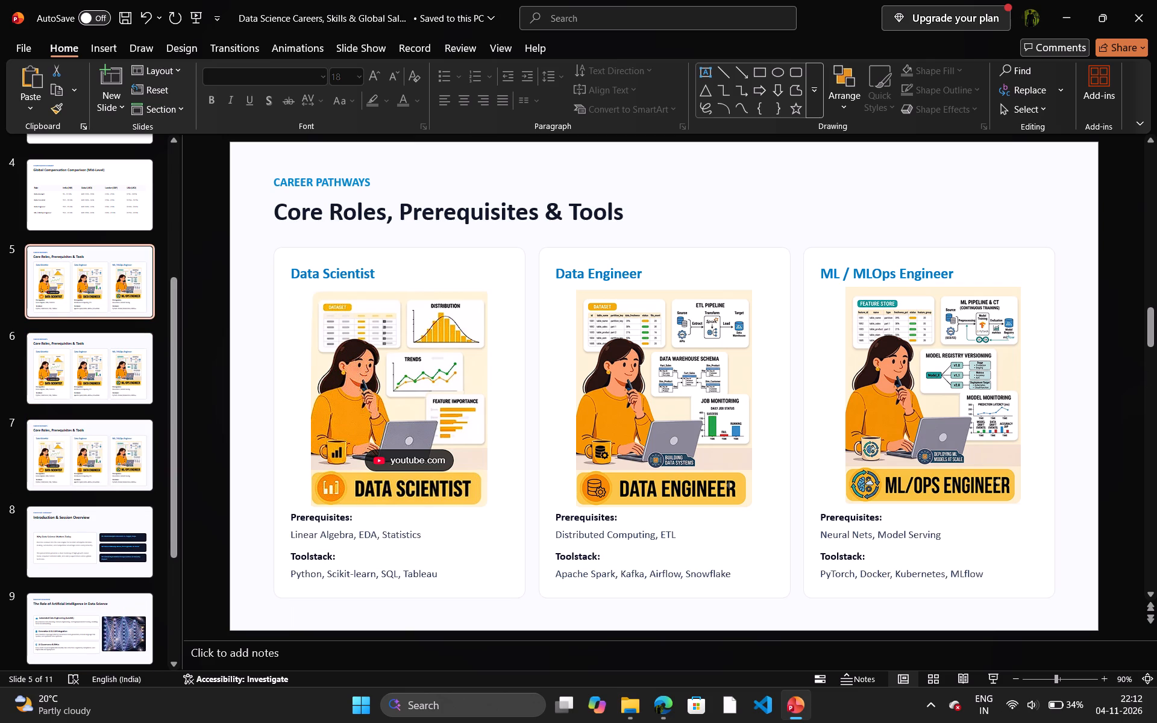
click(535, 263)
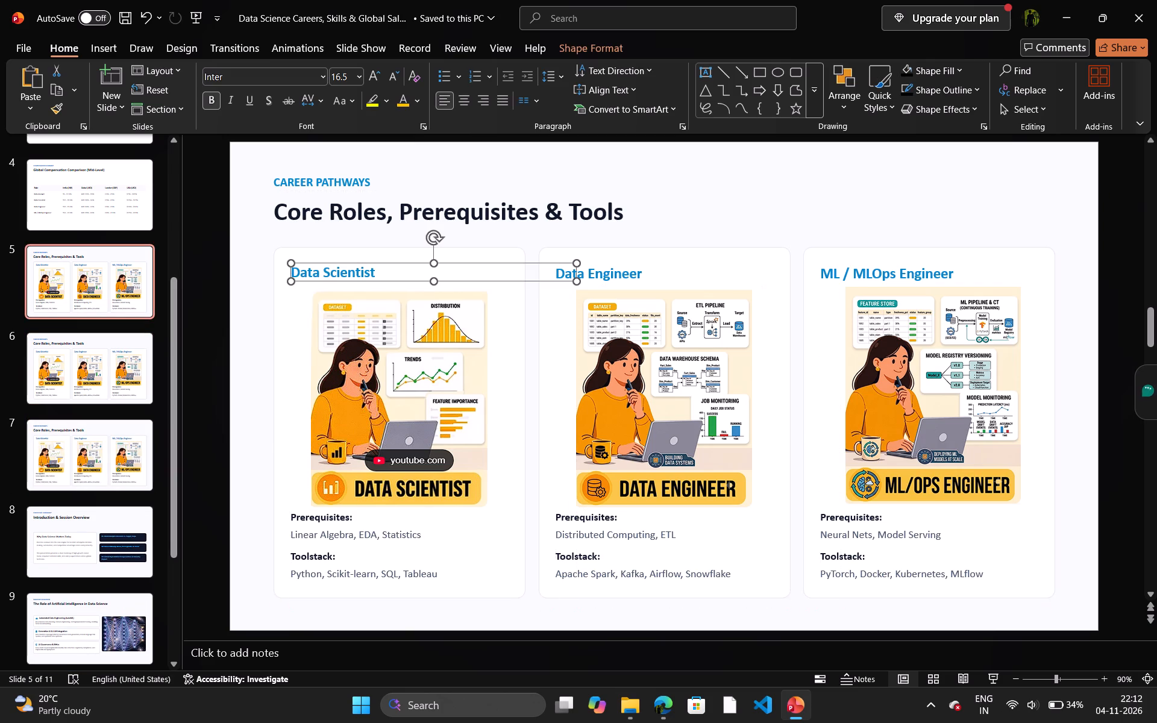
key(ctrl+z)
click(726, 341)
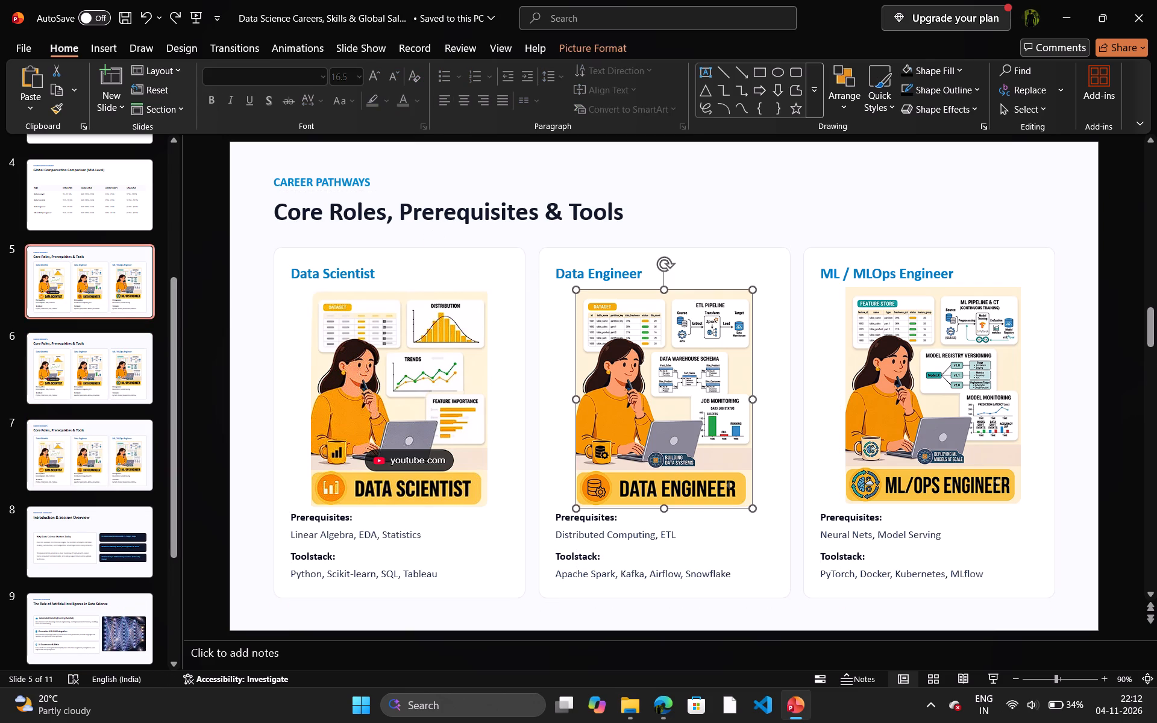
key(Delete)
click(703, 336)
key(Delete)
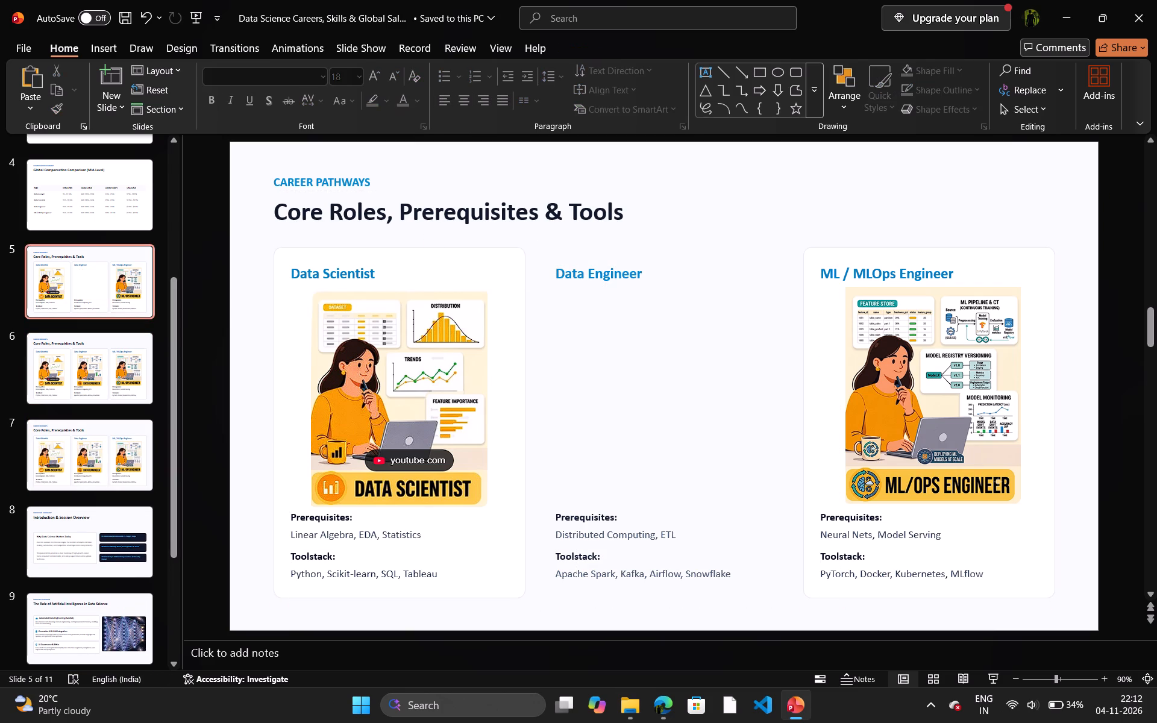
Delete the "Data Engineer" heading text from slide 5.
click(606, 269)
key(Delete)
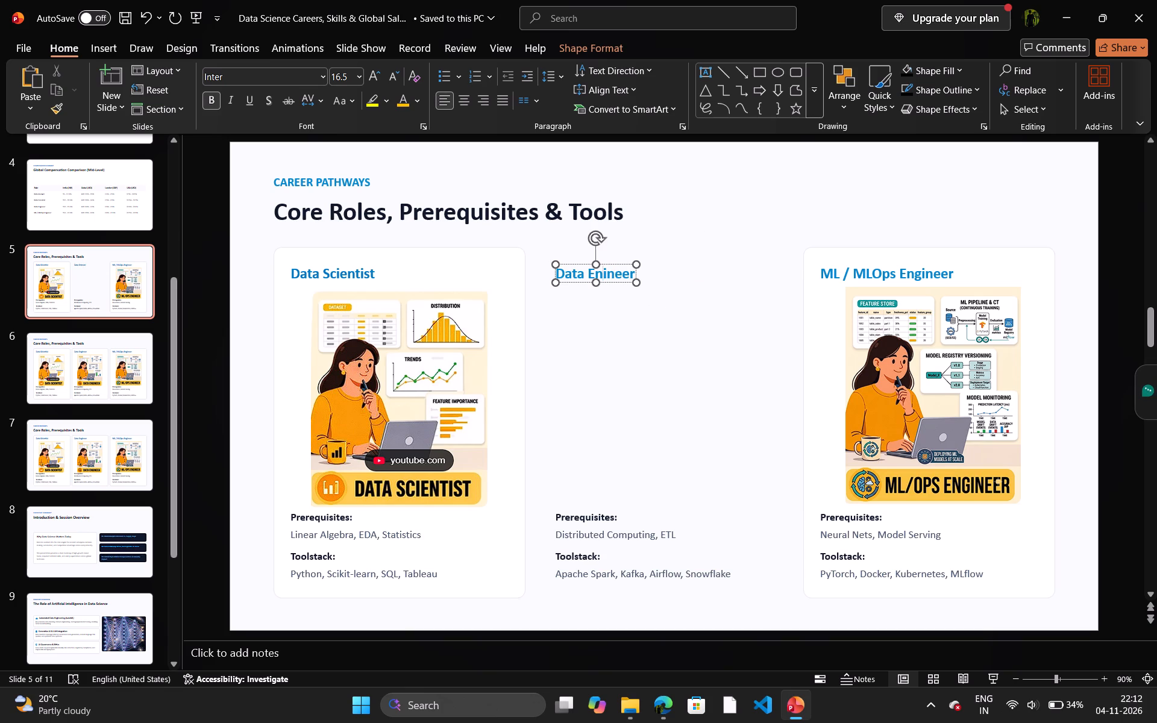
triple_click(622, 278)
key(Delete)
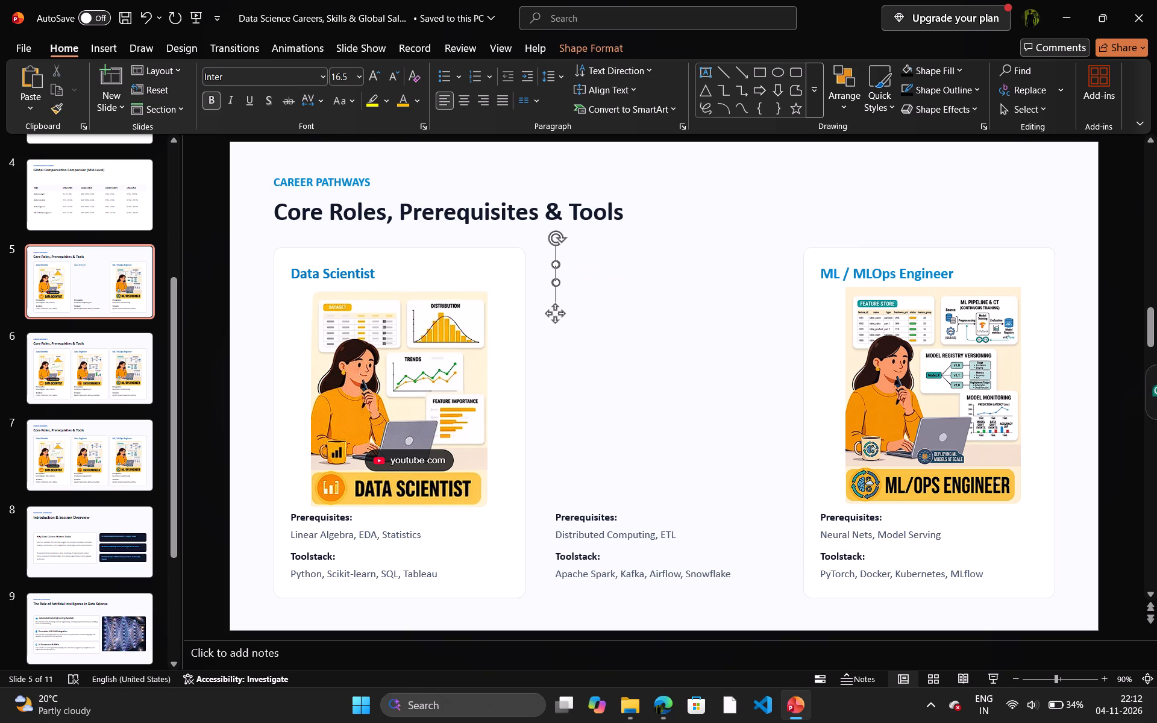
Delete the "ML / MLOps Engineer" heading, its illustration and its white card background from slide 5.
triple_click(889, 270)
key(Delete)
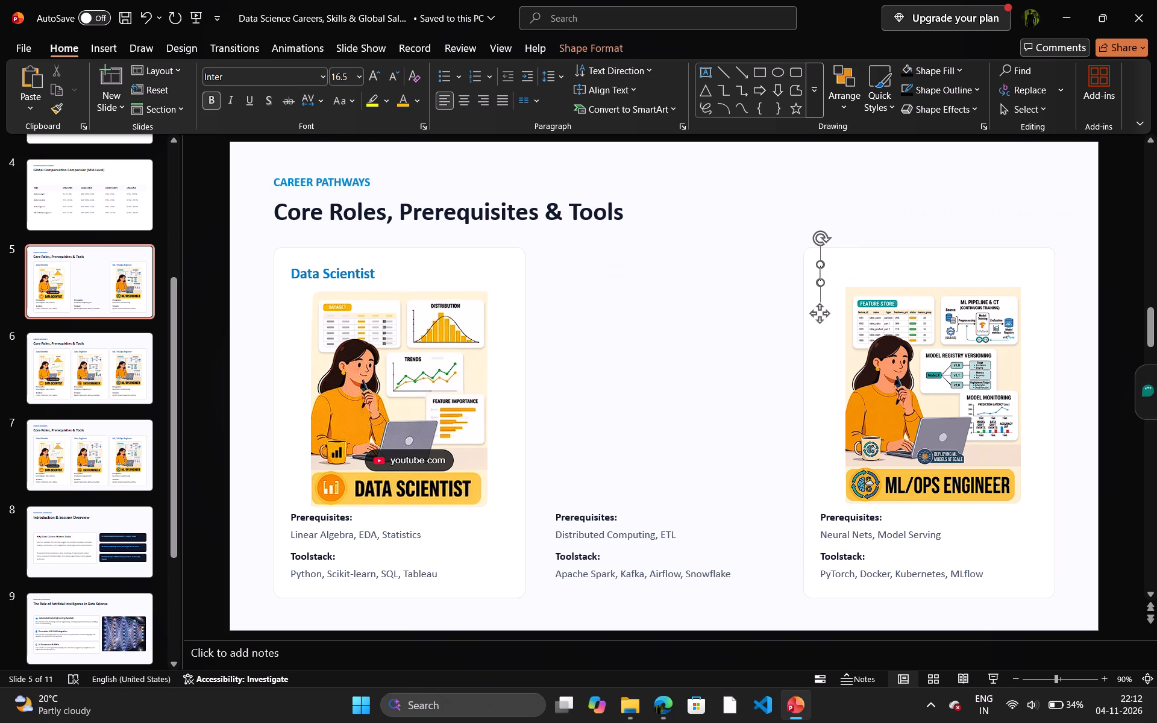
click(920, 381)
key(Delete)
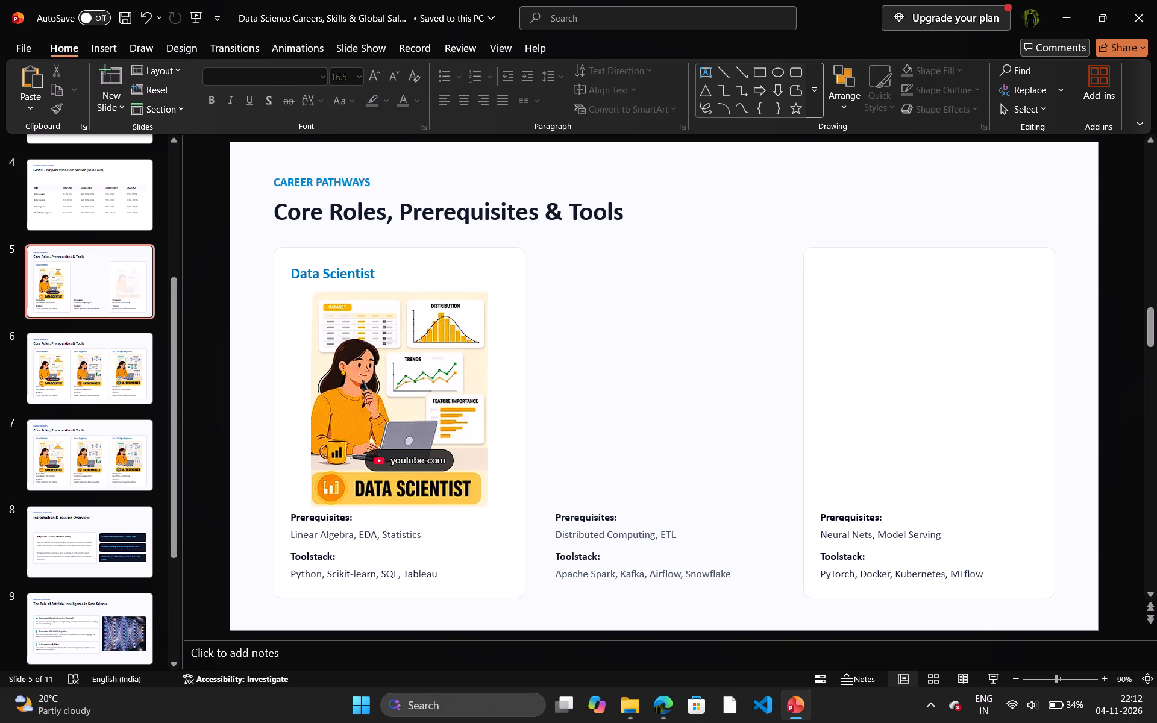
click(925, 351)
key(Delete)
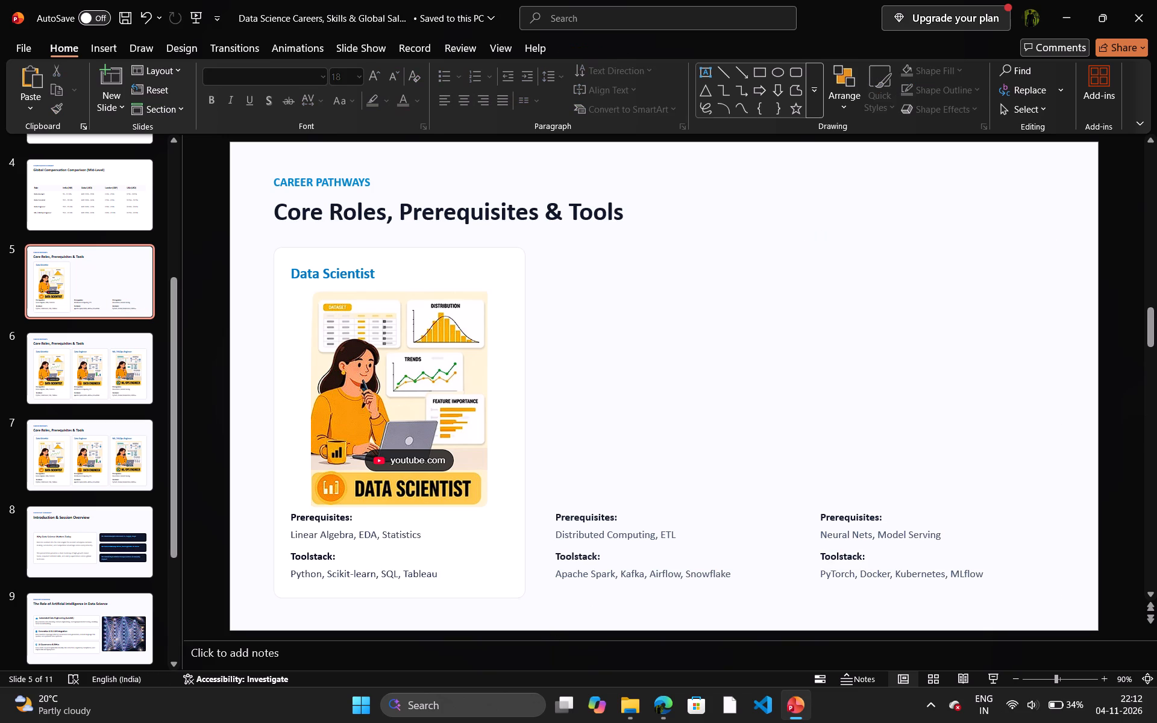
Delete the Data Engineer prerequisites and toolstack text from slide 5, along with the "PyTorch, Docker, Kubernetes, MLflow" line.
click(611, 557)
key(Delete)
drag(596, 470, 926, 602)
drag(914, 584, 855, 531)
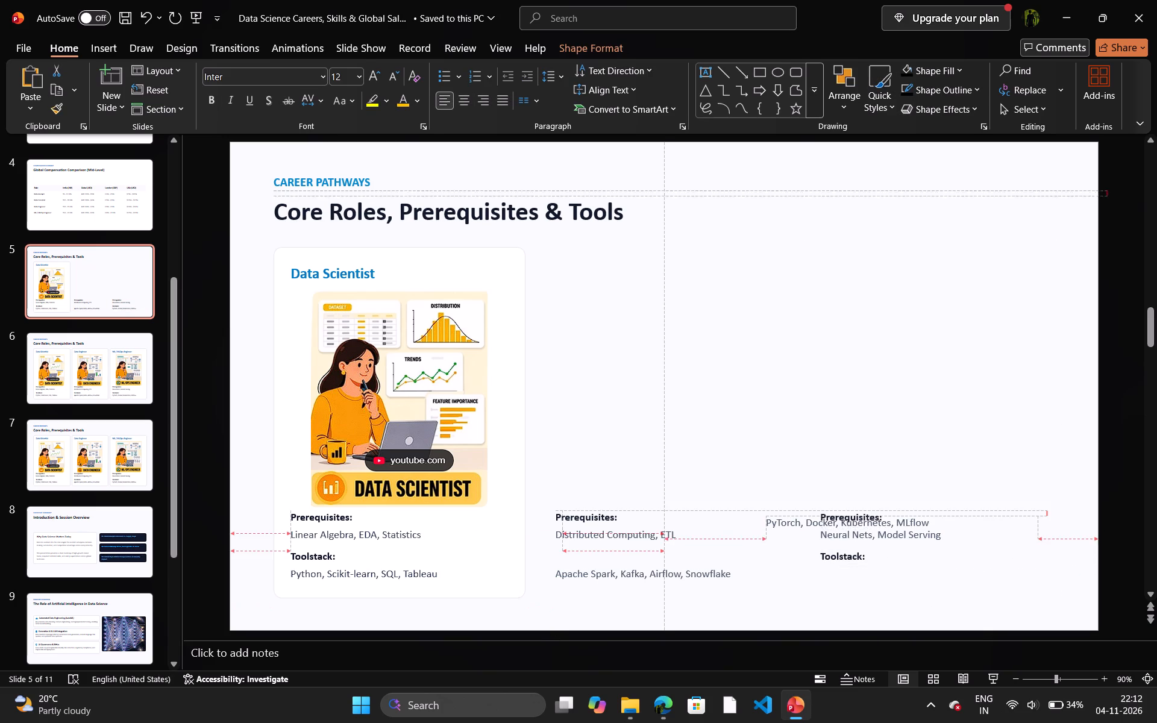
drag(855, 531, 730, 552)
drag(839, 500, 837, 544)
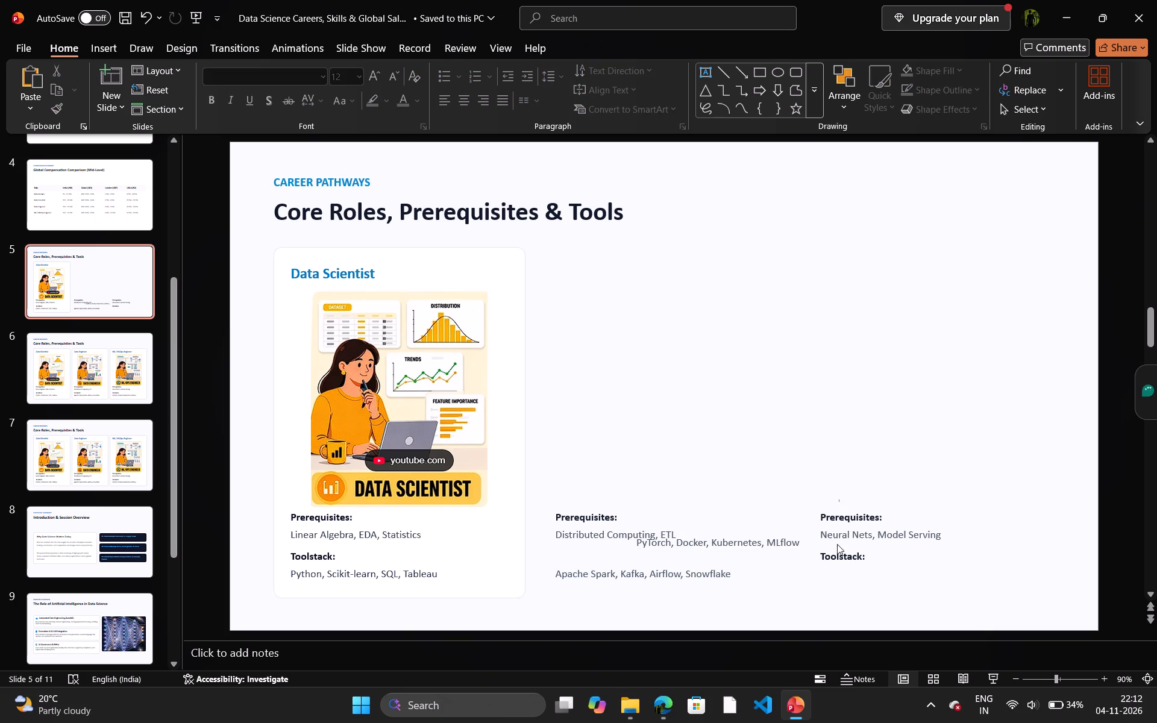
drag(837, 544, 873, 564)
drag(1002, 467, 572, 605)
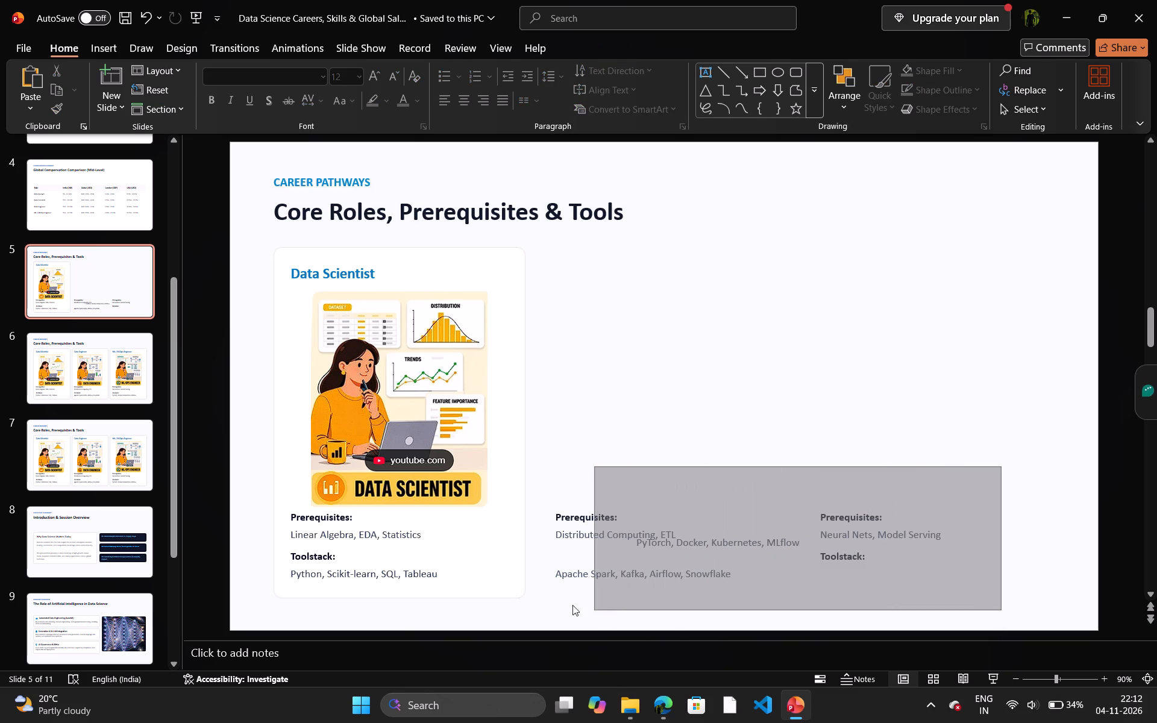
drag(572, 605, 535, 602)
key(Delete)
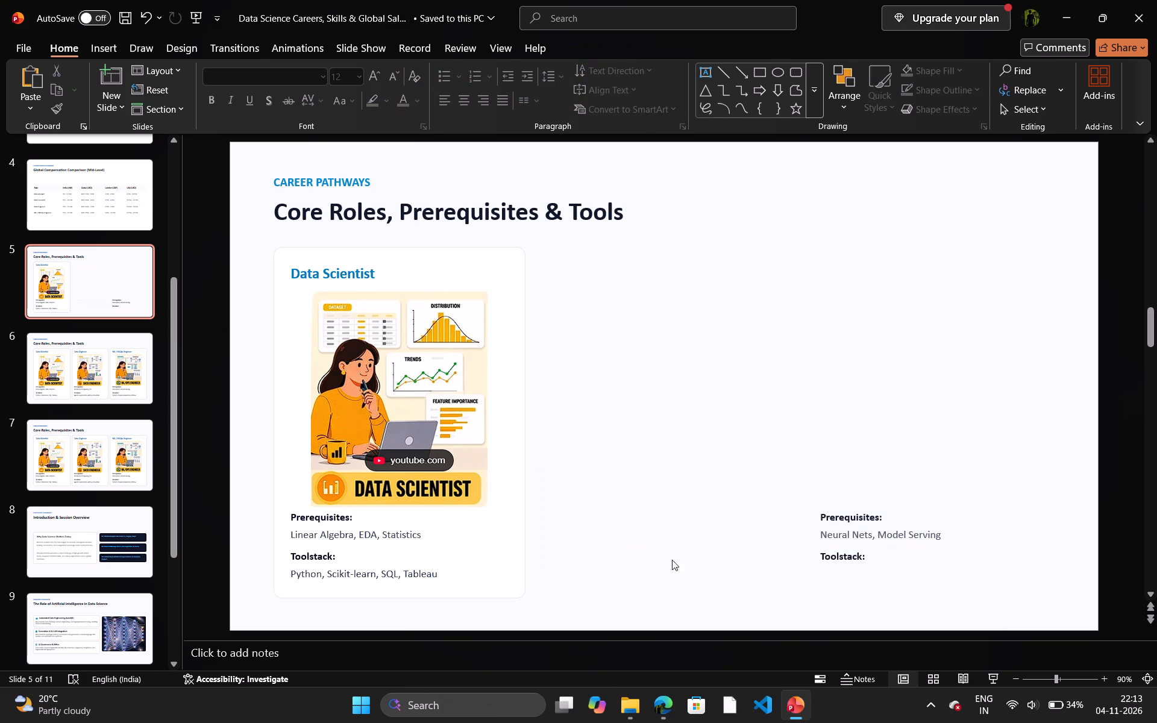
Delete the remaining "Prerequisites:", "Neural Nets, Model Serving" and "Toolstack:" text of the ML/MLOps Engineer column on slide 5.
drag(786, 501, 967, 590)
click(871, 519)
key(Delete)
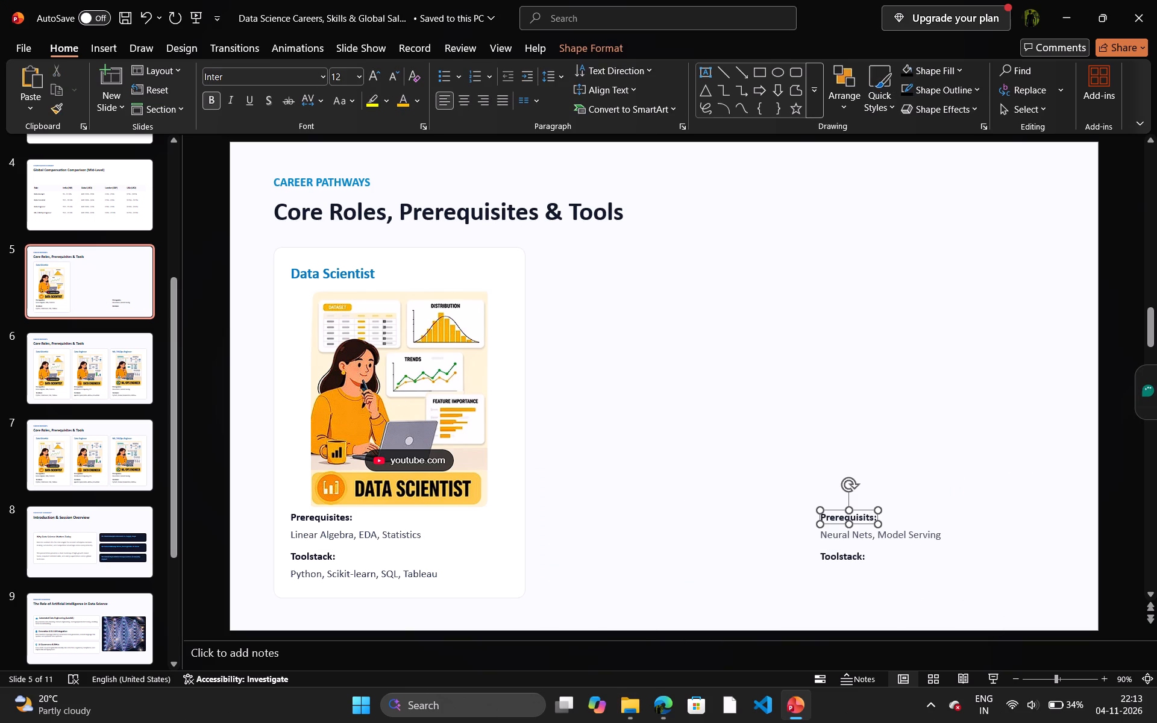
click(877, 534)
key(Delete)
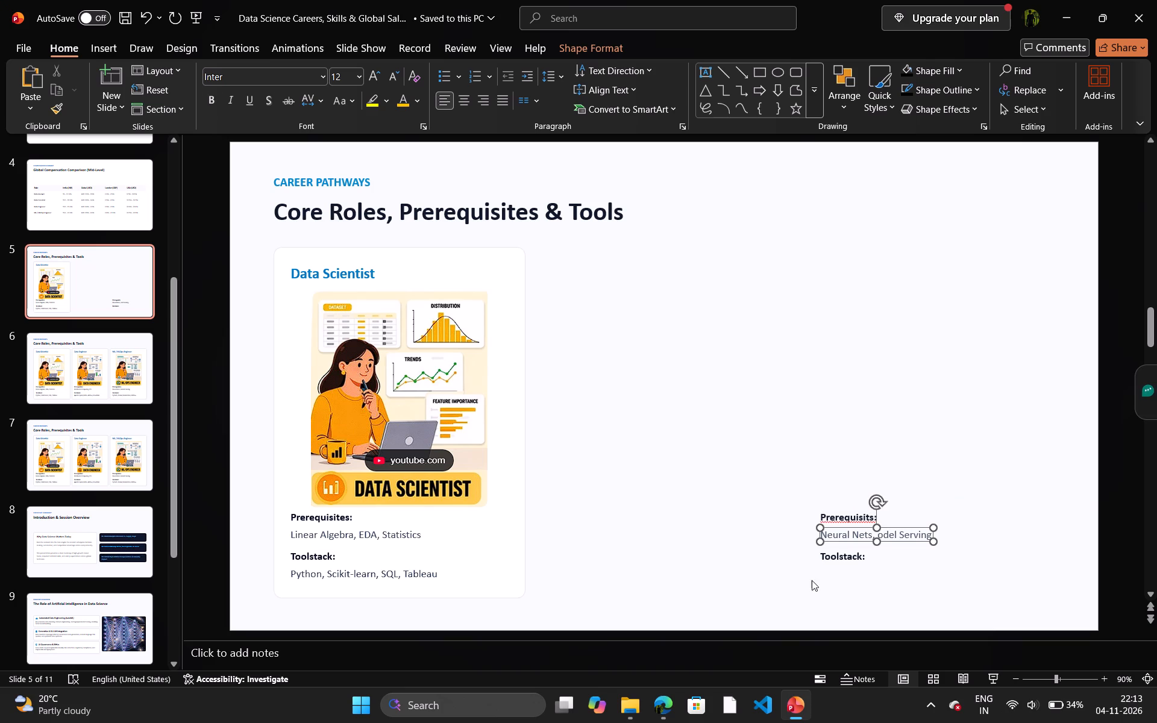
click(856, 552)
double_click(856, 552)
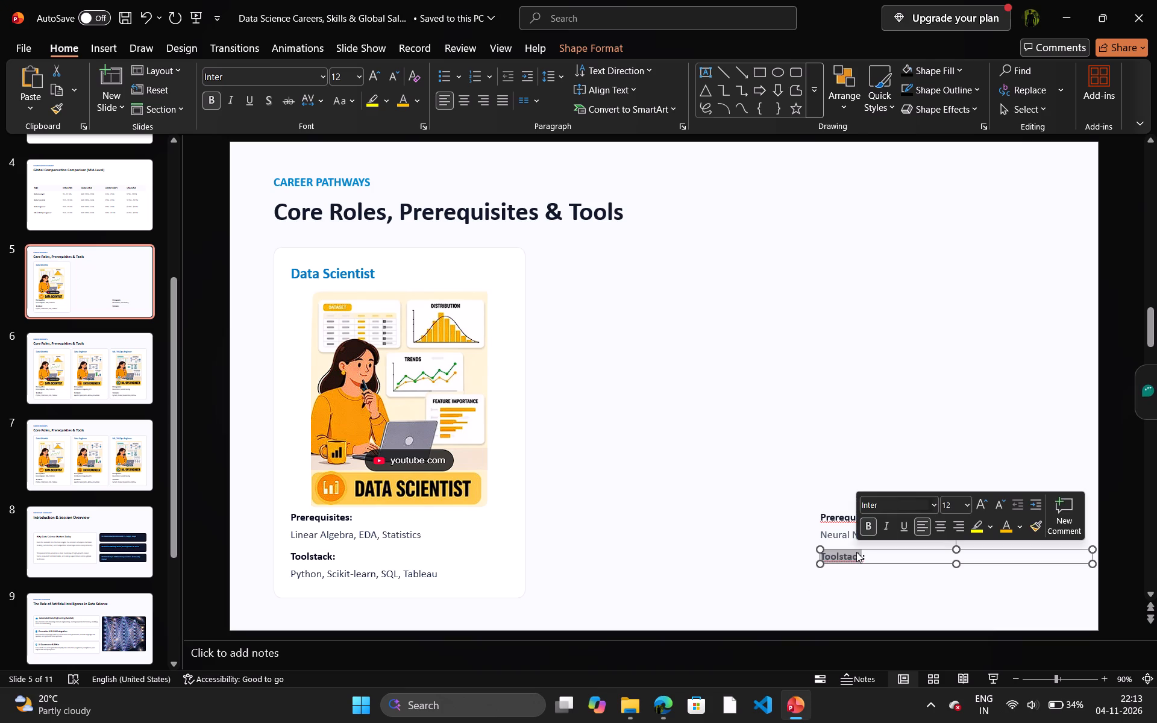
key(Delete)
key(Delete)
key(backslash)
key(BackSpace)
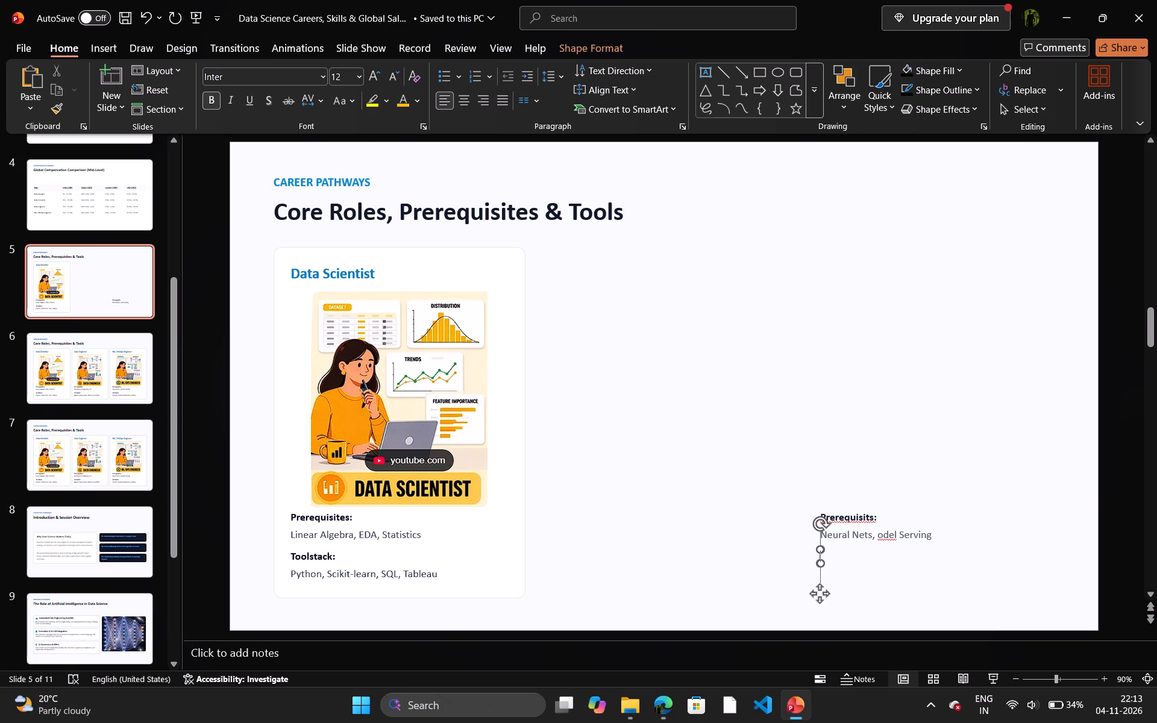
key(BackSpace)
triple_click(891, 533)
key(Delete)
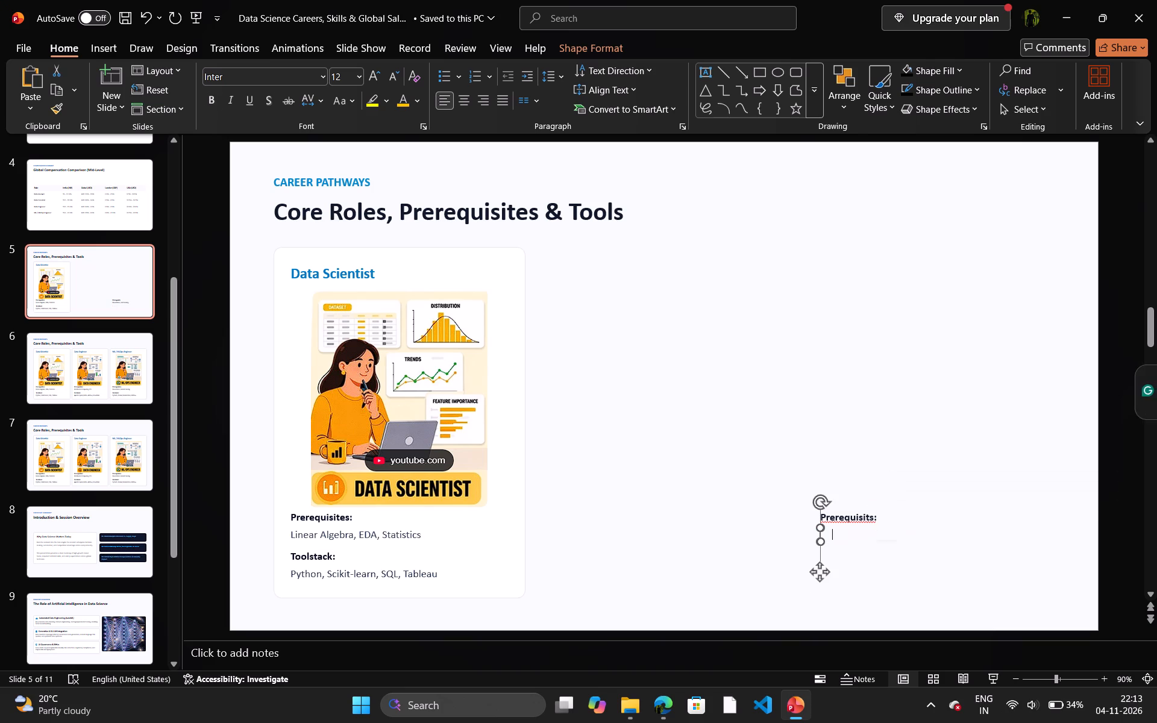
triple_click(870, 519)
key(Delete)
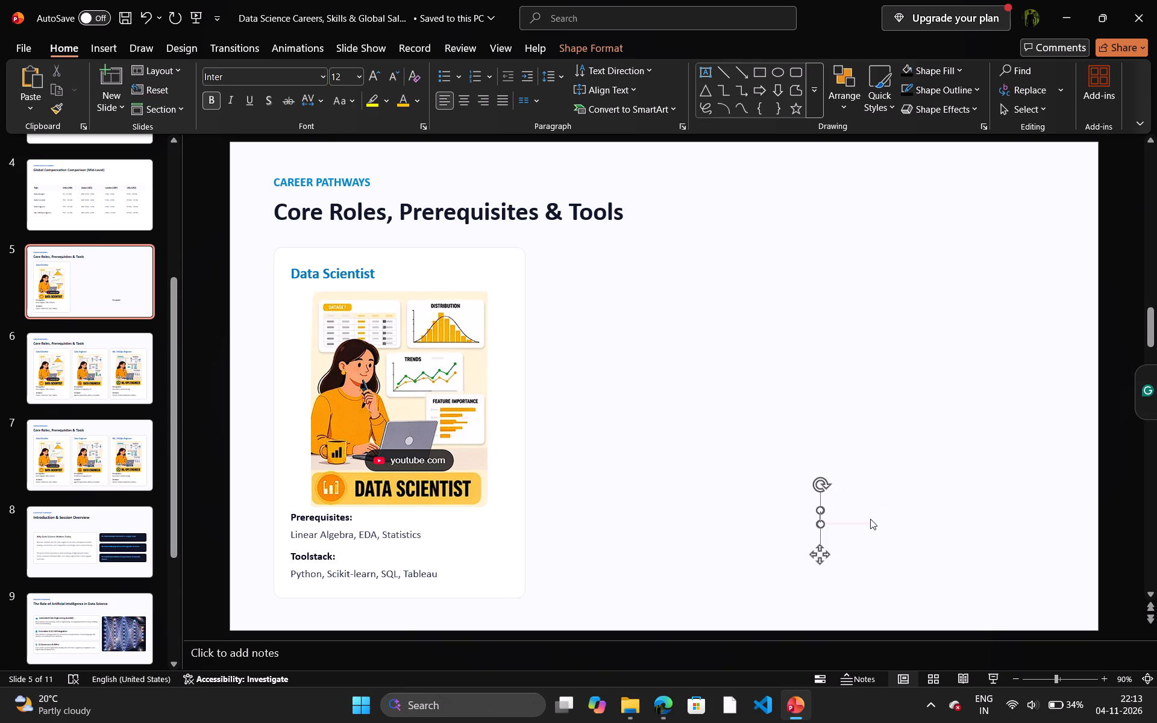
click(807, 436)
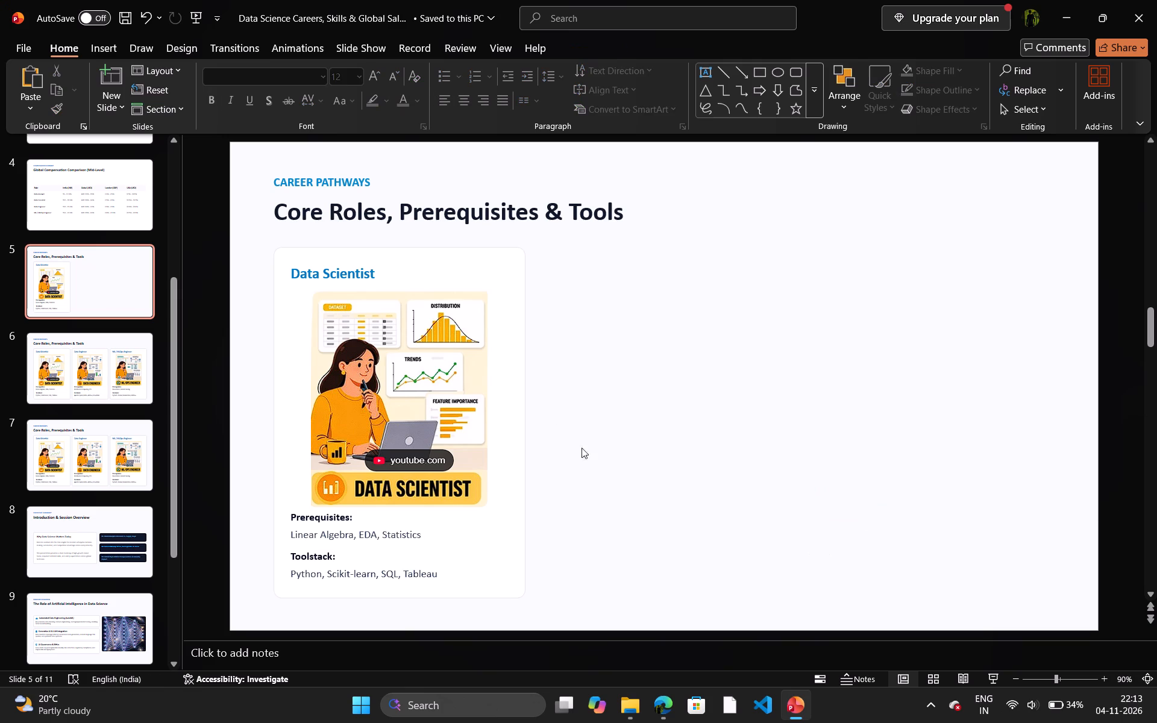
Duplicate the Data Scientist card background, place the copy level beside it, and widen it to fill the slide's empty area.
click(534, 413)
click(527, 413)
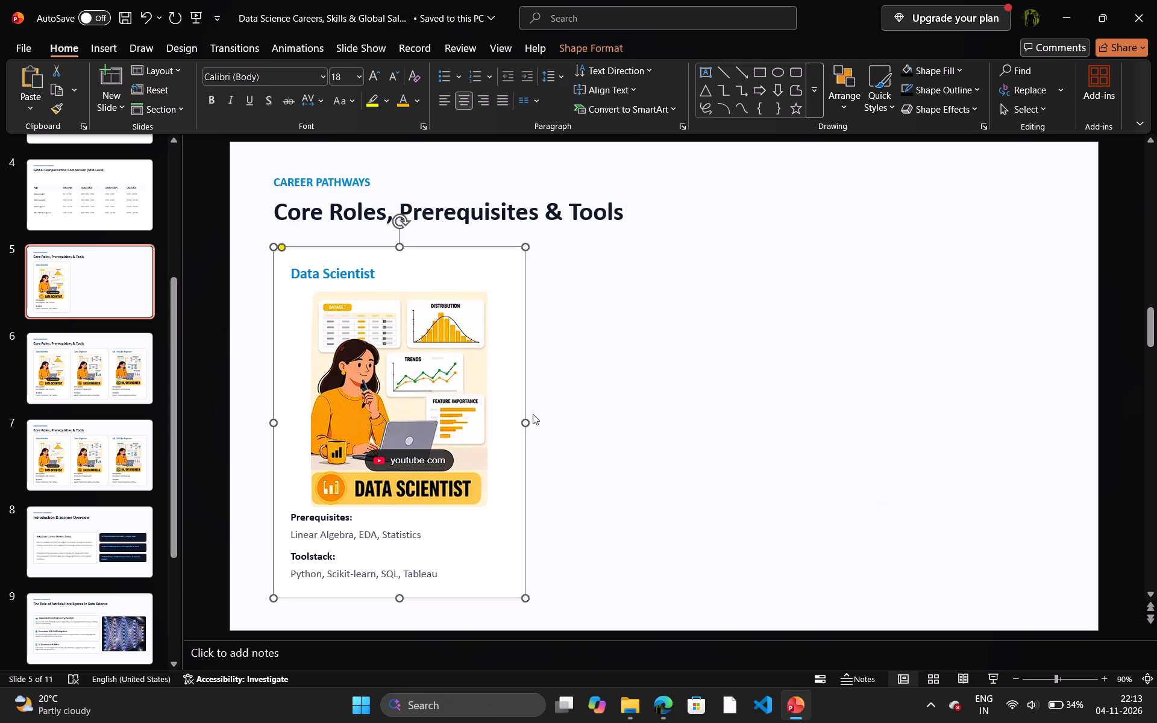
click(568, 408)
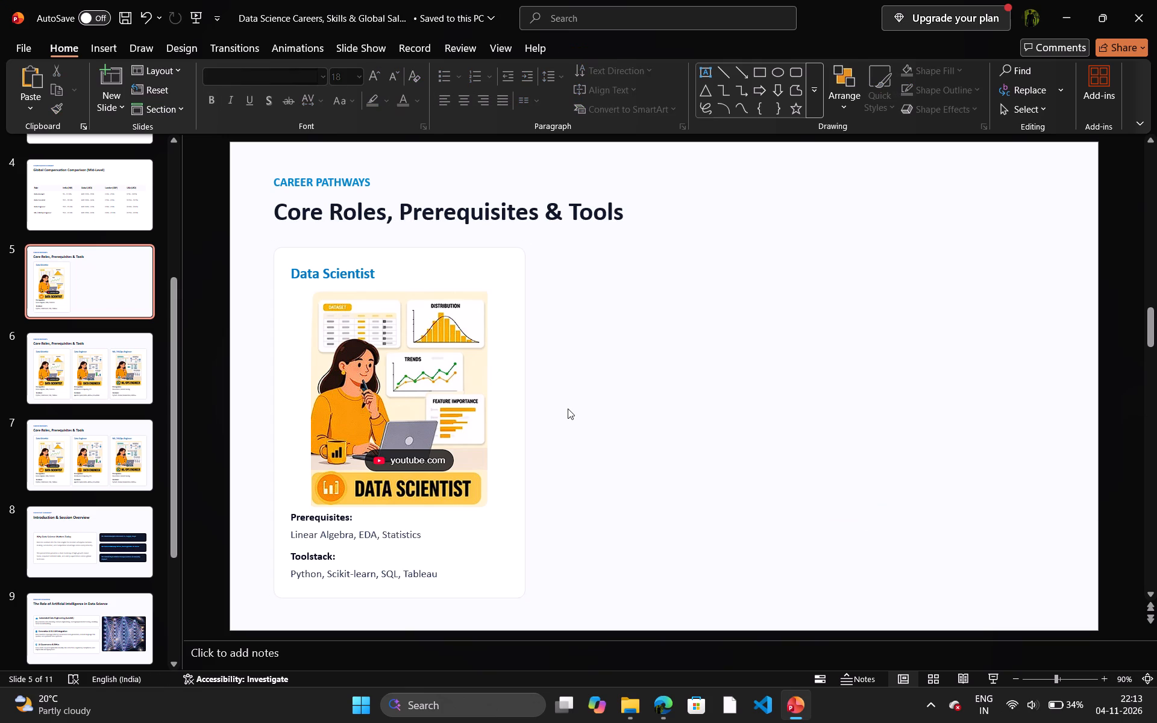
click(491, 275)
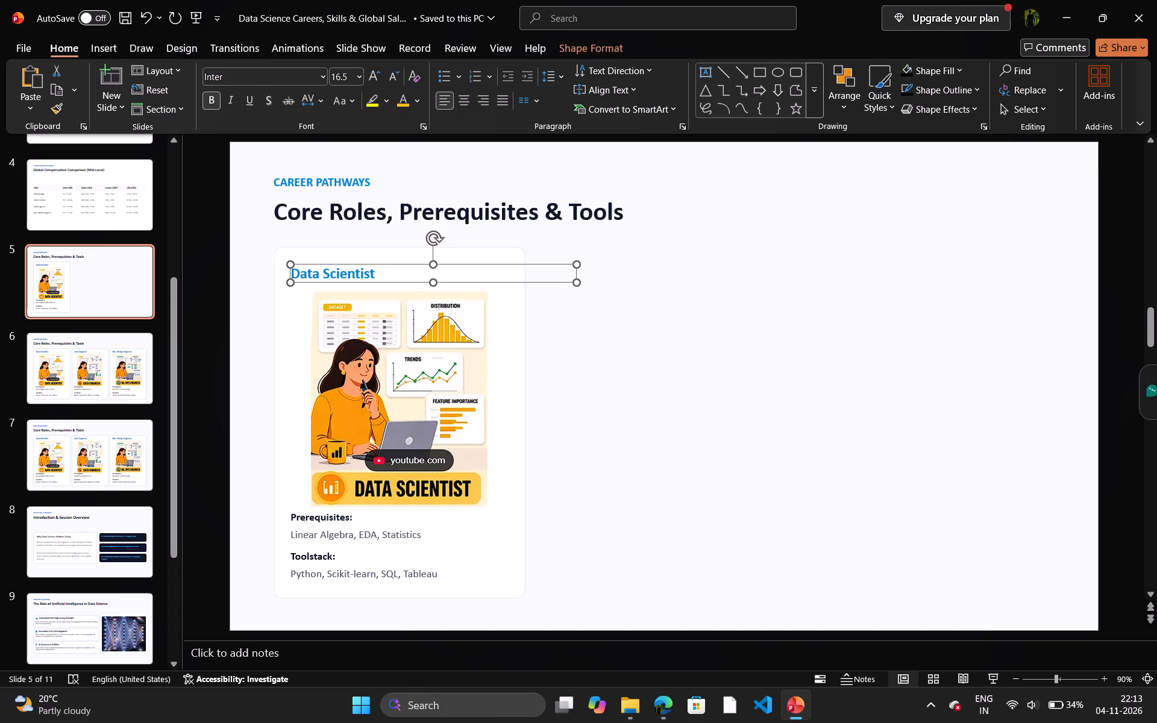
click(507, 304)
key(ctrl+c)
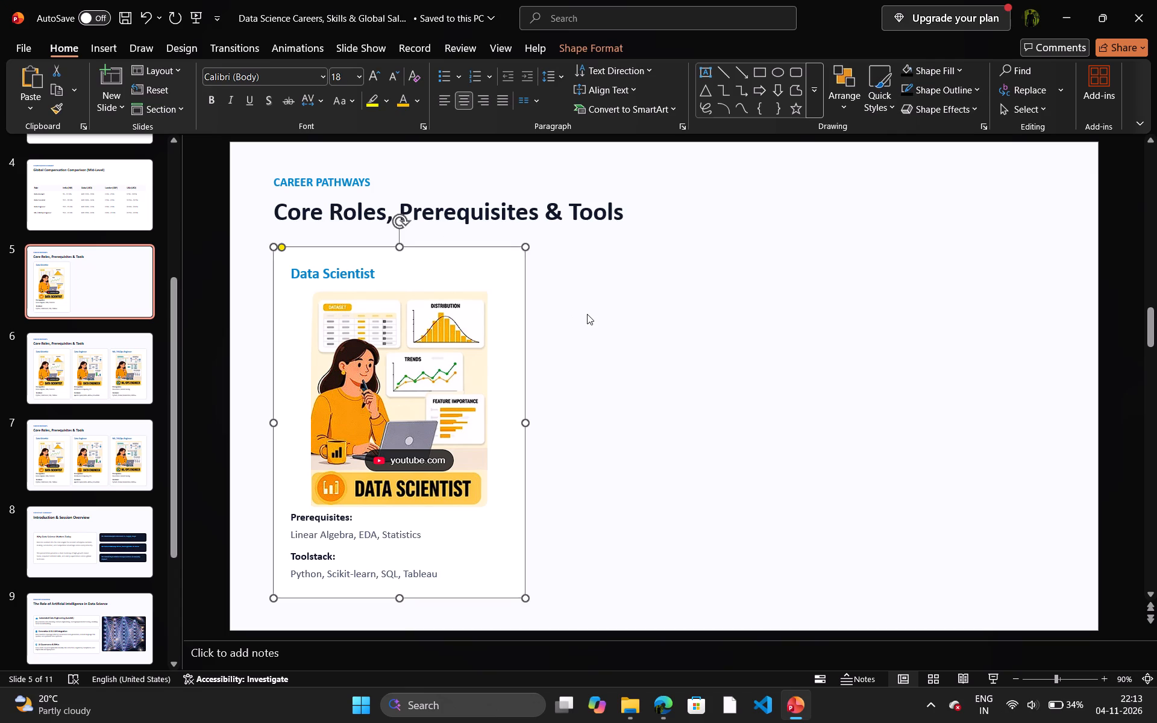
key(ctrl+v)
drag(477, 380, 762, 368)
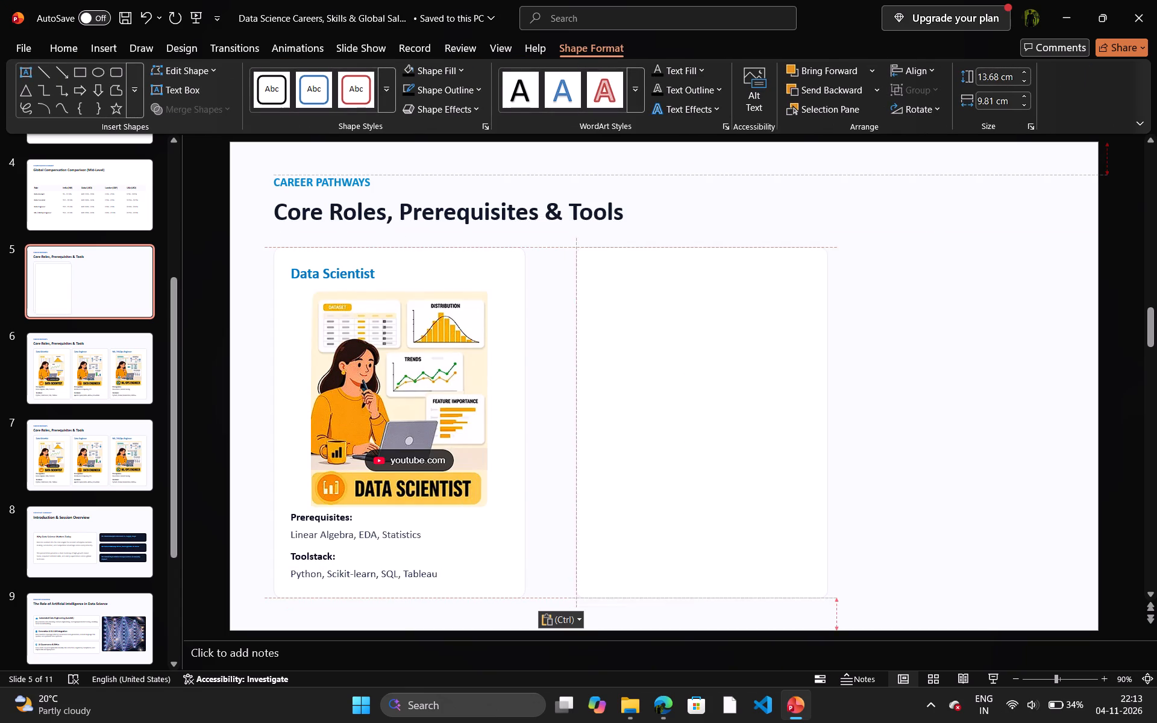
drag(762, 368, 753, 367)
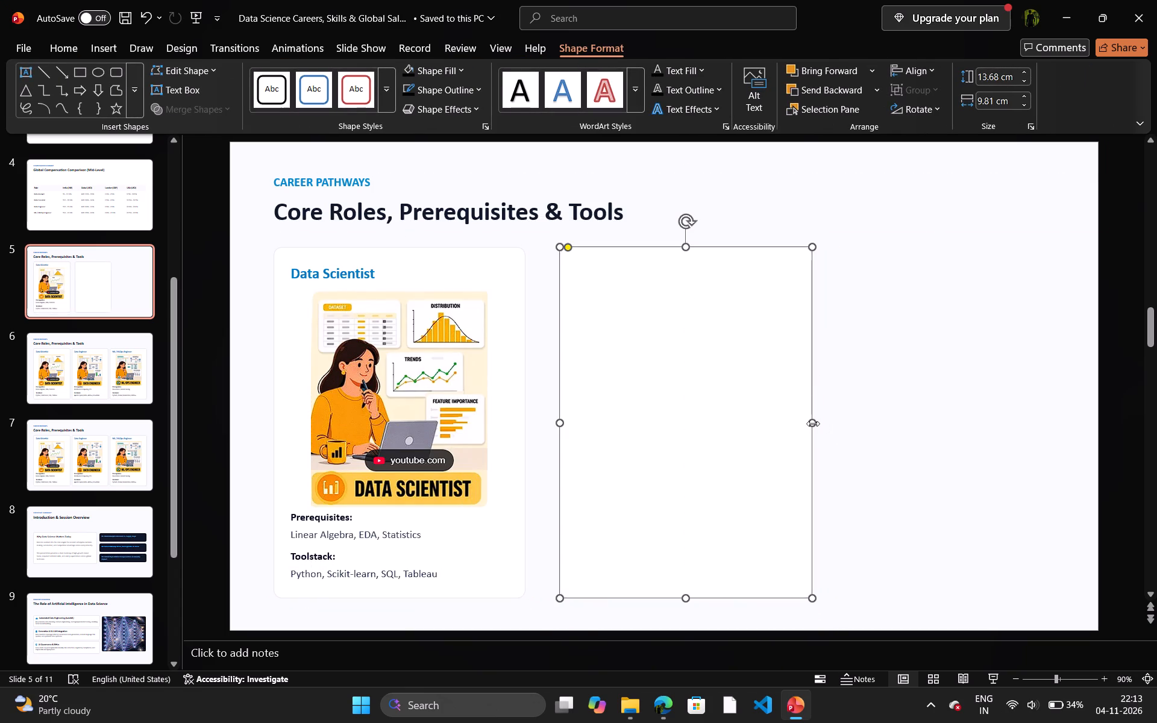
drag(813, 424, 1055, 414)
click(955, 214)
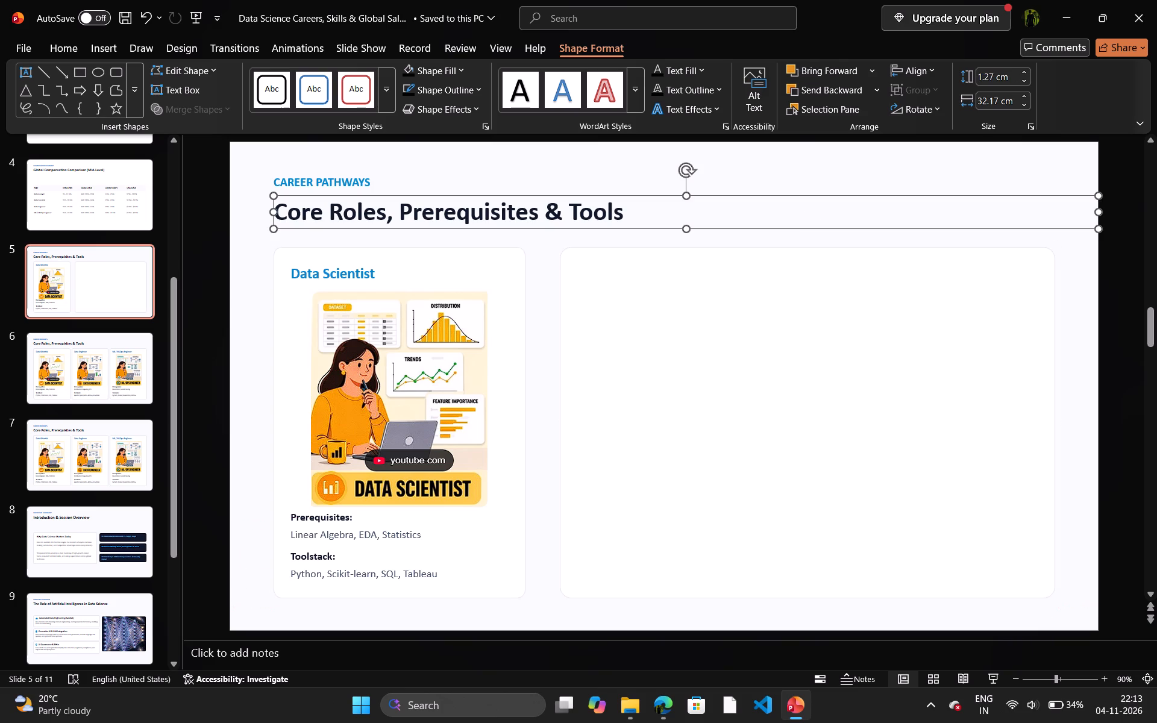
click(789, 168)
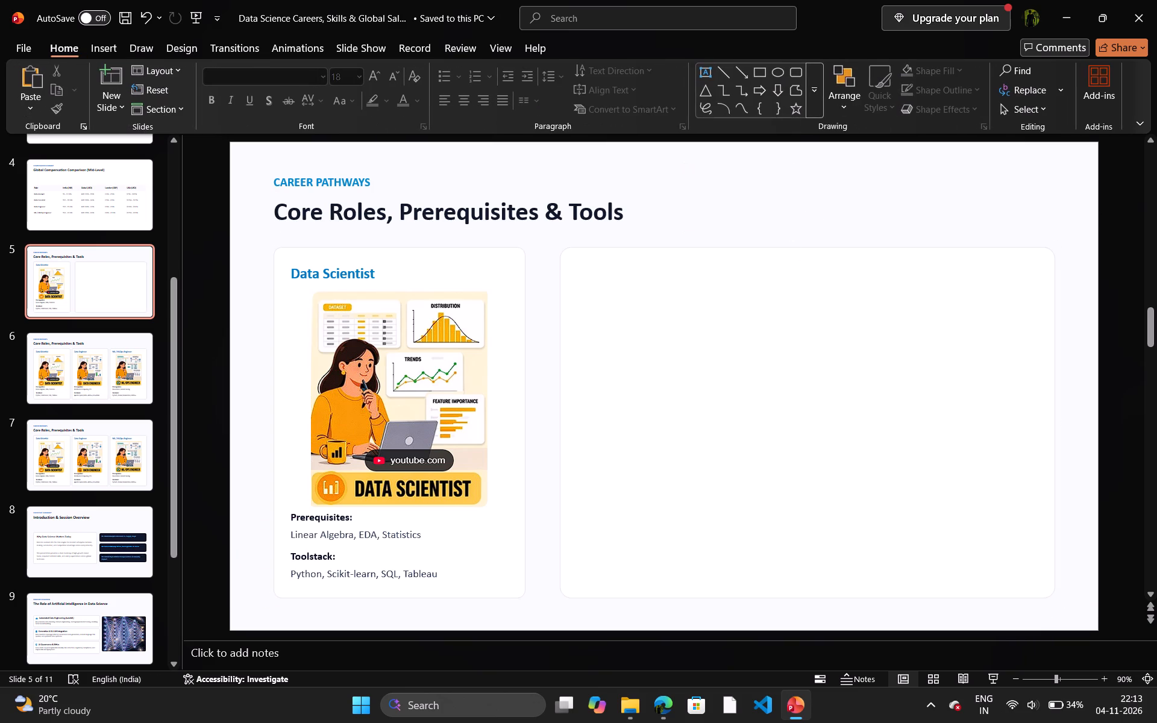
Copy the "CAREER PATHWAYS" label text above the slide title.
click(356, 278)
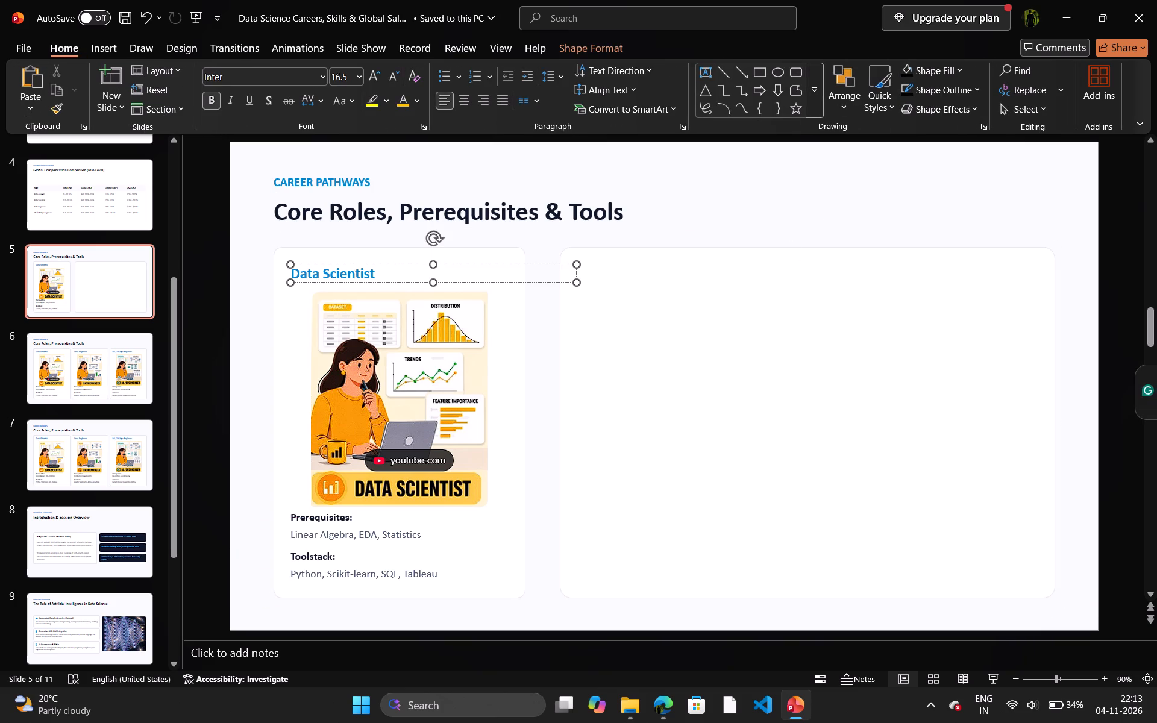
click(351, 175)
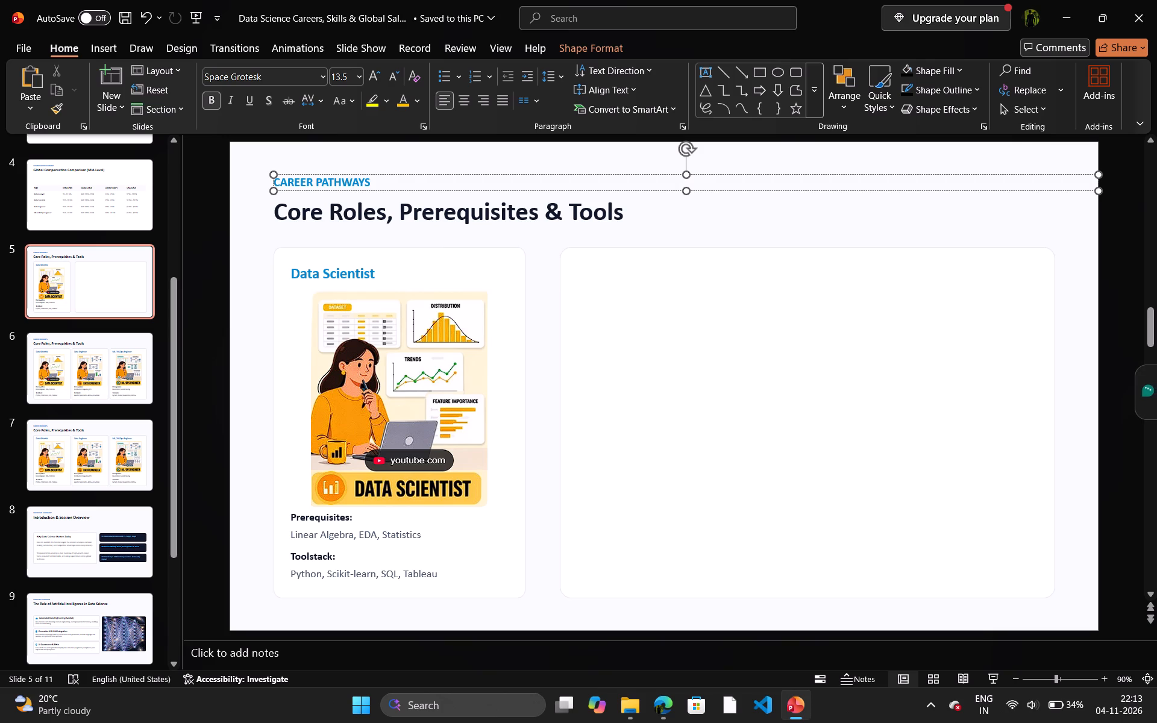
triple_click(351, 175)
click(375, 178)
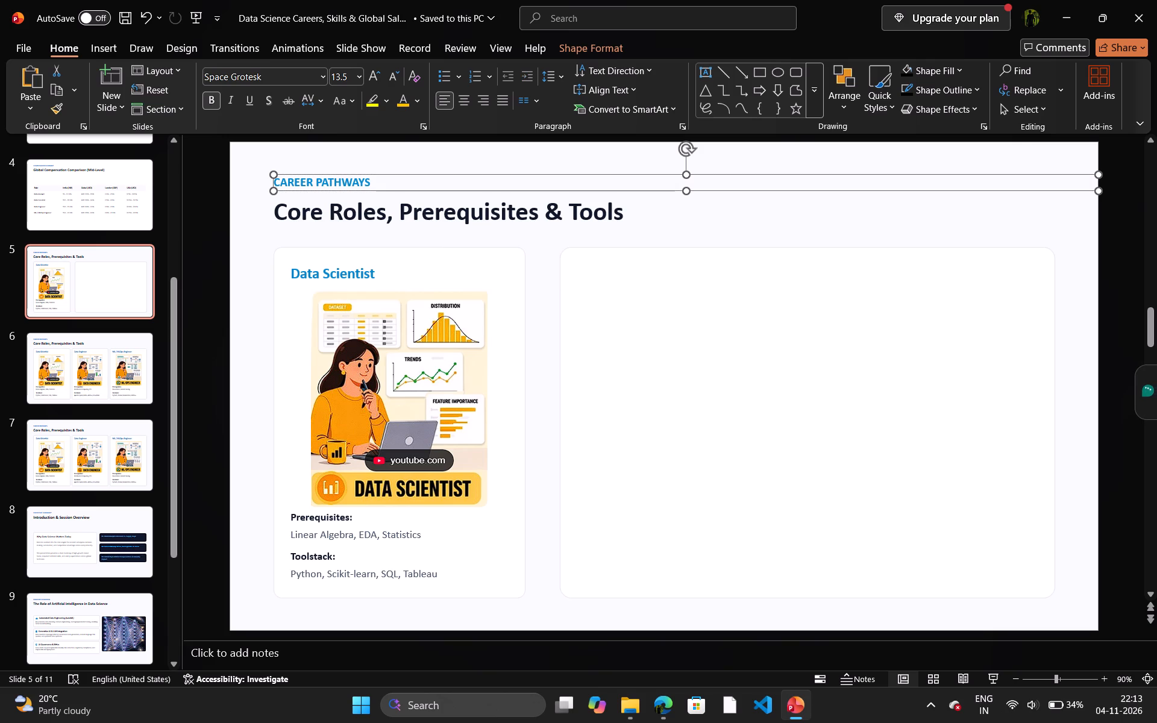
double_click(377, 181)
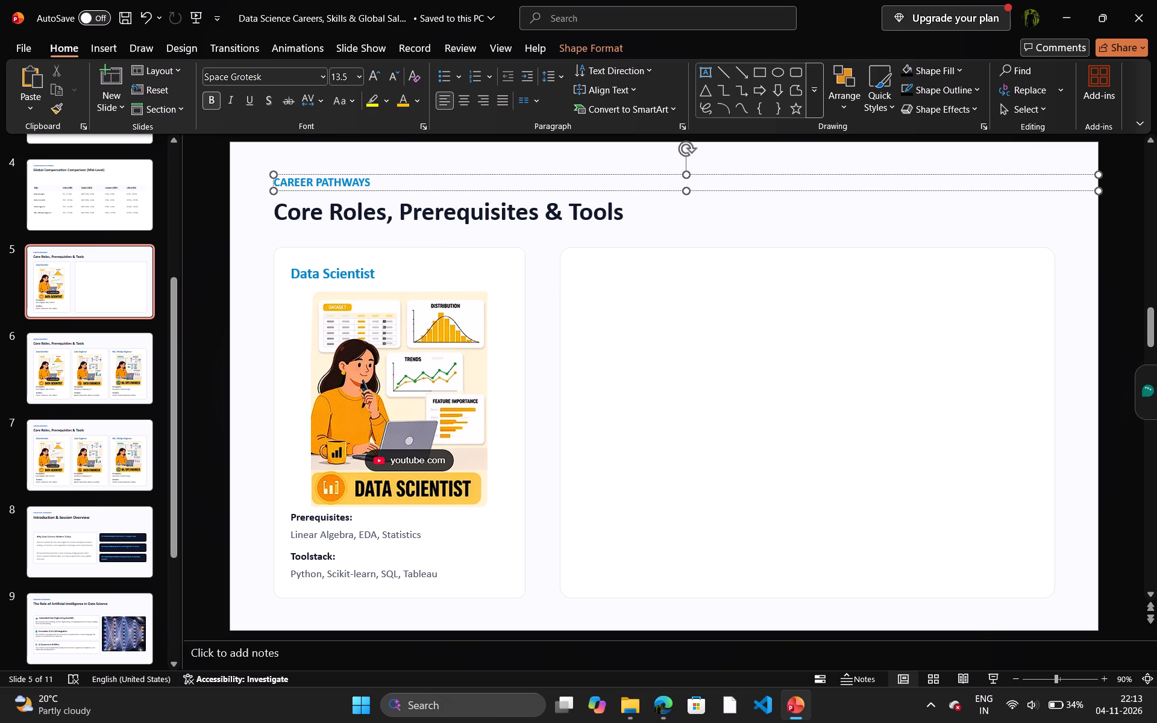
key(ctrl+a)
key(ctrl+c)
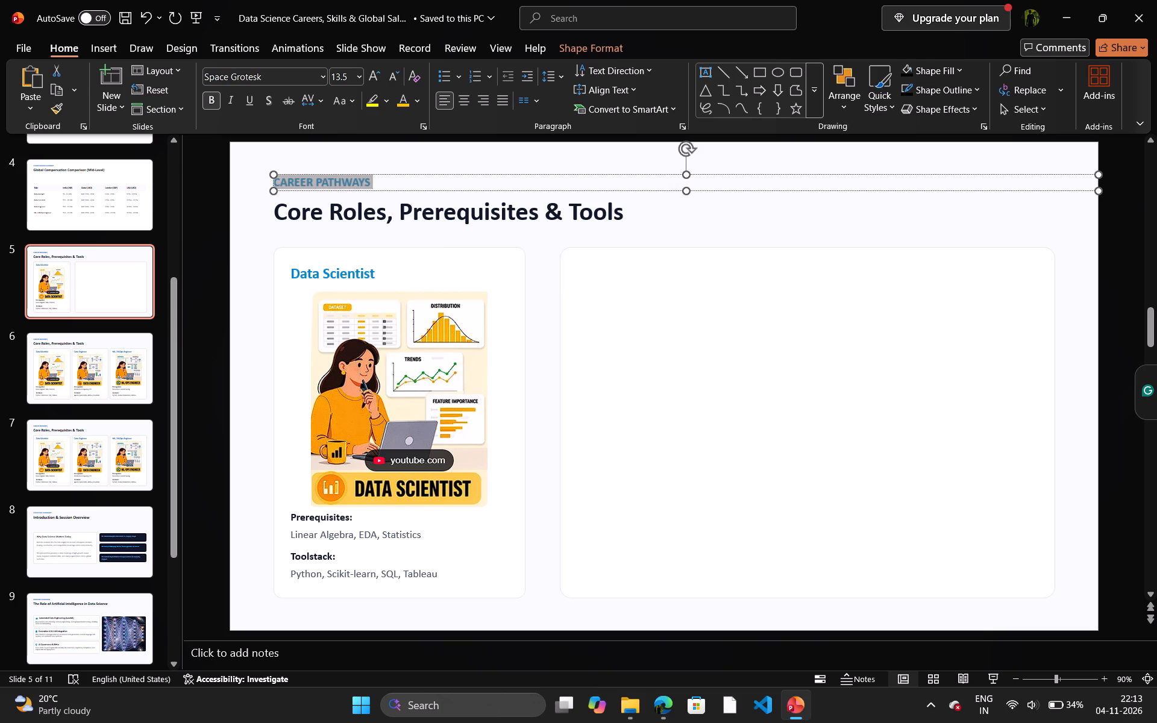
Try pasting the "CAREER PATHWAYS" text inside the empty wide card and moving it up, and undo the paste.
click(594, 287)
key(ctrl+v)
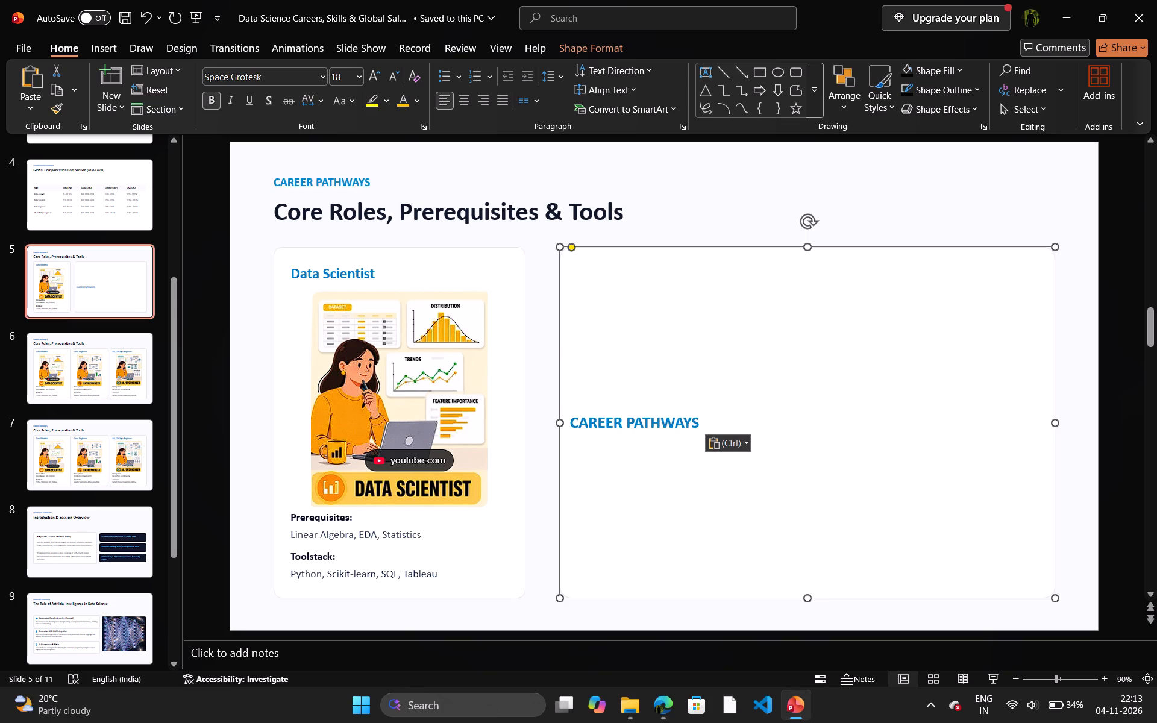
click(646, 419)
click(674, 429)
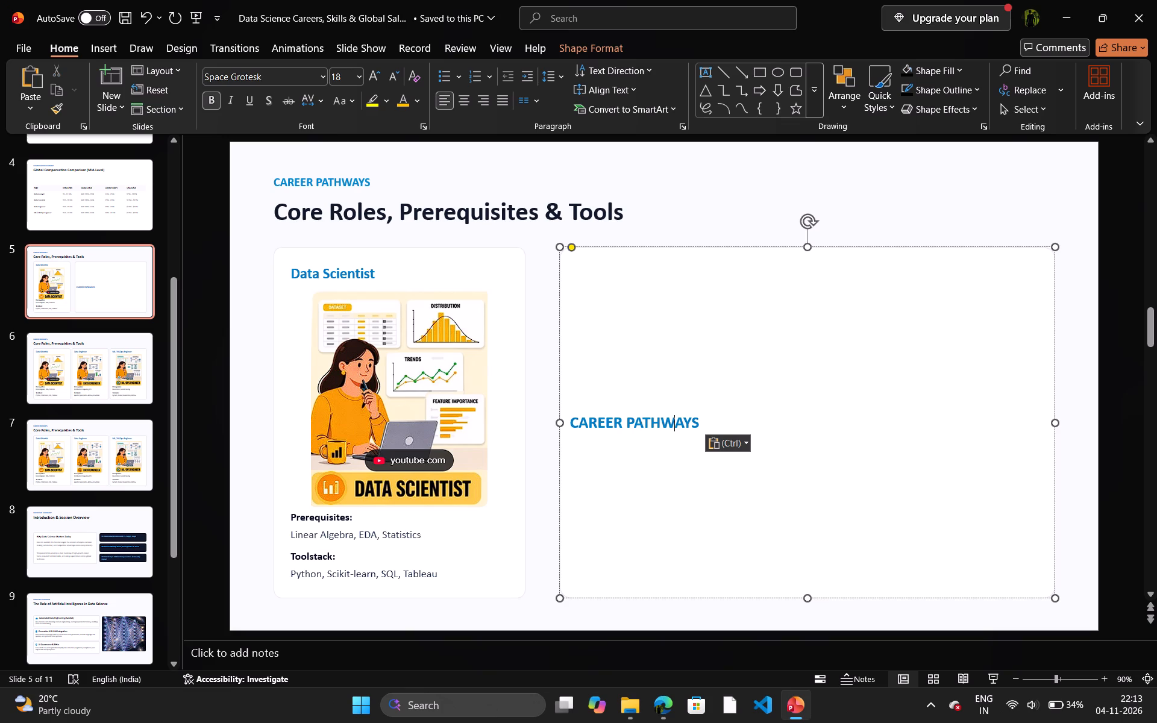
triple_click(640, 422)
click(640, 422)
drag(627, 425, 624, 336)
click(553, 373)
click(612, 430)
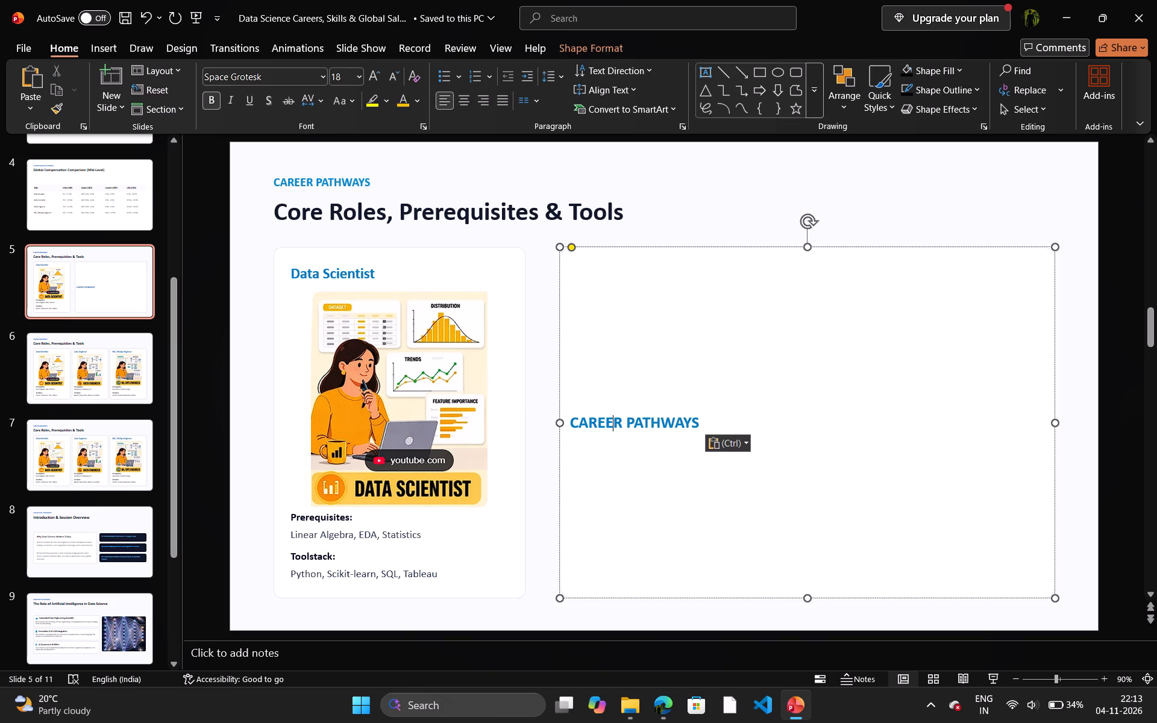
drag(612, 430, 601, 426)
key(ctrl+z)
Paste the copied "CAREER PATHWAYS" label as a separate text box at the wide card's upper-left corner, and narrow it around its one-line text.
click(537, 283)
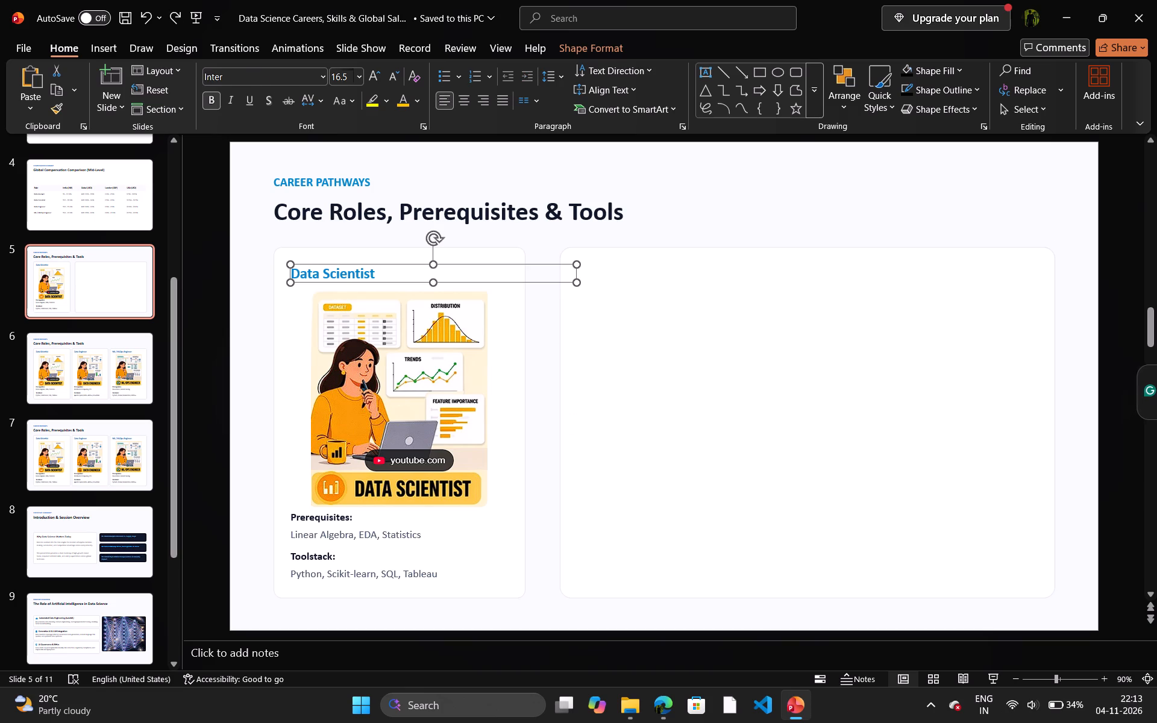
click(542, 316)
key(ctrl+v)
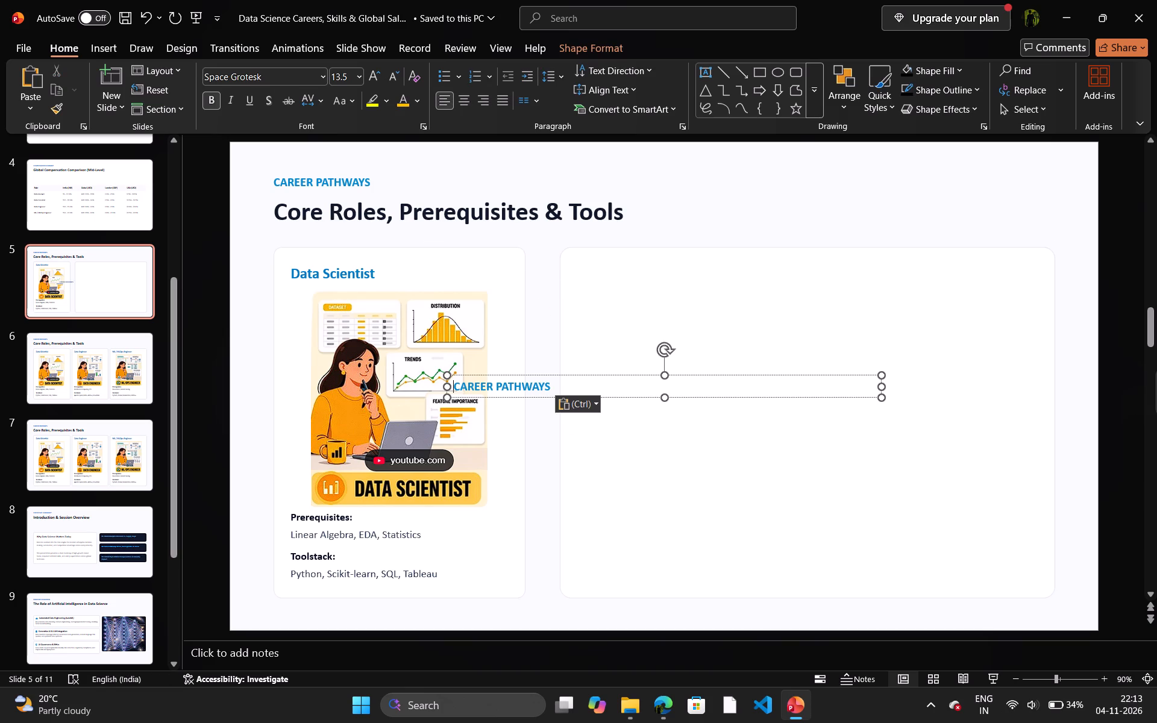
drag(578, 375, 697, 281)
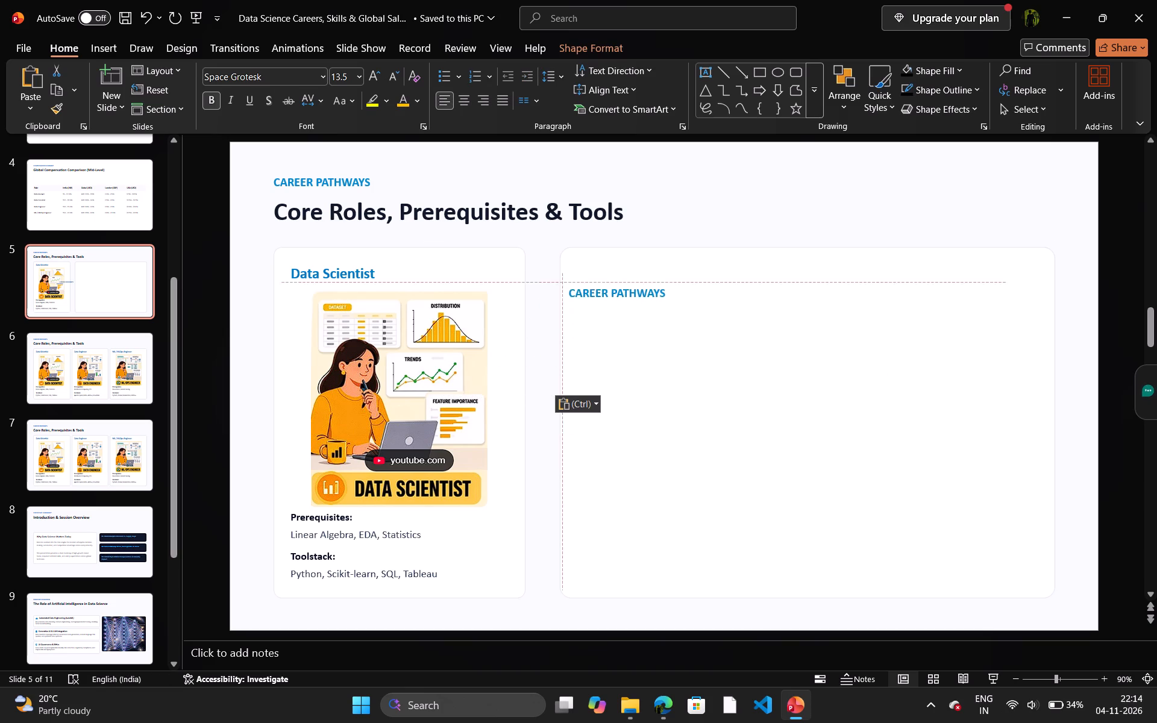
drag(697, 281, 704, 263)
drag(1009, 276, 848, 289)
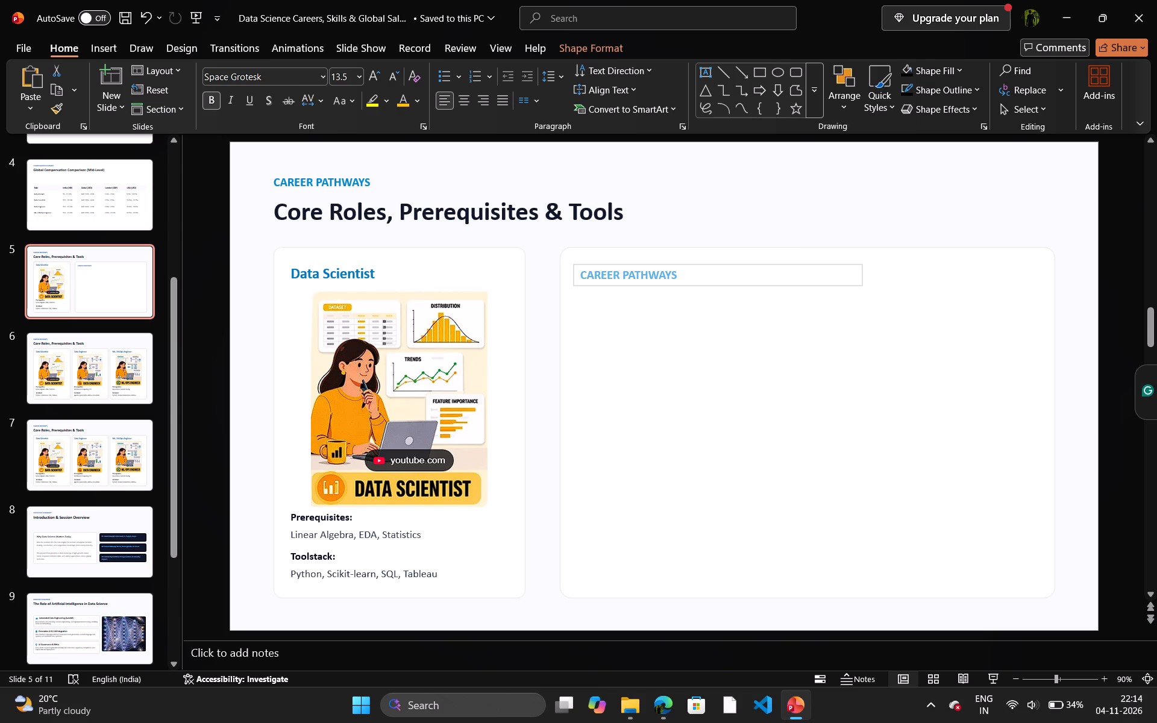
drag(848, 289, 682, 278)
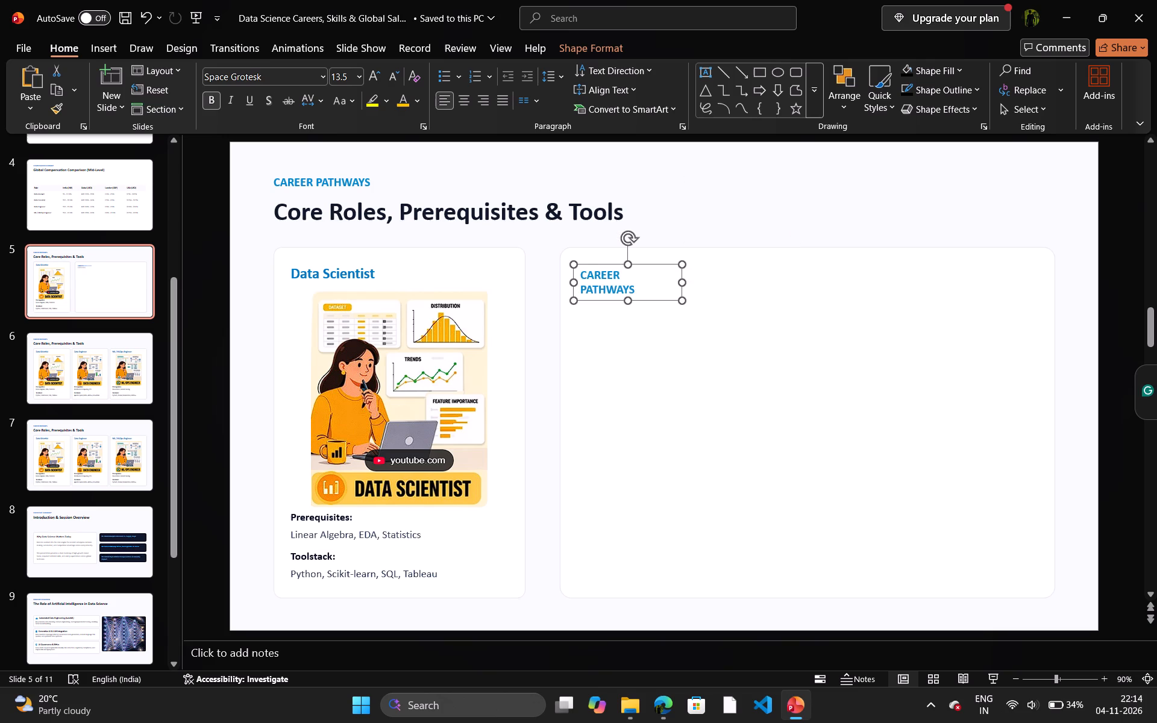
drag(682, 278, 691, 278)
click(547, 287)
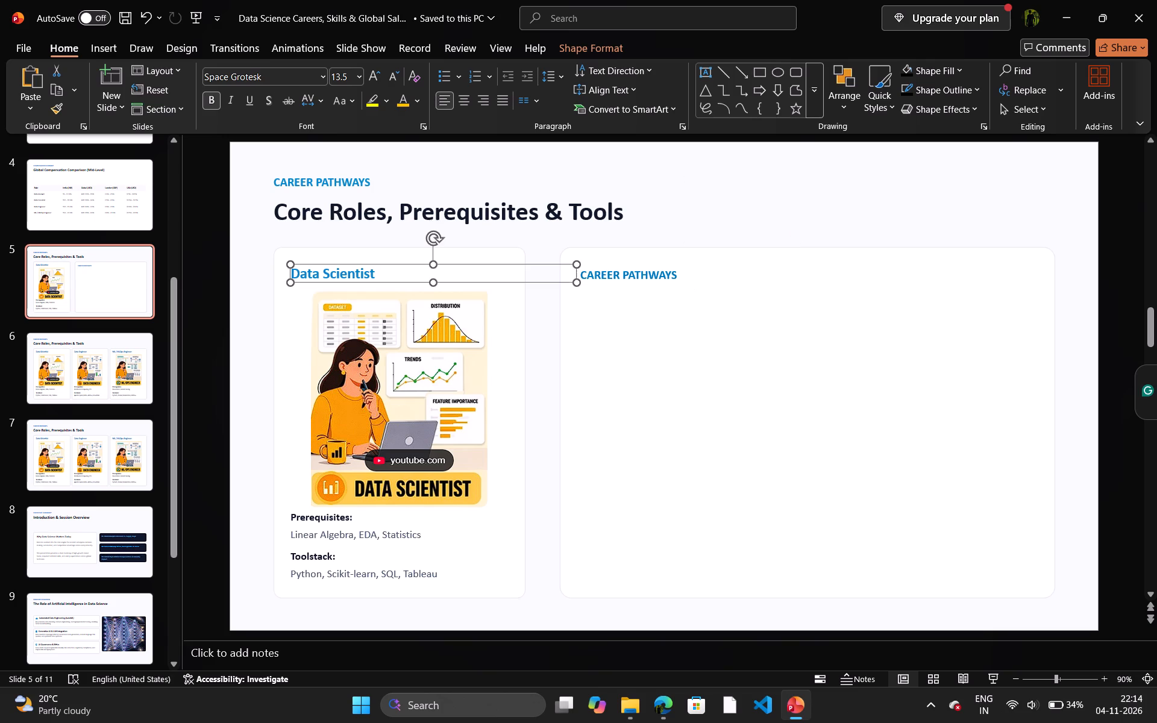
click(538, 333)
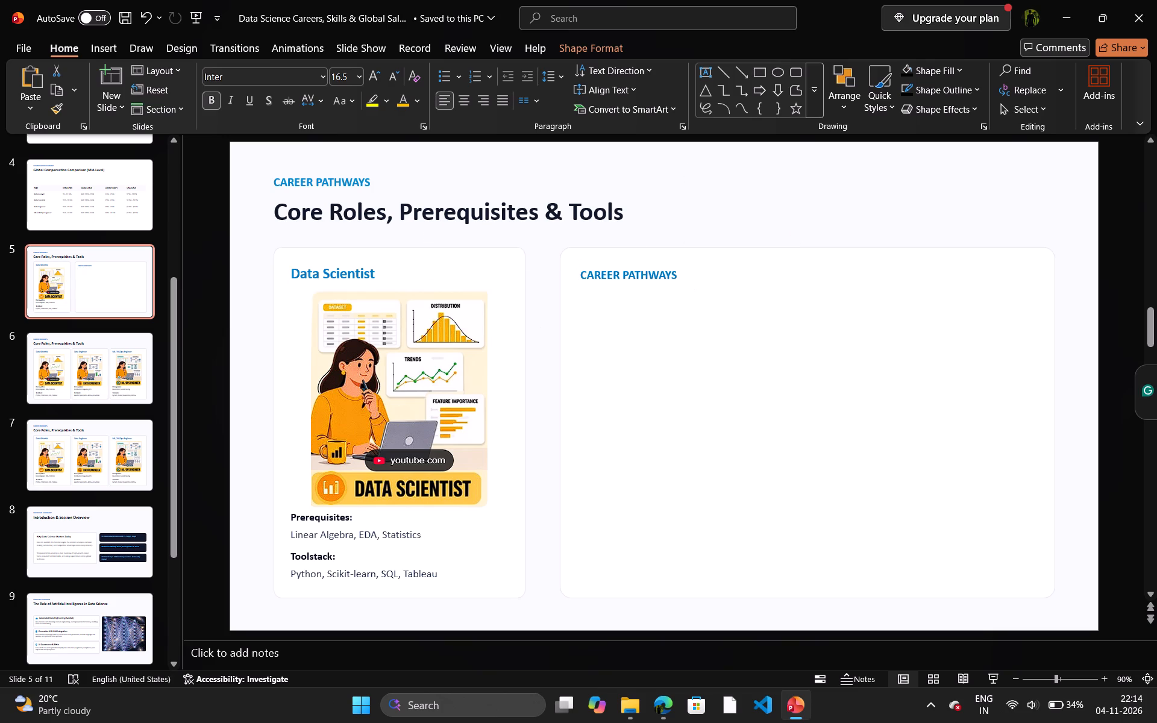
Clear the "CAREER PATHWAYS" text from the pasted text box in the wide card.
double_click(658, 278)
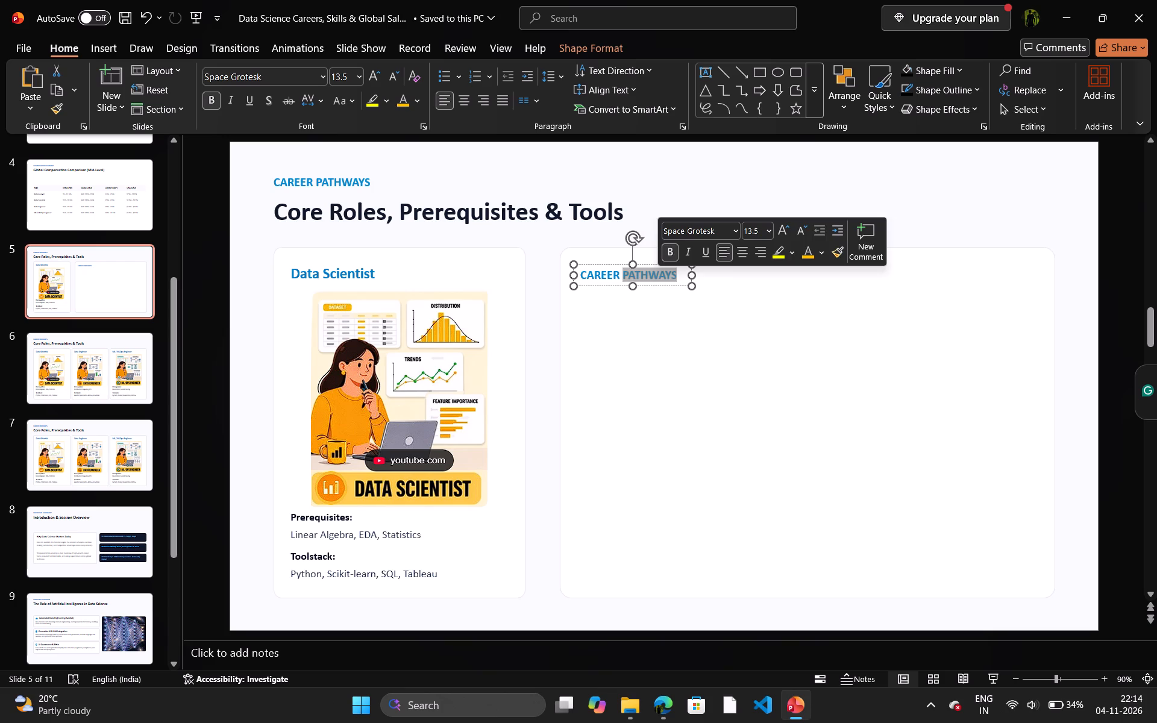
key(BackSpace)
key(BackSpace)
key(BackSpace)
key(BackSpace)
key(BackSpace)
key(BackSpace)
key(BackSpace)
key(BackSpace)
key(BackSpace)
key(BackSpace)
key(BackSpace)
key(BackSpace)
key(BackSpace)
key(BackSpace)
key(BackSpace)
key(BackSpace)
key(BackSpace)
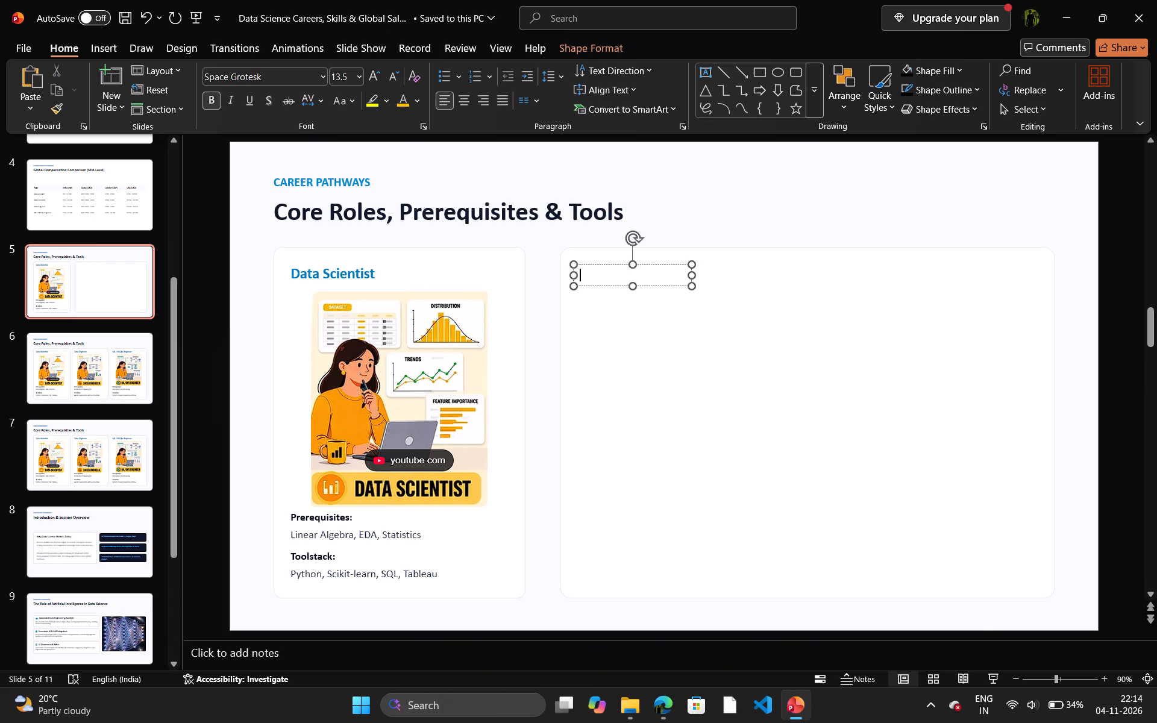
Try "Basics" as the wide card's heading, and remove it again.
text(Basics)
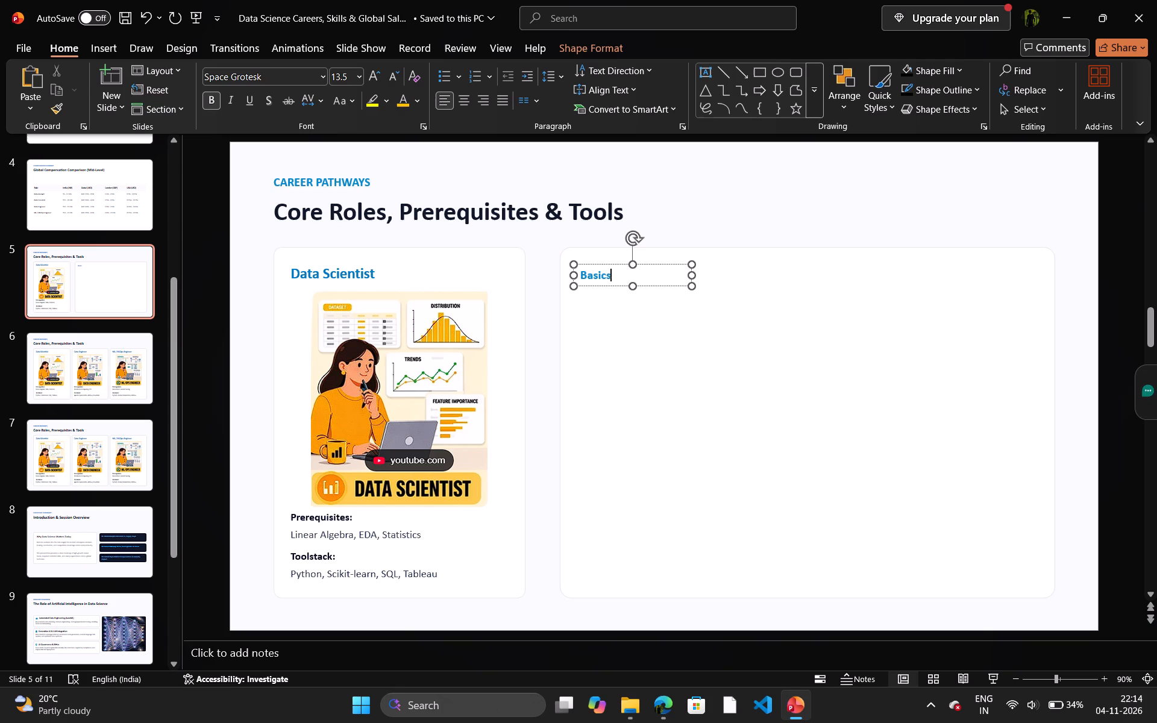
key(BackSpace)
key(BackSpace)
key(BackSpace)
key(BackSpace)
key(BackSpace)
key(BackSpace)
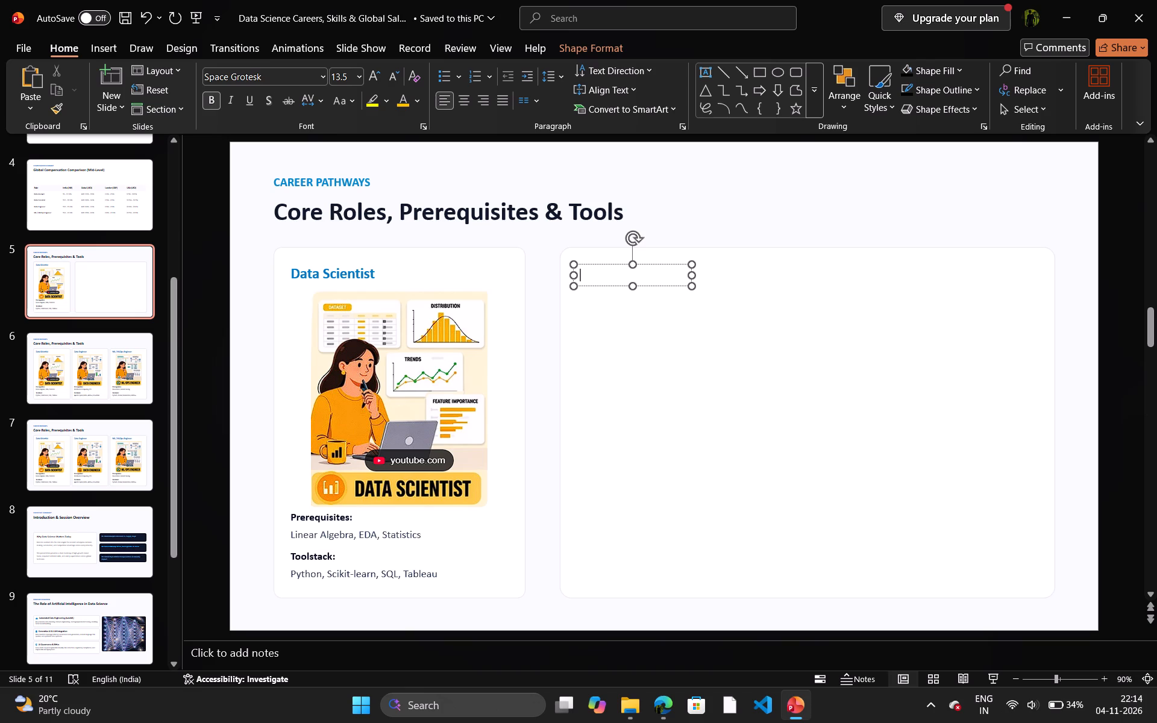
Enter "Prerequisites:" as the wide card's heading.
text(Pre)
text(requisitws)
key(BackSpace)
key(BackSpace)
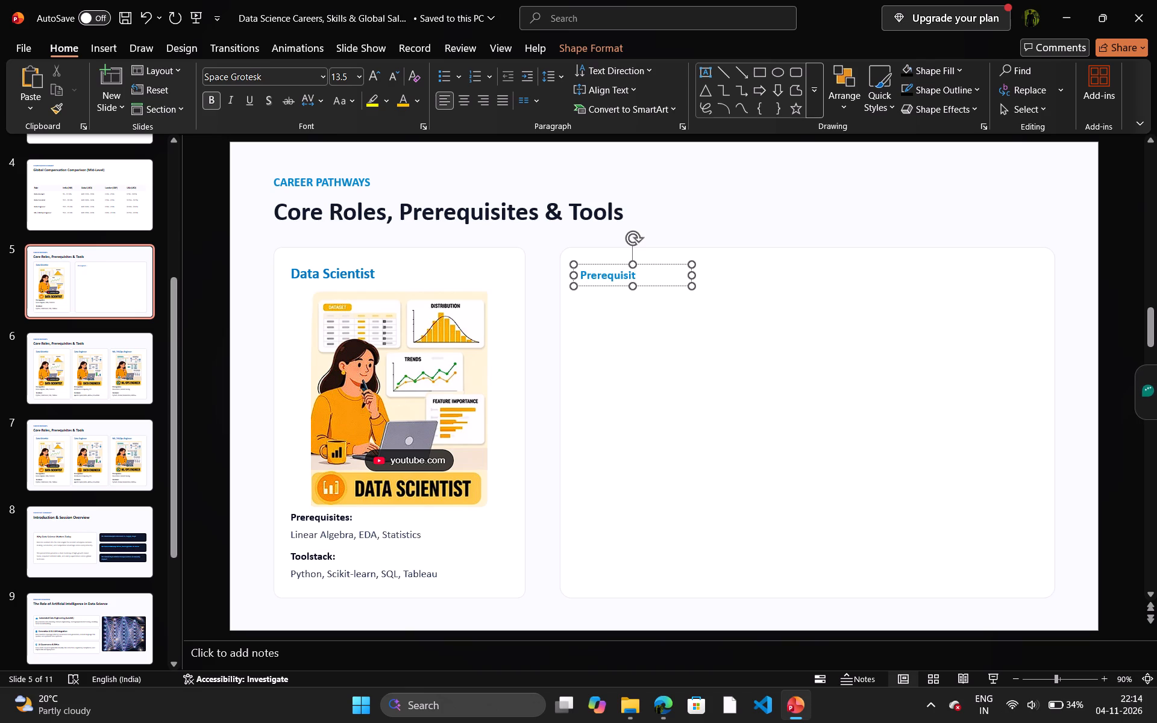
text(es:)
click(538, 384)
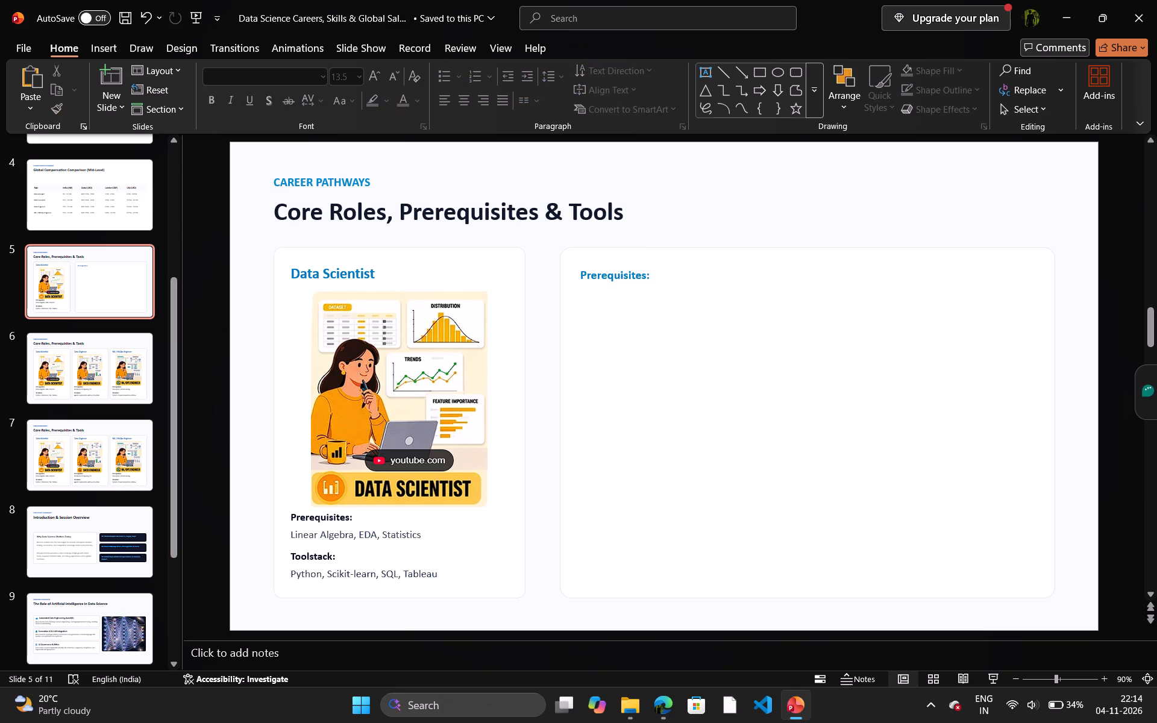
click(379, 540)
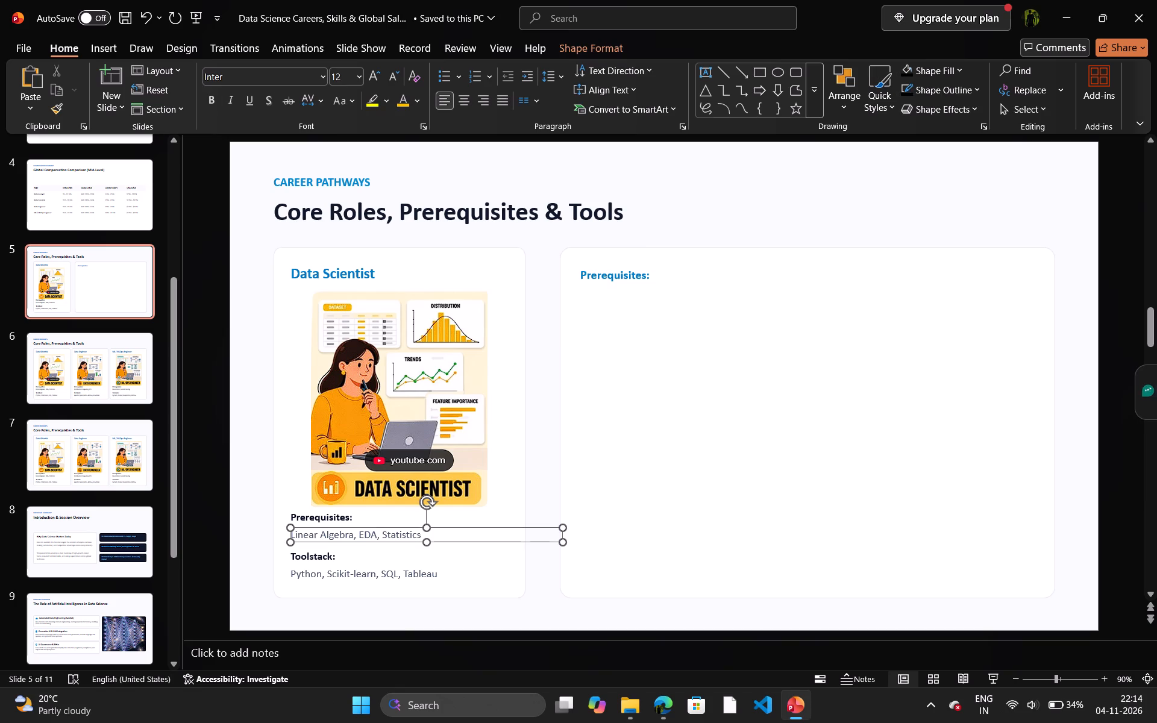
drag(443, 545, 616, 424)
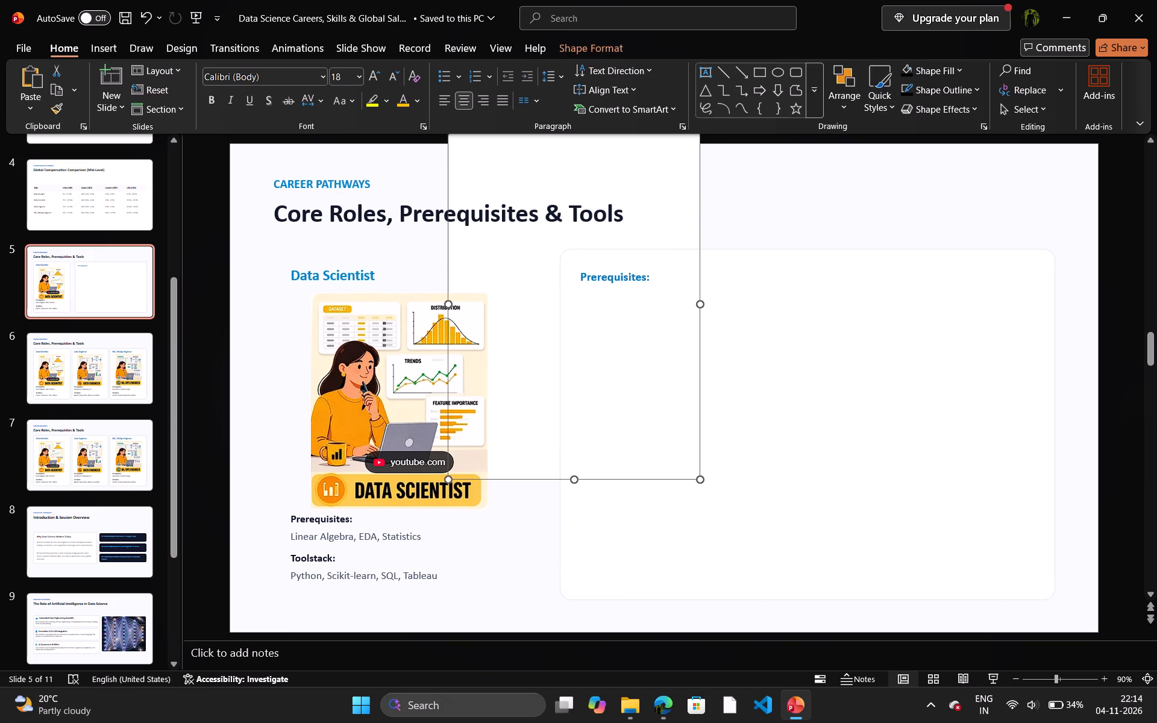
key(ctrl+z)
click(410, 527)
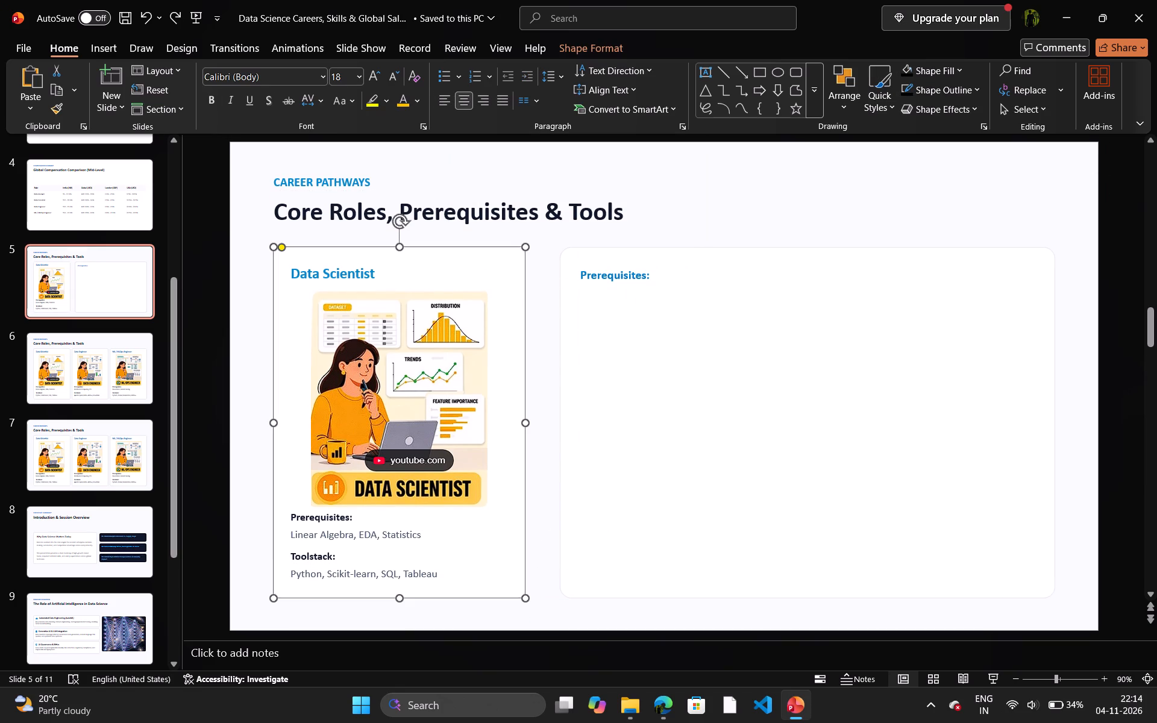
Move the "Linear Algebra, EDA, Statistics" text from the Data Scientist card to below the wide card's "Prerequisites:" heading, and bring it to the front.
click(413, 532)
drag(445, 541, 676, 386)
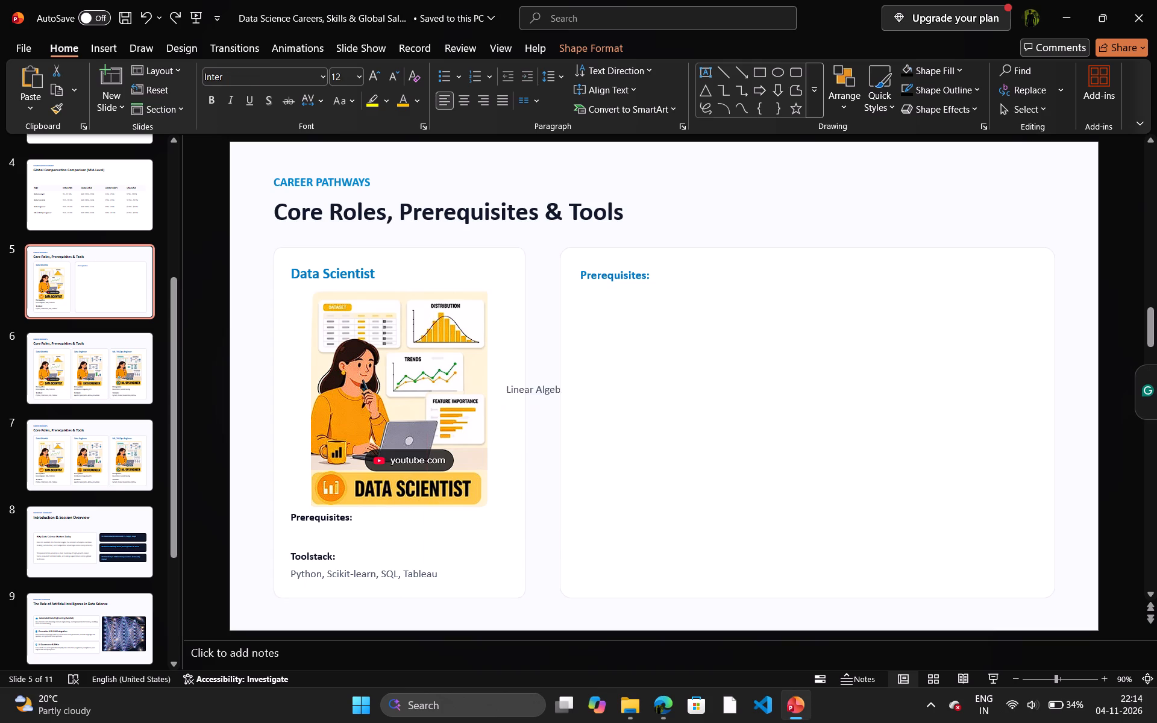
drag(676, 386, 731, 319)
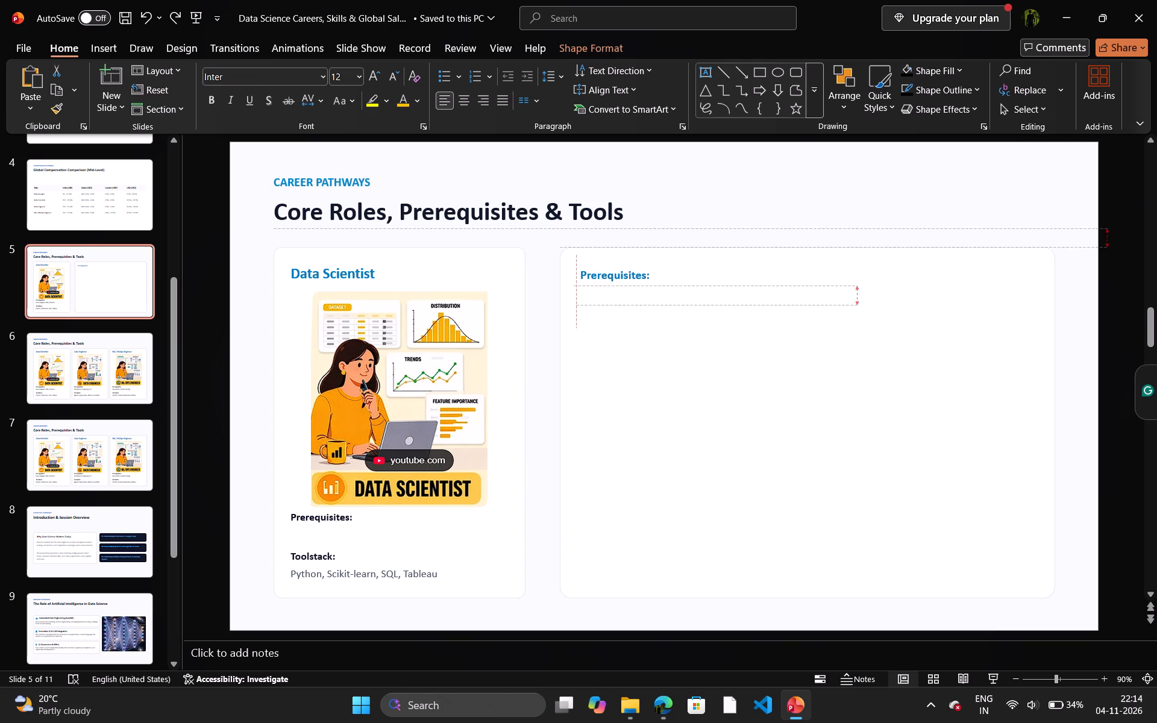
drag(731, 319, 731, 318)
right_click(731, 318)
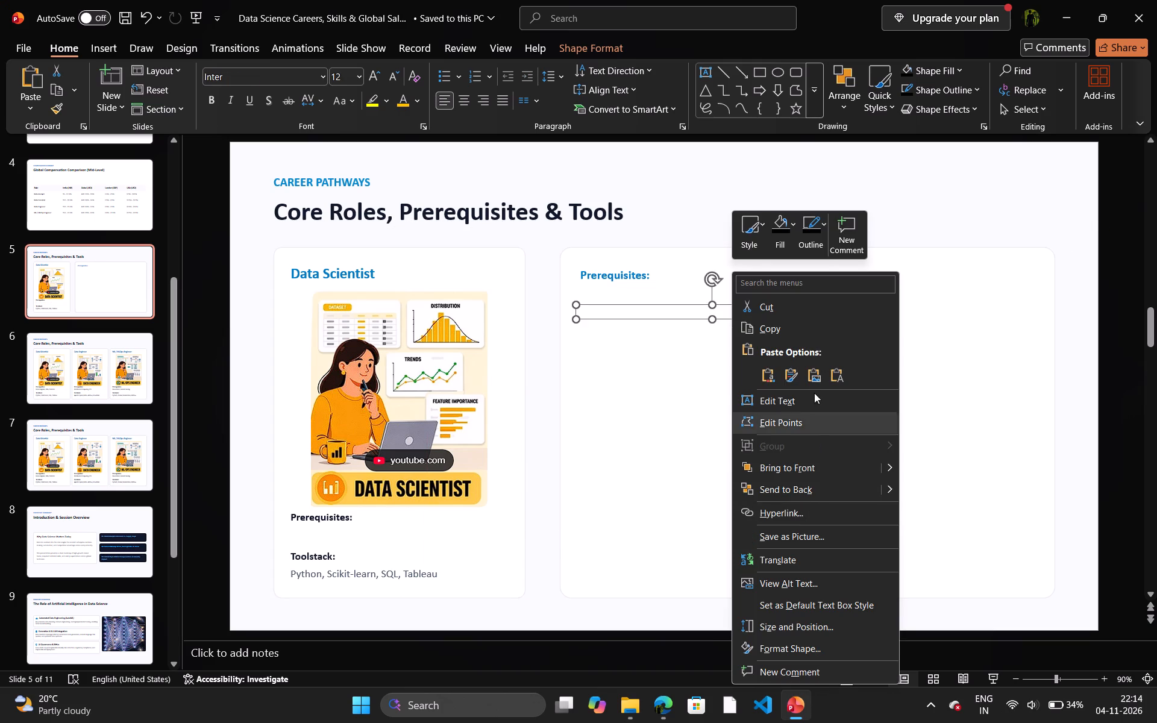
click(811, 474)
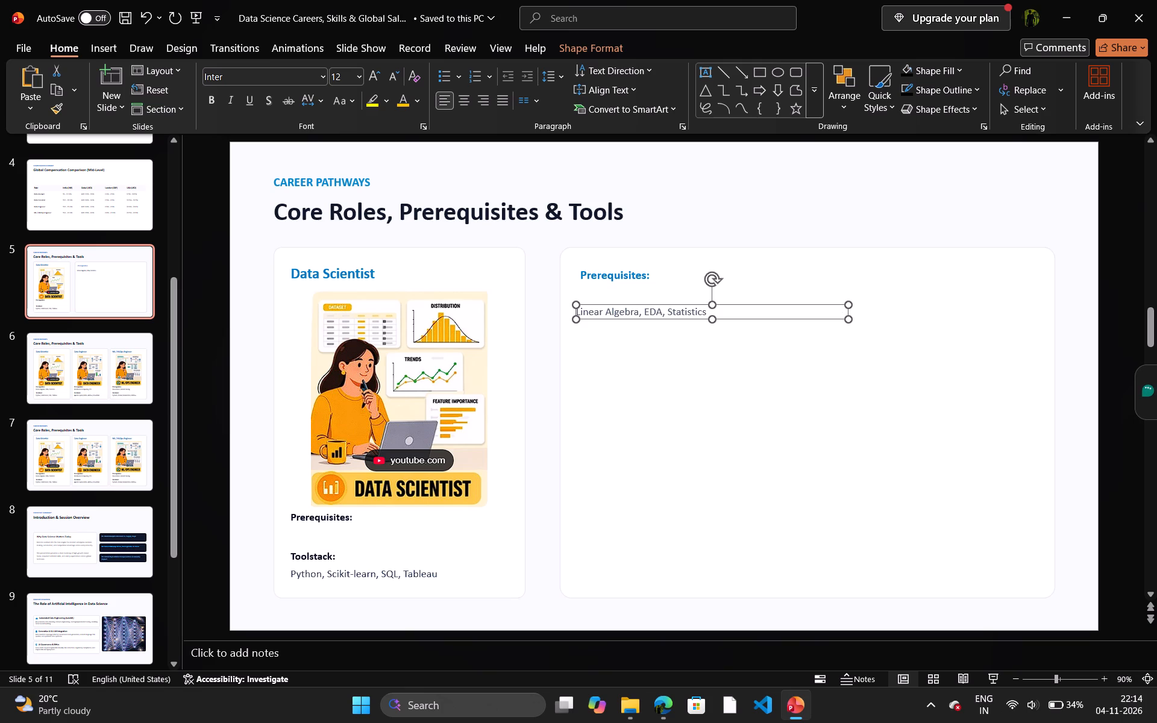
Narrow the "Linear Algebra, EDA, Statistics" text box to roughly the length of its text.
drag(850, 319, 720, 323)
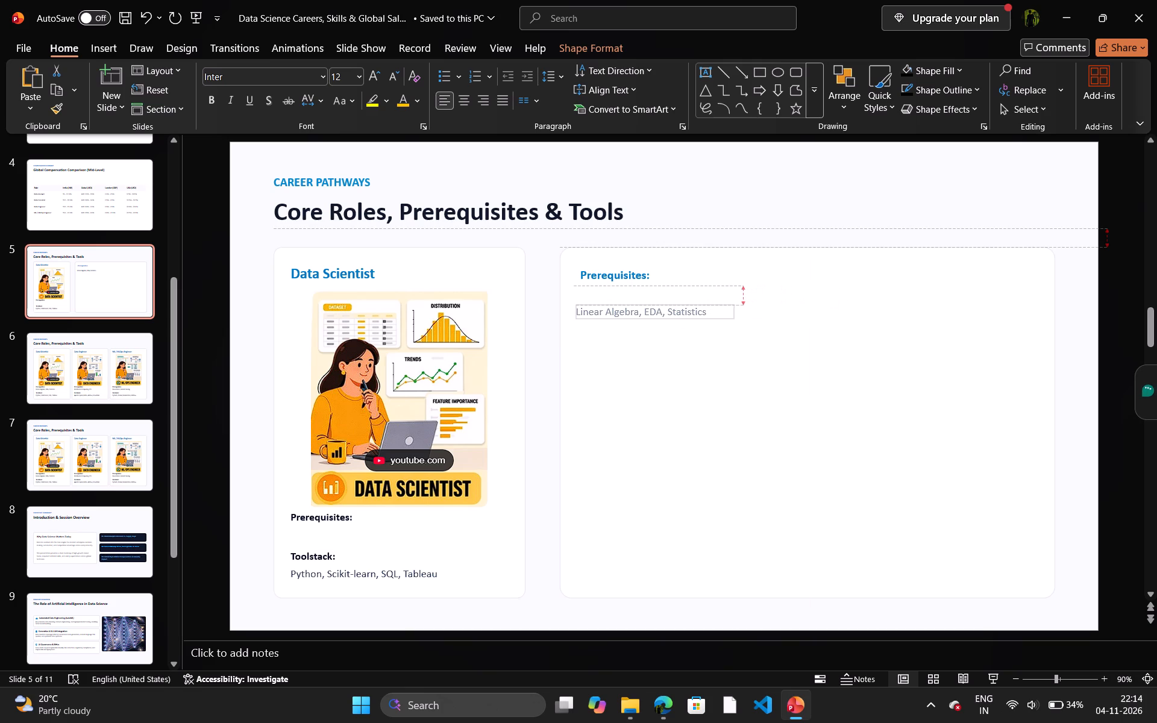
drag(720, 323, 715, 322)
Set the font size of the "Linear Algebra, EDA, Statistics" text to 16.
triple_click(703, 317)
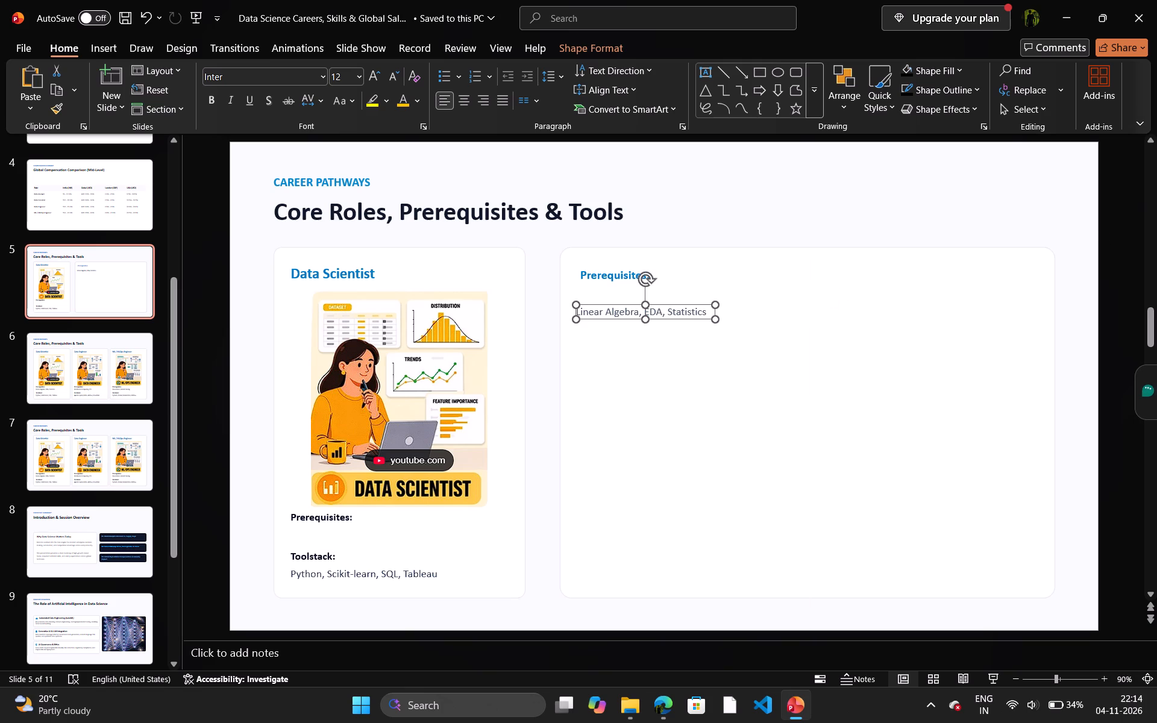
key(ctrl+a)
click(695, 311)
triple_click(695, 311)
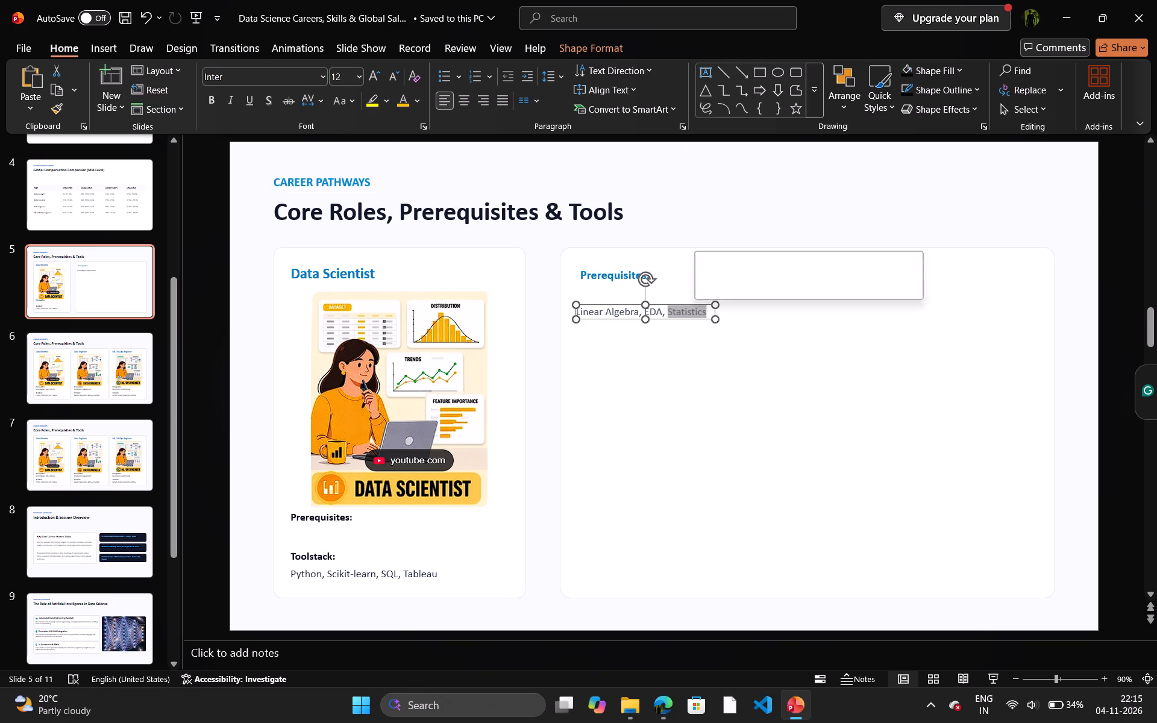
triple_click(695, 311)
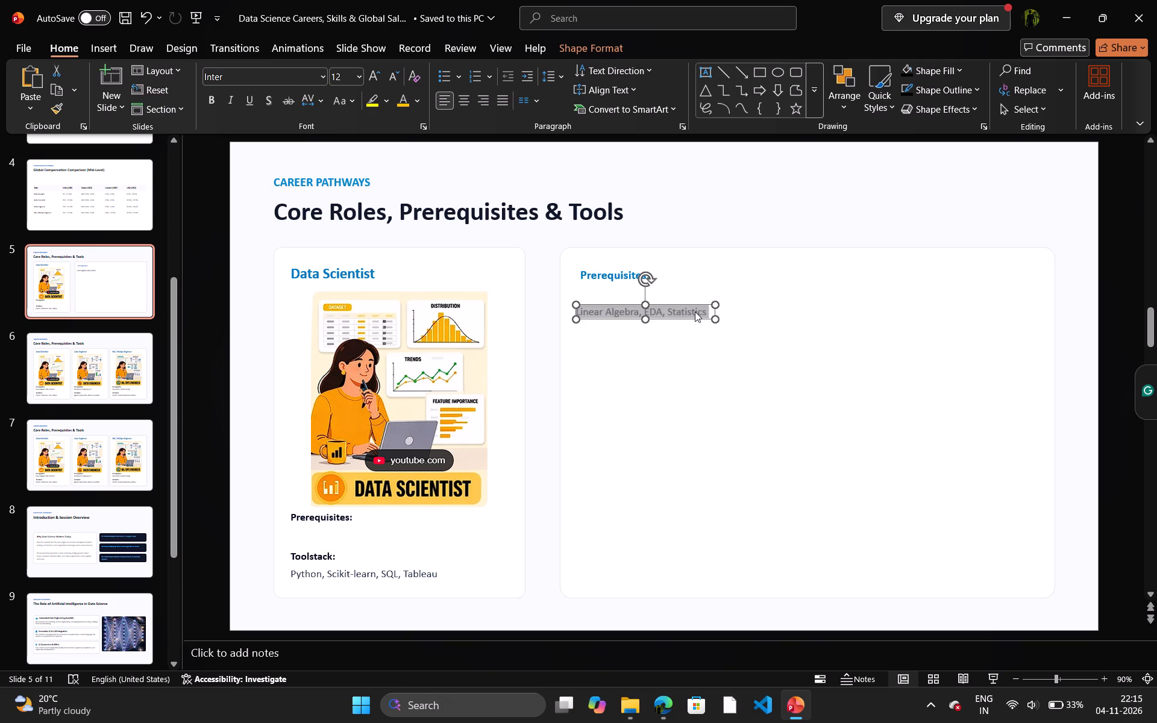
triple_click(370, 75)
click(394, 76)
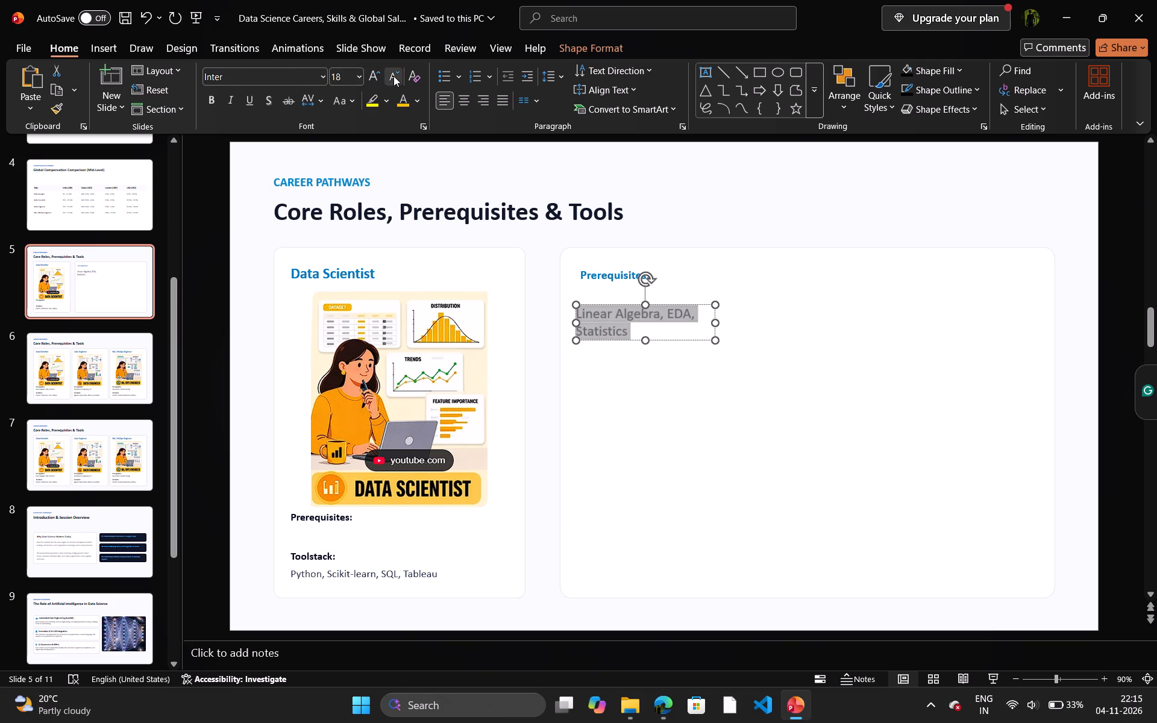
Split the prerequisites text into three separate lines, "Linear Algebra", "EDA" and "Statistics", removing the commas.
click(645, 330)
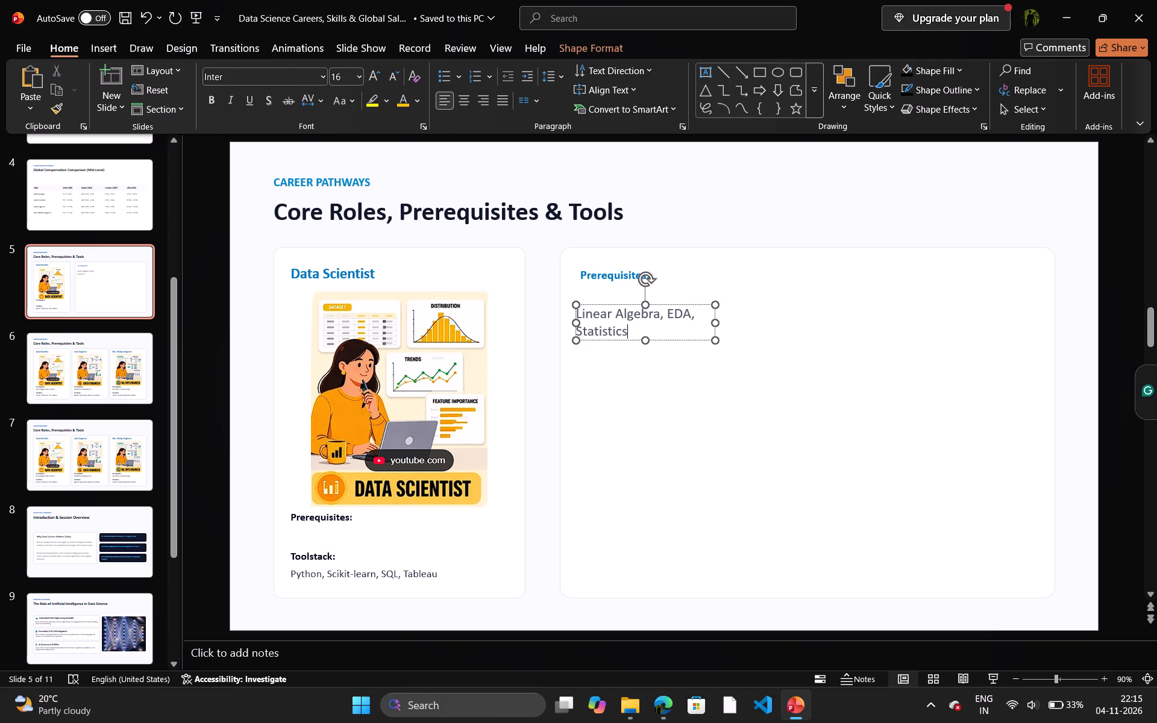
click(666, 314)
key(shift+Return)
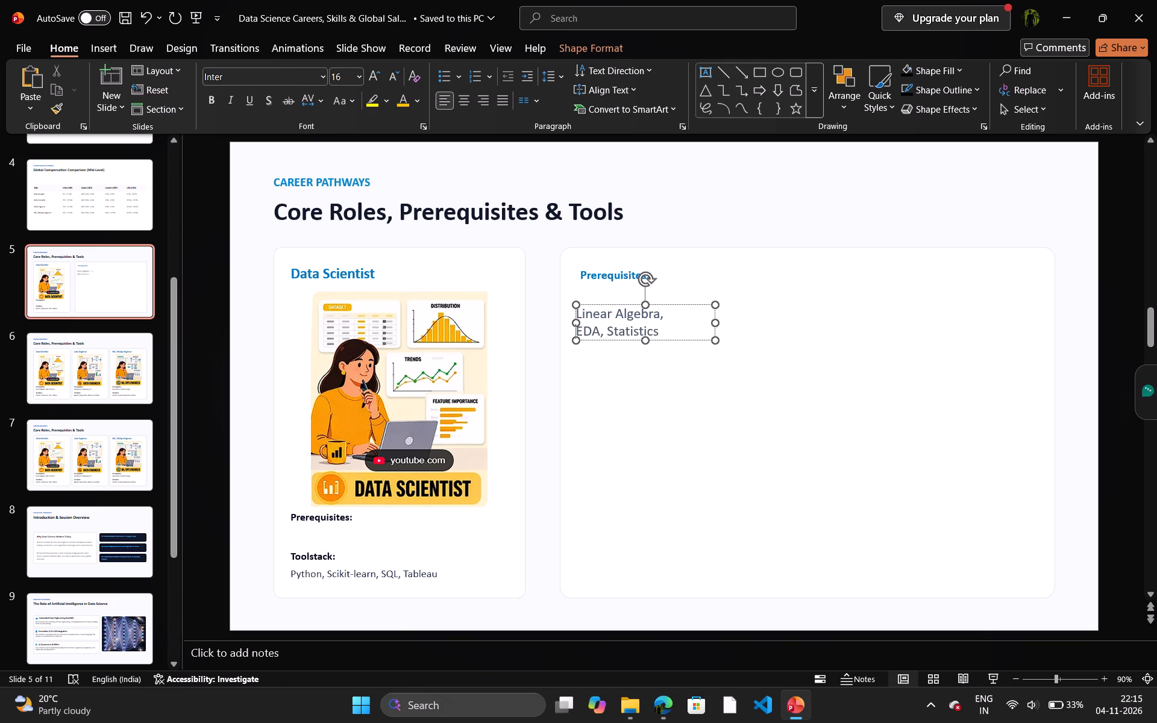
key(Left)
key(BackSpace)
key(BackSpace)
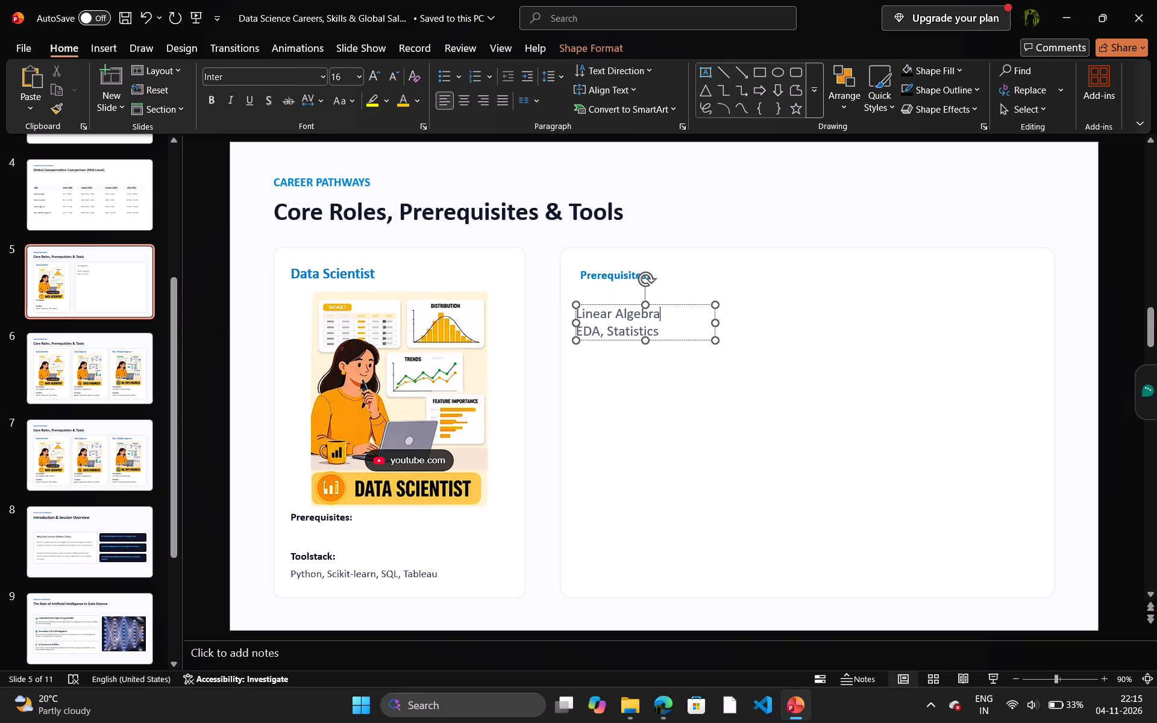
key(Down)
key(Left)
key(Left)
key(Left)
key(Left)
key(Left)
key(Left)
key(Left)
key(Left)
key(Left)
key(Left)
key(BackSpace)
key(BackSpace)
key(shift+Return)
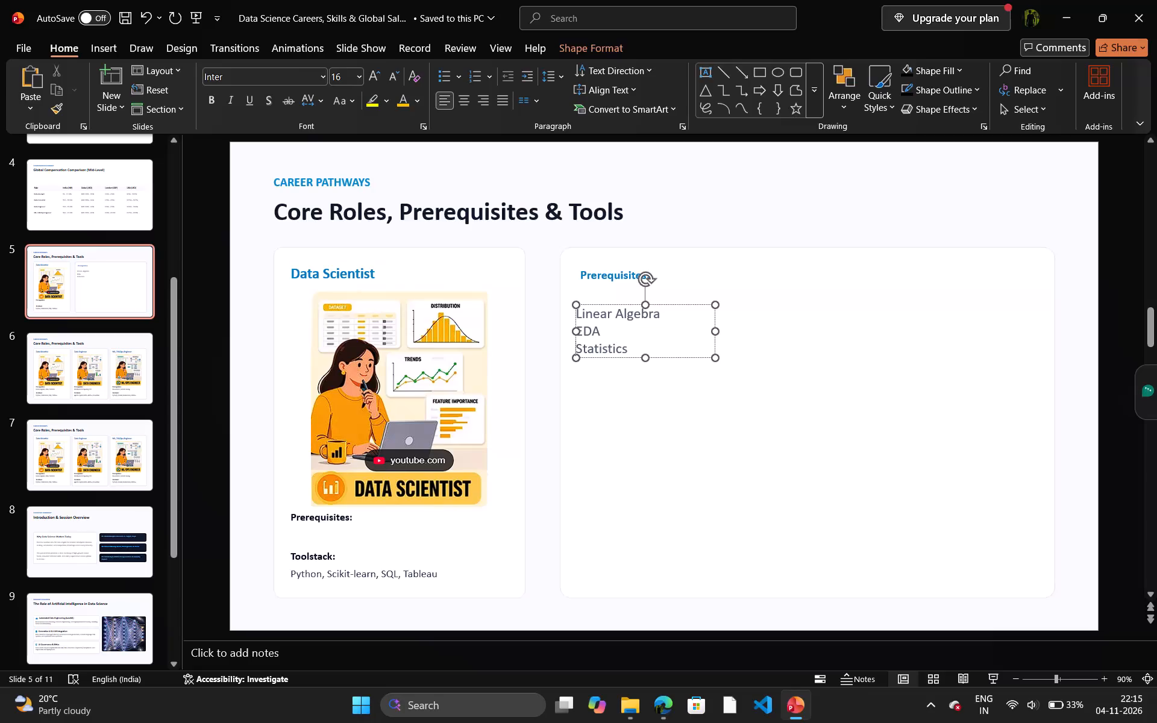
Apply bullets to the "Linear Algebra", "EDA" and "Statistics" text under the wide card's "Prerequisites:" heading.
drag(633, 351, 539, 301)
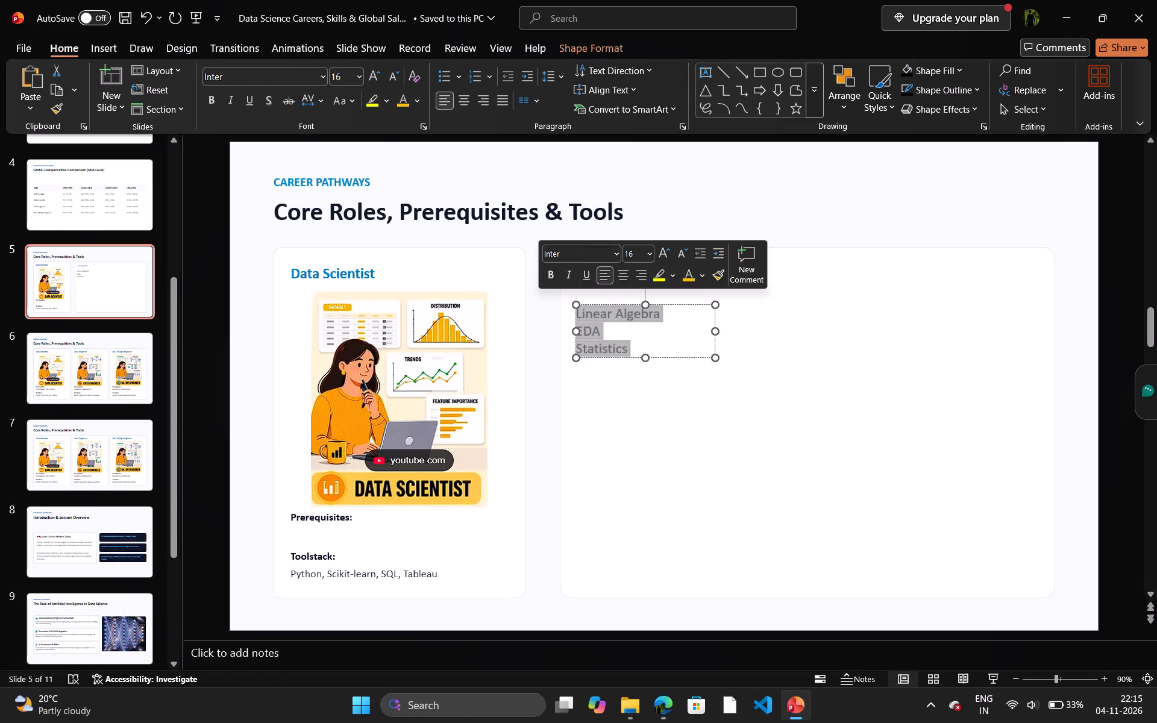
click(445, 74)
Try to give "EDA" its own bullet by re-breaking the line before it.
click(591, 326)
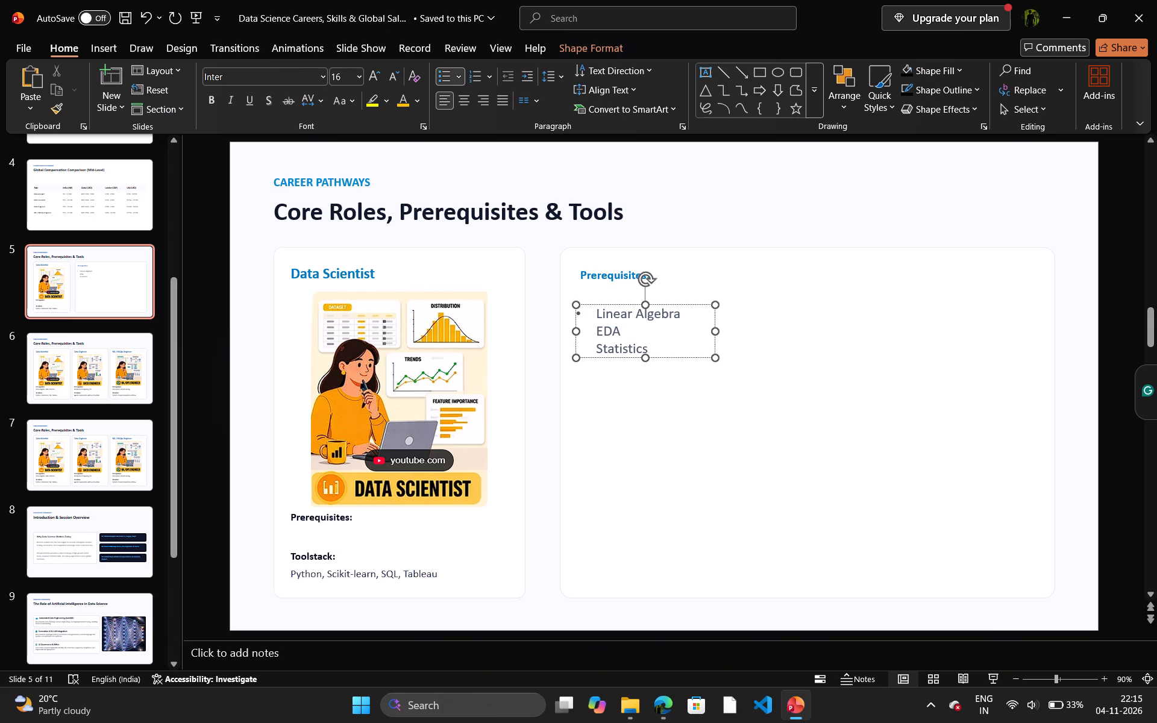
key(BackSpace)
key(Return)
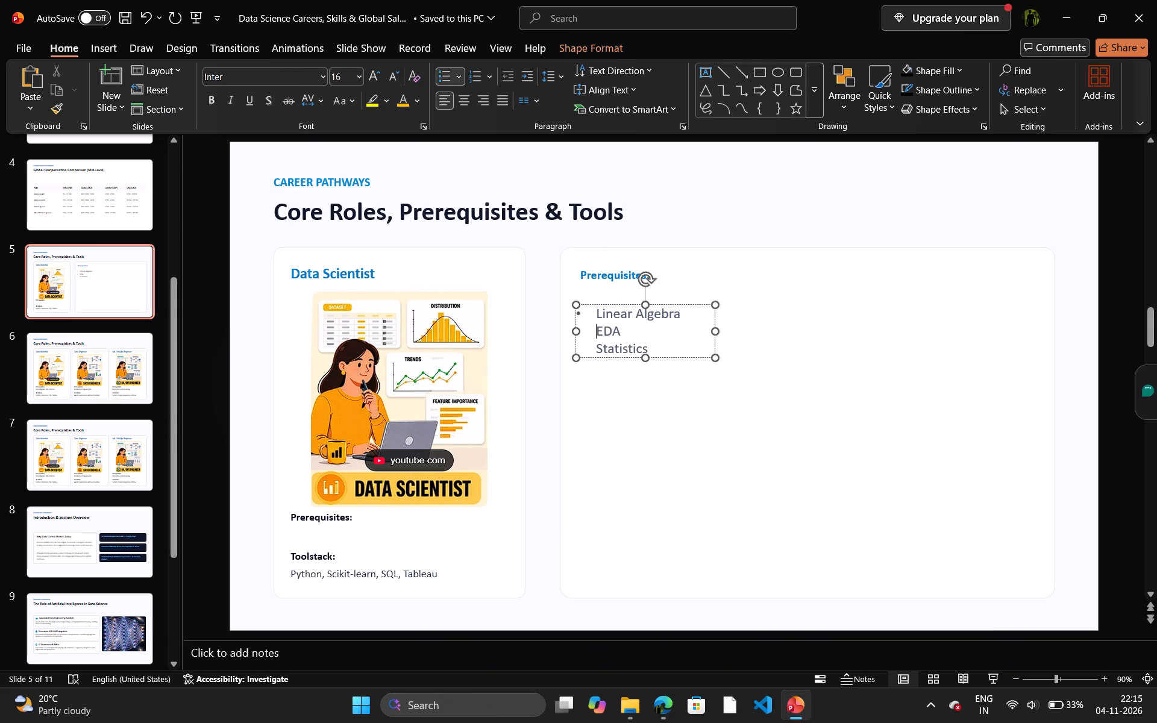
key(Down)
Cut the "EDA" and "Statistics" lines out of the prerequisites text box, keeping only the "Linear Algebra" bullet.
drag(657, 352, 561, 333)
key(ctrl+x)
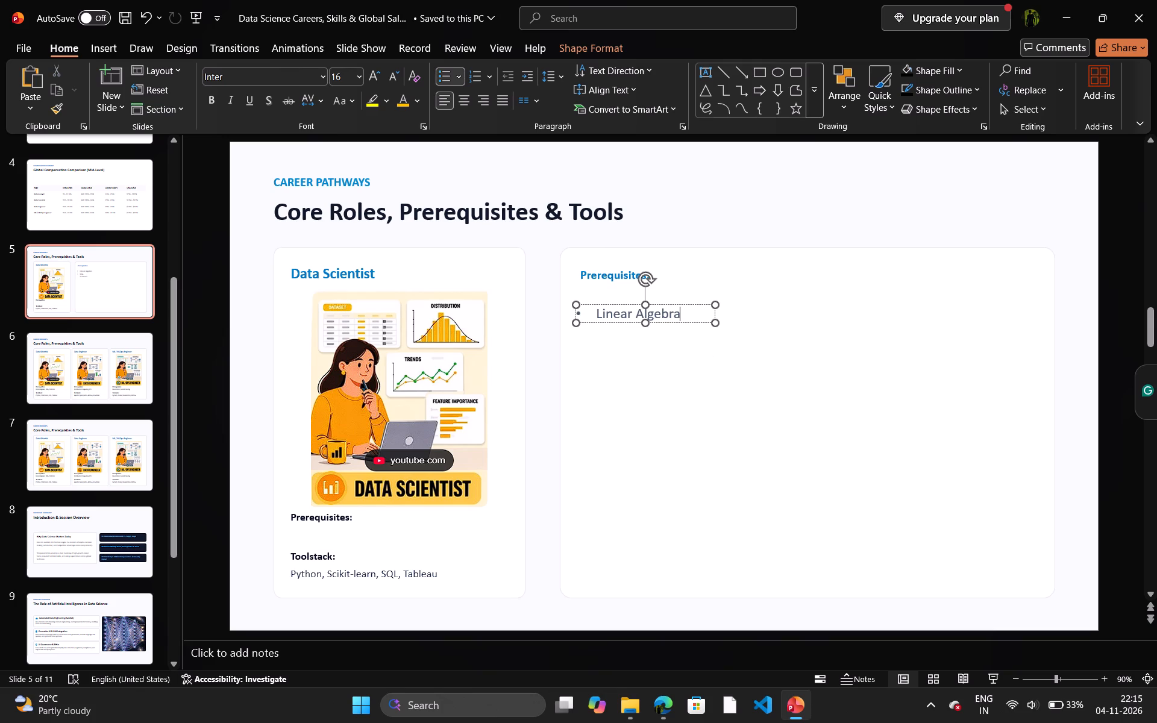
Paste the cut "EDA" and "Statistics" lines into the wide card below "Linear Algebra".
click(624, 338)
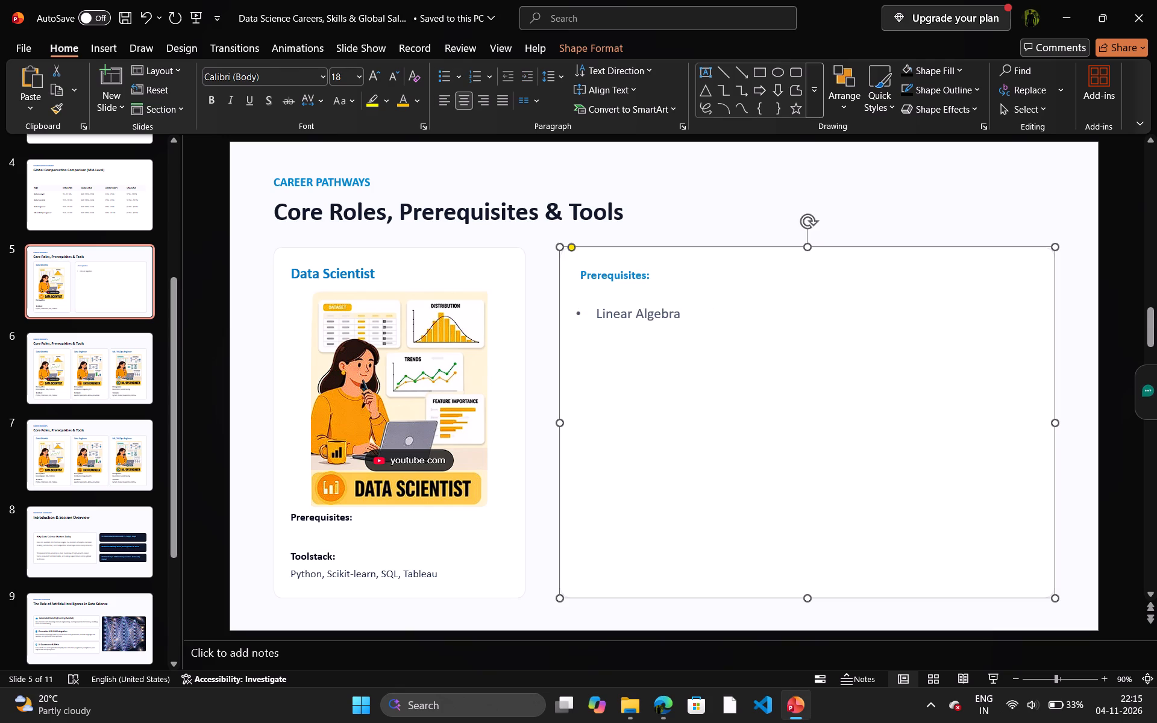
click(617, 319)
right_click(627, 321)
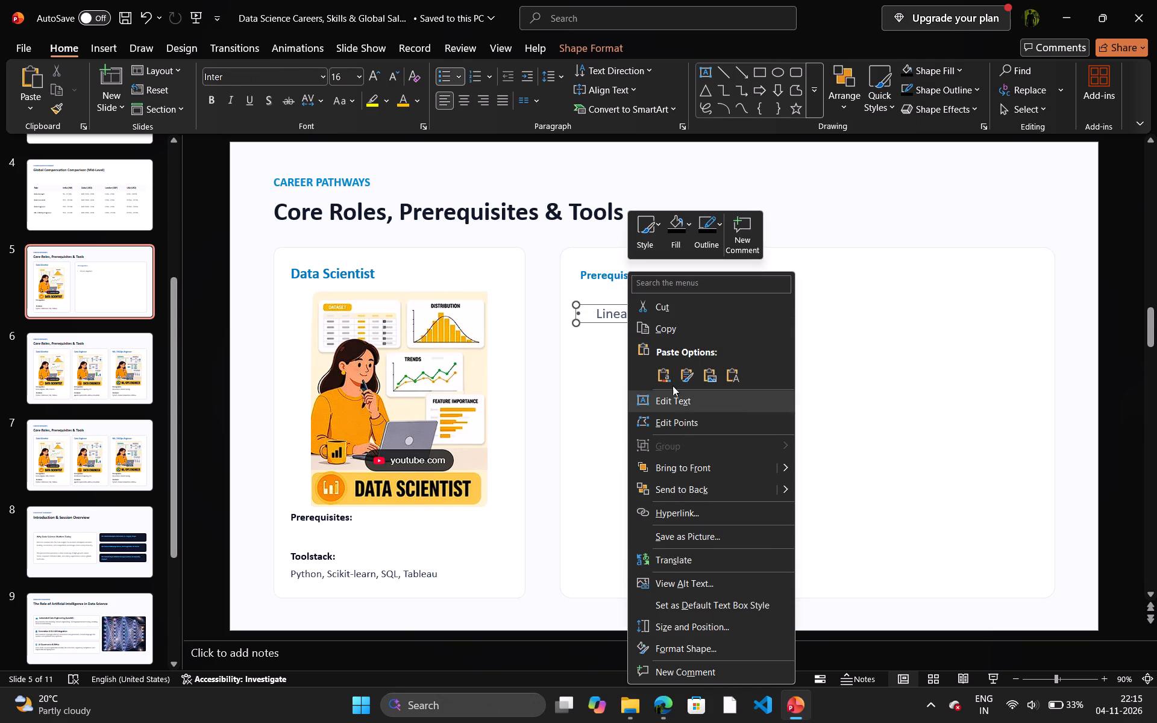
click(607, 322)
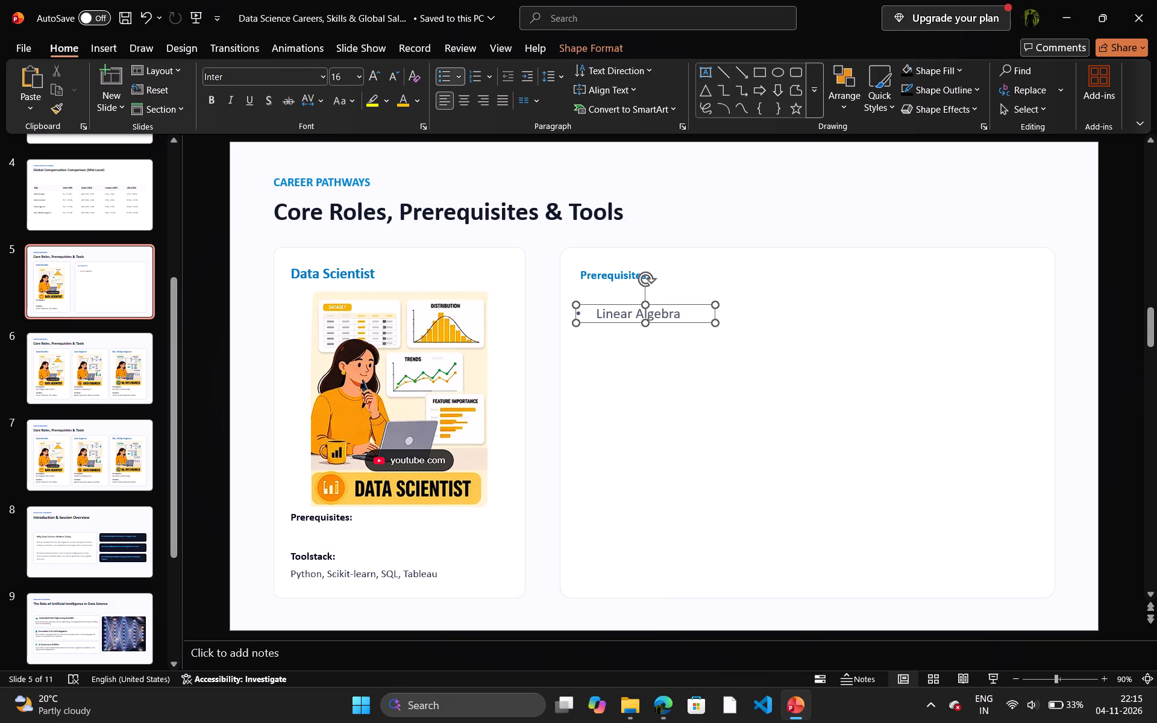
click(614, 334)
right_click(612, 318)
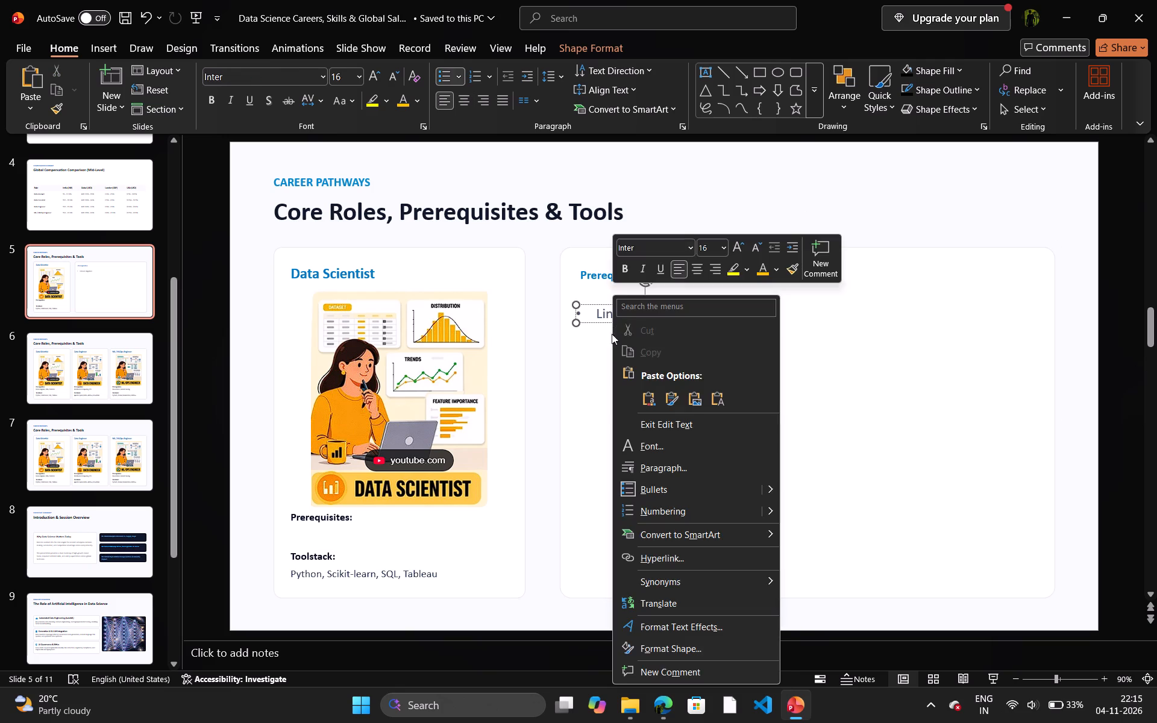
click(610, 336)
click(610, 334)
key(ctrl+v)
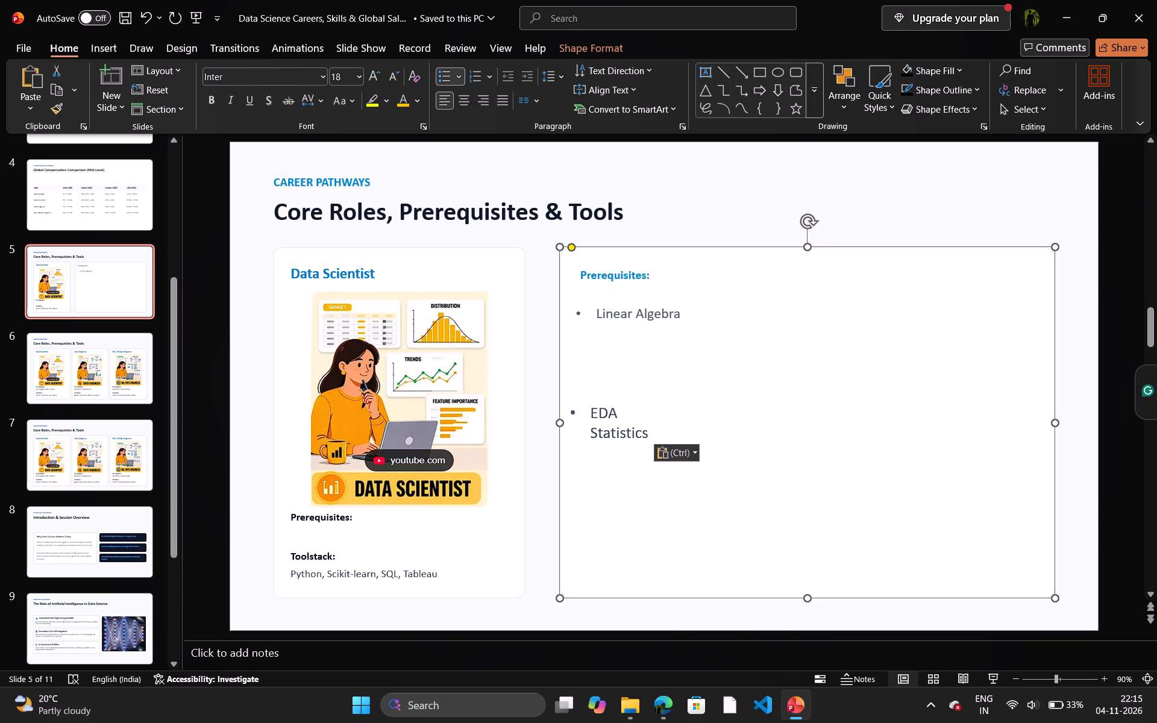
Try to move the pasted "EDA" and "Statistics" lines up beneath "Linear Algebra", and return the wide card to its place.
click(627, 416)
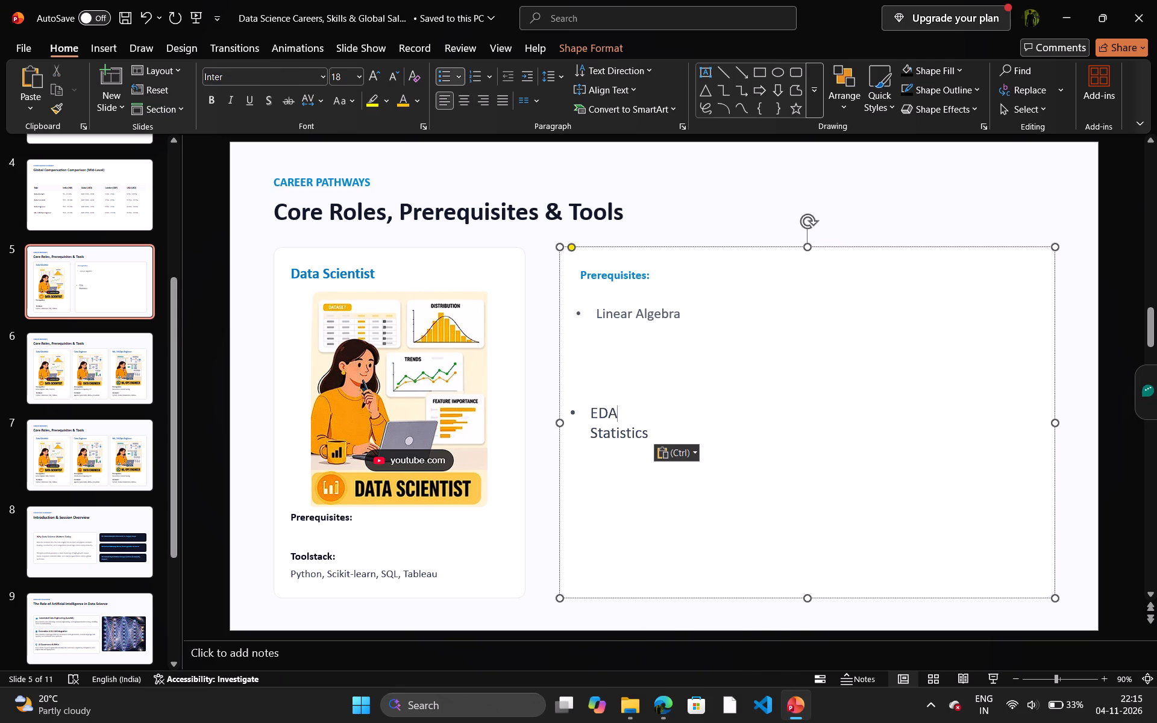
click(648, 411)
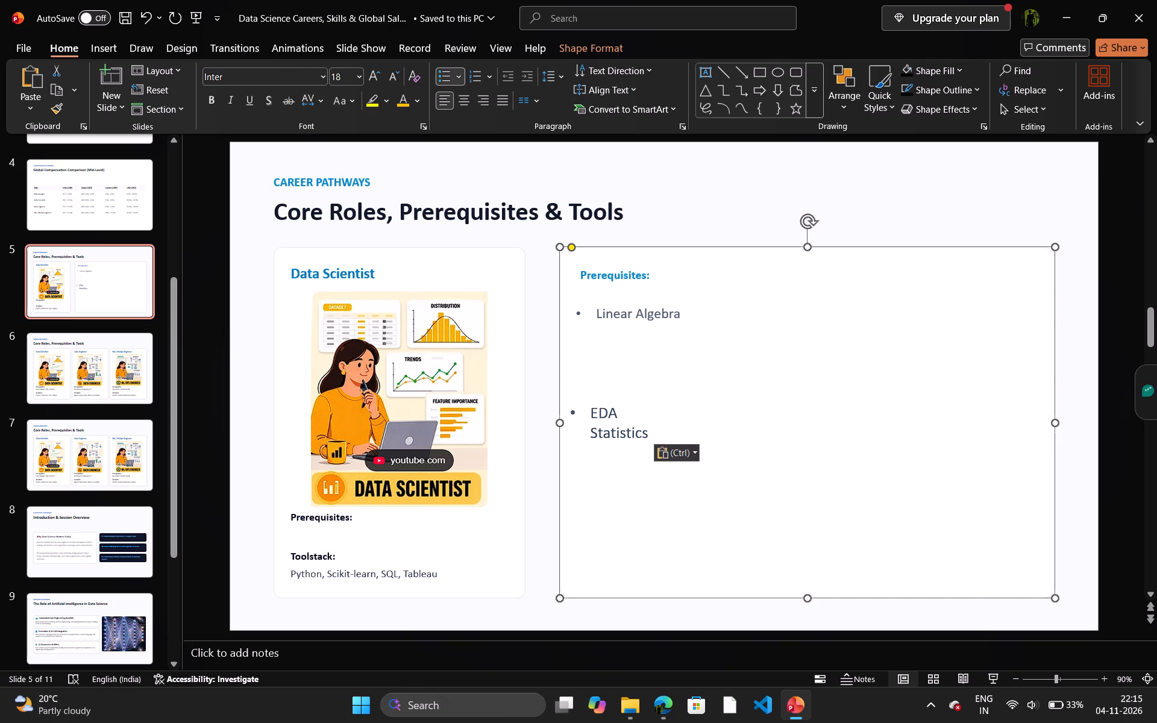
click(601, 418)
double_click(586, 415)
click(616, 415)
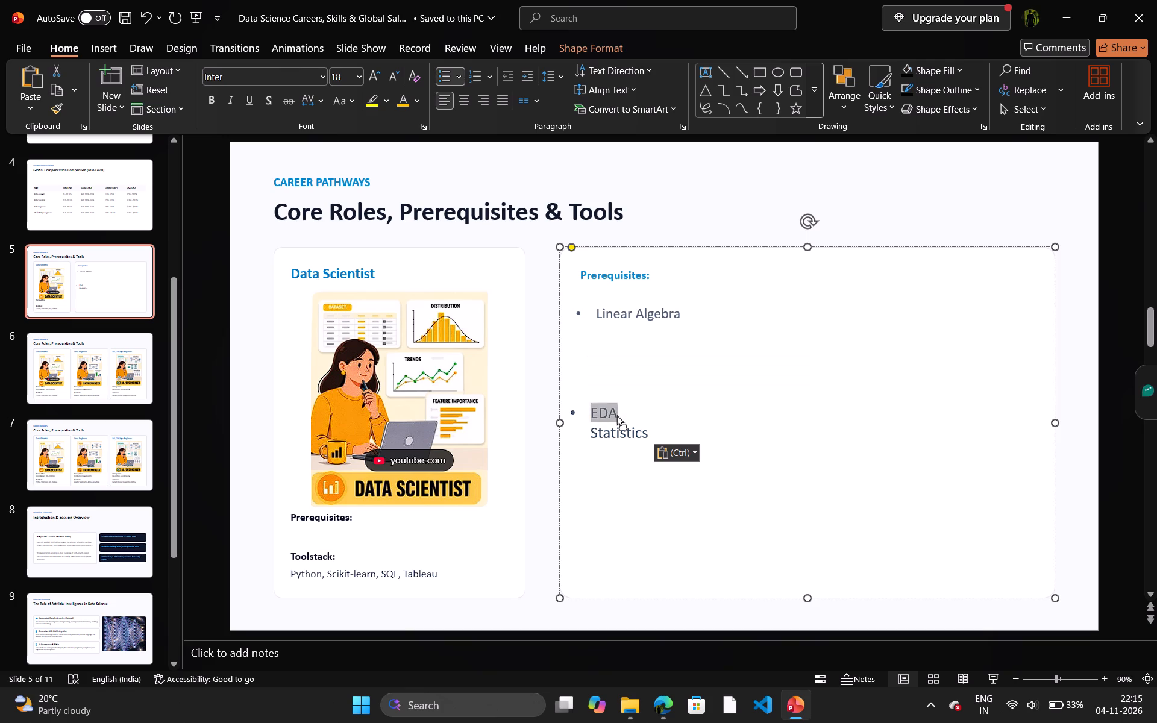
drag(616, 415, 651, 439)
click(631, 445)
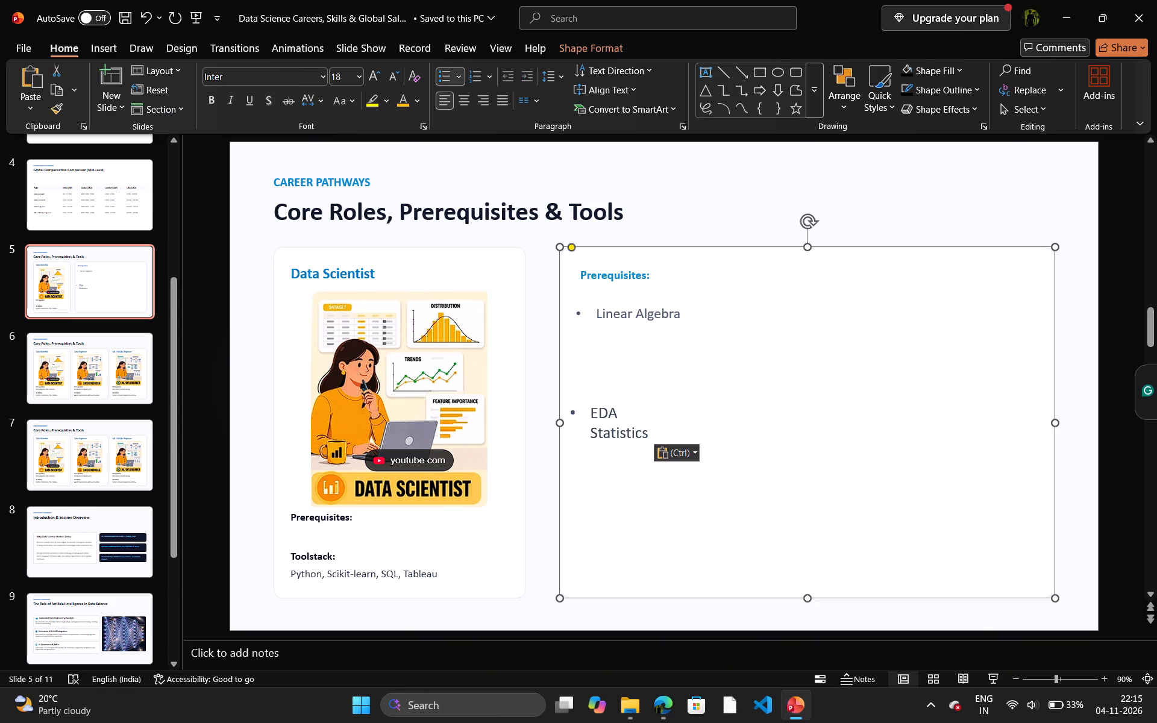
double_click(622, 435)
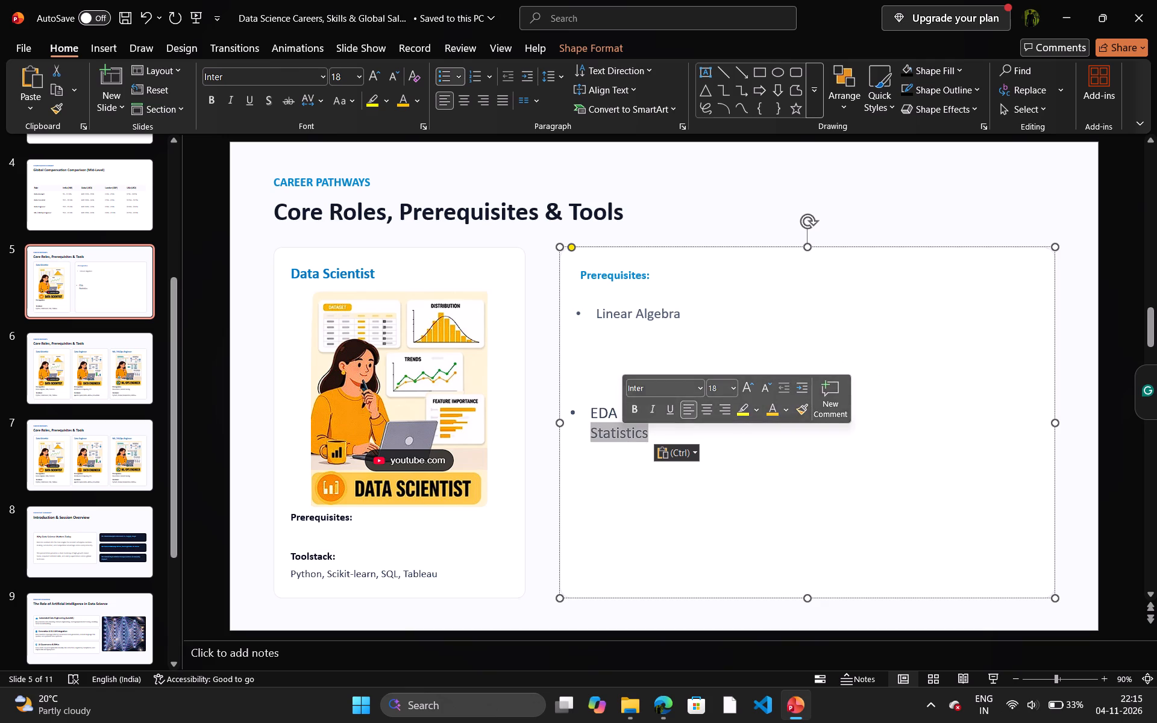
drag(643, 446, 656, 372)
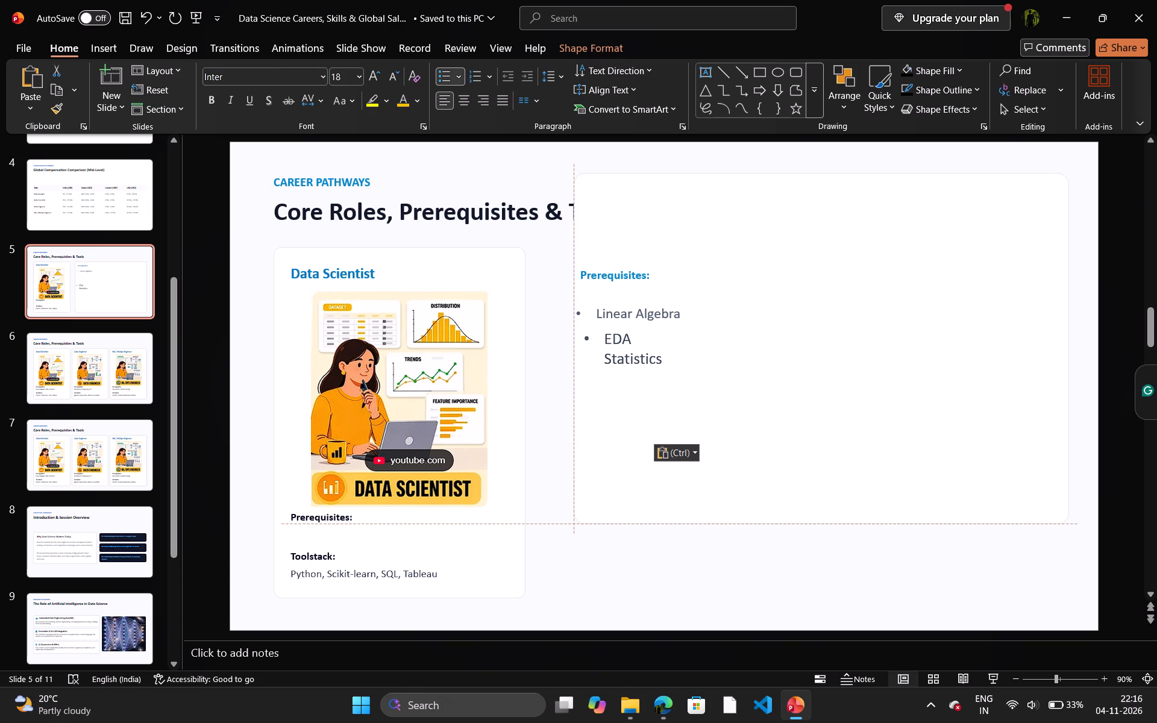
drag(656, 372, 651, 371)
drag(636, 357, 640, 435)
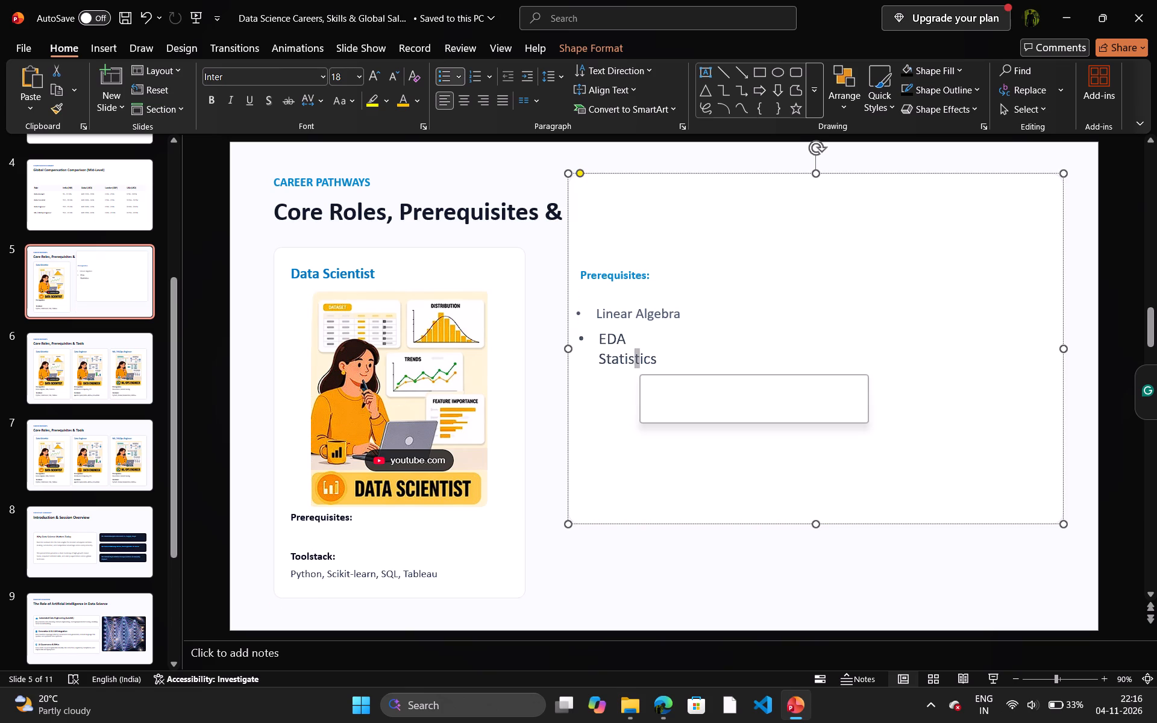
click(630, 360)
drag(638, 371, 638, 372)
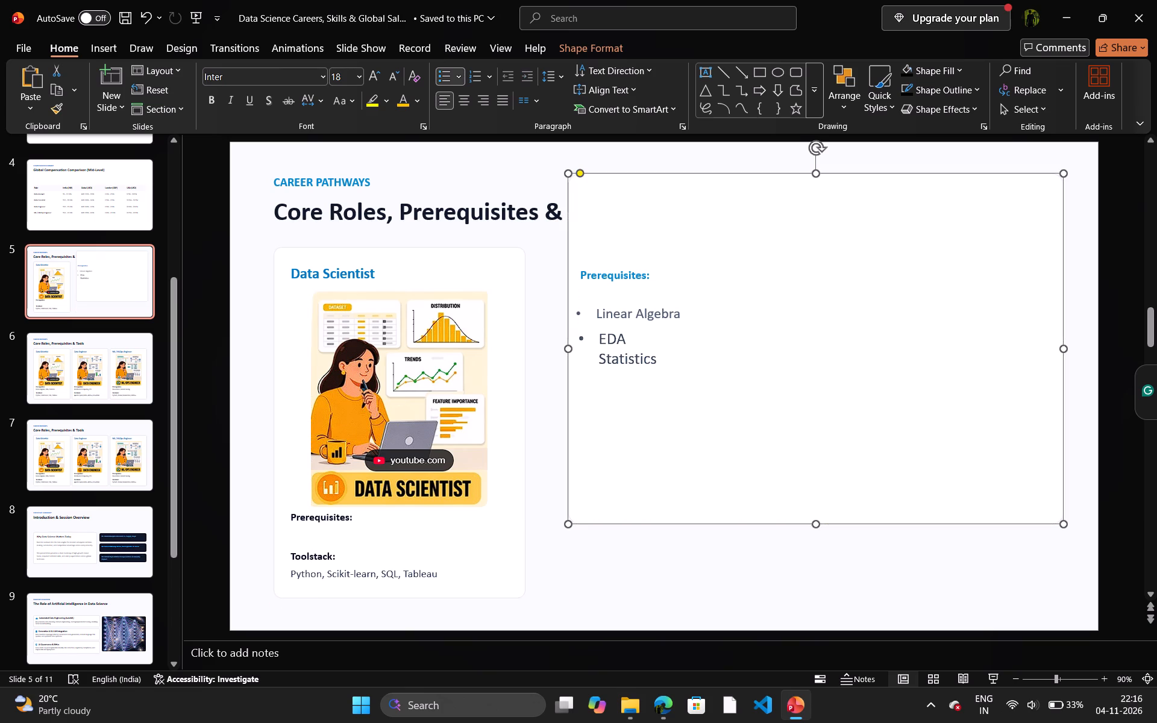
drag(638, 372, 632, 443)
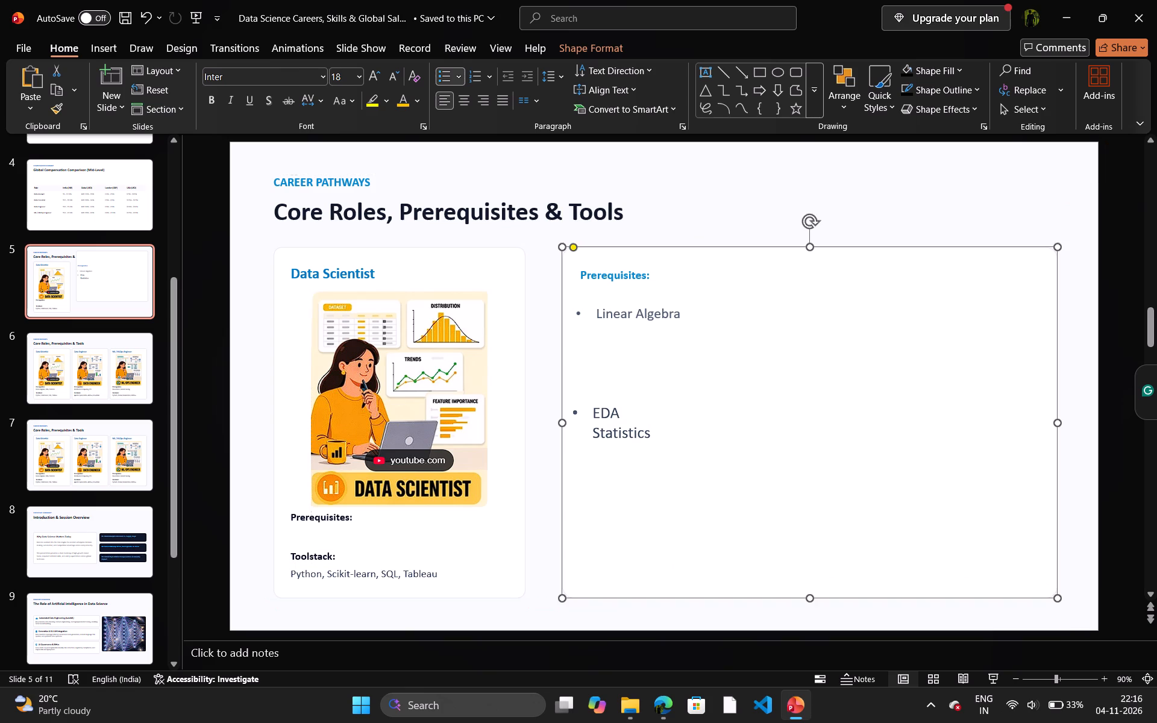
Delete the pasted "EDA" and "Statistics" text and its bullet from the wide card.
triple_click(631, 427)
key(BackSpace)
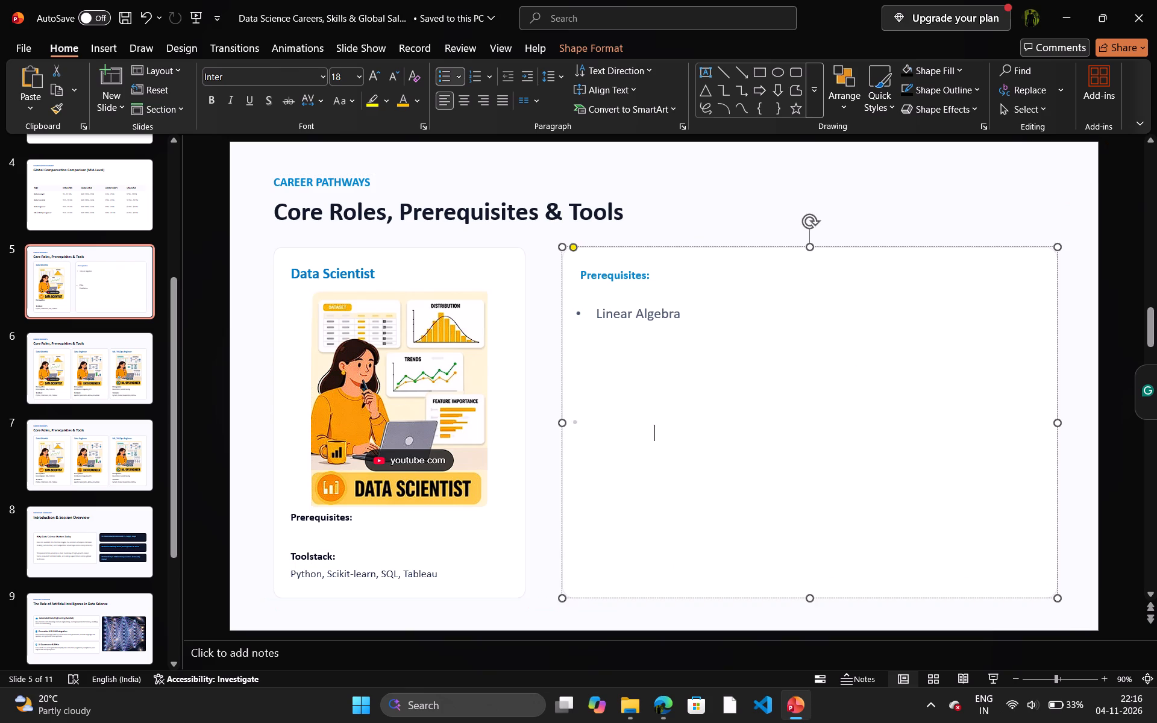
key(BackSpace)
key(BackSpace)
Paste the cut "EDA" and "Statistics" lines onto the slide as a separate text box.
click(539, 369)
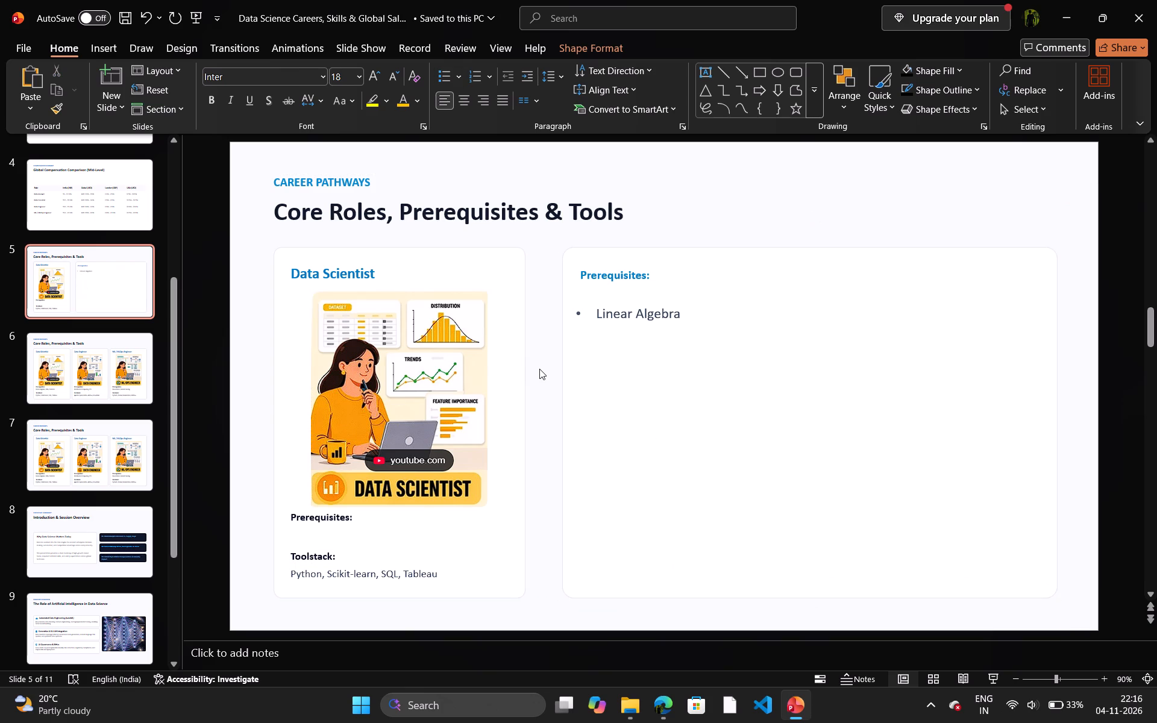
key(ctrl+v)
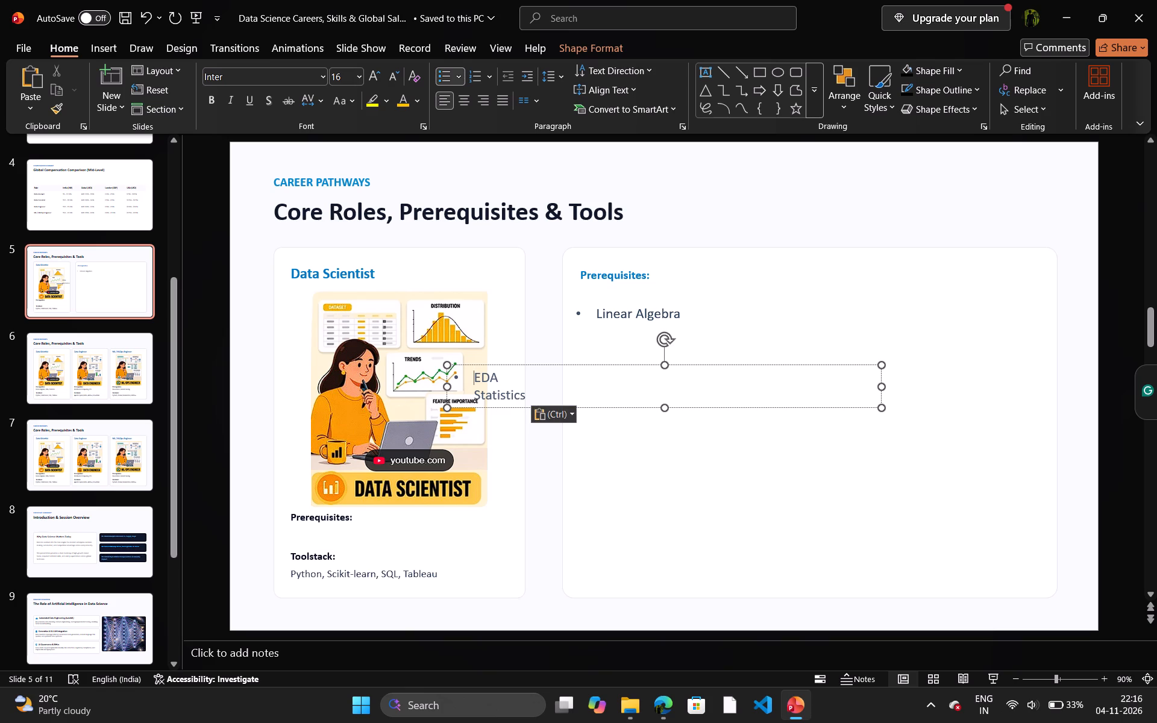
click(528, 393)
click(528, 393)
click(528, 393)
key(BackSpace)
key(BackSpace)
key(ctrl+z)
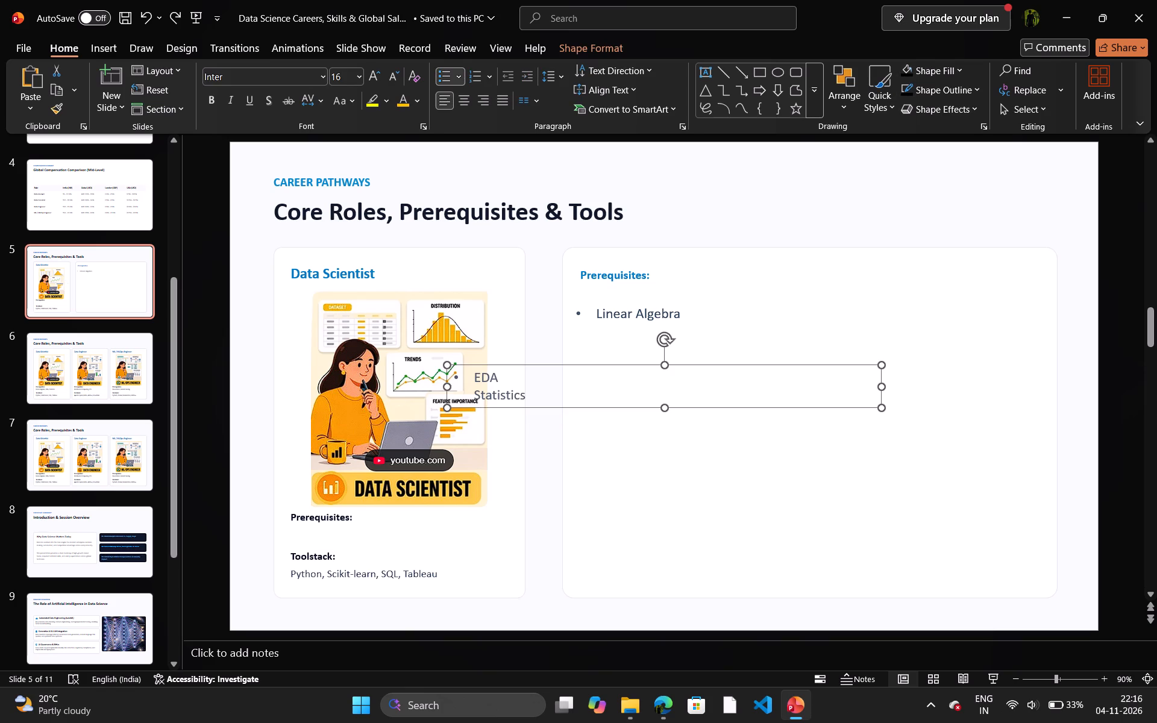
Delete the "Statistics" line from the pasted text box, keeping only the "EDA" bullet.
double_click(505, 366)
double_click(506, 372)
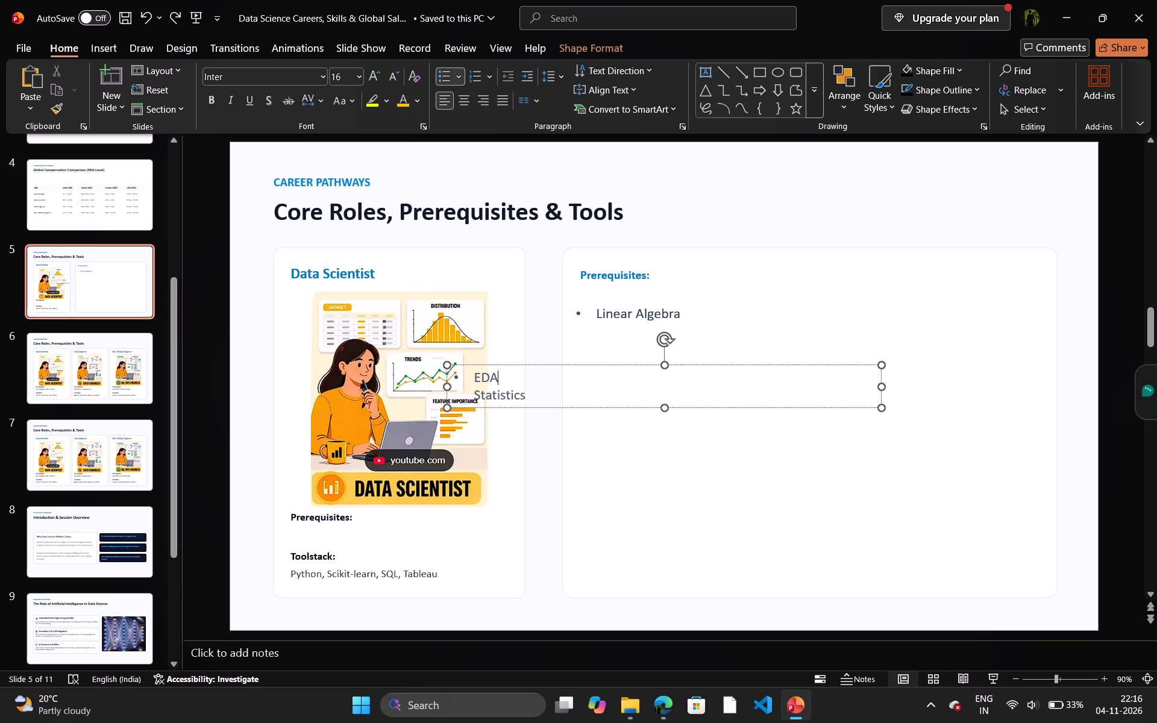
key(Delete)
key(Delete)
key(Delete)
key(Delete)
key(Delete)
key(Delete)
key(Delete)
key(Delete)
key(Delete)
key(Delete)
key(Delete)
key(Delete)
key(Delete)
key(Delete)
key(Delete)
key(Delete)
key(Delete)
key(Delete)
key(Delete)
key(Delete)
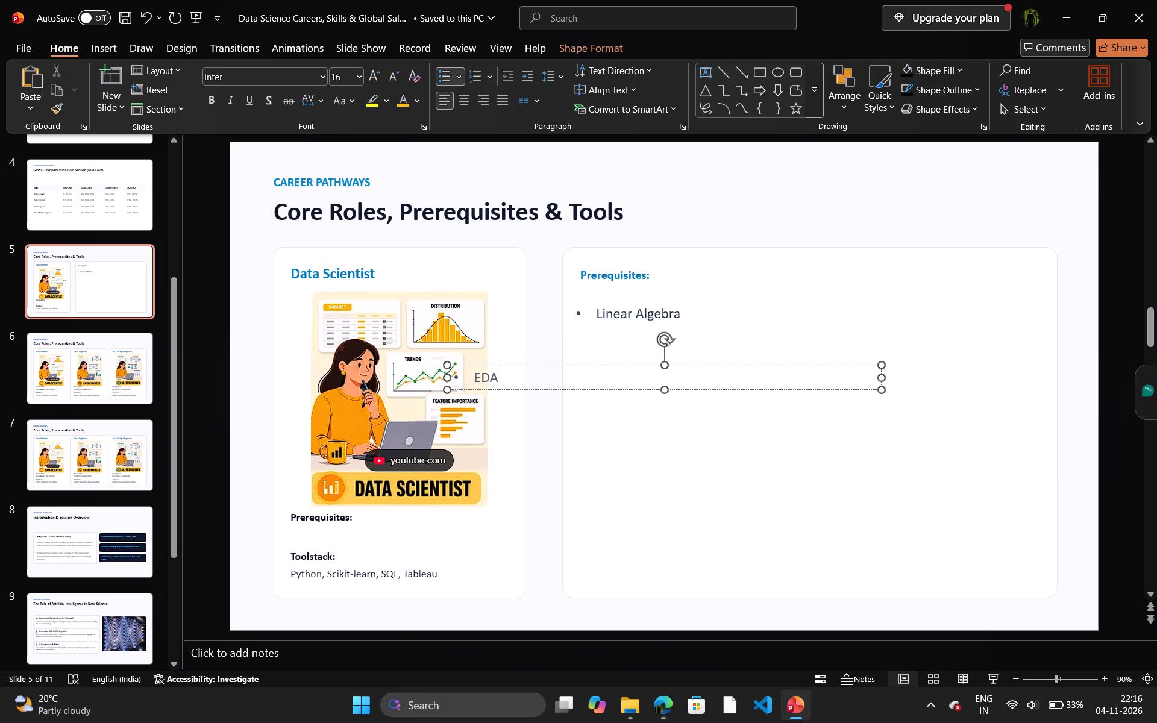
Narrow the "EDA" text box to roughly the length of its text.
drag(885, 377, 741, 374)
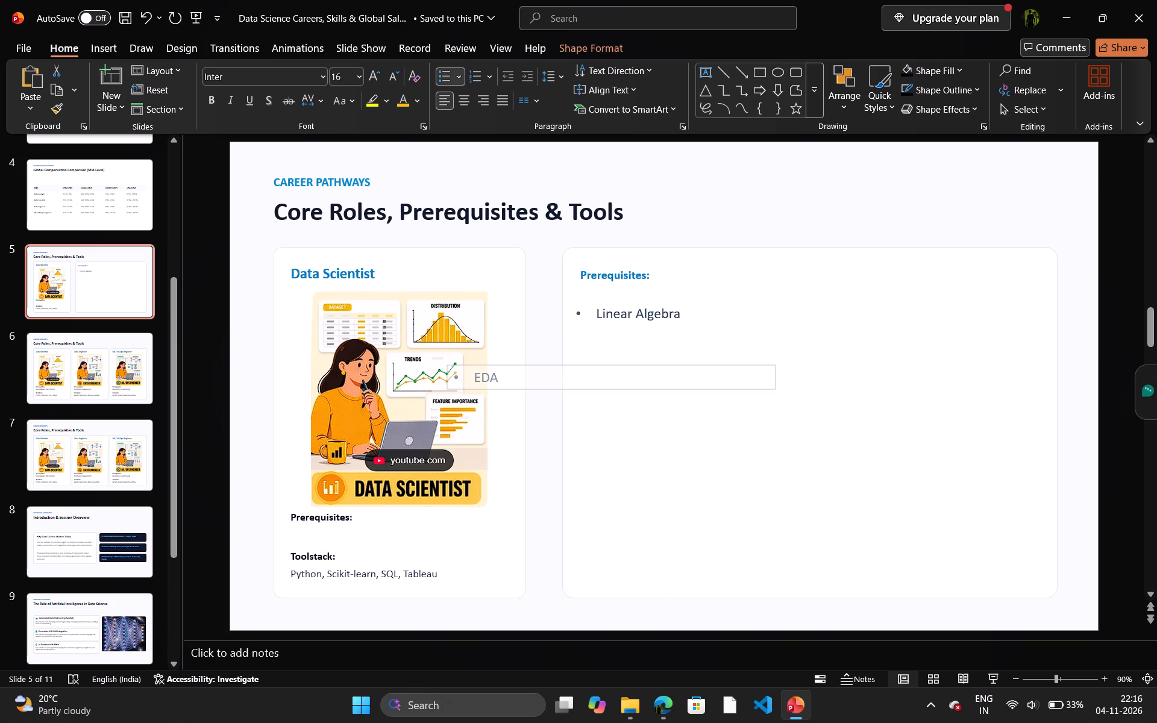
drag(741, 374, 517, 381)
Move the "EDA" text box into the wide card directly below "Linear Algebra", and trim its width slightly.
drag(498, 389, 604, 351)
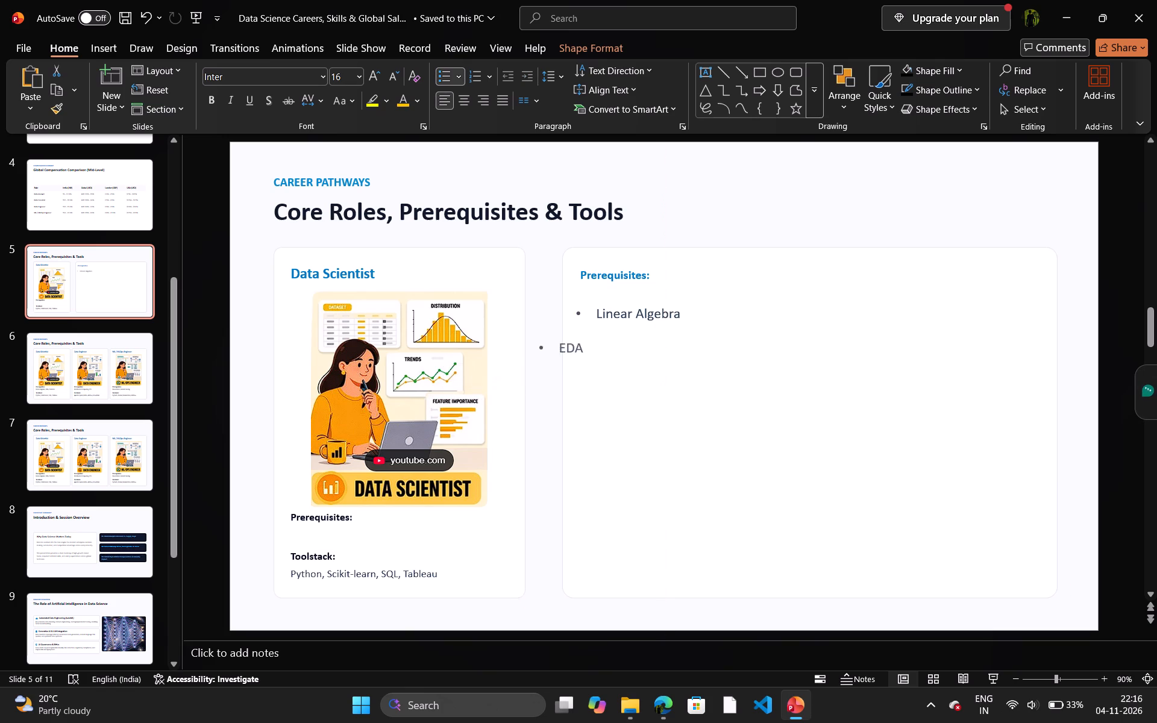
drag(604, 351, 619, 346)
click(640, 334)
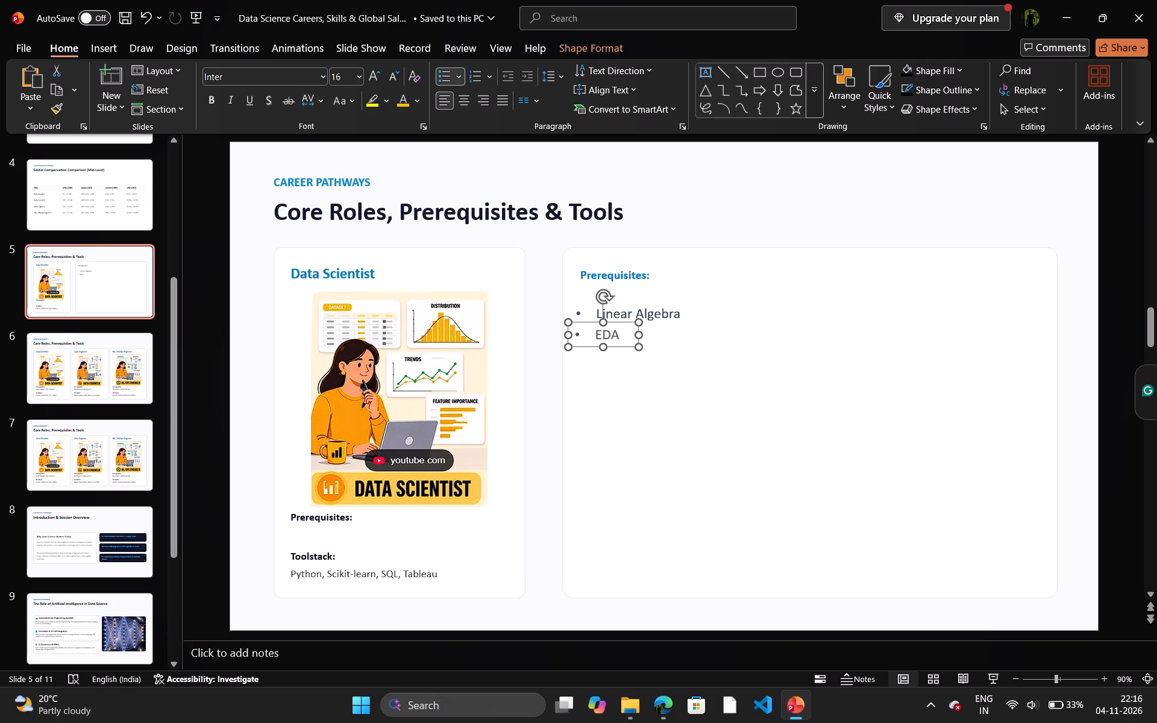
drag(641, 321, 638, 322)
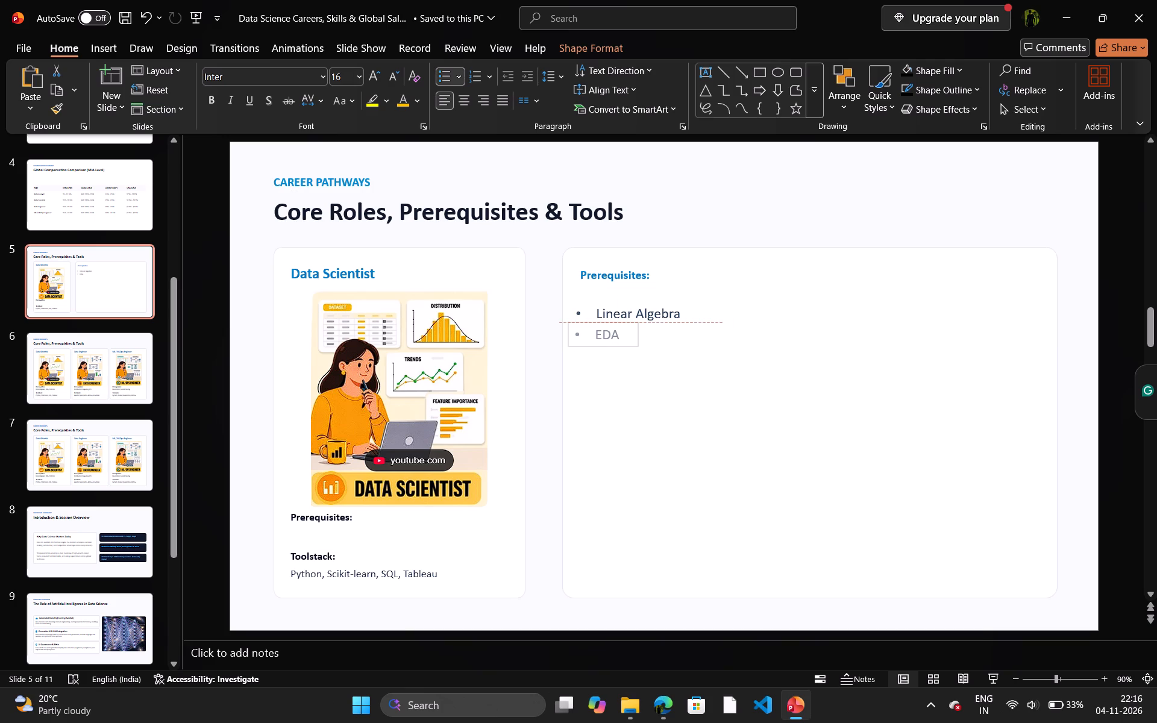
drag(638, 322, 627, 324)
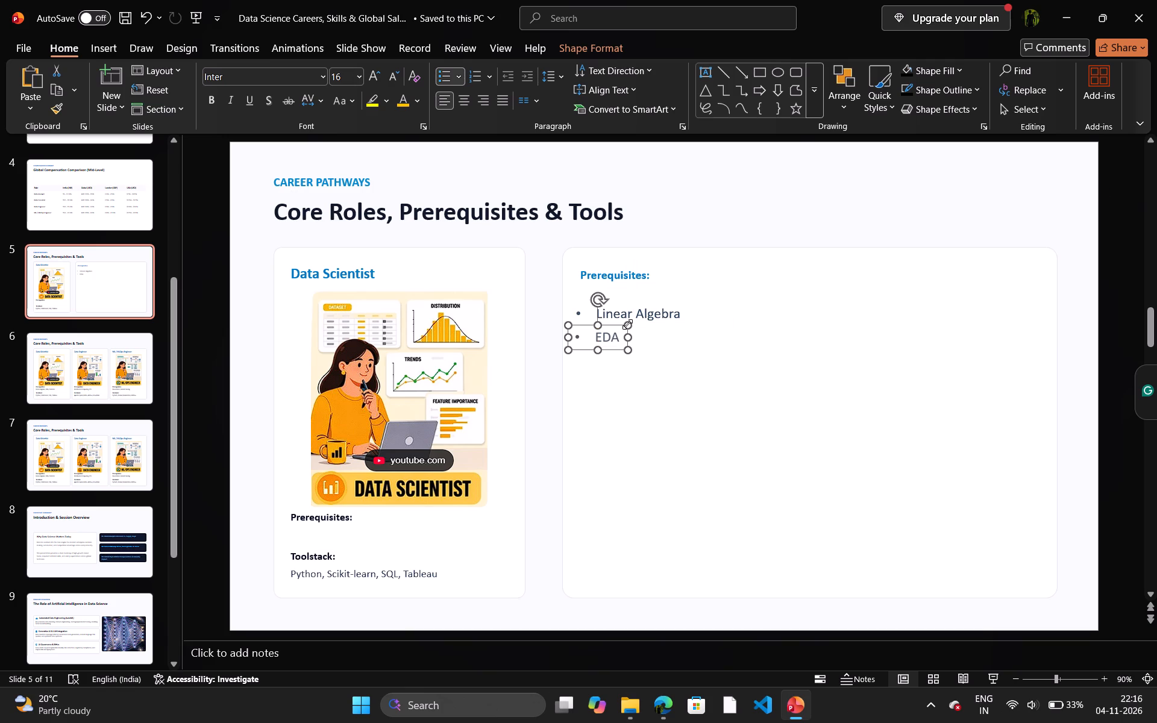
double_click(610, 339)
click(615, 351)
Nudge the "EDA" text box sideways until its bullet and text line up with the "Linear Algebra" bullet above.
click(569, 338)
key(Right)
key(Right)
key(Right)
key(Right)
key(Right)
key(Right)
key(Right)
key(Left)
key(Left)
key(Left)
key(Left)
key(Left)
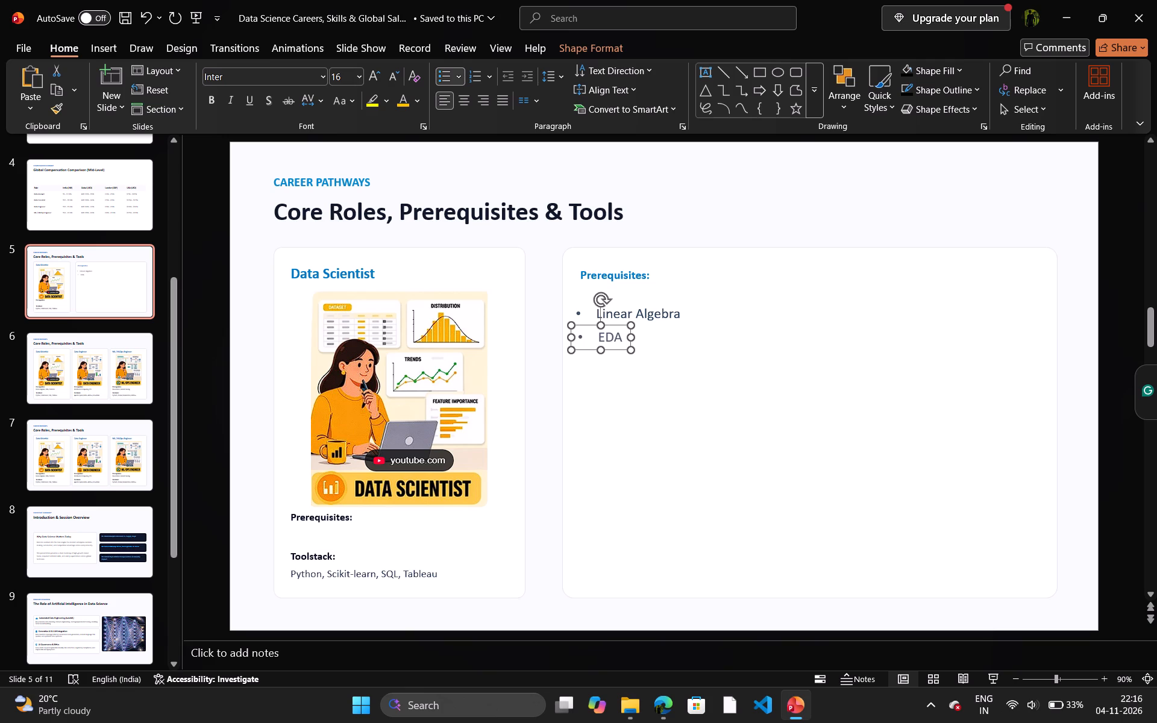
key(Left)
key(Left)
key(Left)
key(Right)
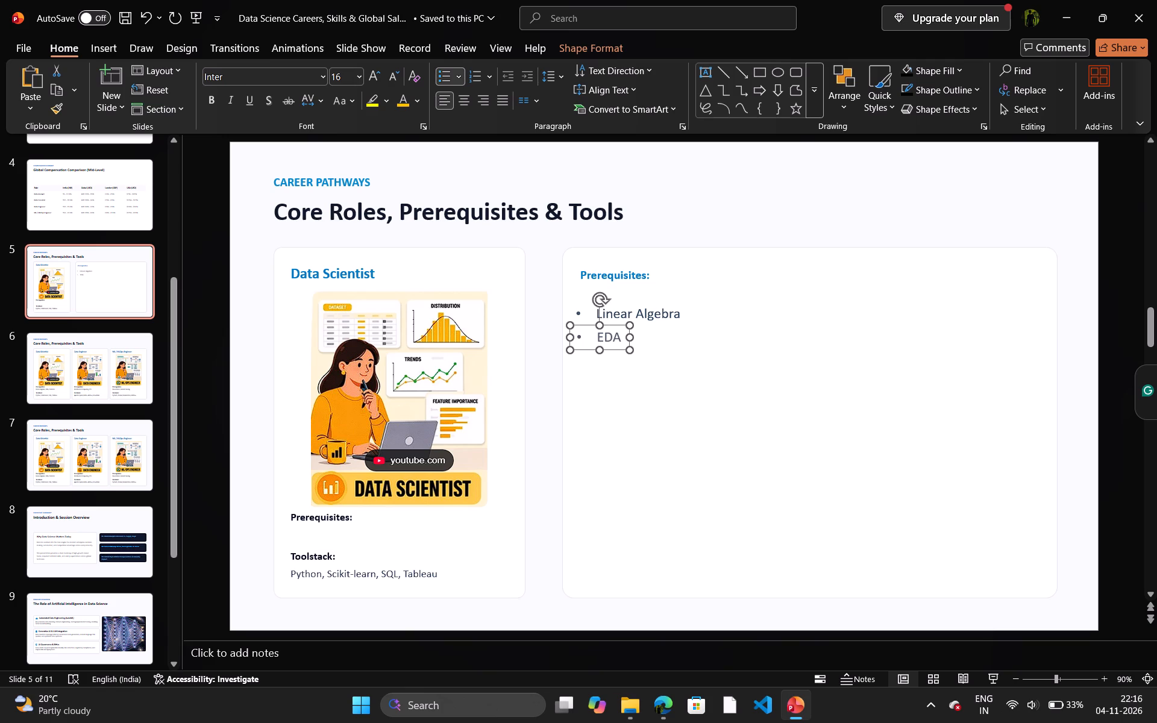
Paste another copy of the prerequisites text box and remove its "EDA" line, keeping only a "Statistics" bullet.
click(550, 412)
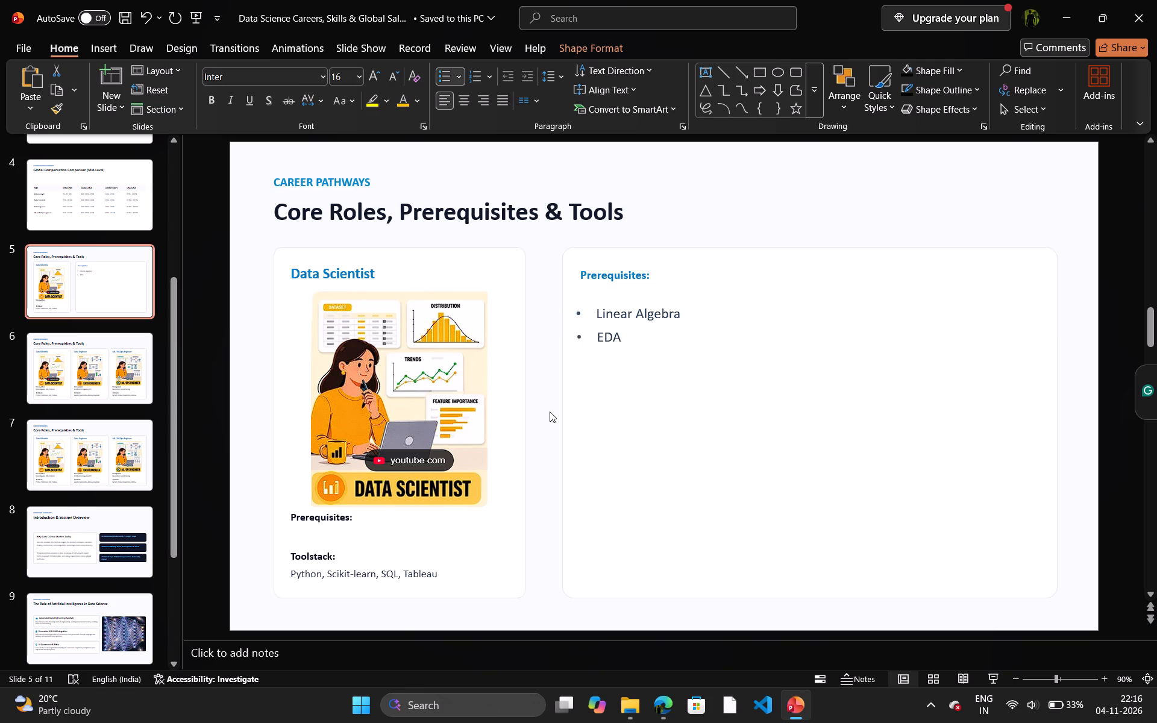
key(ctrl+v)
click(533, 374)
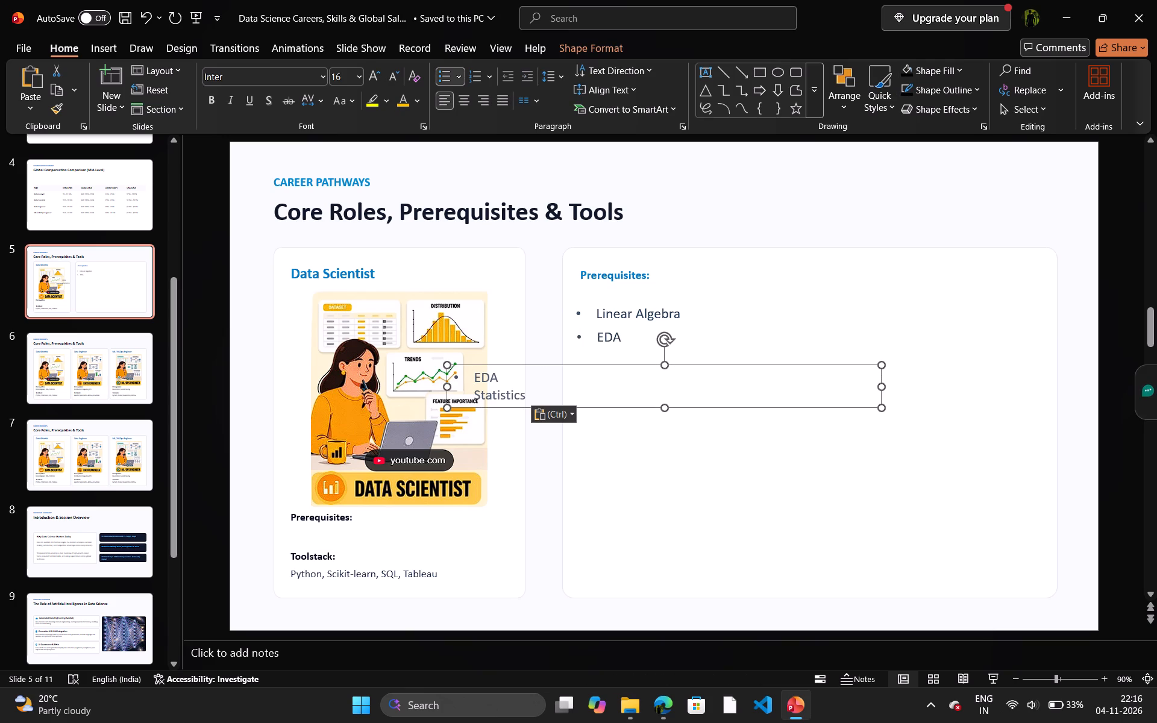
click(475, 398)
key(BackSpace)
key(BackSpace)
key(BackSpace)
key(BackSpace)
key(BackSpace)
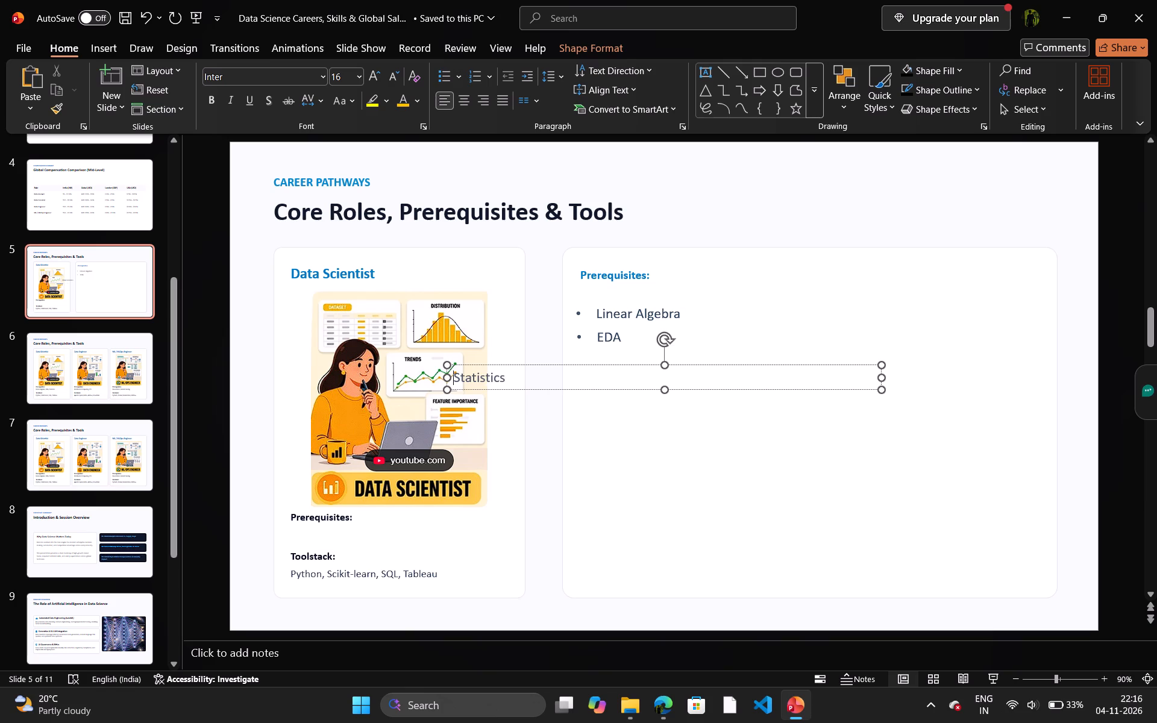
key(ctrl+z)
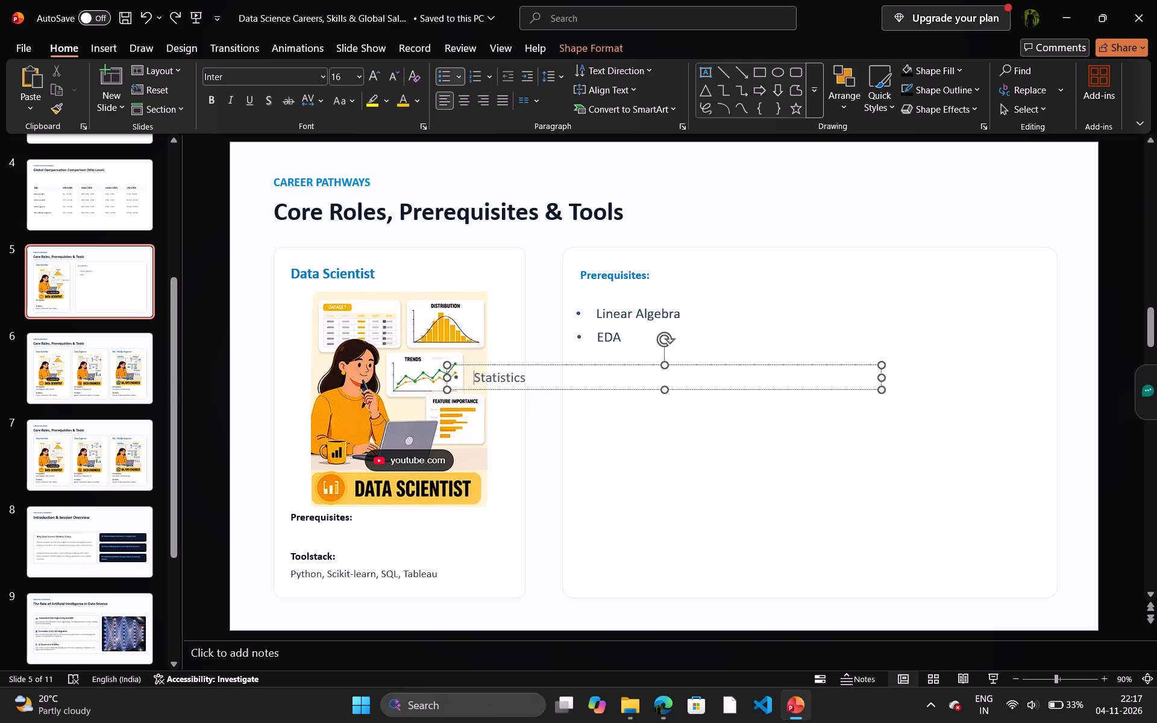
Narrow the "Statistics" text box to about its text length and place it directly below "EDA", with the bullets aligned.
drag(883, 375, 545, 367)
drag(522, 390, 632, 369)
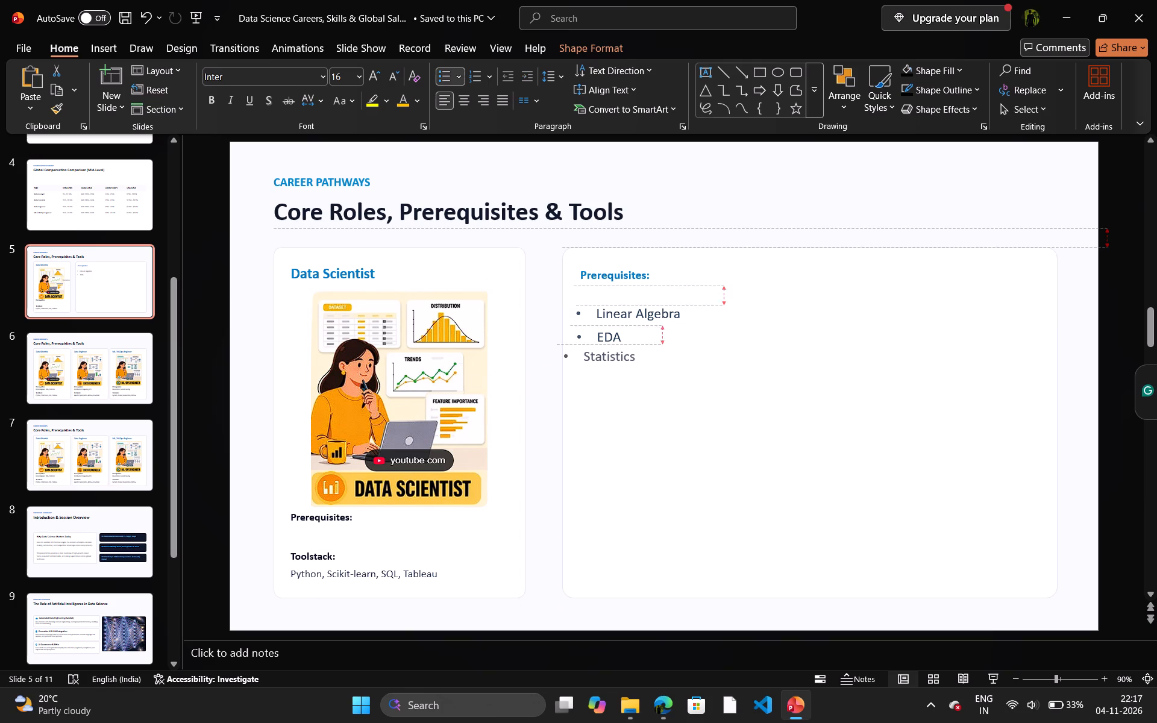
drag(632, 369, 646, 368)
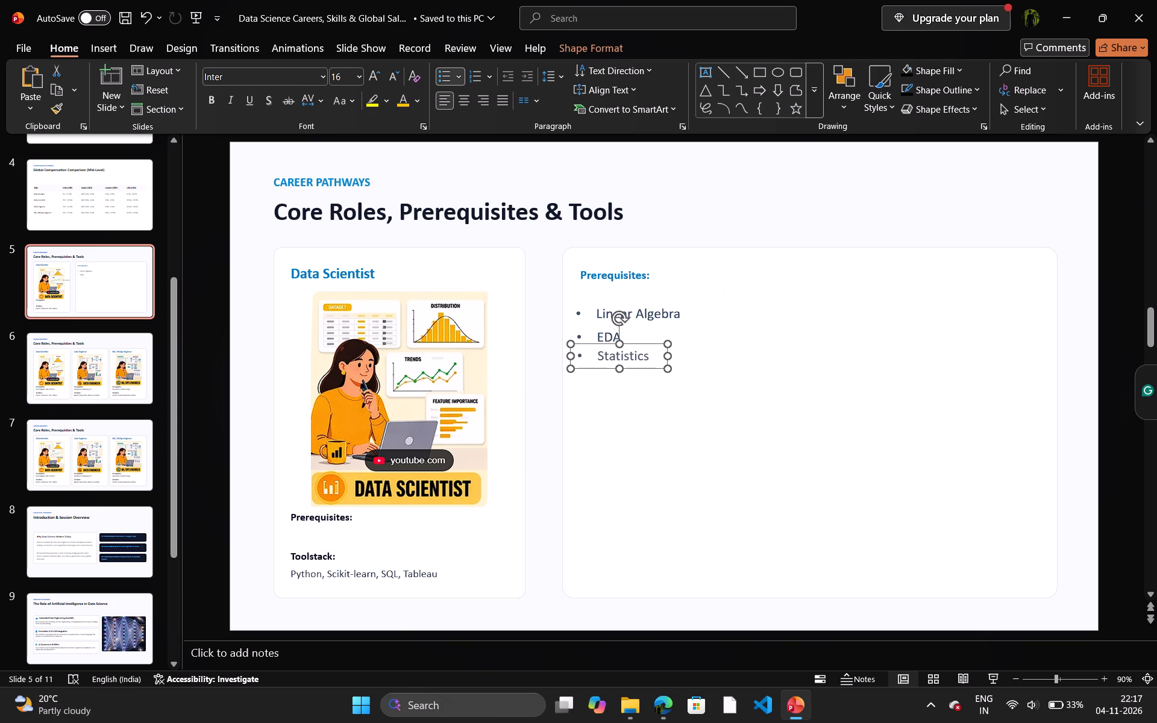
key(Down)
key(Left)
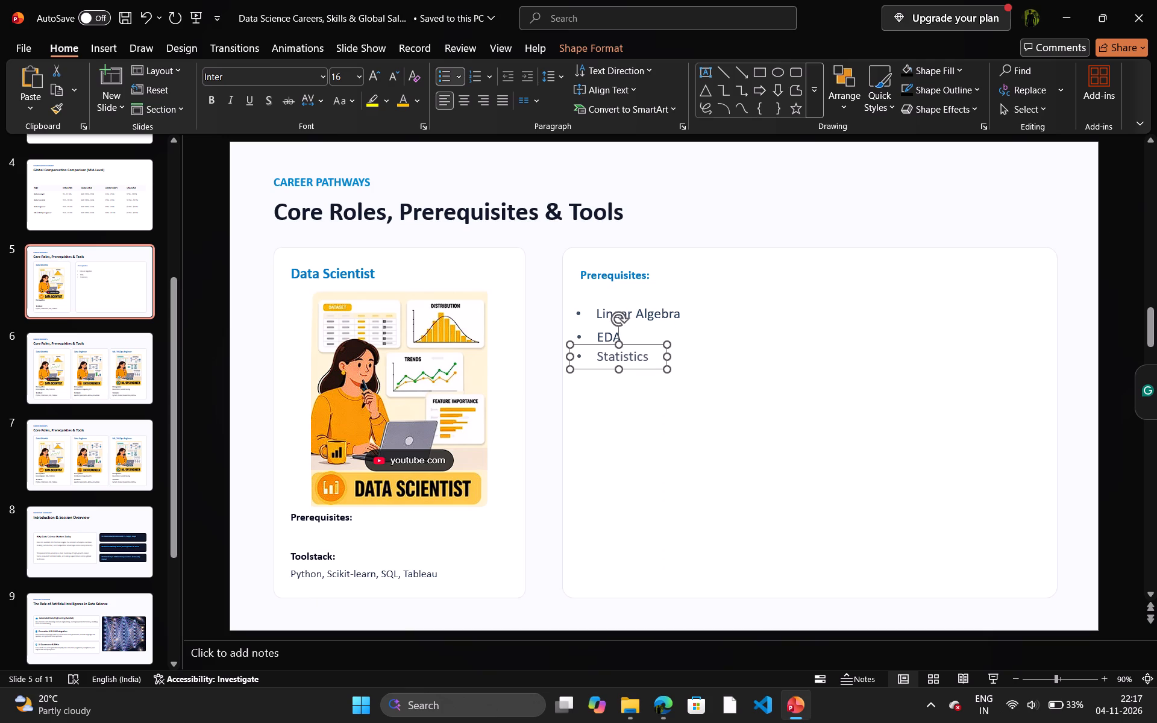
key(Down)
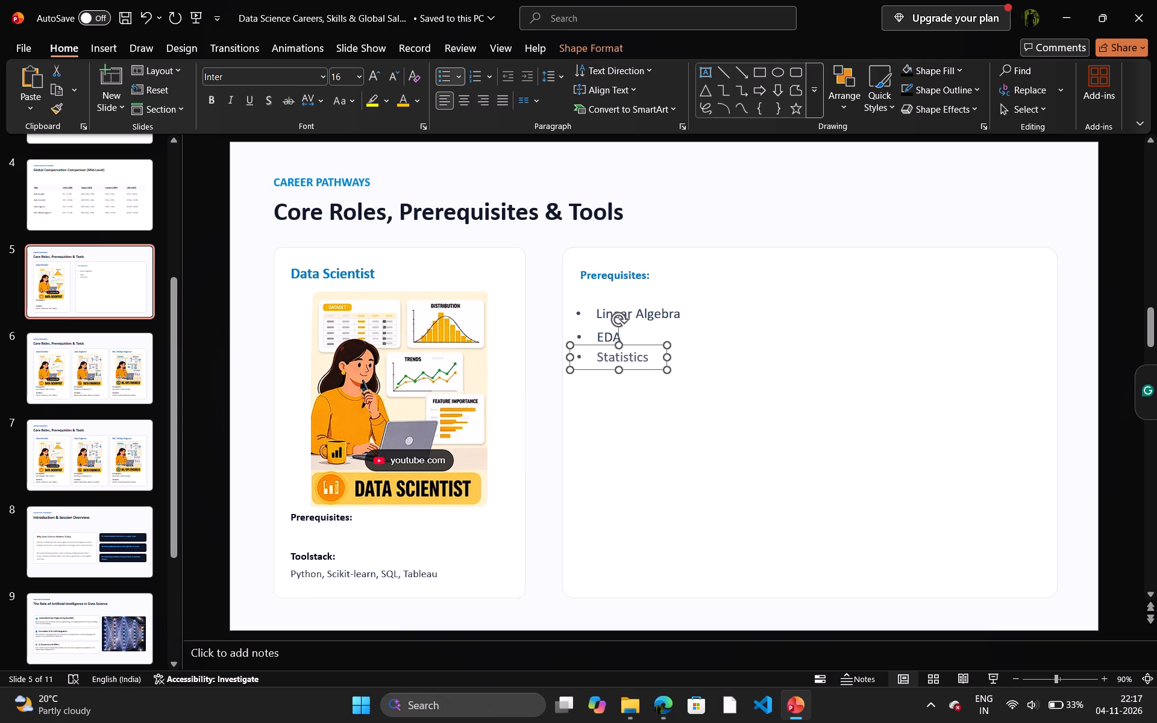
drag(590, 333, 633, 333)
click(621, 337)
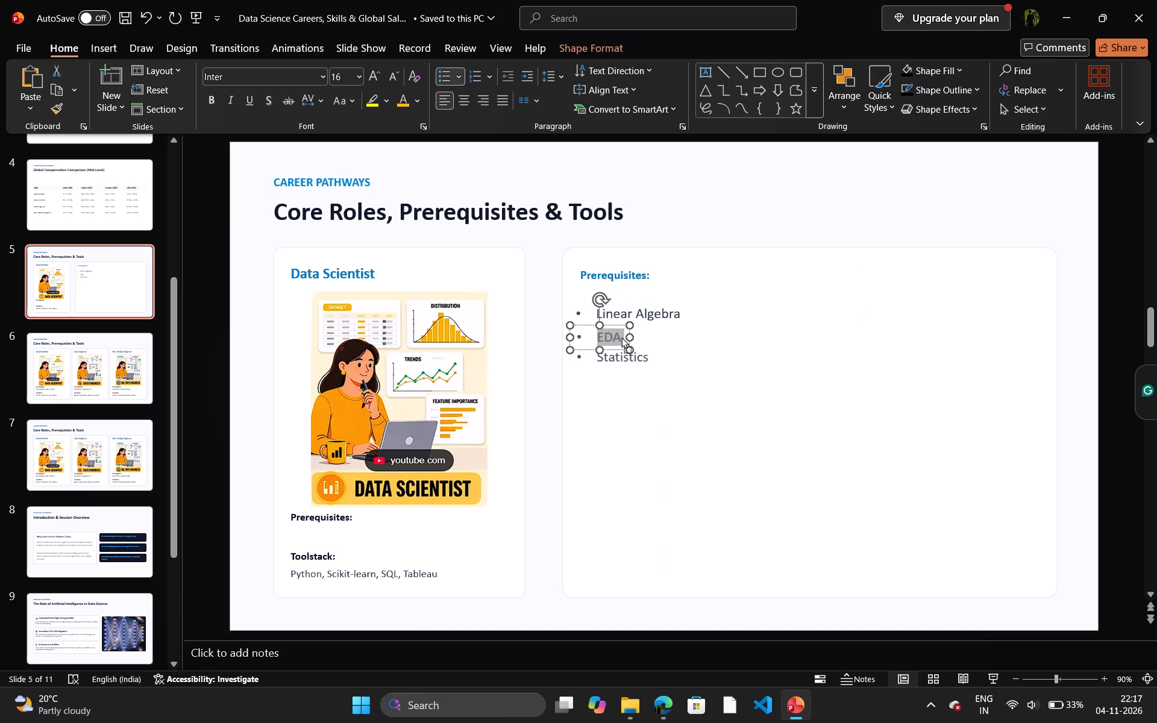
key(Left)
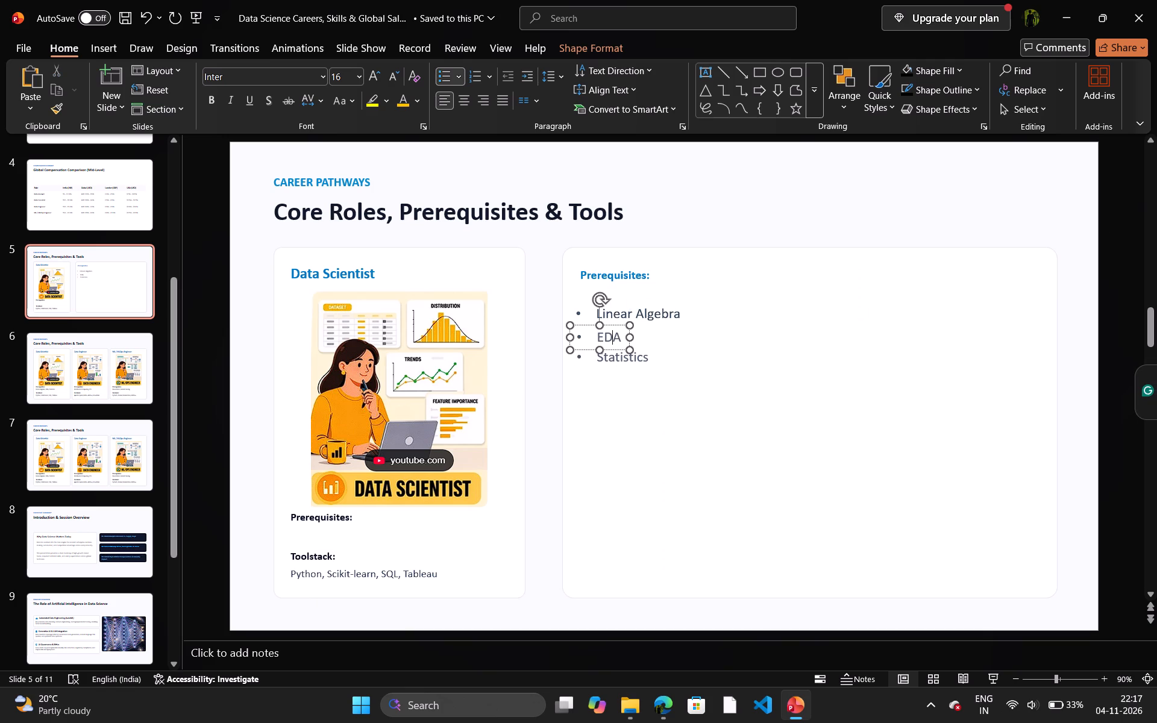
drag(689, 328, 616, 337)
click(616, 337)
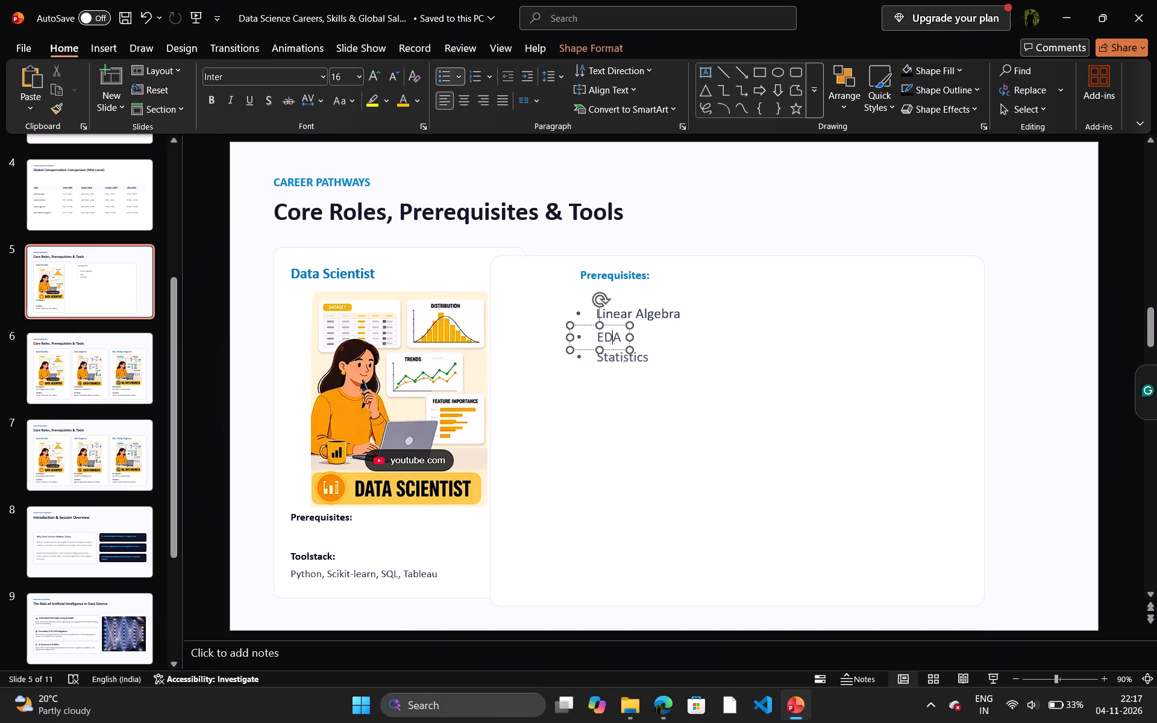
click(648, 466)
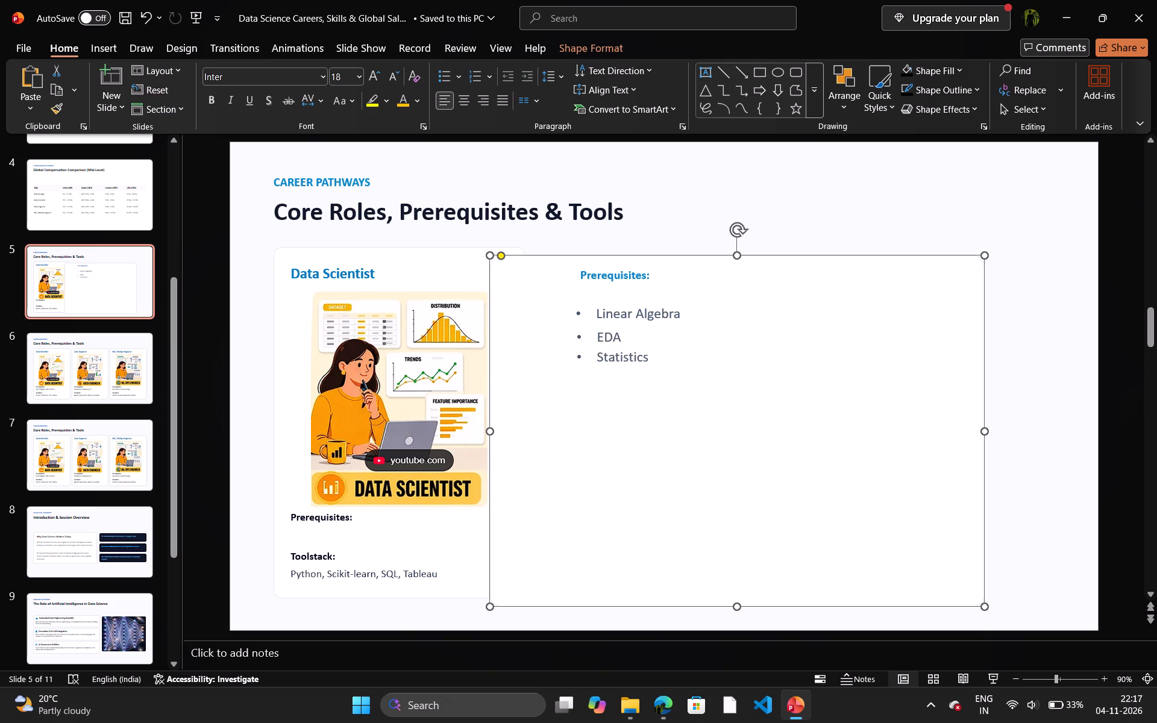
Space the "EDA" and "Statistics" text boxes roughly evenly down the wide card, keeping their bullets aligned under "Linear Algebra".
click(621, 339)
click(621, 363)
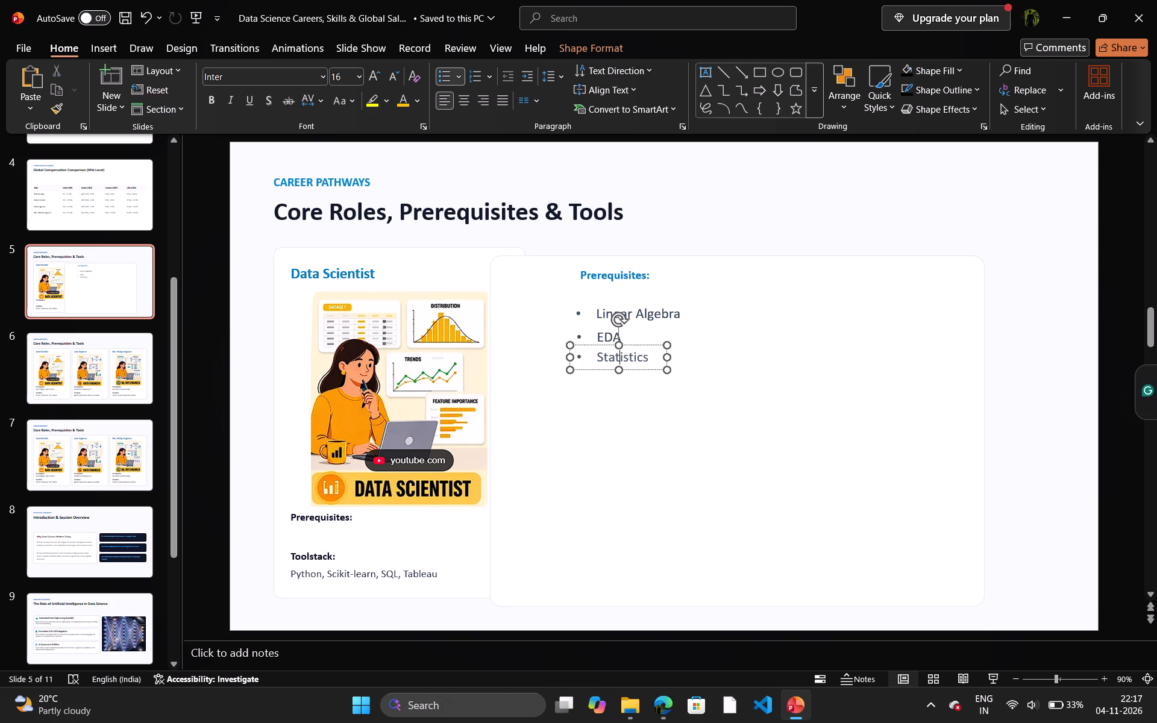
drag(635, 369, 642, 480)
click(621, 349)
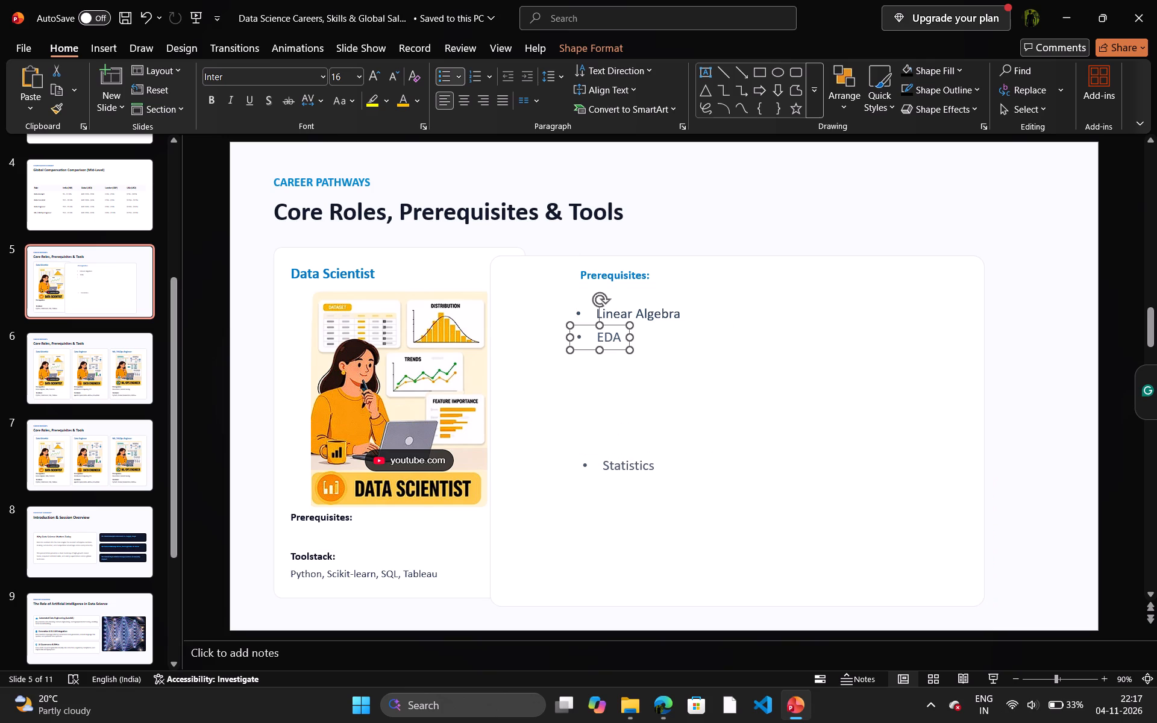
drag(616, 351, 617, 404)
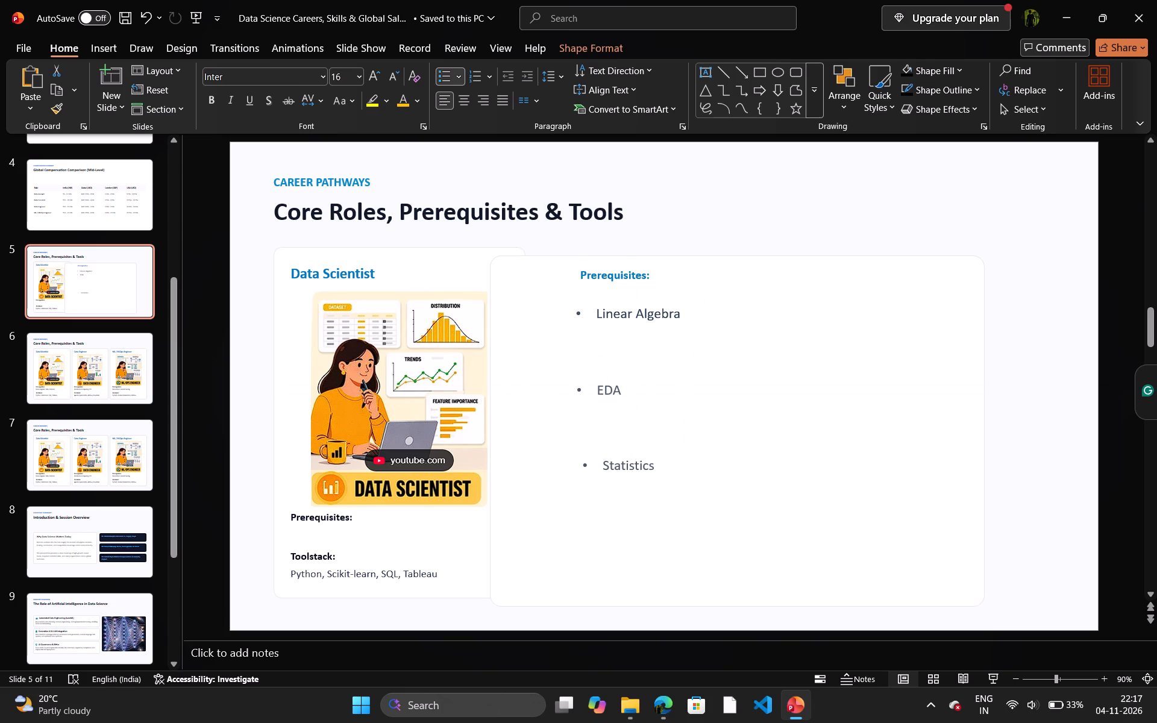
drag(617, 404, 616, 404)
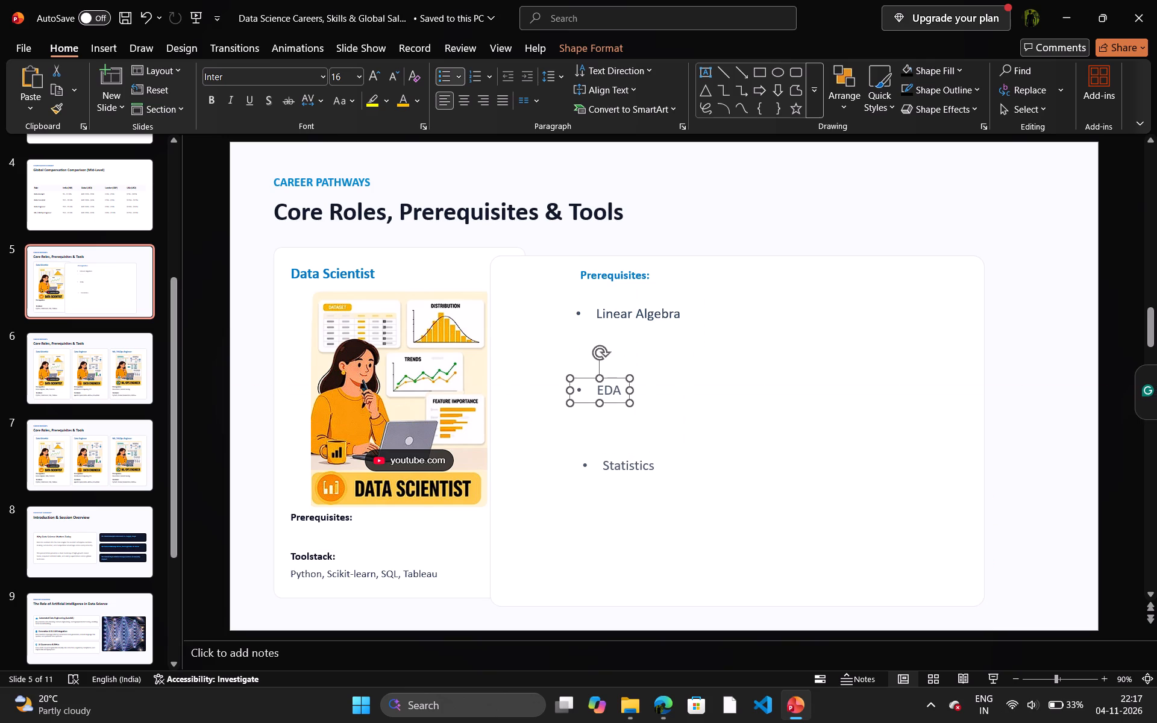
click(631, 471)
drag(641, 476, 641, 484)
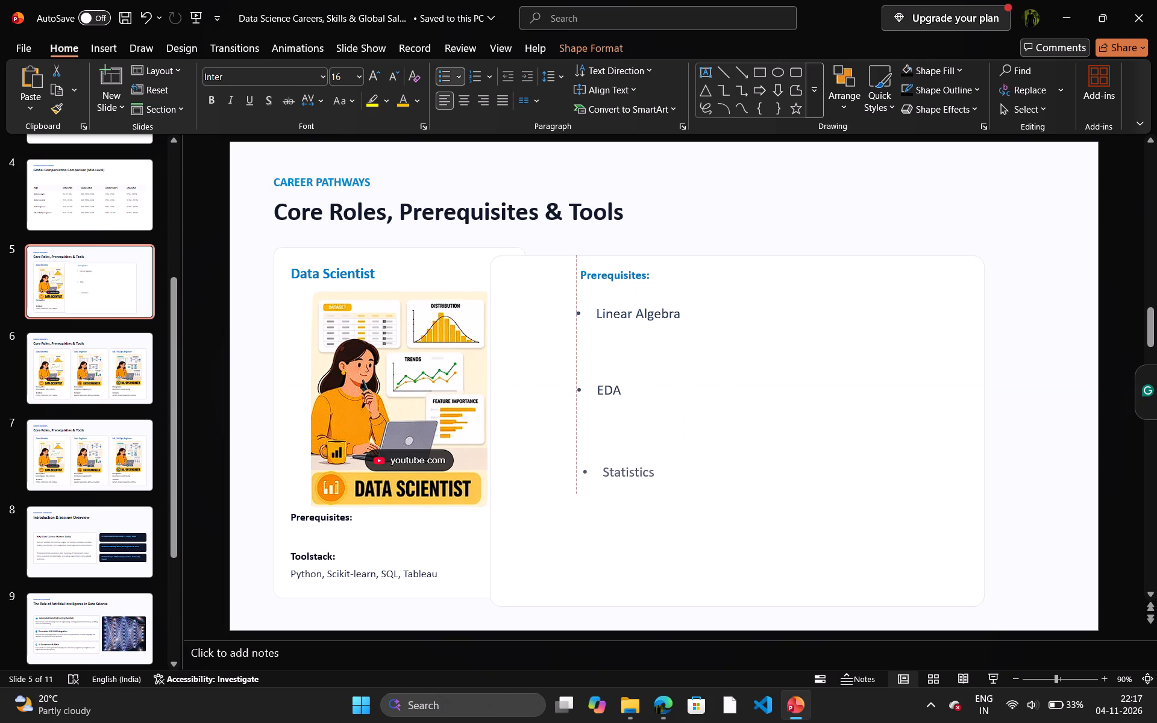
drag(641, 484, 636, 480)
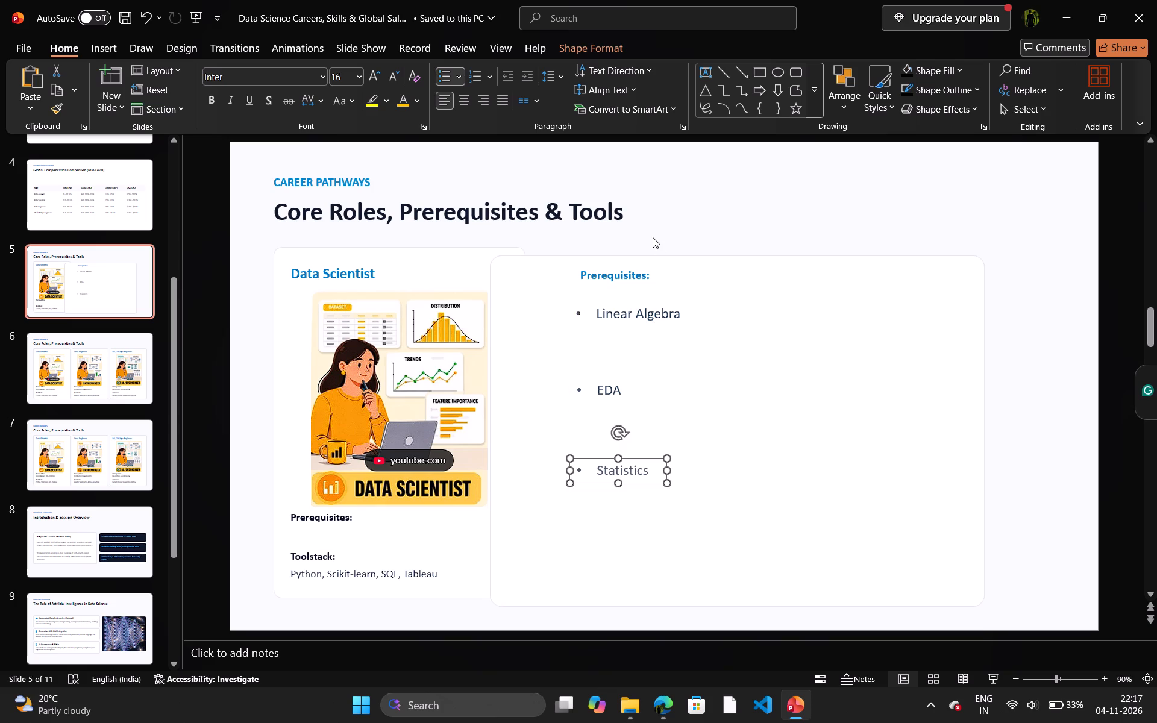
Move the wide card back beside the Data Scientist card, with the top edges level and the prerequisites inside it.
click(551, 275)
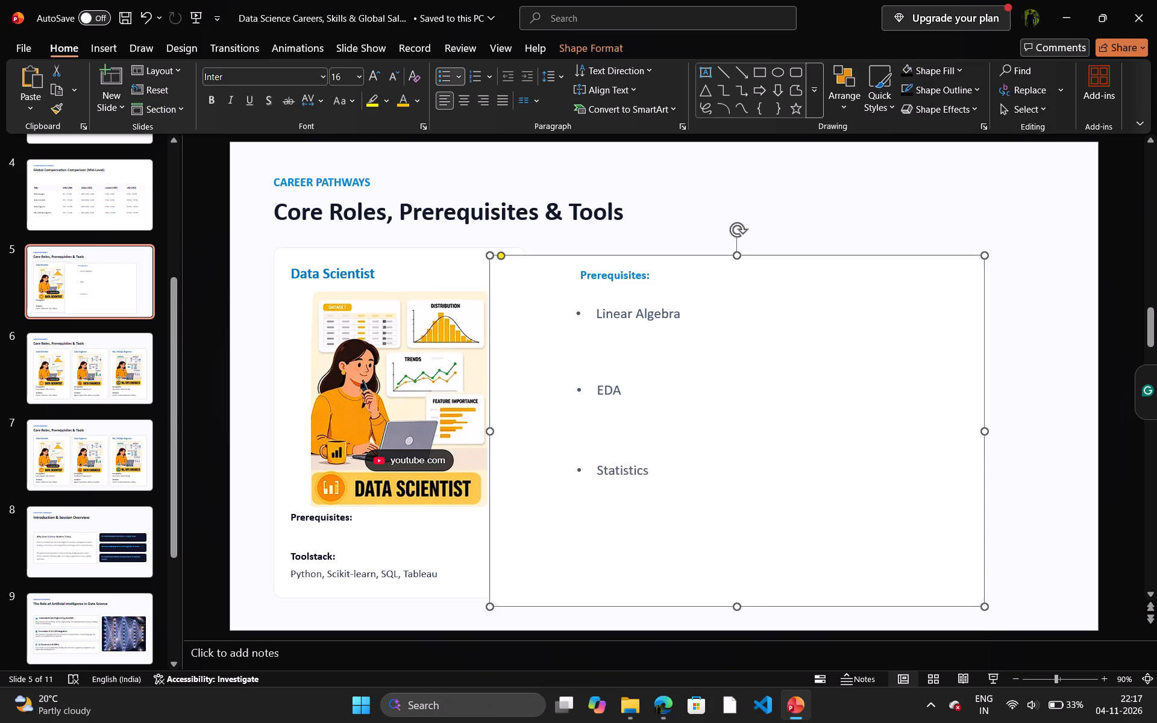
drag(551, 275, 585, 272)
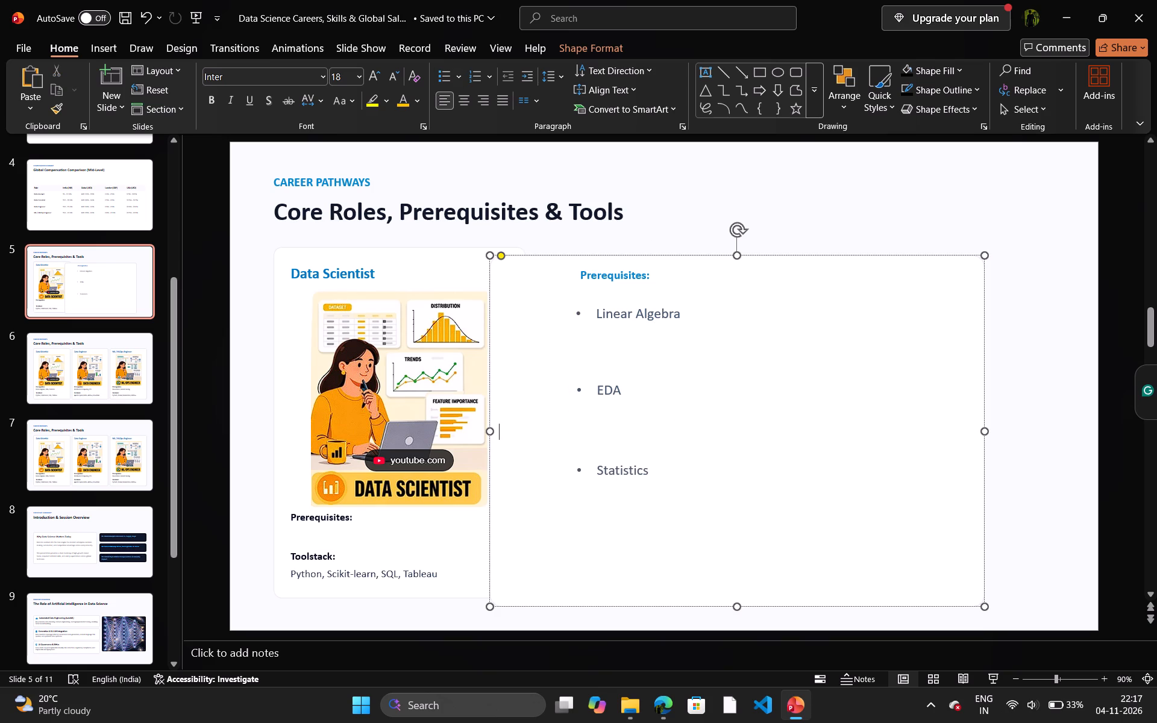
drag(785, 259, 864, 241)
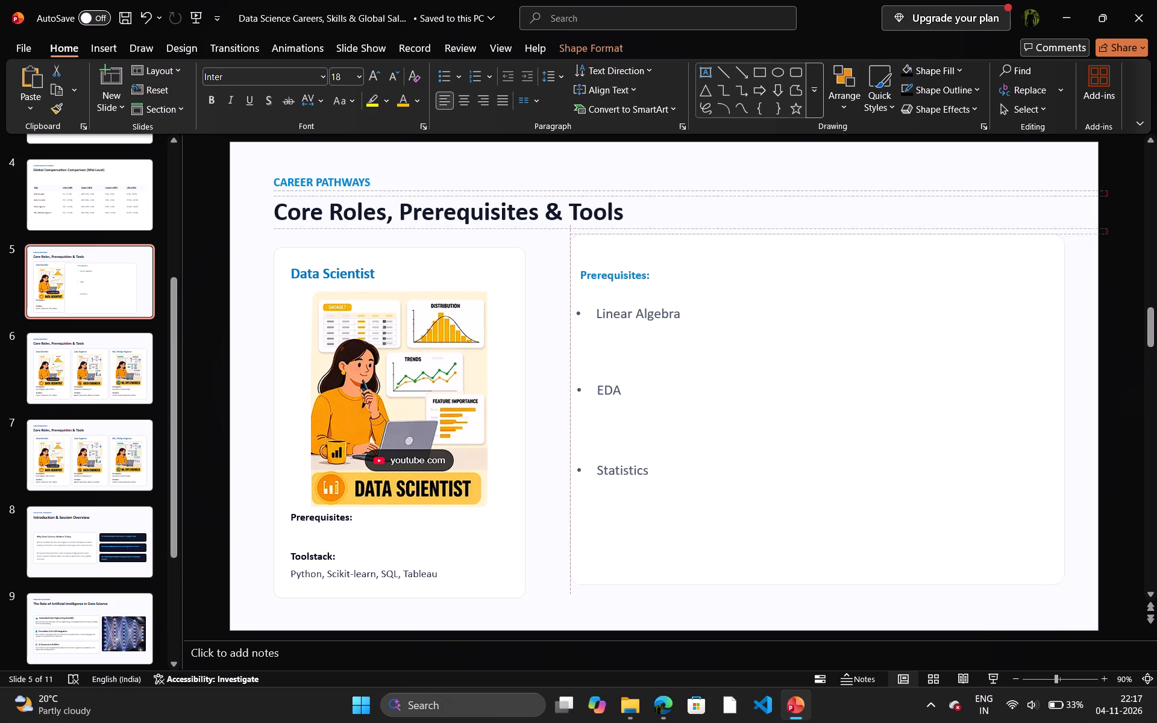
drag(864, 241, 856, 254)
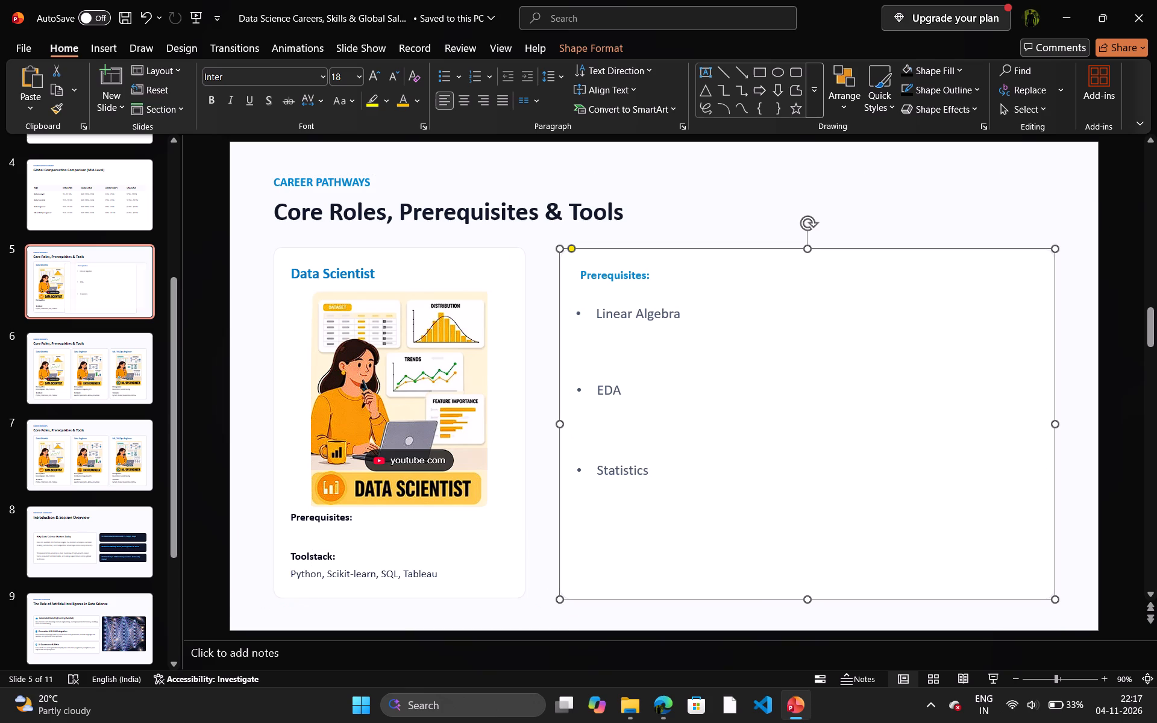
click(747, 207)
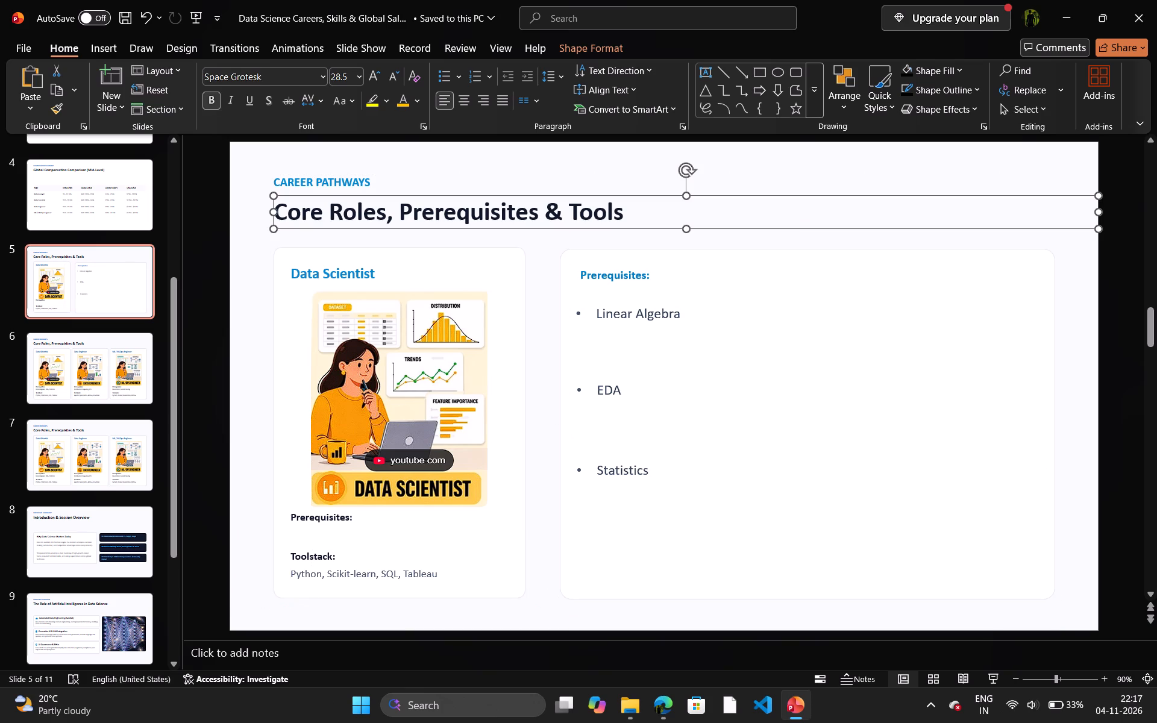
click(617, 157)
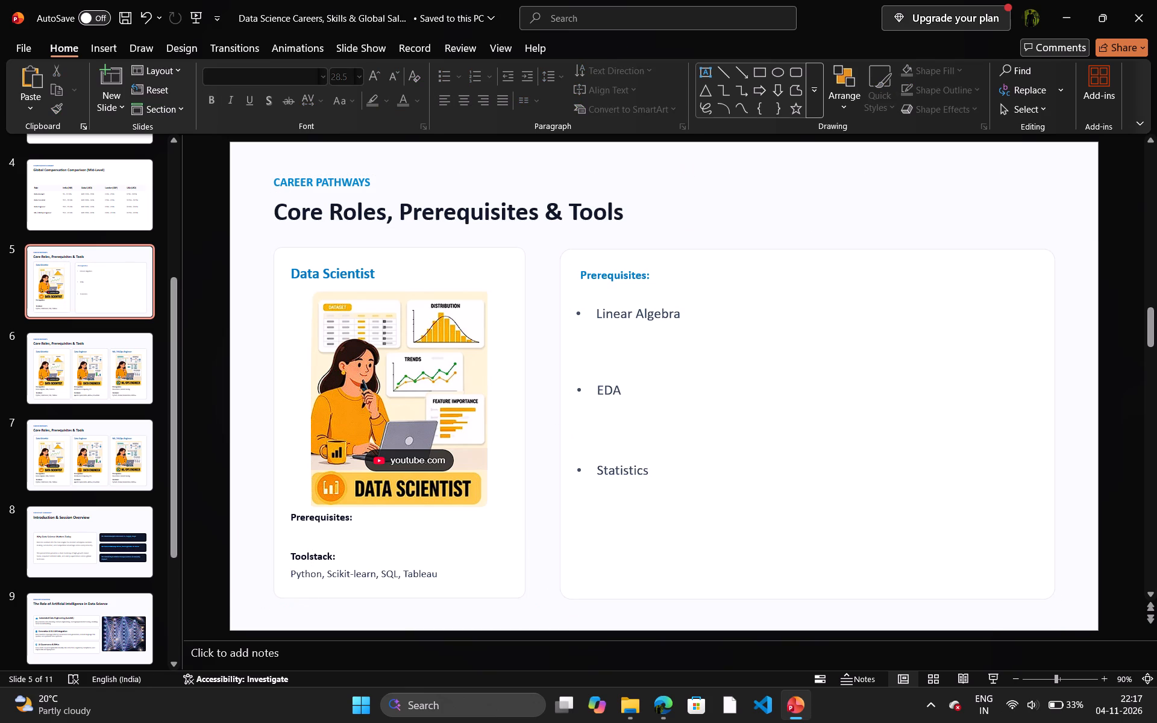
Make the "Linear Algebra" bullet text bold and add a hyphen directly after it.
click(772, 313)
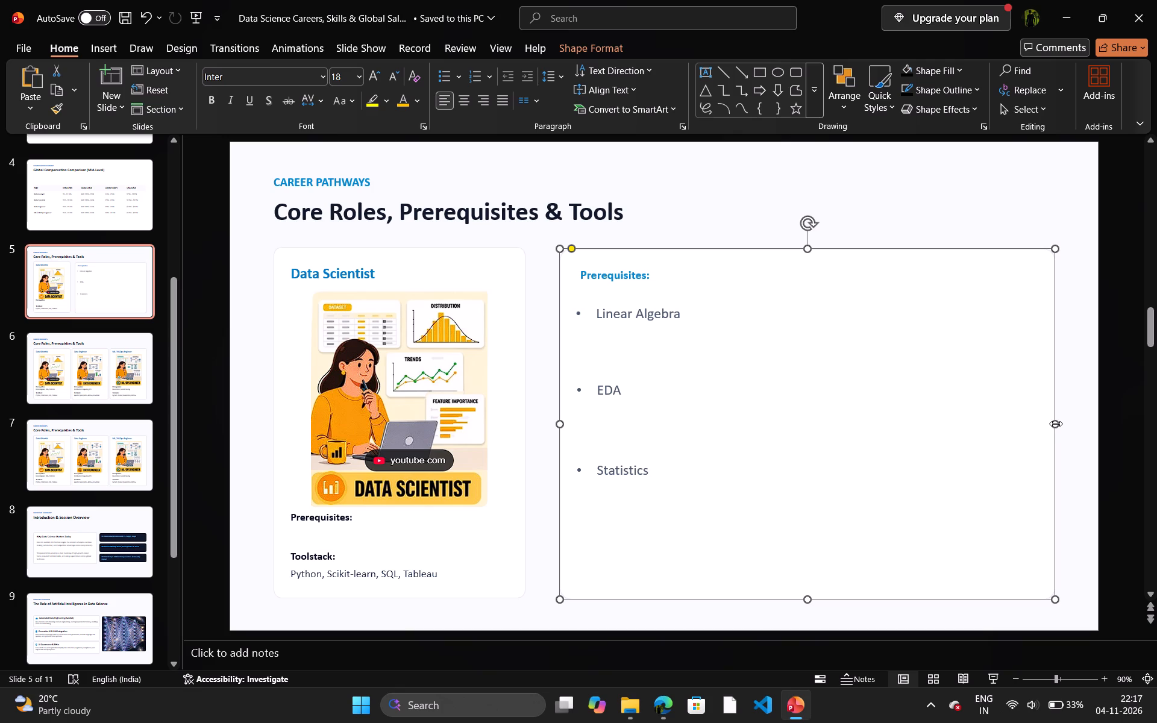
click(687, 310)
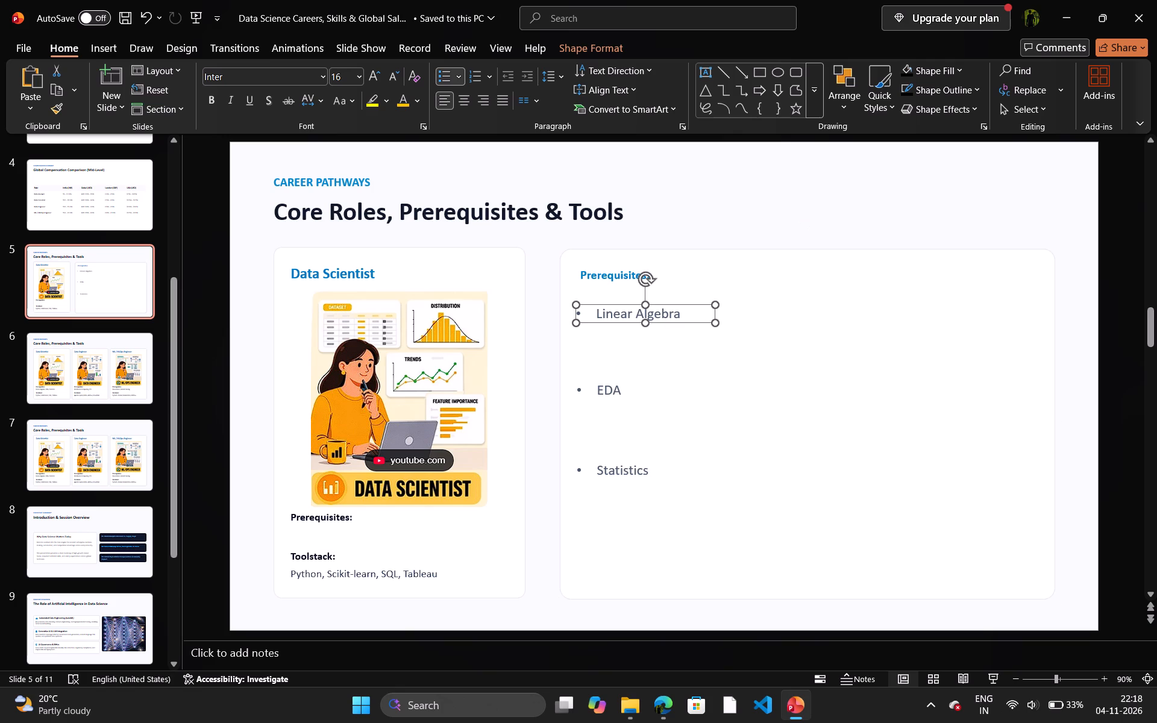
double_click(685, 313)
drag(680, 315, 591, 316)
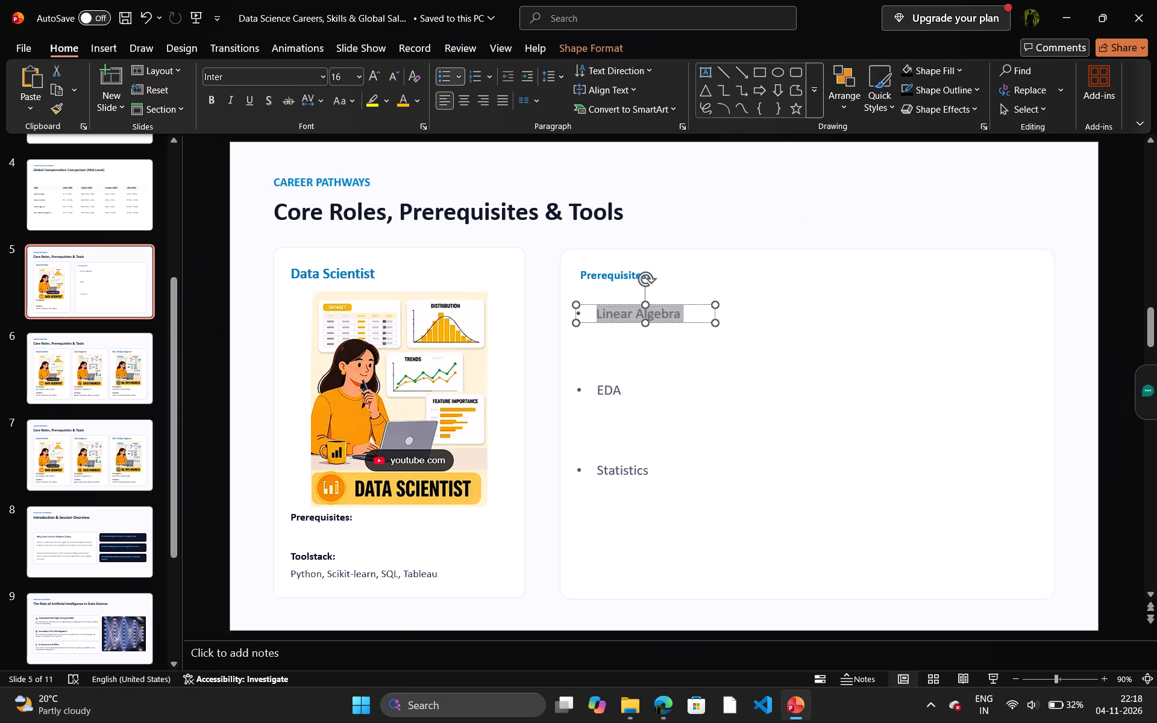
key(ctrl+b)
key(minus)
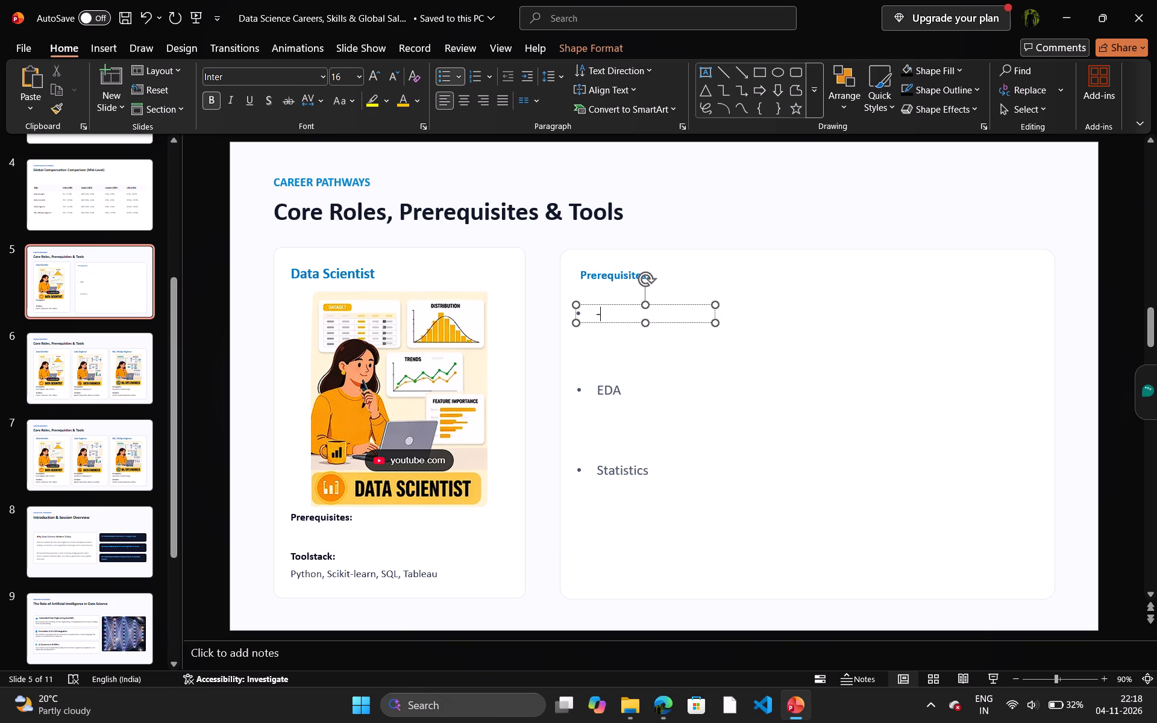
key(ctrl+z)
key(Right)
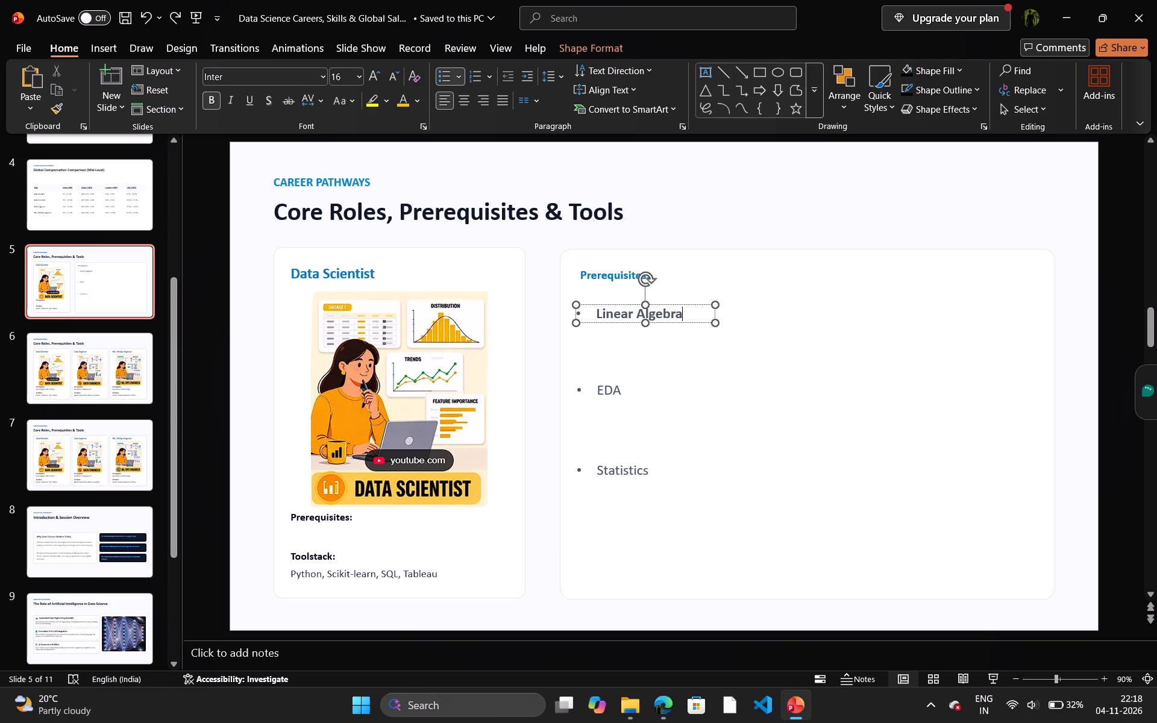
key(minus)
Make the "EDA" bullet text bold, with a hyphen directly after it, widening its text box to keep both on one line.
click(621, 386)
drag(621, 391, 589, 390)
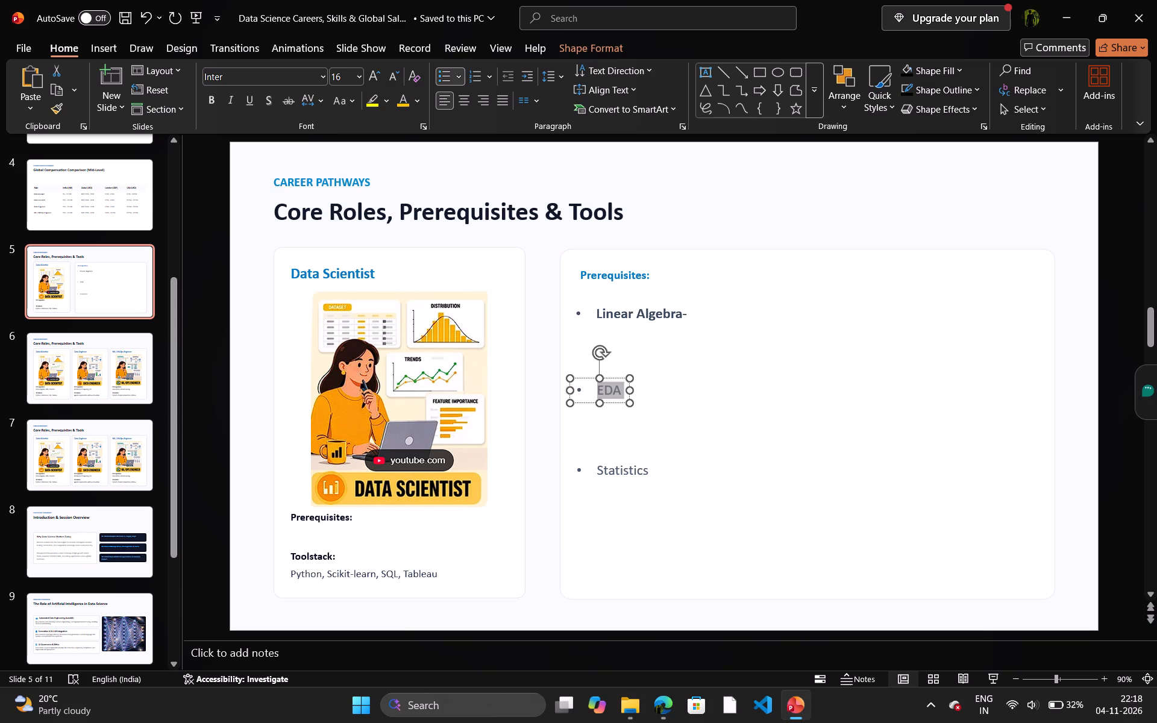
key(ctrl+b)
key(Right)
key(minus)
key(Down)
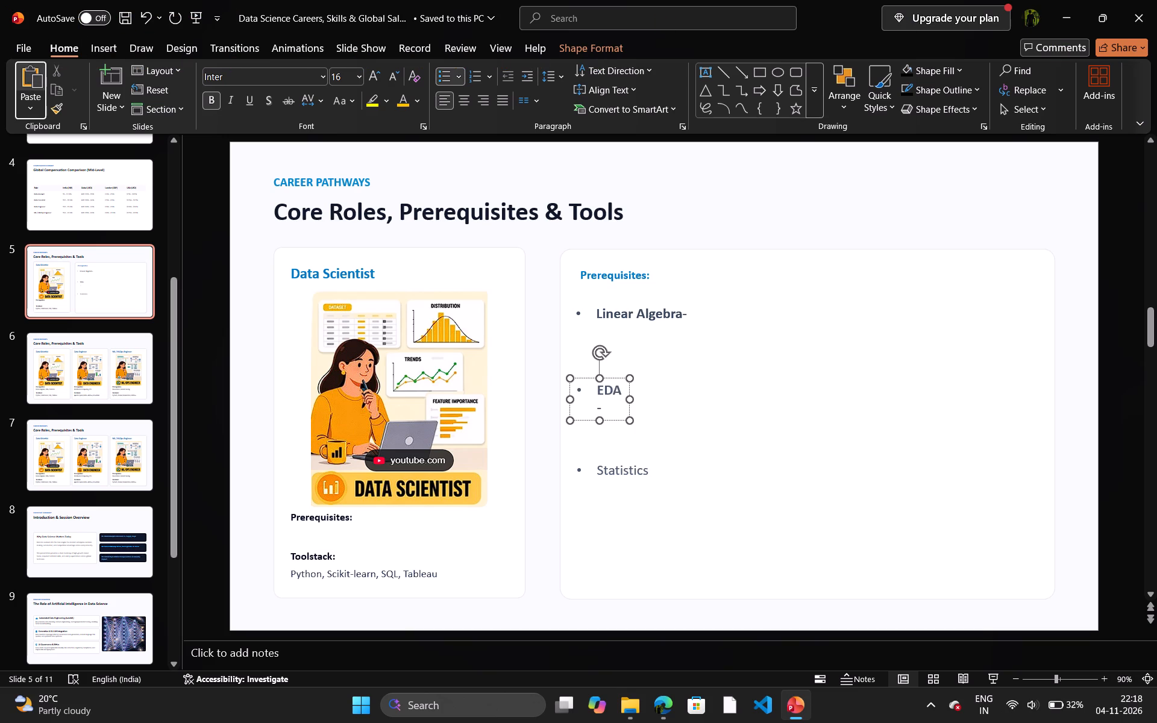
key(Down)
click(615, 405)
key(Left)
key(BackSpace)
key(ctrl+z)
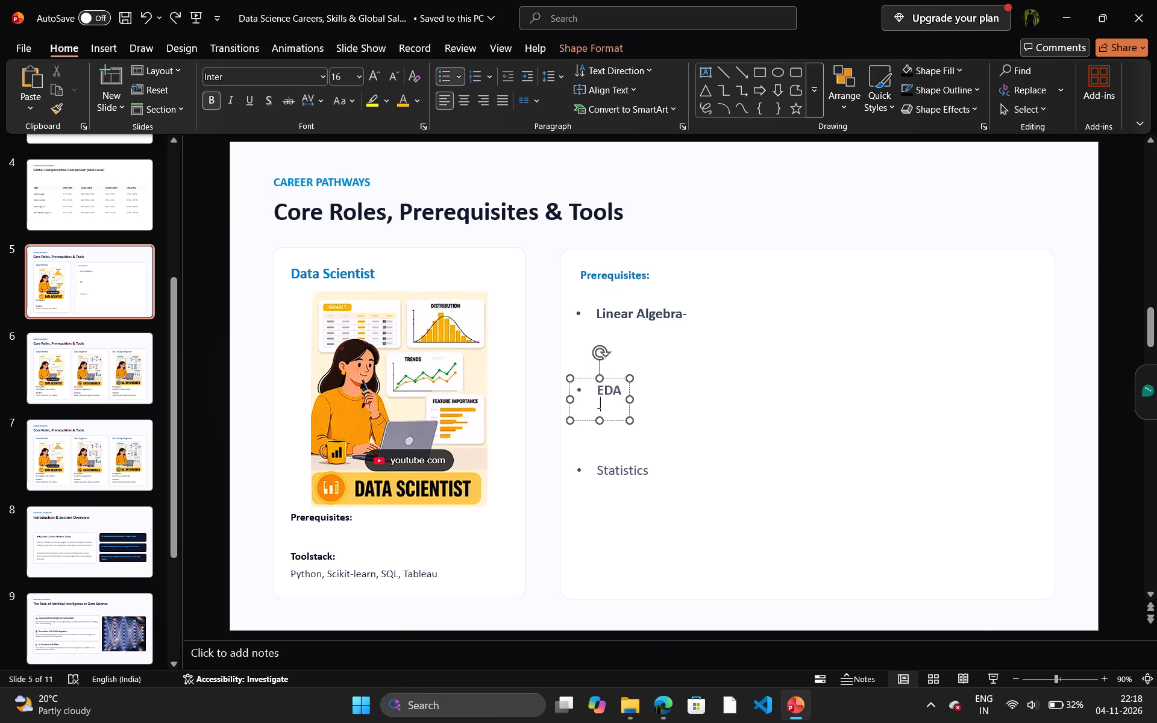
drag(633, 400, 800, 381)
Make the "Statistics" bullet text bold and add a hyphen and a space directly after it.
click(639, 475)
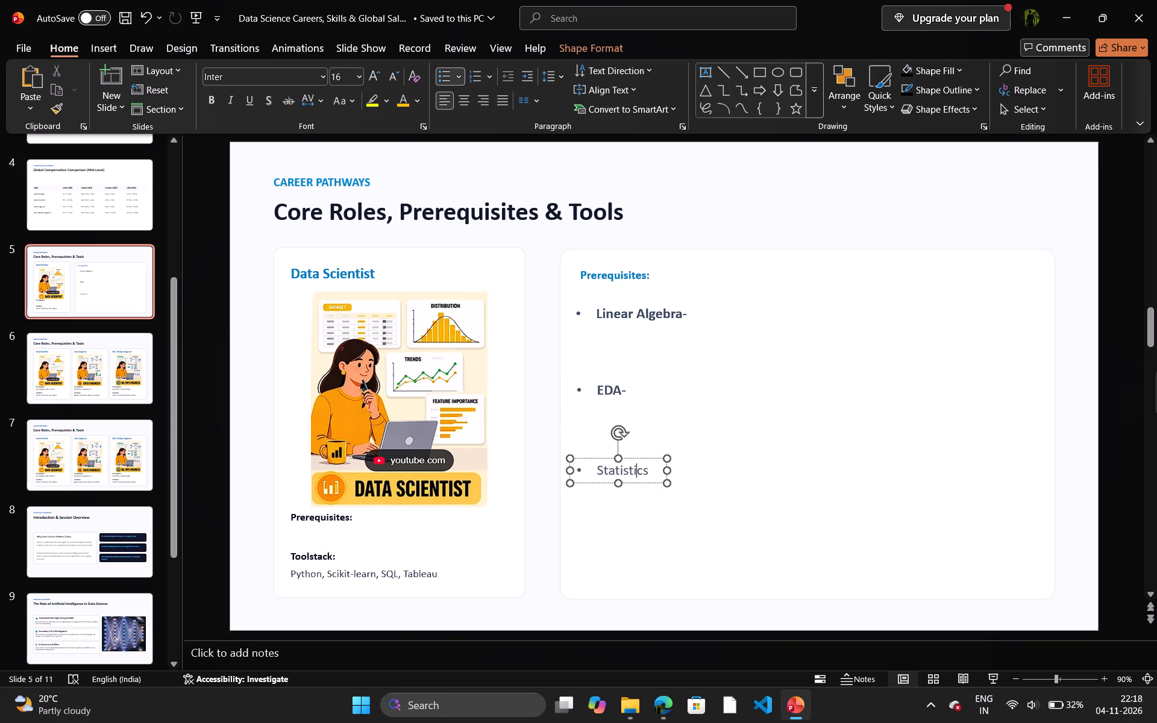
click(645, 474)
key(ctrl+a)
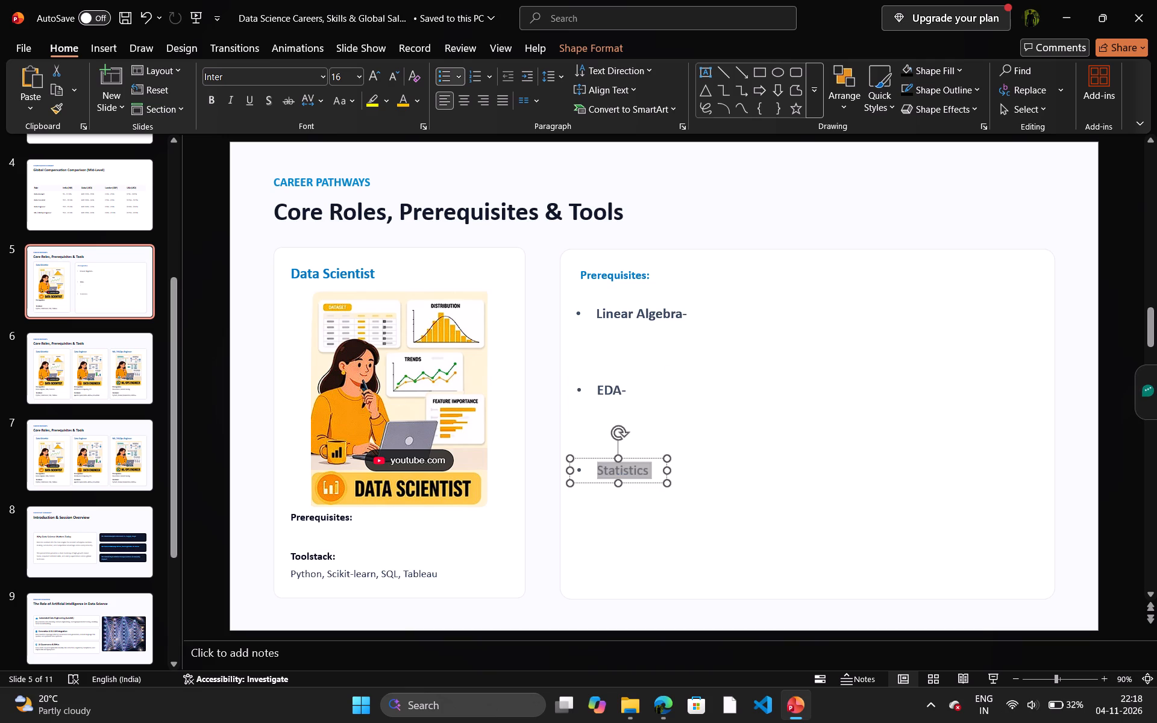
key(ctrl+b)
click(660, 472)
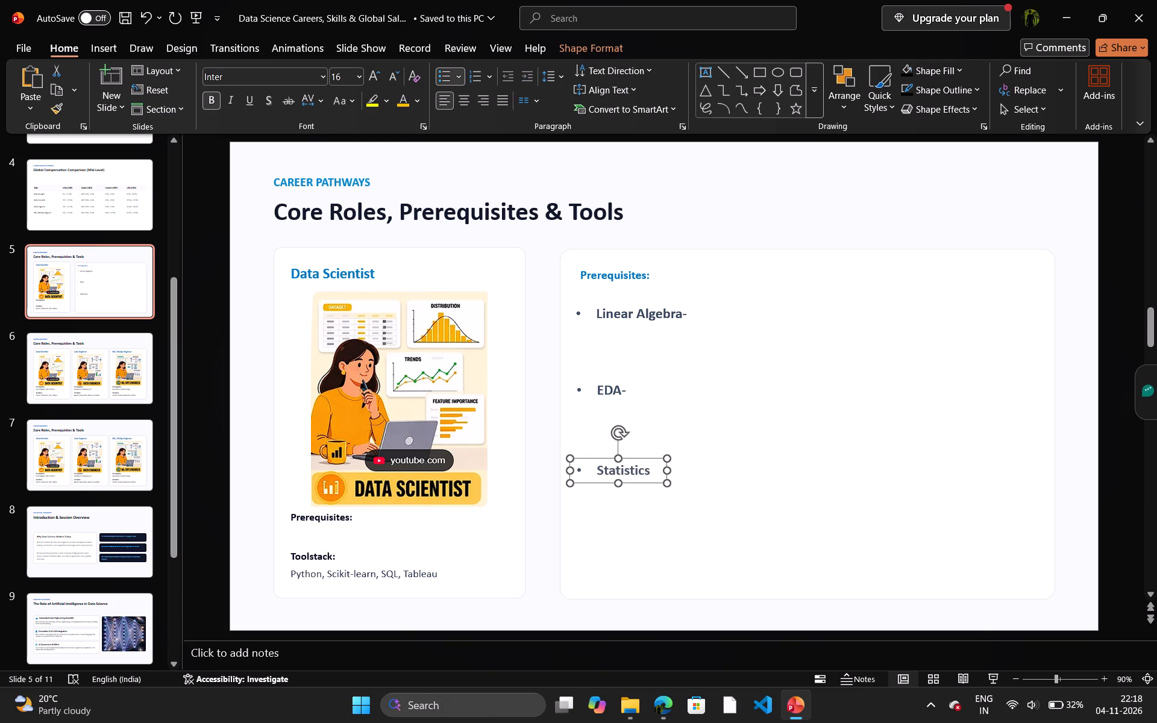
click(652, 471)
key(Left)
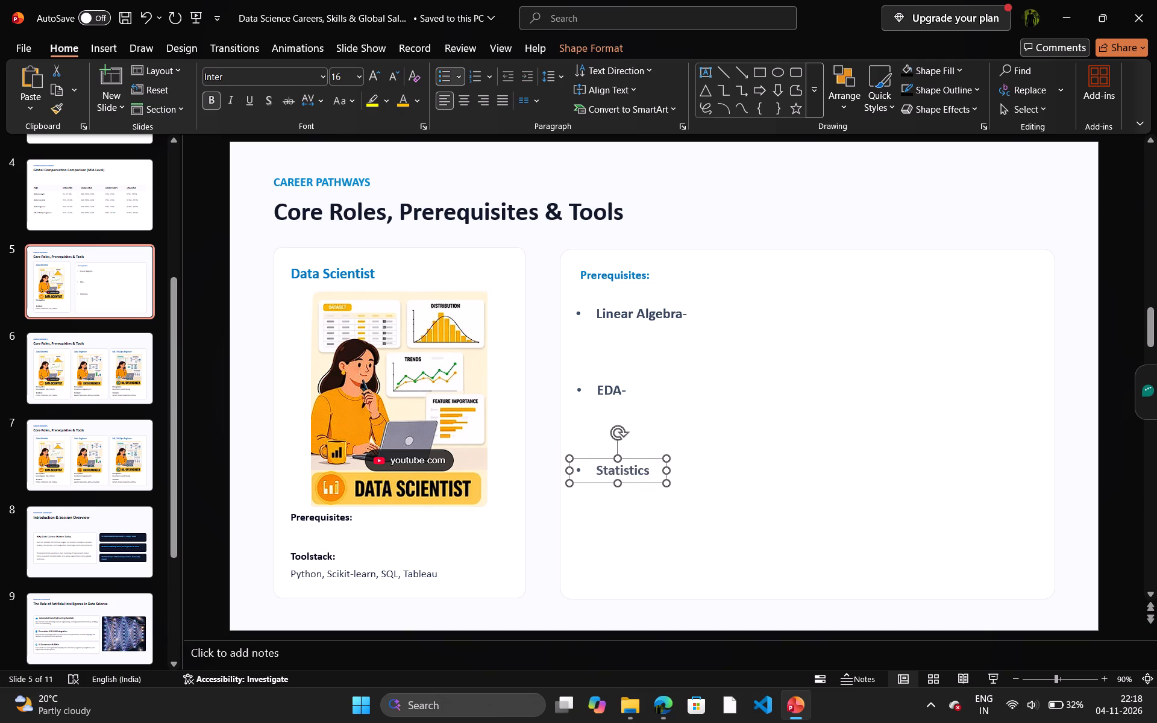
key(Right)
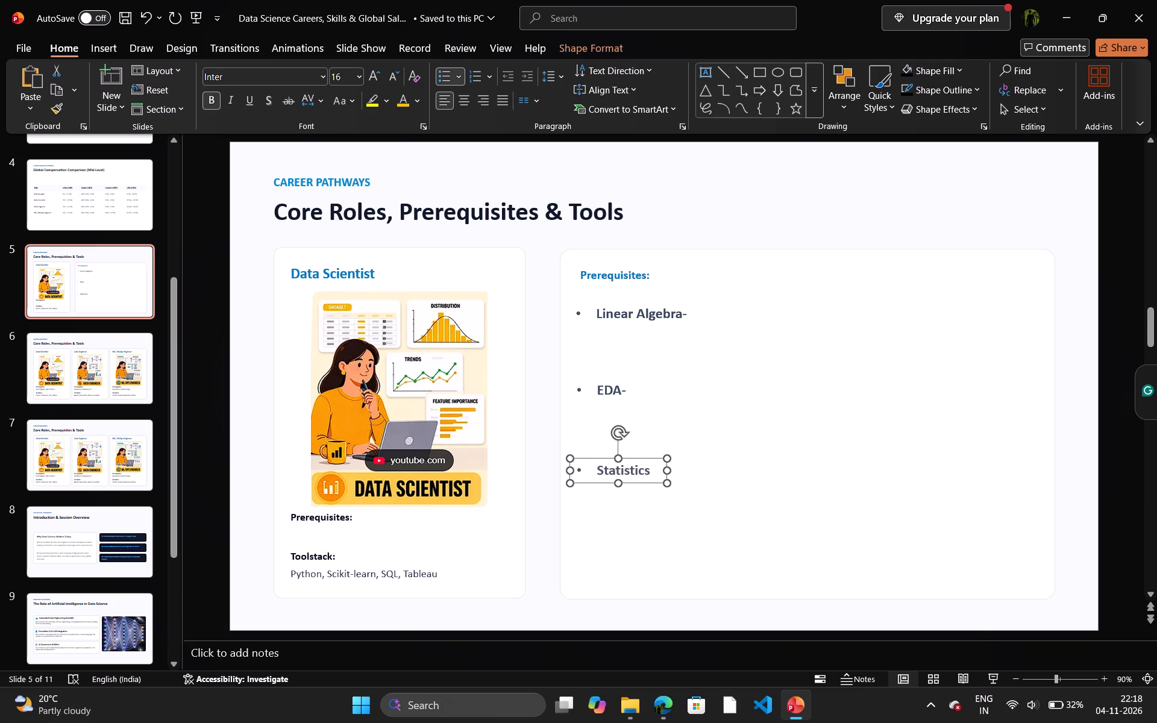
click(635, 472)
key(Right)
key(Right)
key(Right)
key(minus)
key(space)
Widen the "Statistics" text box across most of the wide card, keeping its bullet in place.
drag(671, 470, 964, 453)
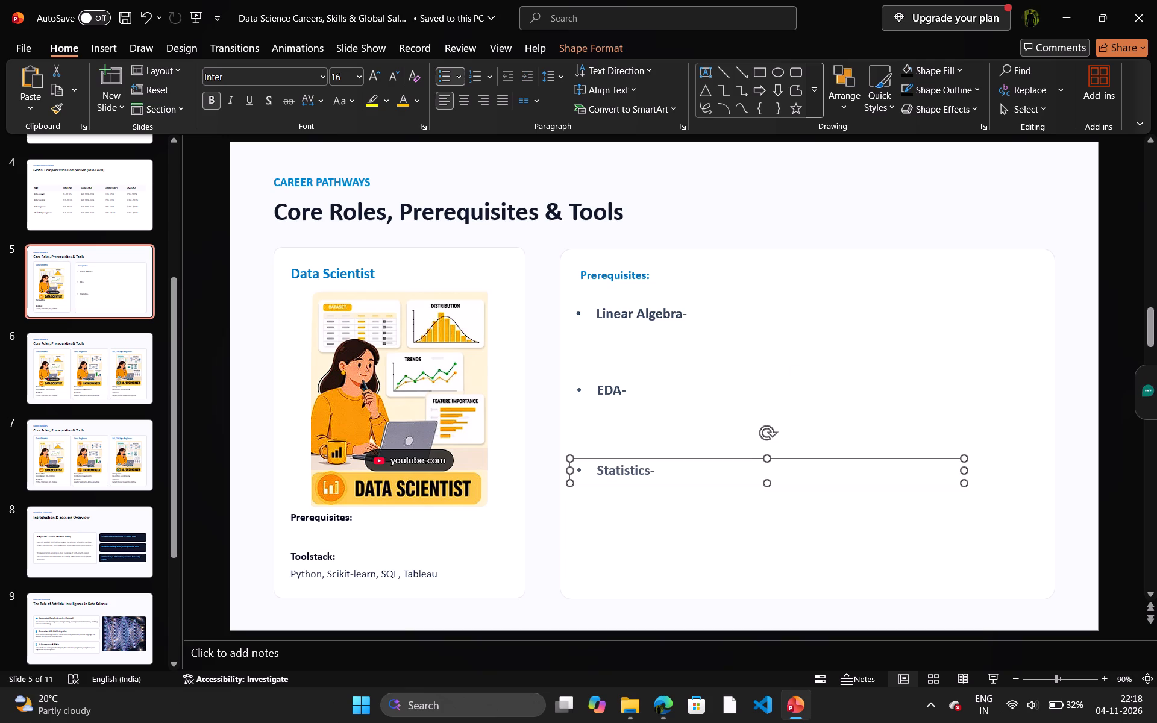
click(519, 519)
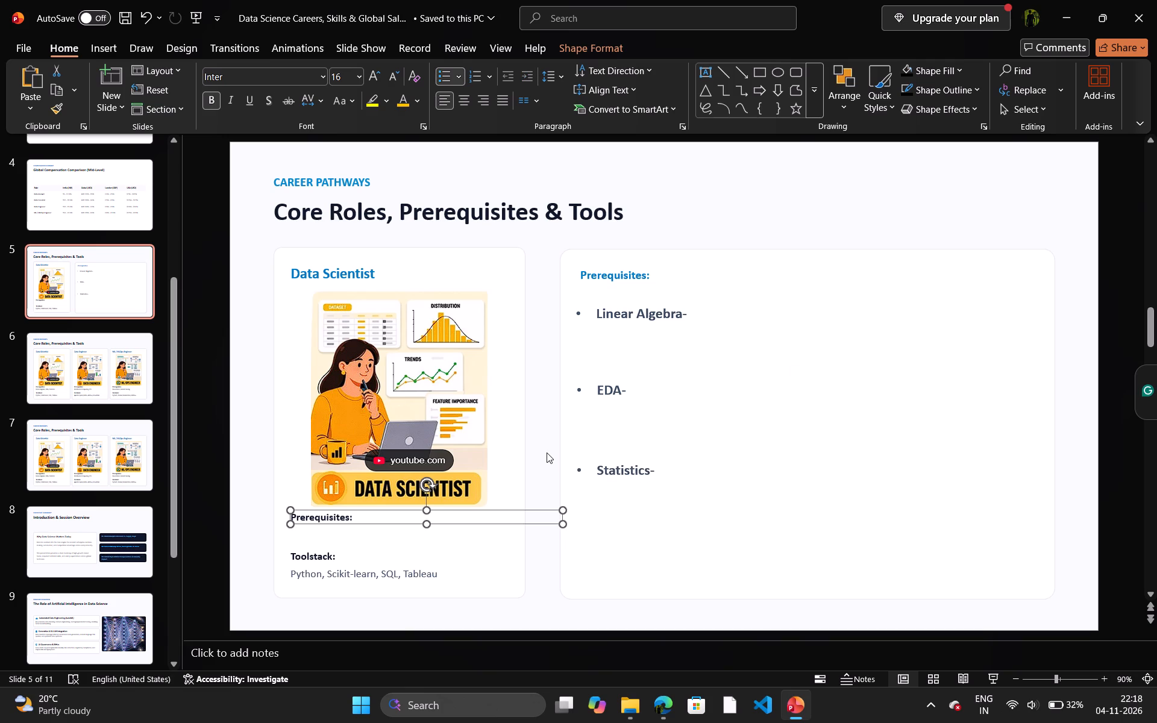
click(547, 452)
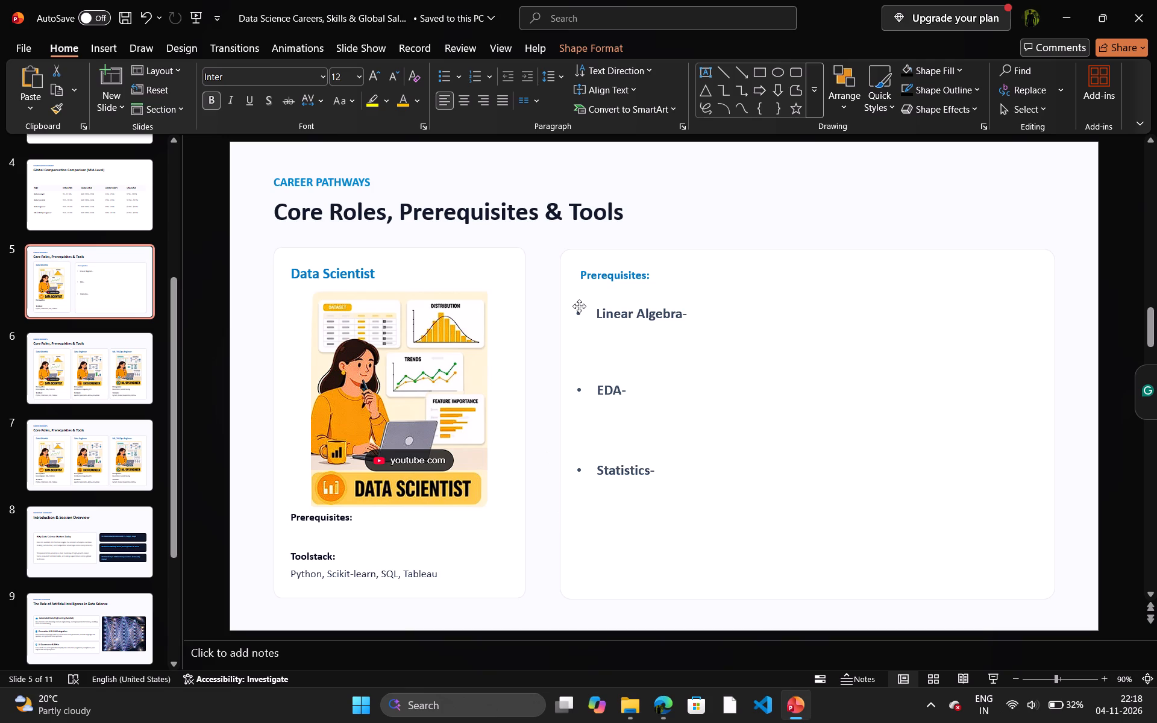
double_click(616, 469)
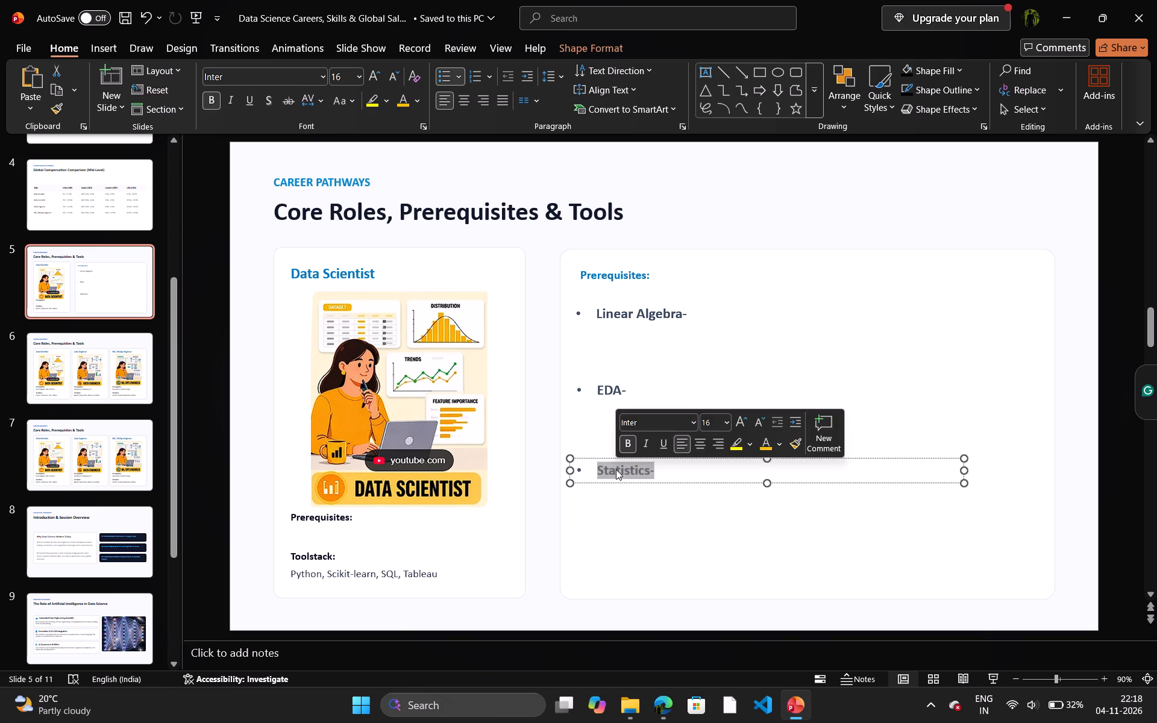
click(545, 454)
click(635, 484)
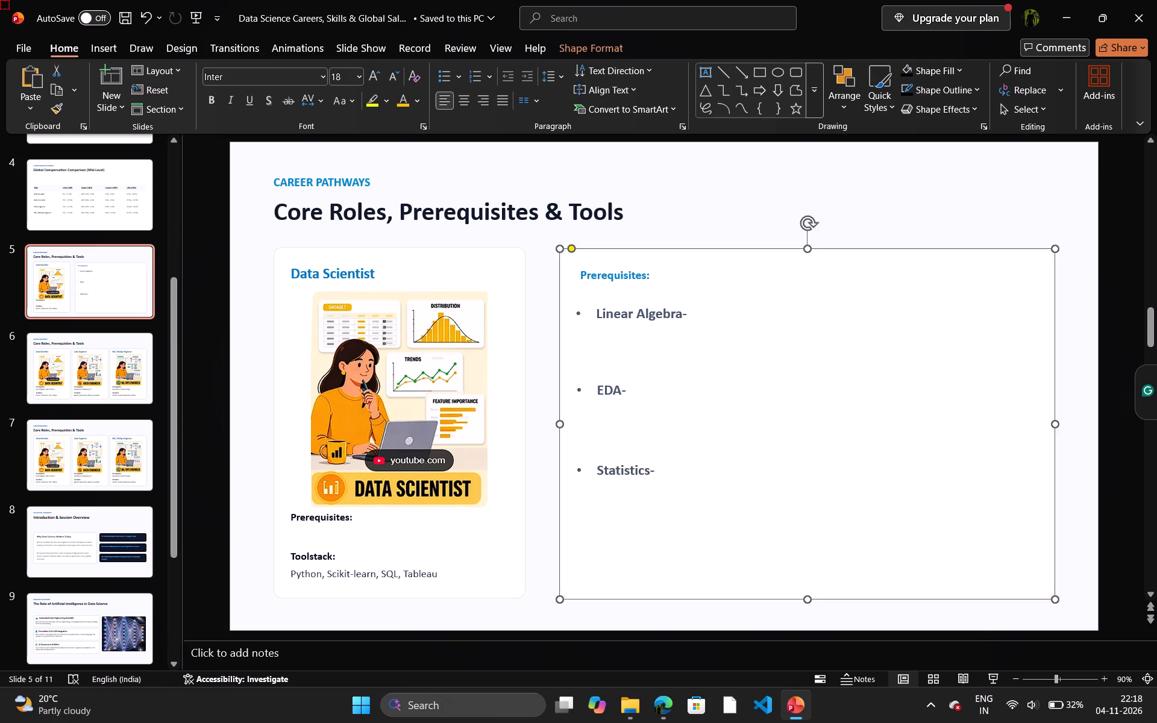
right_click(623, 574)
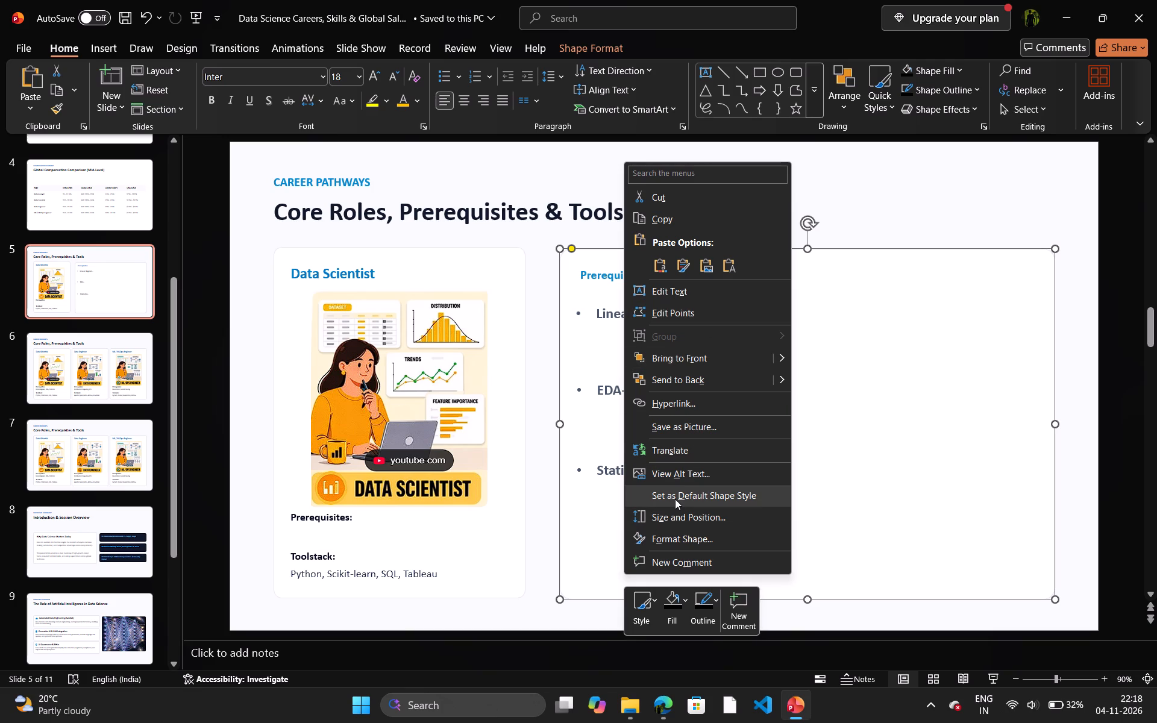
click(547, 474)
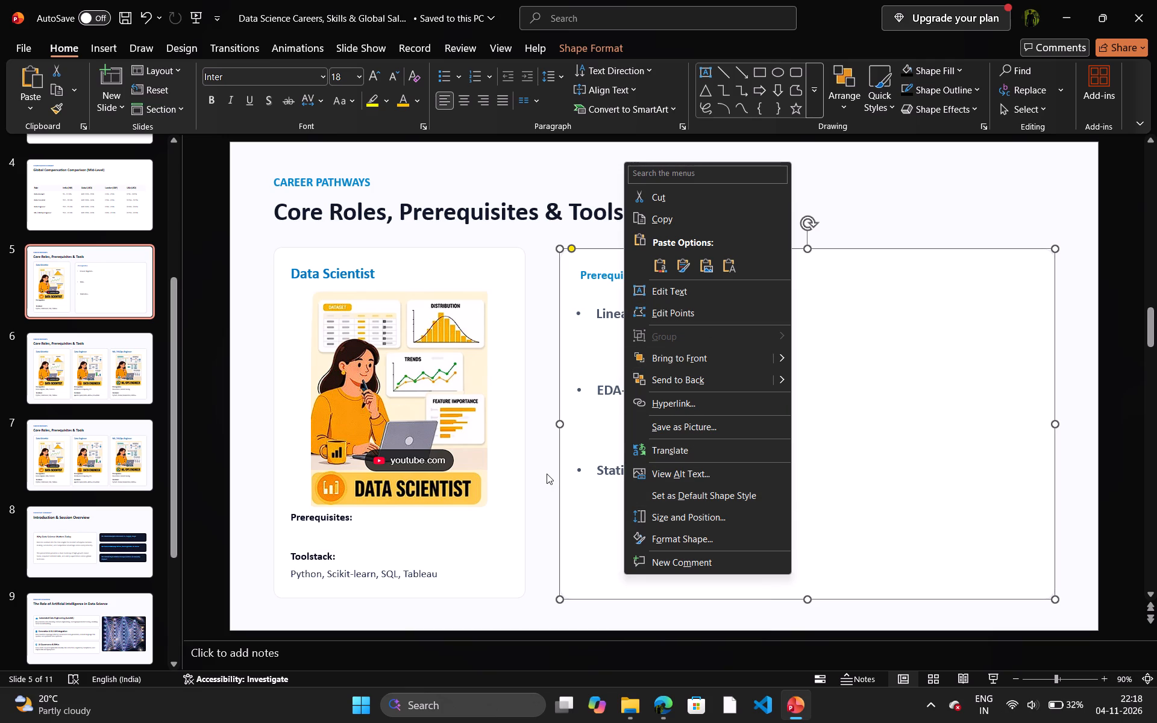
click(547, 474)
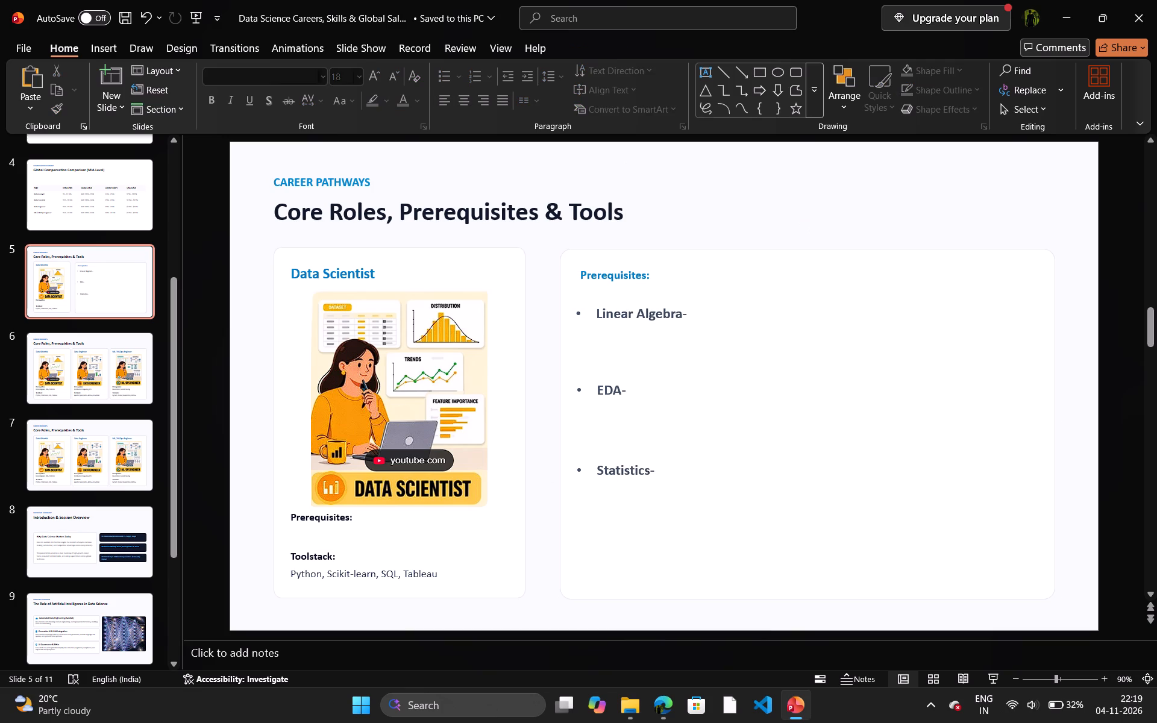
Nudge the wide prerequisites card up slightly so its top edge lines up with the Data Scientist card.
click(824, 272)
key(Up)
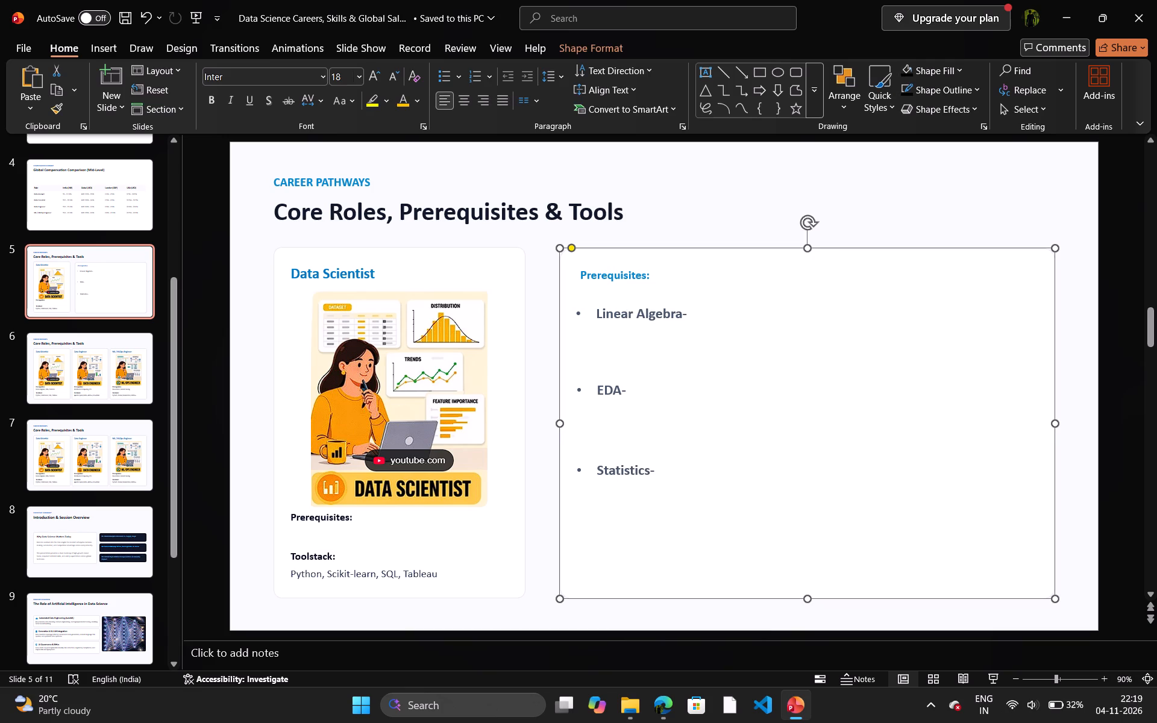
key(Up)
key(Up)
key(Up)
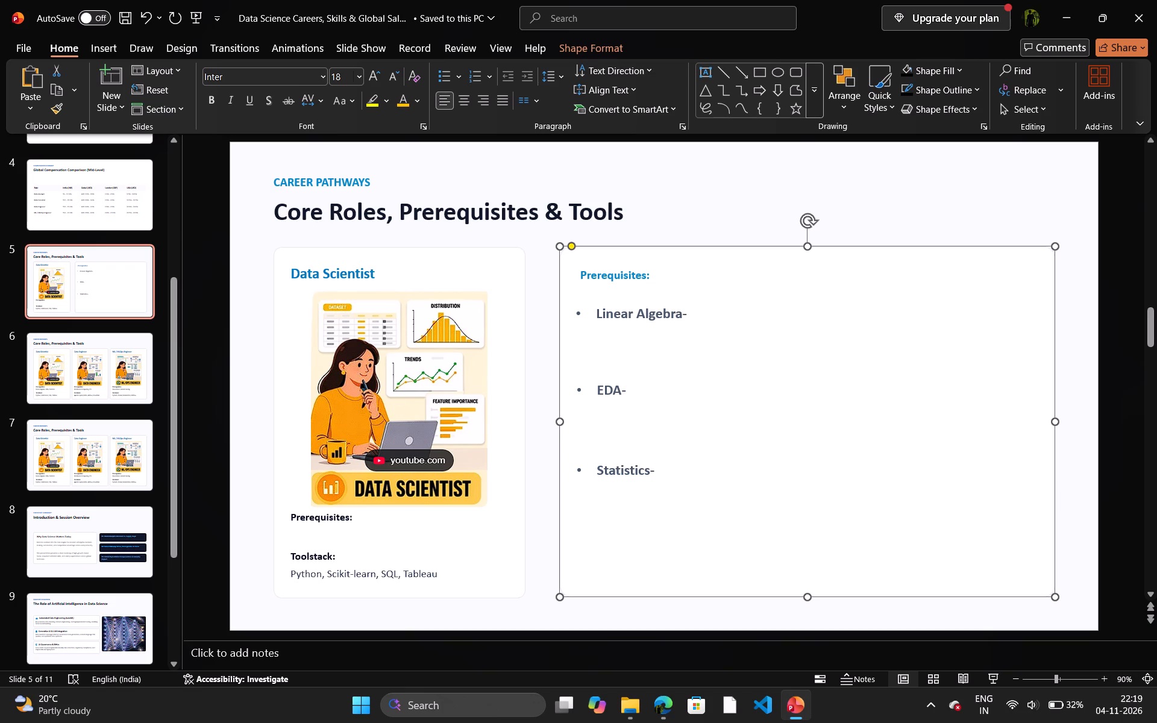
key(Up)
key(Up)
key(Up)
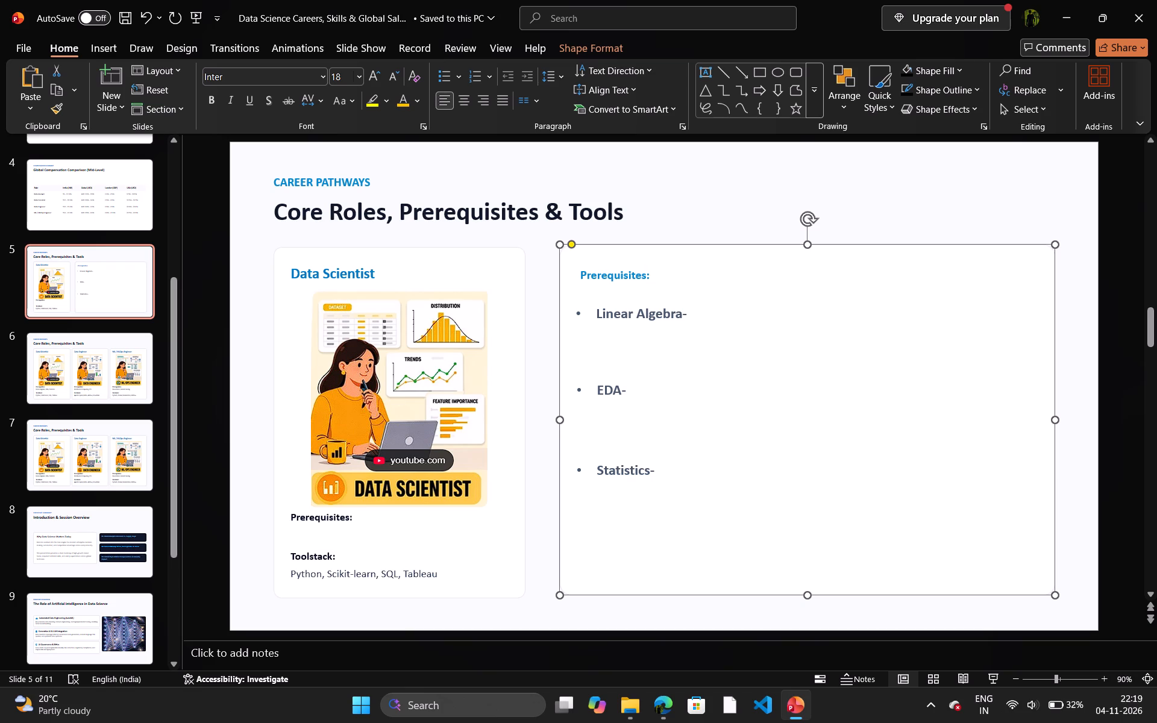
key(Down)
key(Down)
key(Down)
key(Down)
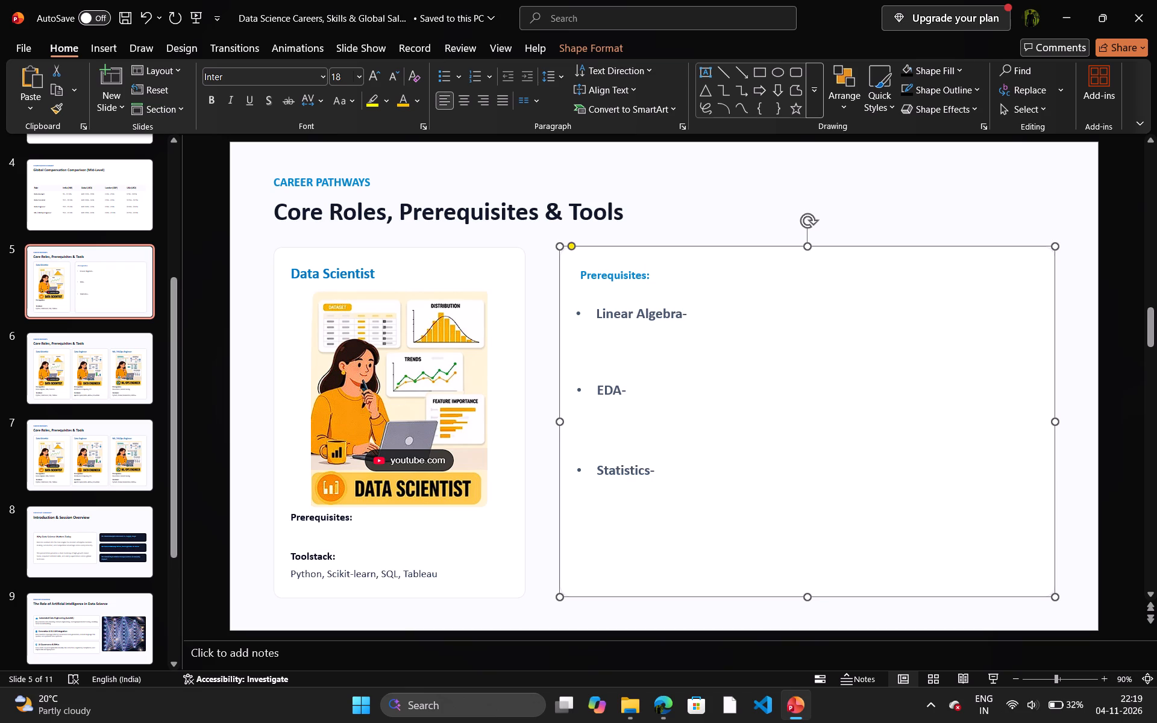
key(Up)
key(Down)
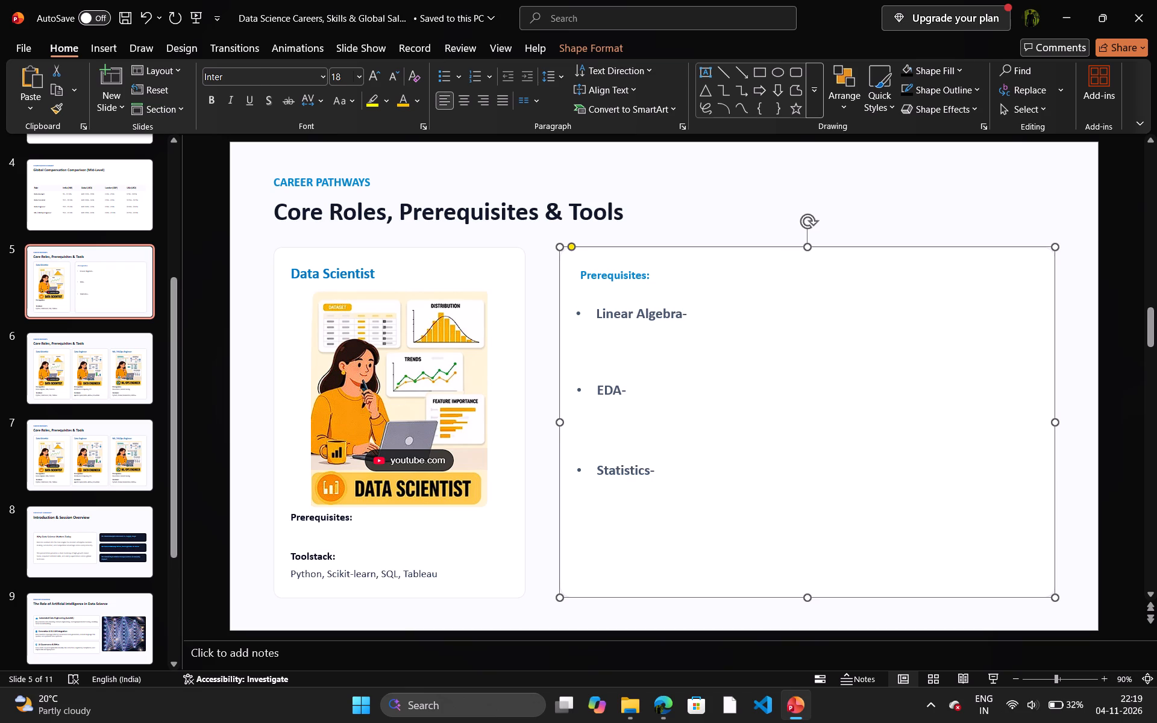
click(763, 208)
click(556, 243)
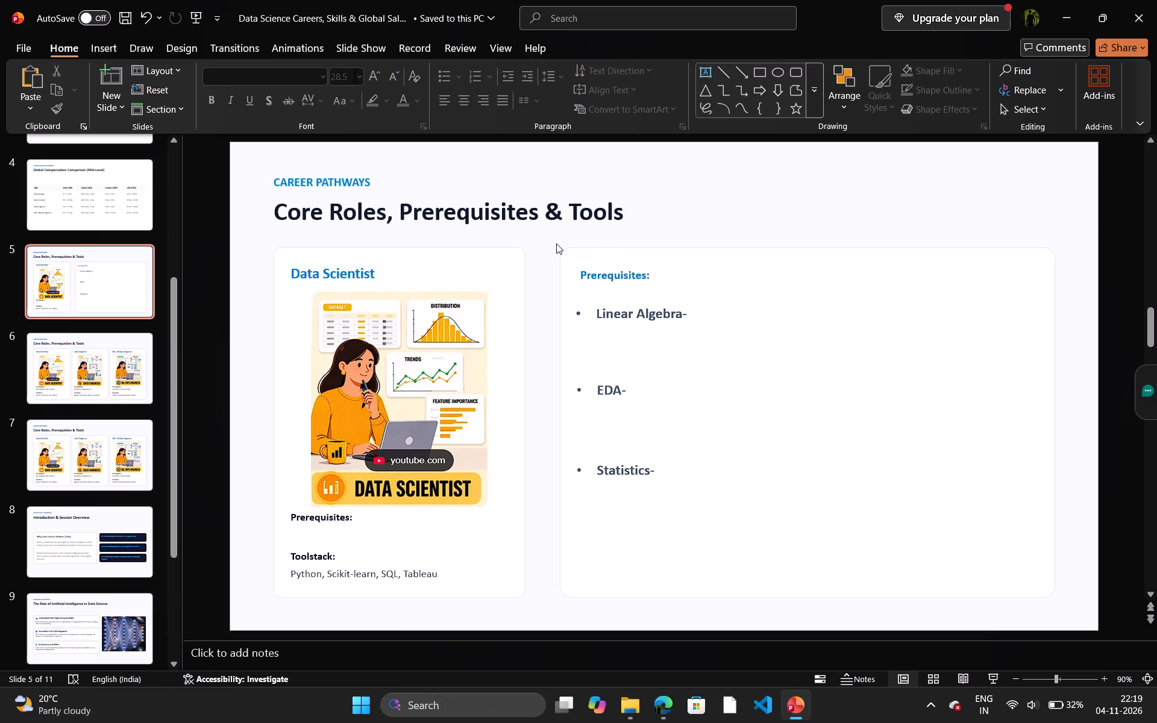
Fine-tune the wide card's height on the slide by nudging it up a little further beside the Data Scientist card.
click(577, 363)
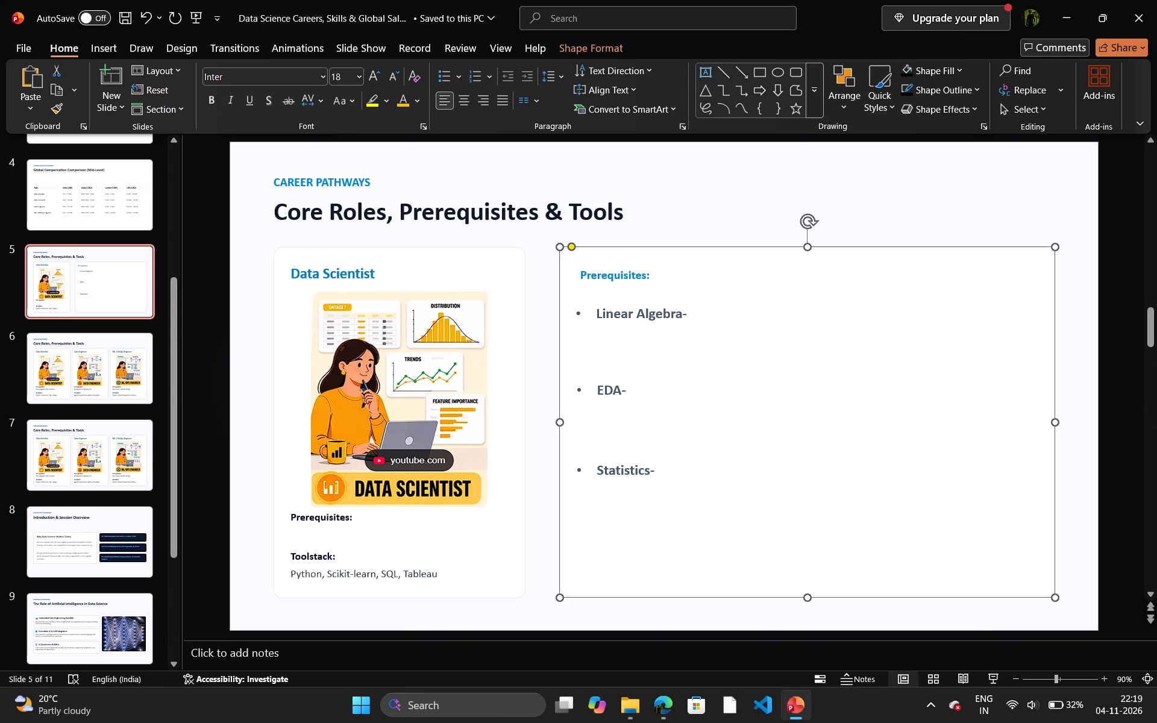
key(Up)
key(Down)
key(Up)
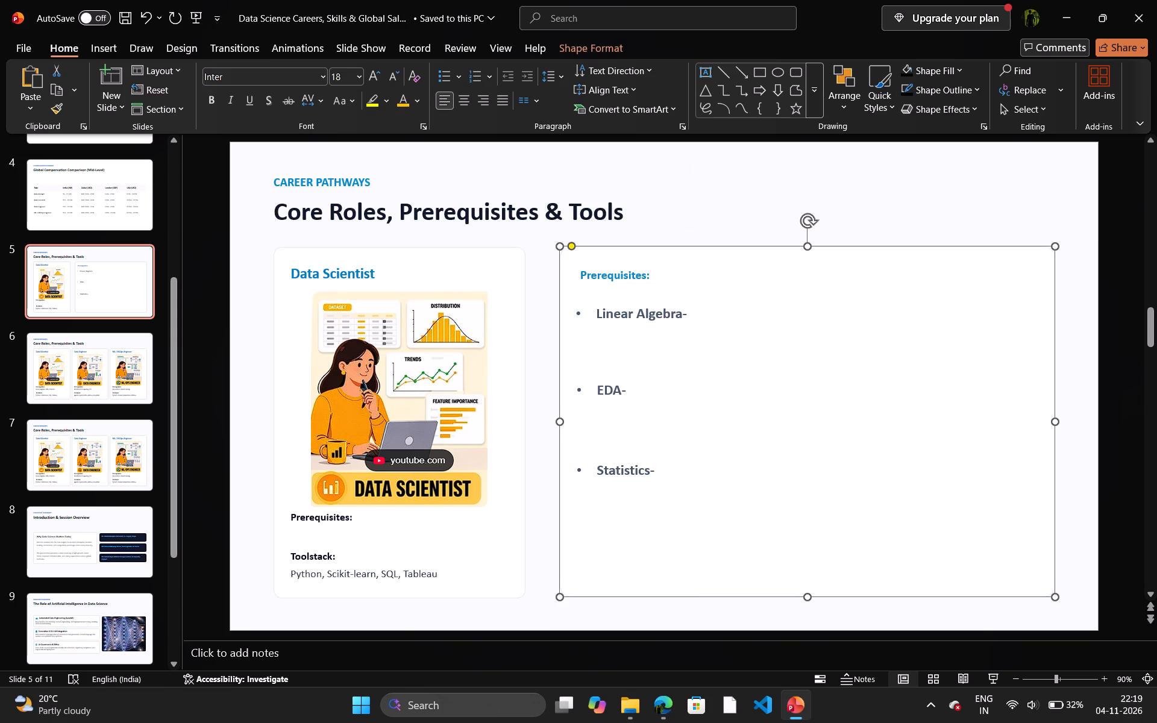
click(539, 322)
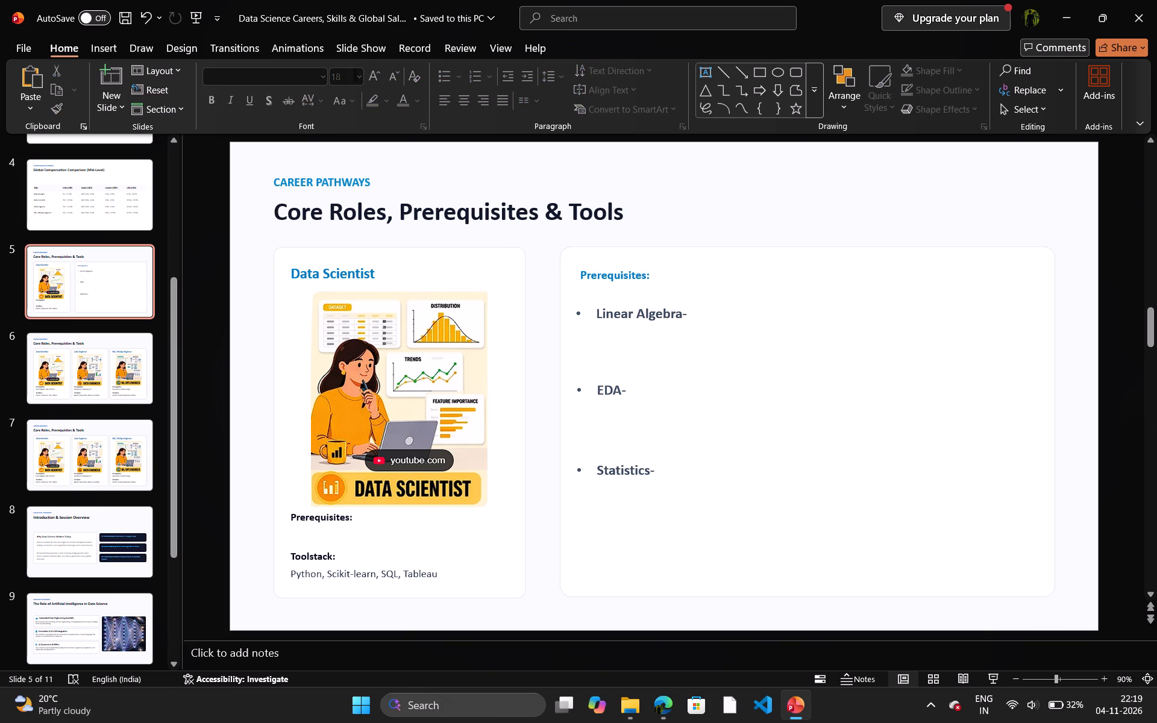
click(817, 368)
key(Up)
click(549, 346)
Delete the leftover "Prerequisites:" label below the illustration in the Data Scientist card.
click(345, 518)
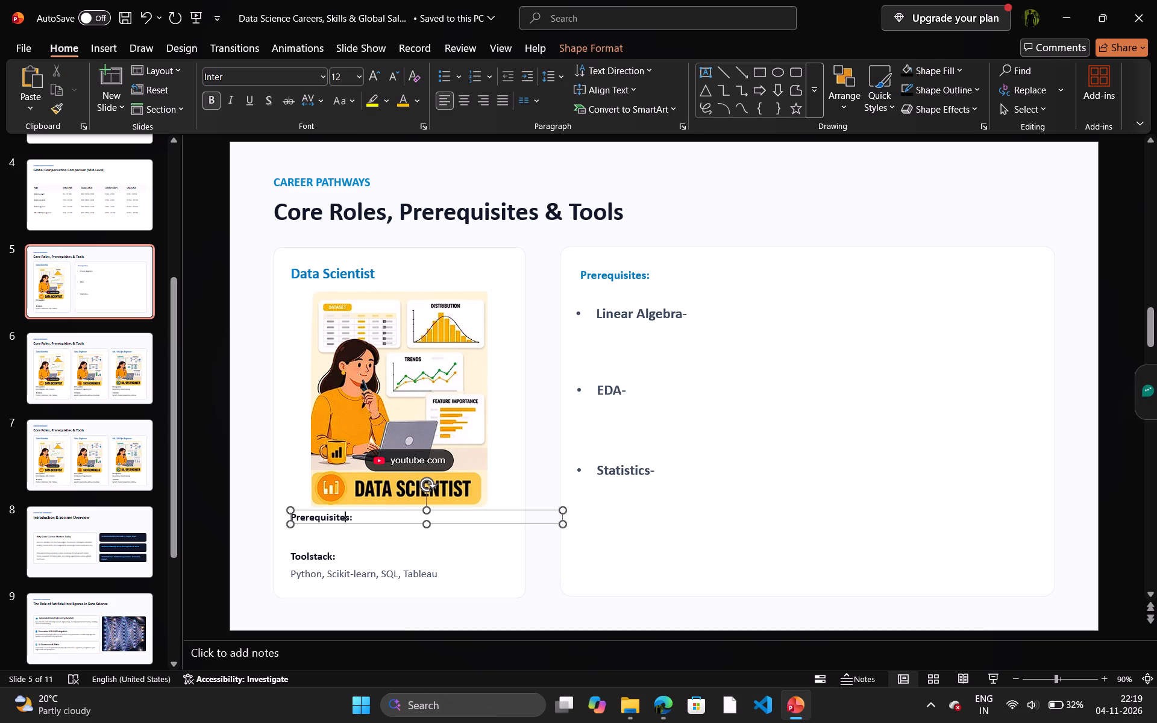
triple_click(329, 516)
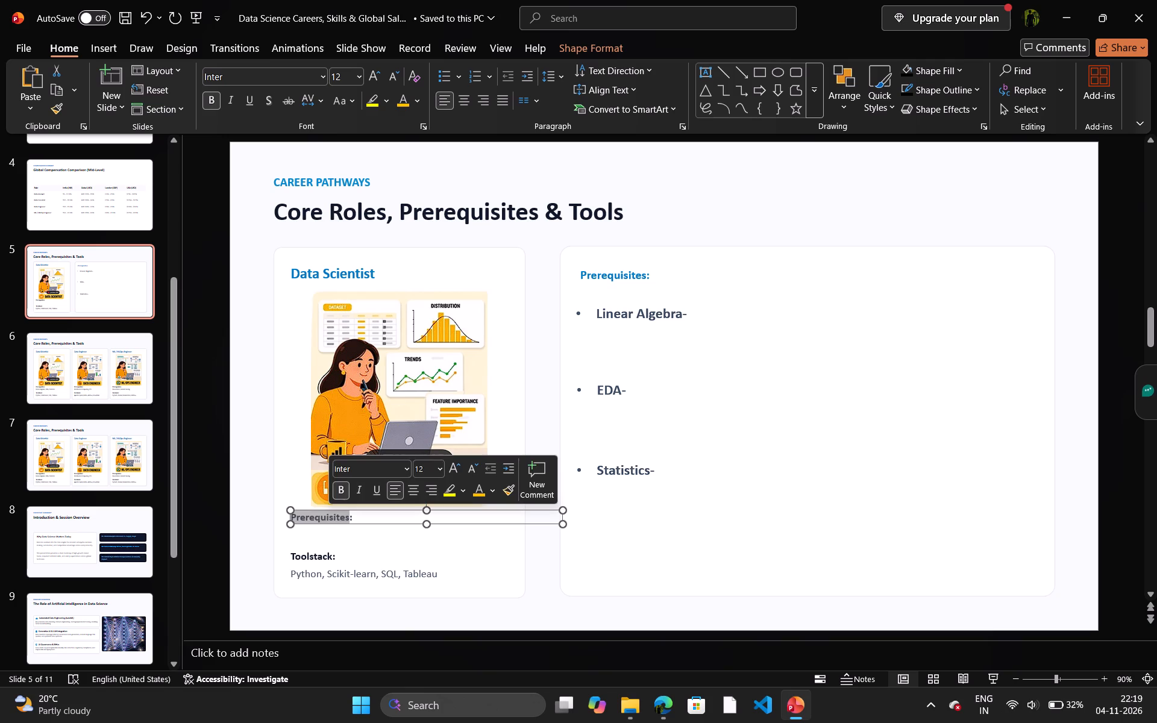
key(Delete)
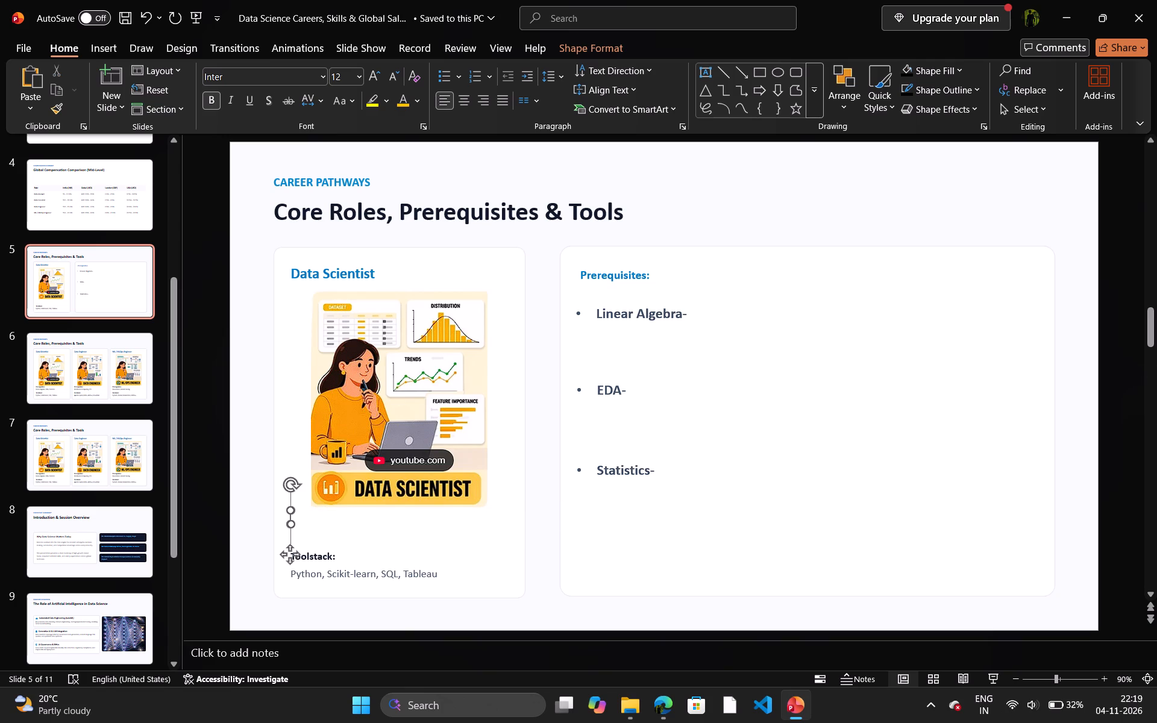
click(264, 494)
Enlarge the illustration in the Data Scientist card so it fills more of the space above the "Toolstack:" label.
click(389, 490)
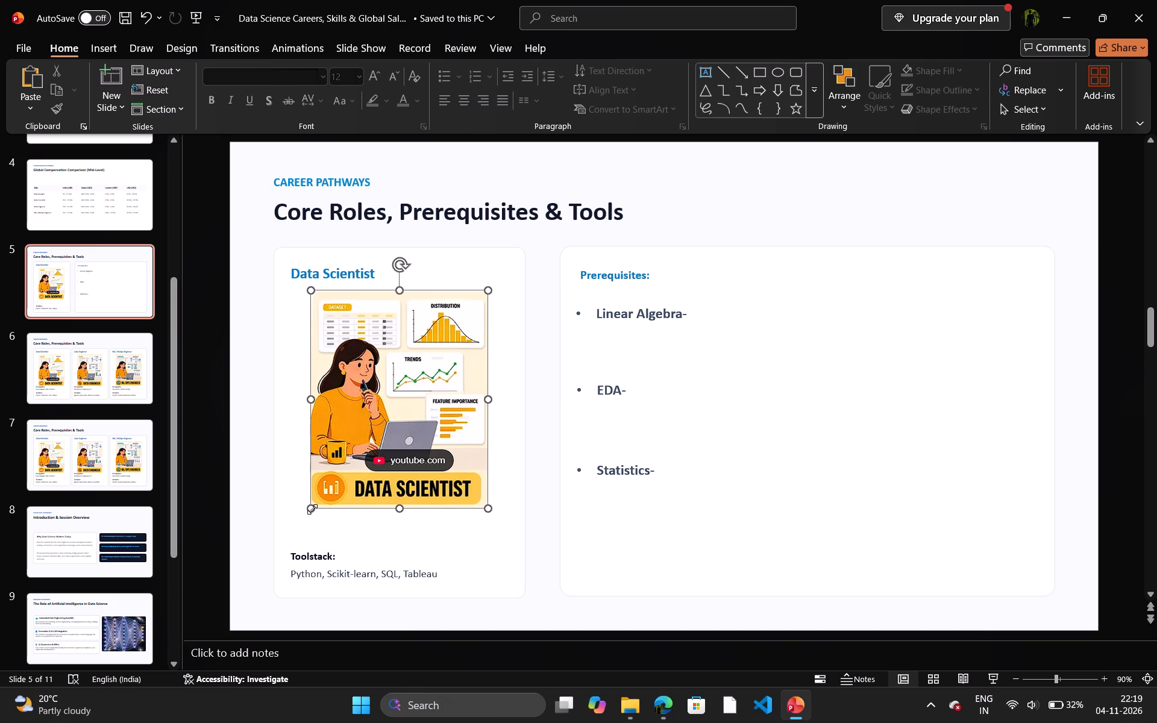
drag(312, 509, 296, 535)
Move the "Toolstack:" label out of the Data Scientist card and into the wide prerequisites card.
click(312, 572)
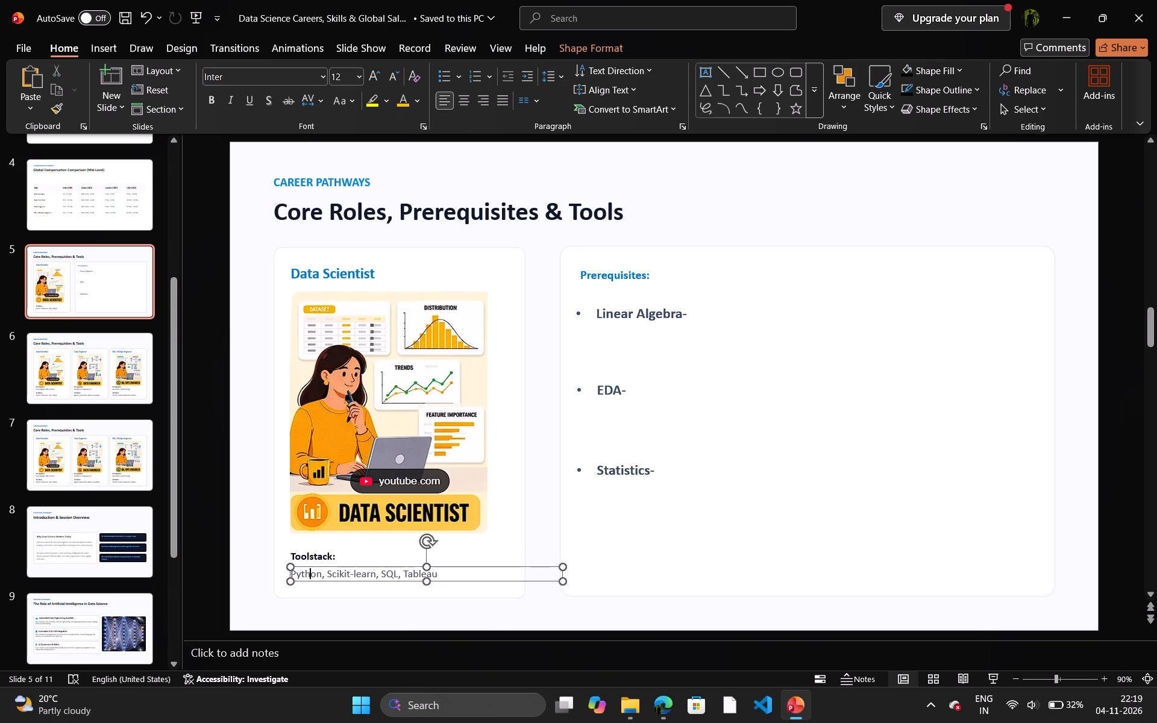
click(324, 561)
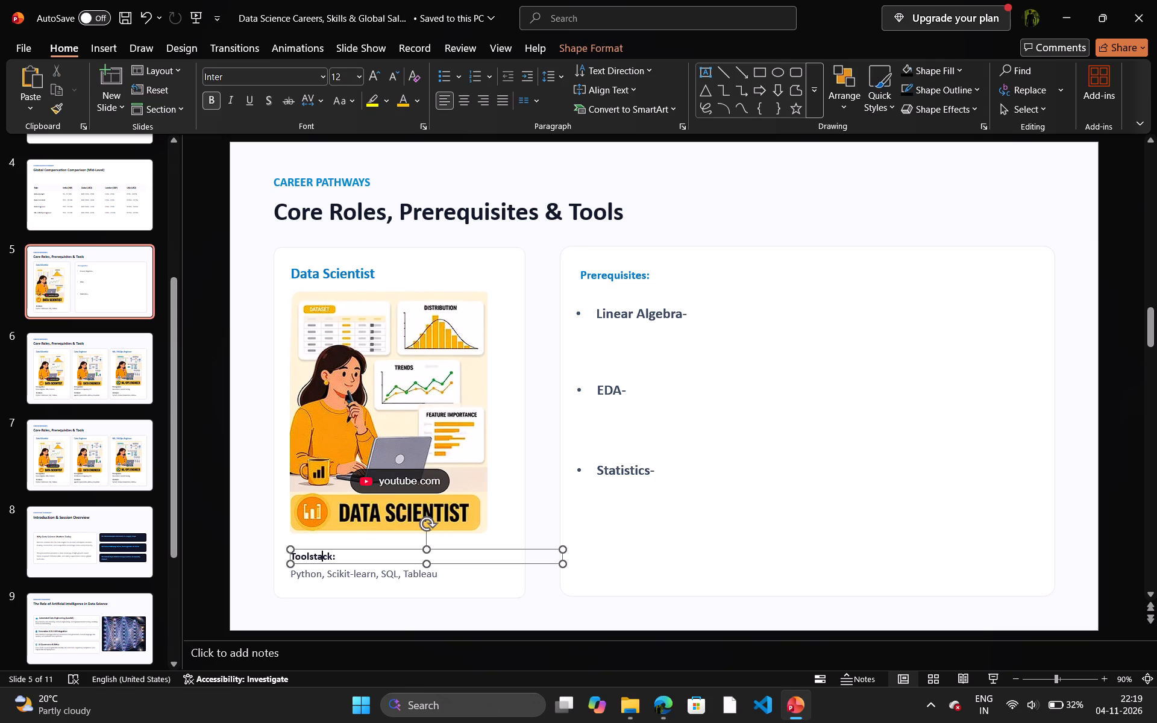
click(344, 556)
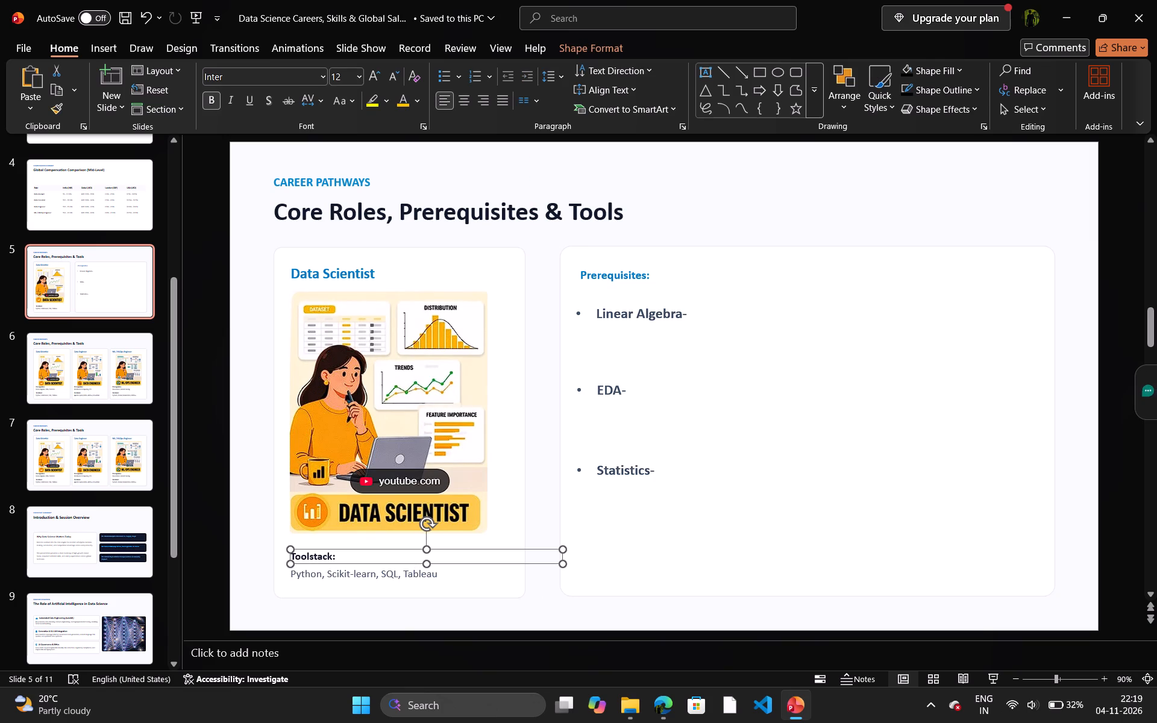
triple_click(339, 557)
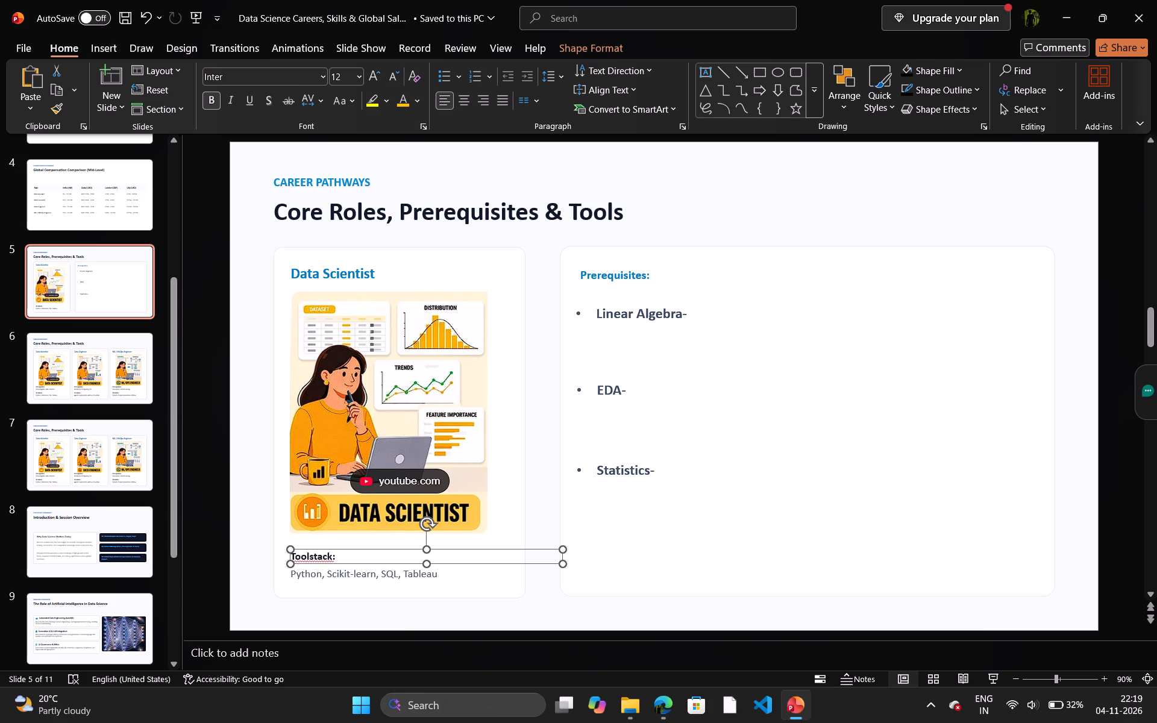
key(ctrl+a)
click(330, 552)
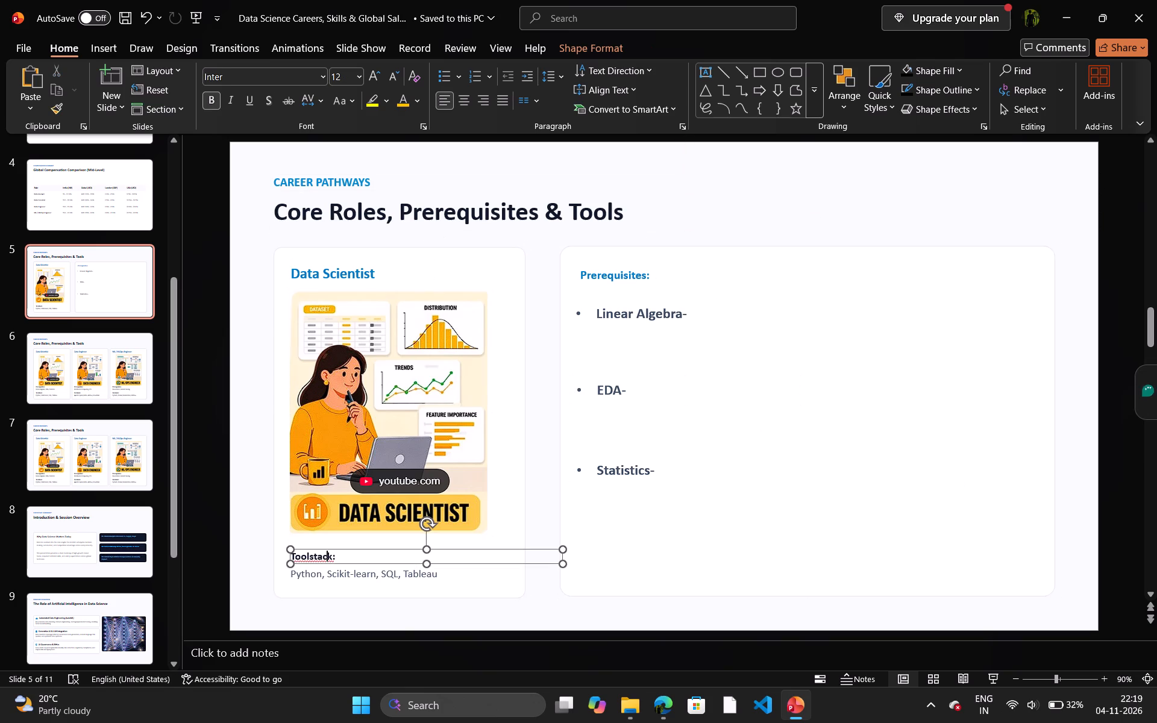
drag(334, 557, 295, 559)
key(ctrl+x)
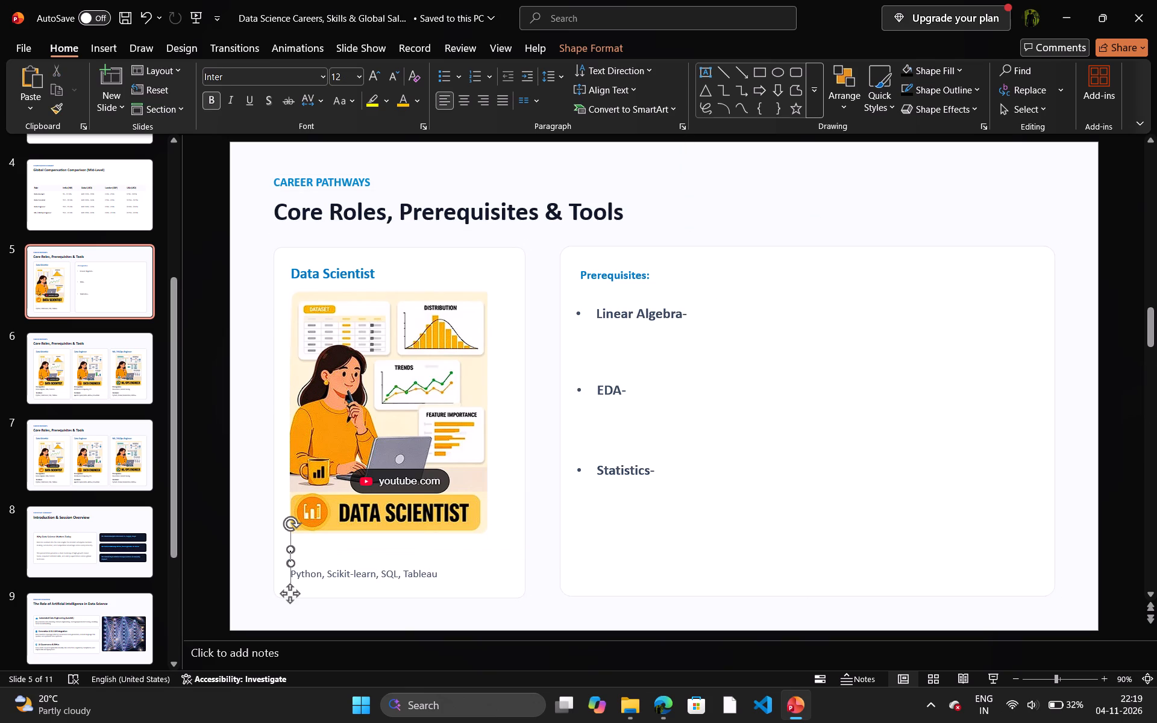
right_click(603, 280)
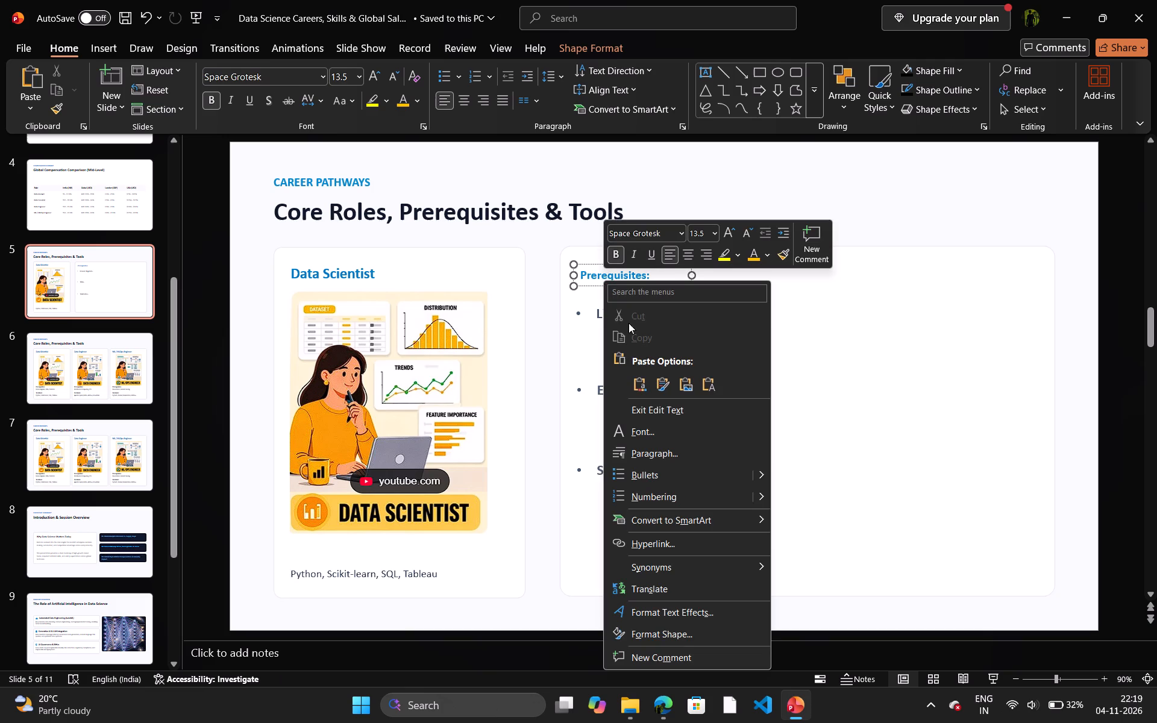
right_click(614, 274)
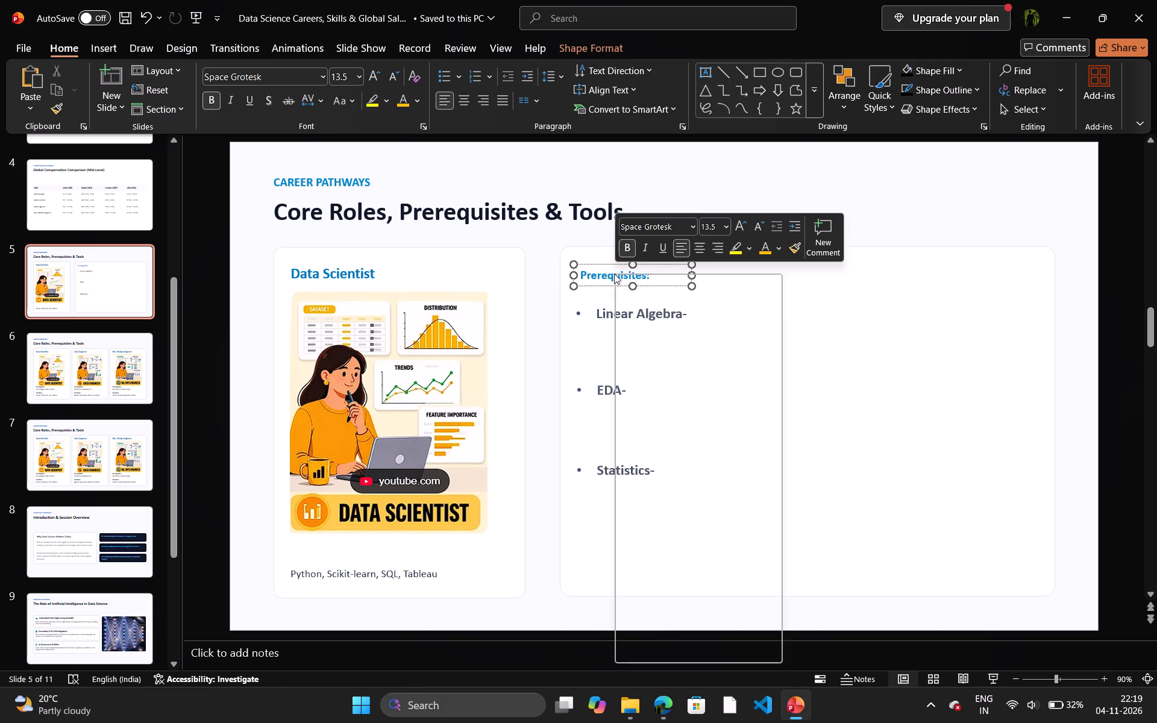
right_click(594, 263)
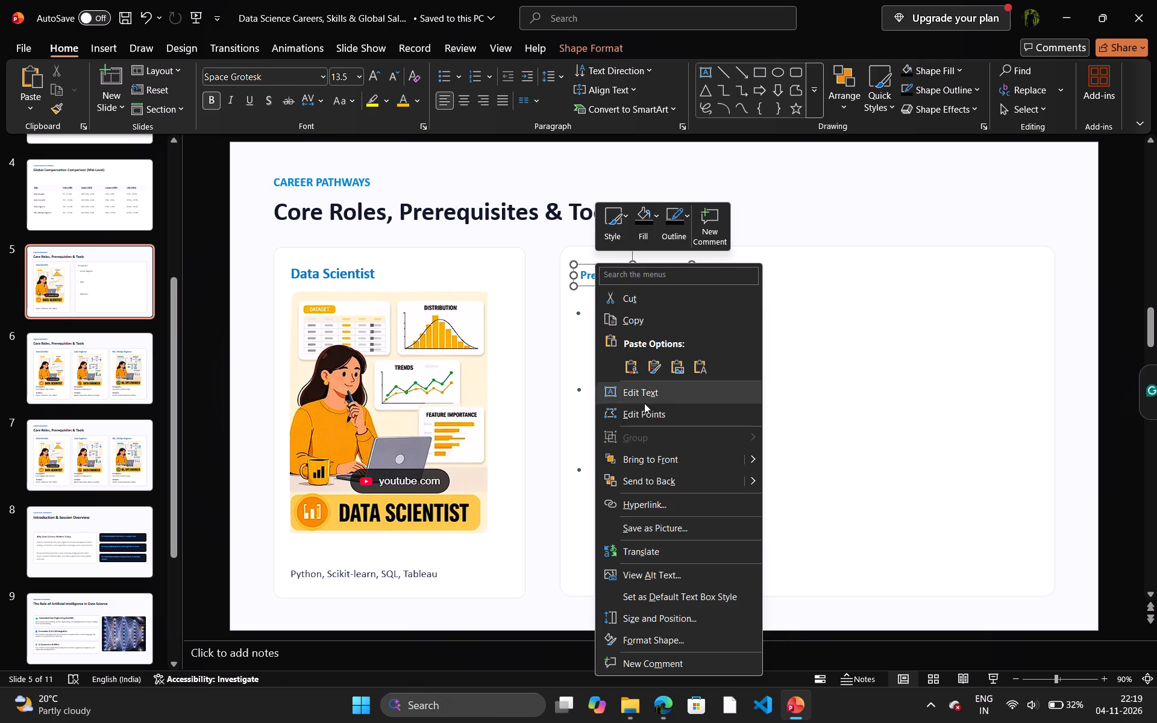
click(589, 474)
click(804, 313)
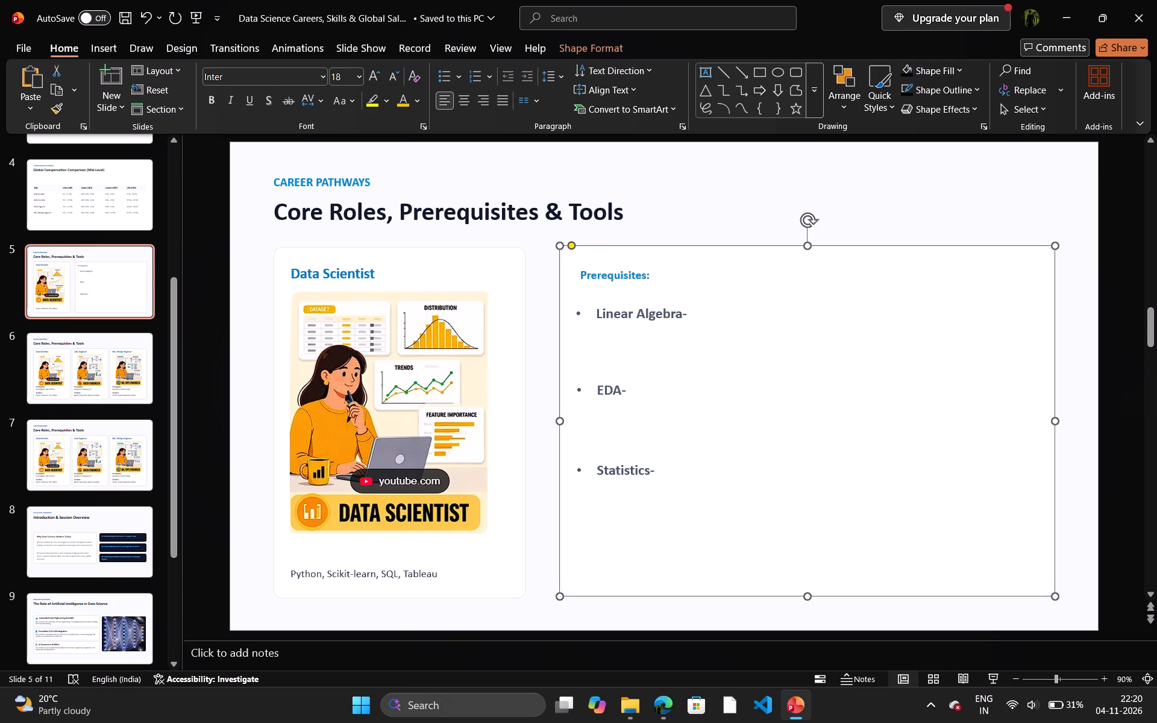
key(ctrl+v)
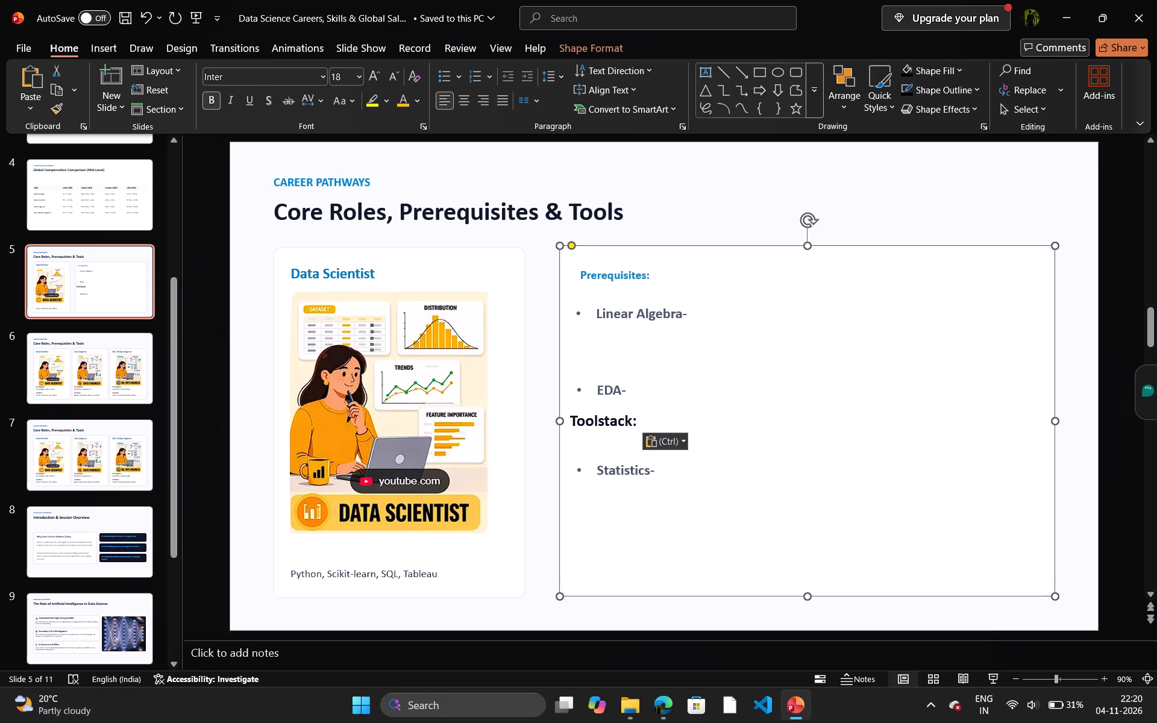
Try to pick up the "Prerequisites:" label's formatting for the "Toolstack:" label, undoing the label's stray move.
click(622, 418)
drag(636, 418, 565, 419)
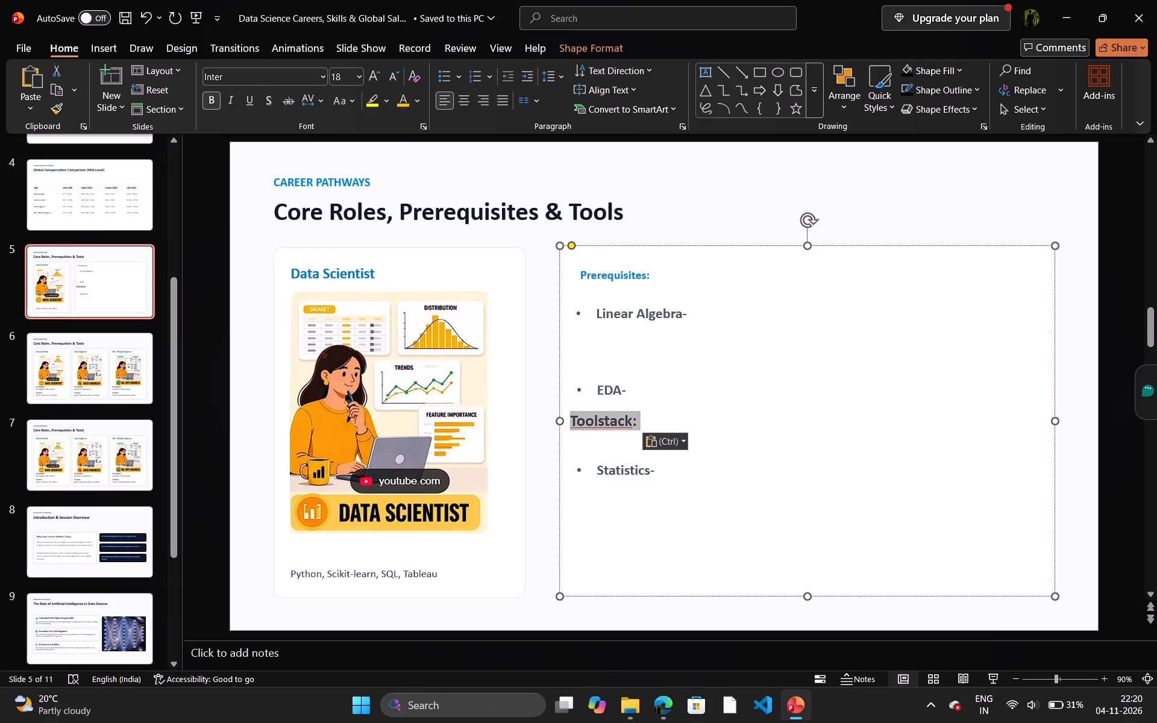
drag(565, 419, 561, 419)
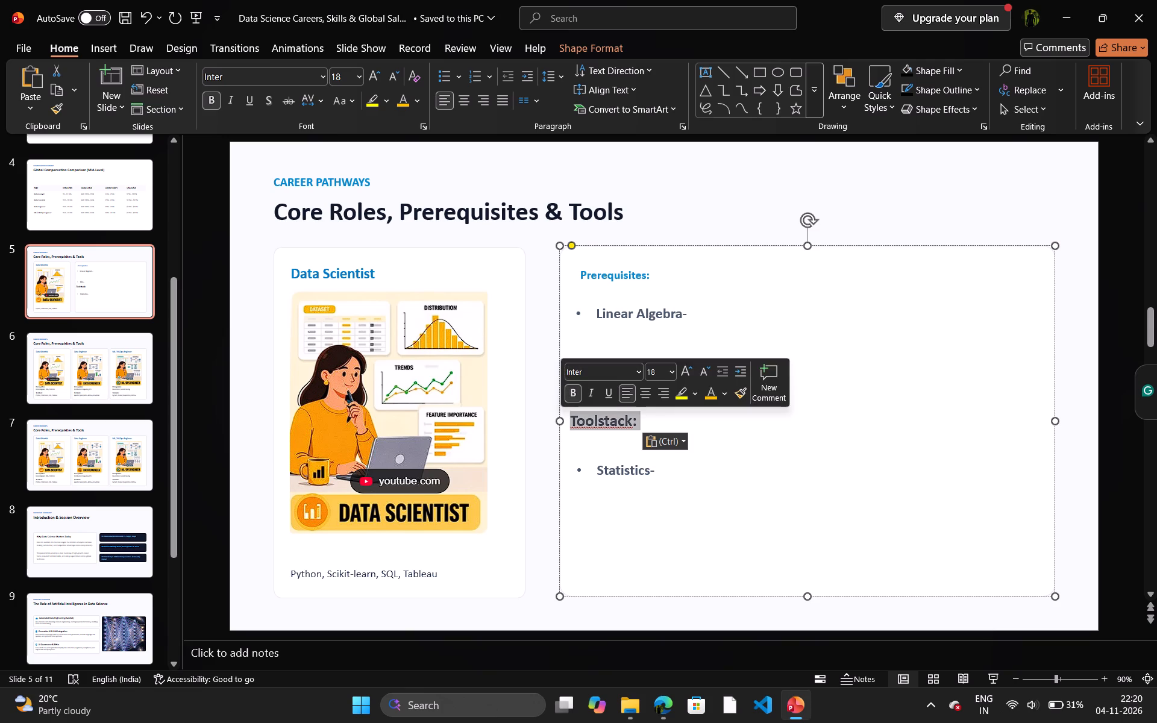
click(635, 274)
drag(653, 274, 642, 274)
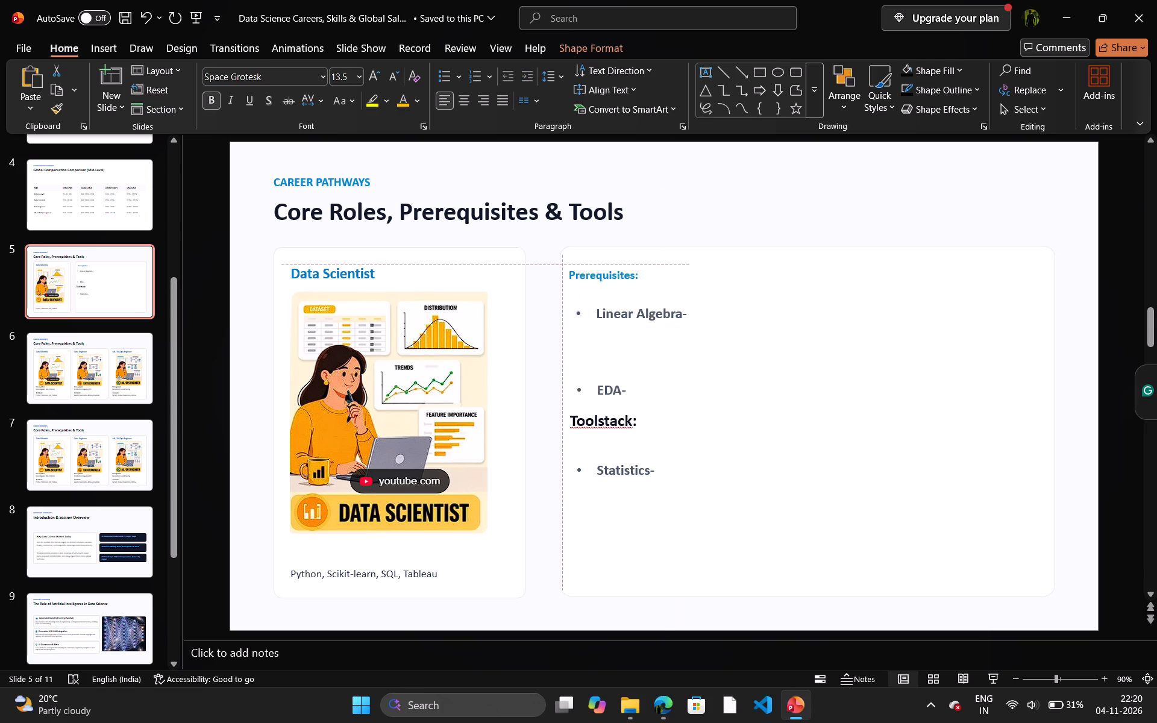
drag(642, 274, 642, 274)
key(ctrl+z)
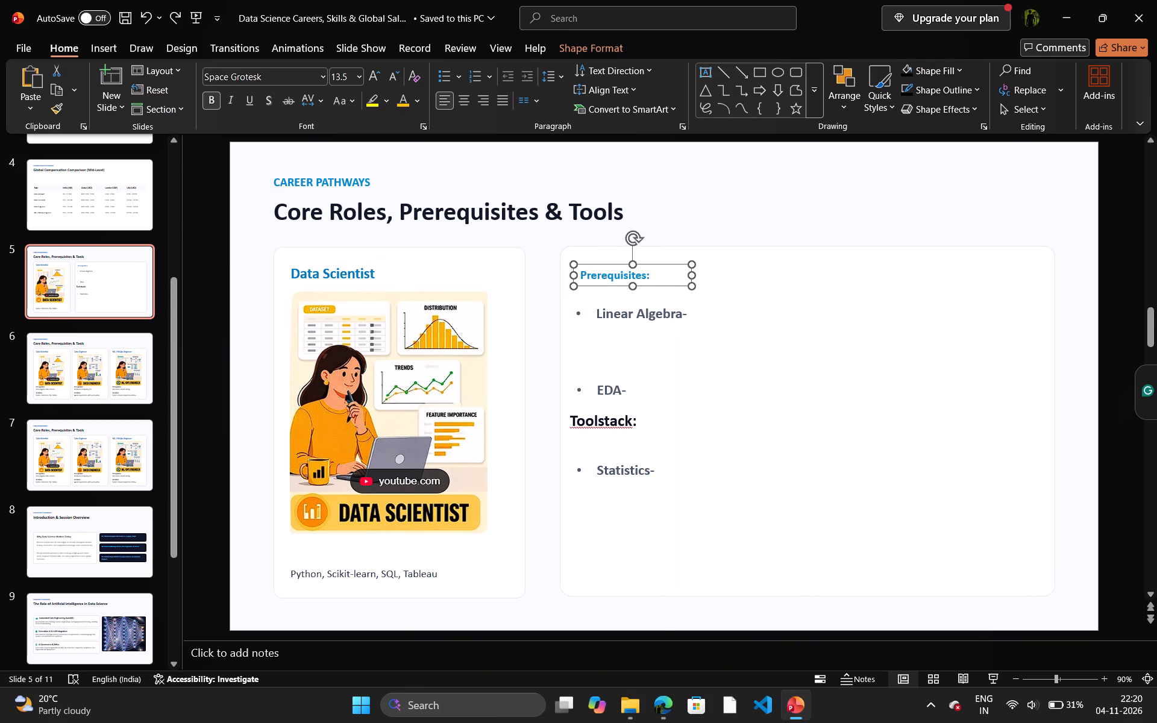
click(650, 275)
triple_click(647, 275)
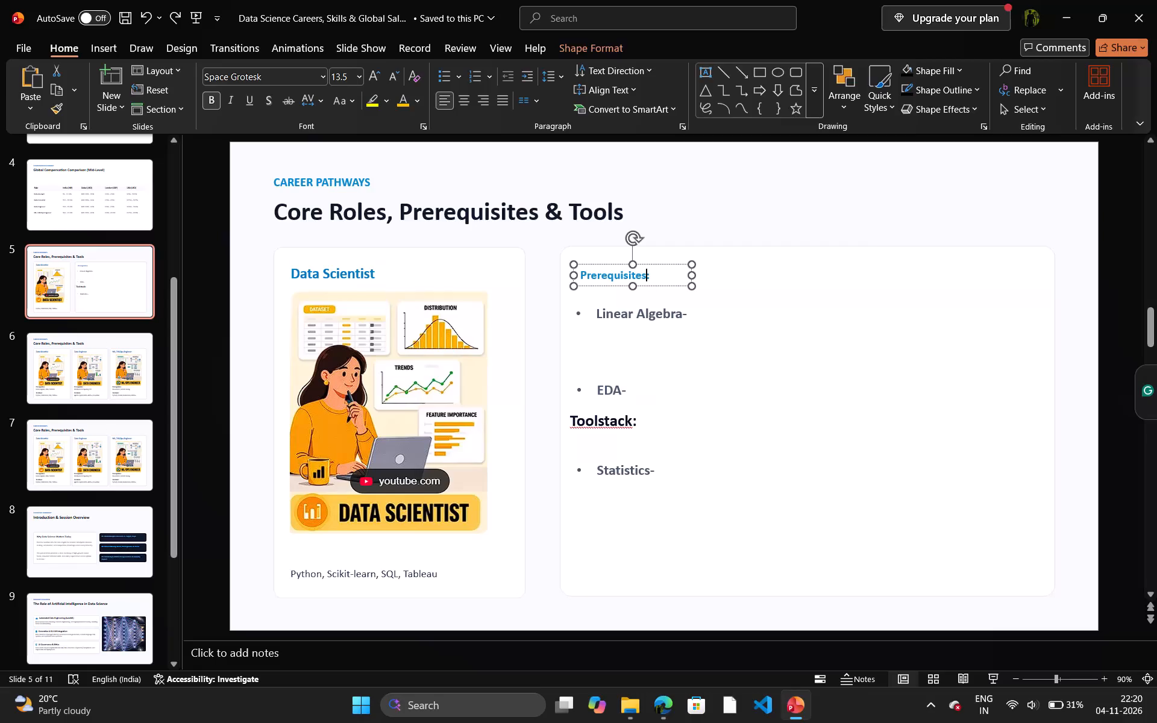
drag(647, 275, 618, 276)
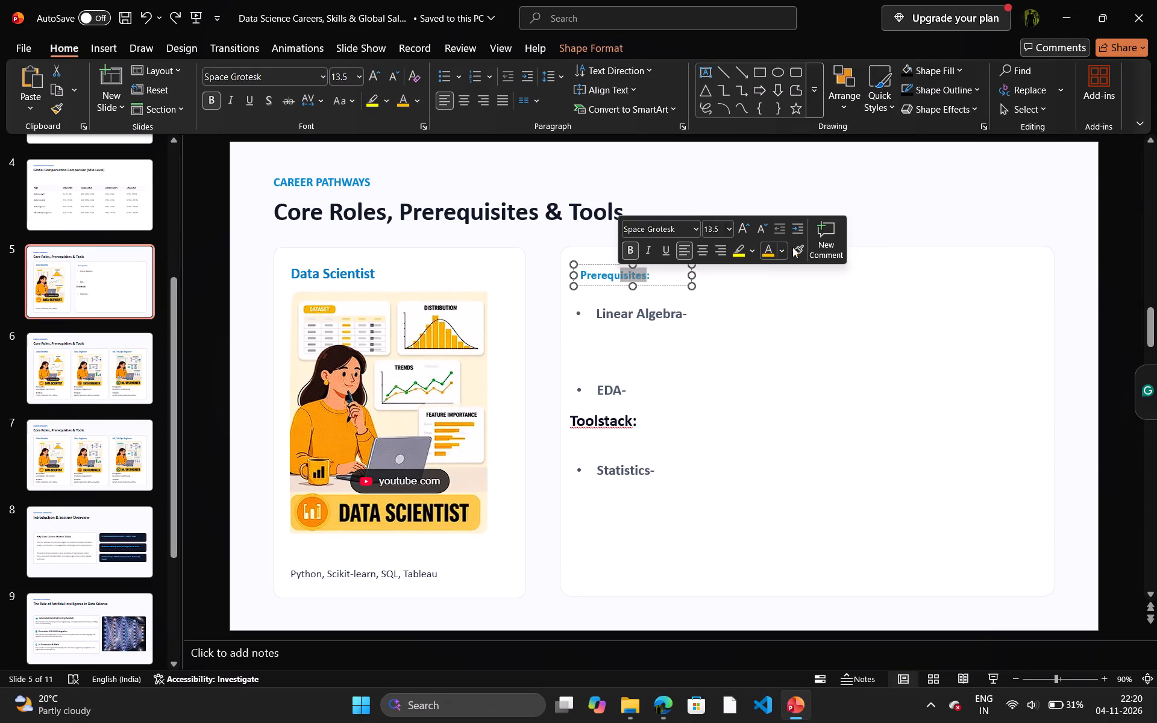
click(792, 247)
Shift the wide prerequisites card slightly left and up beside the Data Scientist card.
drag(642, 424, 619, 424)
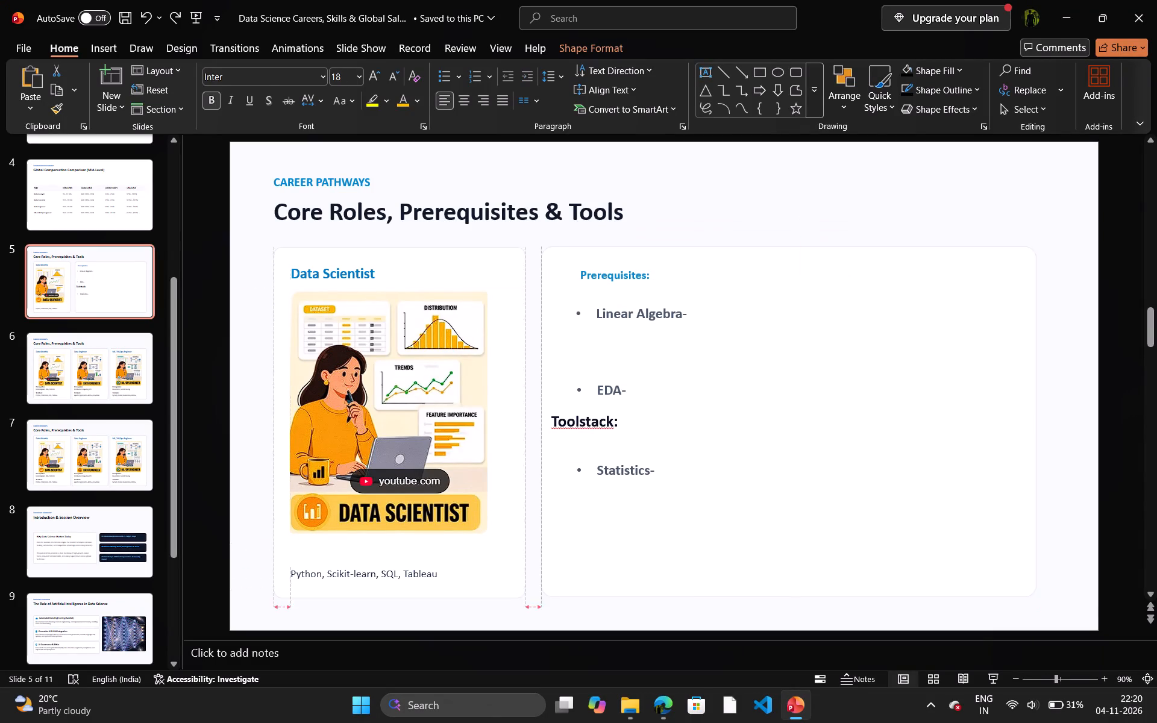
drag(619, 424, 656, 425)
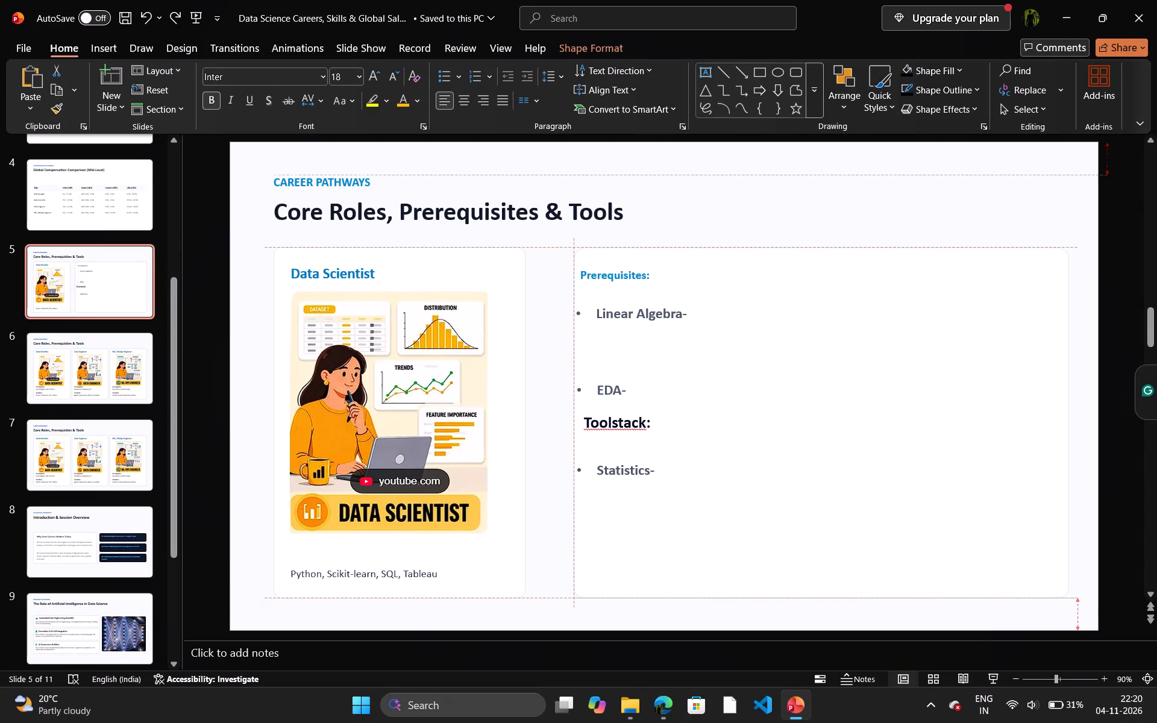
drag(656, 425, 636, 422)
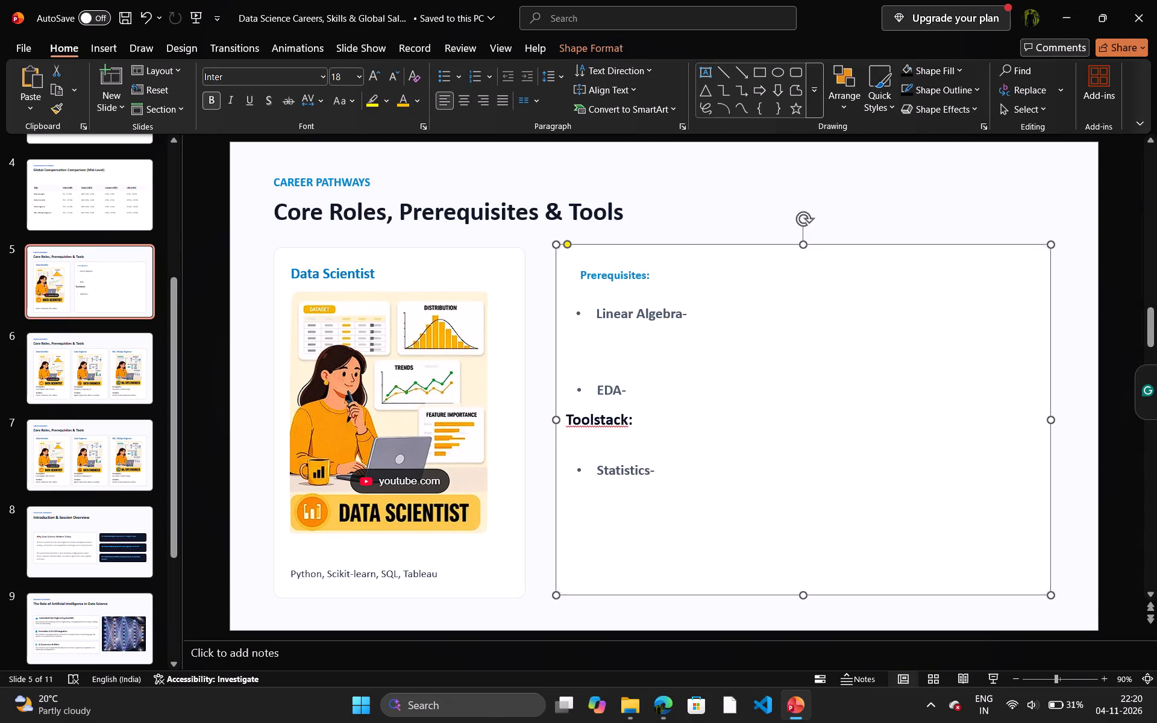
Copy the "Prerequisites" text formatting onto the letters "oolstack" of the "Toolstack:" label in the wide card.
drag(629, 419, 564, 422)
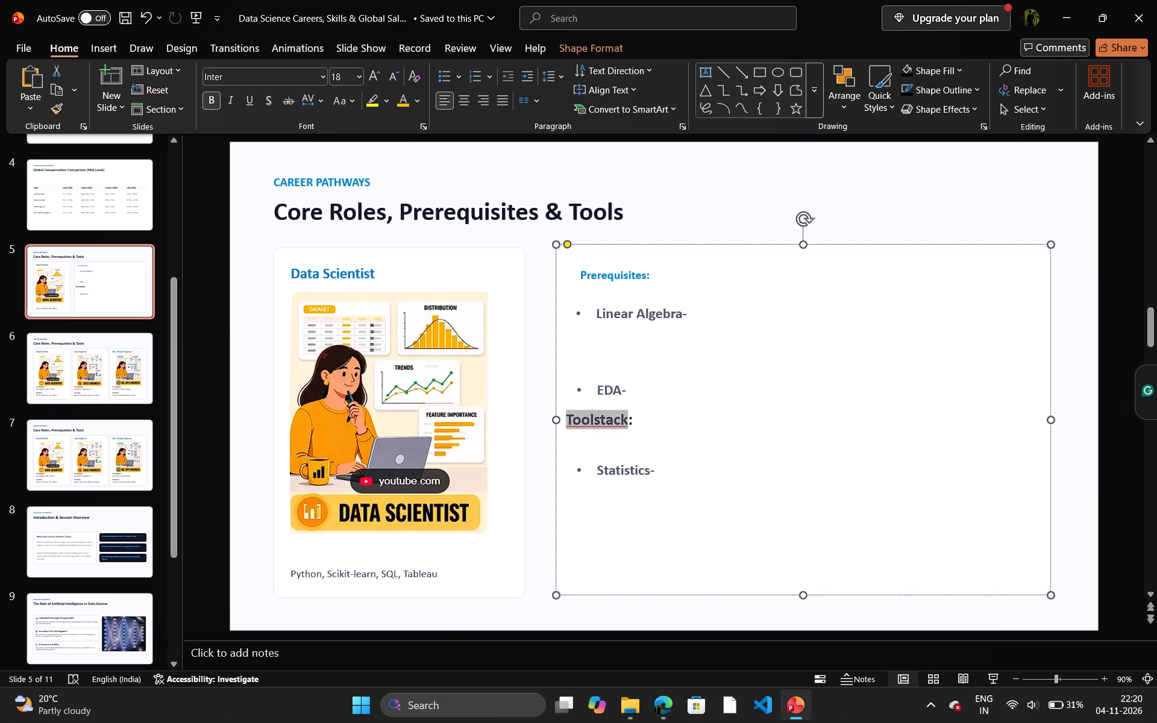
drag(564, 422, 563, 422)
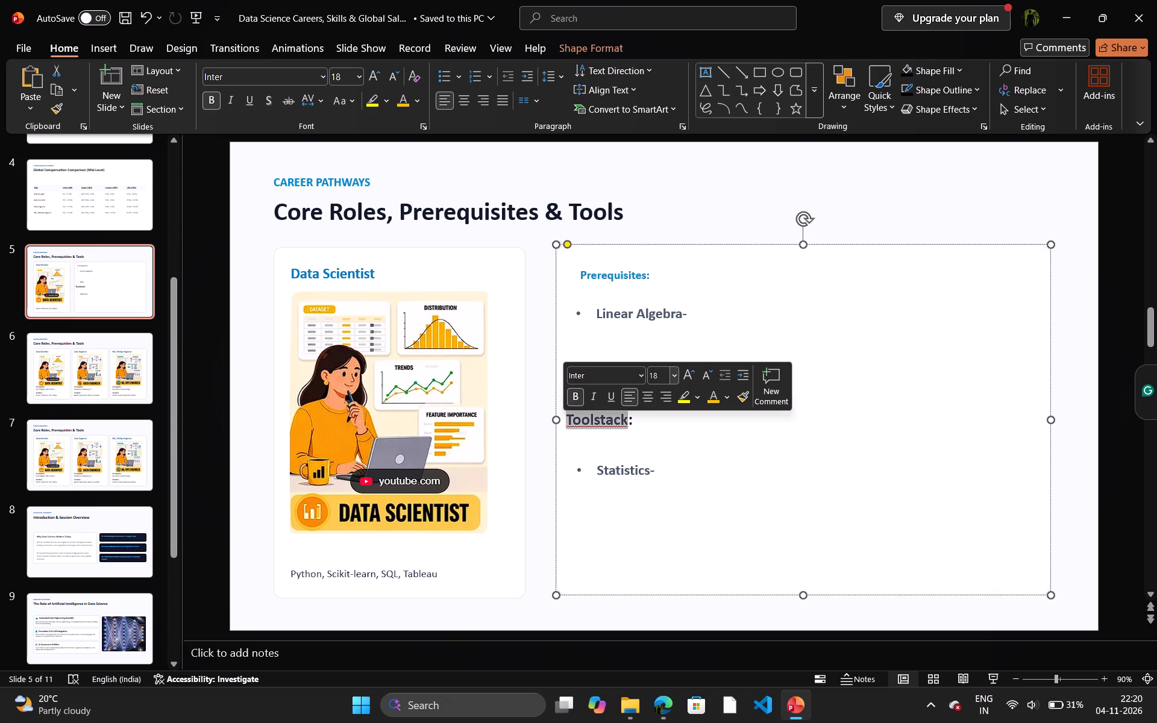
drag(645, 275, 578, 277)
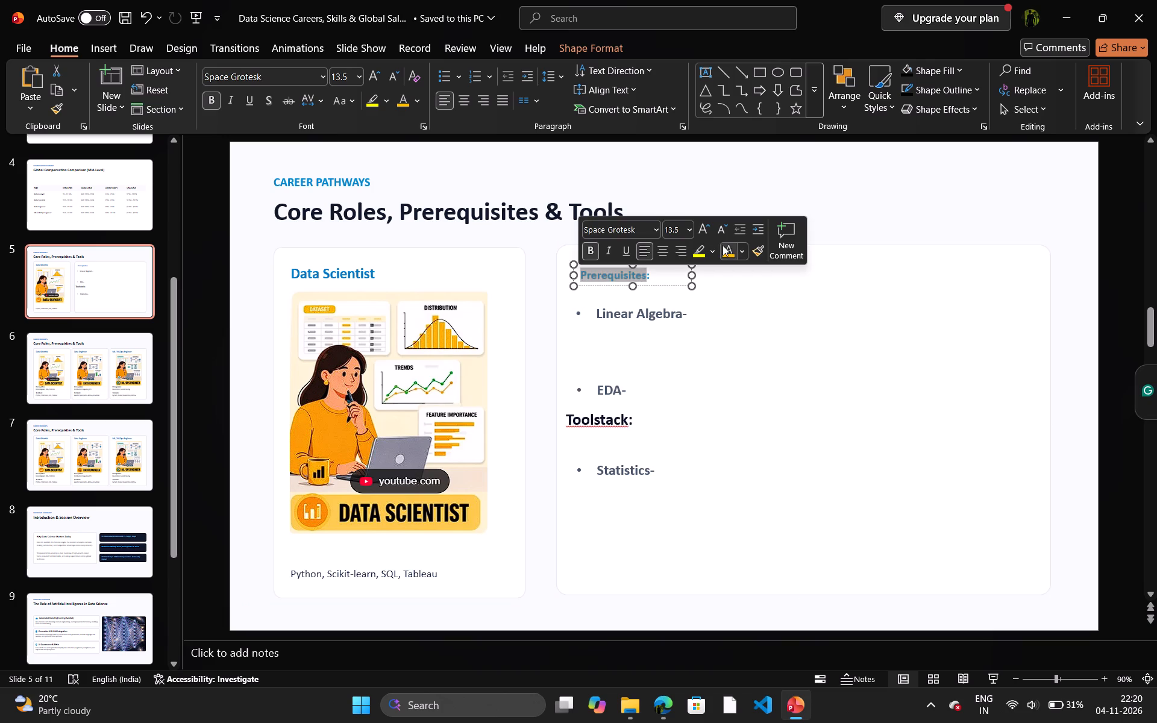
click(762, 255)
drag(627, 421, 571, 417)
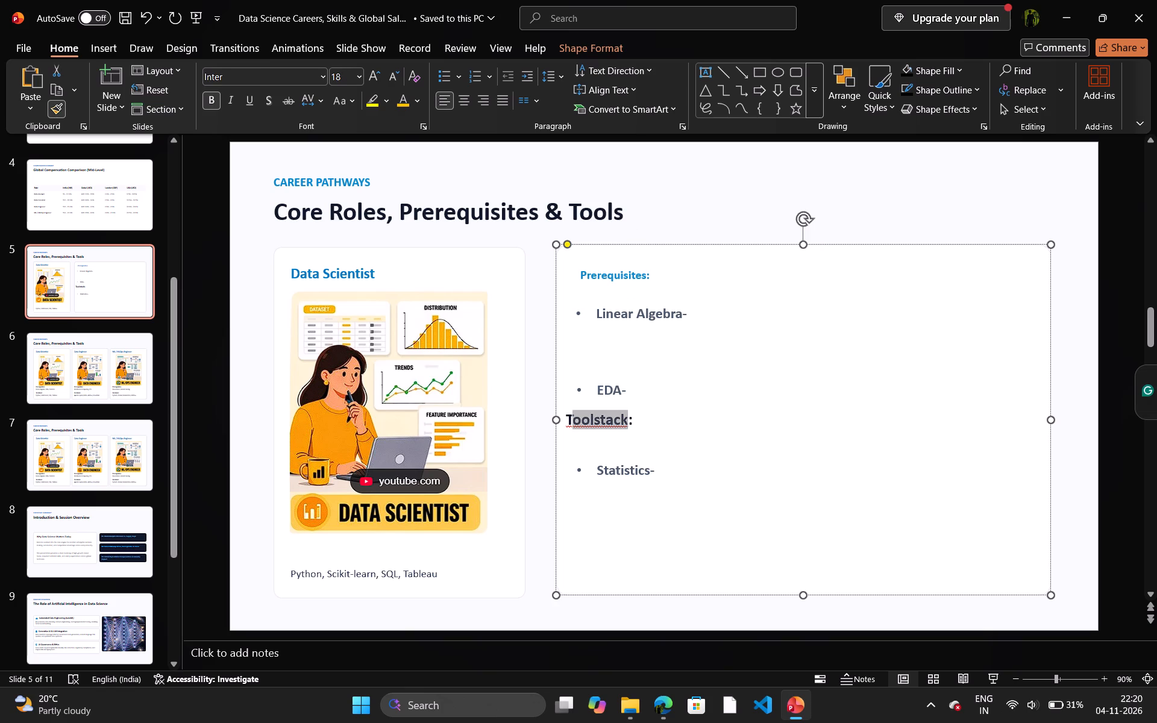
click(572, 419)
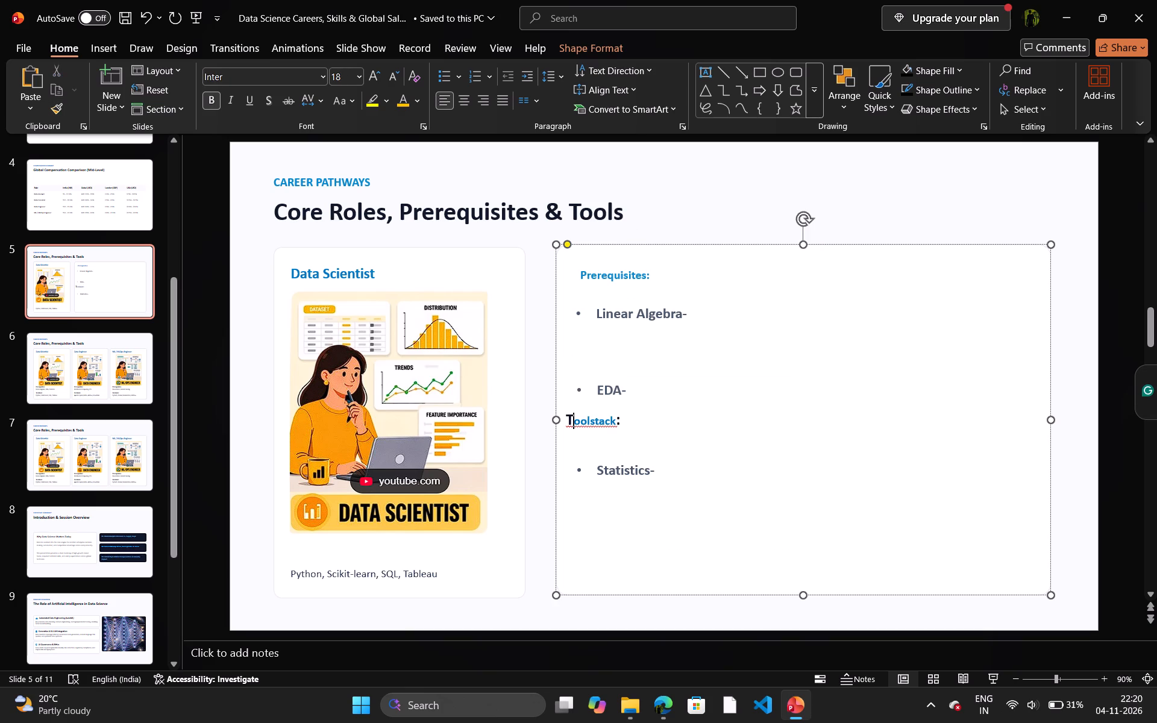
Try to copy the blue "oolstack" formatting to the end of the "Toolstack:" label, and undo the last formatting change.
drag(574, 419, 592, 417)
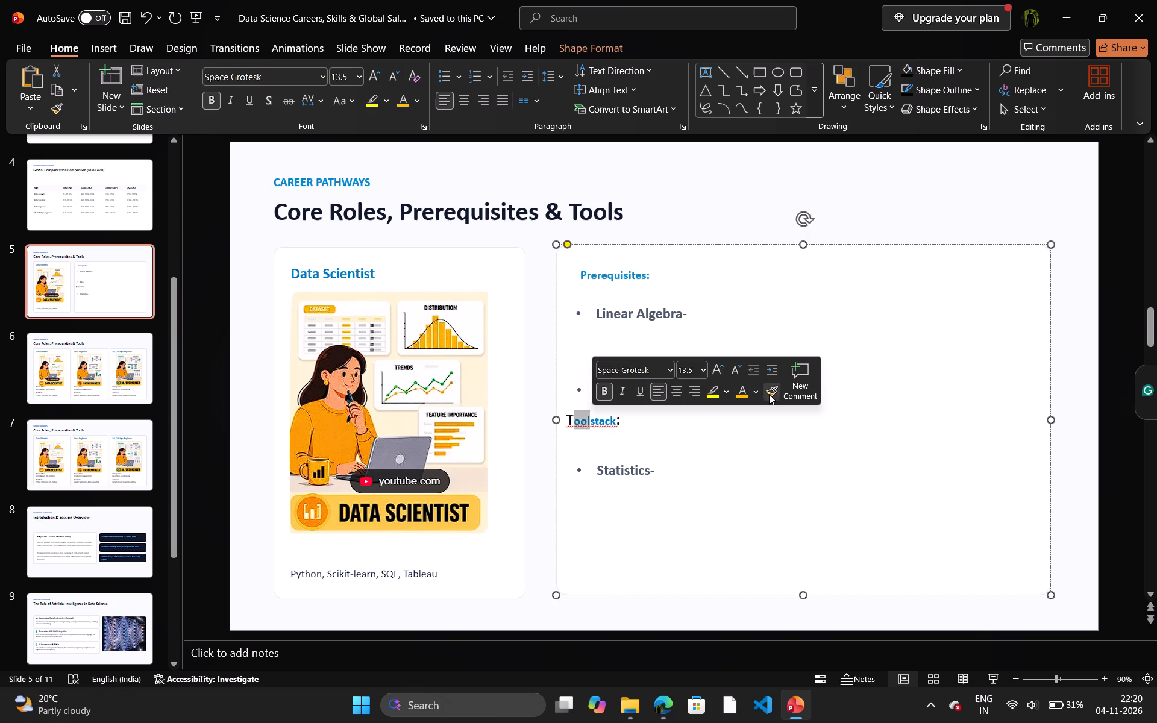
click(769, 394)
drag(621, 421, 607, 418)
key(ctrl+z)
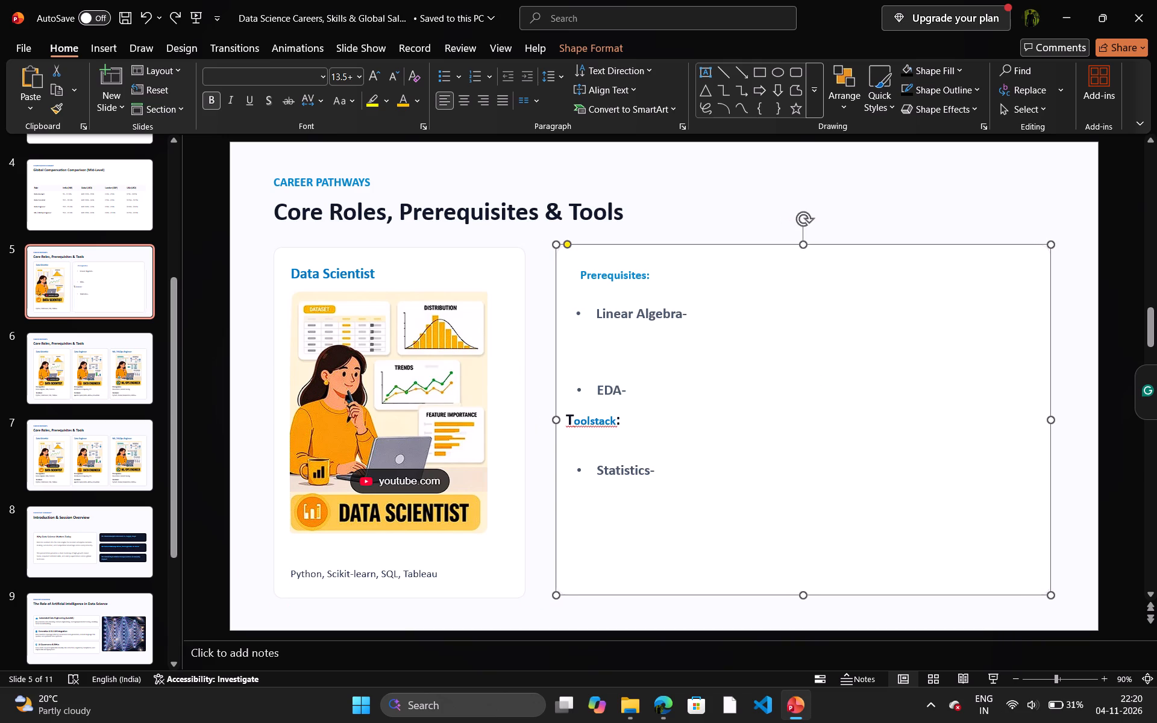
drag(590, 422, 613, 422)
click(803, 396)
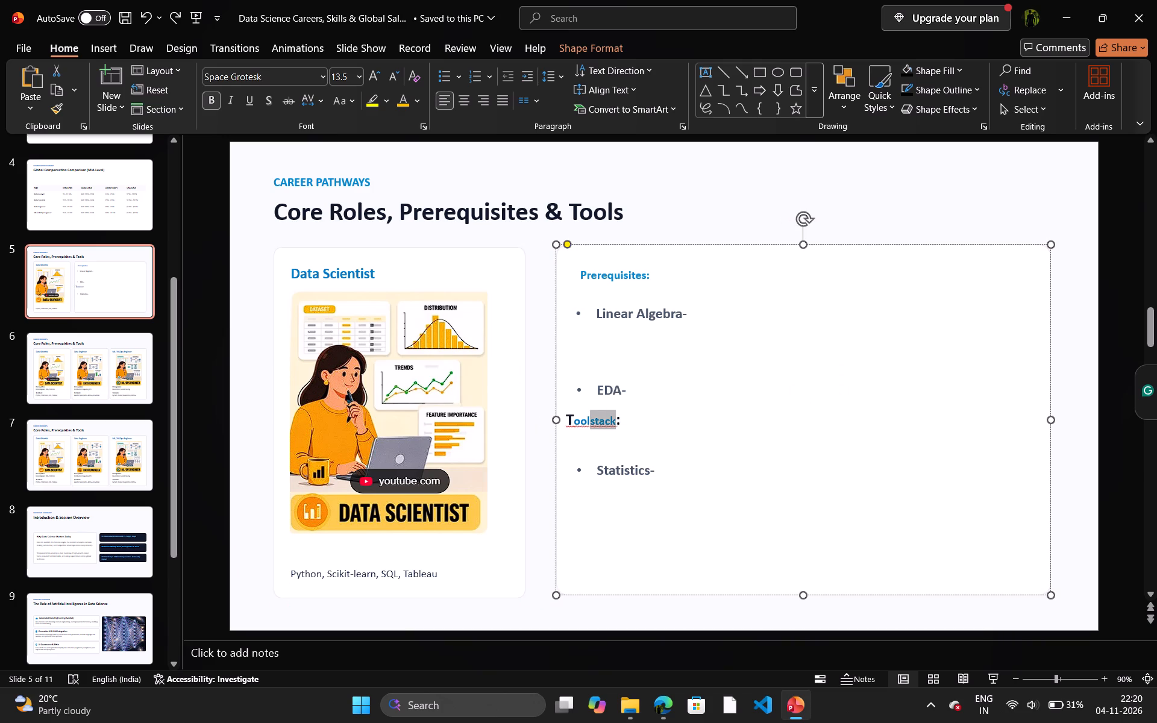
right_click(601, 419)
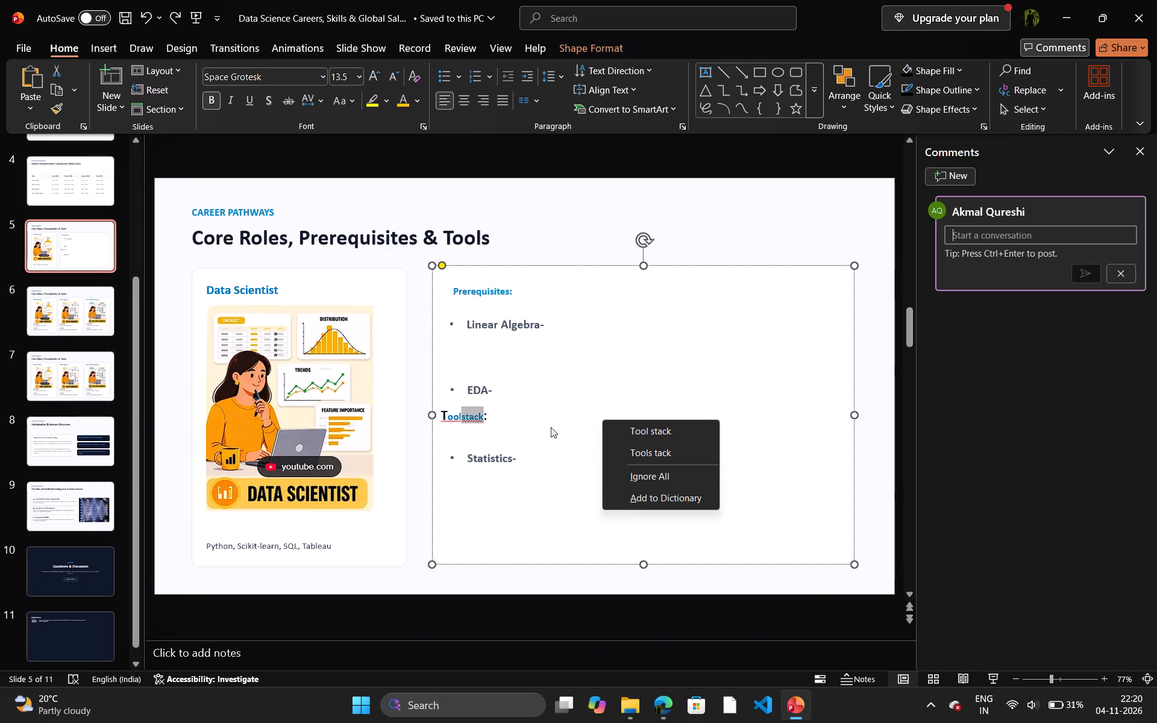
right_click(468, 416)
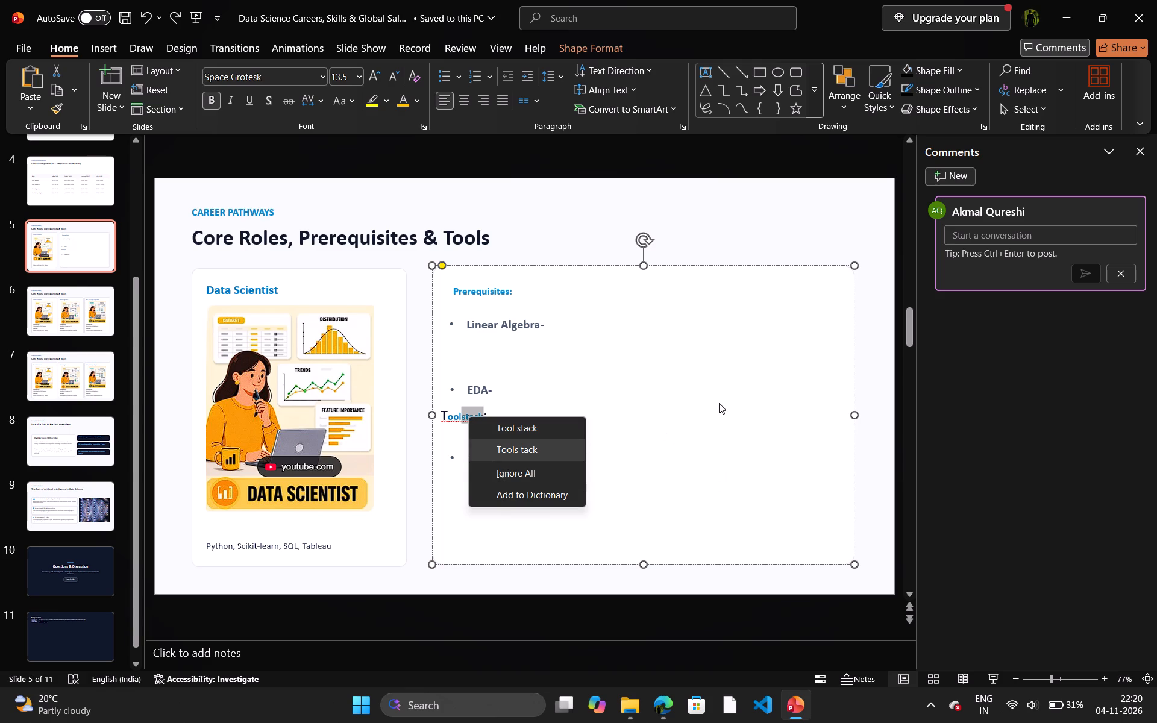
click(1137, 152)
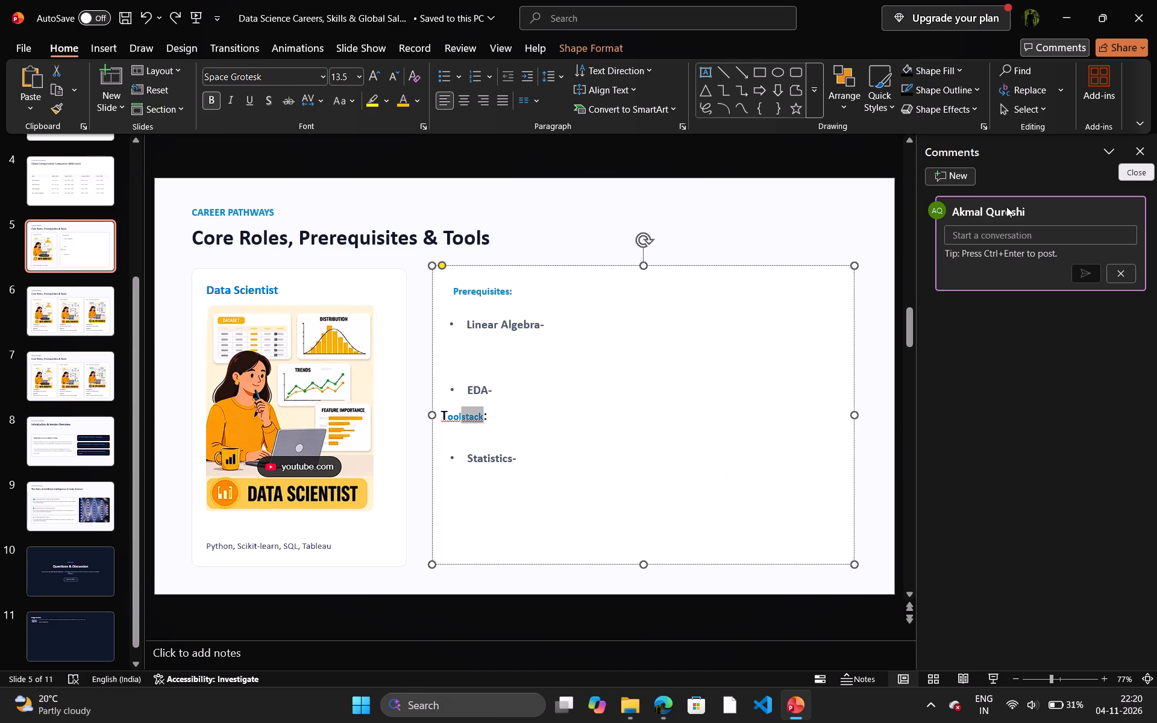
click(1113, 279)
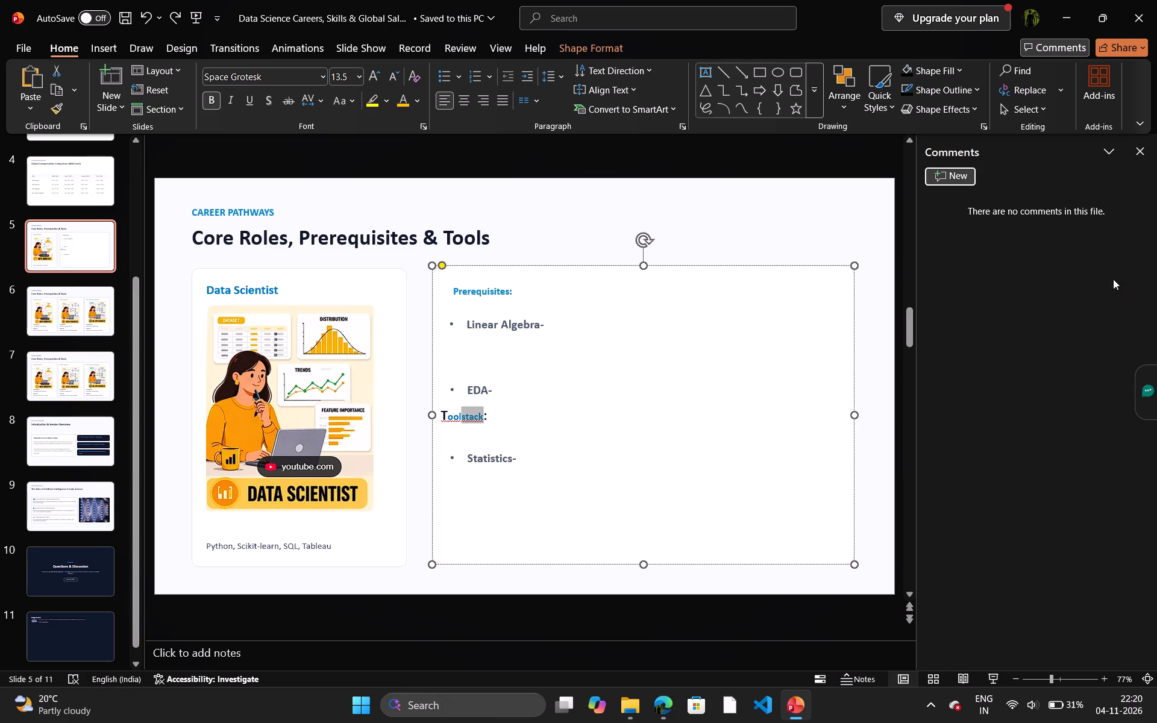
Close the Comments pane.
click(1141, 151)
click(1141, 151)
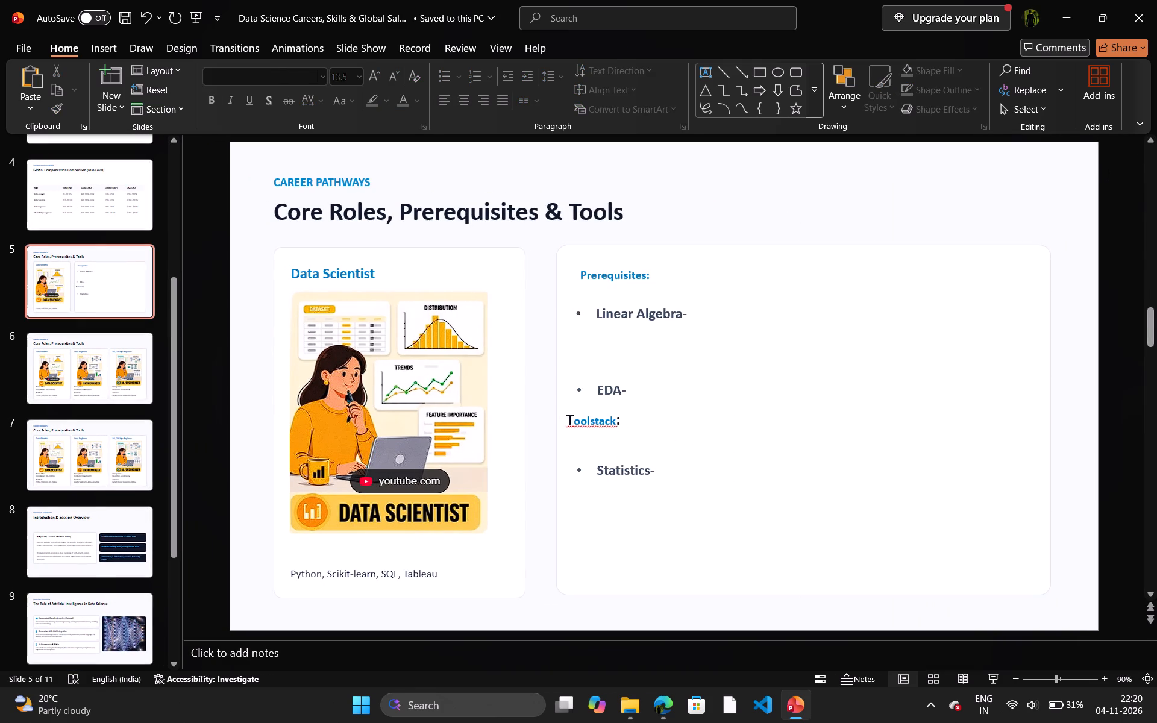
Copy the blue "oolstack" text formatting onto the initial "T" of the "Toolstack:" label in the wide card.
drag(591, 419, 609, 418)
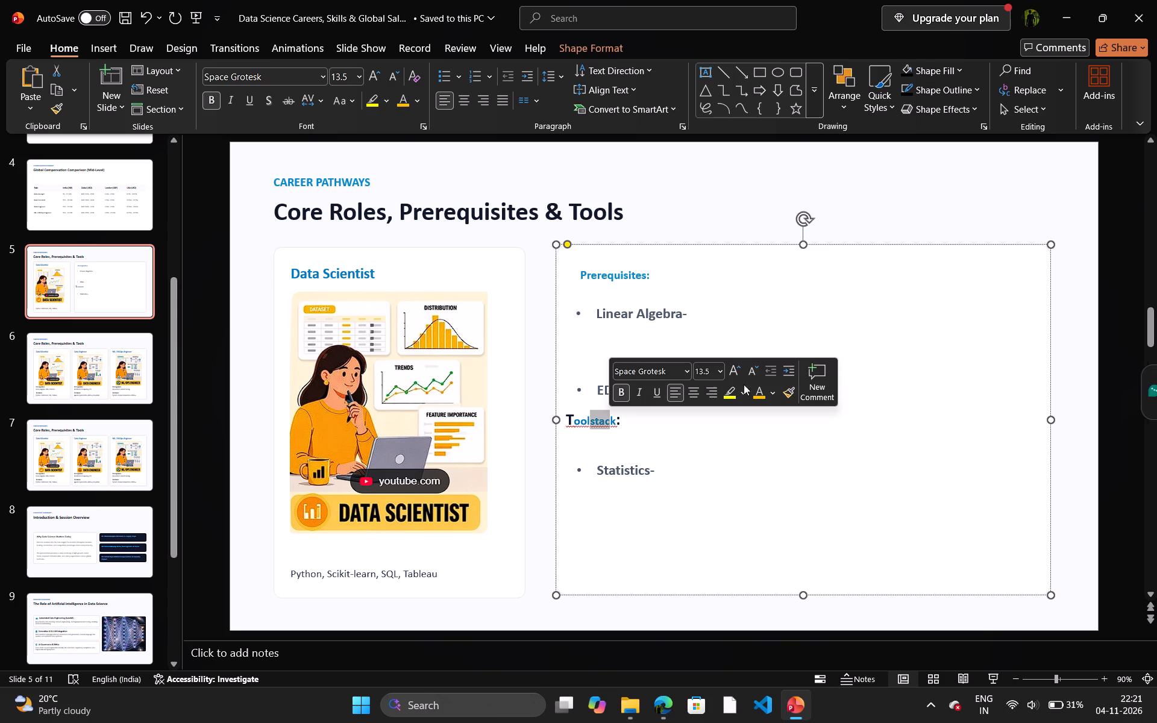
click(783, 396)
drag(585, 422, 568, 425)
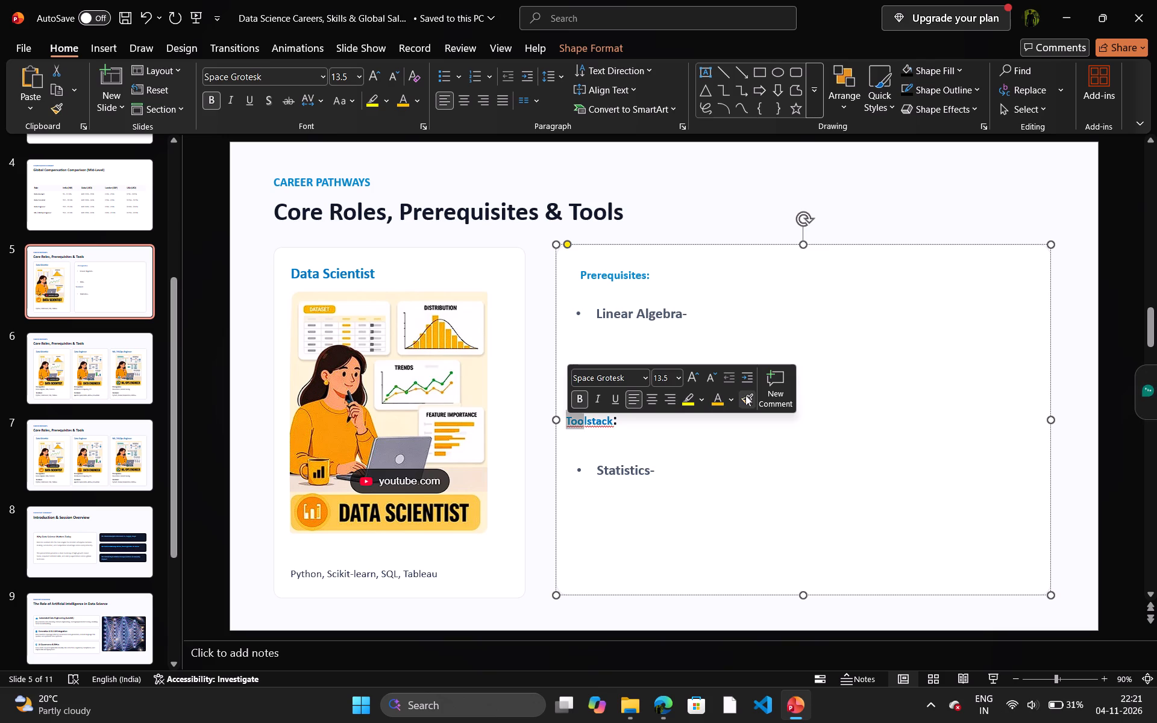
Copy the blue "Toolstack" text formatting onto the colon at the end of the label.
click(745, 398)
click(575, 422)
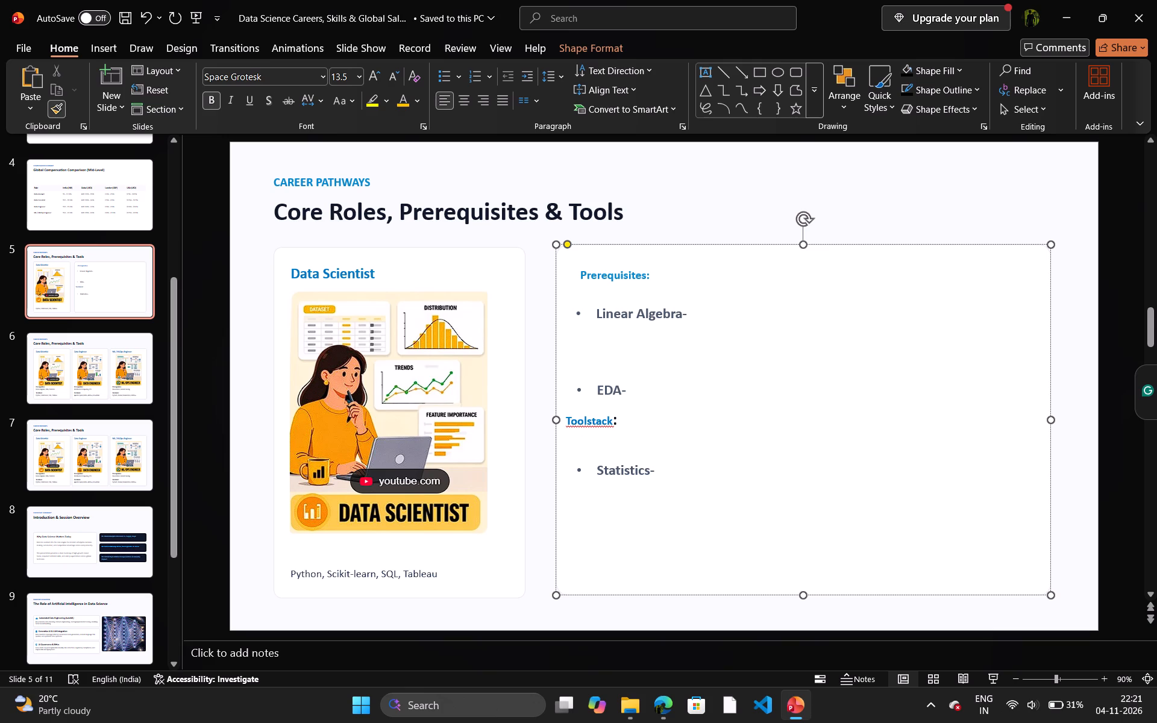
click(572, 421)
drag(572, 421, 581, 419)
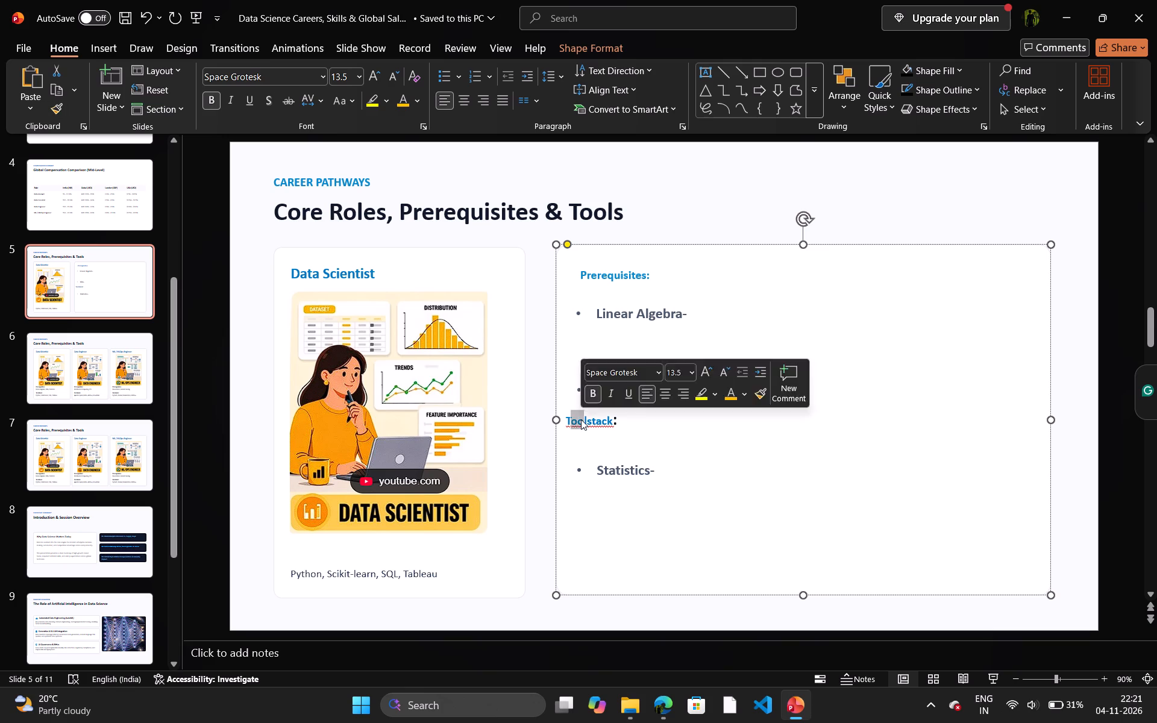
right_click(581, 419)
right_click(566, 419)
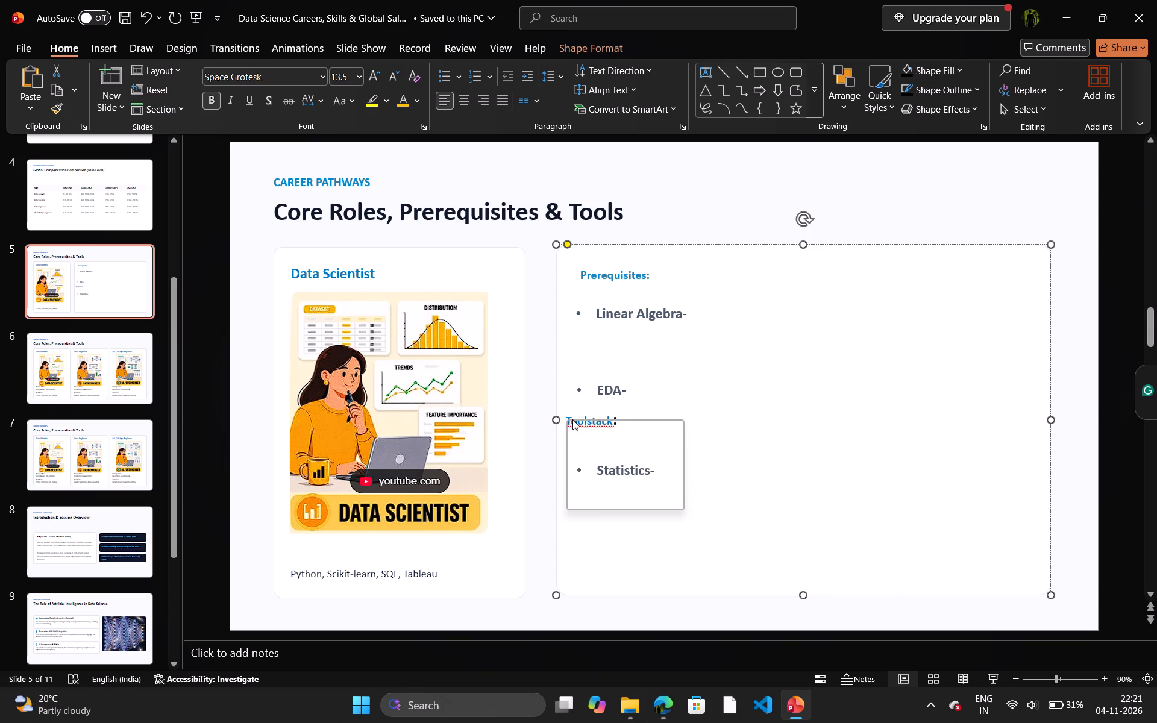
double_click(572, 416)
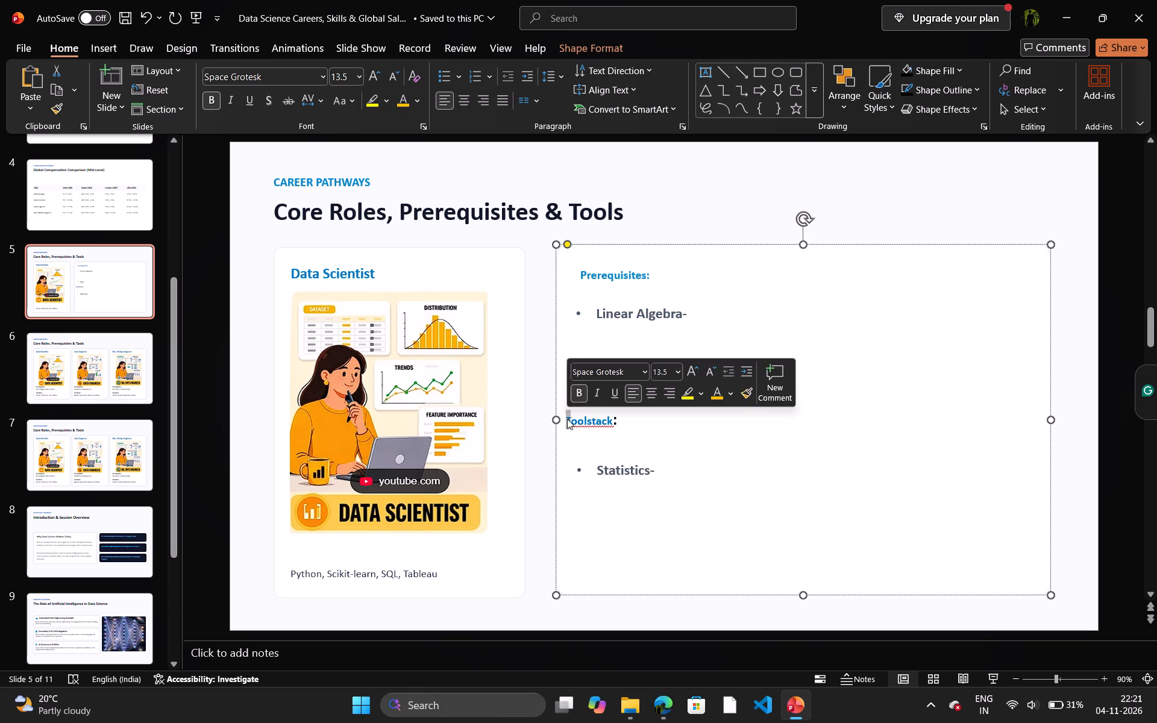
click(567, 419)
click(567, 419)
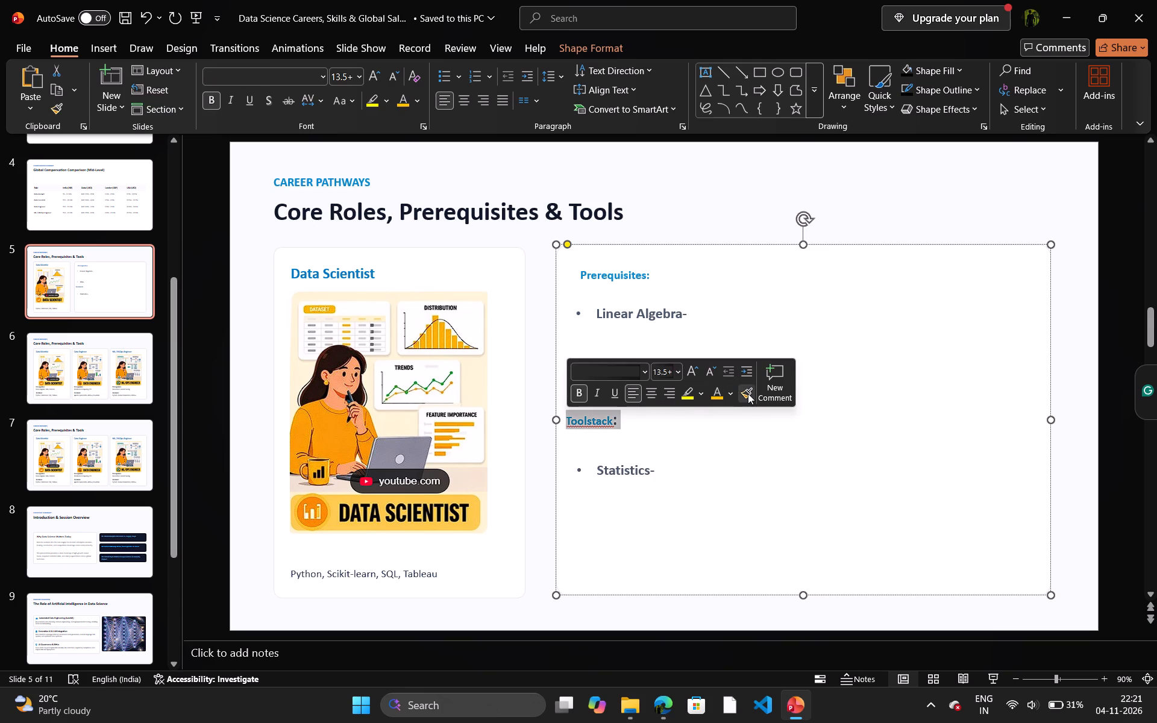
click(748, 393)
click(605, 418)
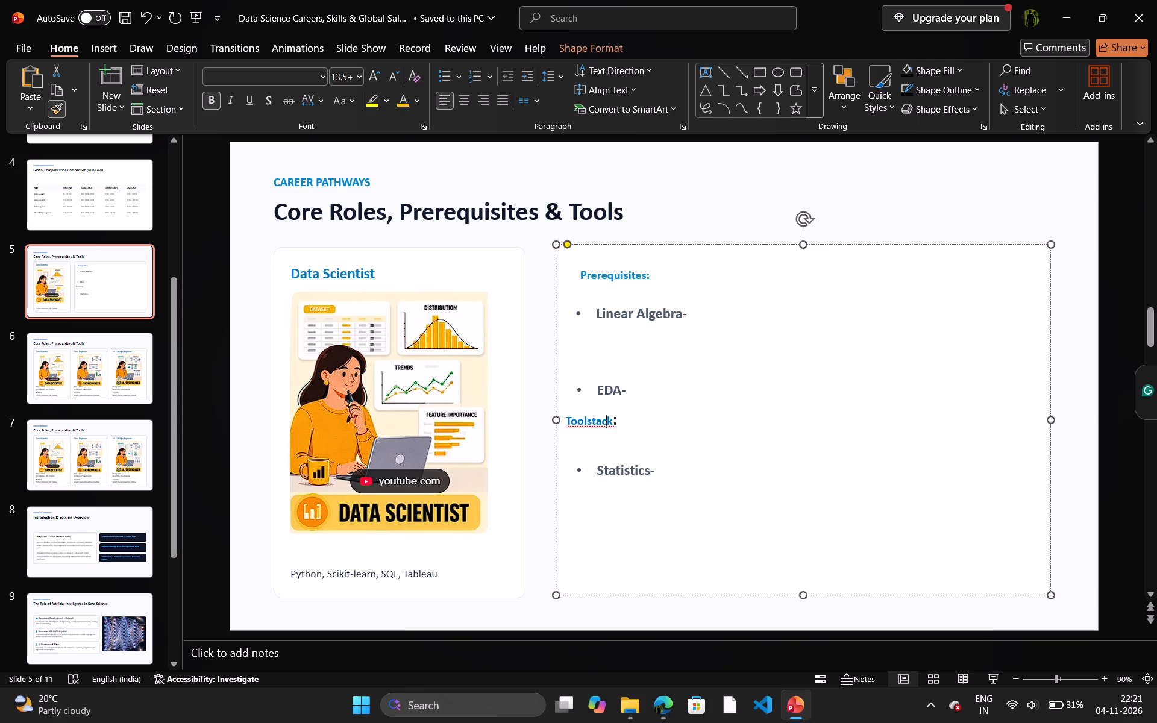
drag(610, 421, 615, 421)
drag(615, 421, 618, 421)
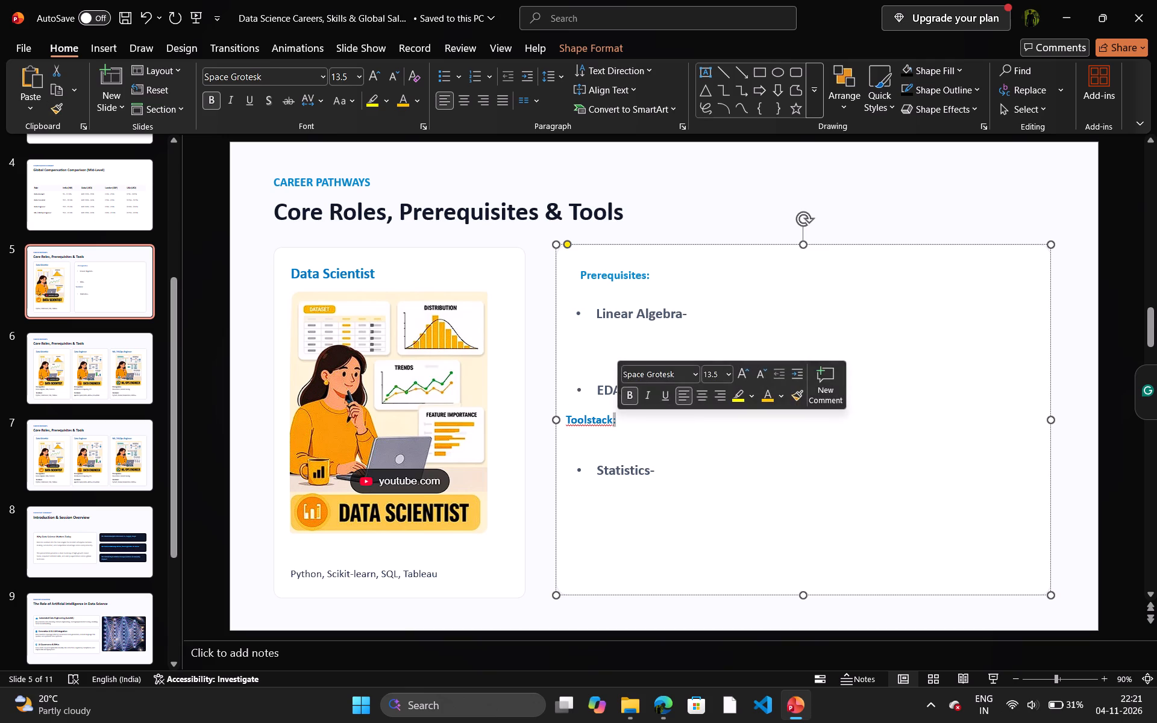
click(639, 424)
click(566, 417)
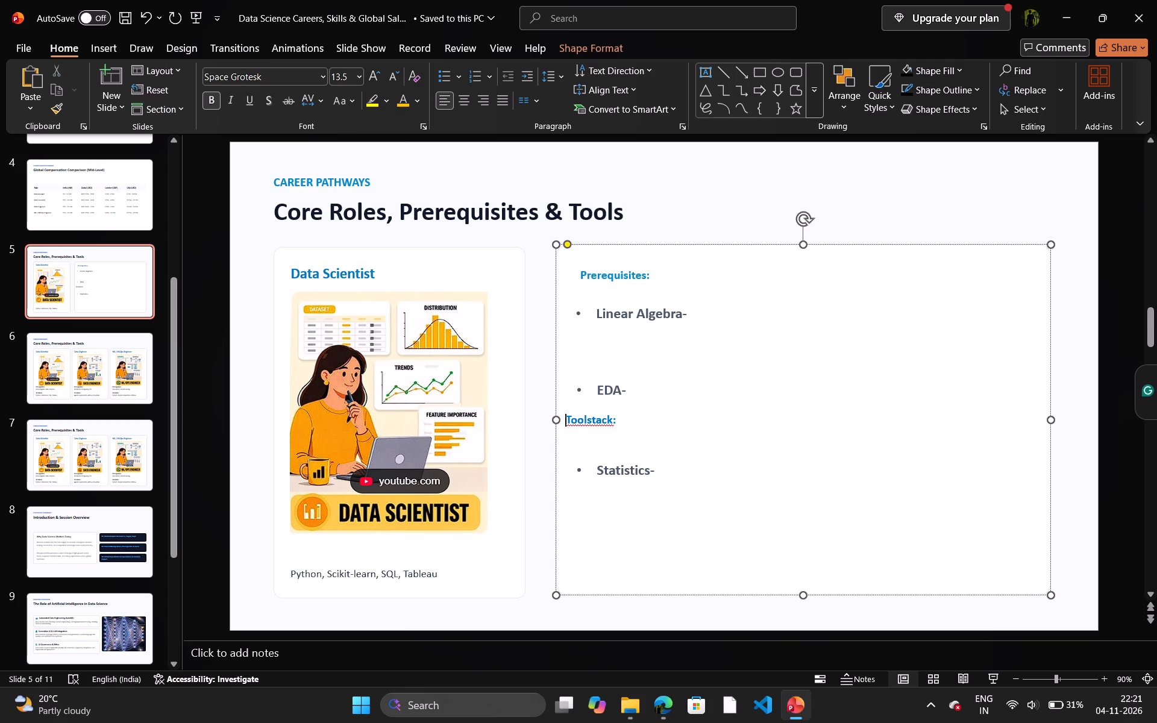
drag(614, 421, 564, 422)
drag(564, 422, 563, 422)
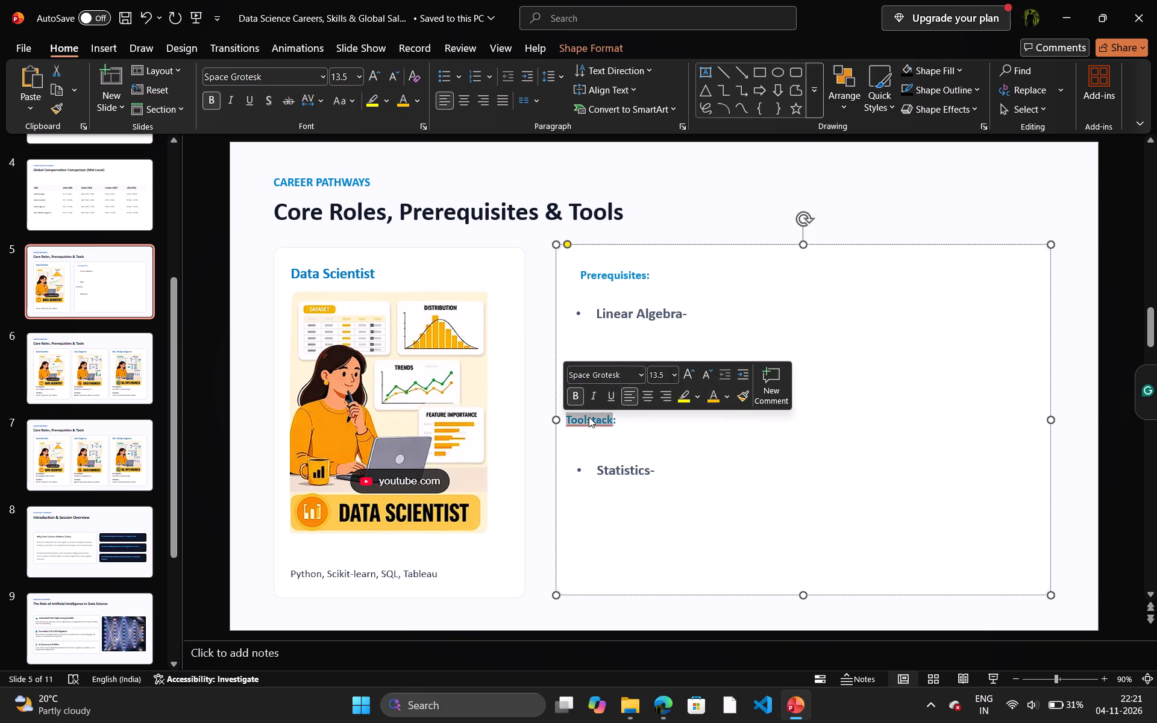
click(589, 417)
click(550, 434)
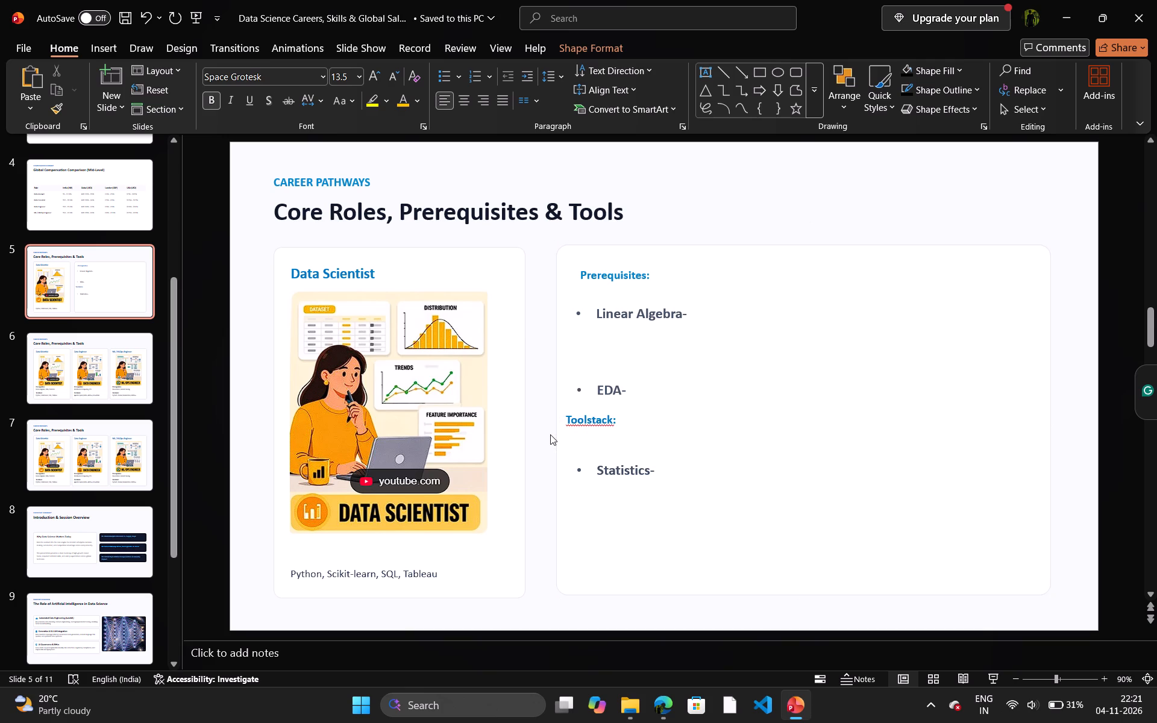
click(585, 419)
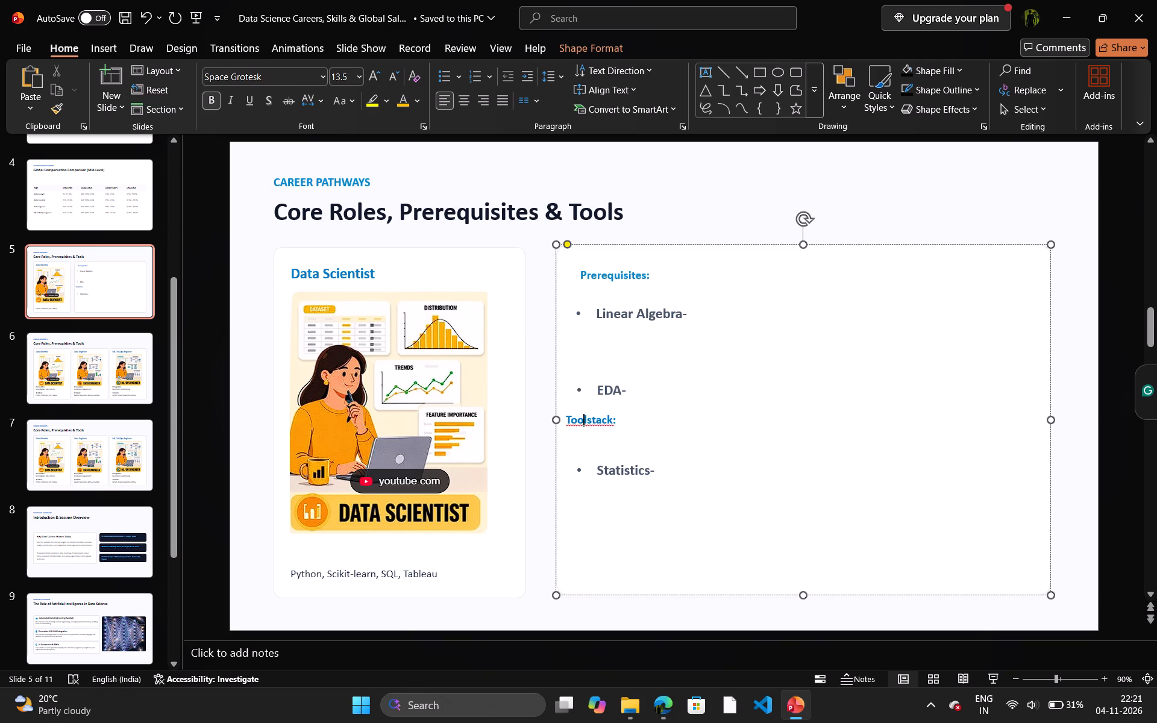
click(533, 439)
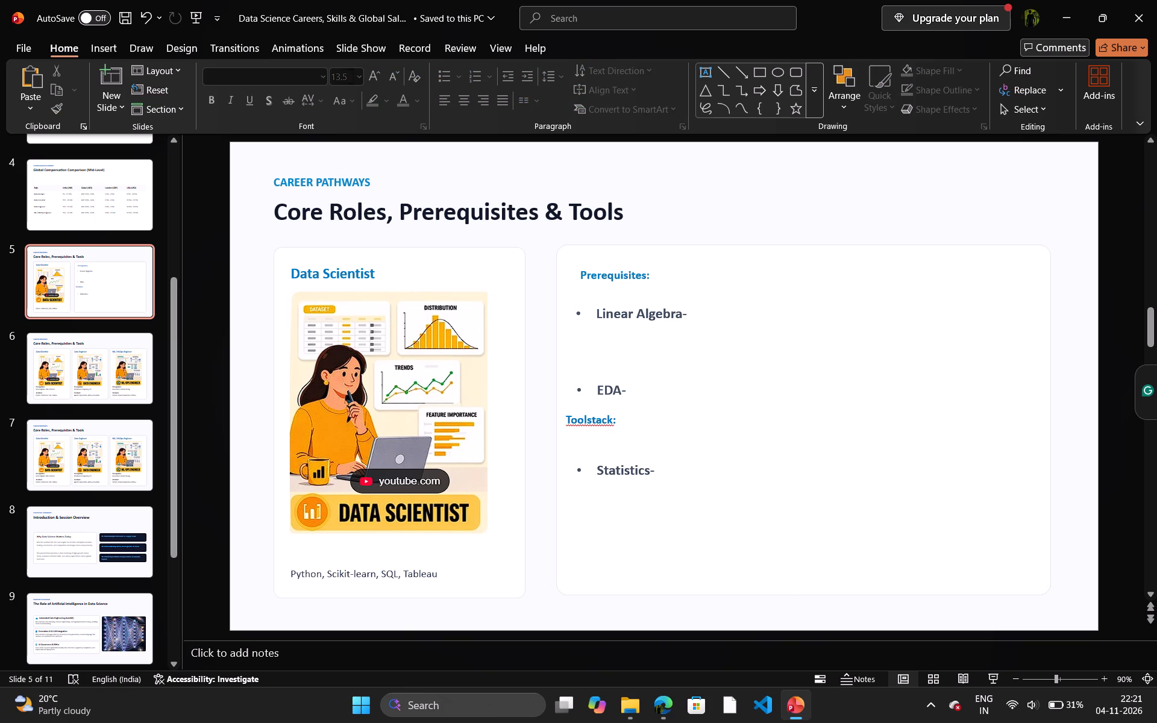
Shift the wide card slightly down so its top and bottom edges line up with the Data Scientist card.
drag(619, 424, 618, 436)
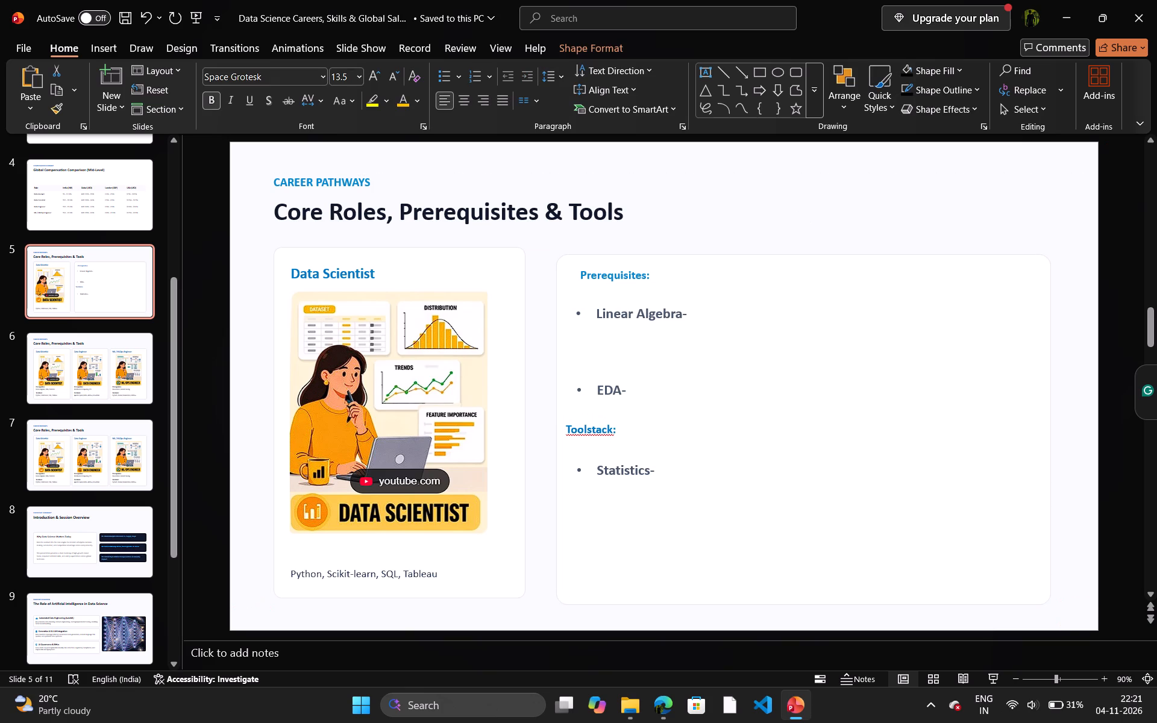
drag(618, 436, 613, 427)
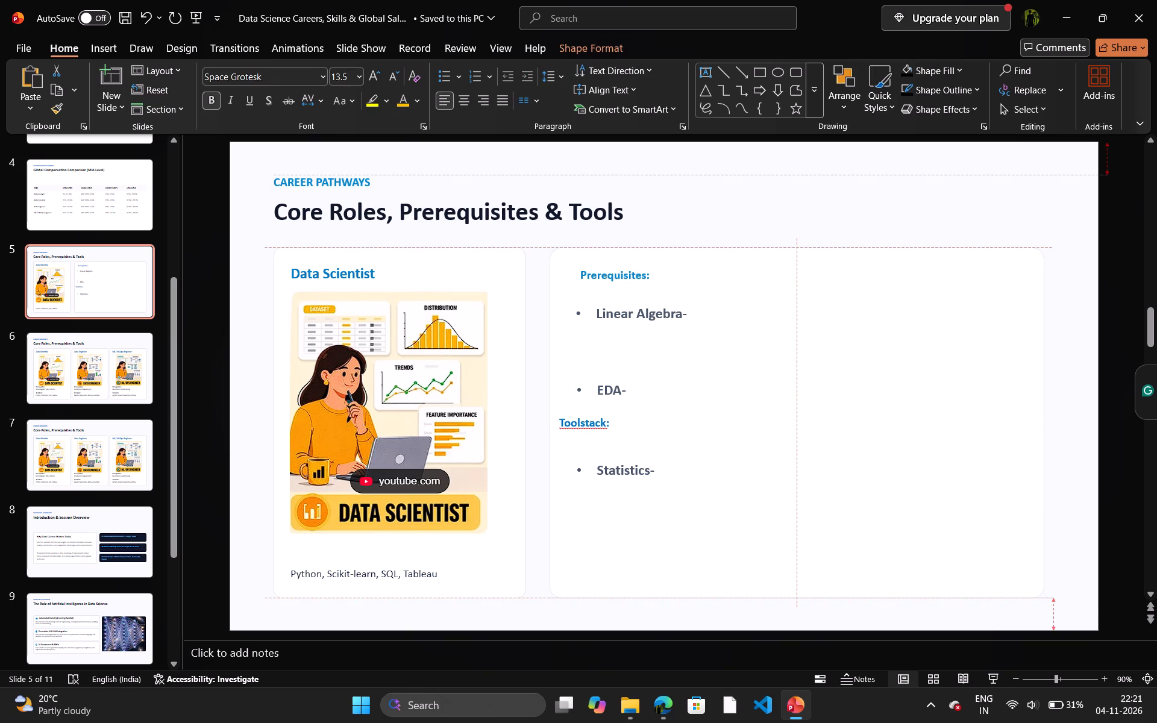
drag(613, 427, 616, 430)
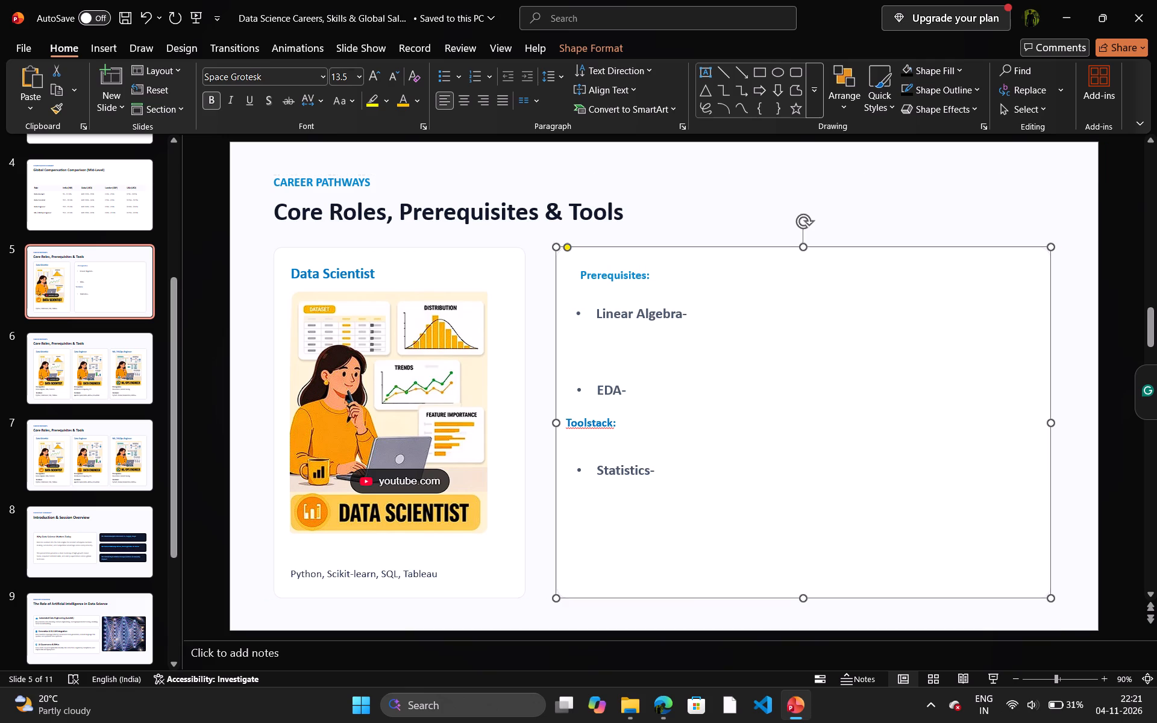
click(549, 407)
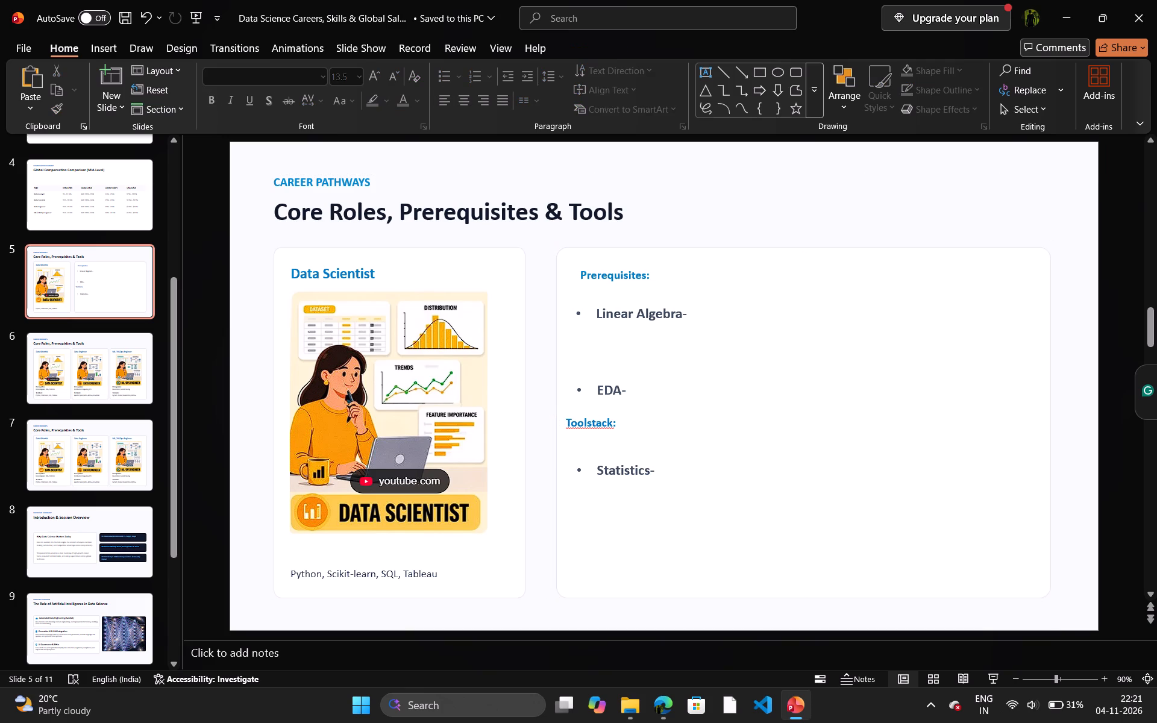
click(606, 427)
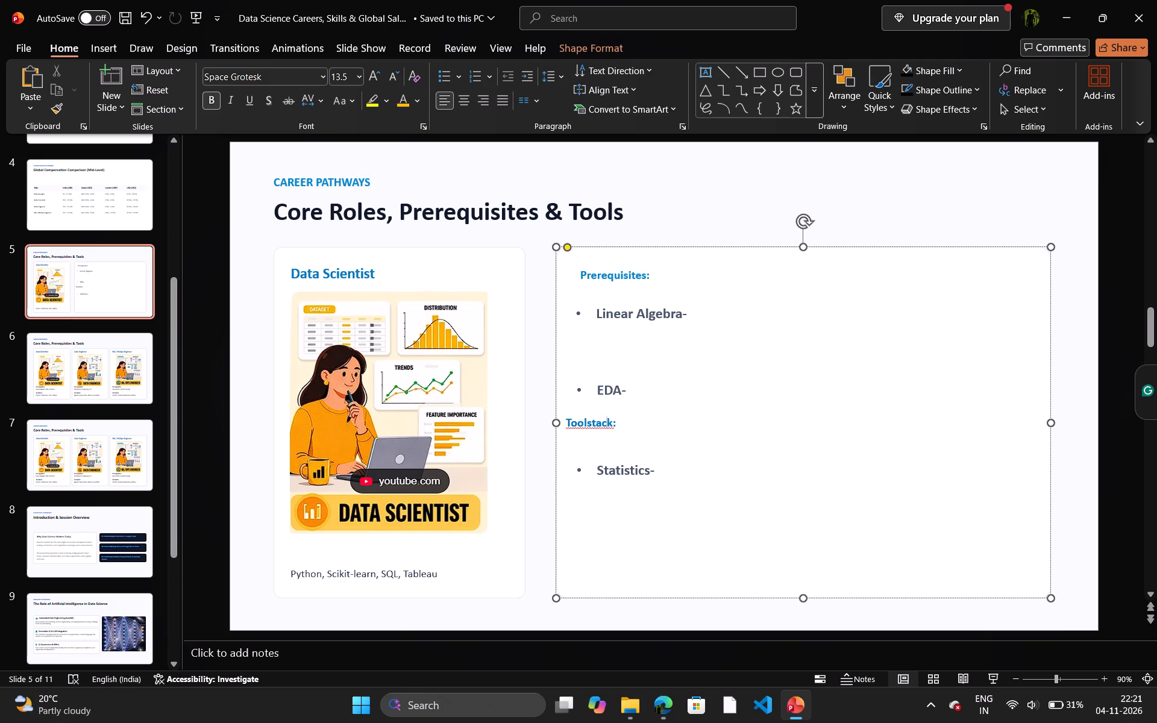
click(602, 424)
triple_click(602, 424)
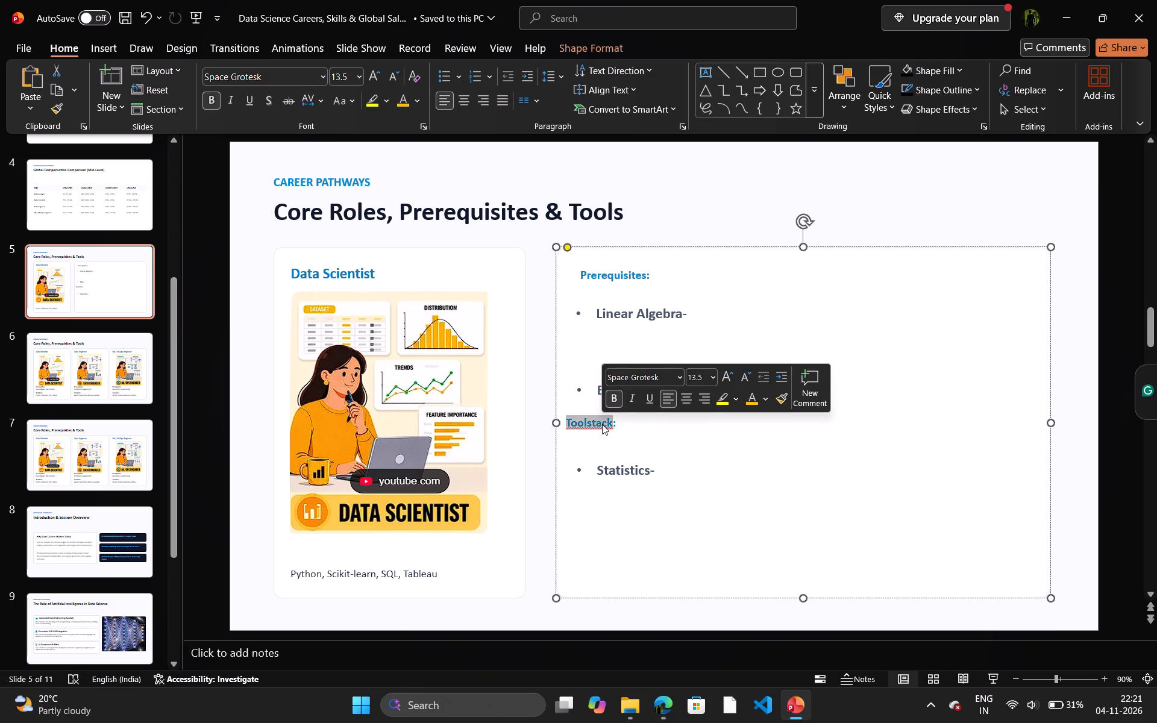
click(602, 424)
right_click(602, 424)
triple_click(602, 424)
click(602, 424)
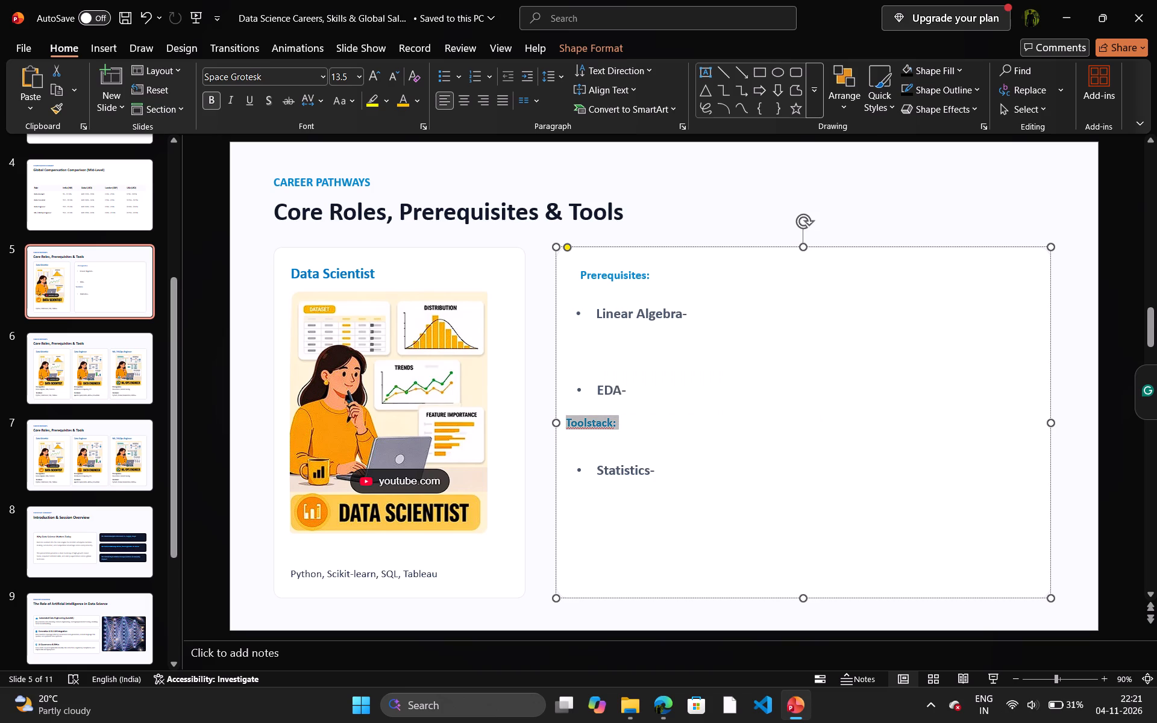
Reposition the wide card slightly lower, keeping a narrow gap beside the Data Scientist card.
click(724, 256)
drag(724, 256, 736, 261)
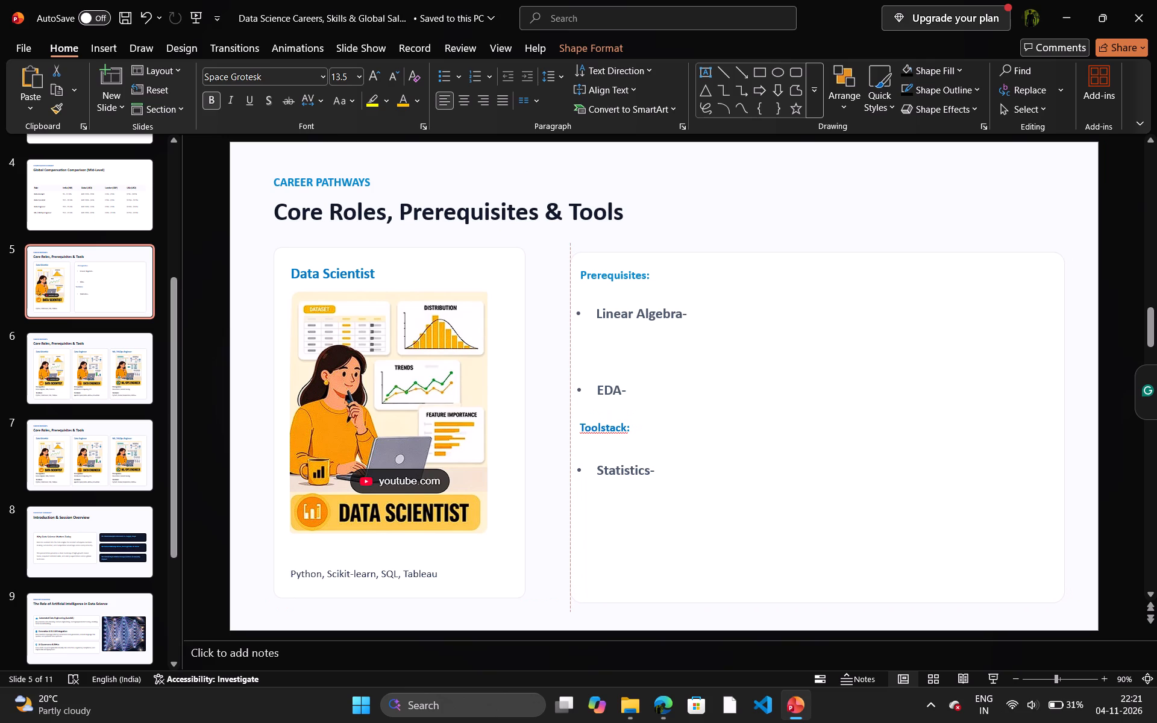
drag(736, 261, 735, 261)
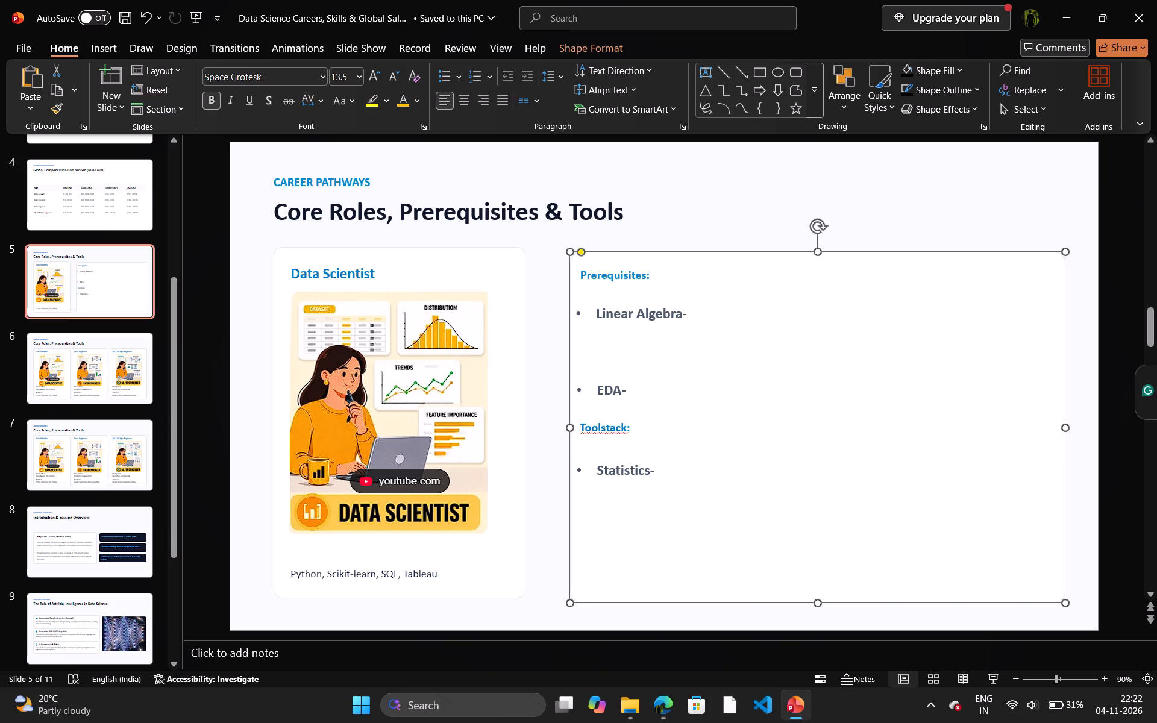
drag(627, 251, 612, 253)
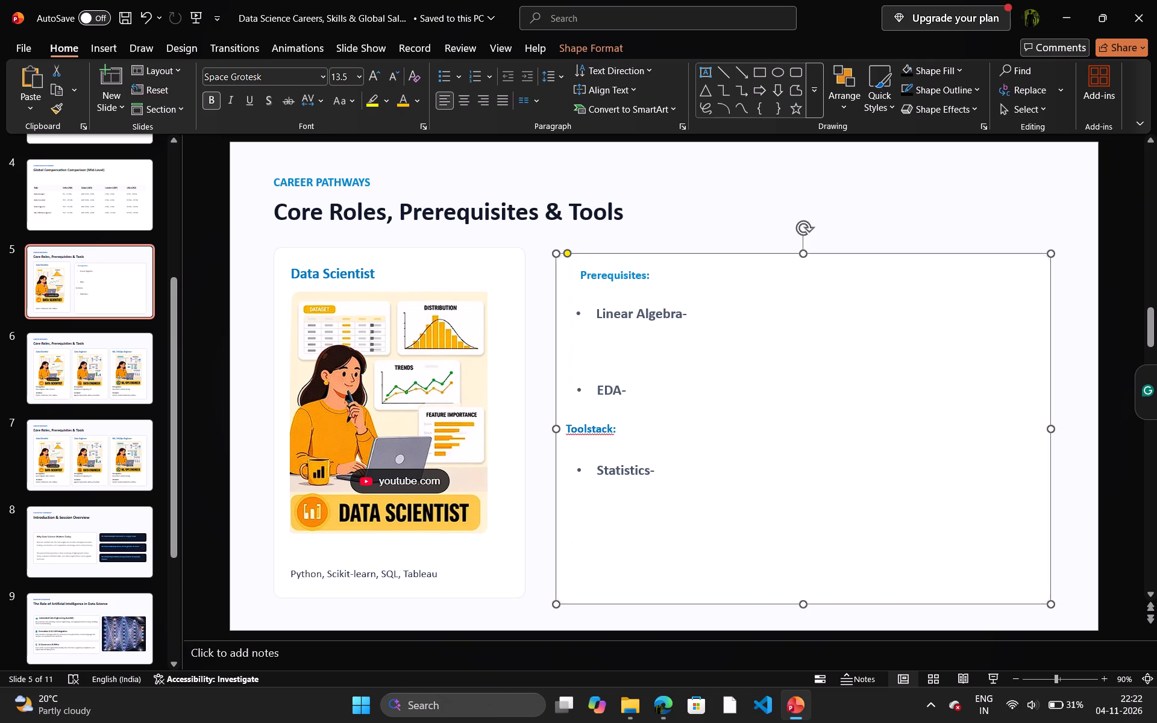
Cut the word "Toolstack" from the wide card and delete its remaining colon.
drag(613, 430, 590, 425)
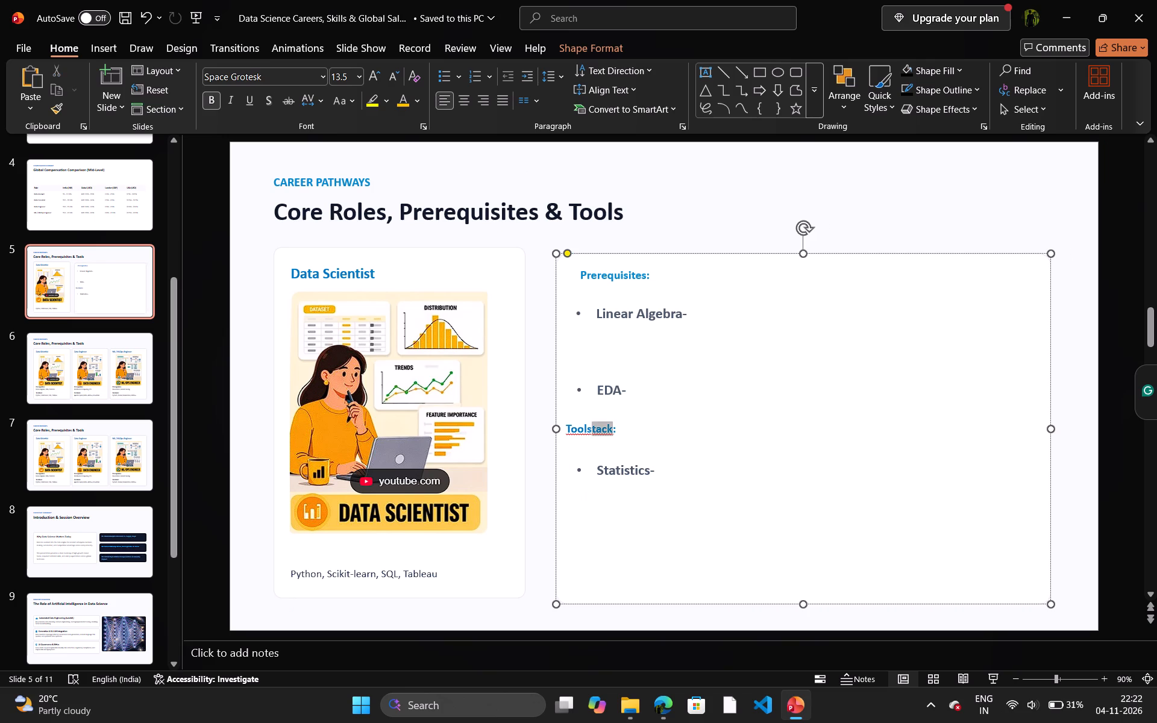
drag(590, 425, 553, 426)
key(ctrl+x)
key(Delete)
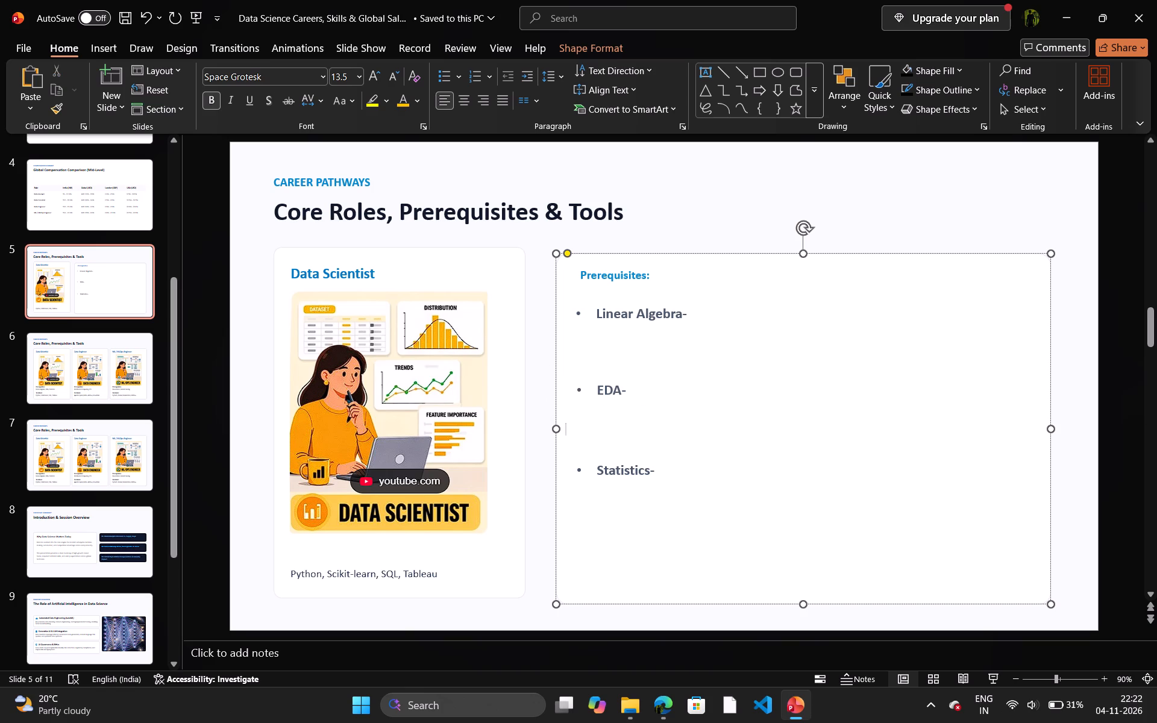
click(536, 351)
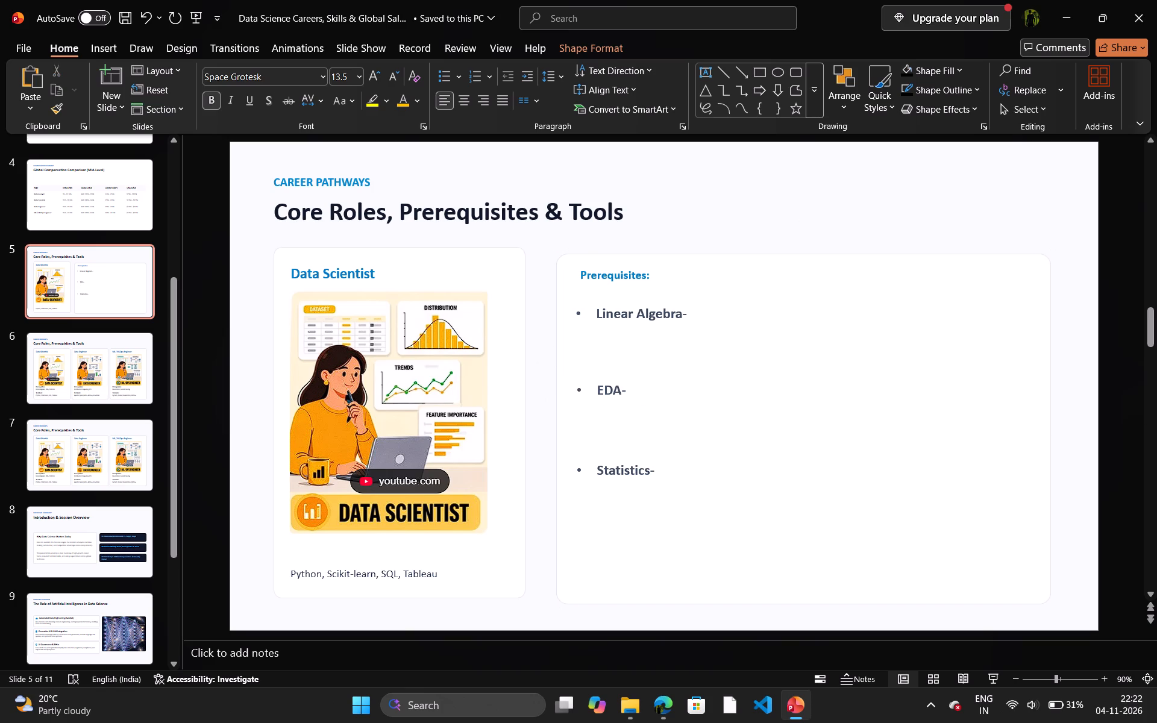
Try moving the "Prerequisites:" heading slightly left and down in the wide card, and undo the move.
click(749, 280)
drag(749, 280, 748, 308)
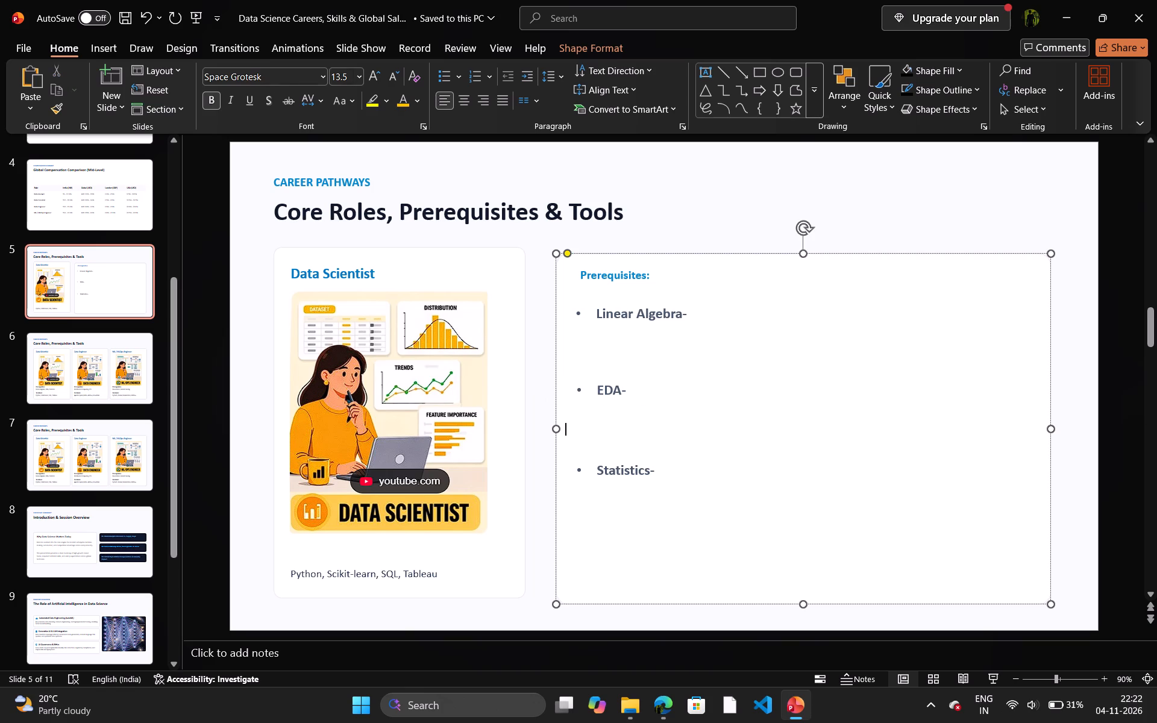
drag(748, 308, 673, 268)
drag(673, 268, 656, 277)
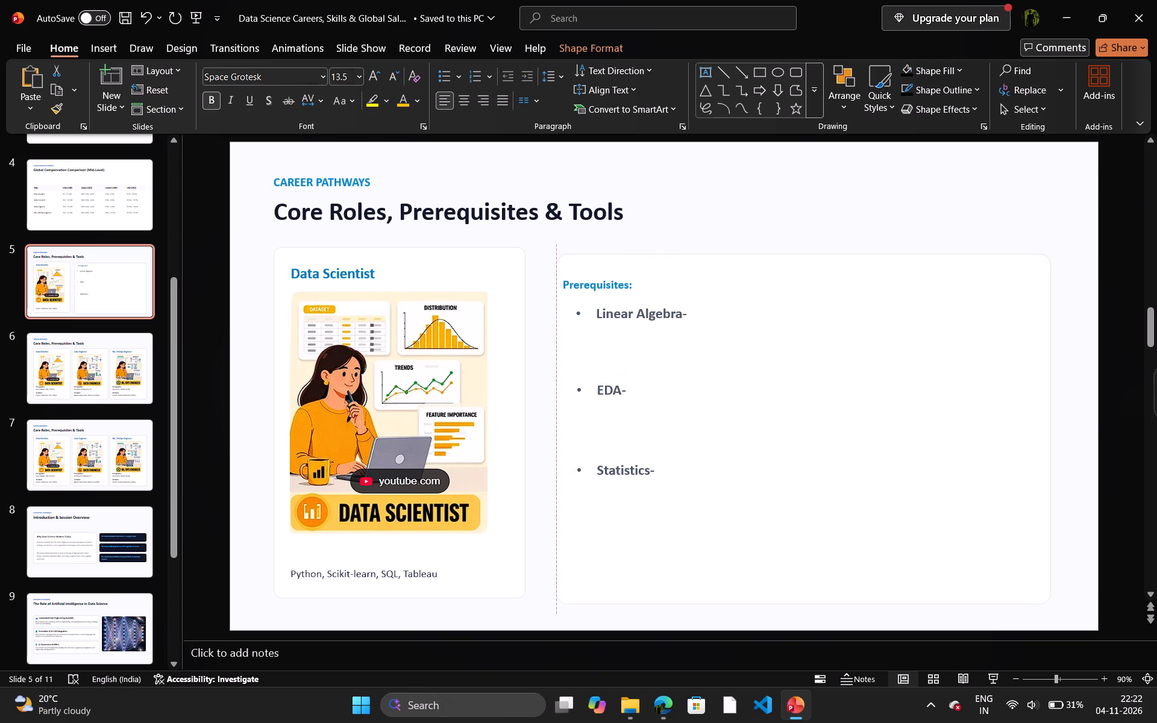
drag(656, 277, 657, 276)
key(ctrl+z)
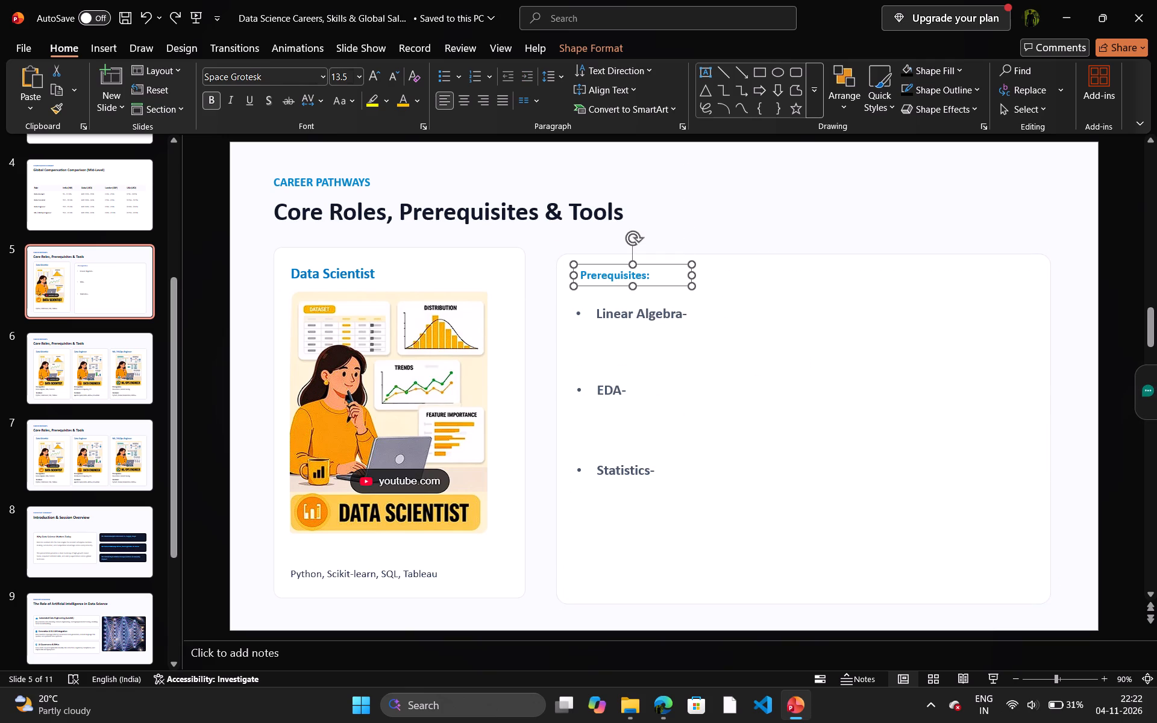
Move the wide card down clear of the prerequisite text, so that it extends past the slide's bottom edge.
click(772, 270)
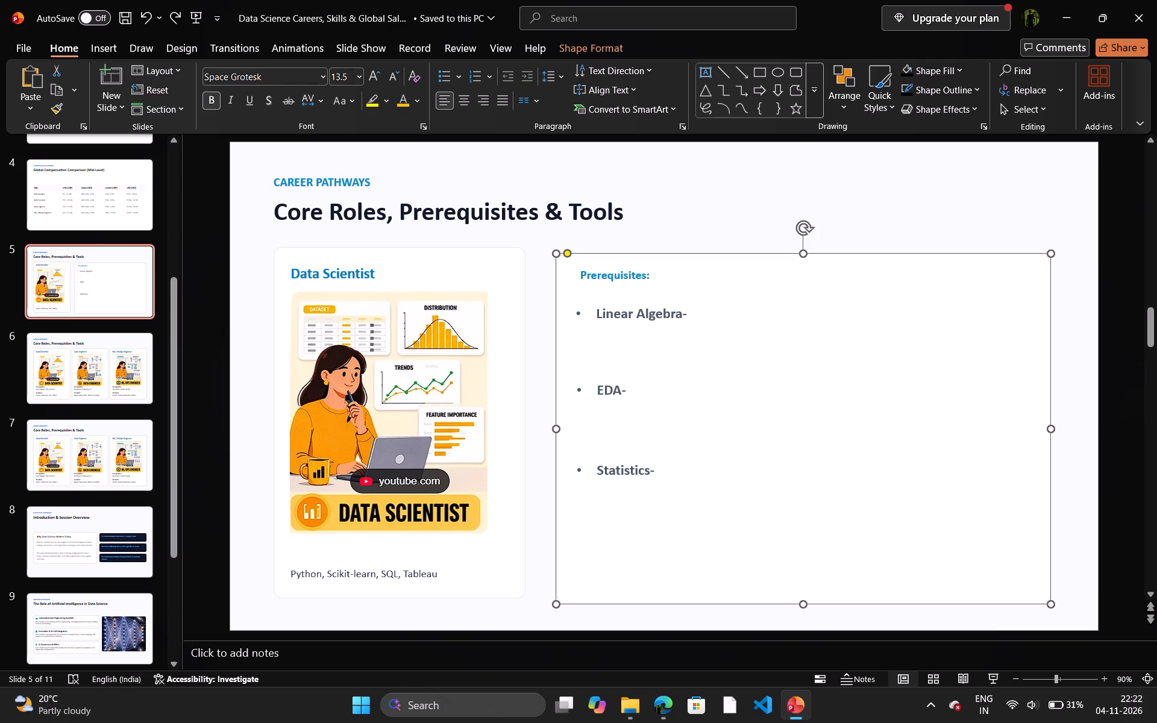
drag(768, 254, 756, 563)
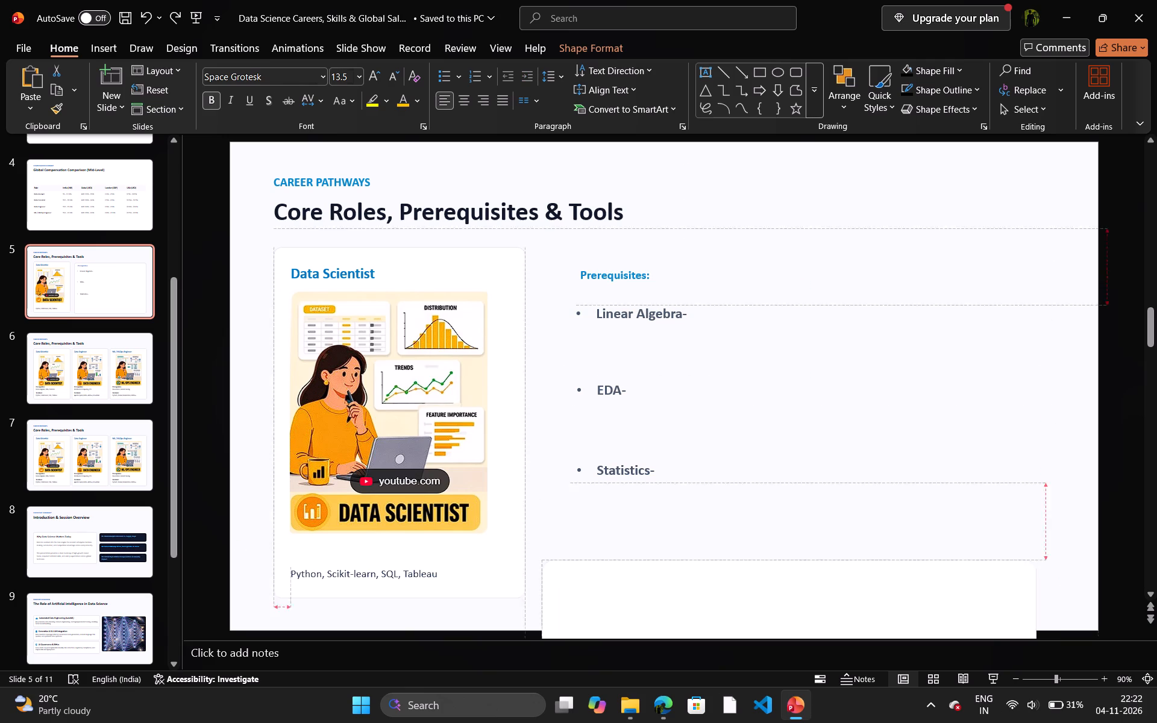
drag(756, 563, 763, 584)
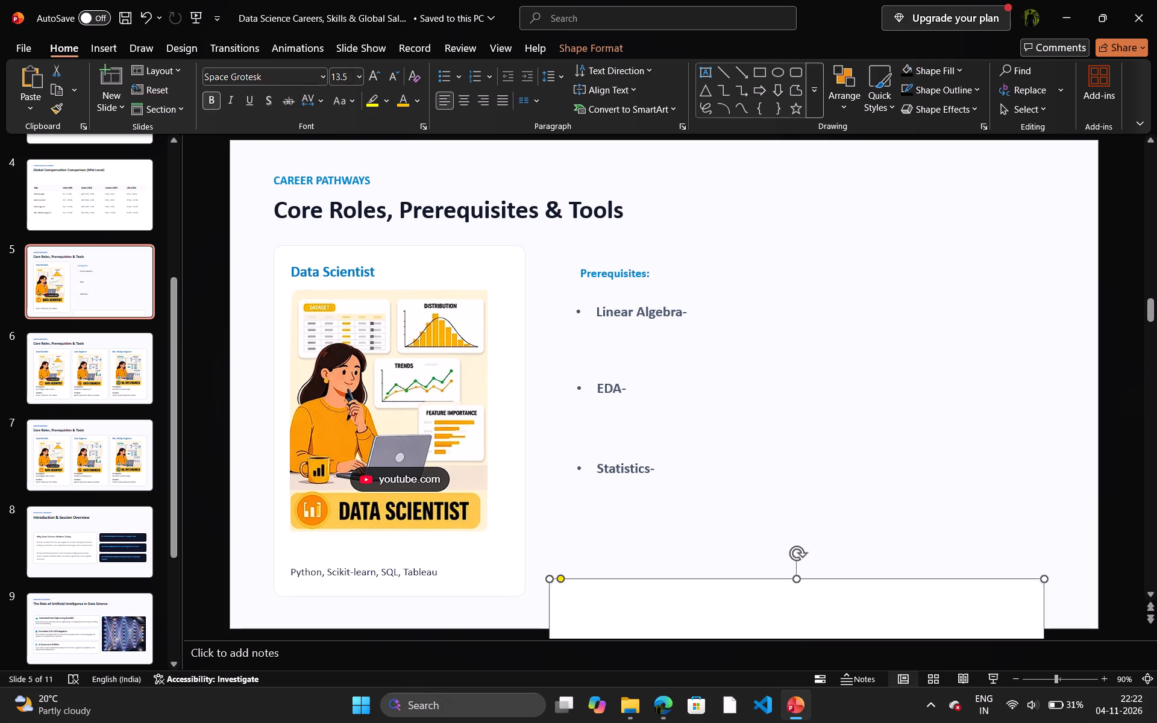
Move the EDA and Statistics bullets up so they stack closely beneath the Linear Algebra bullet.
click(618, 386)
drag(641, 376, 641, 372)
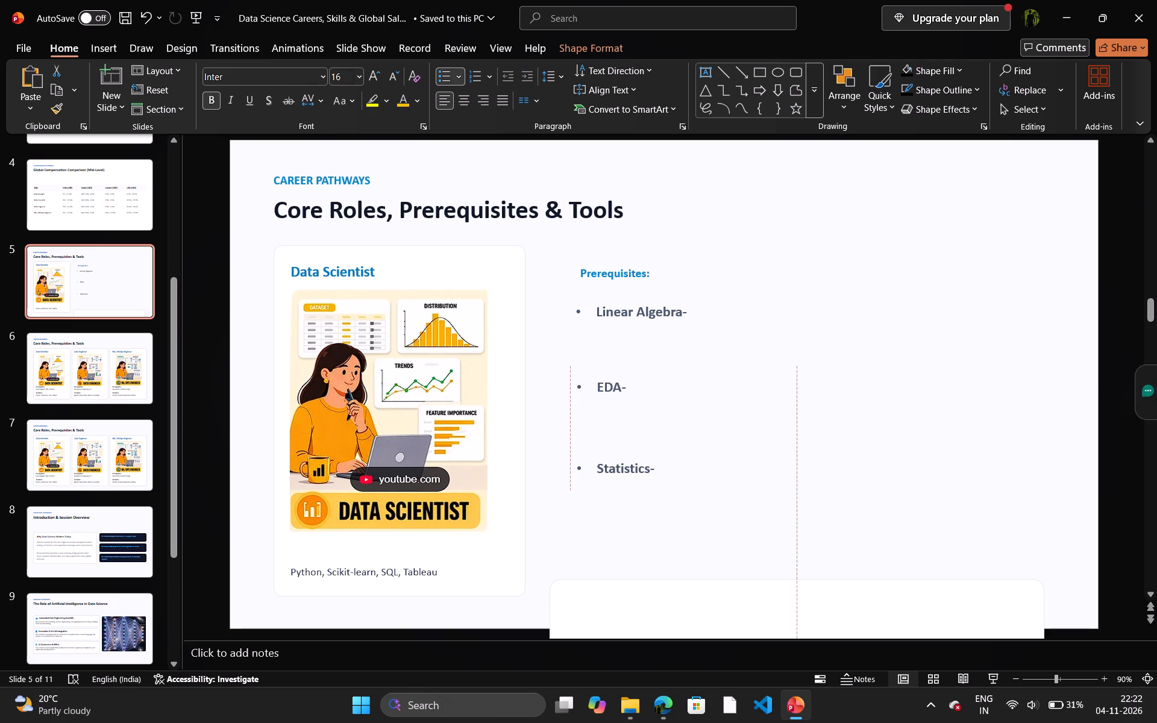
drag(641, 372, 638, 333)
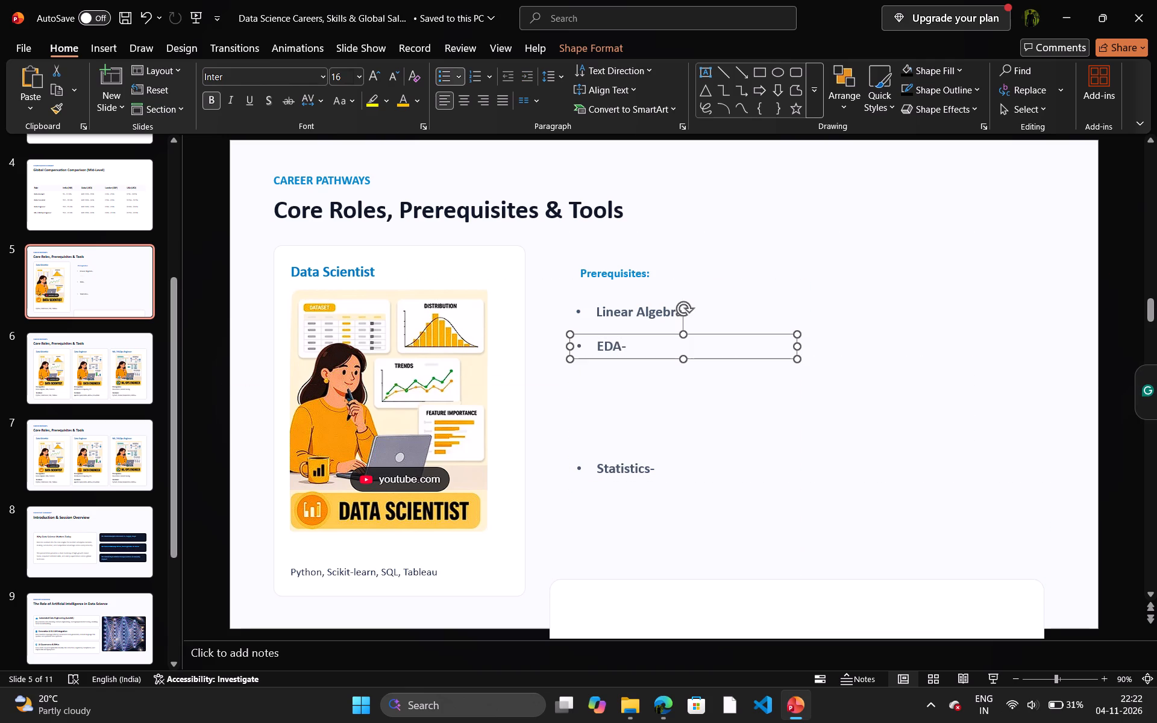
click(626, 463)
drag(644, 457, 643, 366)
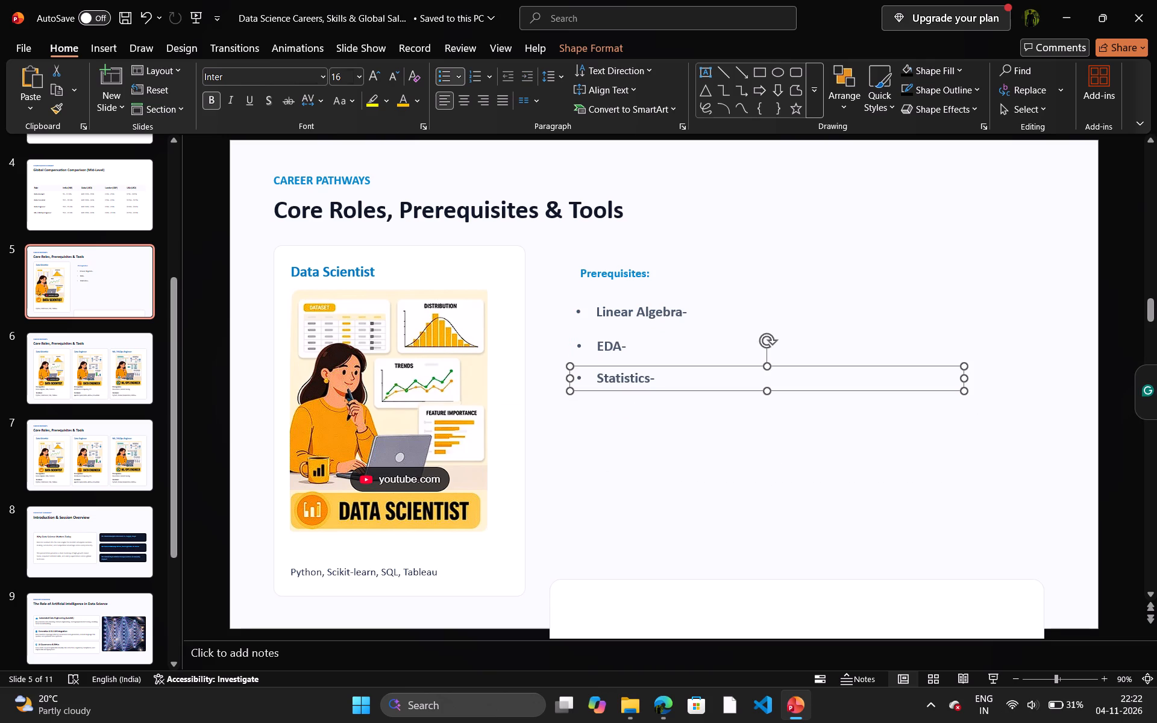
click(568, 291)
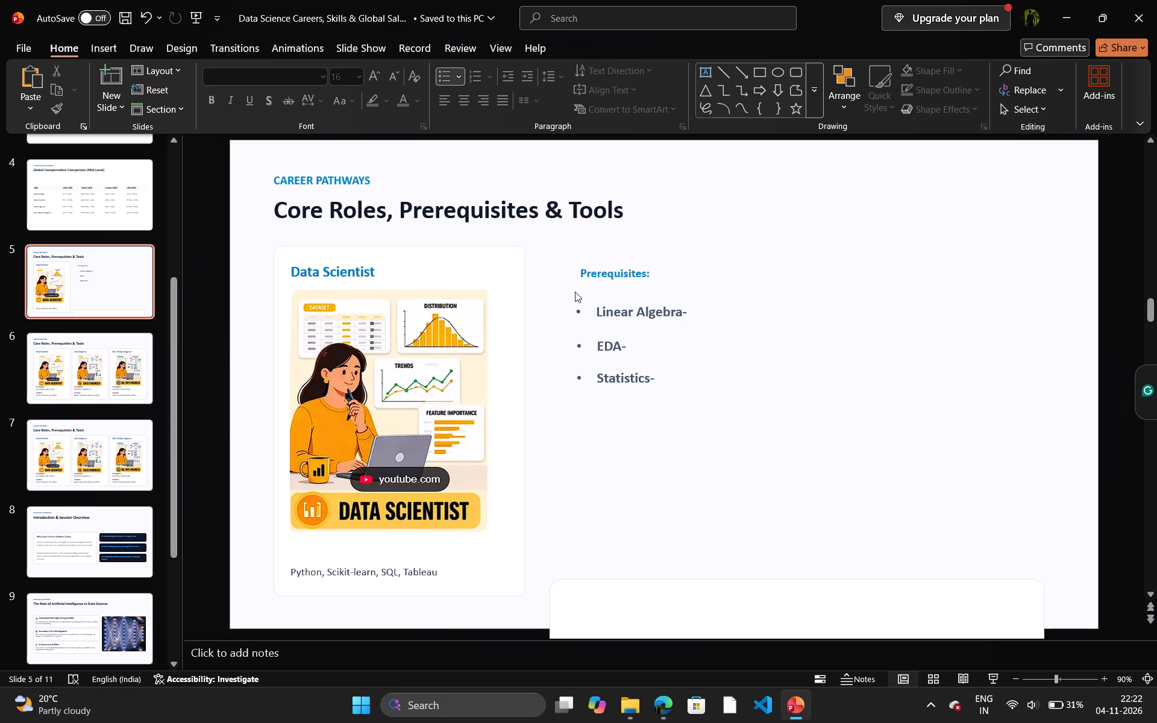
Move the Linear Algebra, EDA and Statistics bullets into a stacked column just right of the "Prerequisites:" heading.
click(603, 310)
drag(617, 302, 750, 261)
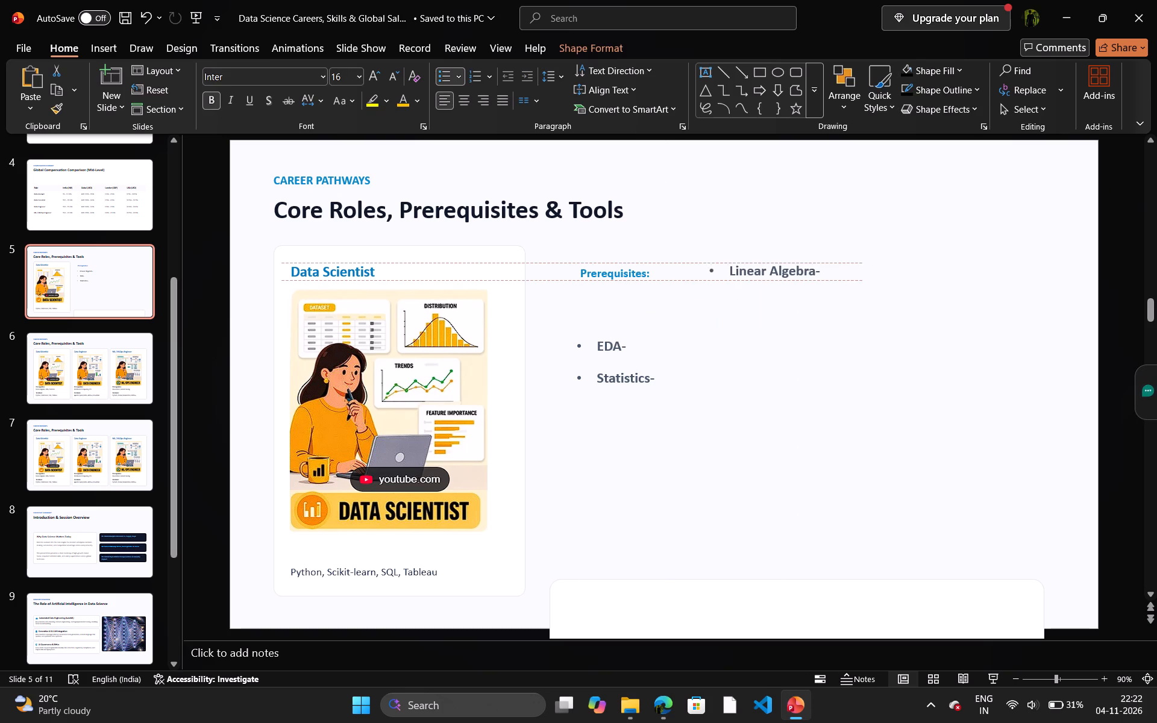
drag(750, 261, 744, 261)
click(622, 343)
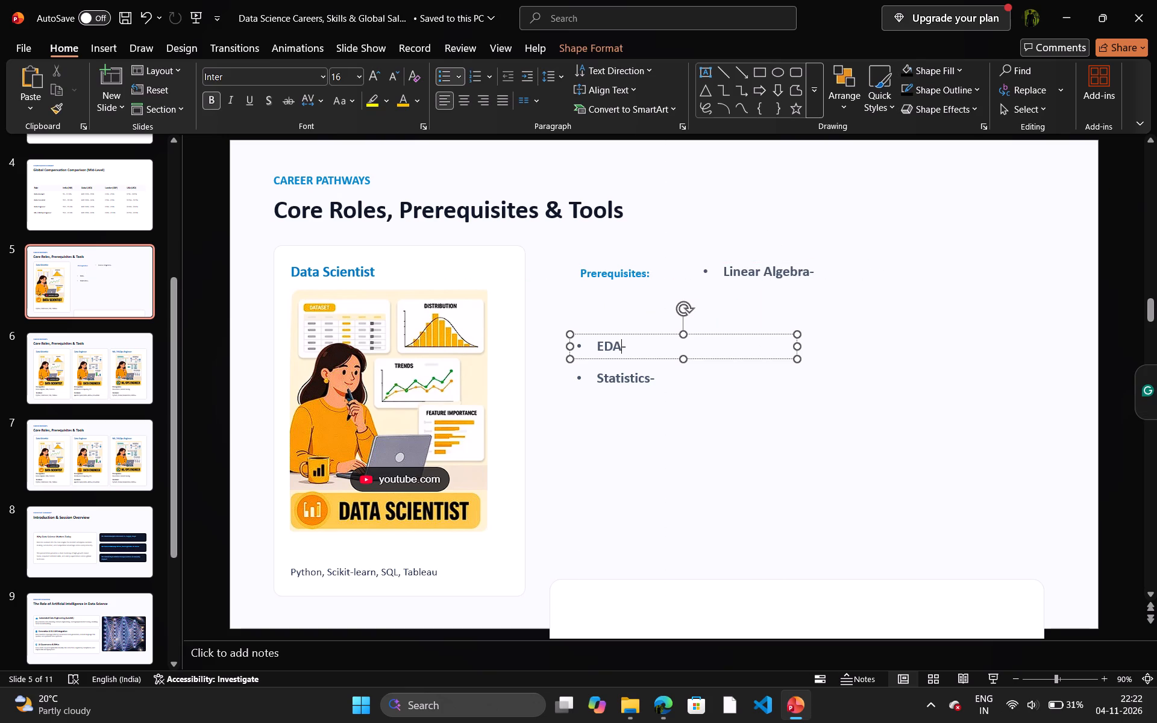
drag(622, 336, 753, 294)
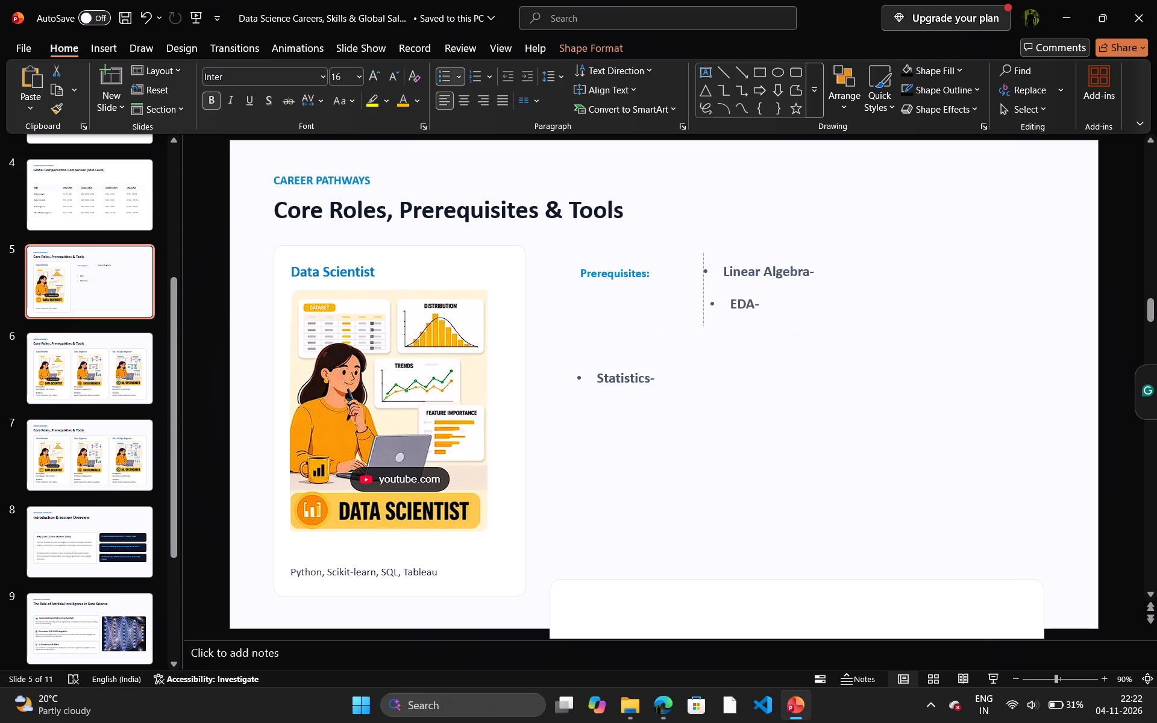
drag(753, 294, 750, 295)
drag(750, 295, 748, 293)
drag(748, 293, 751, 293)
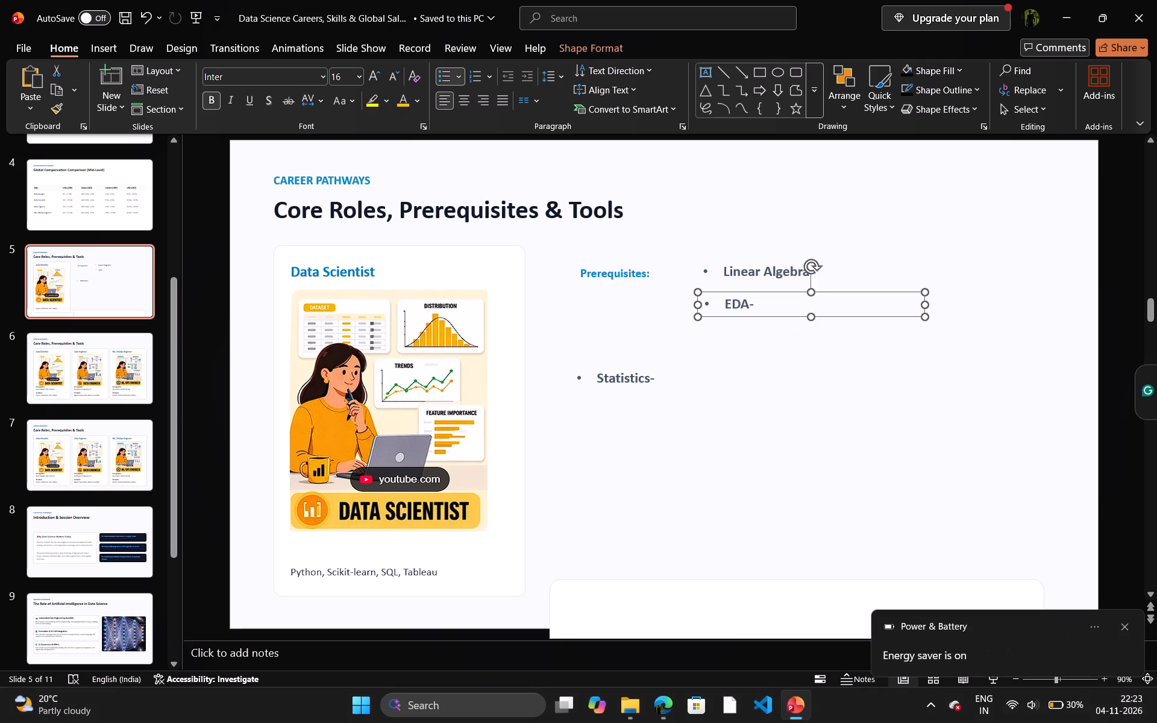
click(614, 371)
drag(622, 366, 664, 360)
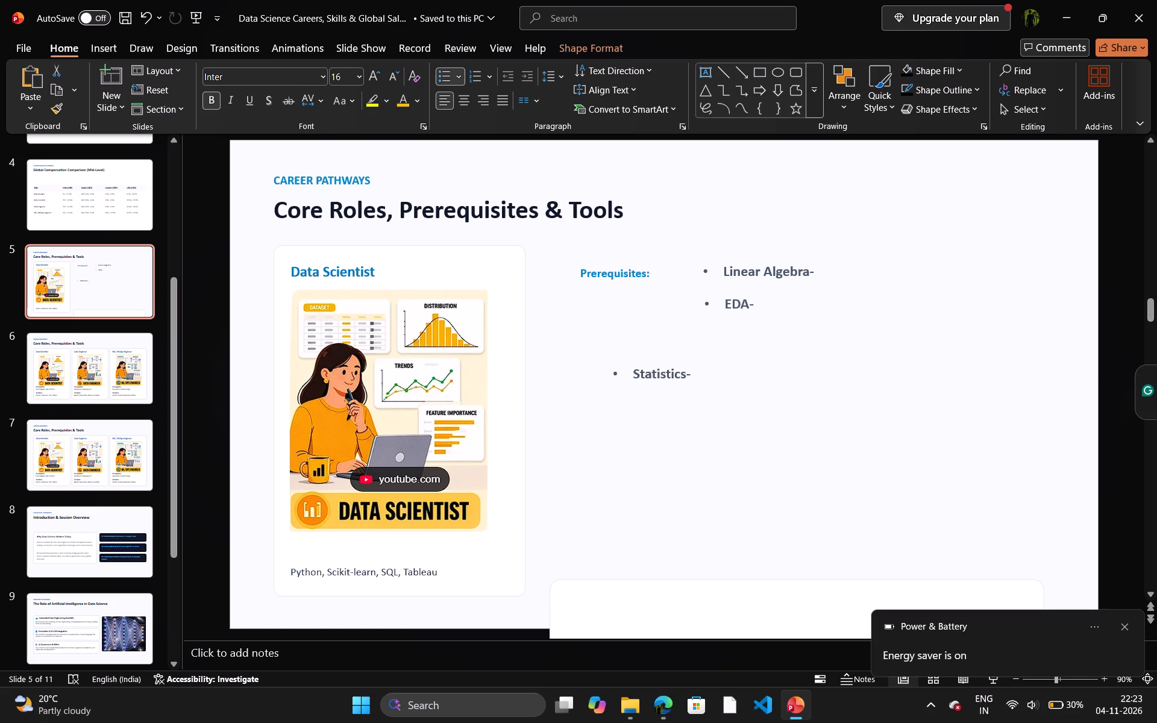
drag(664, 360, 750, 330)
drag(750, 330, 748, 323)
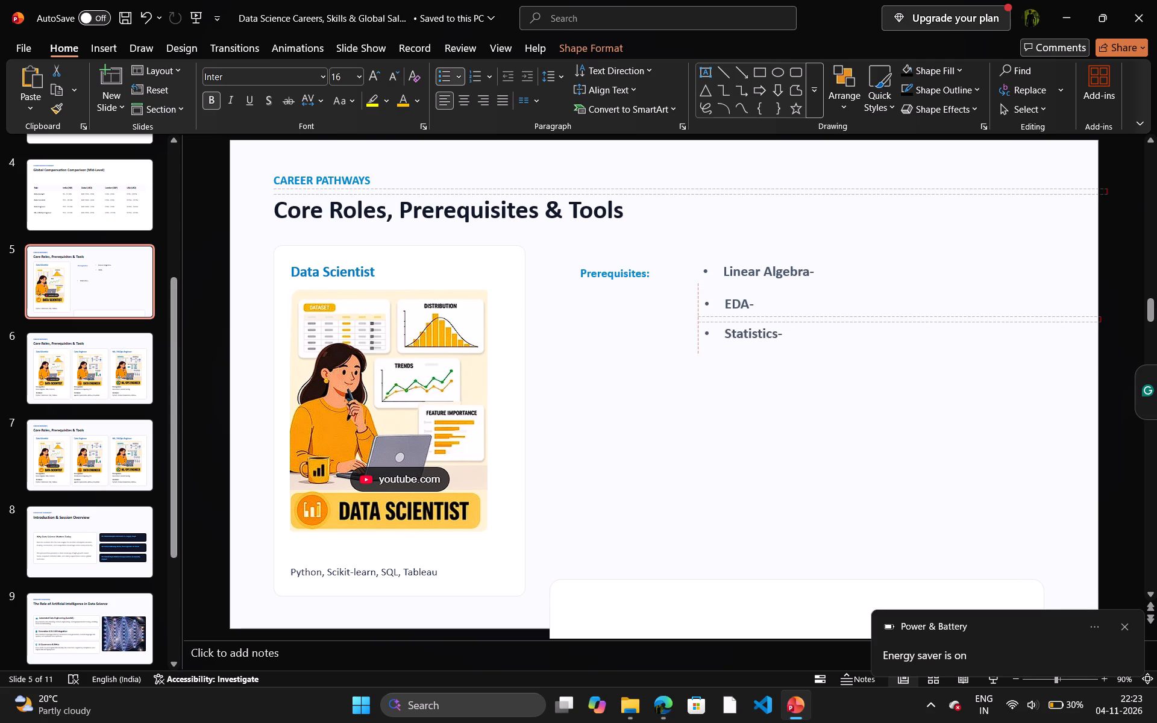
drag(748, 323, 750, 328)
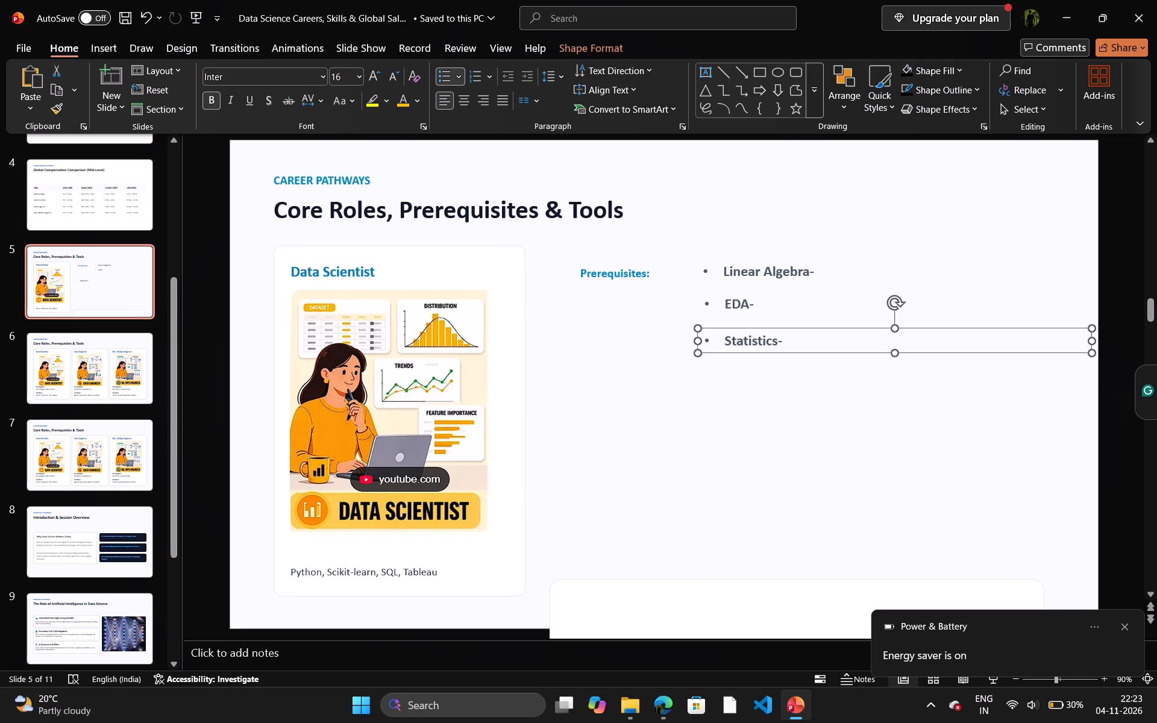
click(616, 344)
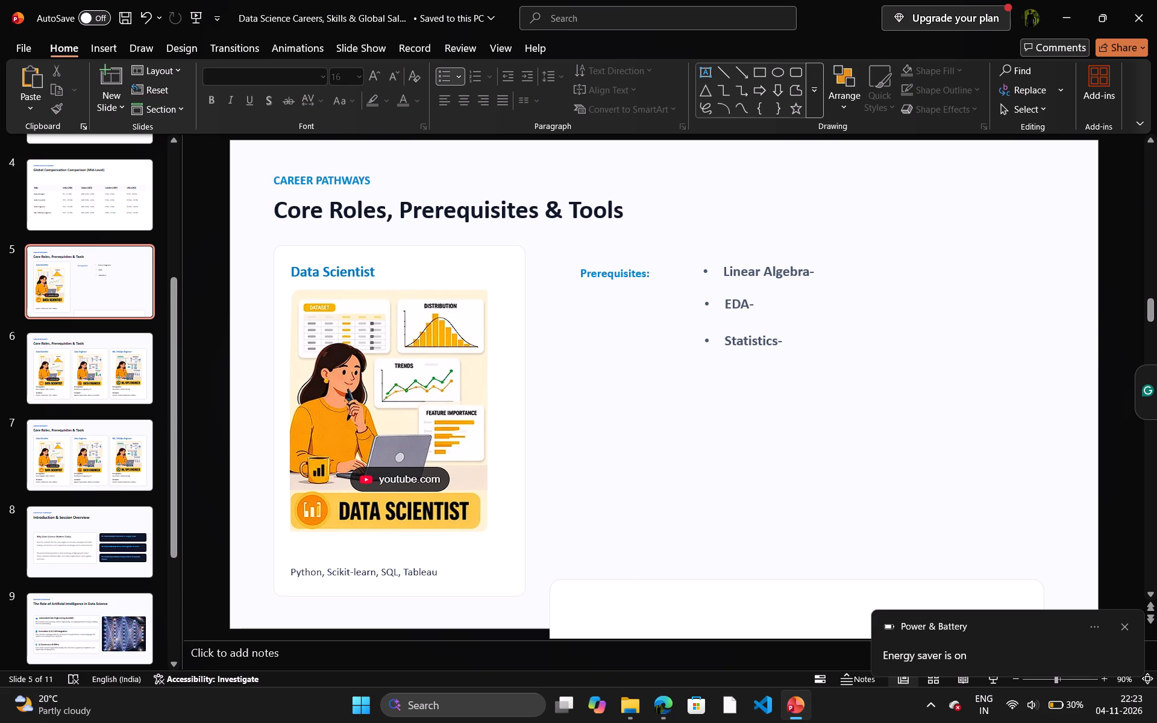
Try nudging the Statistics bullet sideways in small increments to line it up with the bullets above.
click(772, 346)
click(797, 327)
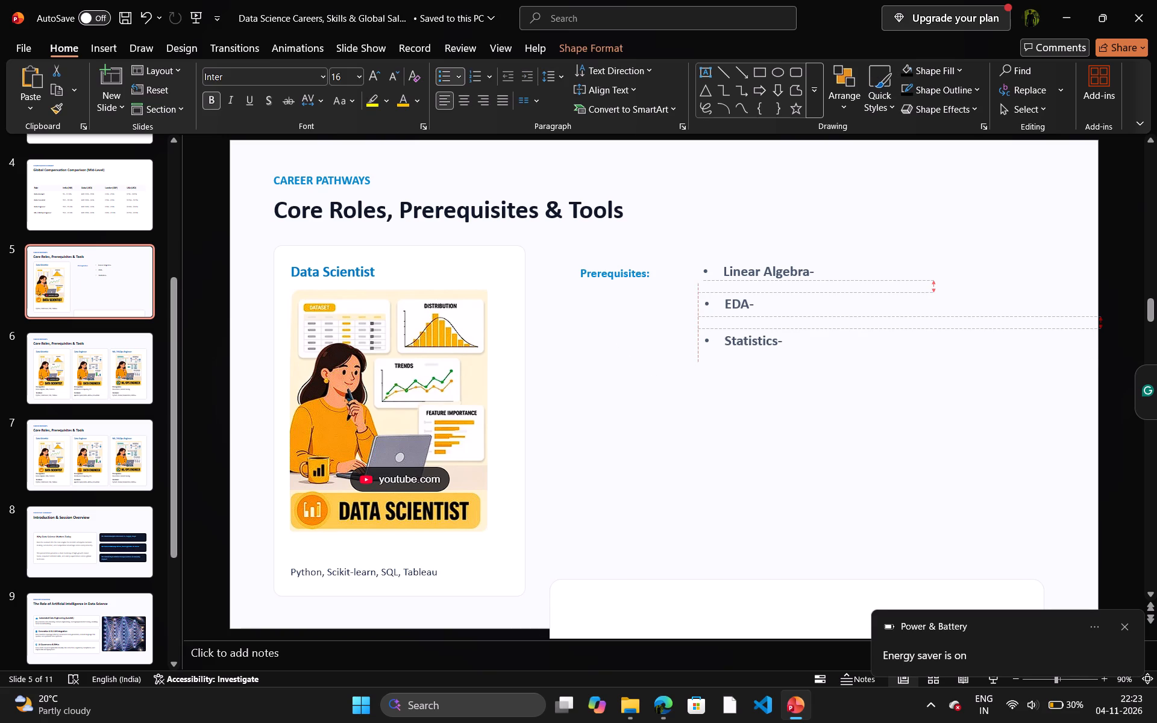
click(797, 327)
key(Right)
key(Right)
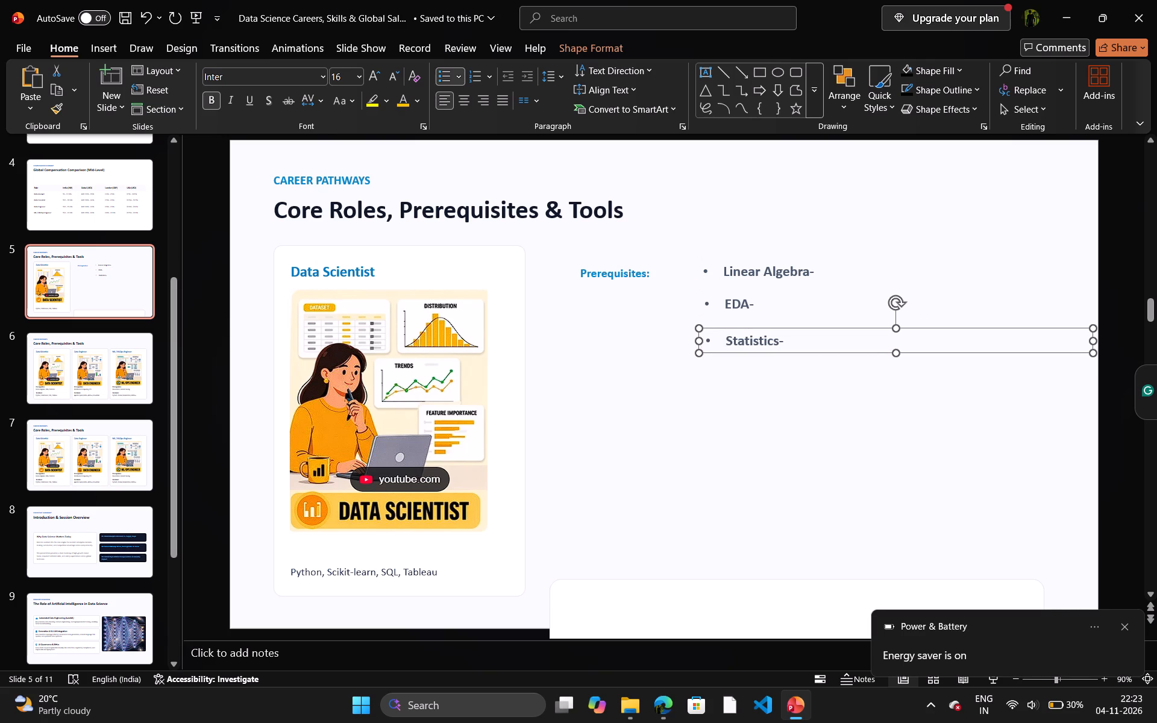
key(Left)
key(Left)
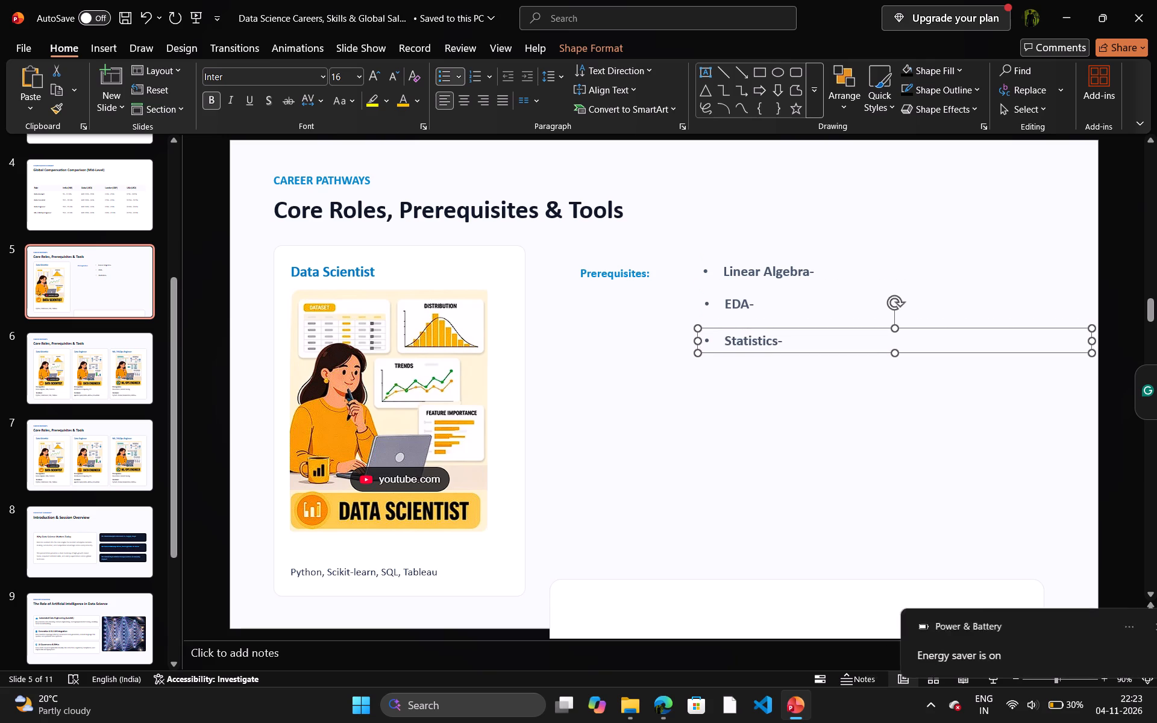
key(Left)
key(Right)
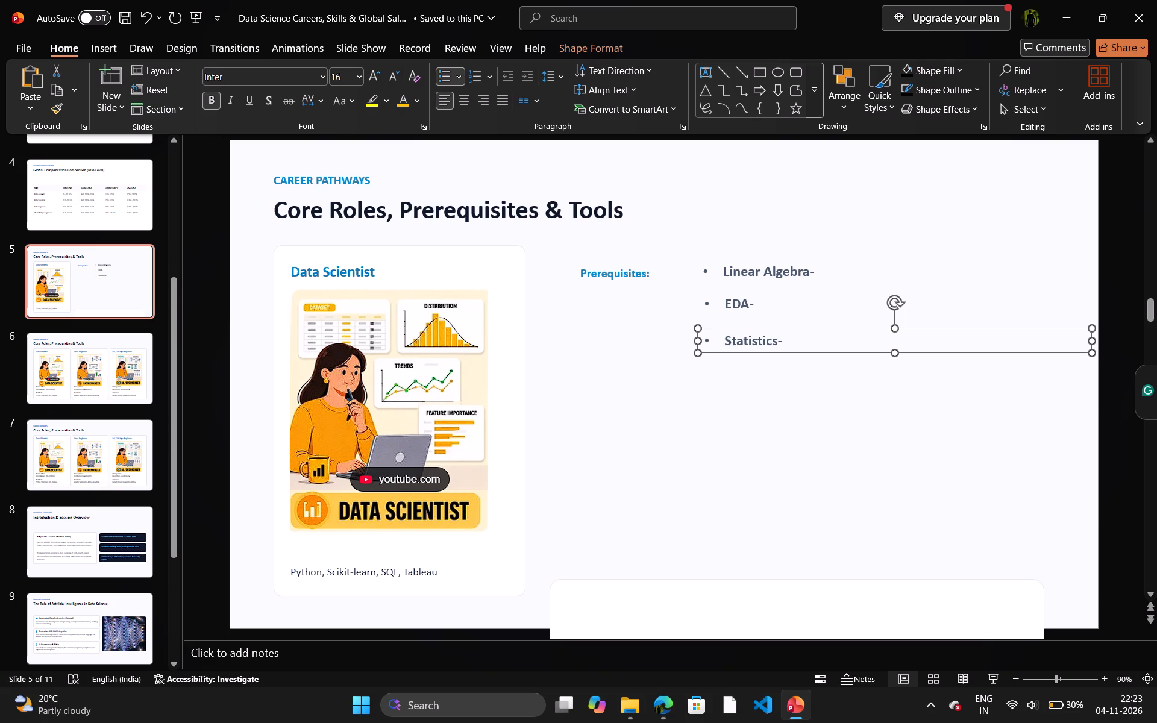
Nudge the Linear Algebra bullet slightly right so its text lines up with the EDA and Statistics bullets.
click(771, 307)
click(781, 292)
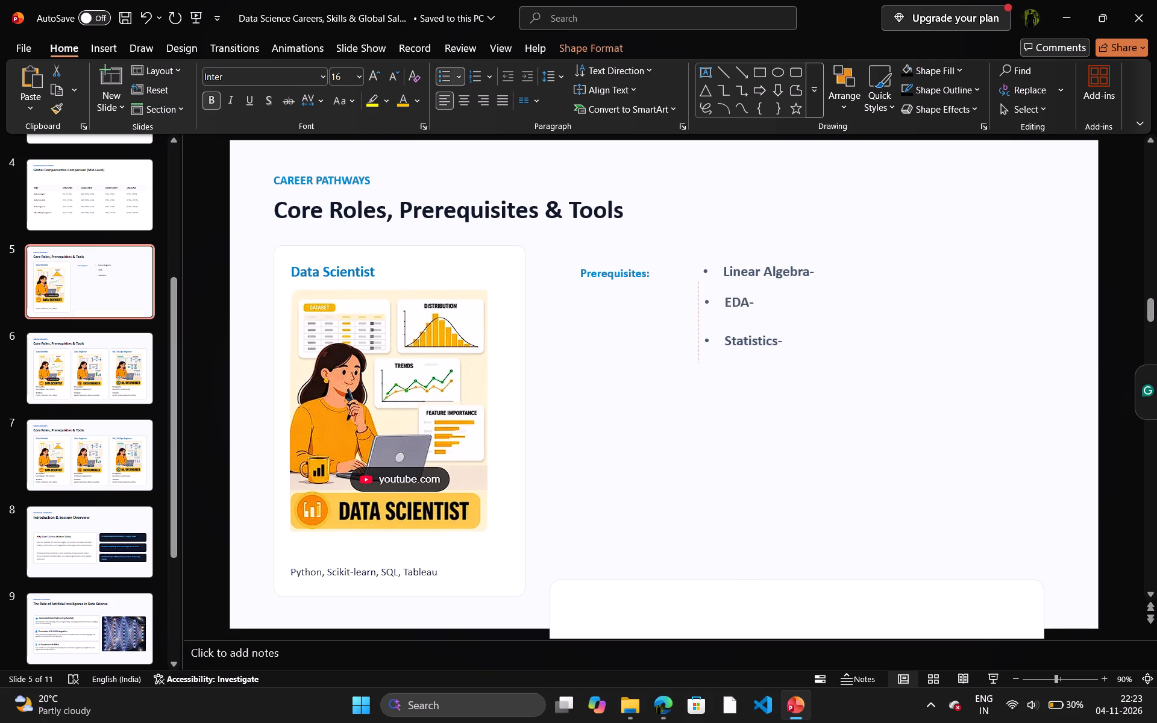
click(744, 272)
click(747, 261)
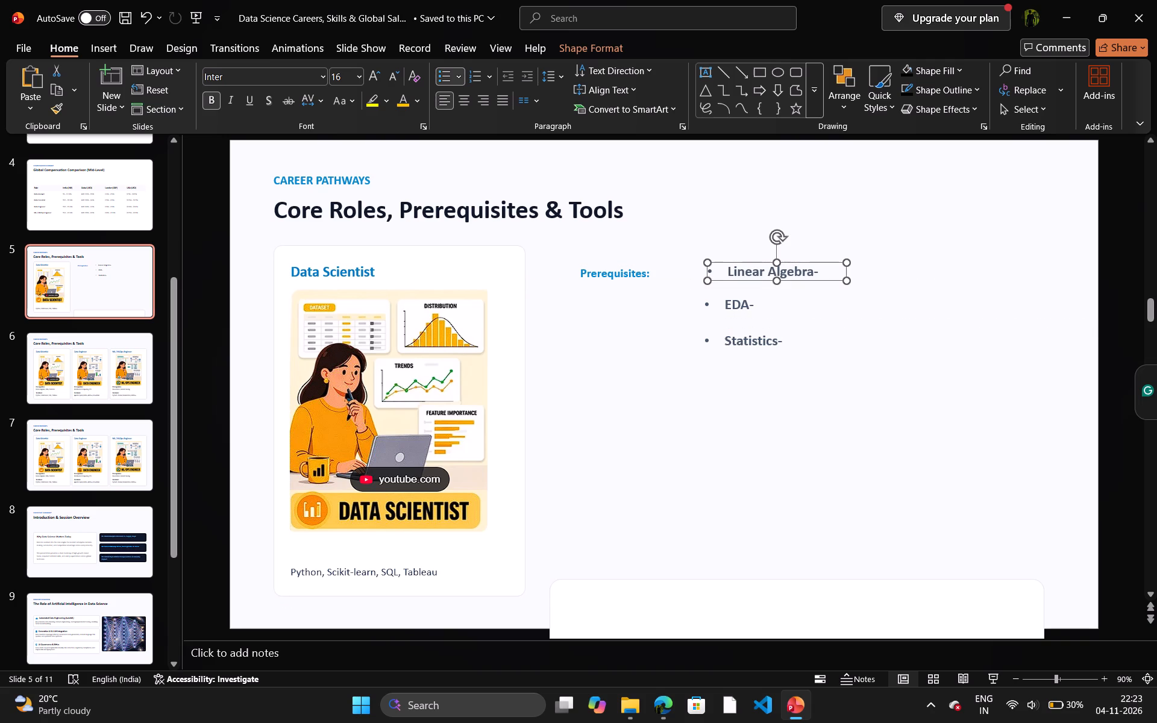
key(Left)
key(Left)
key(Left)
key(Left)
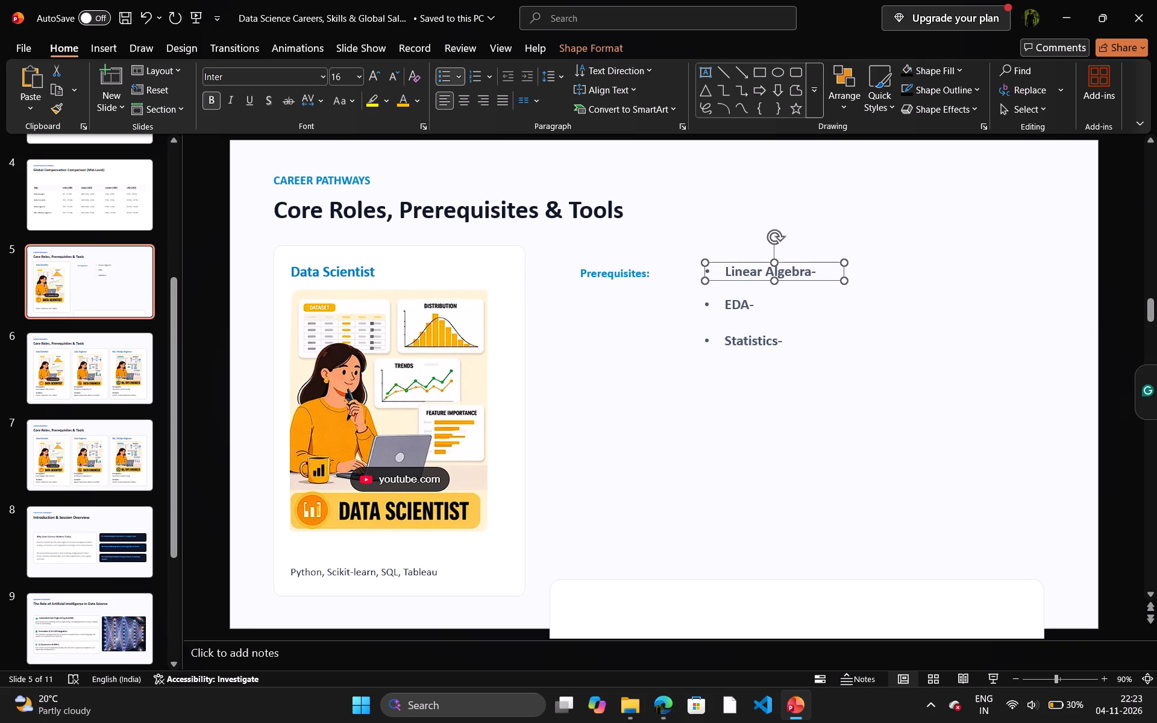
click(741, 400)
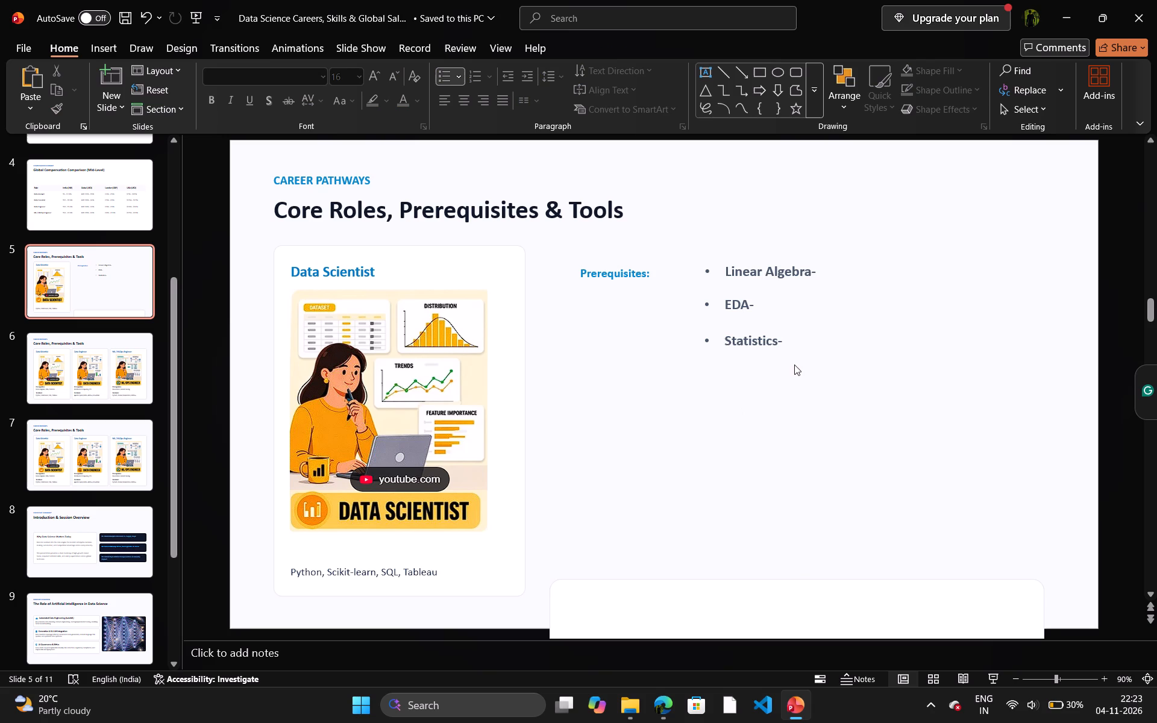
Remove the trailing hyphens from the Statistics, EDA and Linear Algebra bullets.
double_click(785, 344)
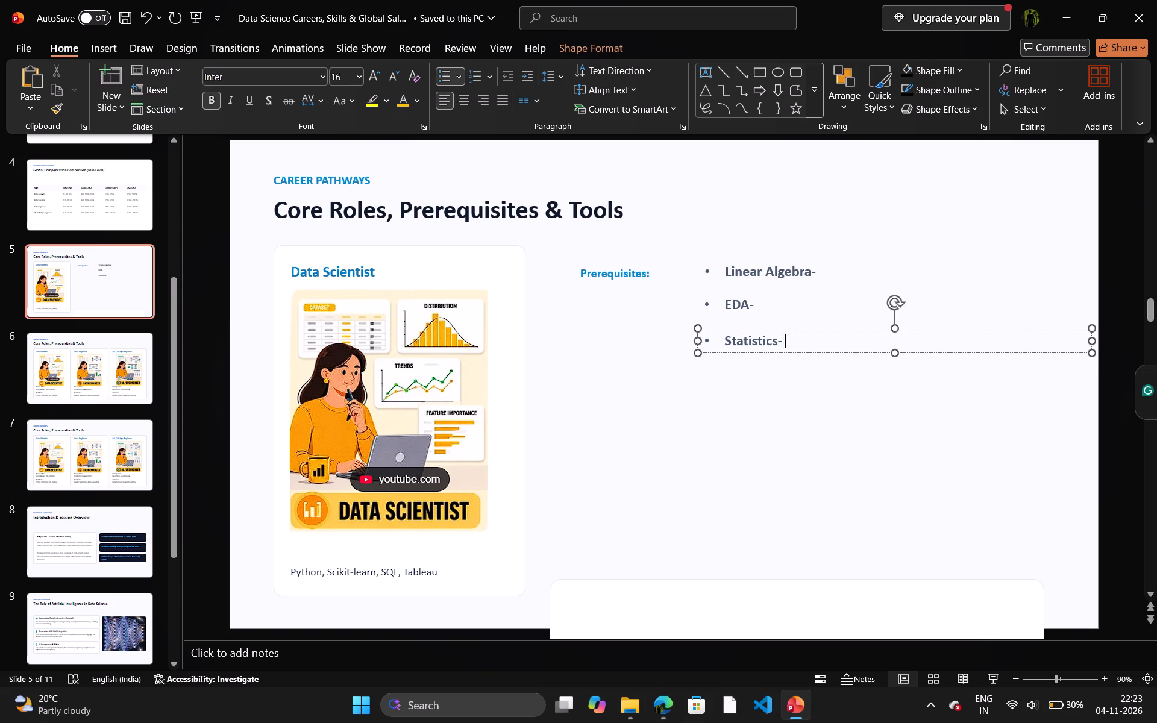
key(BackSpace)
key(BackSpace)
double_click(774, 300)
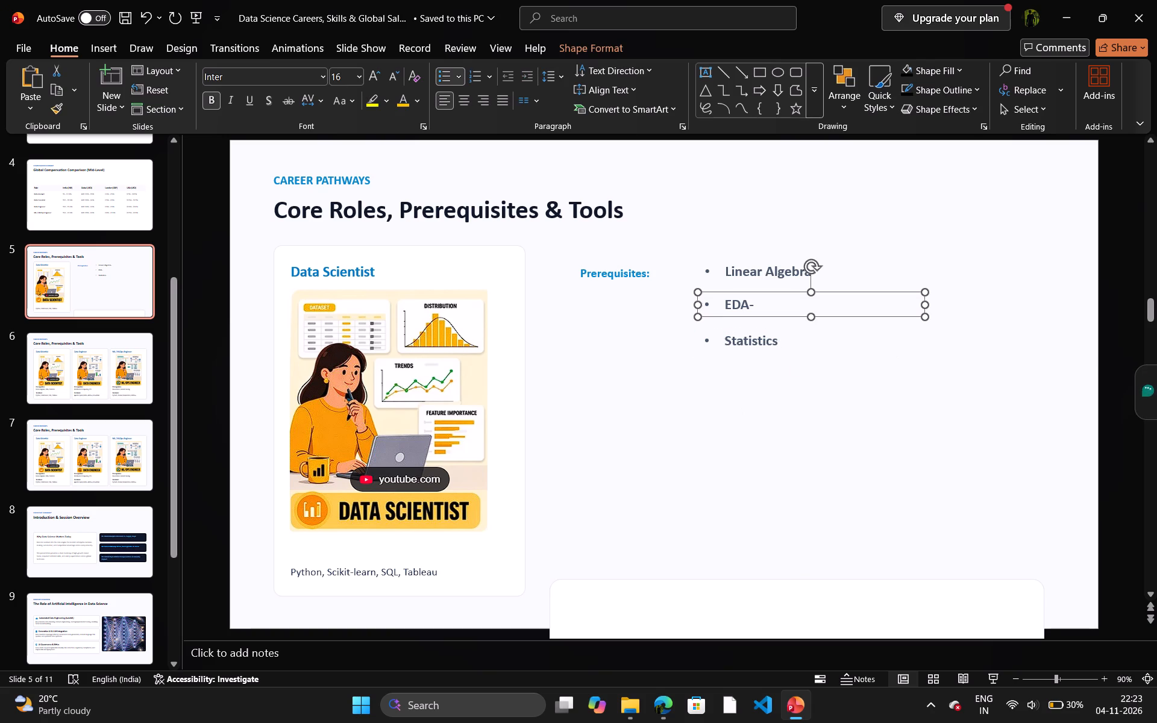
key(BackSpace)
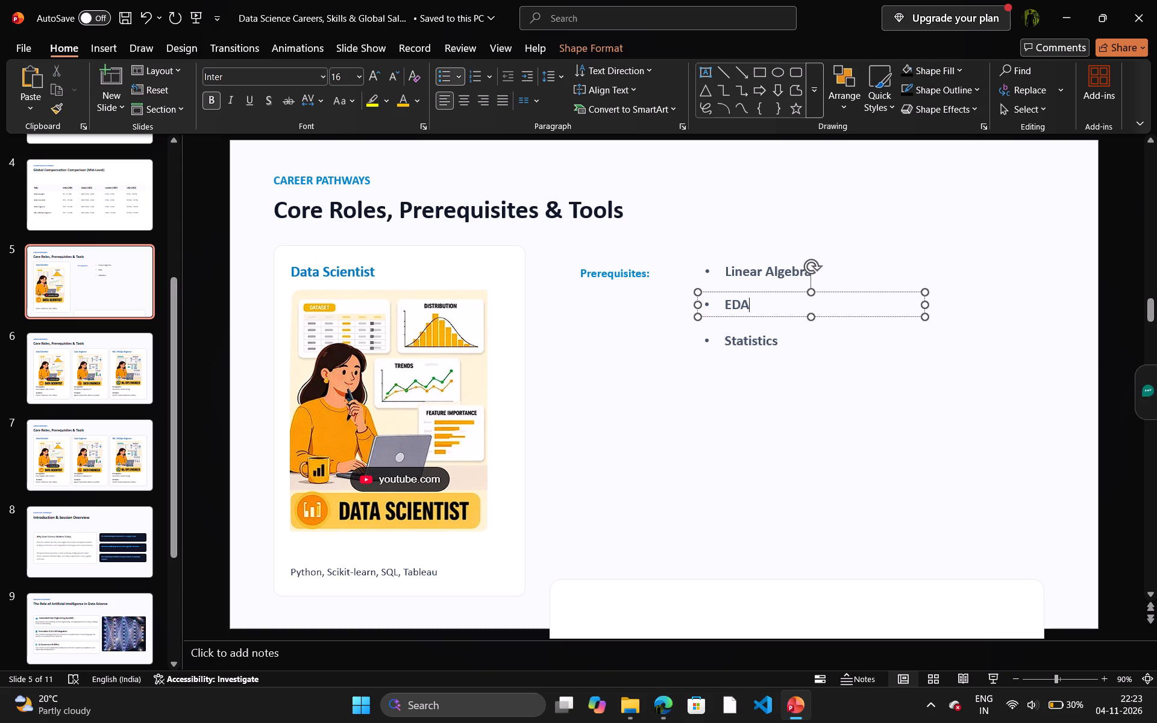
double_click(790, 263)
click(822, 272)
double_click(822, 272)
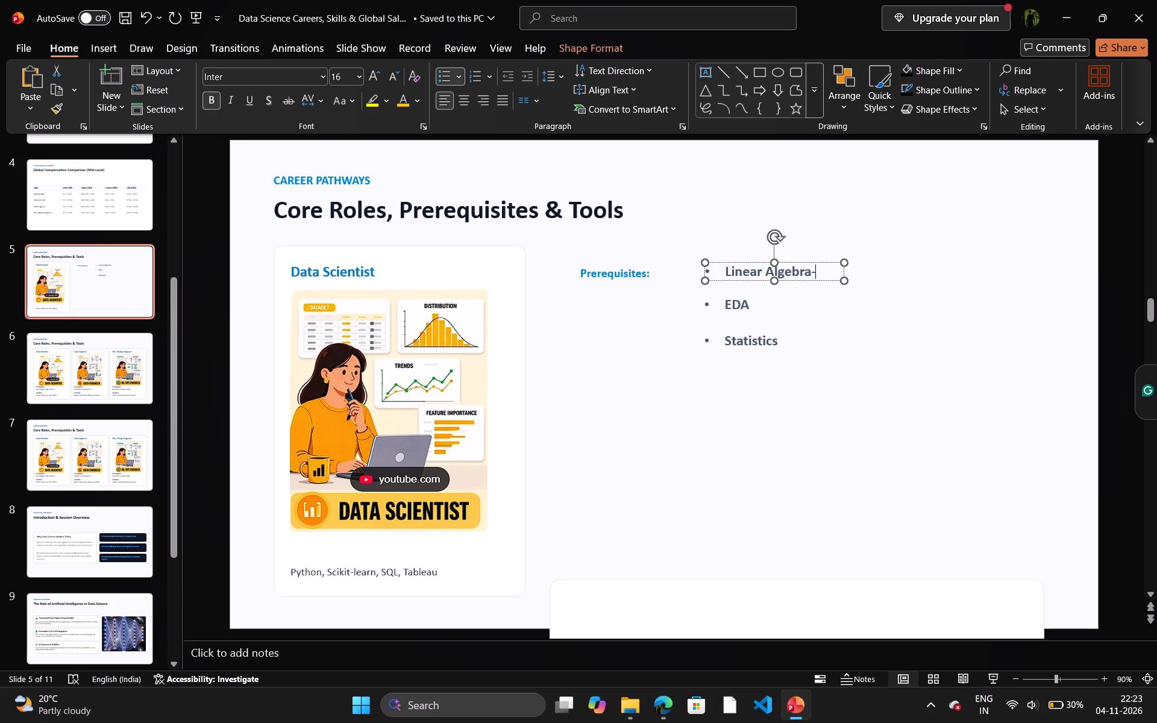
key(BackSpace)
click(902, 198)
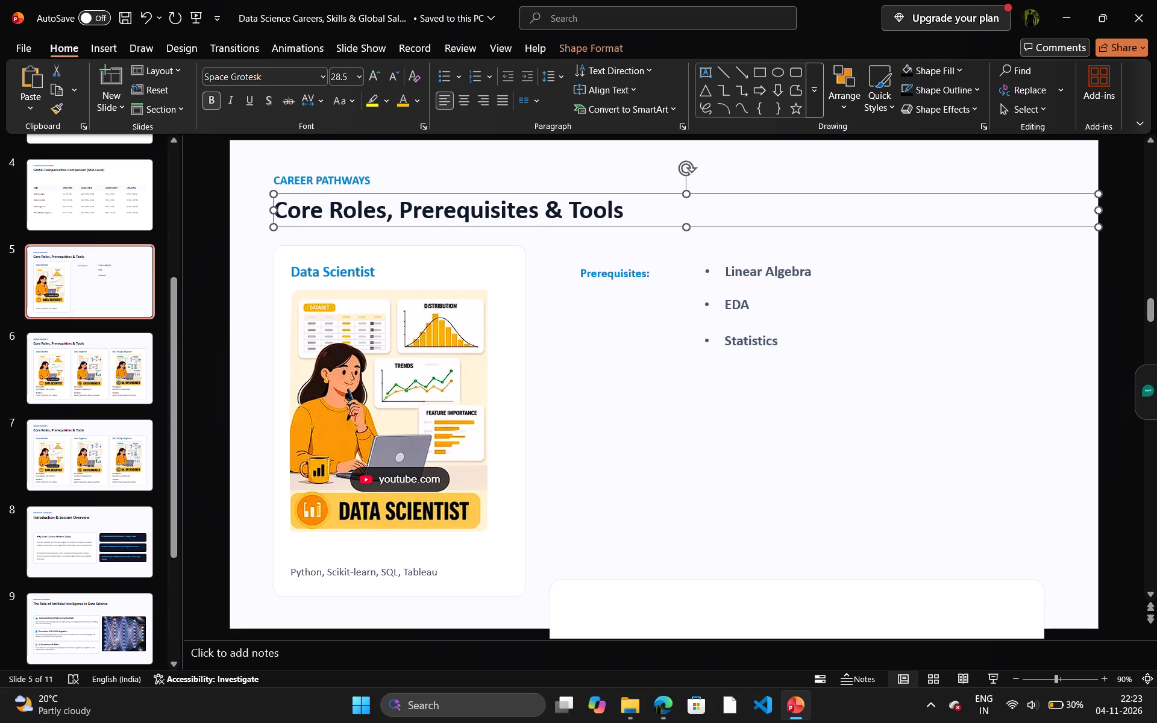
click(724, 461)
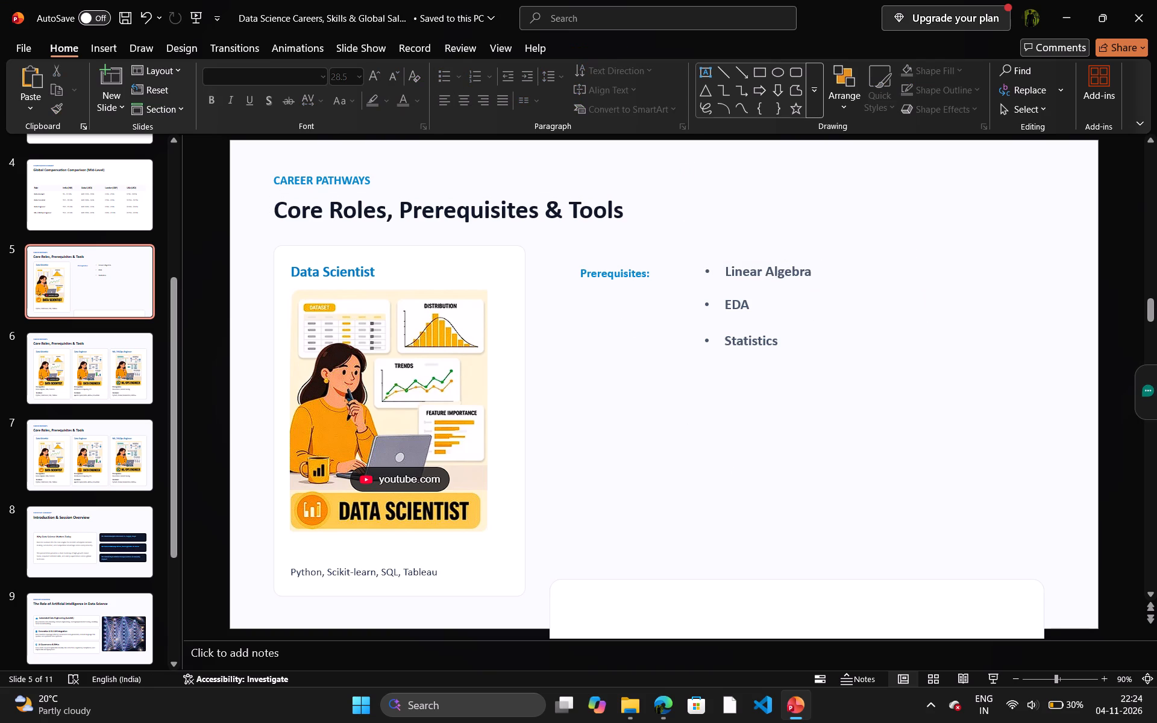
Move the "Prerequisites:" heading right and slightly up so it sits close to the Linear Algebra bullet.
click(615, 272)
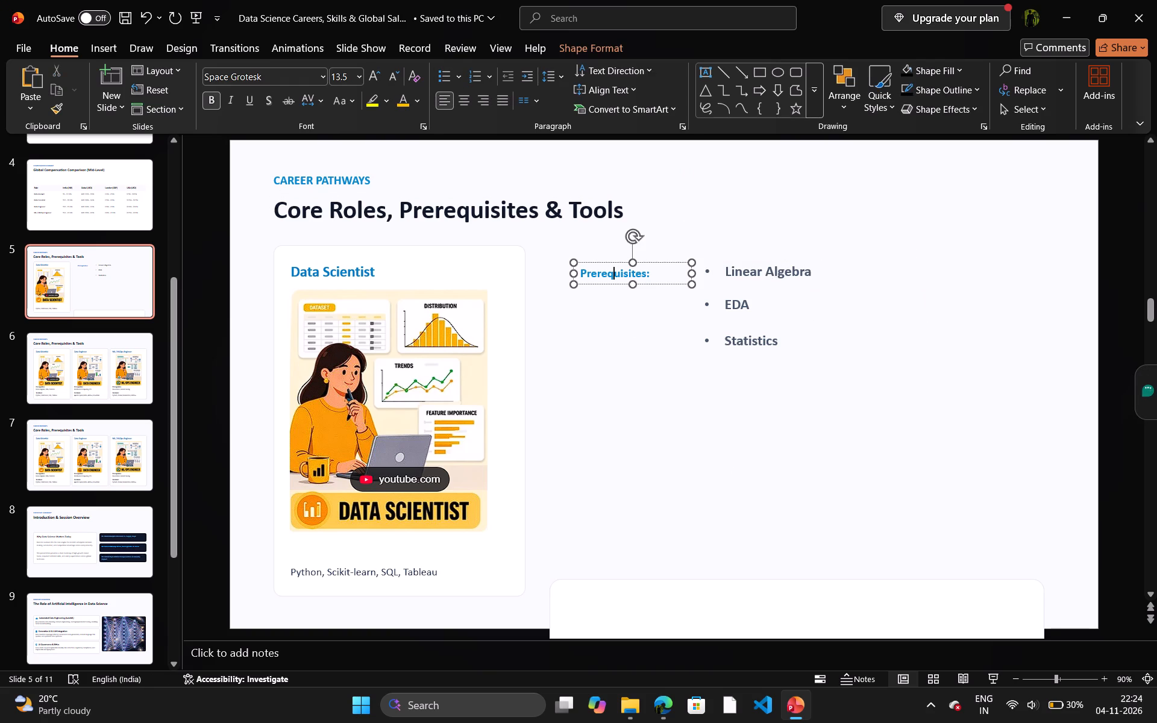
drag(617, 261, 660, 264)
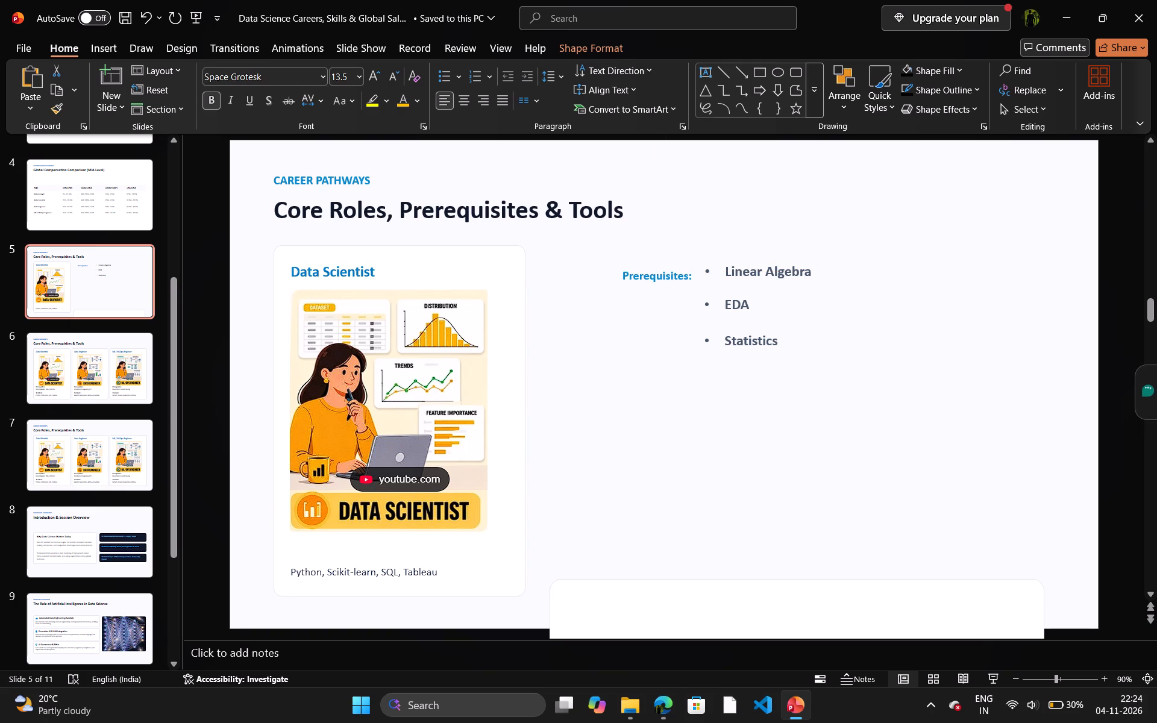
drag(660, 264, 656, 257)
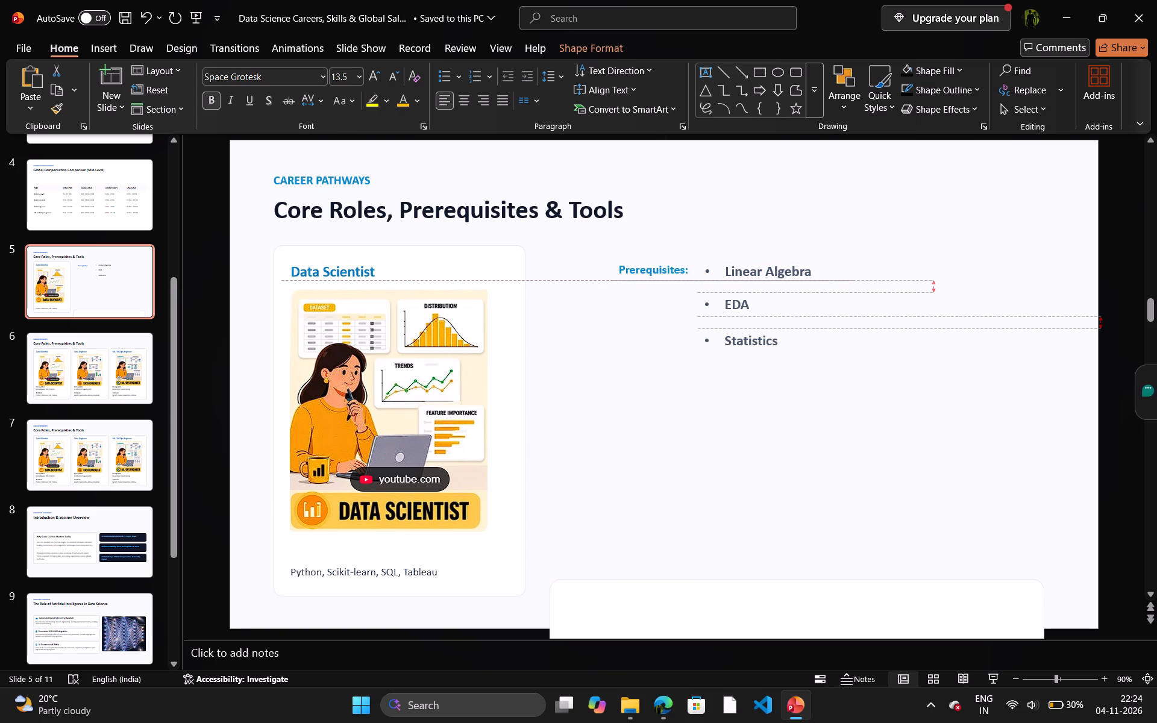
drag(656, 257, 654, 257)
drag(654, 257, 654, 258)
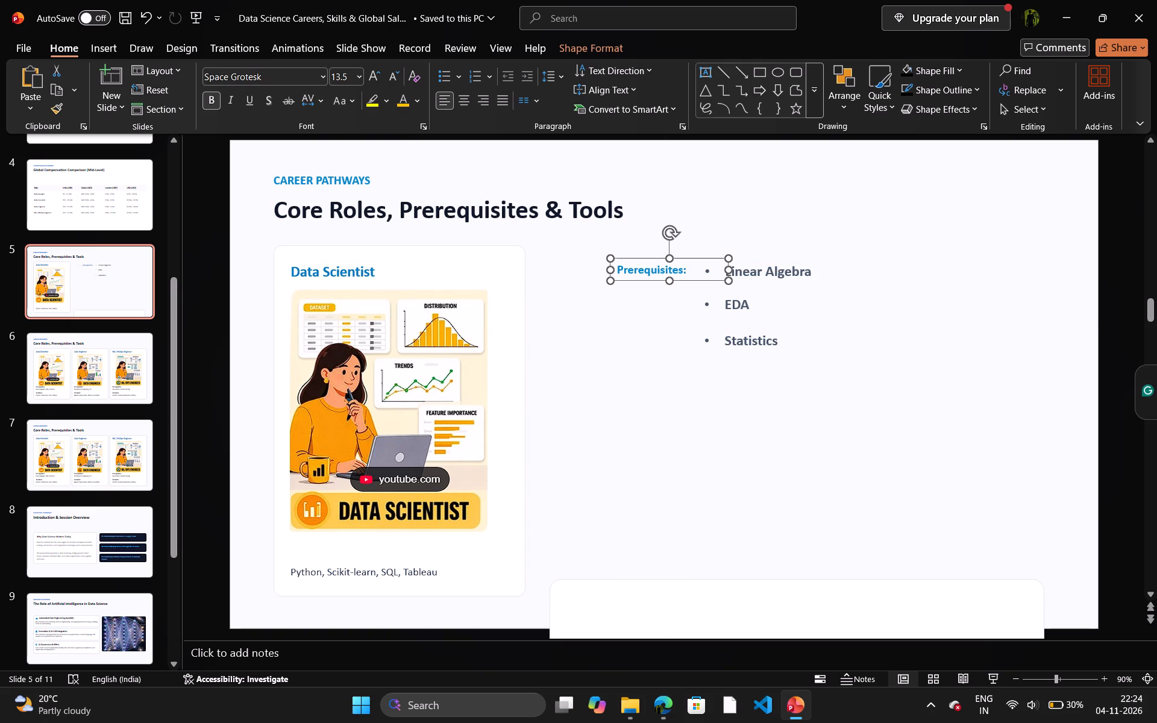
Restack the Linear Algebra, EDA and Statistics bullets in a tight, left-aligned column beneath the end of the "Prerequisites:" heading.
click(744, 261)
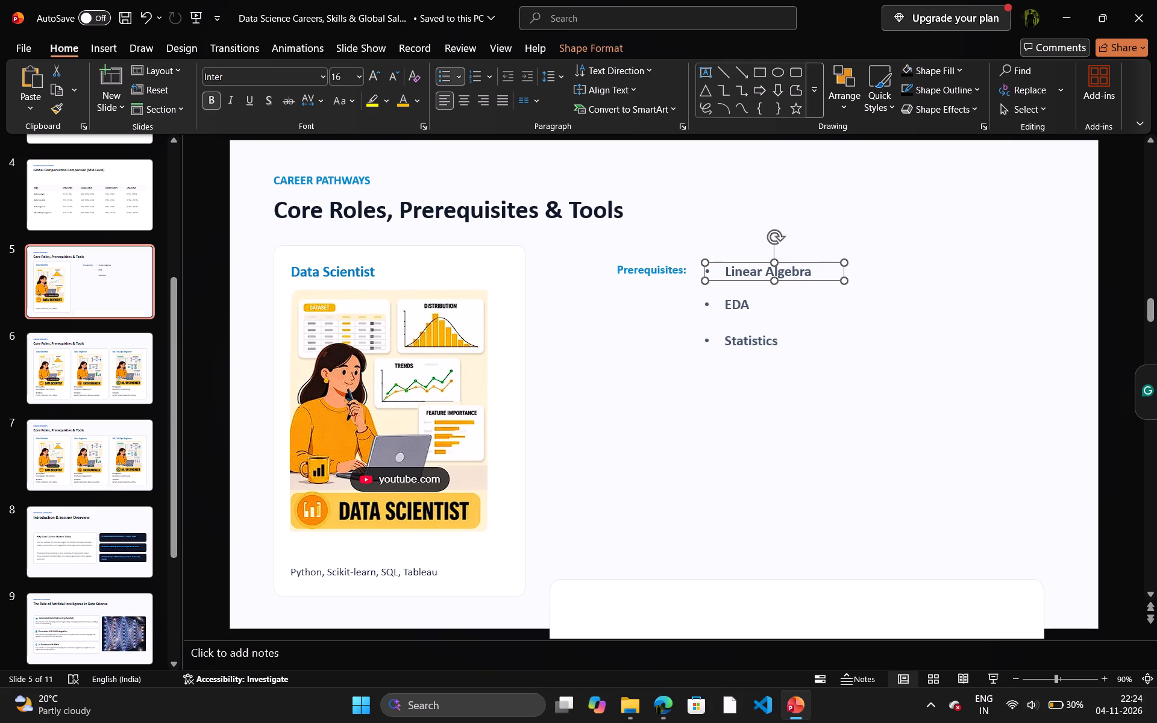
drag(748, 264, 724, 281)
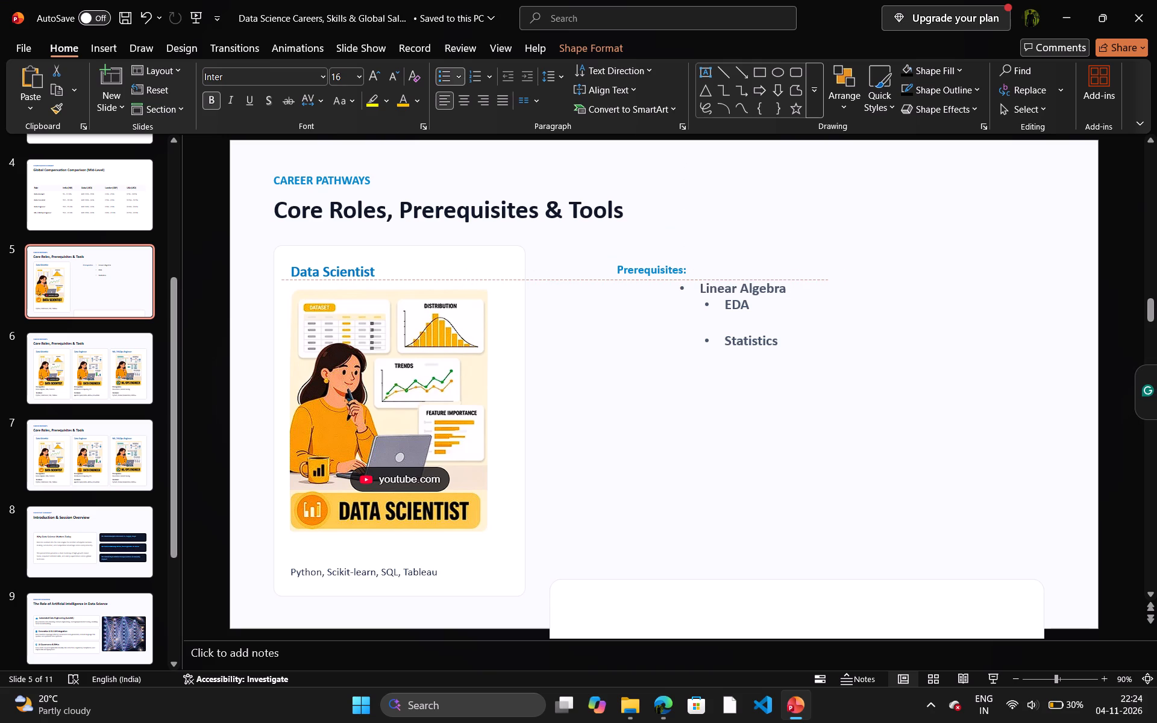
drag(724, 281, 724, 281)
click(732, 311)
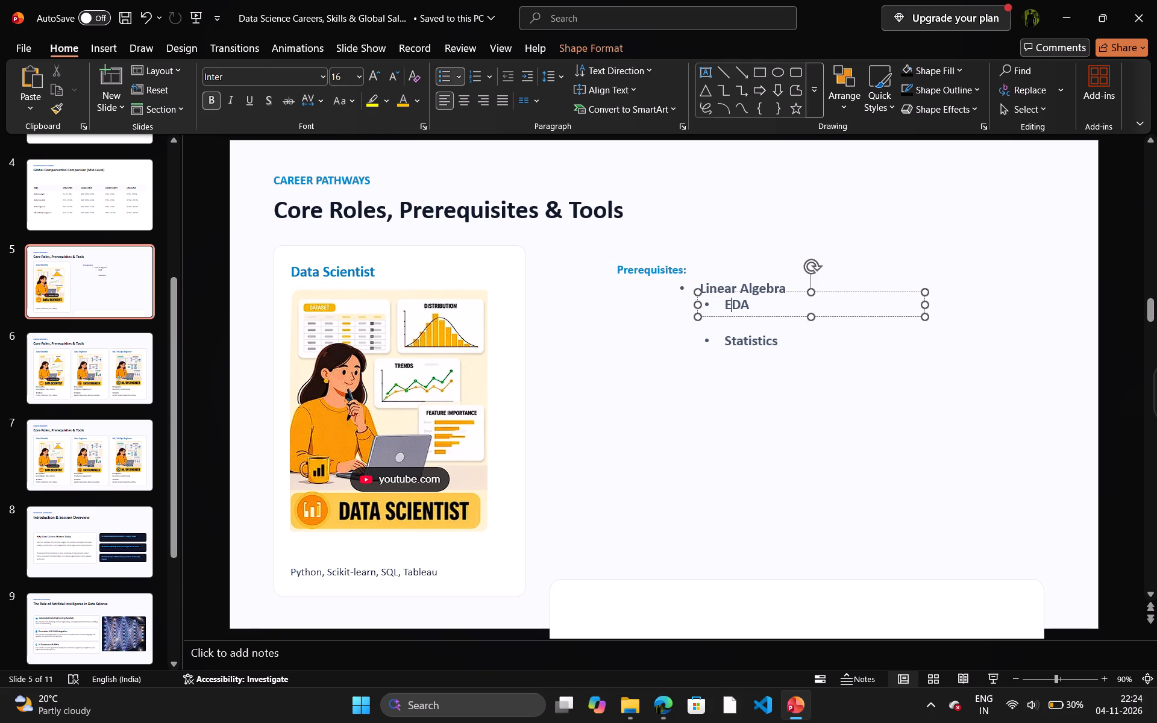
drag(736, 315, 711, 318)
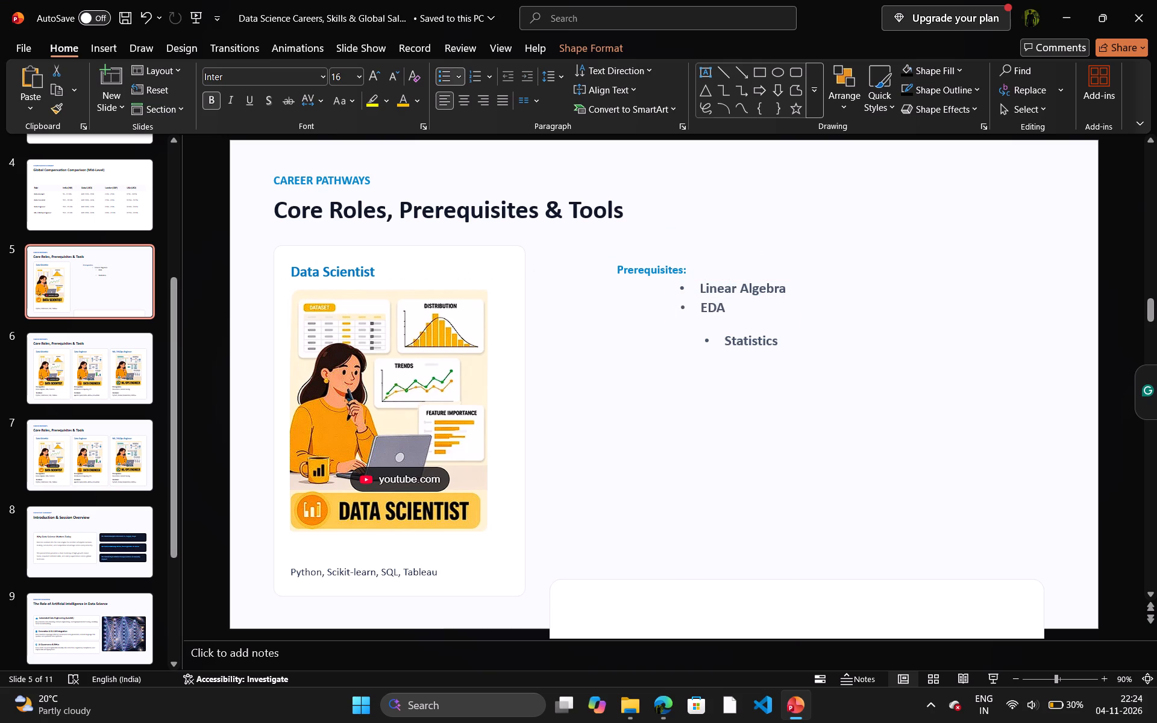
drag(711, 318, 714, 318)
drag(714, 318, 712, 318)
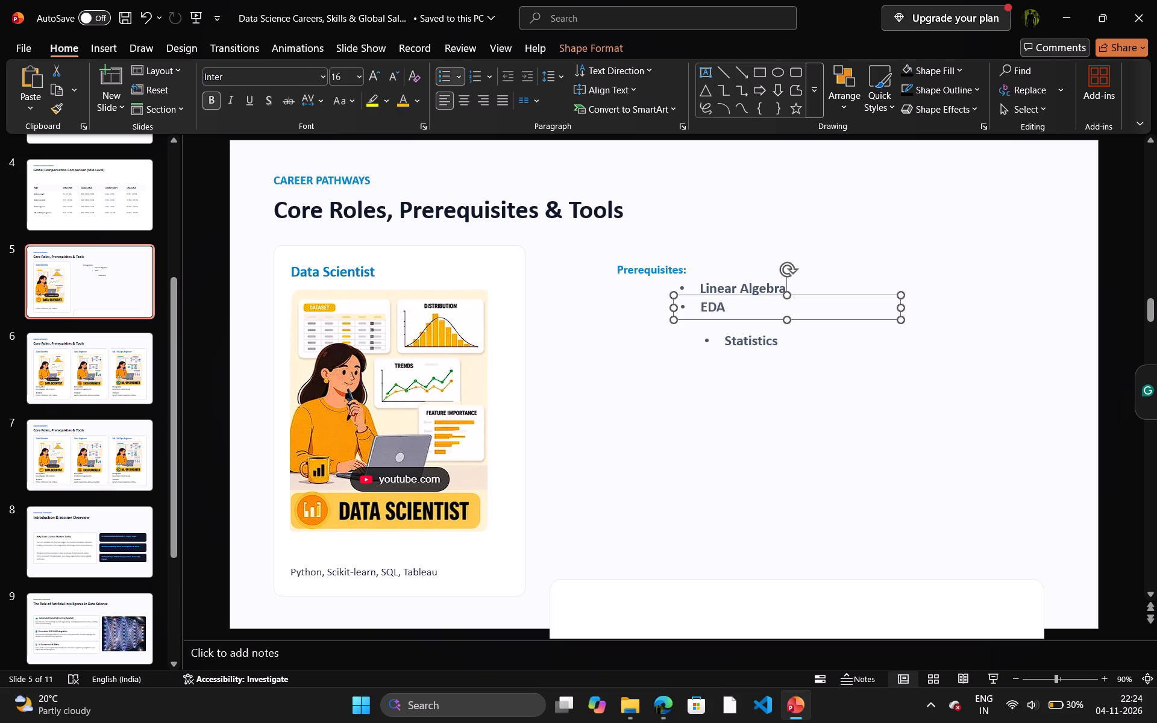
key(Left)
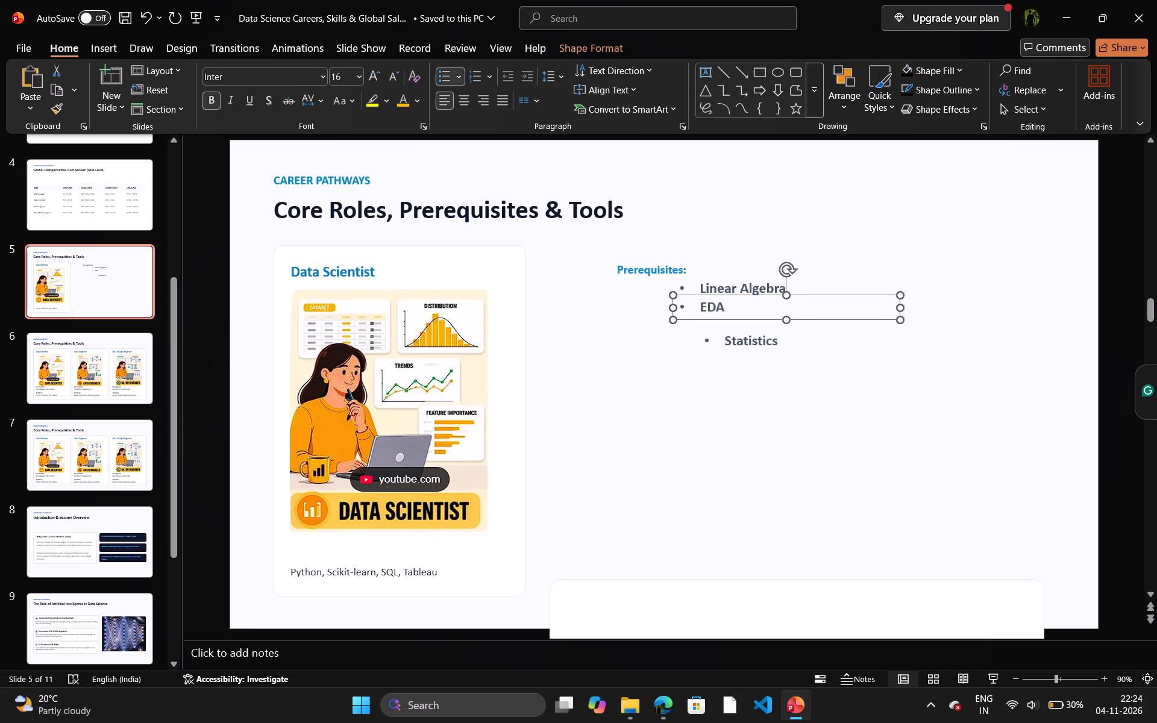
click(739, 342)
drag(742, 352, 727, 349)
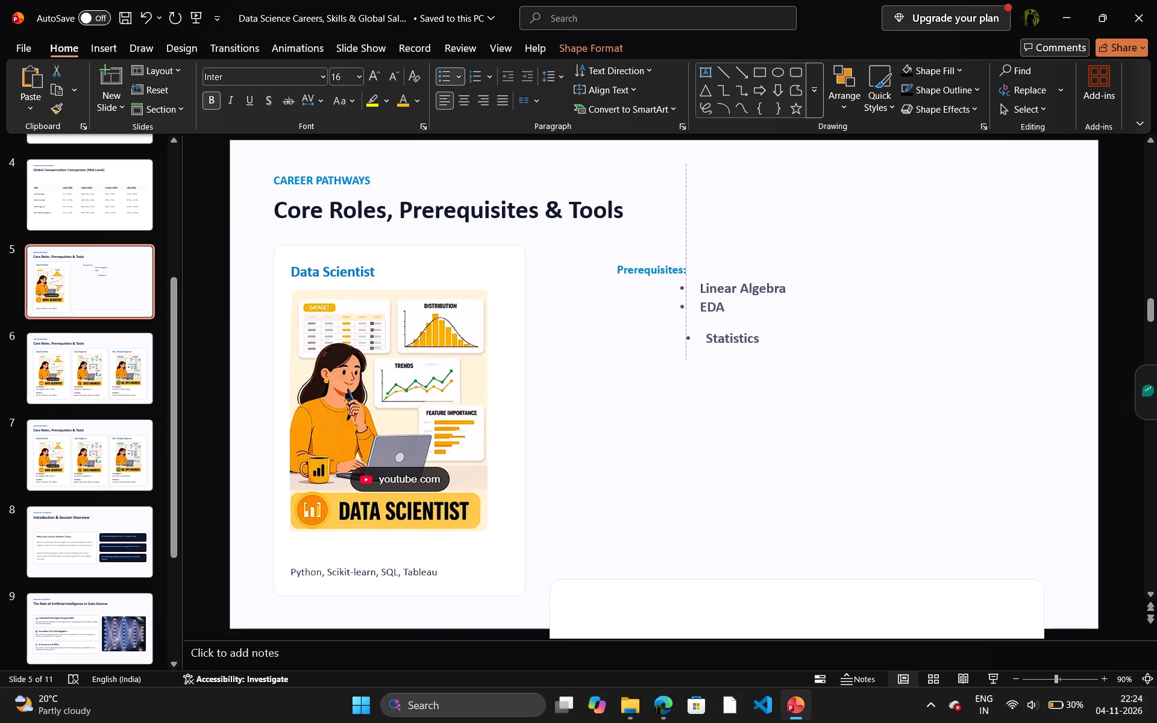
drag(727, 349, 720, 340)
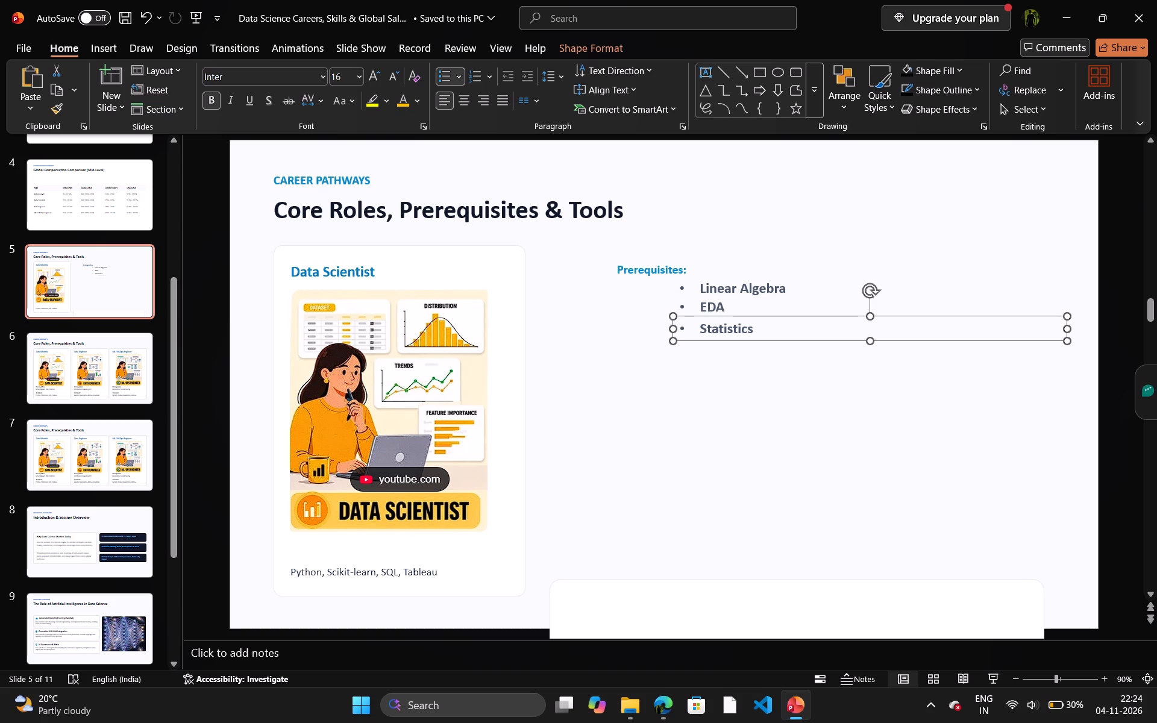
click(713, 360)
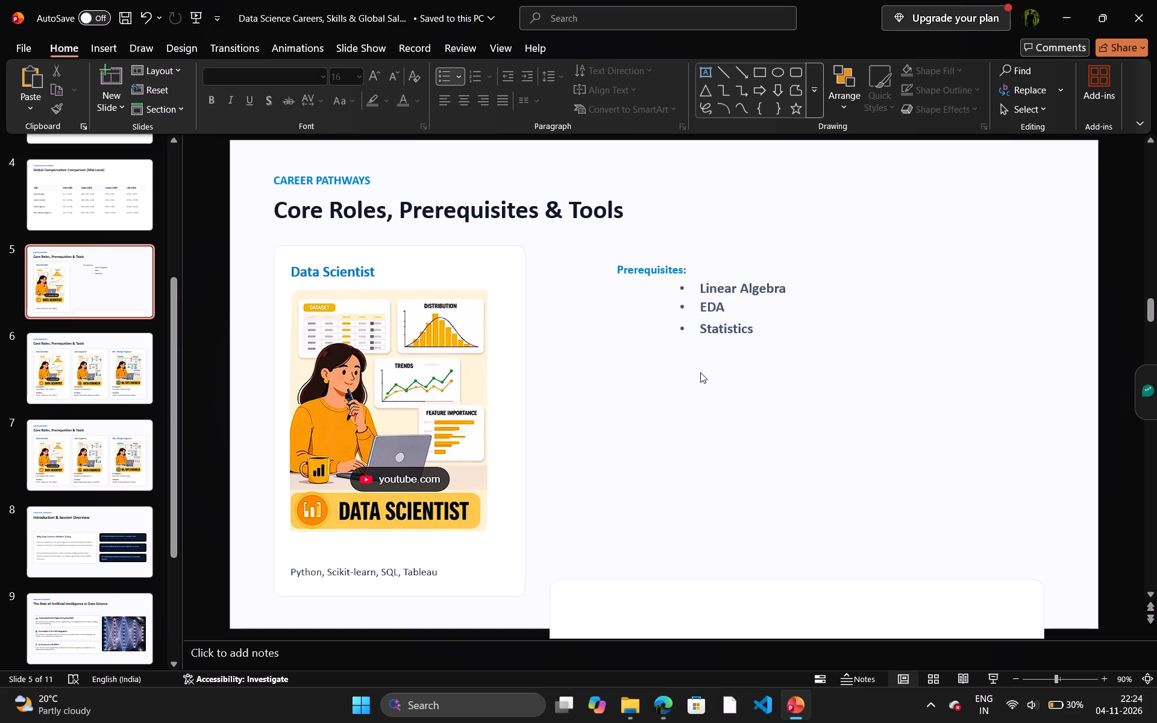
Shift the three prerequisite bullets together slightly down and left to leave a gap below the "Prerequisites:" heading.
drag(636, 360, 1019, 293)
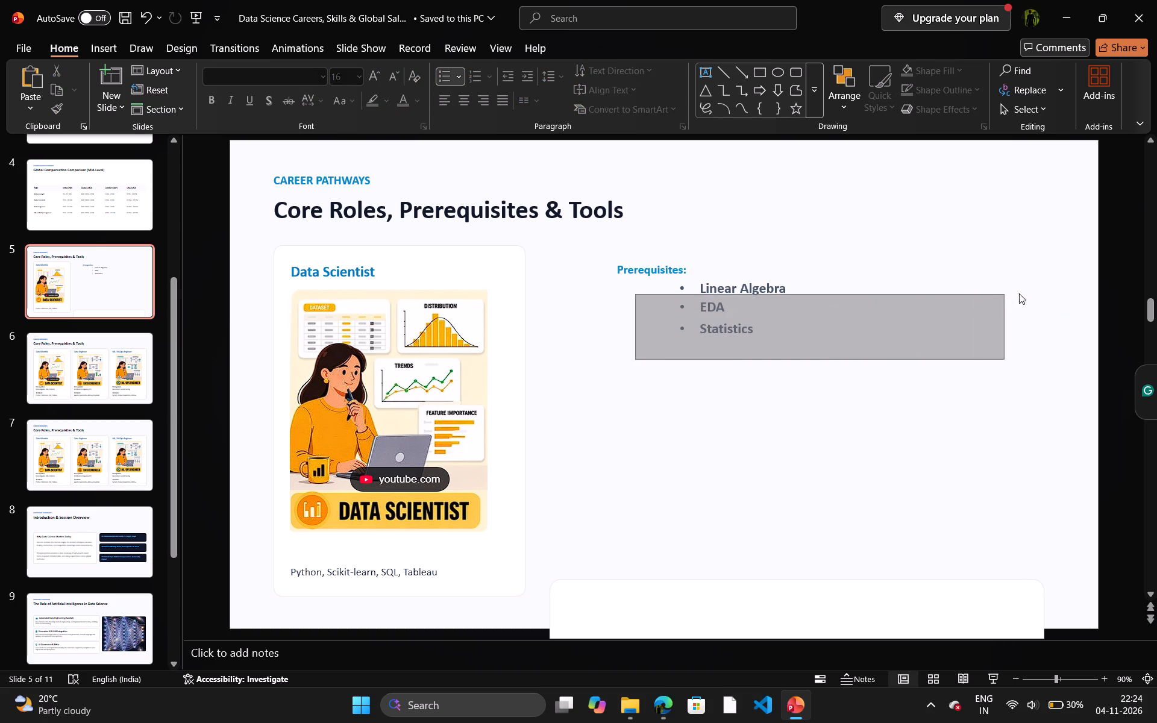
drag(1019, 293, 1156, 277)
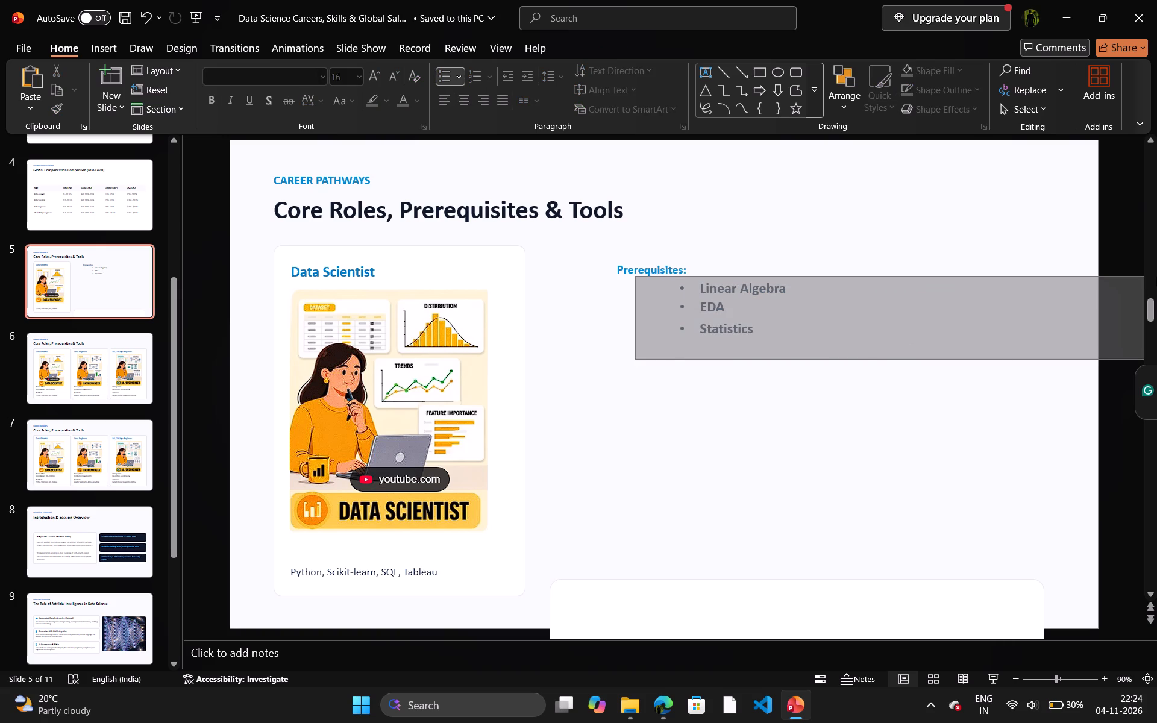
drag(1156, 277, 1156, 278)
drag(975, 318, 975, 319)
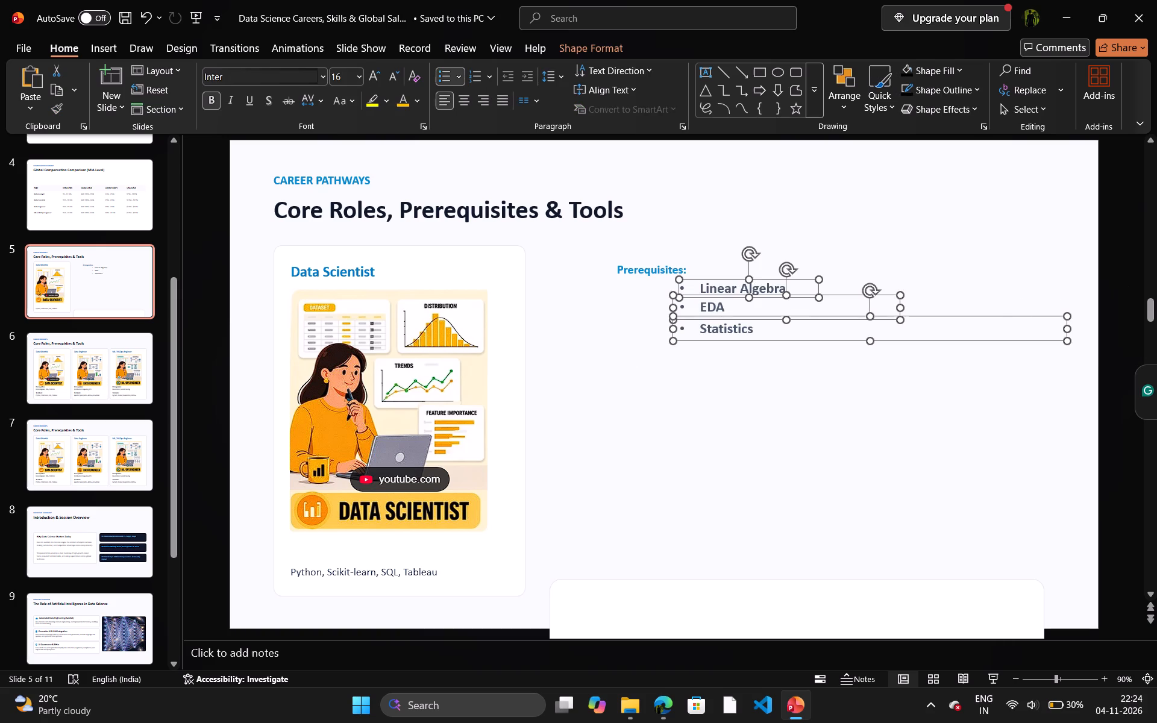
drag(975, 319, 970, 326)
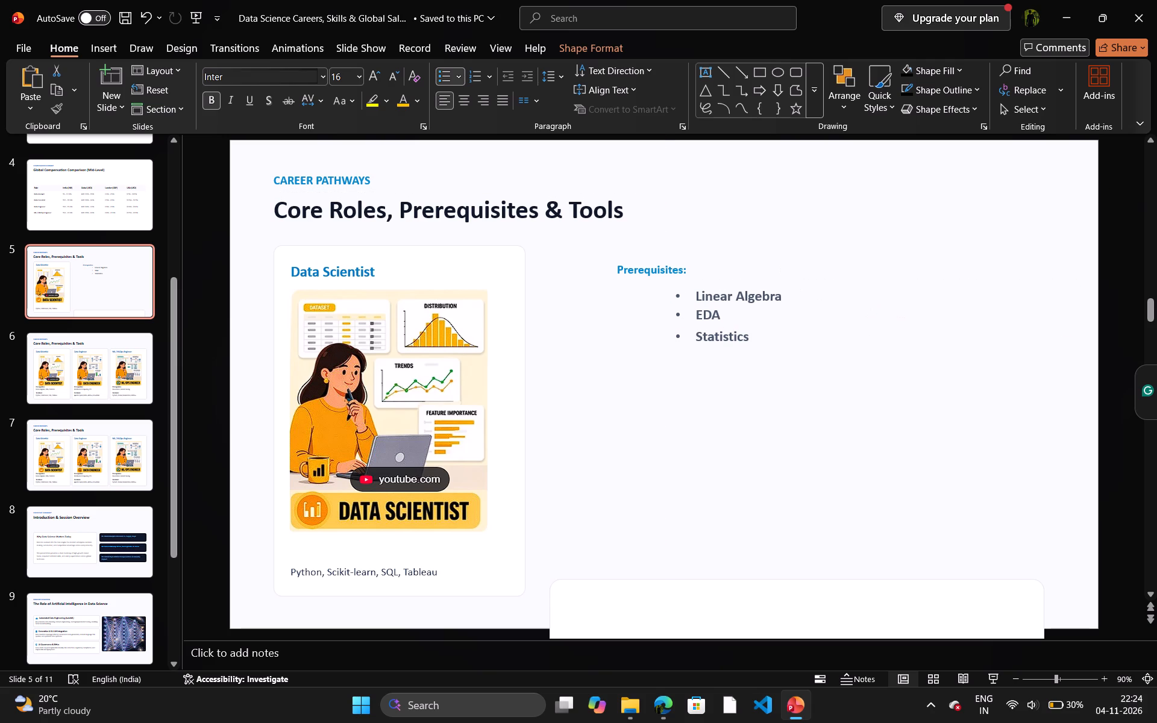
drag(970, 326, 967, 331)
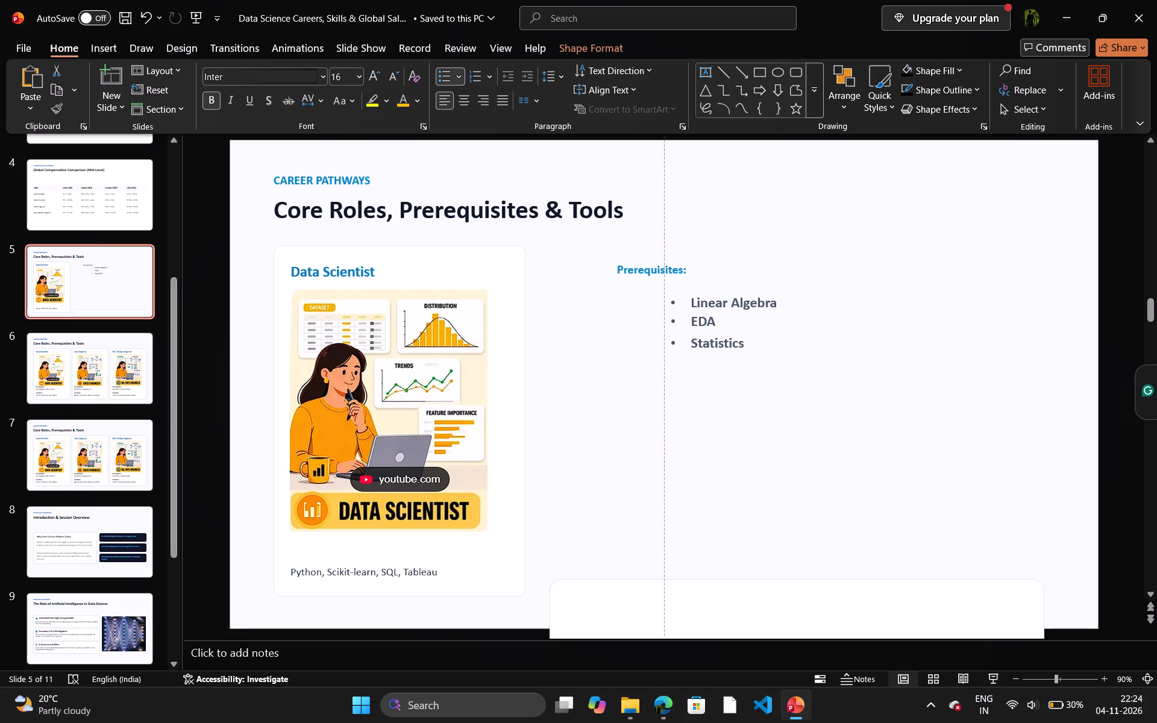
drag(967, 331, 967, 325)
click(823, 384)
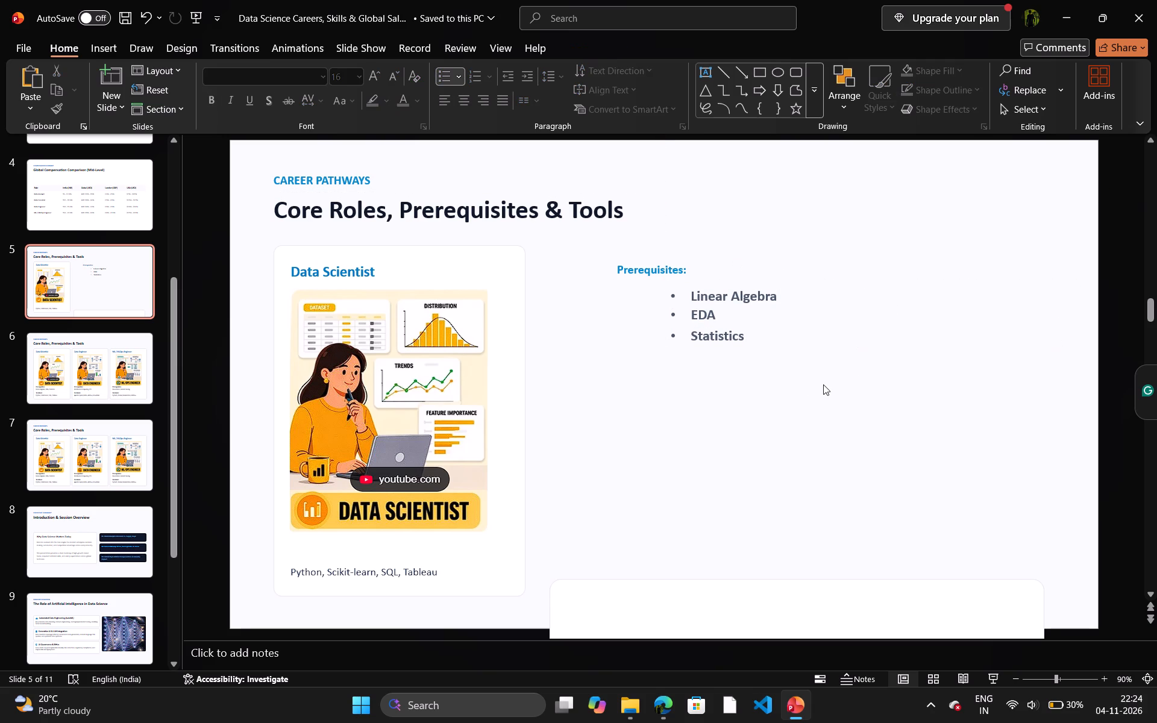
Even out the bullet spacing by lowering EDA and Statistics together slightly, and Statistics a little further on its own.
drag(643, 311, 1048, 342)
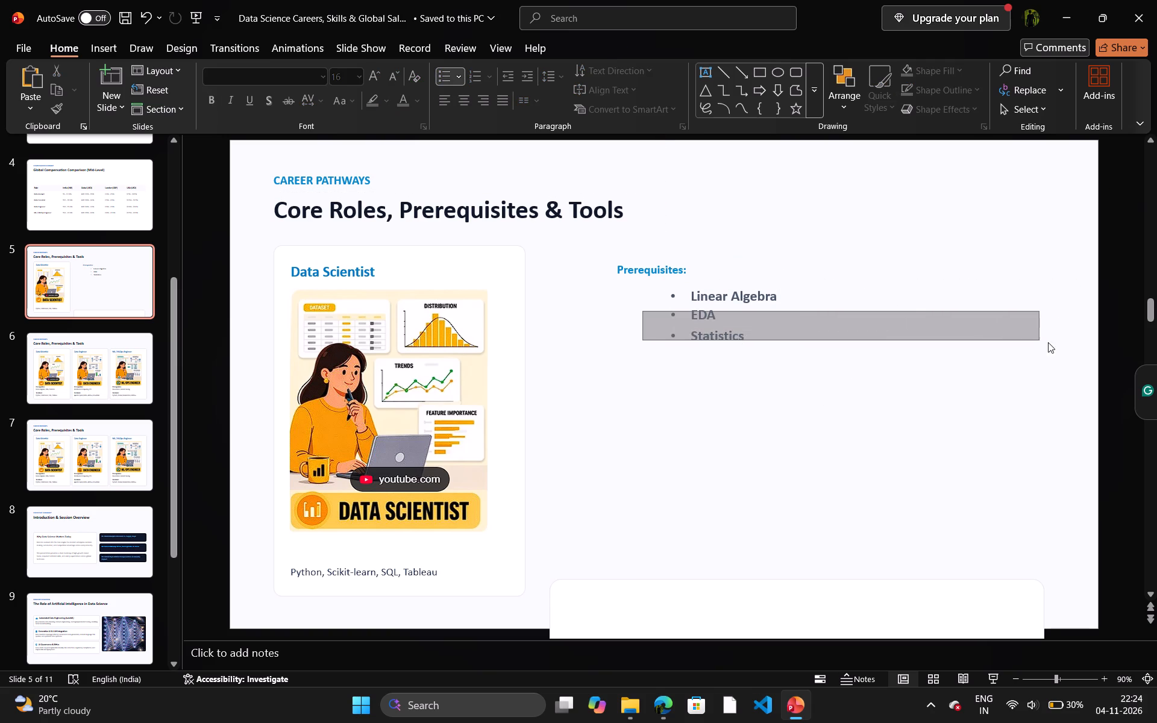
drag(1048, 342, 1069, 341)
drag(1062, 283, 784, 380)
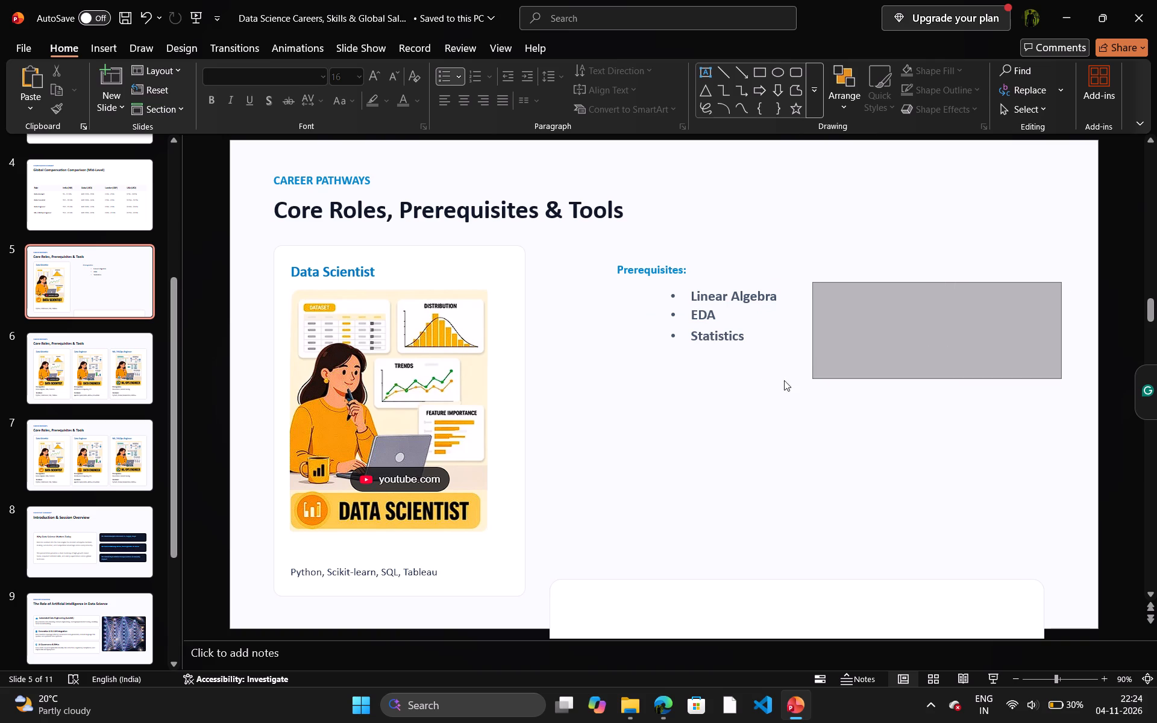
drag(784, 380, 1070, 323)
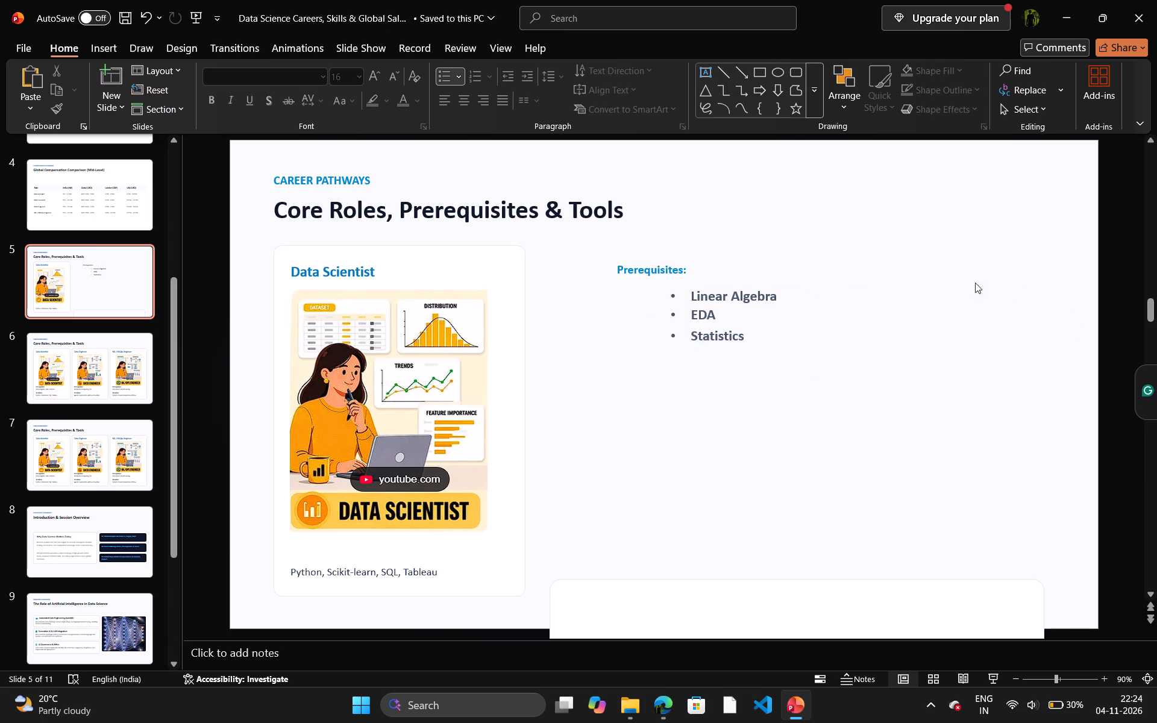
drag(650, 304, 1015, 347)
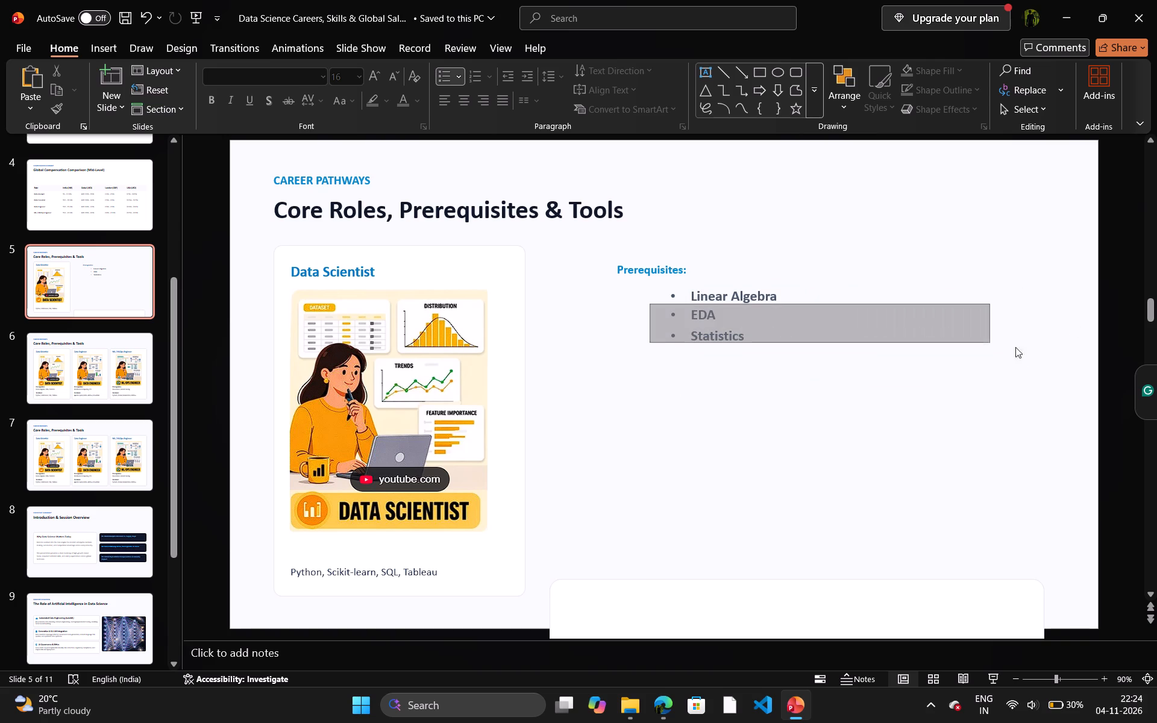
drag(1015, 347, 1123, 361)
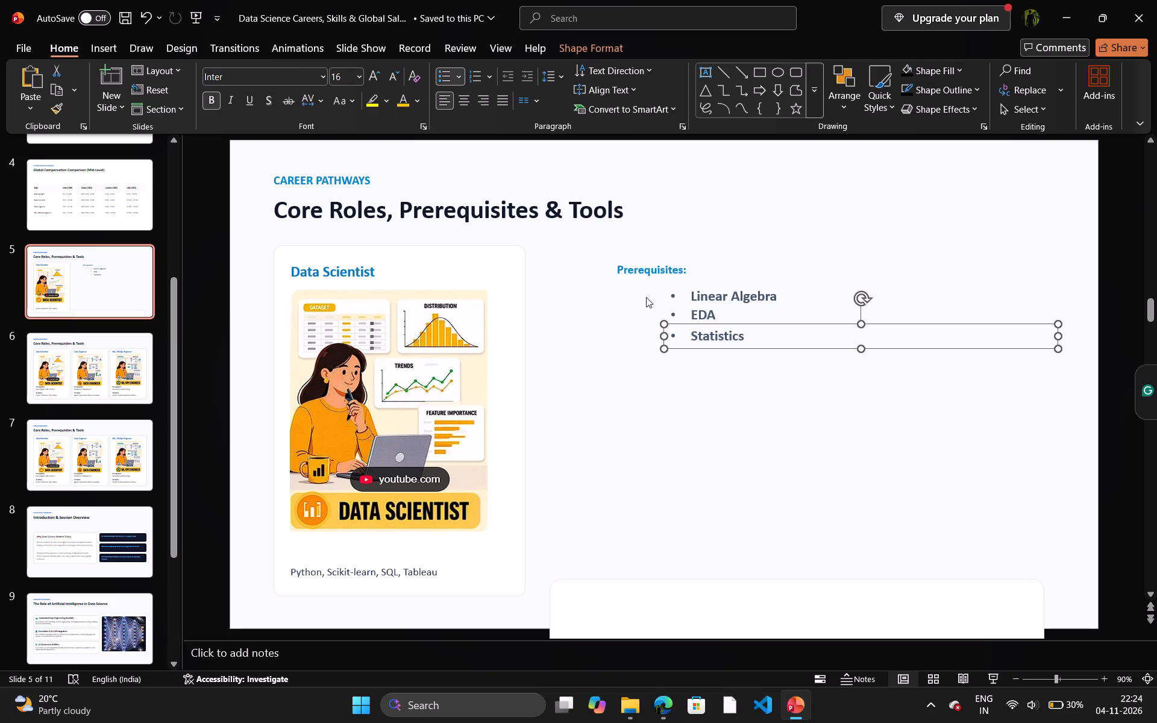
drag(646, 297, 1147, 364)
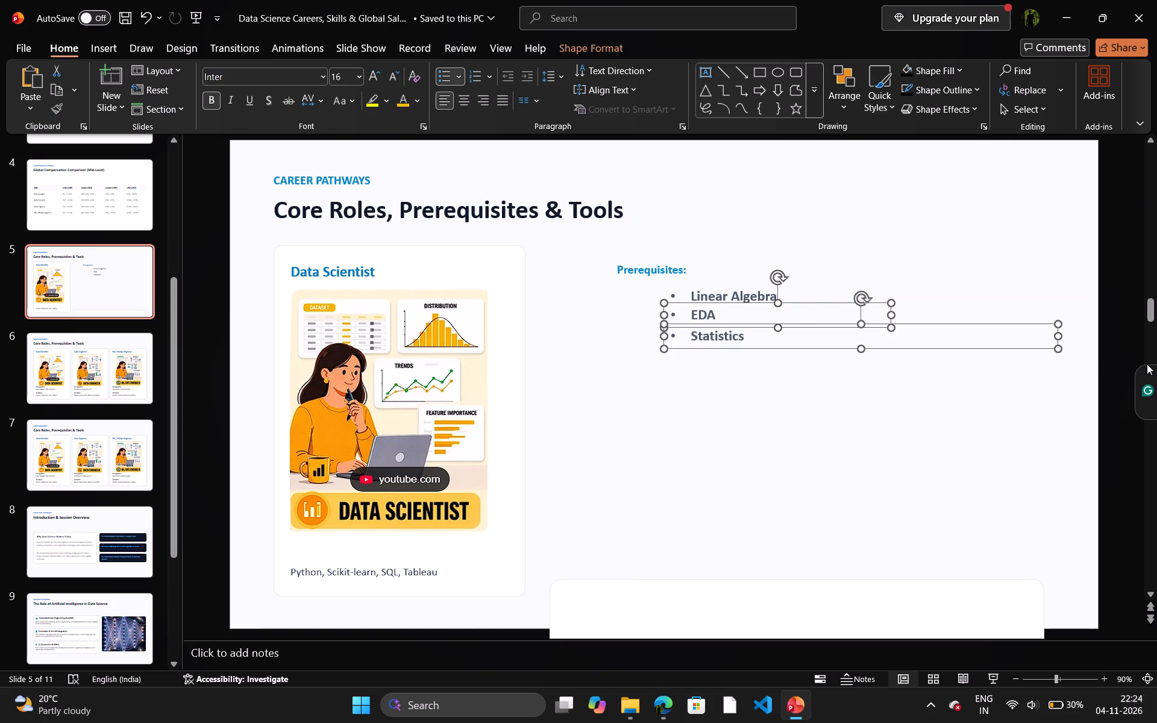
click(933, 351)
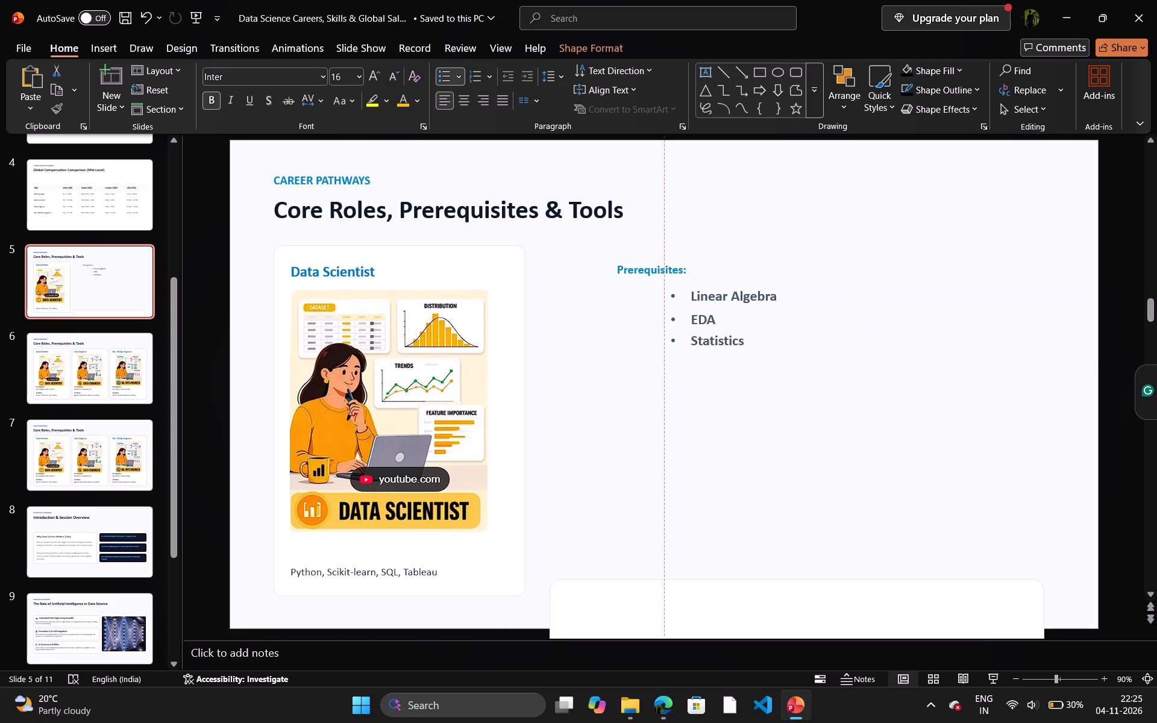
drag(635, 389, 656, 327)
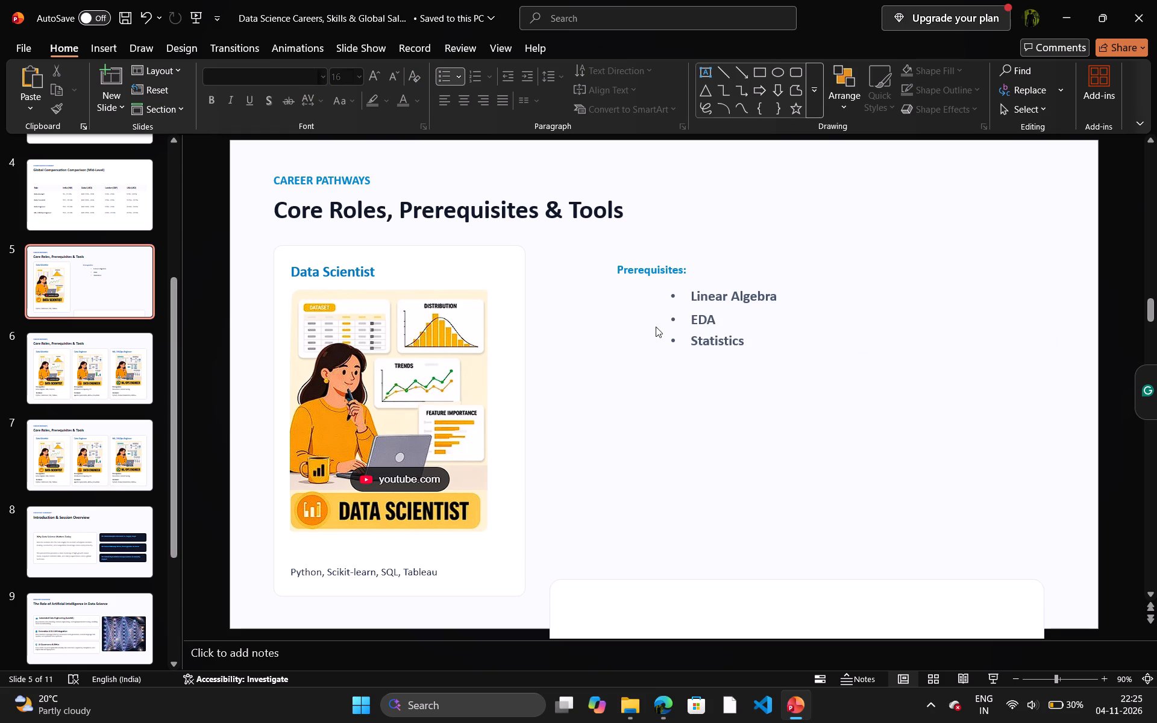
drag(656, 327, 1104, 364)
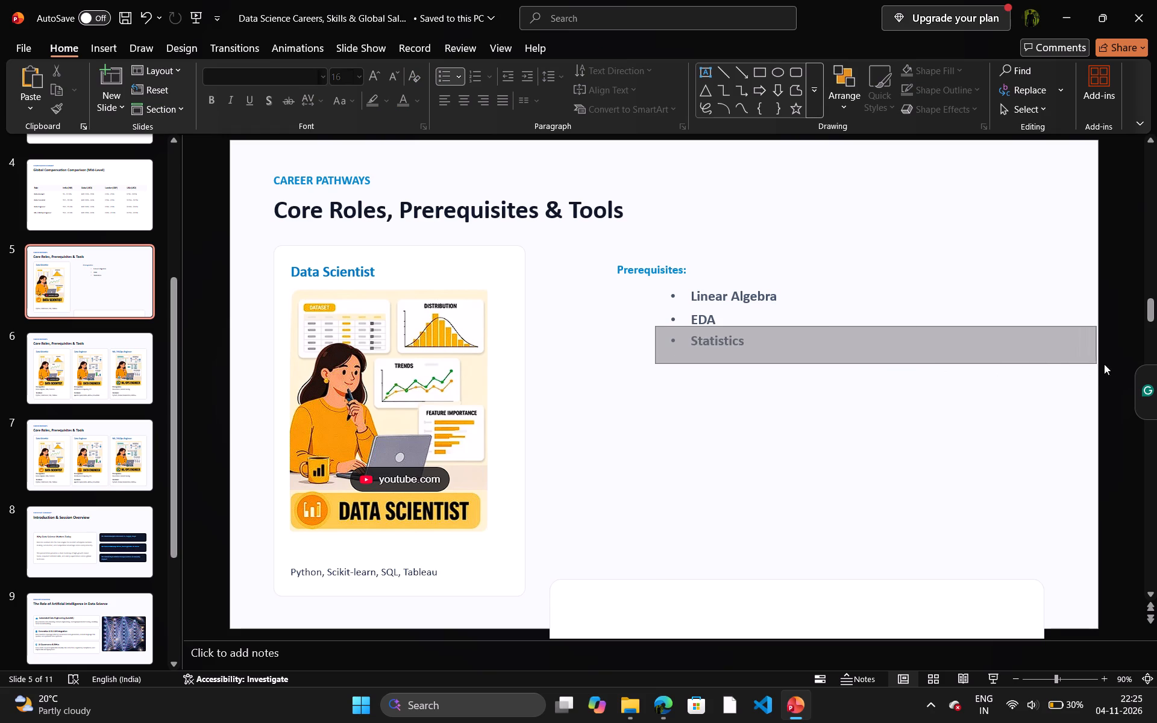
drag(1104, 364, 1118, 362)
click(894, 355)
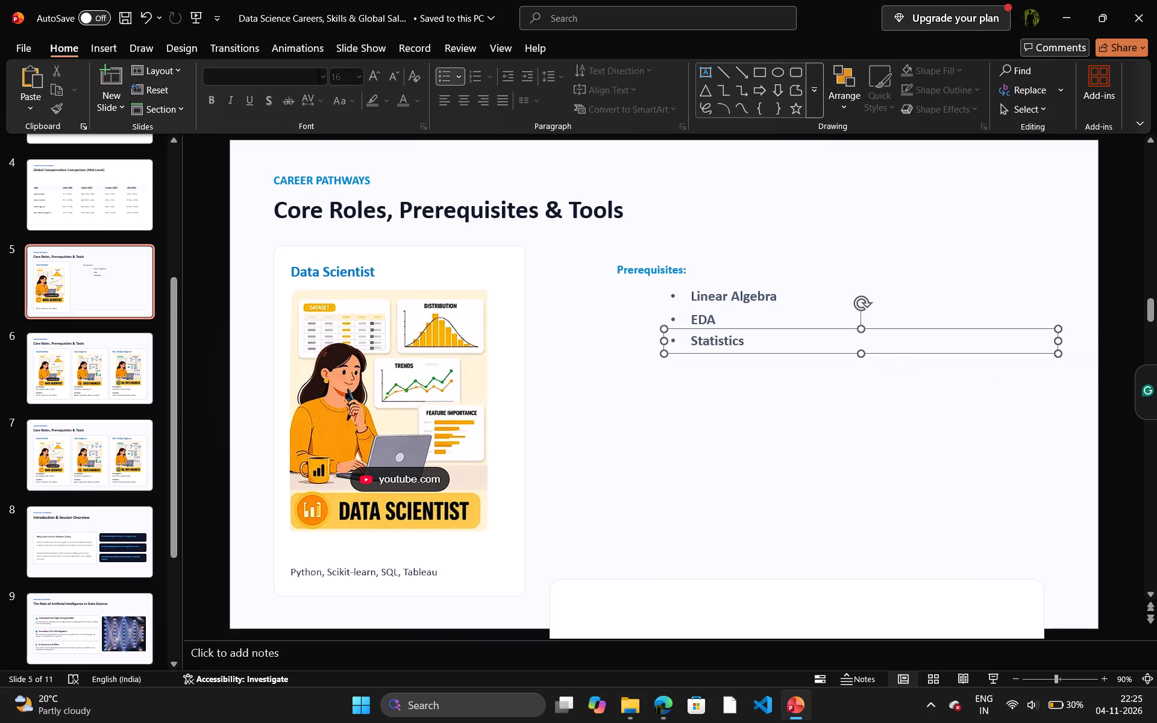
click(589, 332)
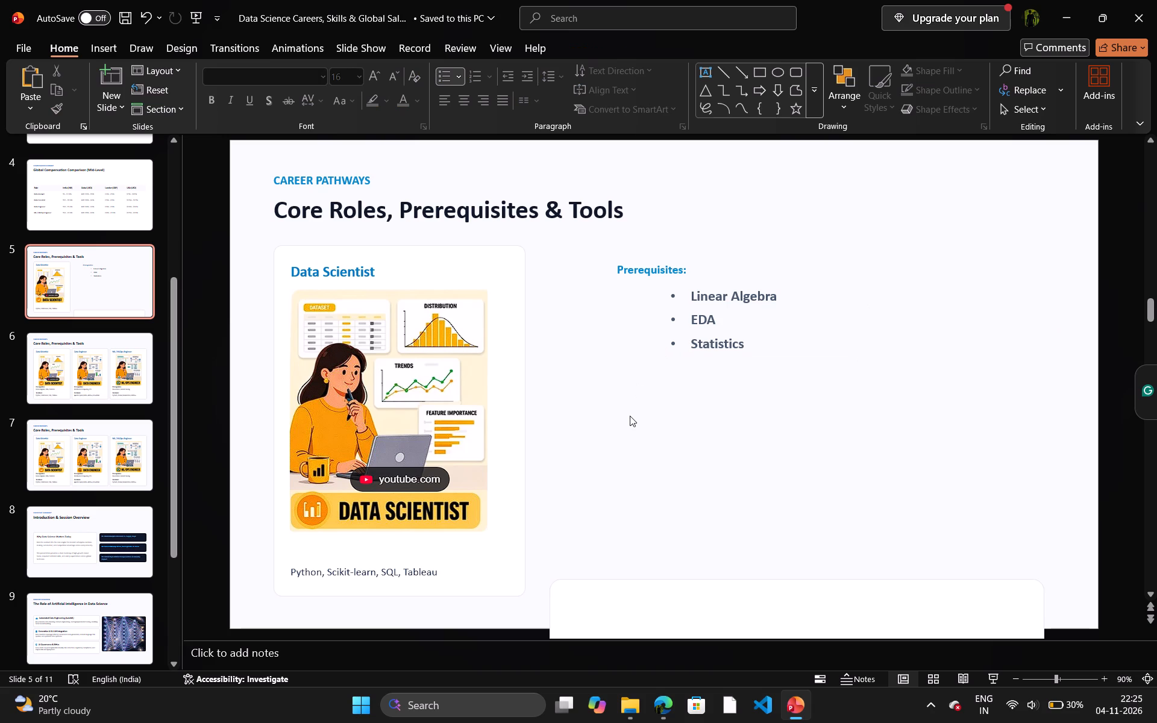
Paste the copied "Toolstack" heading onto slide 5 and narrow its text box to fit the word.
key(ctrl+v)
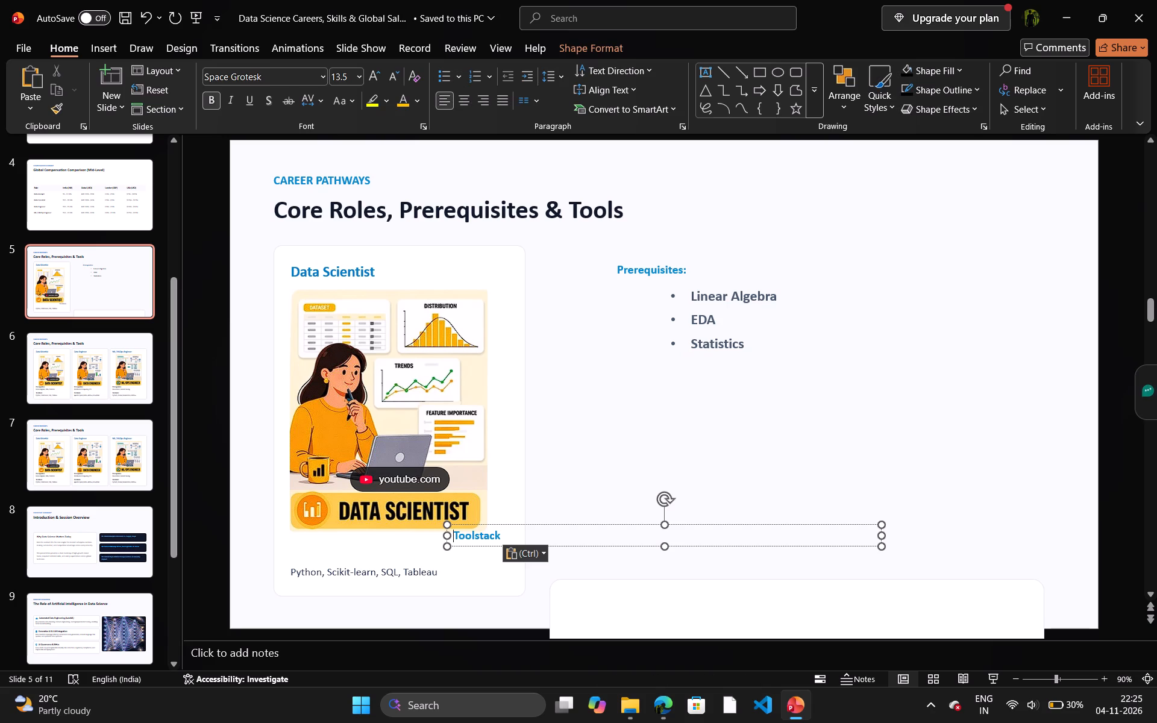
drag(885, 536, 668, 542)
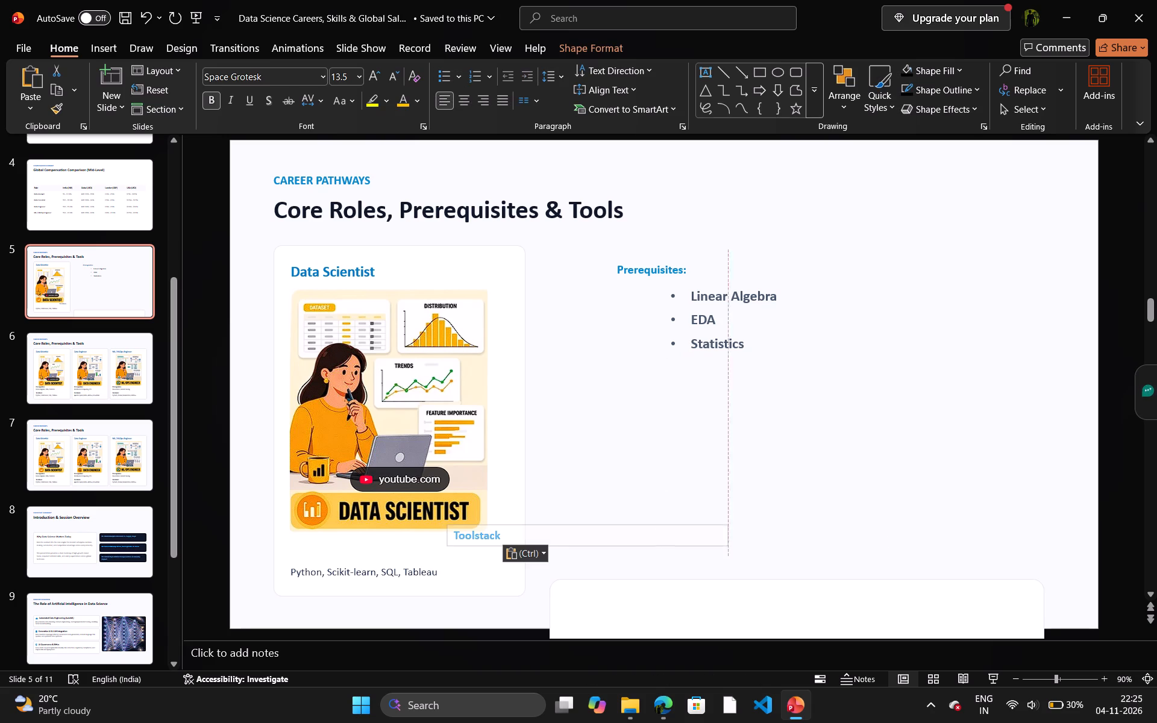
drag(668, 542, 518, 534)
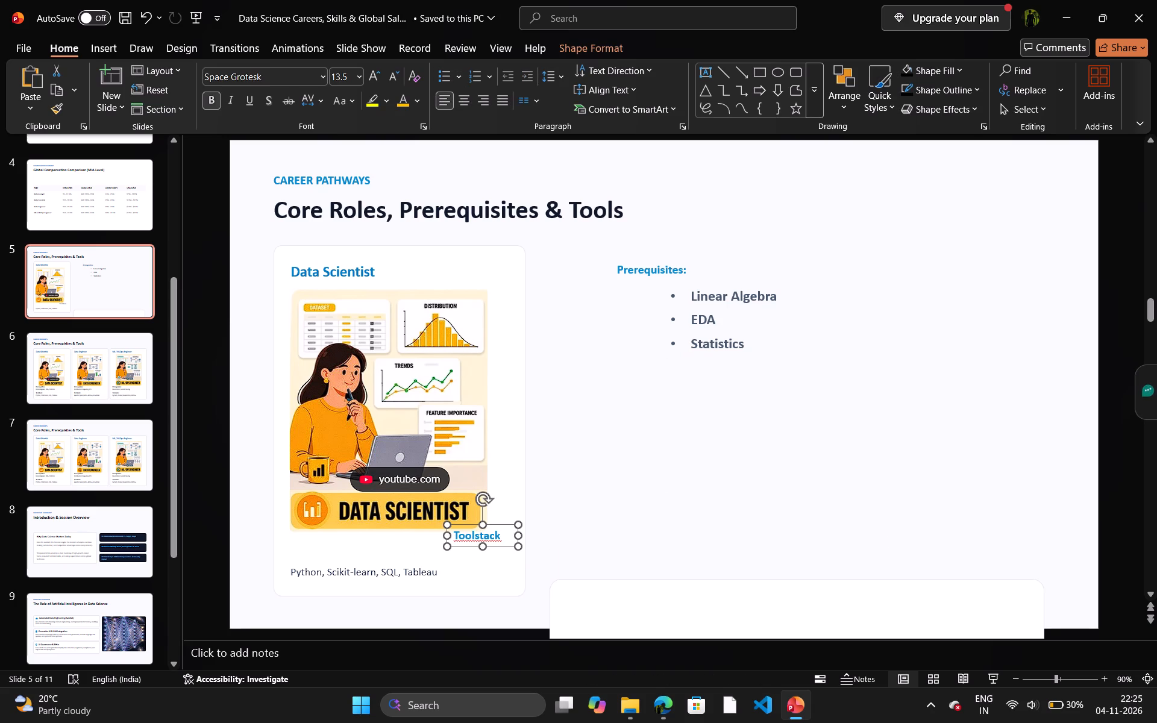
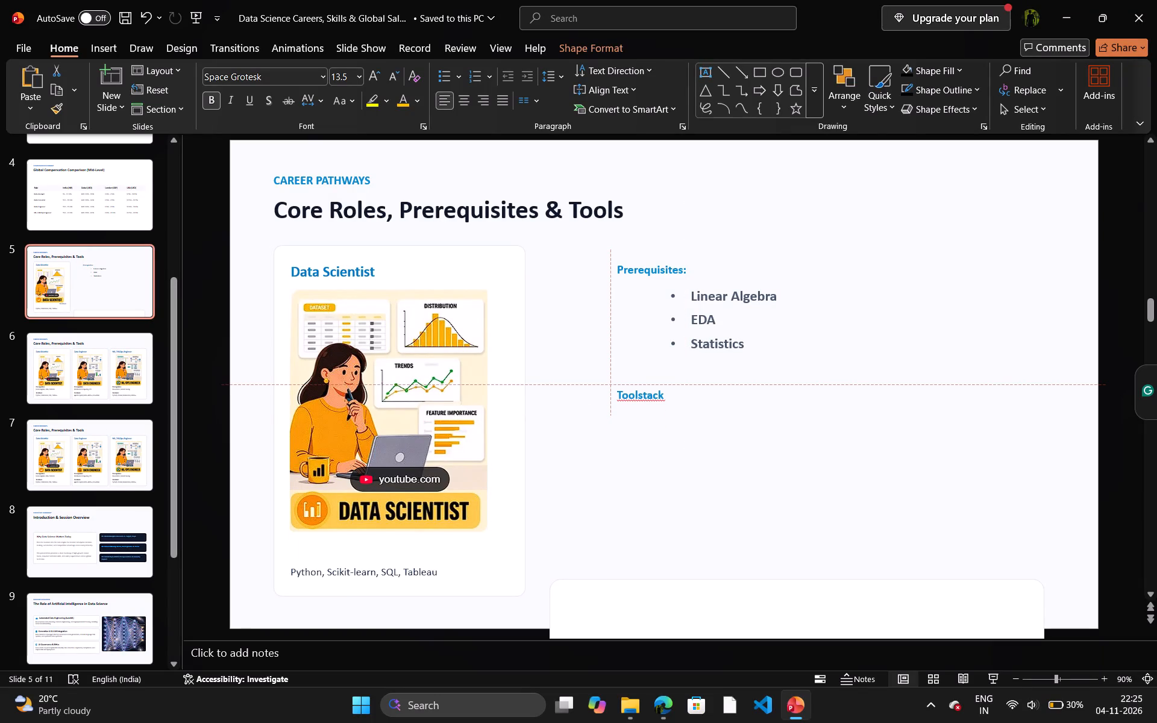
Move the "Python, Scikit-learn, SQL, Tableau" text from the Data Scientist card to just below the Toolstack heading.
click(549, 457)
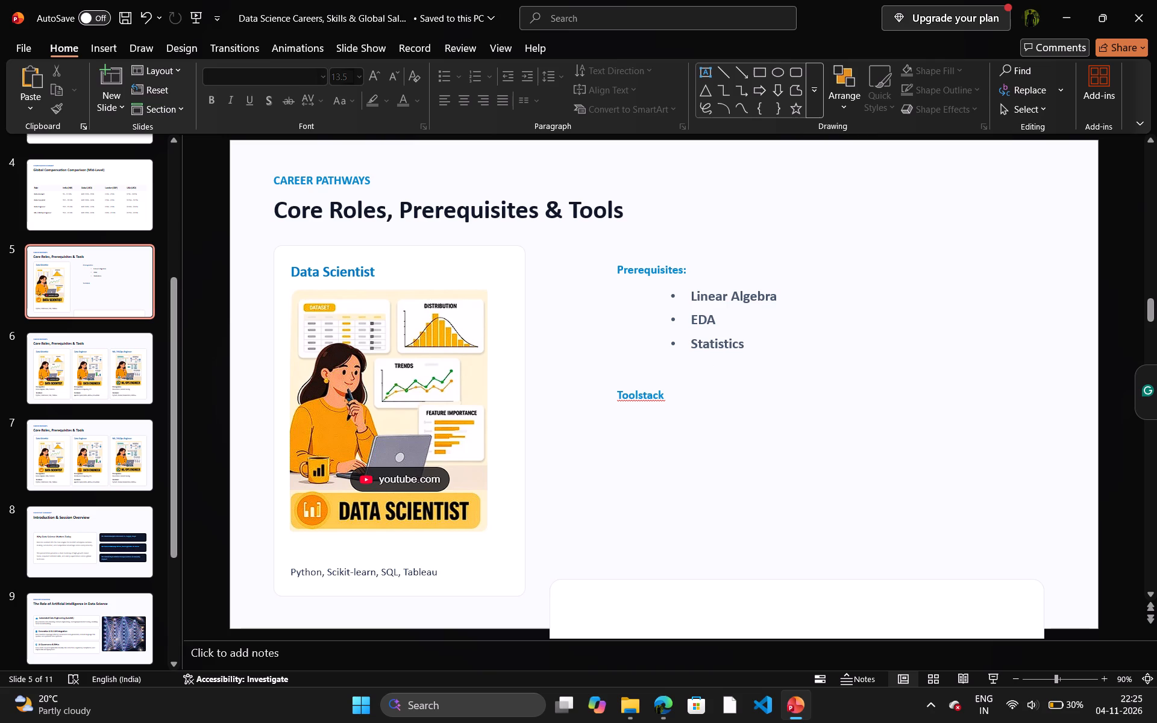
click(323, 577)
drag(459, 563, 528, 542)
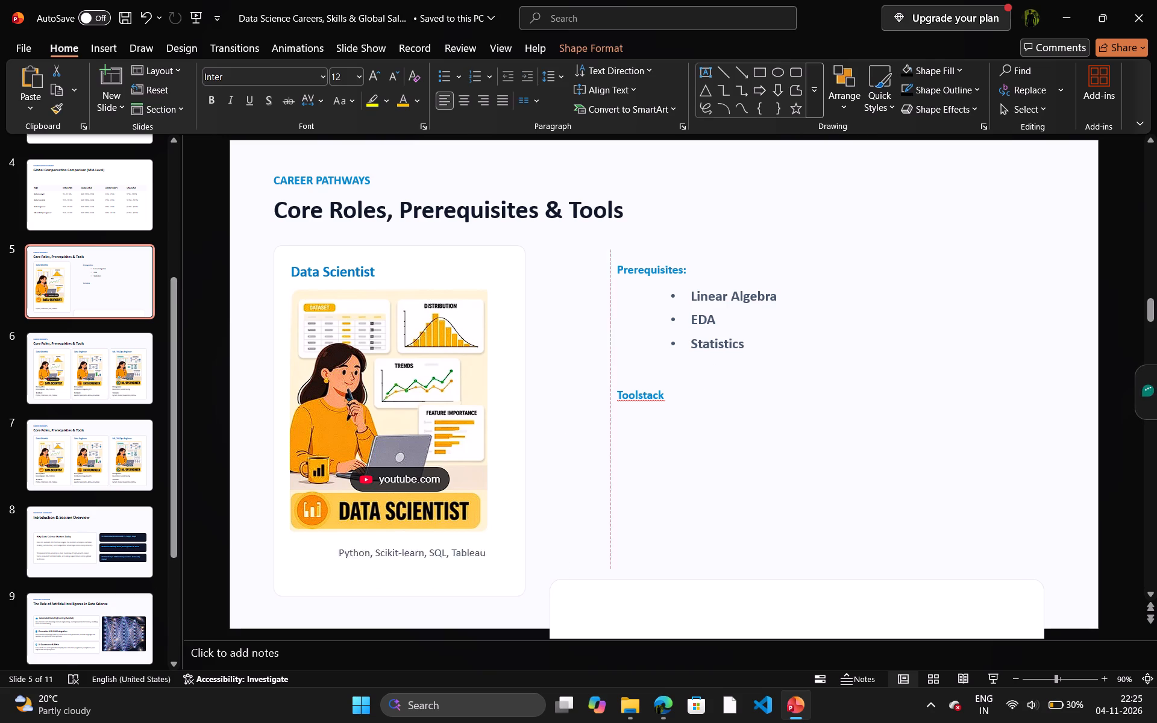
drag(528, 542, 838, 416)
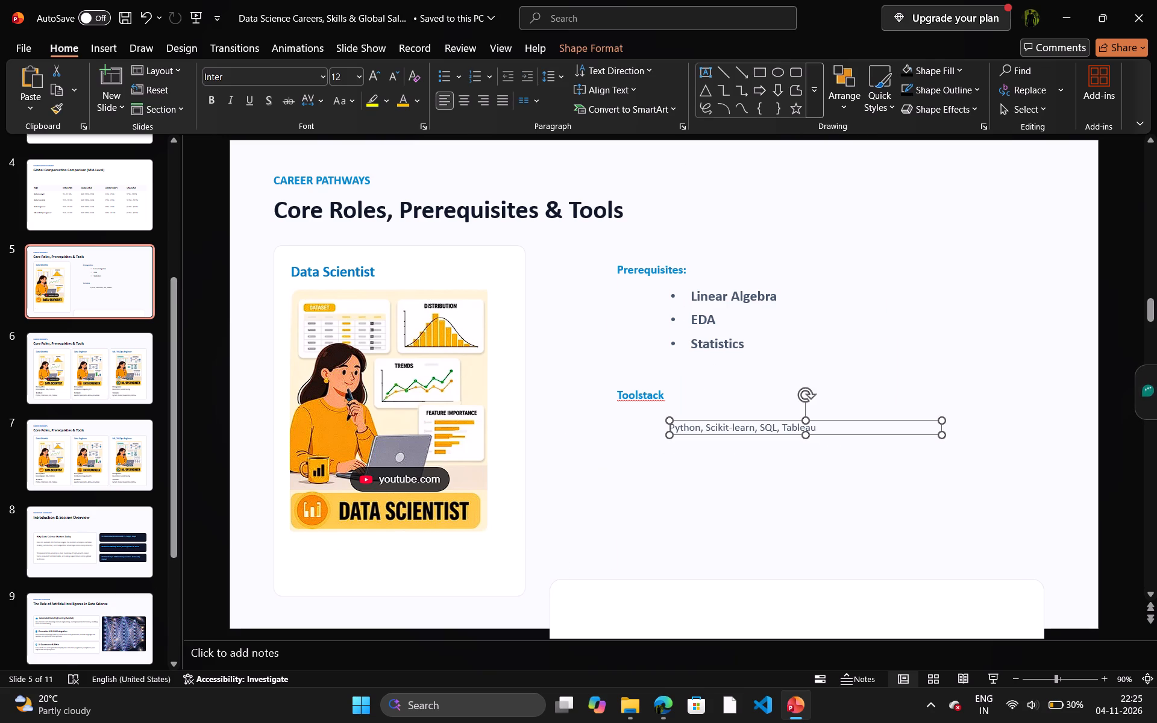
Replace the comma and space after Python in the moved tools text with a line break.
click(706, 427)
key(BackSpace)
key(BackSpace)
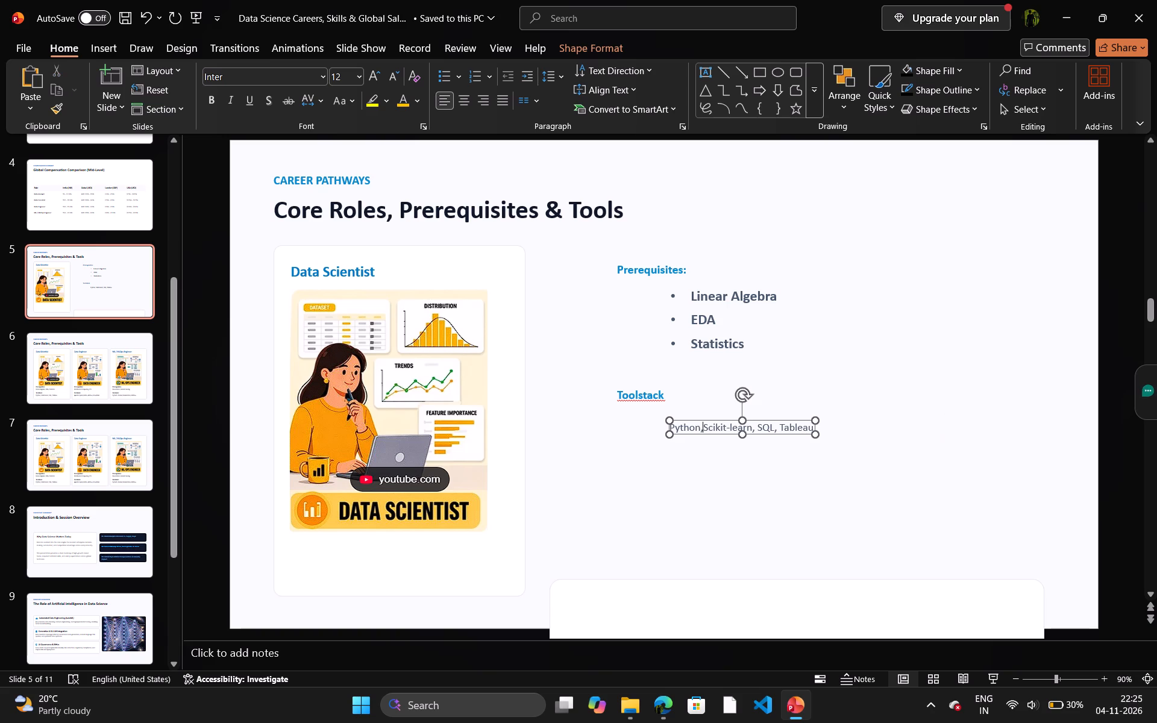
key(shift+Return)
Replace the comma and space after Scikit-learn with a line break, giving it a line of its own.
key(Down)
key(Right)
key(Right)
key(Right)
key(Right)
key(Right)
key(Right)
key(Right)
key(Right)
key(Right)
key(Right)
key(Right)
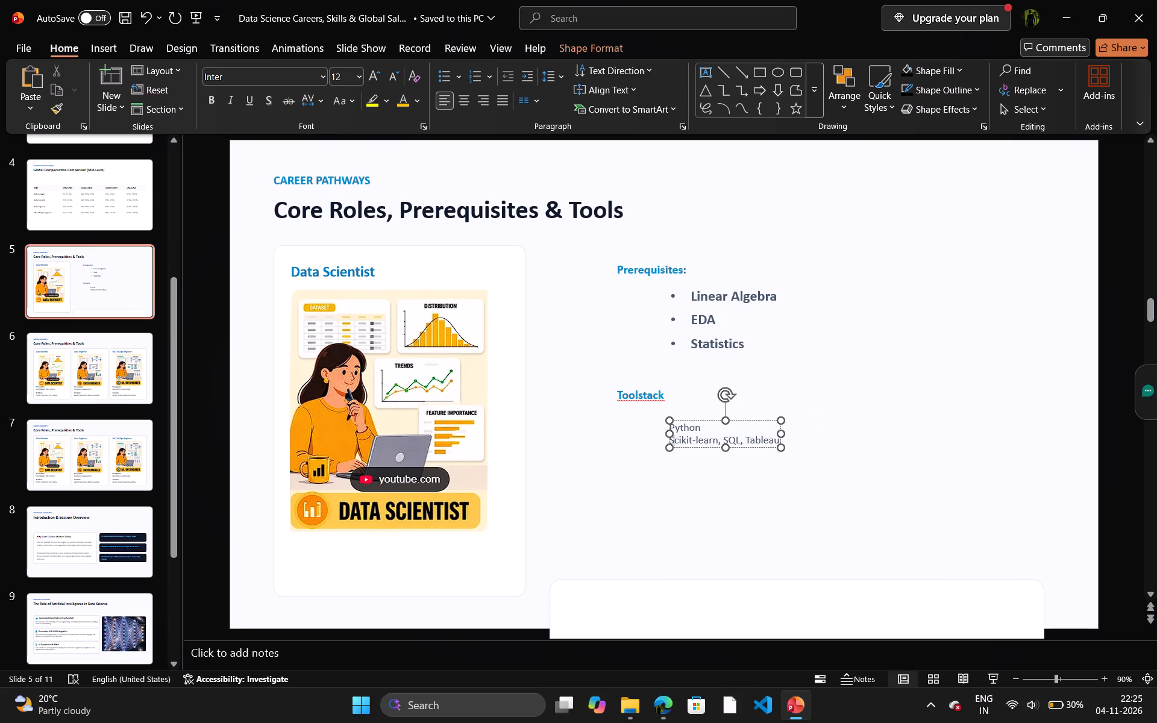
key(Right)
key(Right)
key(Right)
key(BackSpace)
key(BackSpace)
key(shift+Return)
Replace the comma and space after SQL with a line break, putting SQL and Tableau on separate lines.
key(Right)
key(Right)
key(Right)
key(Right)
key(Right)
key(Right)
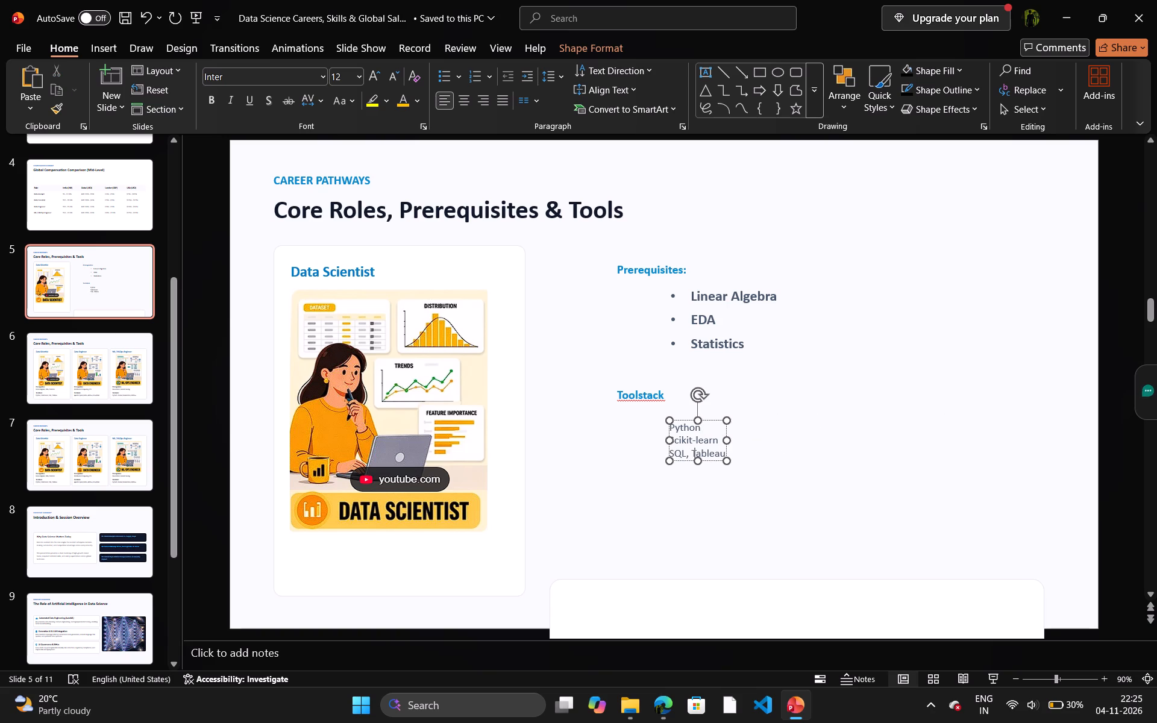
key(Right)
key(Left)
key(Left)
key(BackSpace)
key(BackSpace)
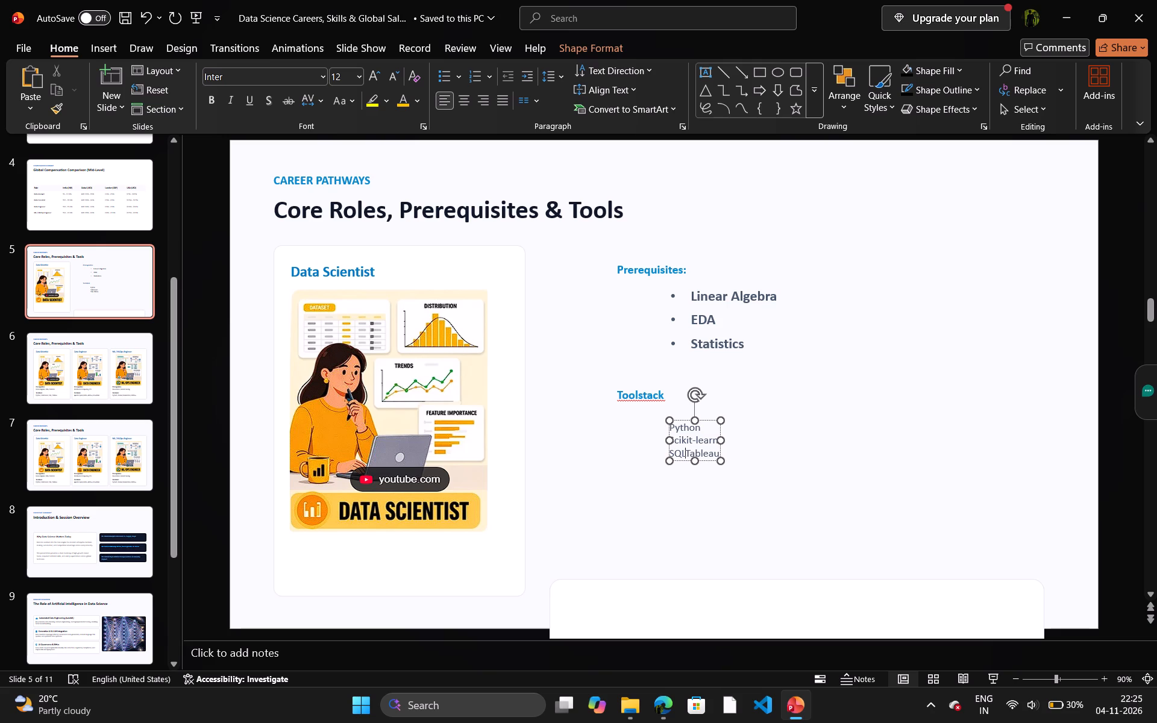
key(shift+Return)
key(Right)
key(Right)
key(Right)
key(Right)
key(Right)
key(Right)
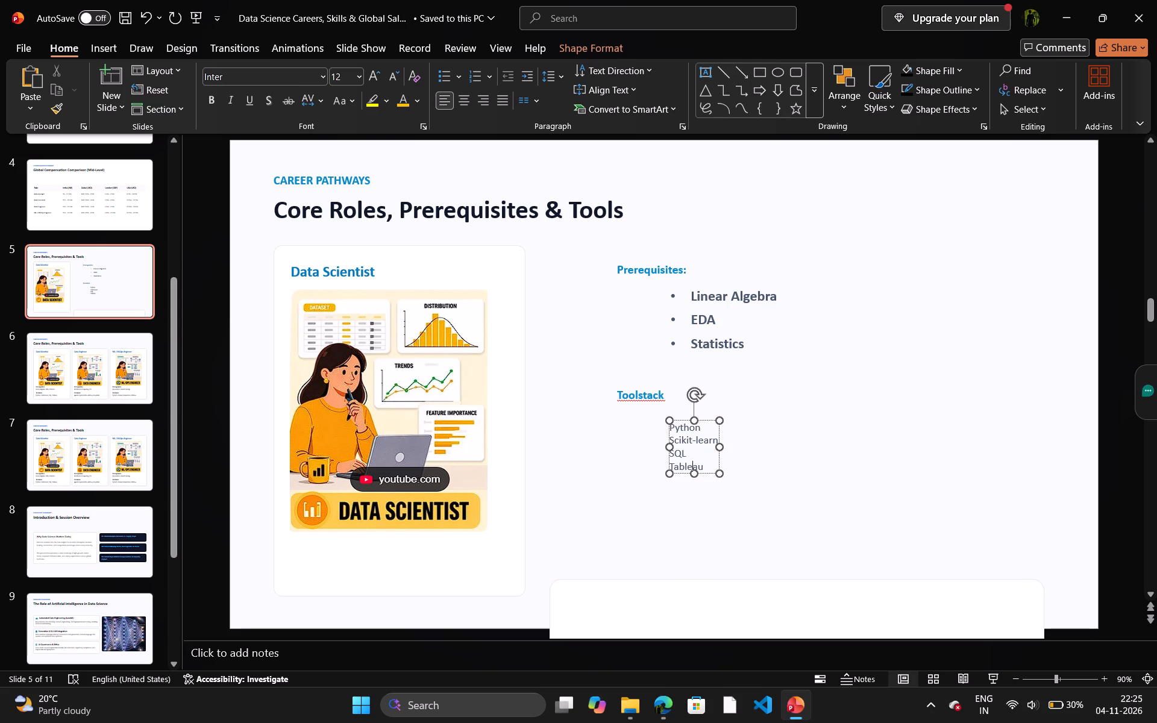
key(Right)
key(Right)
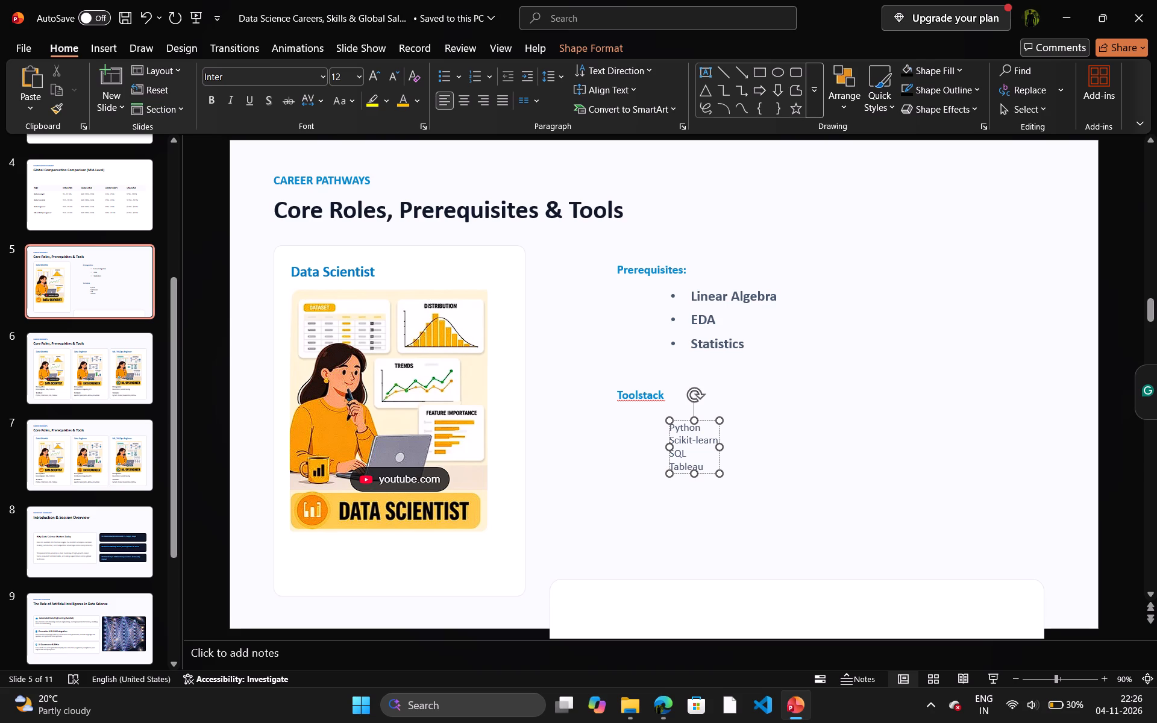
Make all four lines of the tools list bold.
click(706, 429)
key(ctrl+a)
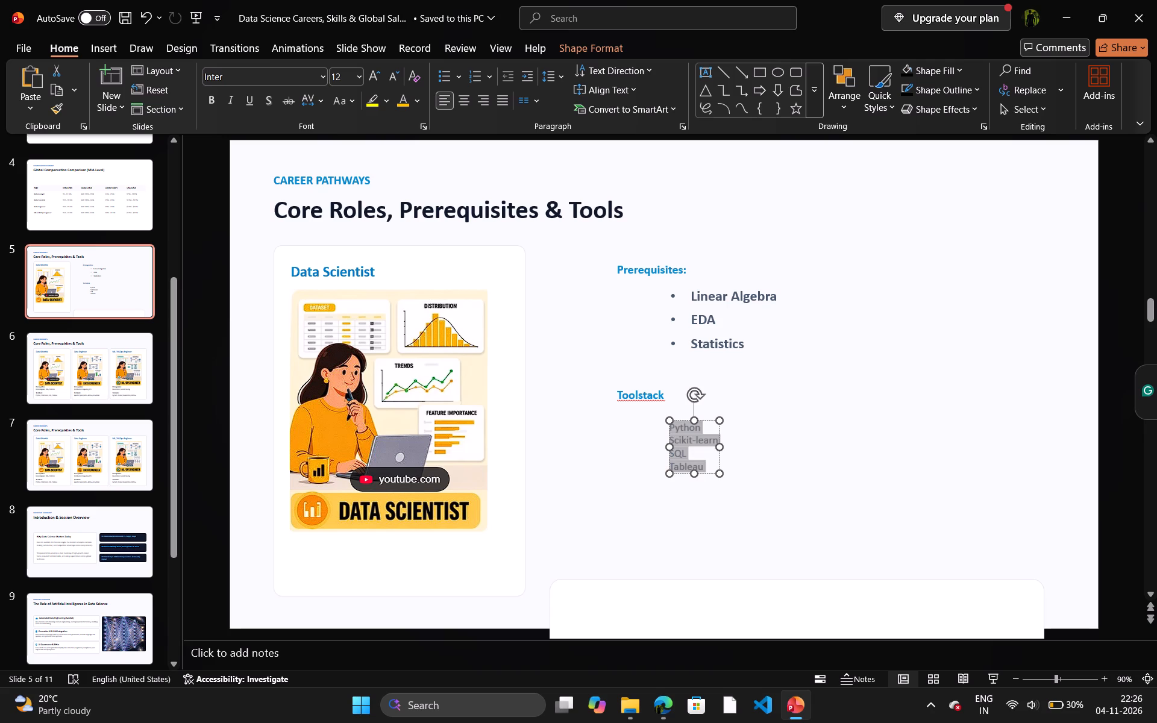
key(ctrl+b)
Cut the Scikit-learn, SQL and Tableau lines out of the tools list, keeping only Python in the box.
click(709, 428)
drag(709, 428, 710, 475)
key(ctrl+x)
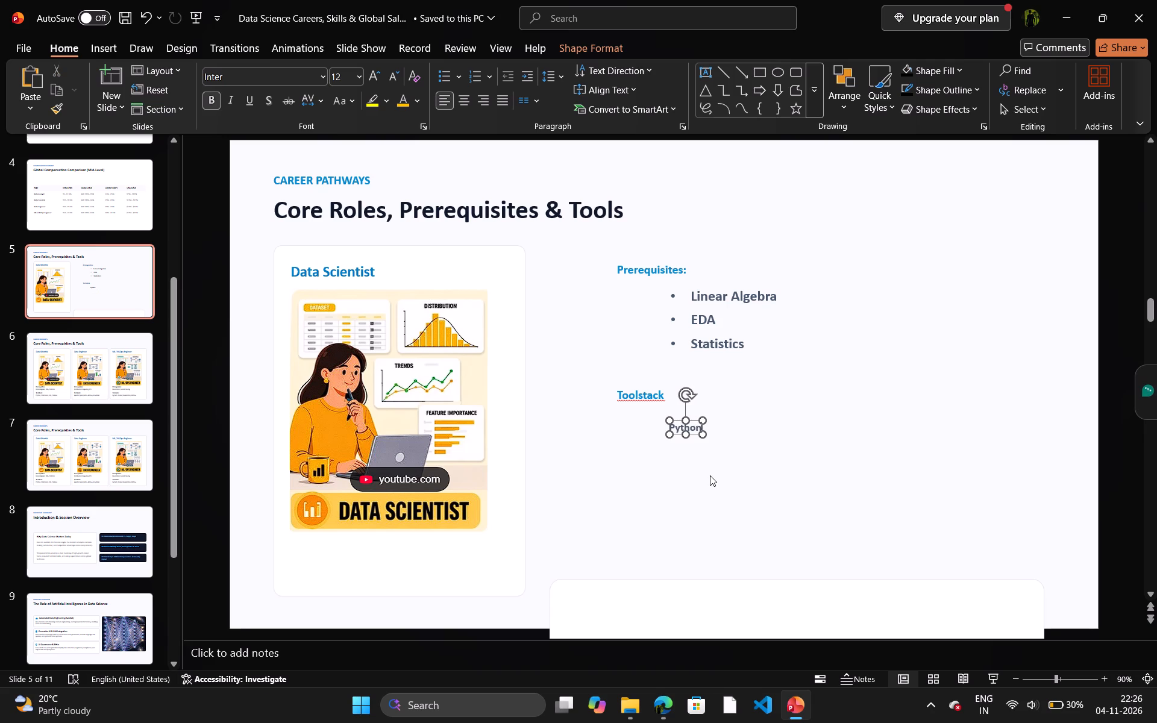
Format the Python line under Toolstack as a bullet point.
key(Left)
key(Left)
key(Left)
key(Left)
key(Left)
key(Left)
key(Left)
key(Left)
key(Left)
key(Left)
key(Left)
key(Left)
key(Left)
click(447, 74)
click(756, 461)
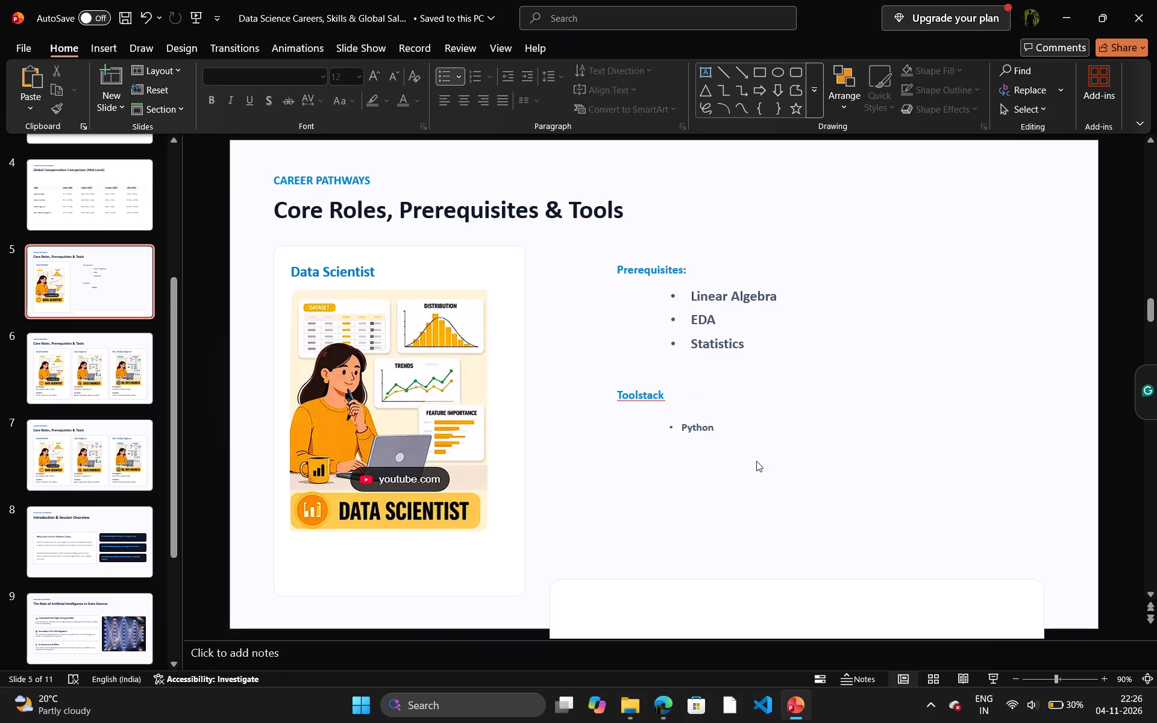
Widen the Python text box slightly and enlarge its text to size 16.
click(695, 425)
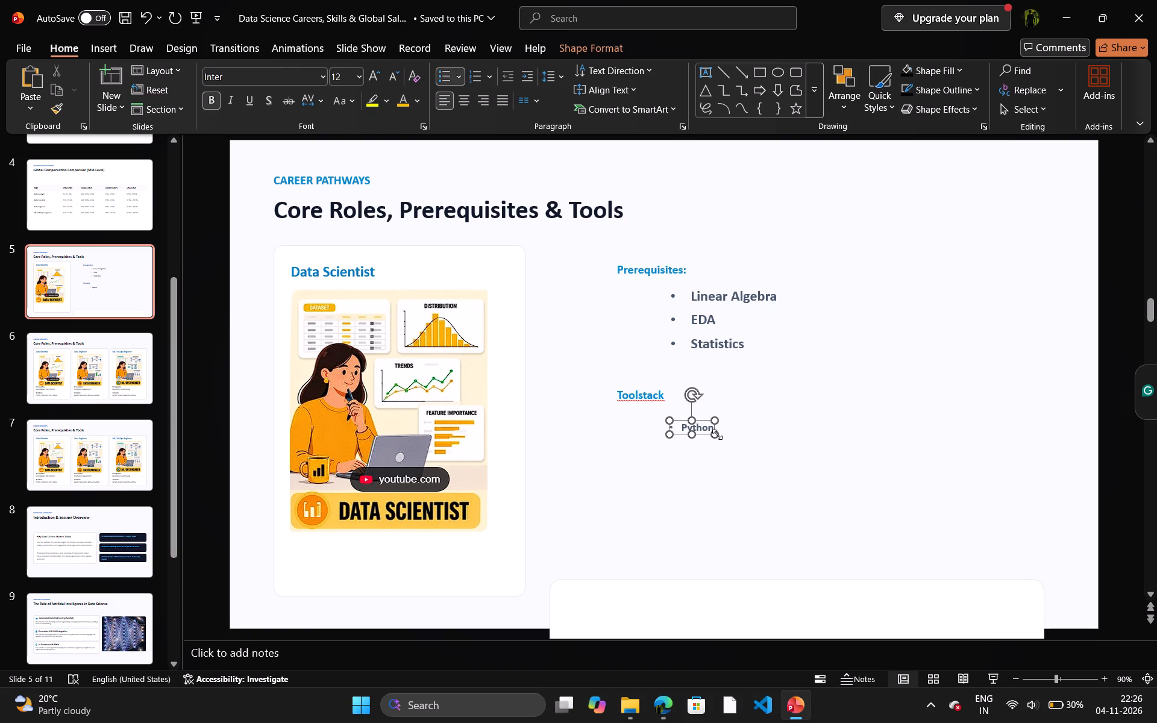
drag(716, 434, 726, 436)
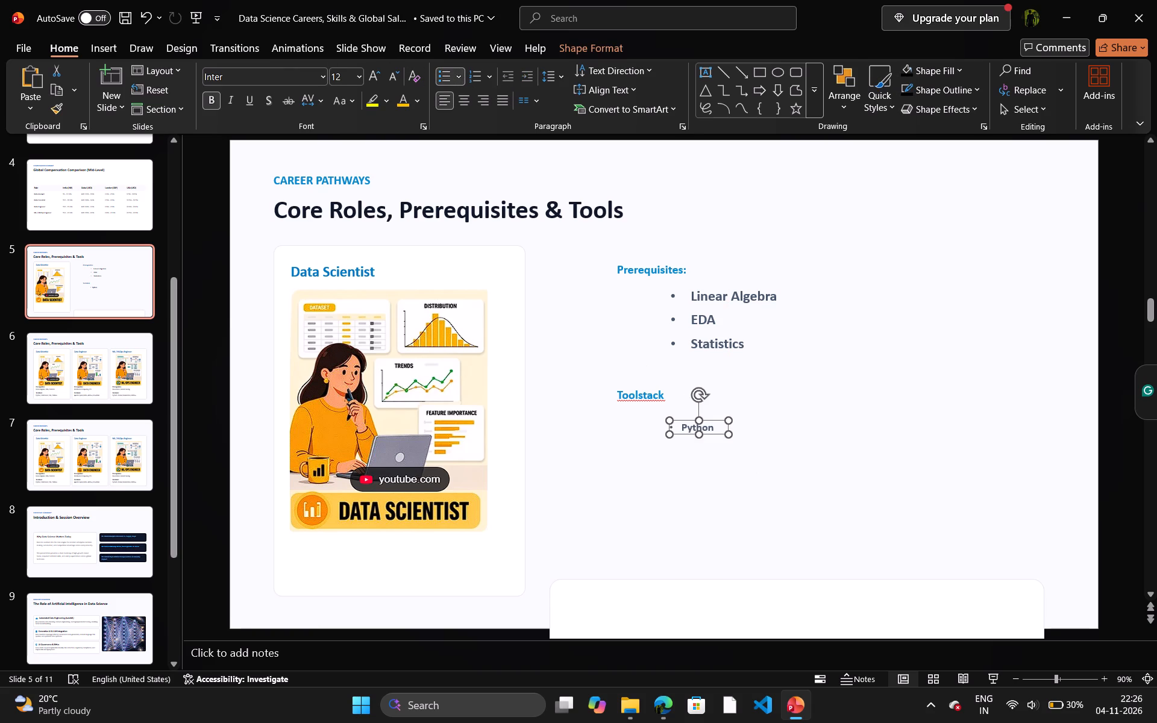
click(701, 324)
click(700, 424)
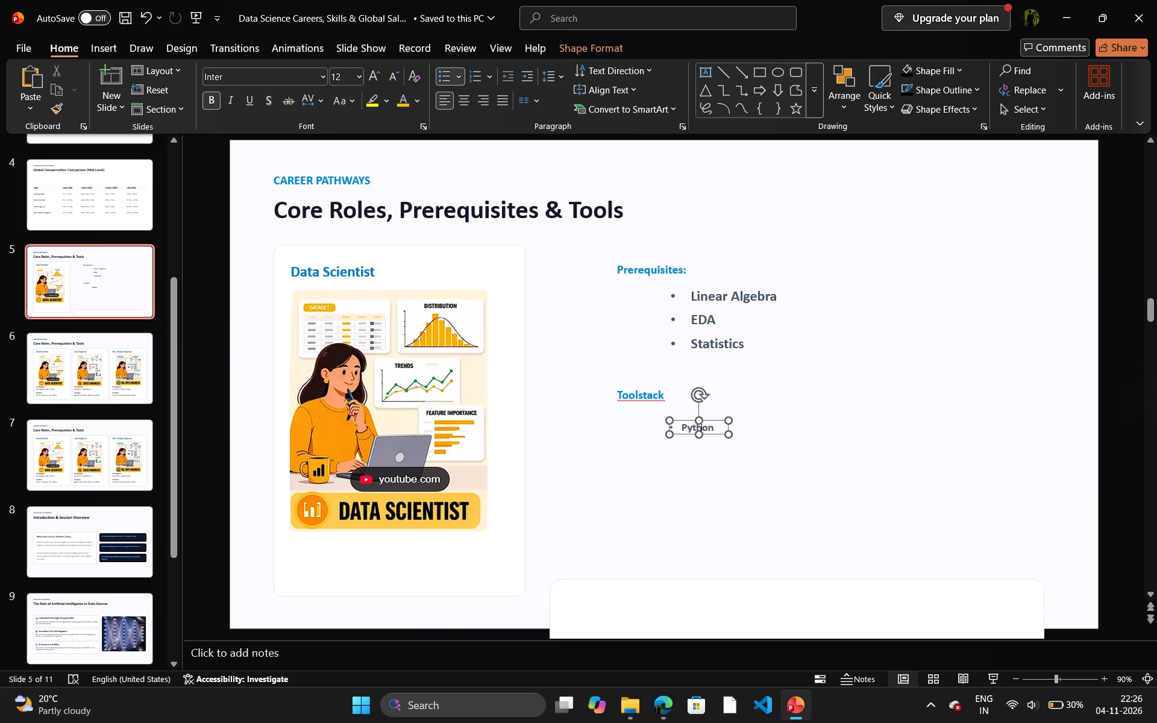
triple_click(707, 427)
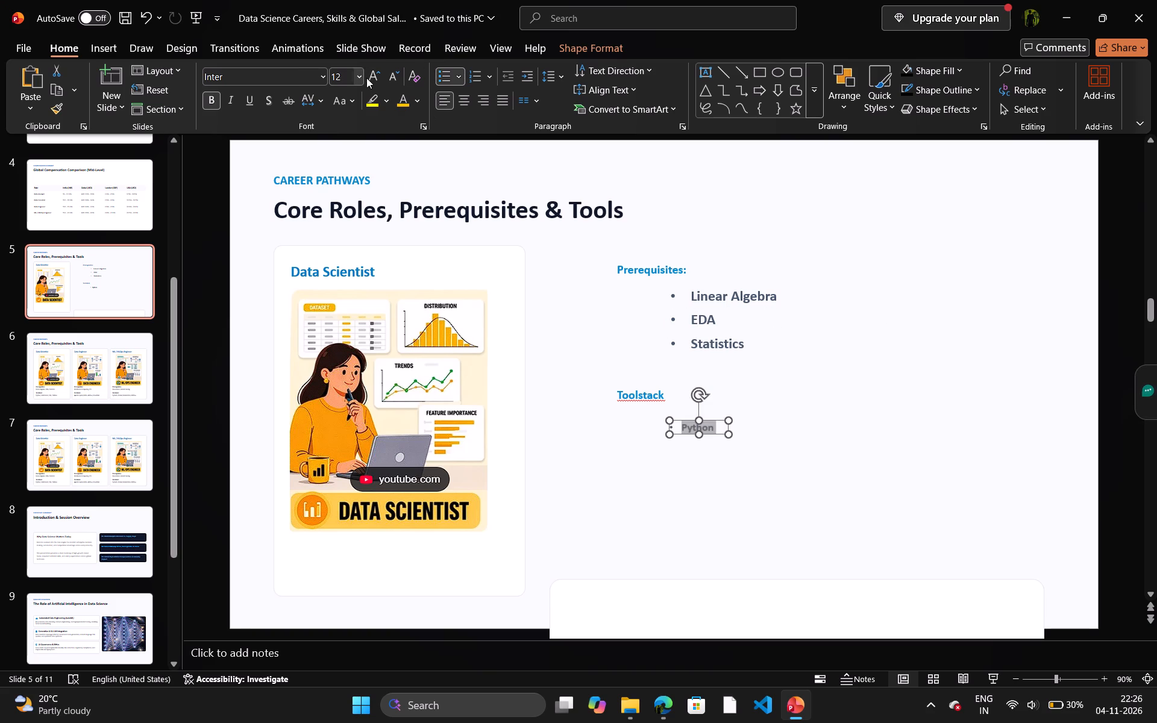
double_click(376, 77)
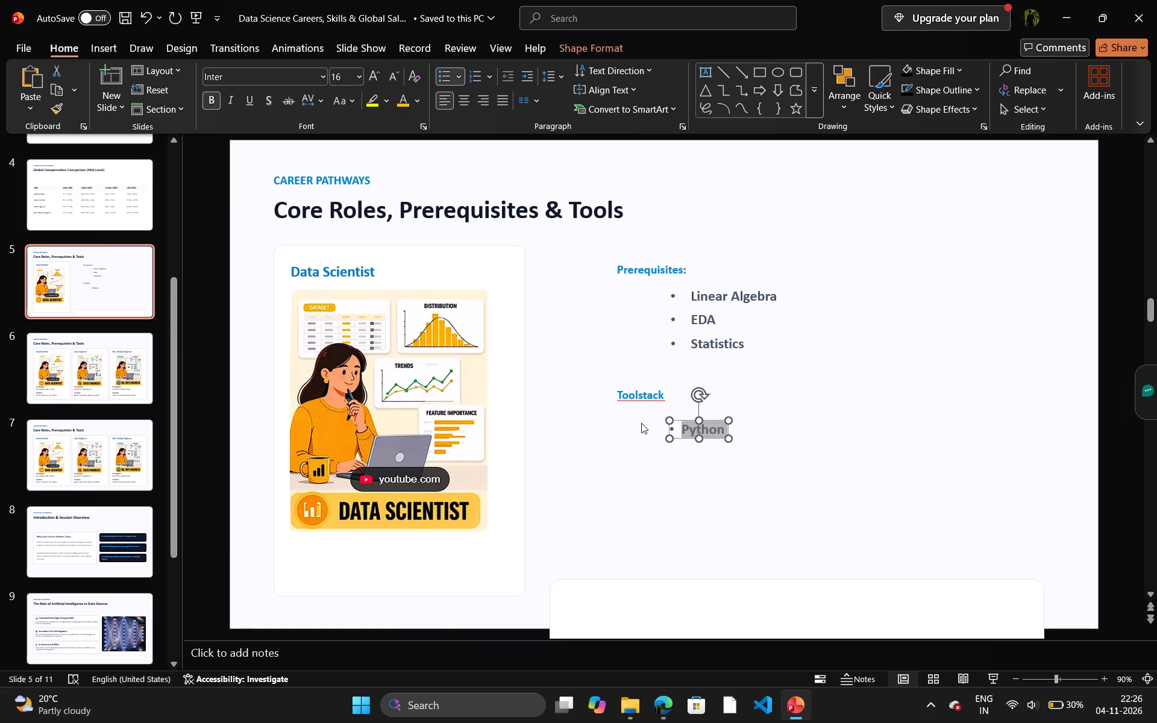
click(763, 438)
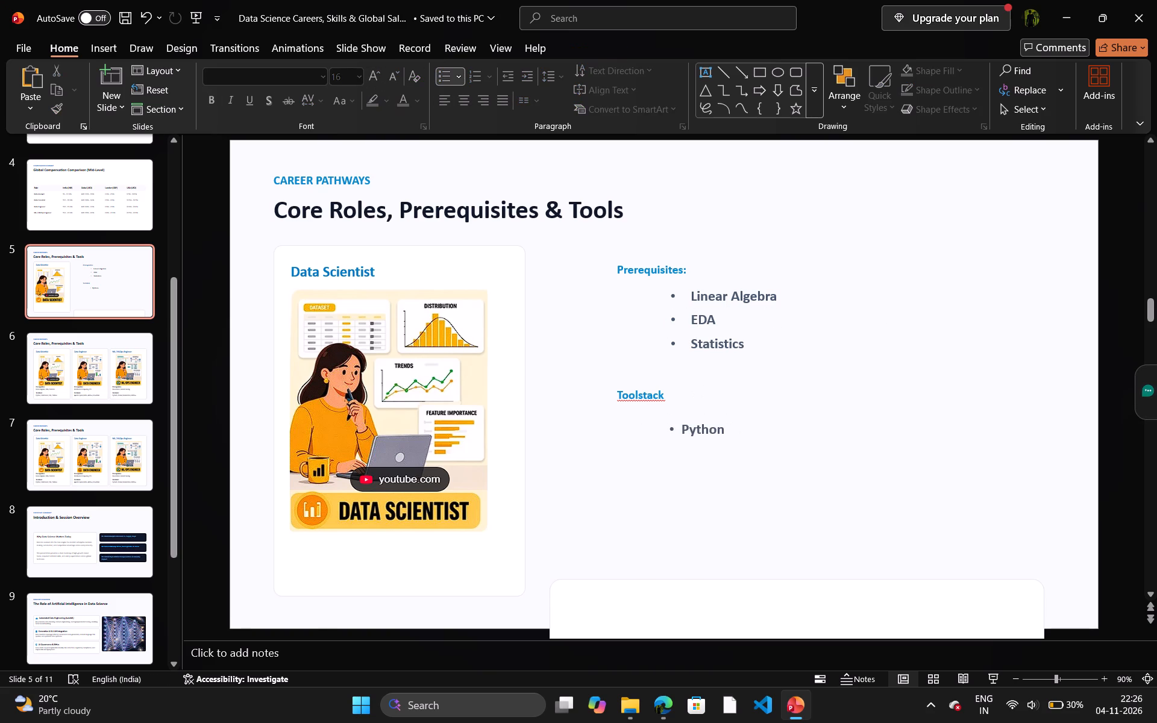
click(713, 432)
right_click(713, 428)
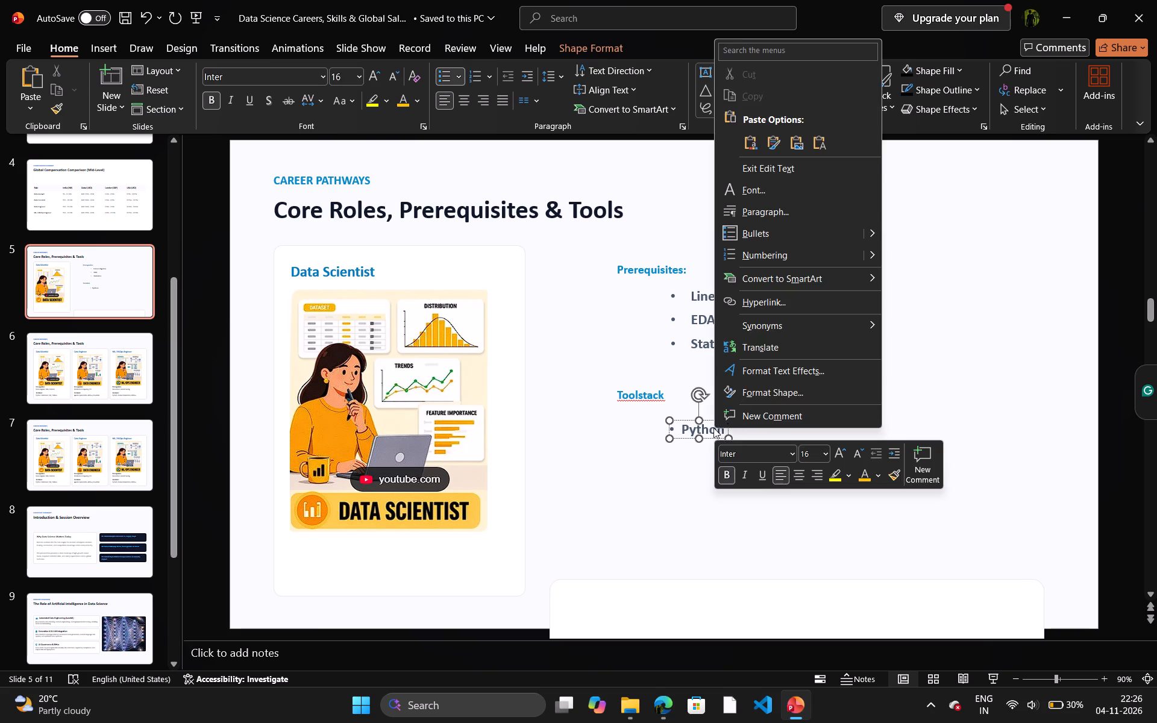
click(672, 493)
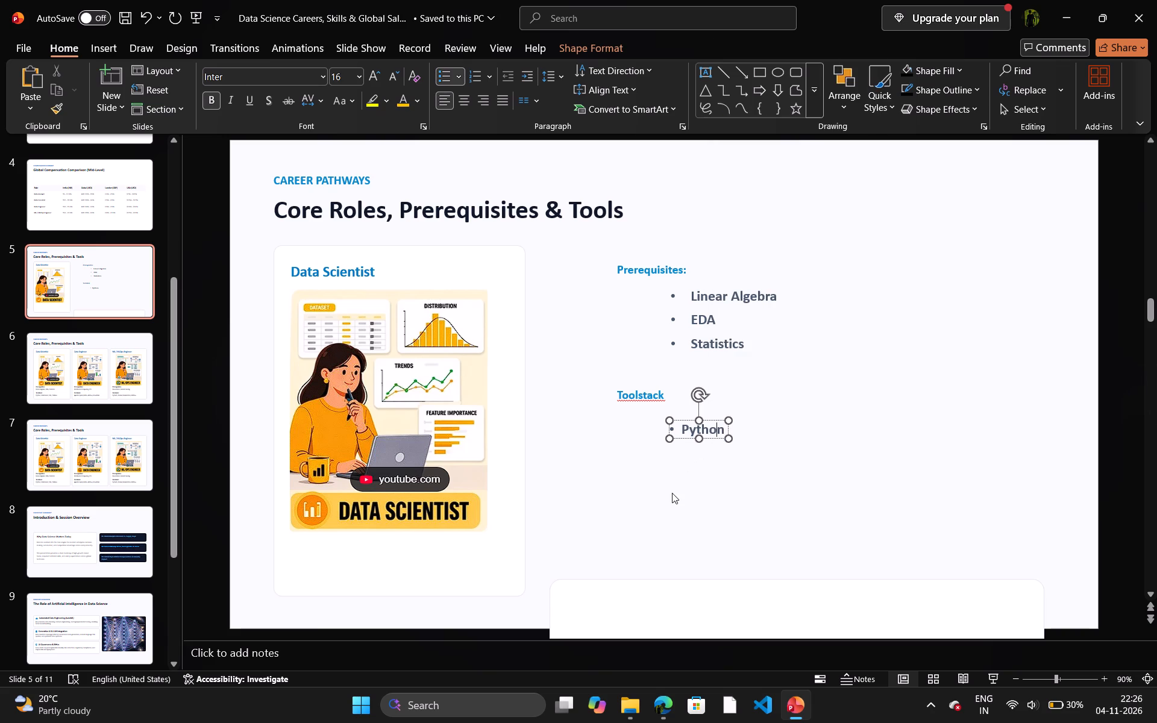
Paste the cut Scikit-learn, SQL and Tableau lines as a separate text box and place it below Python.
click(702, 459)
key(ctrl+v)
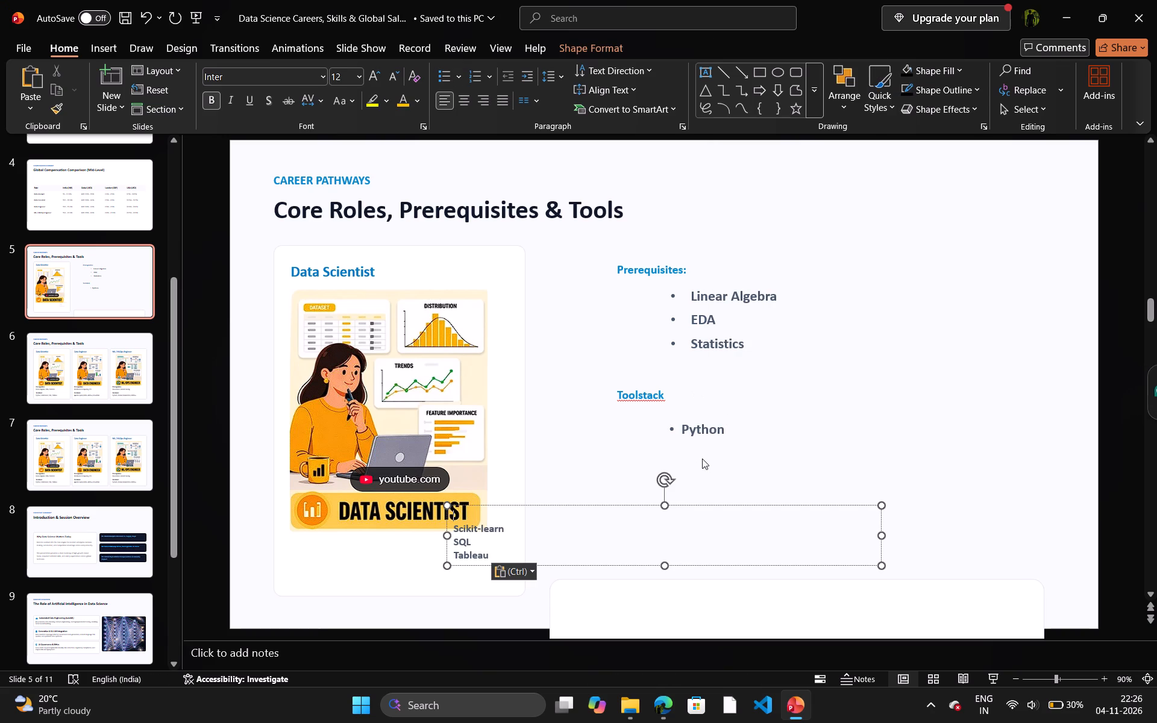
drag(691, 509, 820, 428)
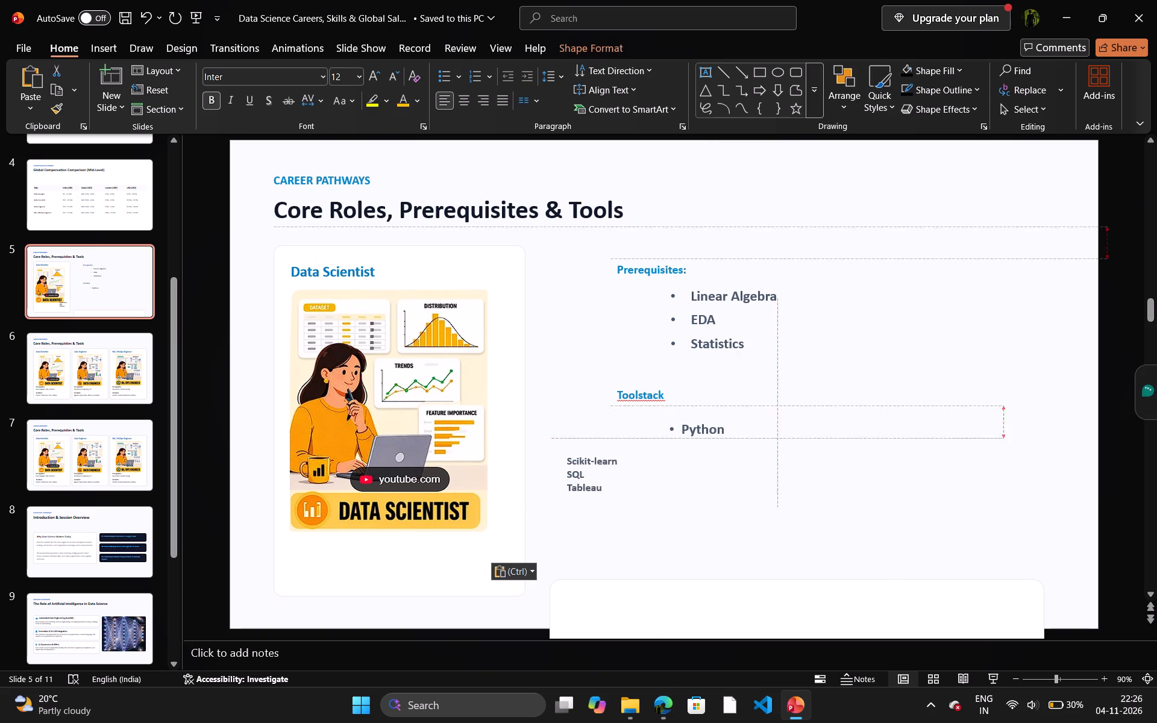
drag(820, 428, 905, 430)
Cut the SQL and Tableau lines from the pasted text box and remove the leftover line after Scikit-learn.
click(712, 477)
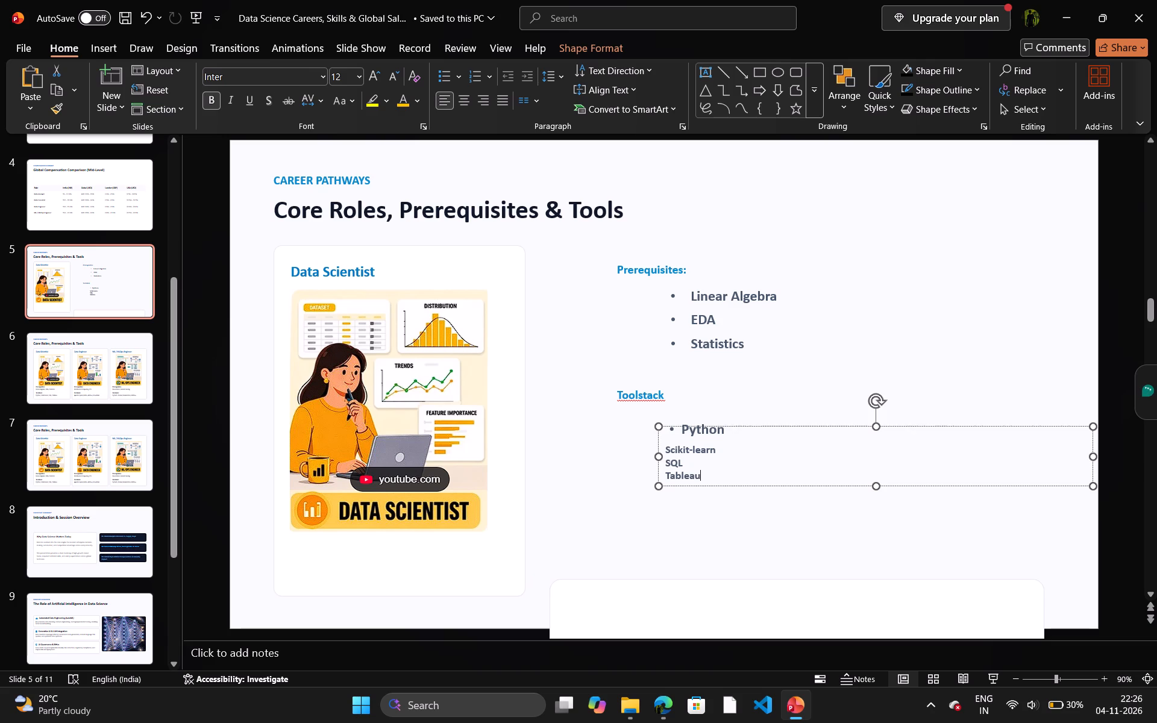
drag(712, 477, 667, 465)
key(ctrl+x)
key(BackSpace)
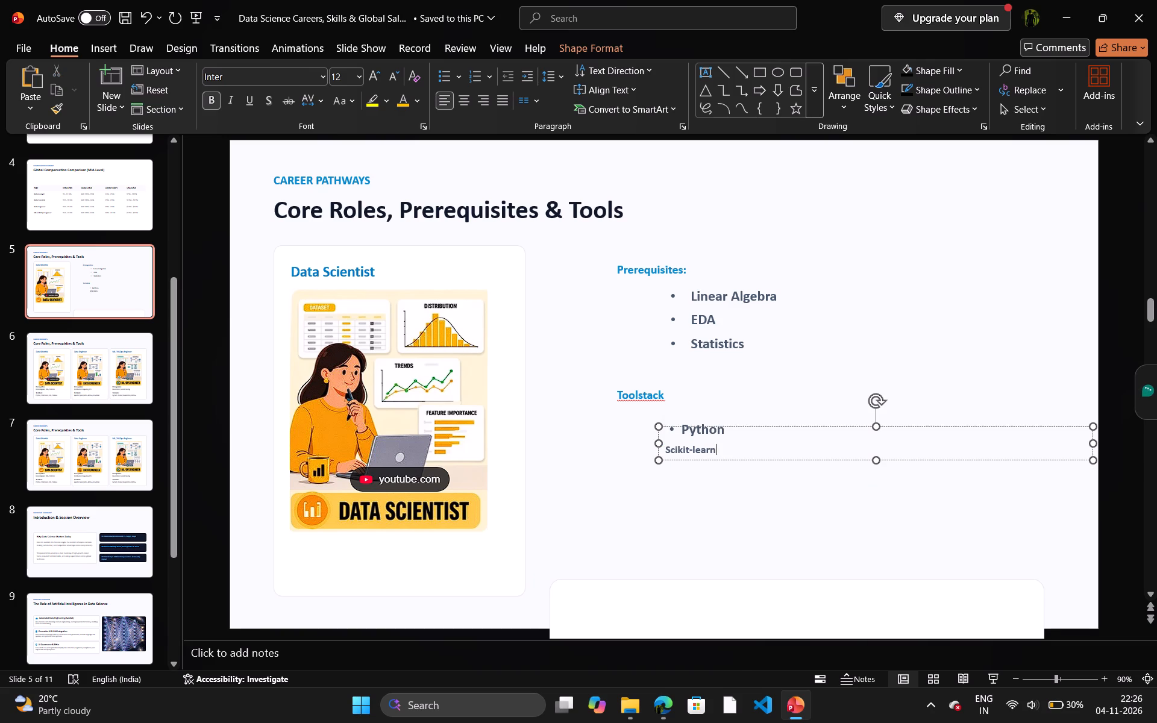
Format Scikit-learn as a bullet point and delete the blank line above it.
click(665, 450)
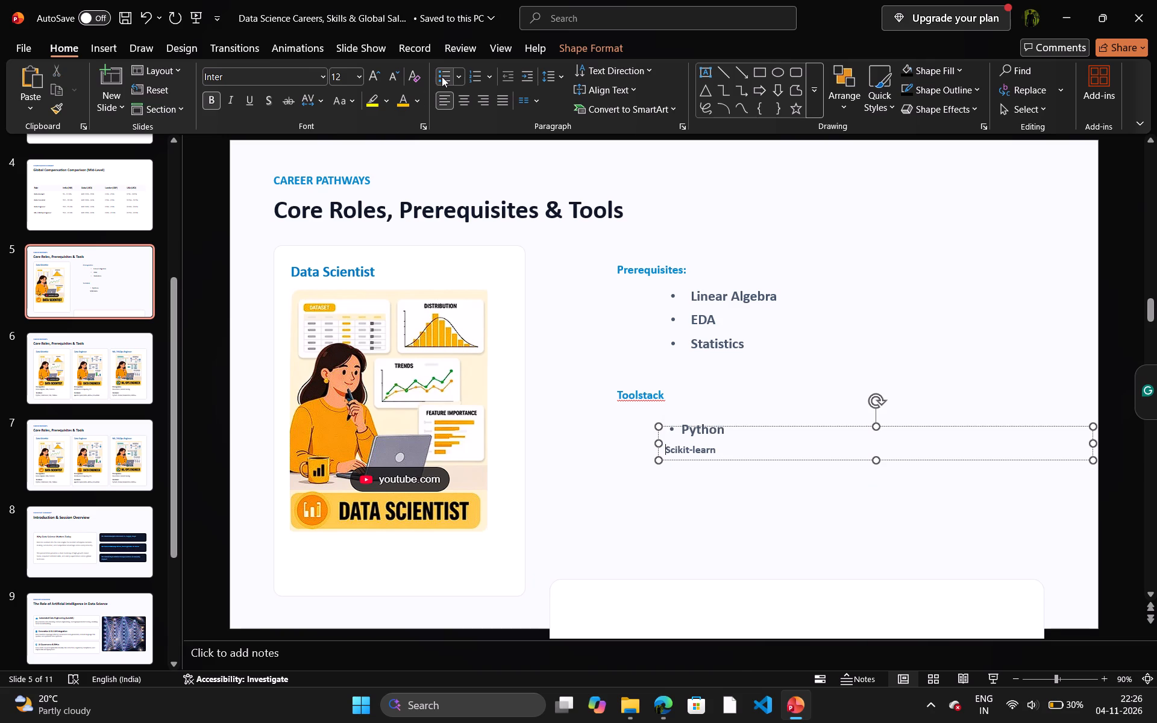
click(442, 77)
key(BackSpace)
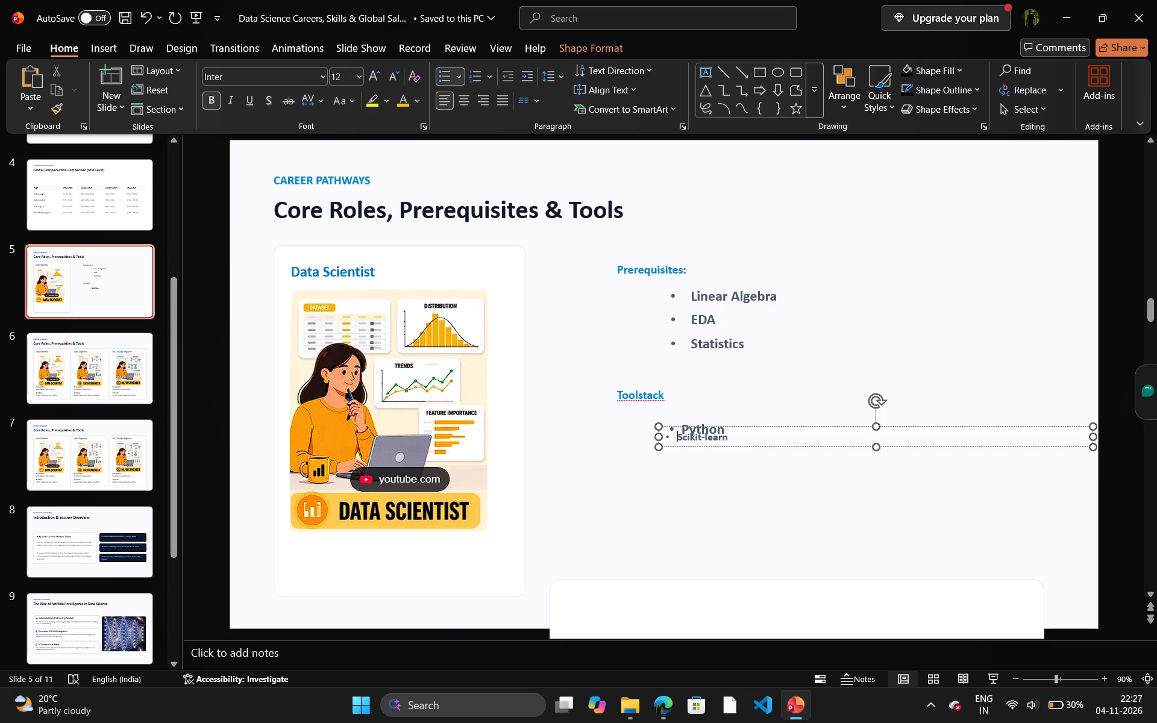
Move the Scikit-learn text box directly beneath the Python bullet, lining up their bullets.
drag(789, 425, 789, 436)
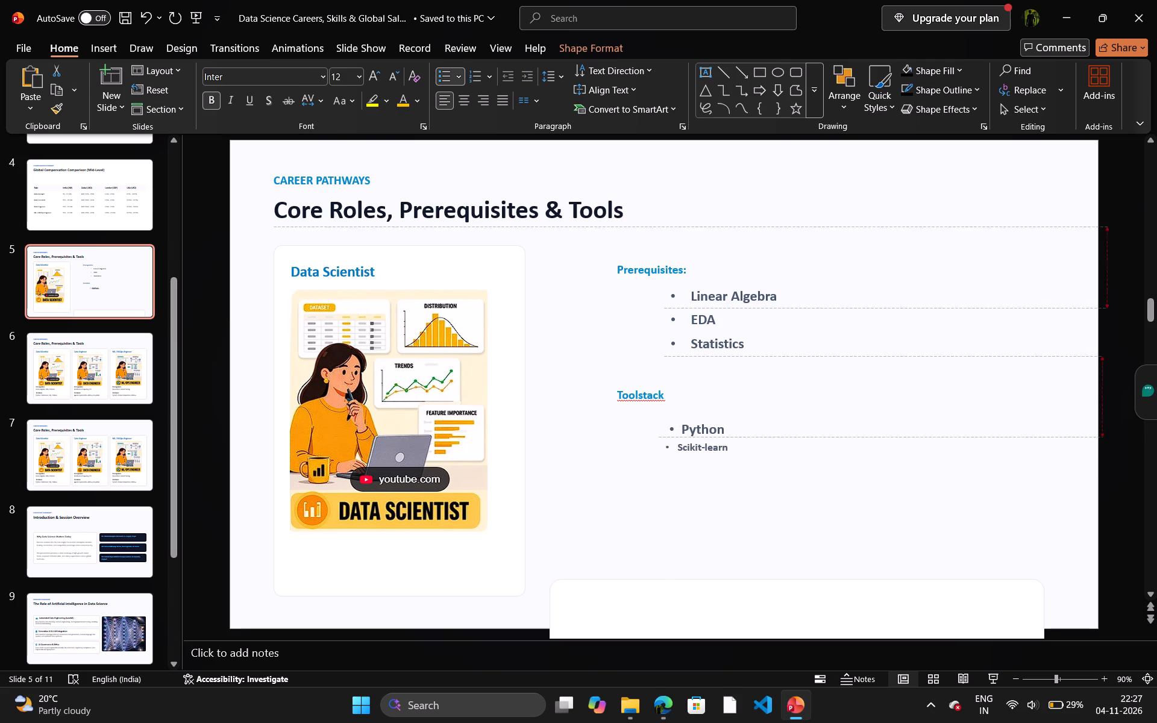
drag(789, 436, 795, 447)
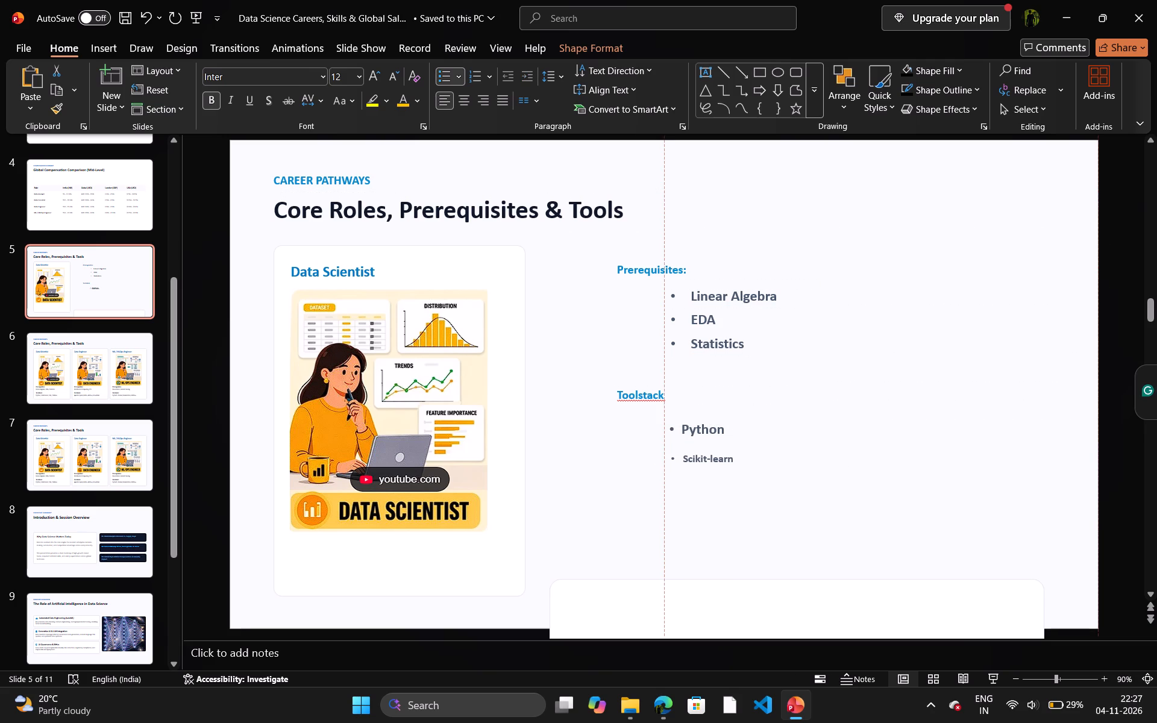
drag(795, 447, 793, 442)
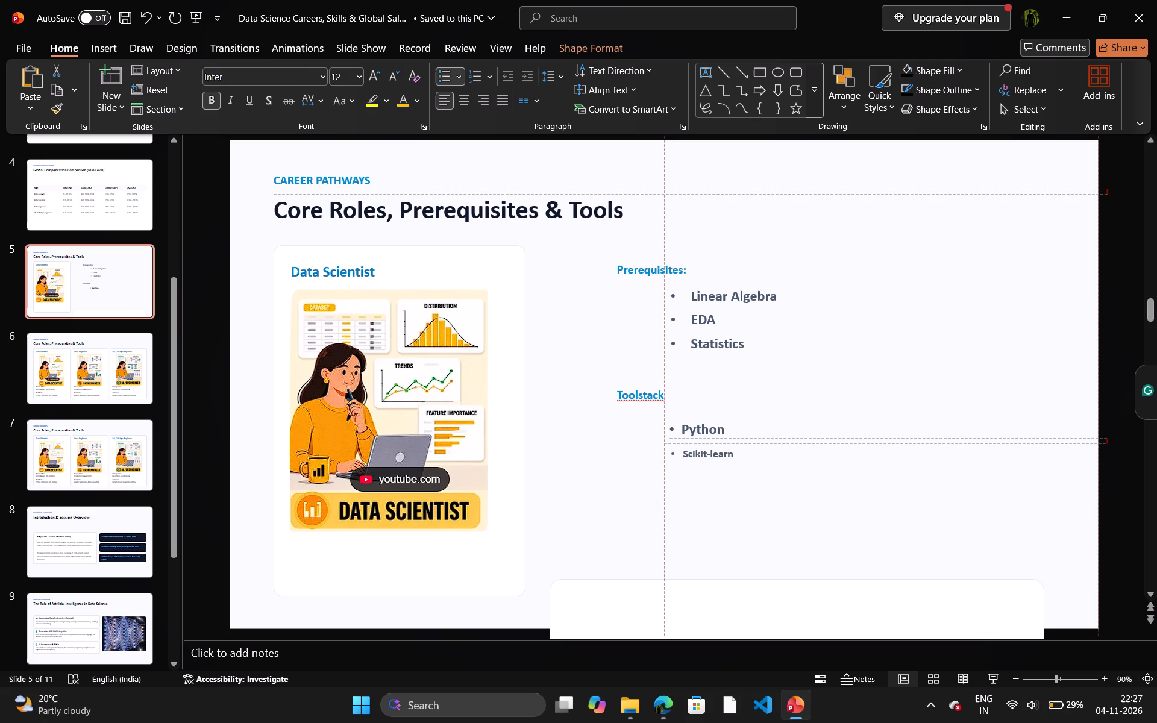
drag(793, 442, 794, 441)
Enlarge the Scikit-learn bullet text beneath Python to 16 pt.
triple_click(779, 454)
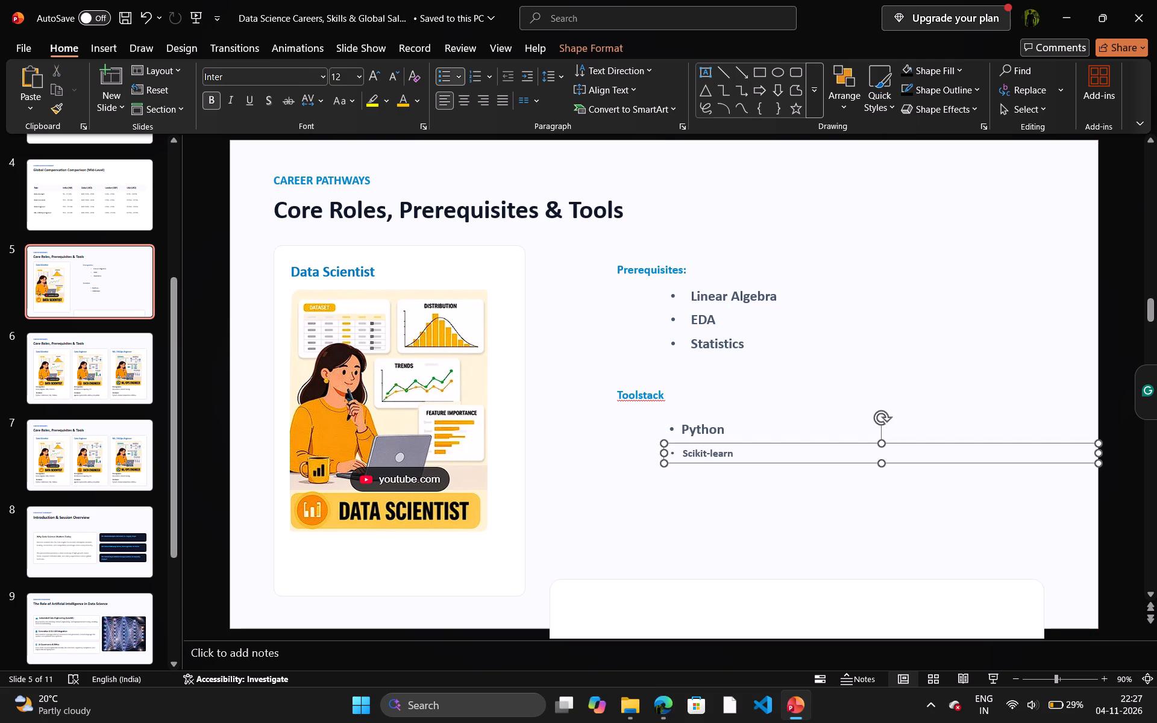
double_click(779, 454)
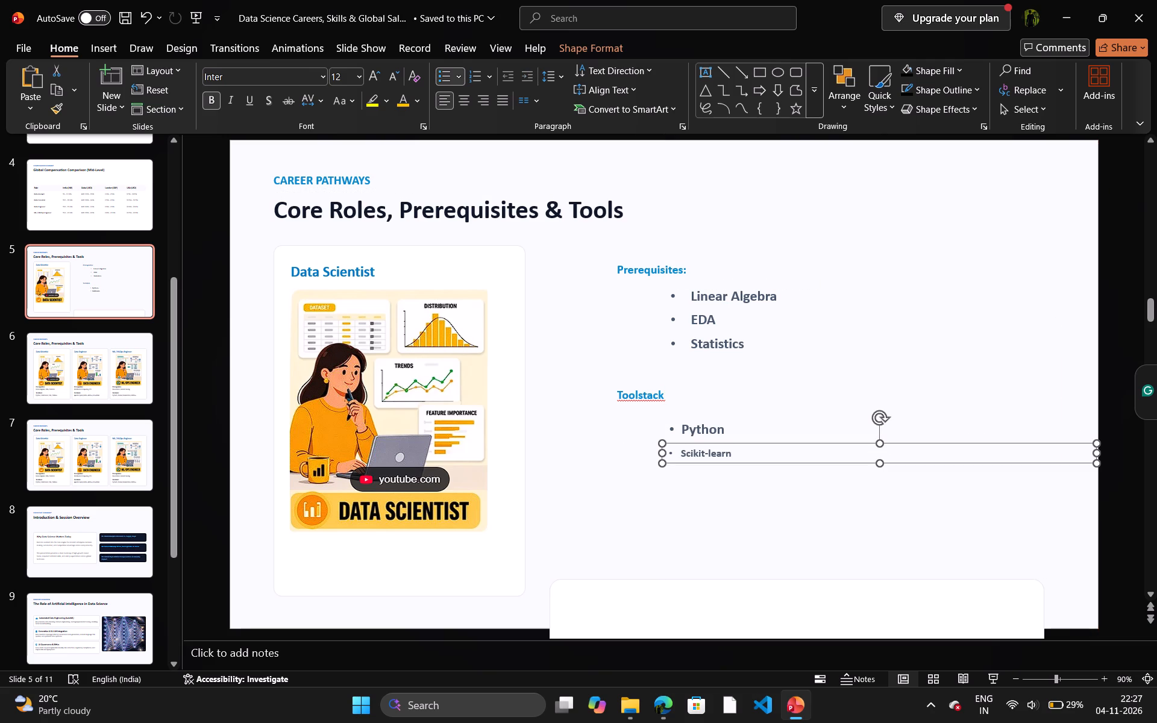
drag(730, 454, 659, 459)
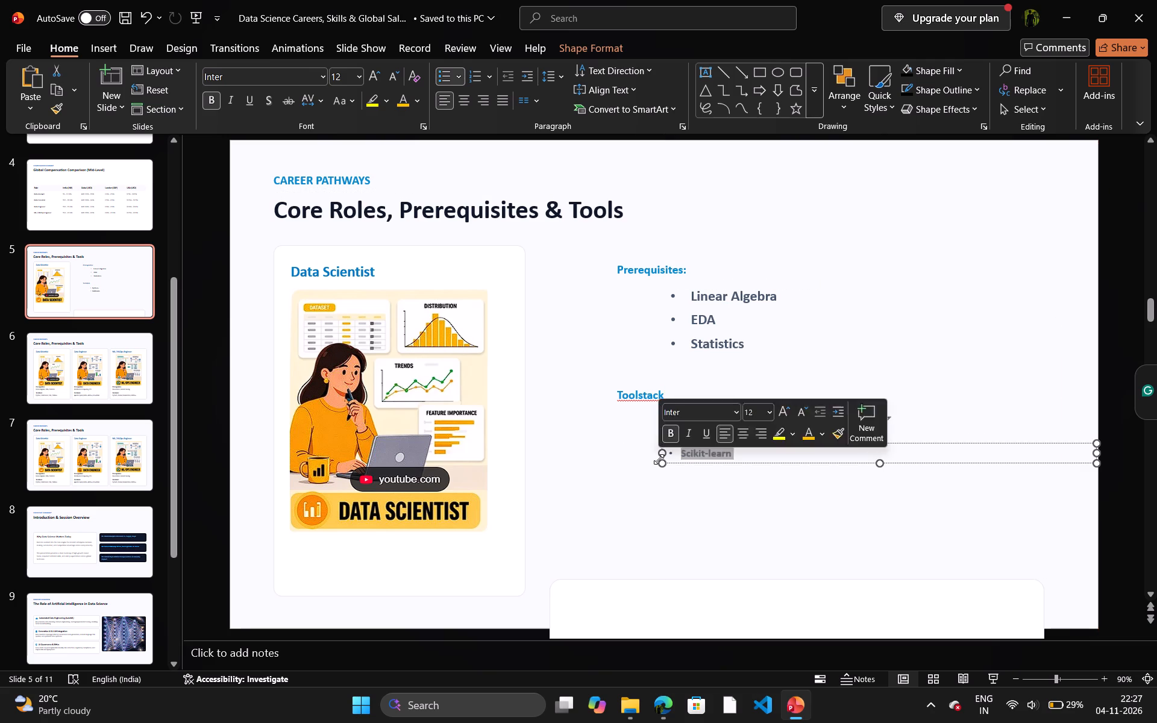
double_click(378, 74)
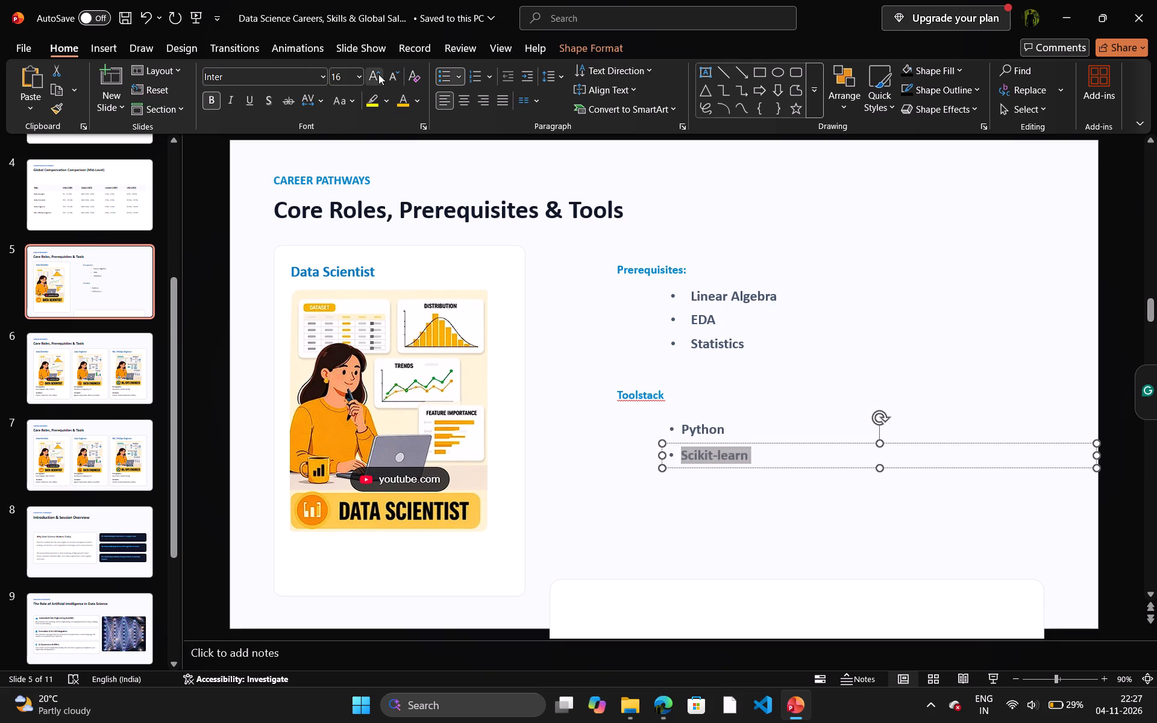
click(757, 451)
click(777, 490)
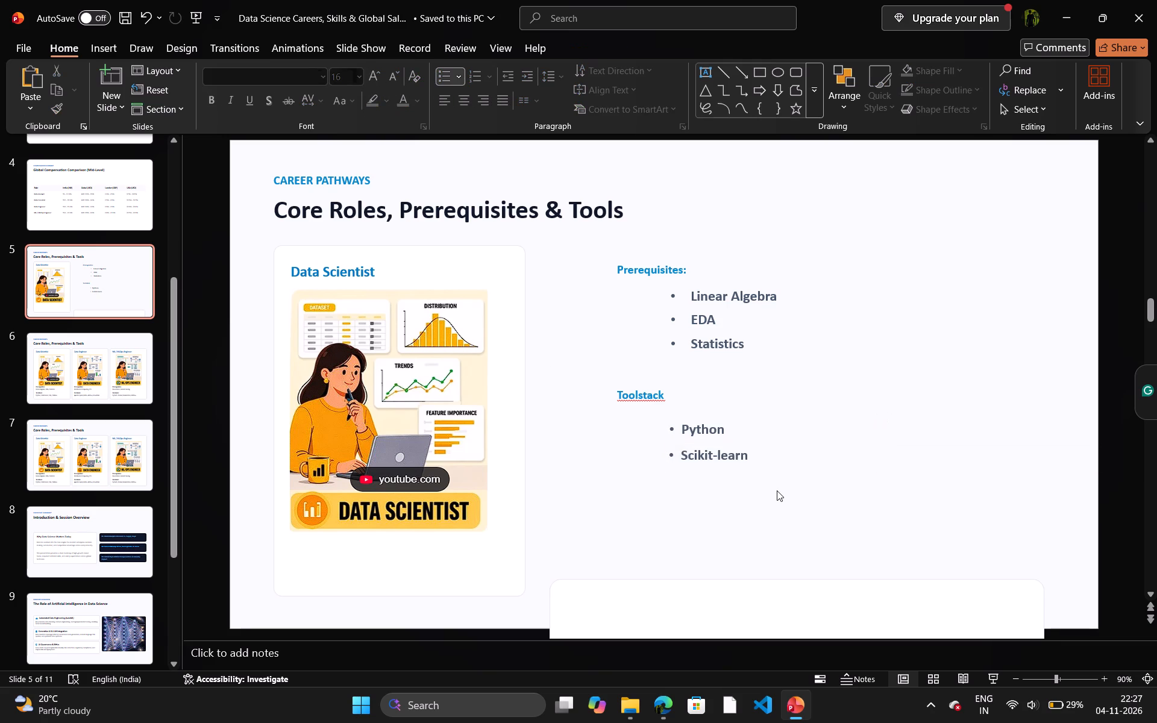
Paste the cut SQL and Tableau lines as a separate text box, leaving only SQL by cutting Tableau and its leftover line.
click(721, 460)
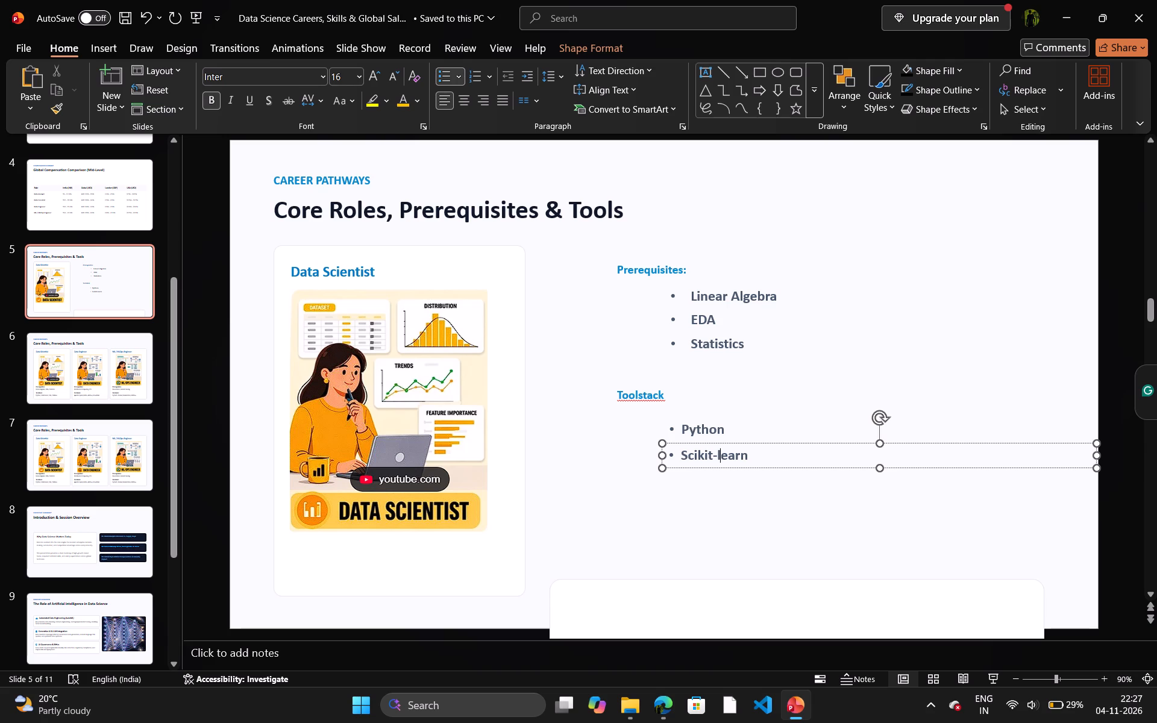
right_click(753, 469)
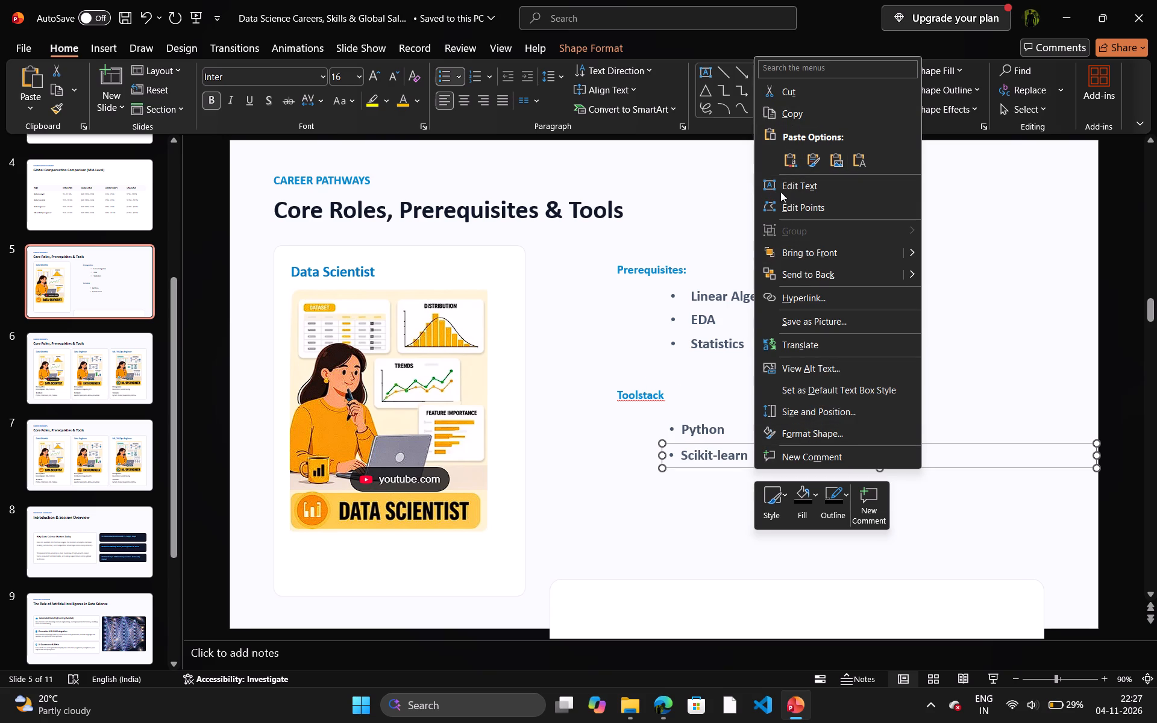
click(714, 471)
click(692, 501)
key(ctrl+v)
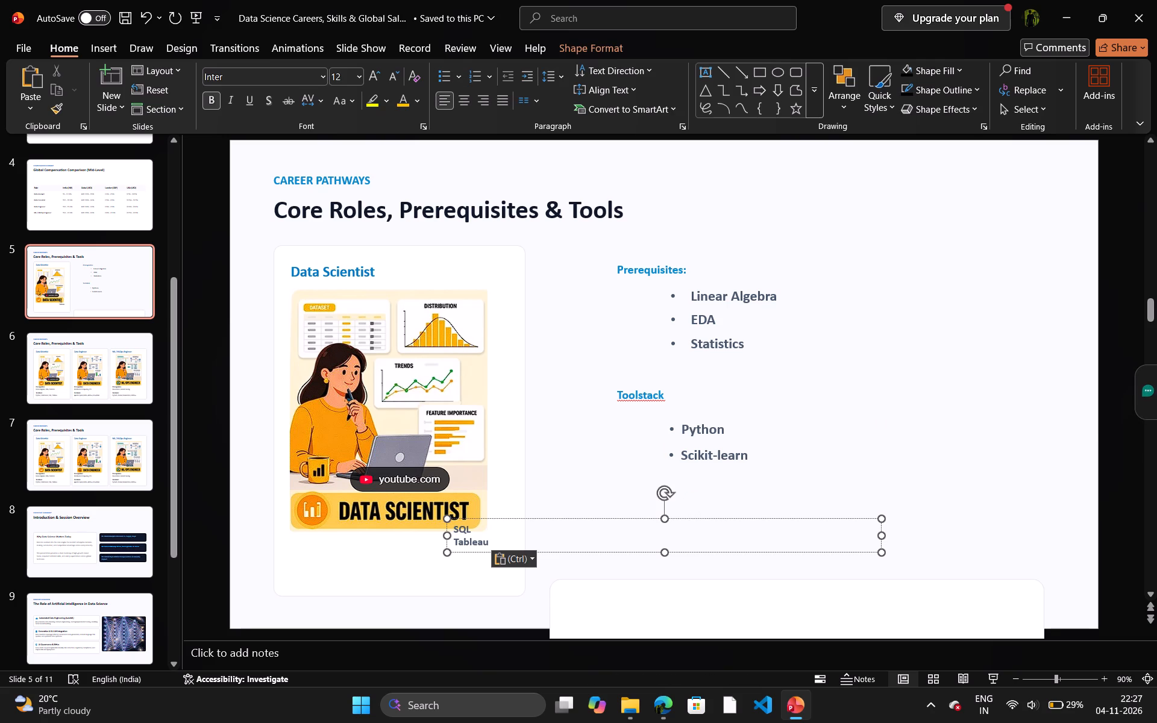
drag(487, 543, 445, 549)
key(ctrl+x)
key(BackSpace)
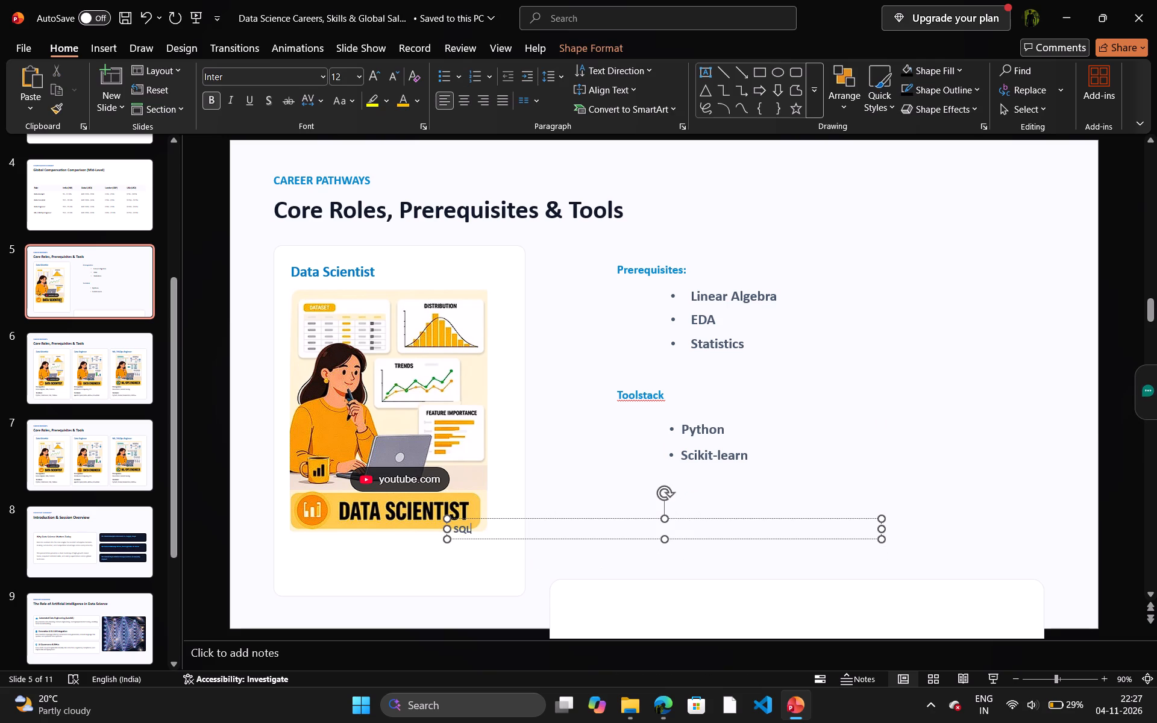
Narrow the SQL text box to fit its text more closely and move it beneath Scikit-learn.
drag(883, 532, 584, 554)
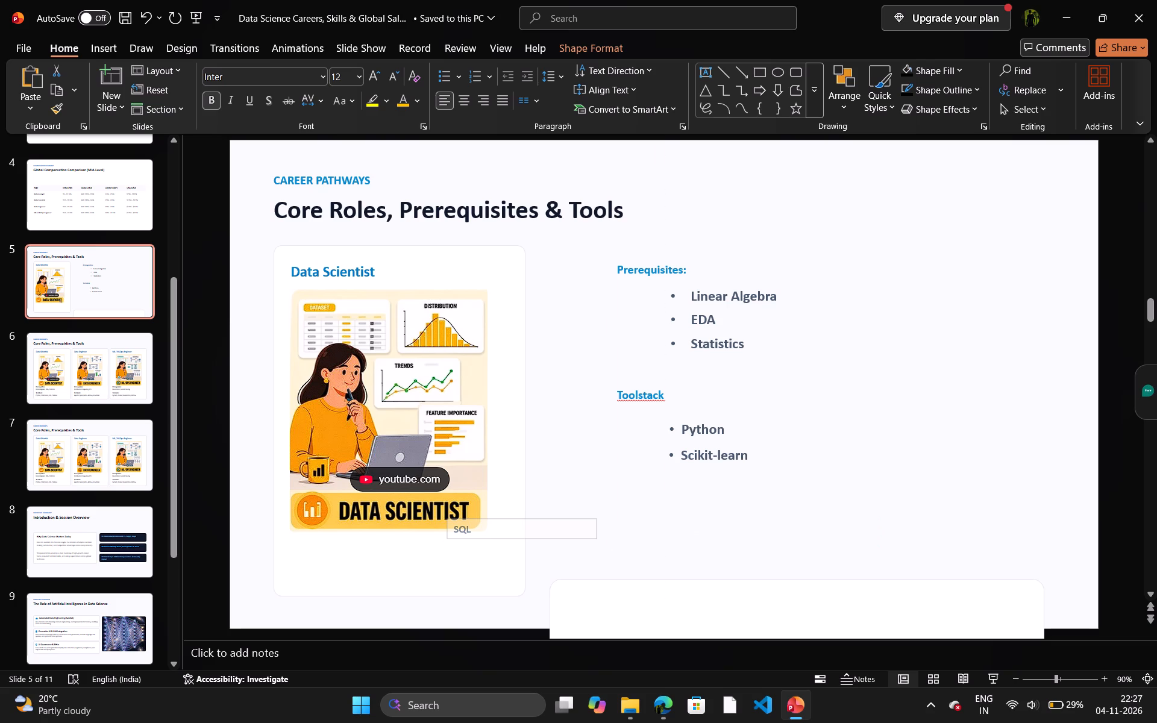
drag(584, 554, 521, 540)
drag(506, 520, 726, 477)
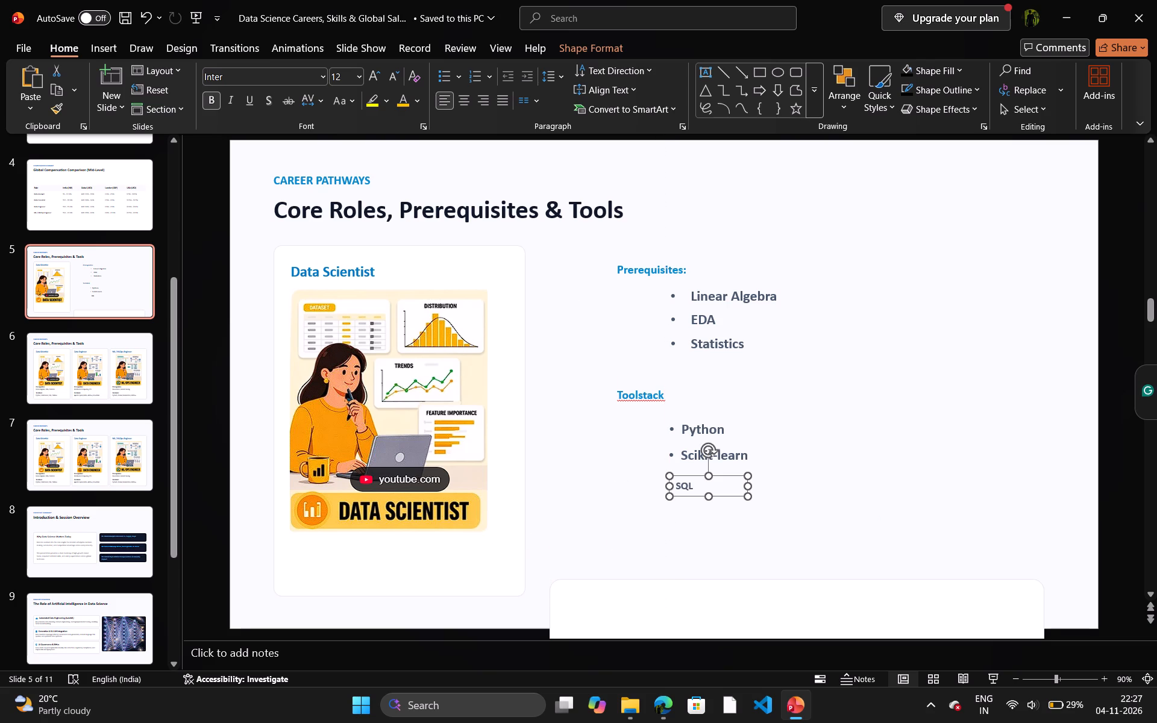
click(693, 489)
click(693, 489)
drag(693, 489, 701, 489)
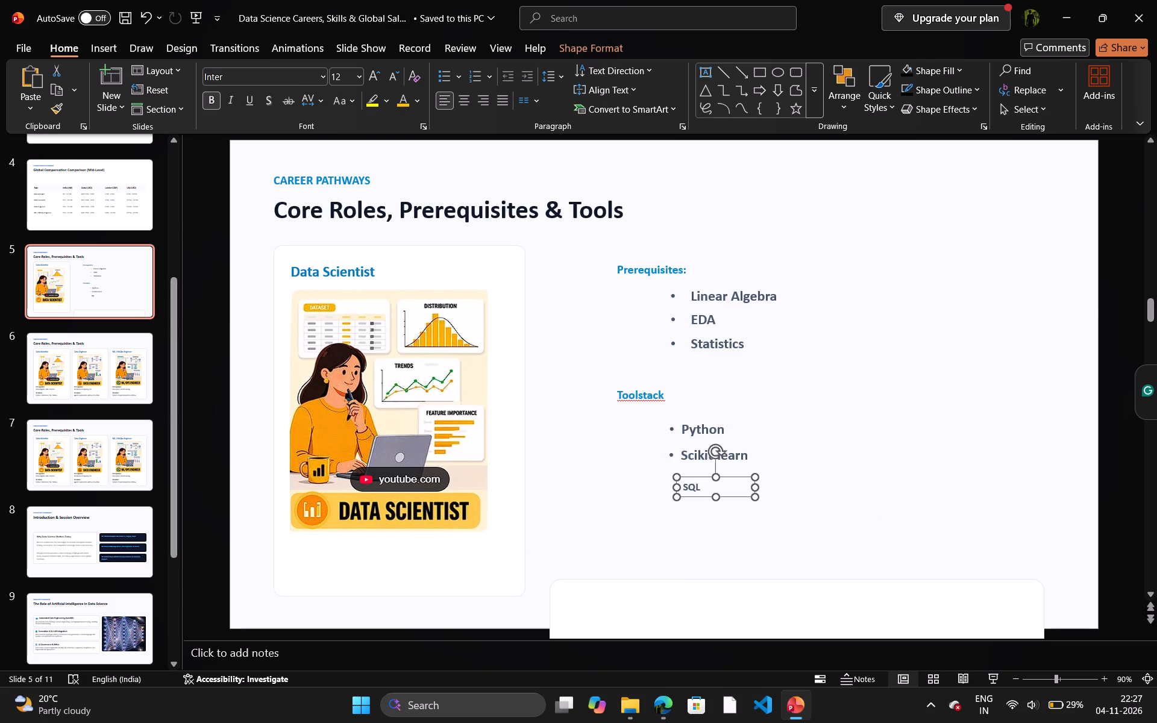
Enlarge the SQL text to 16 pt and format it as a bullet point.
drag(698, 489, 674, 488)
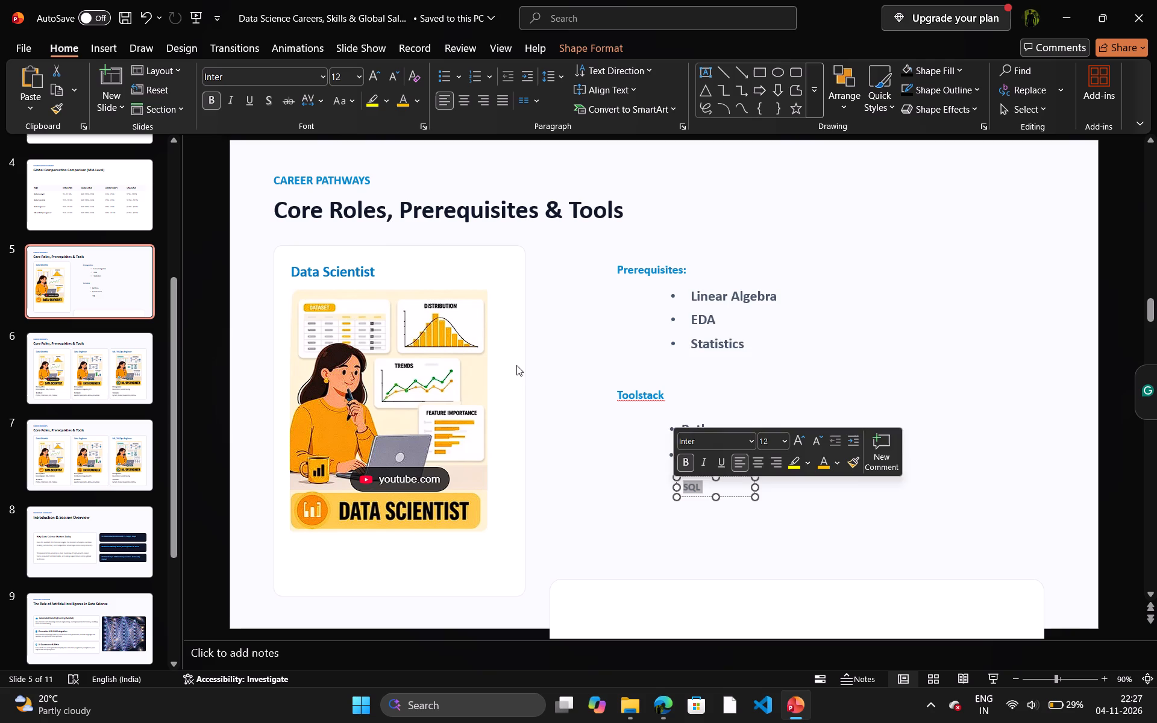
scroll(377, 234, down, 1)
double_click(378, 84)
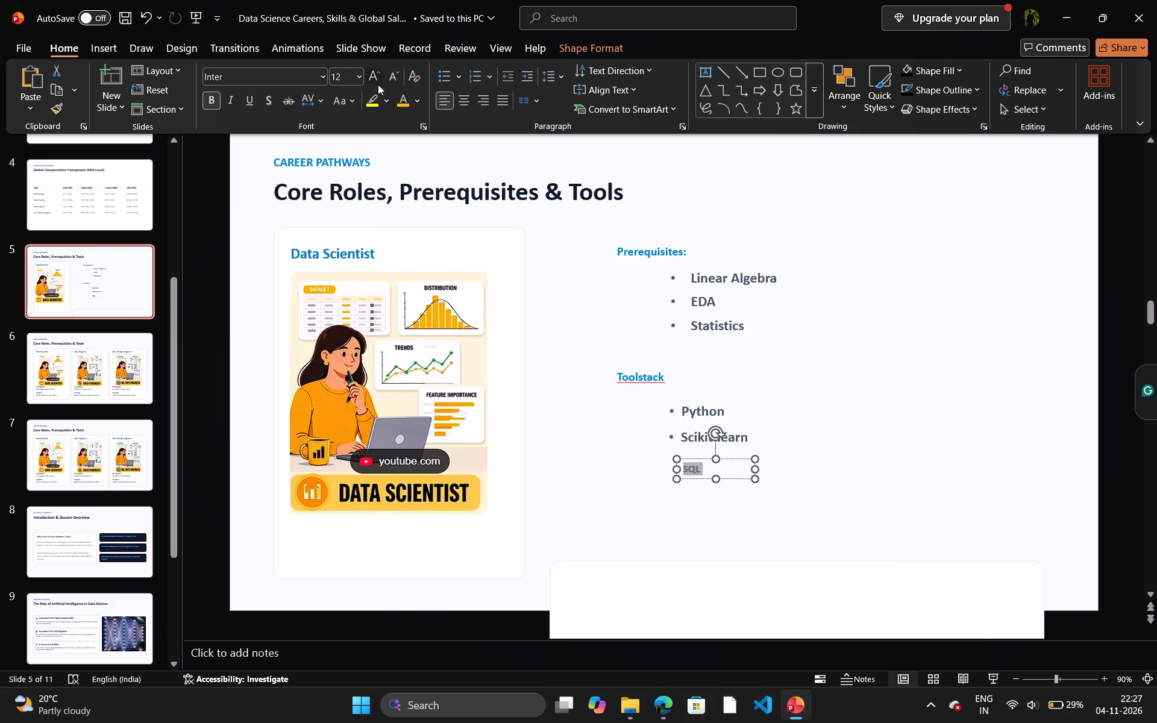
click(685, 471)
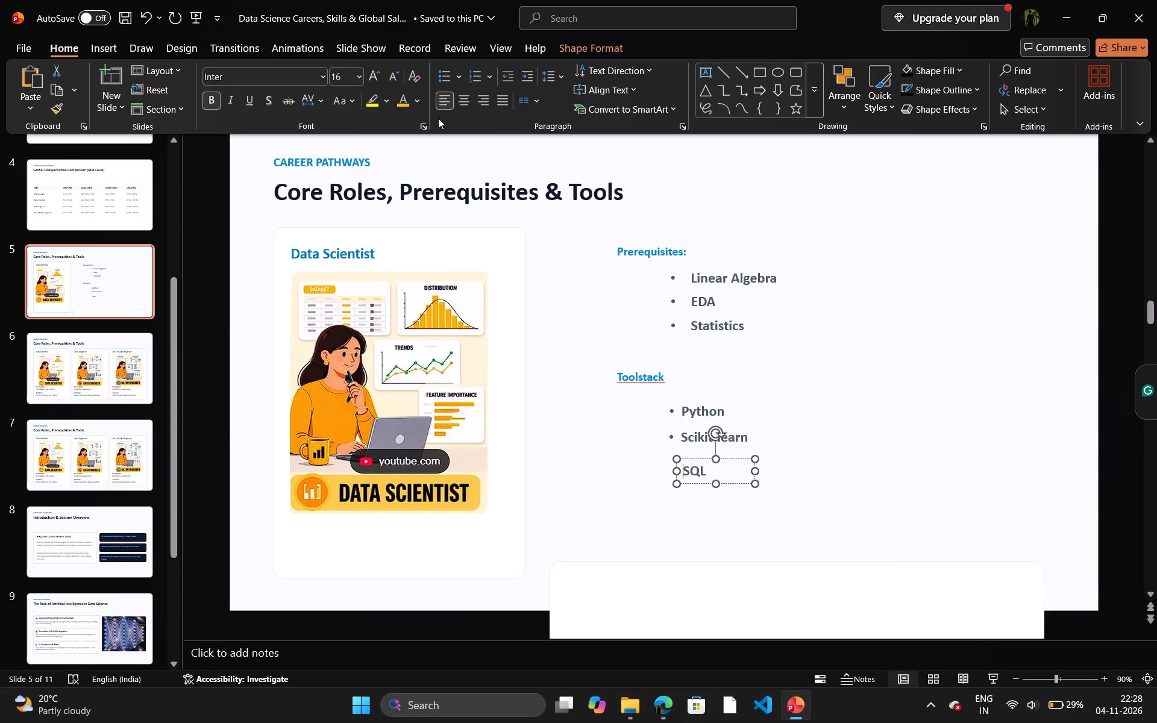
click(440, 74)
key(shift+a)
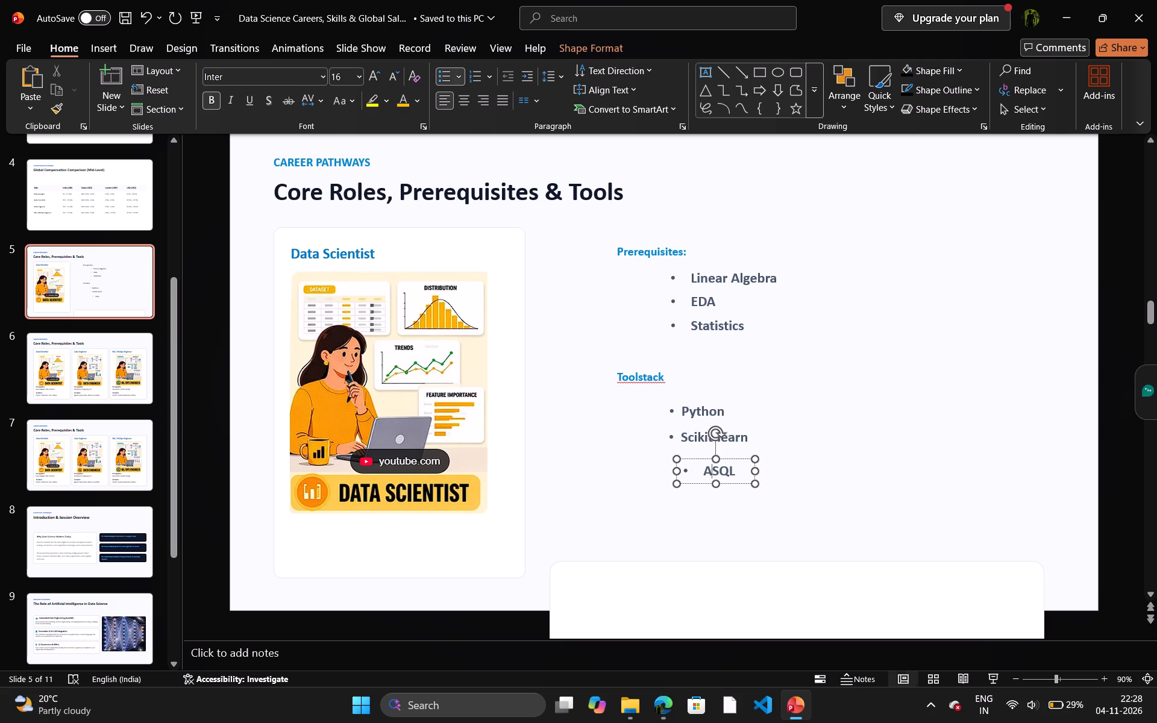
key(BackSpace)
key(ctrl+a)
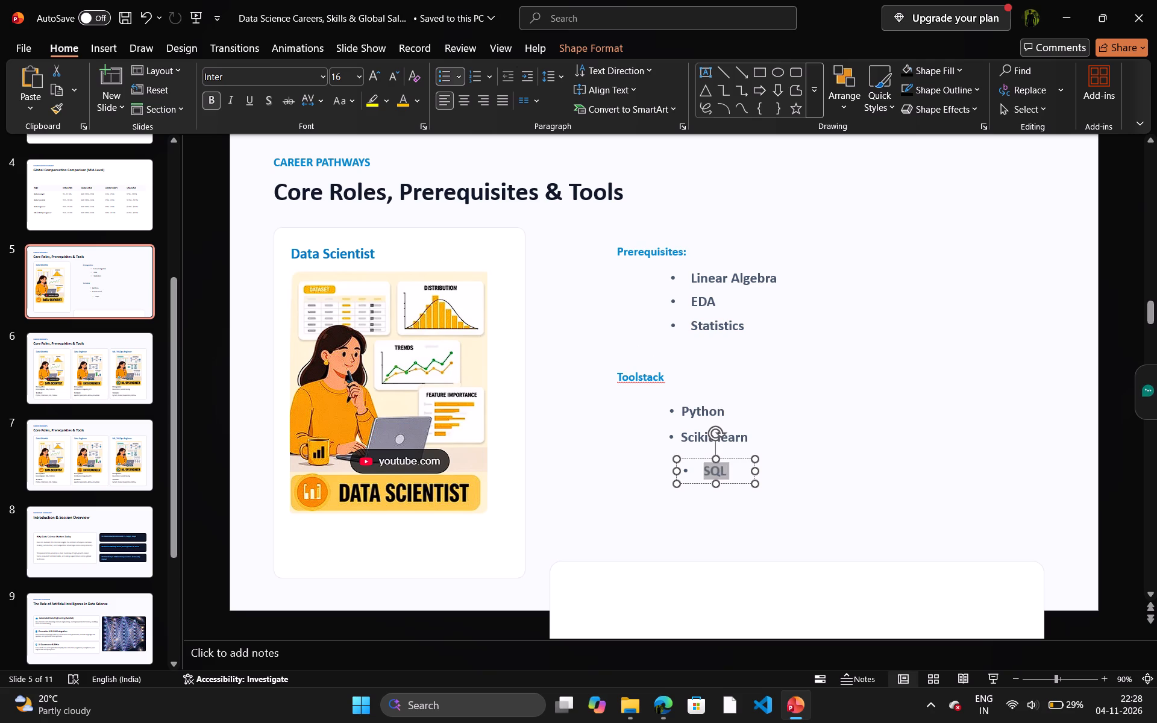
click(844, 578)
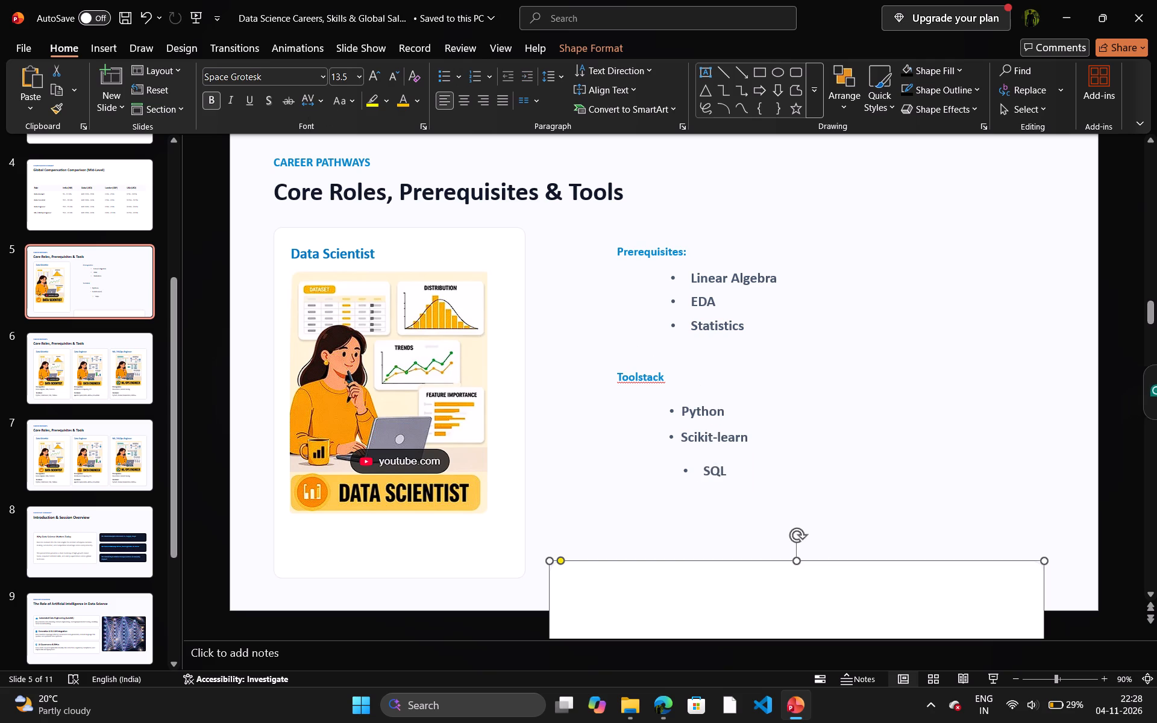
Position the SQL text box directly beneath Scikit-learn, lining up the bullets and matching the line spacing above.
click(731, 477)
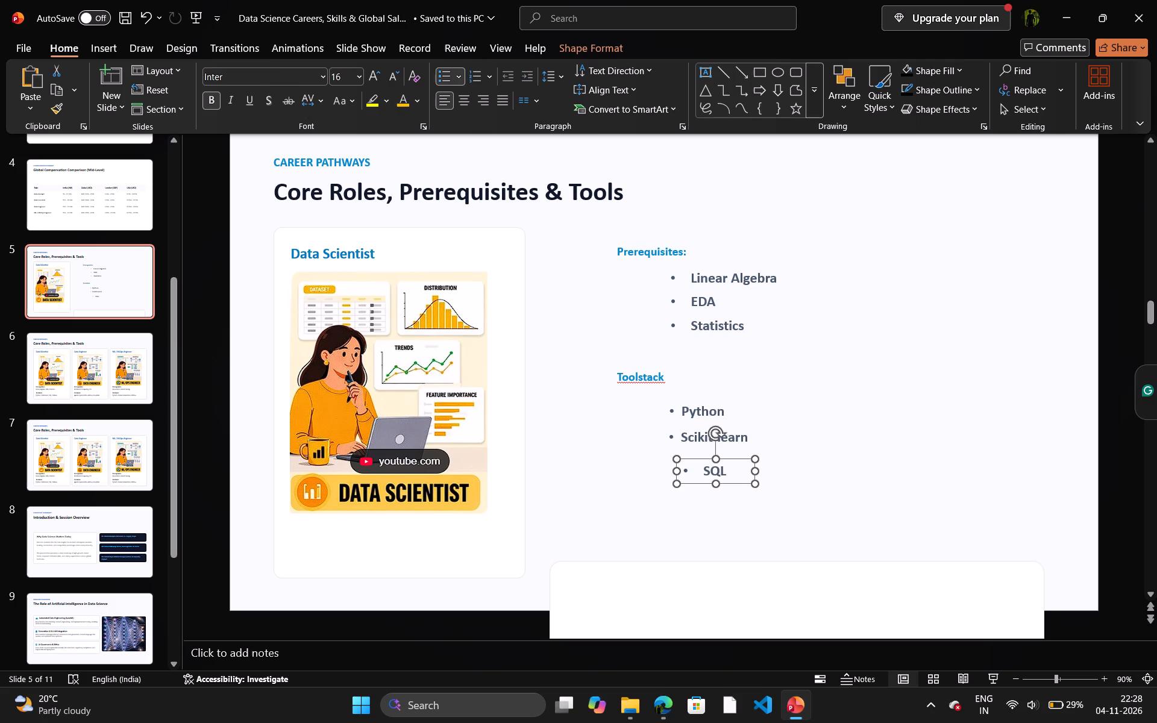
drag(735, 483, 721, 475)
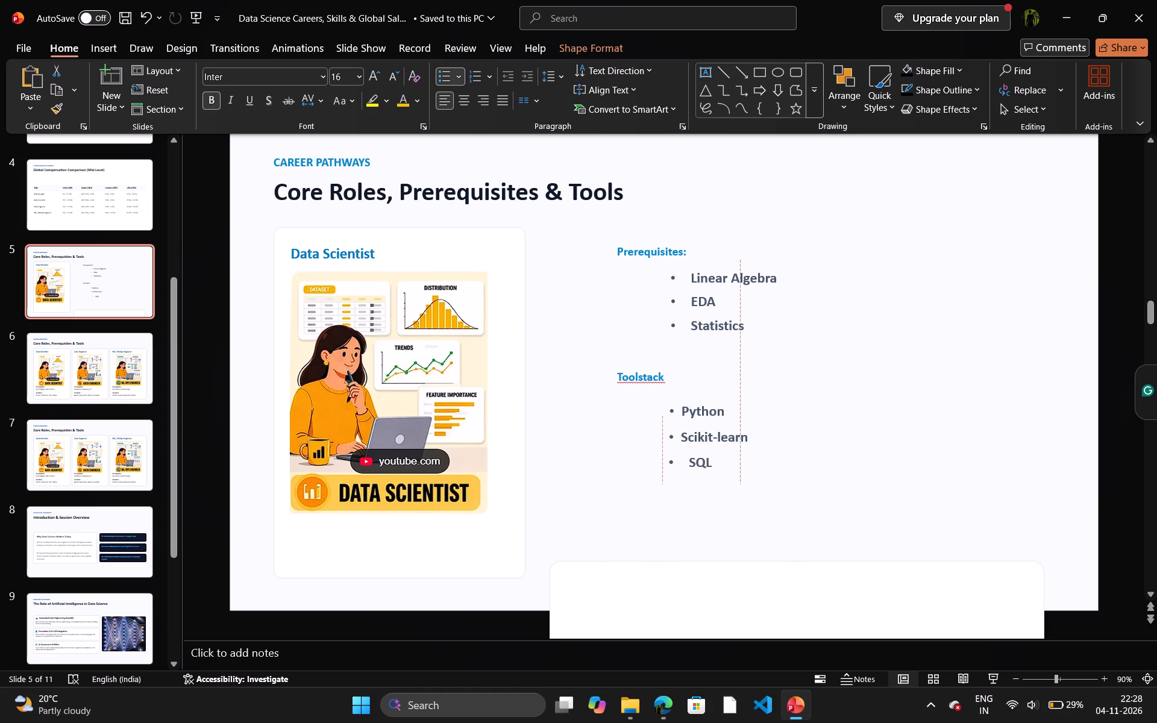
drag(721, 475, 721, 478)
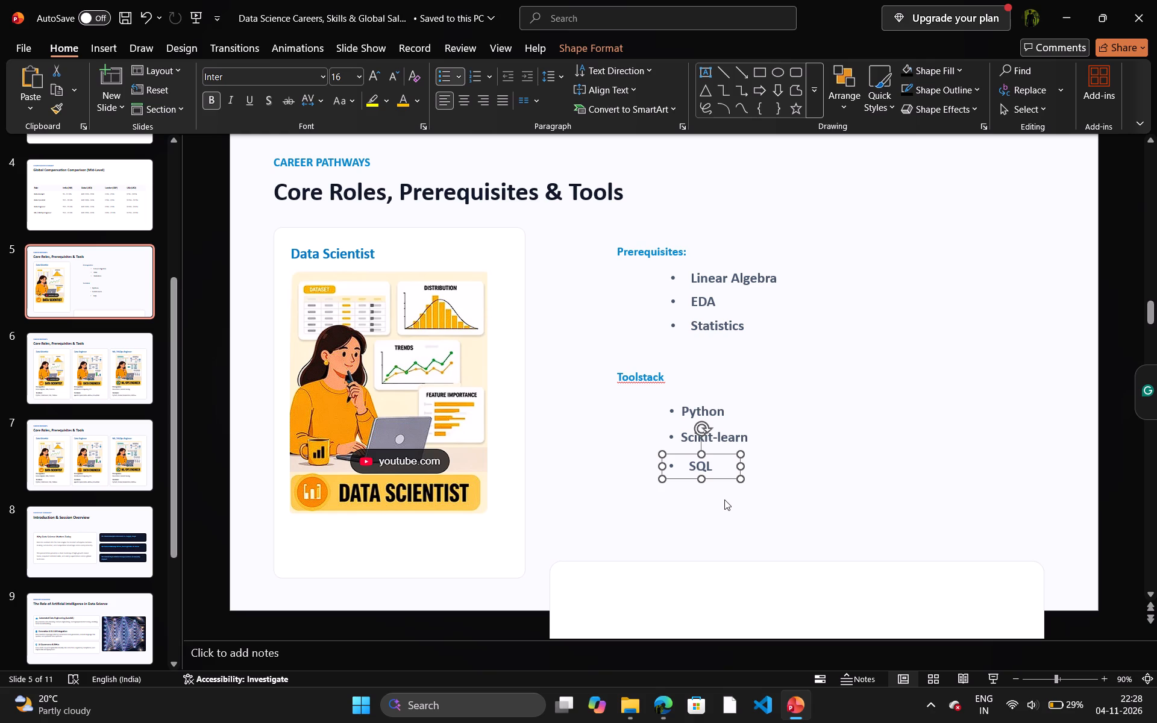
click(724, 499)
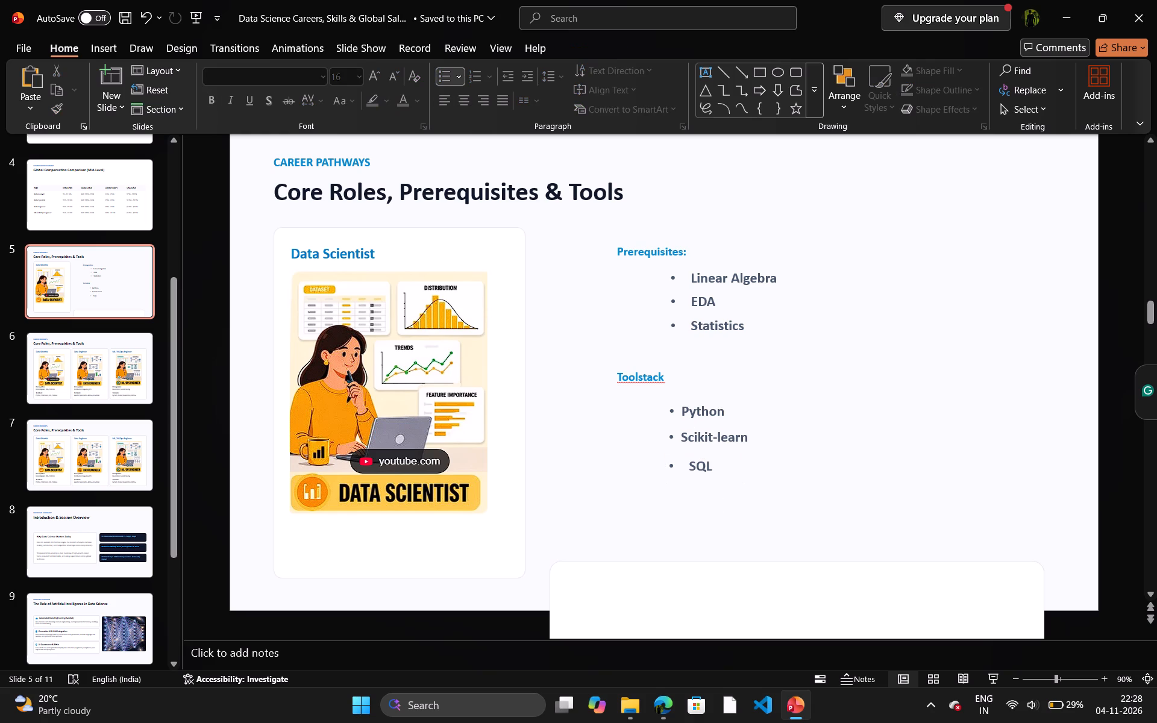
click(721, 477)
key(Up)
key(Up)
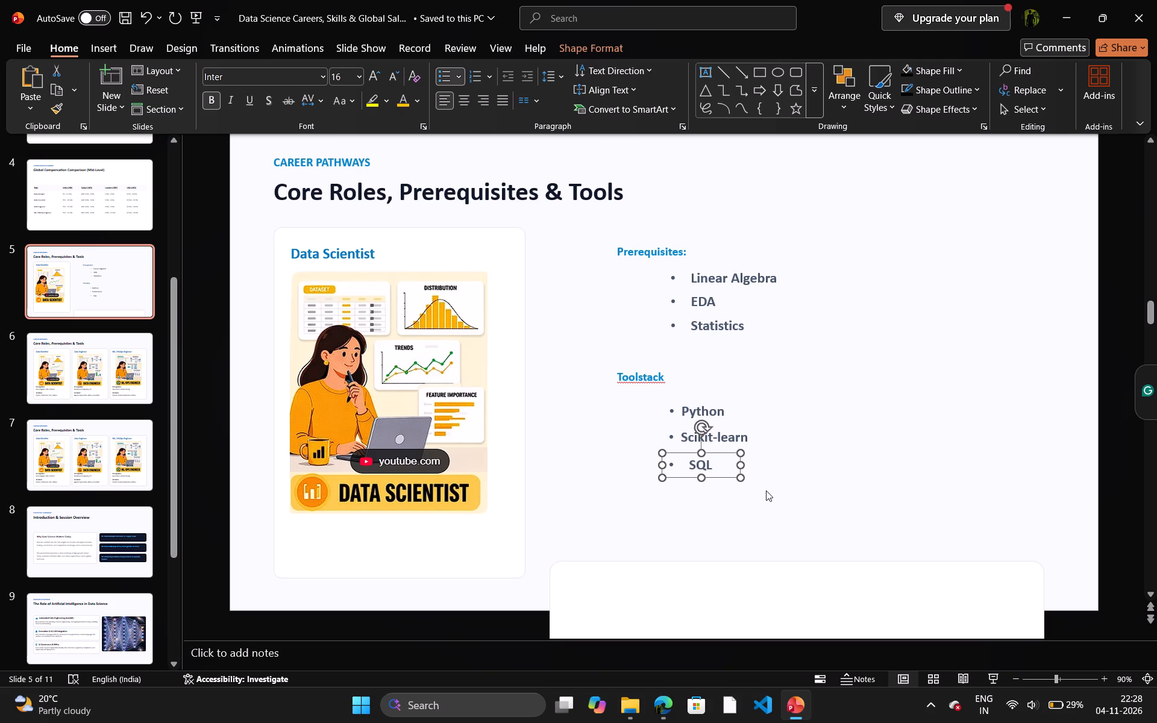
key(Up)
key(Up)
key(Down)
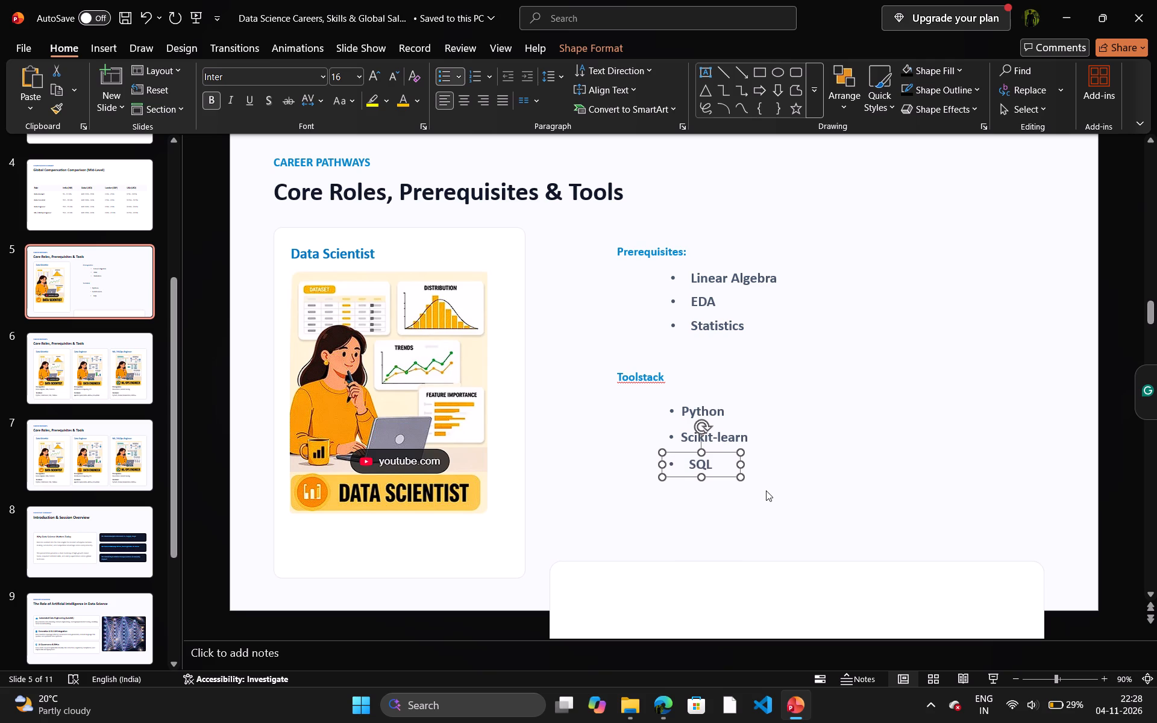
Paste the cut Tableau line as a separate text box, narrow it to its text and place it beneath SQL.
click(769, 500)
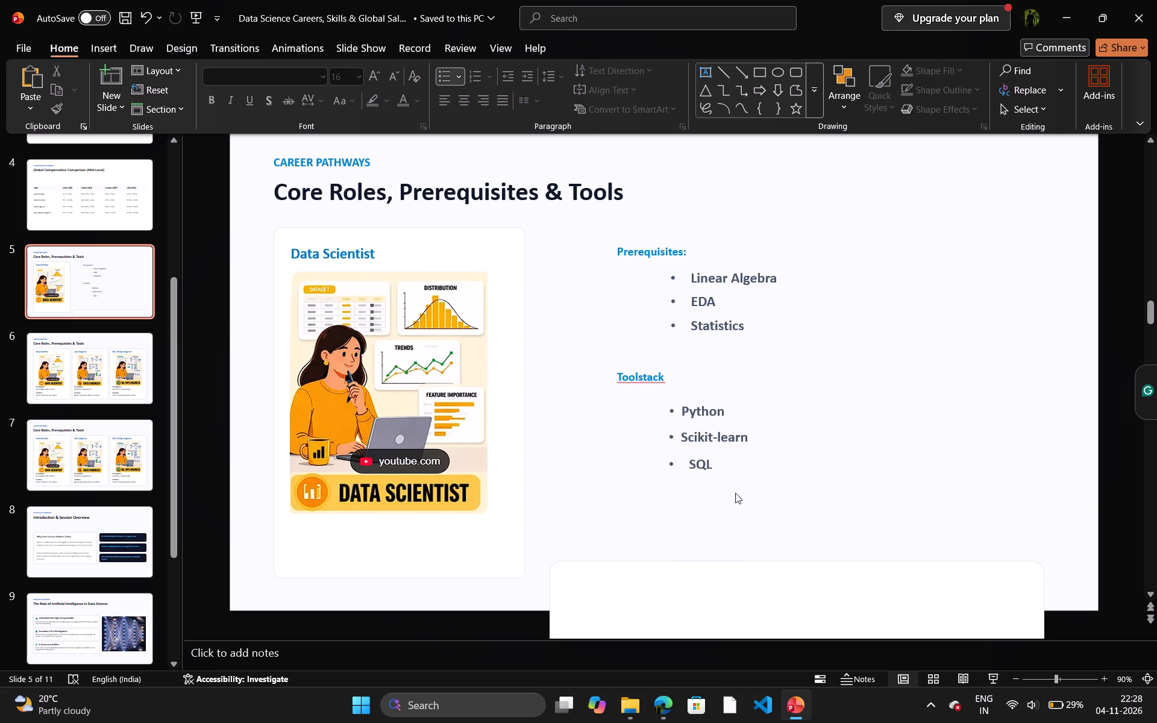
key(ctrl+v)
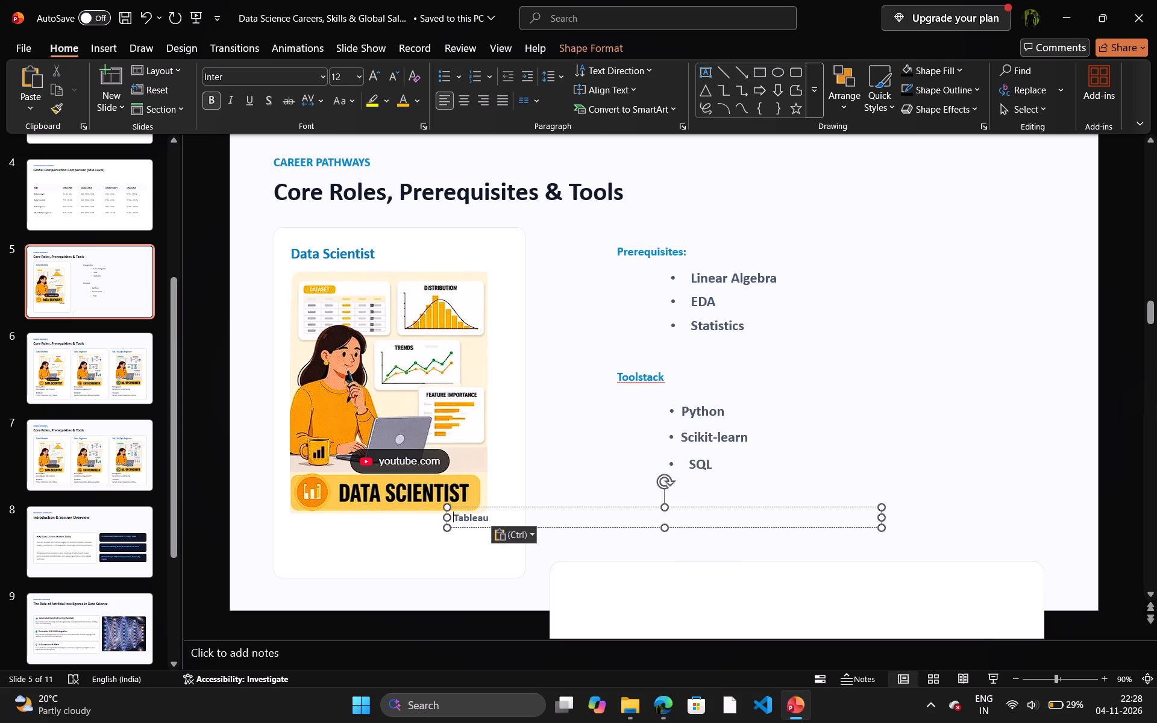
drag(883, 519, 859, 519)
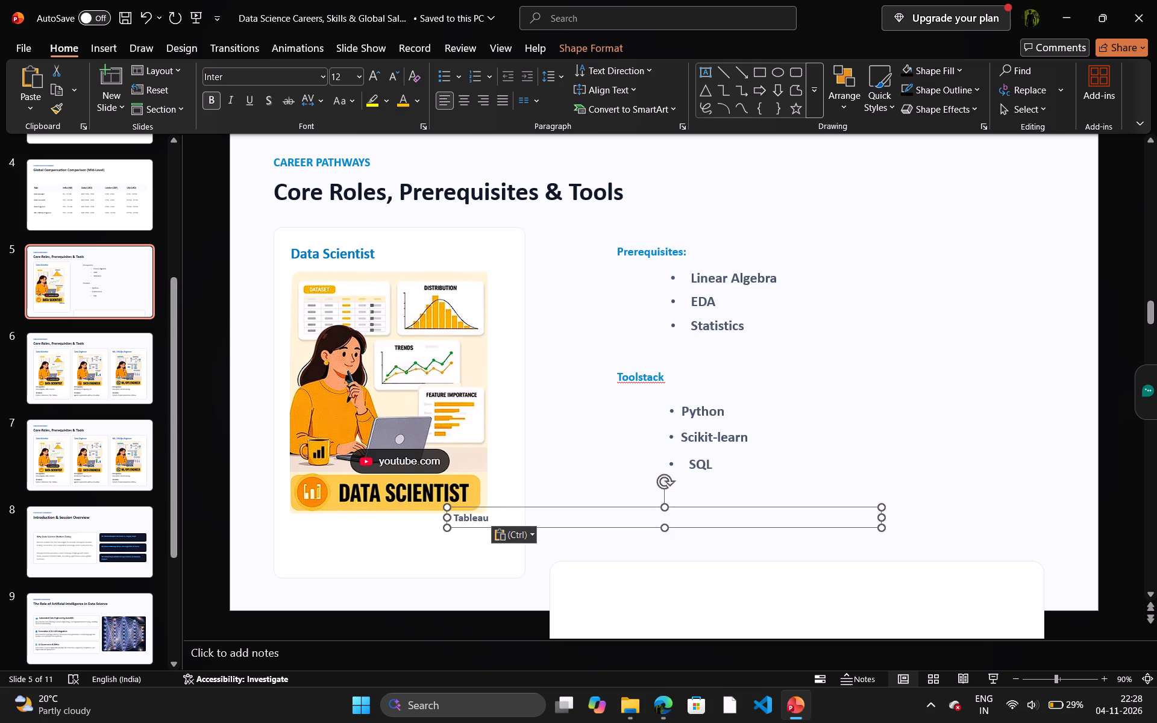
drag(859, 519, 498, 513)
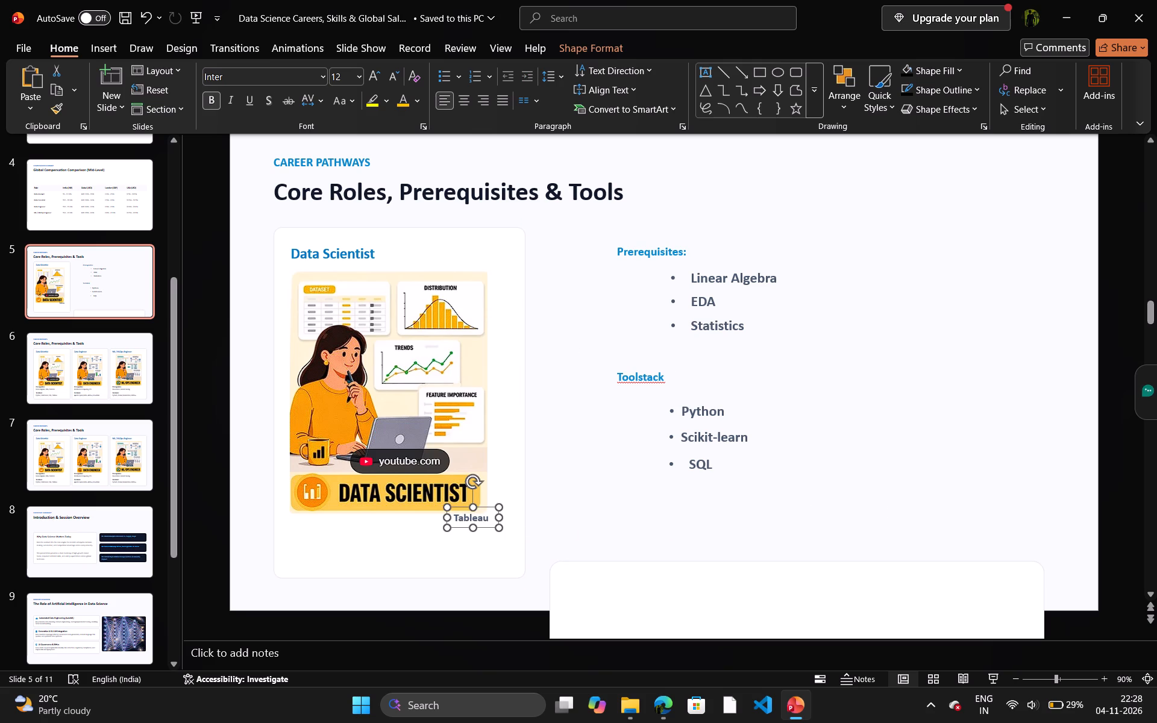
drag(486, 530, 580, 499)
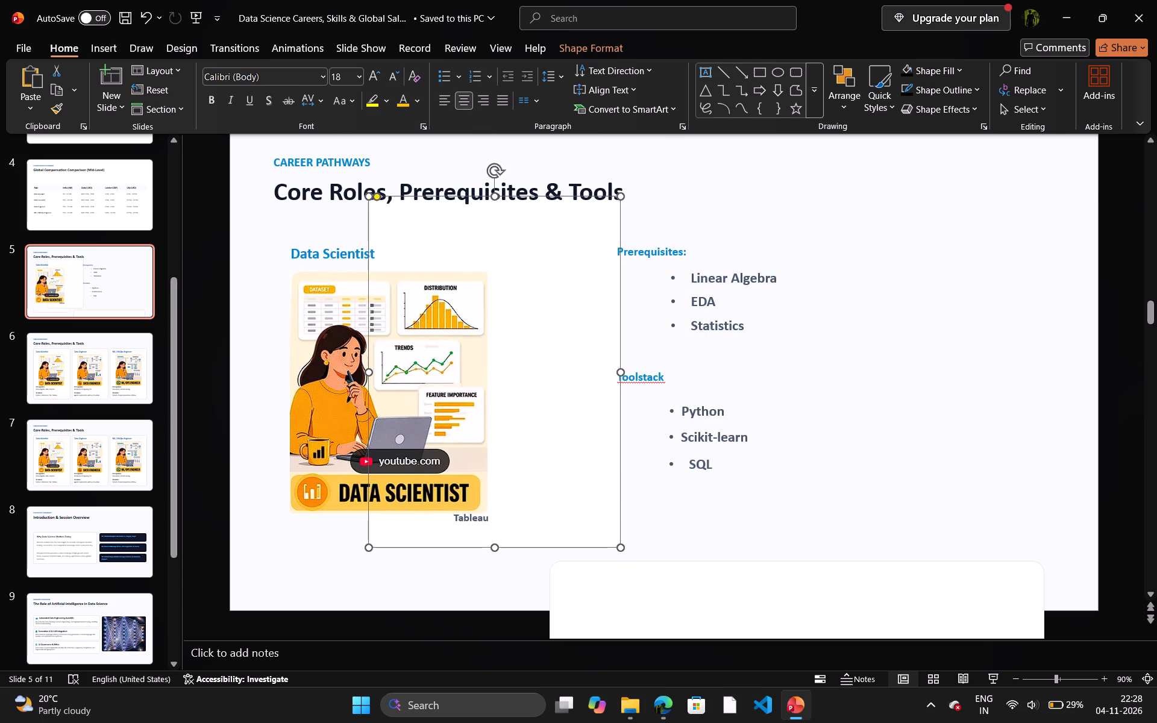
key(ctrl+z)
click(489, 521)
drag(489, 527, 509, 523)
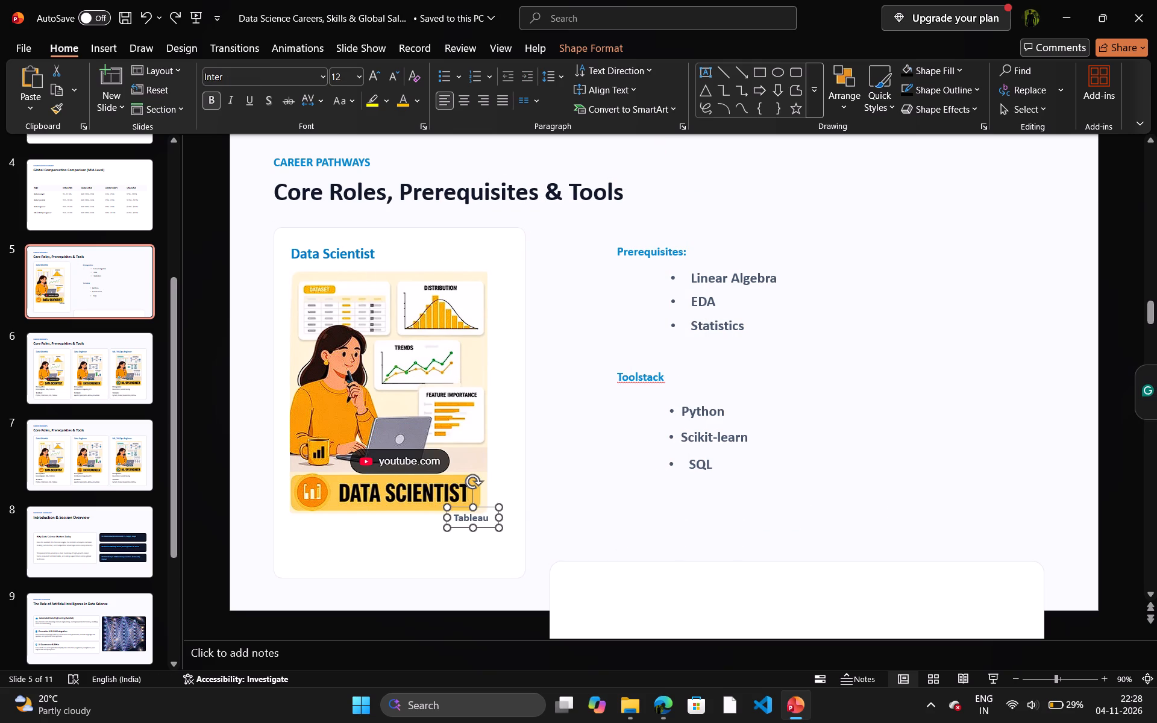
drag(509, 523, 704, 496)
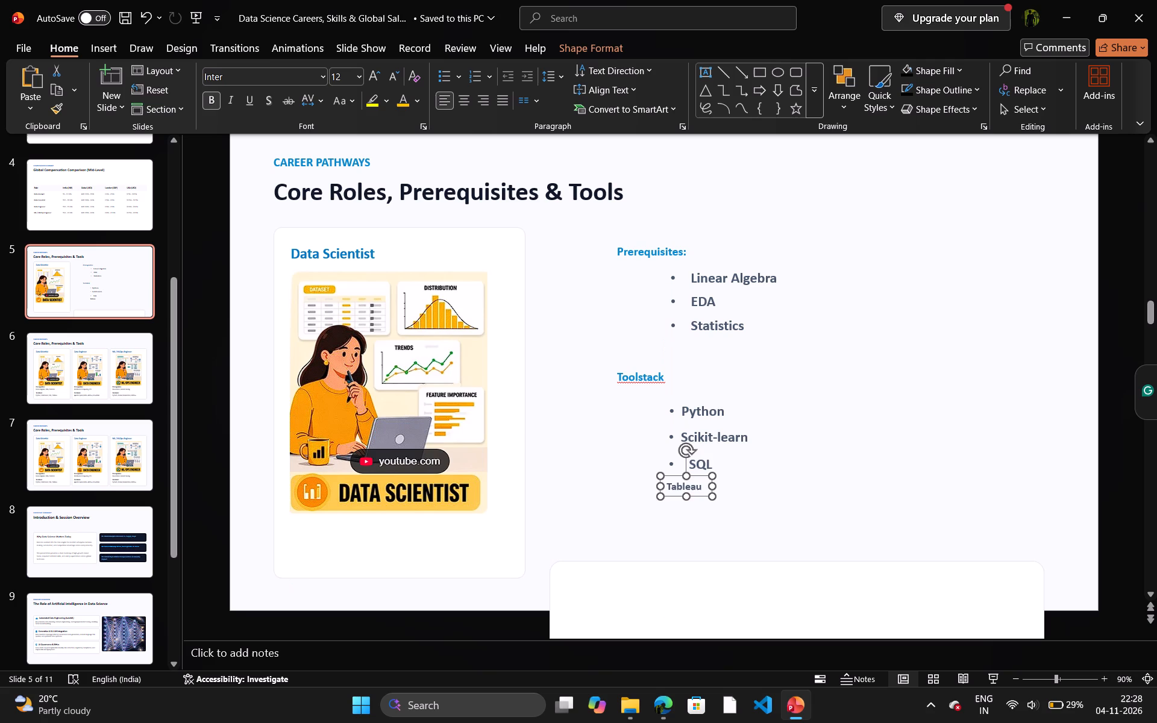
Enlarge the Tableau text to 16 pt, make it a bullet point and widen its box so the word fits on one line.
click(700, 490)
drag(700, 490, 646, 493)
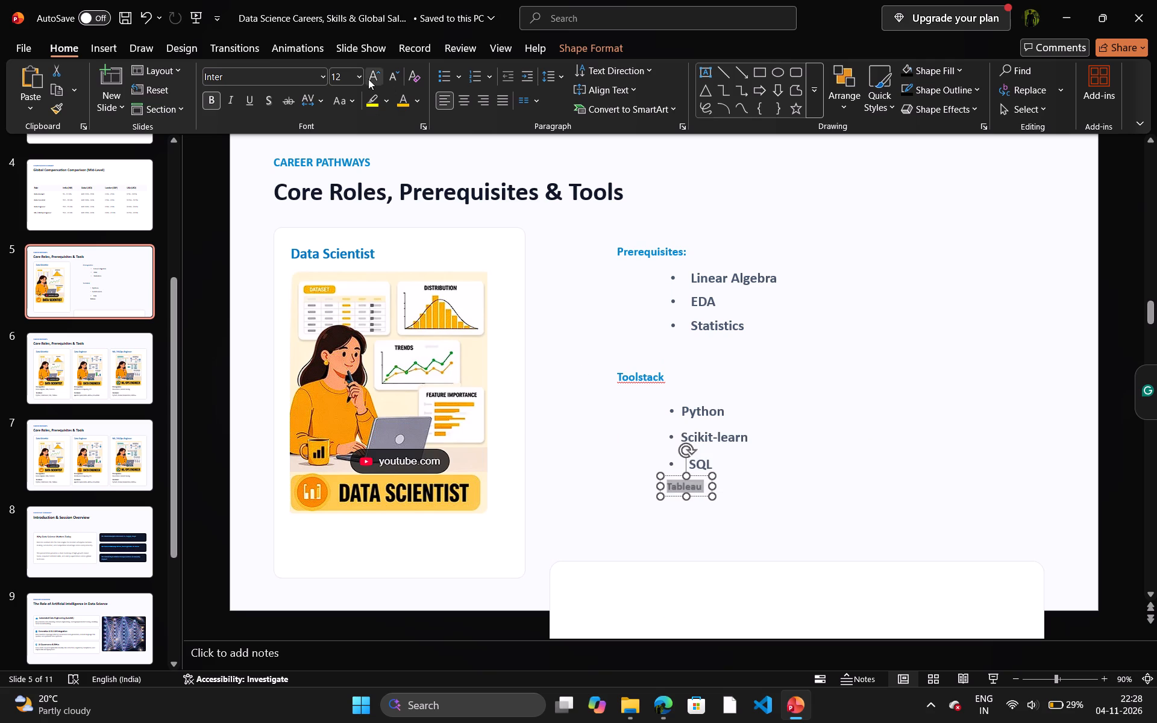
double_click(367, 76)
click(367, 76)
click(400, 77)
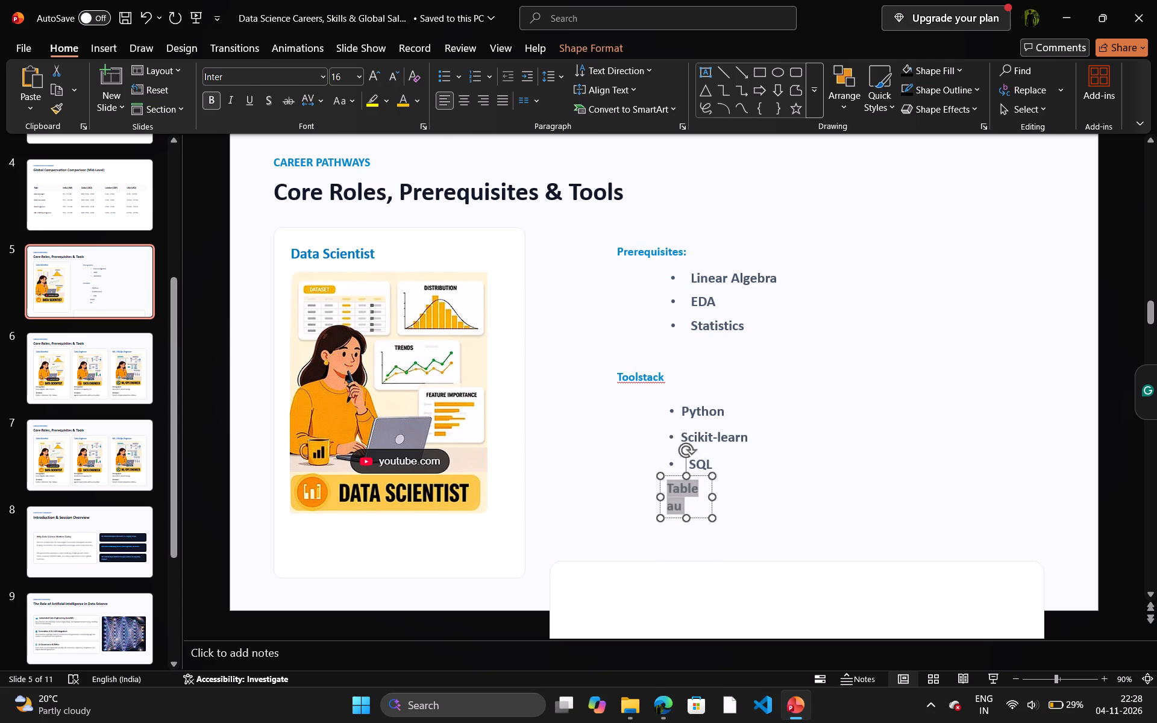
click(443, 75)
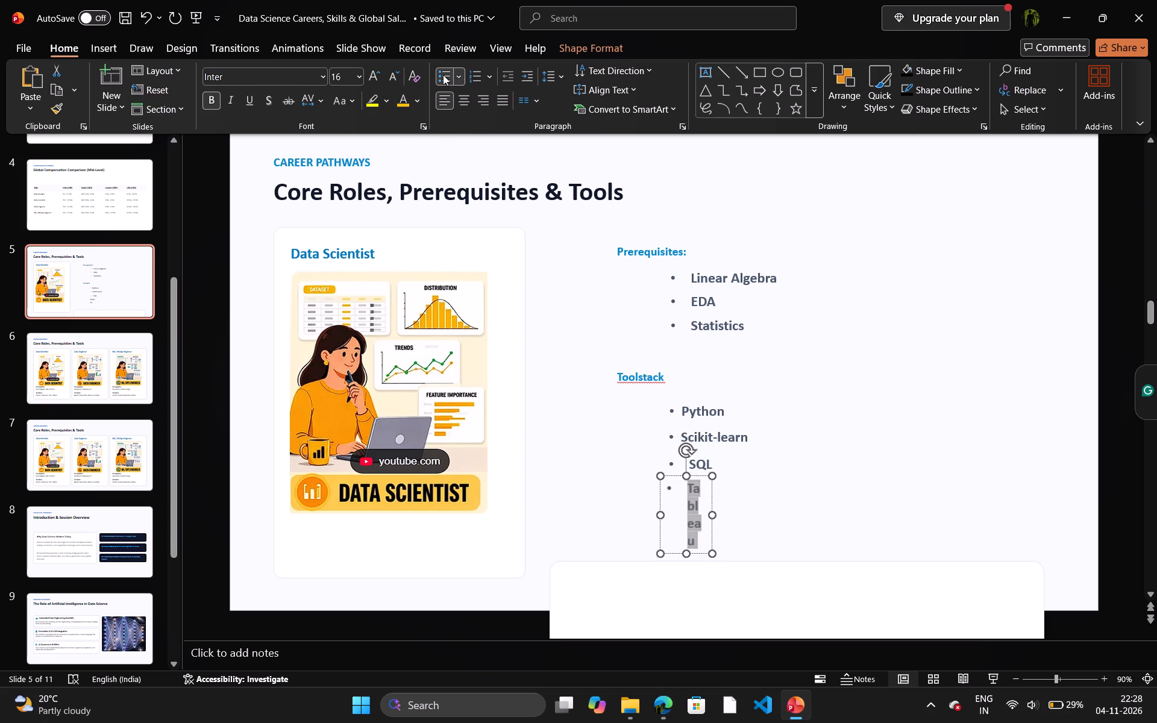
drag(712, 515, 742, 508)
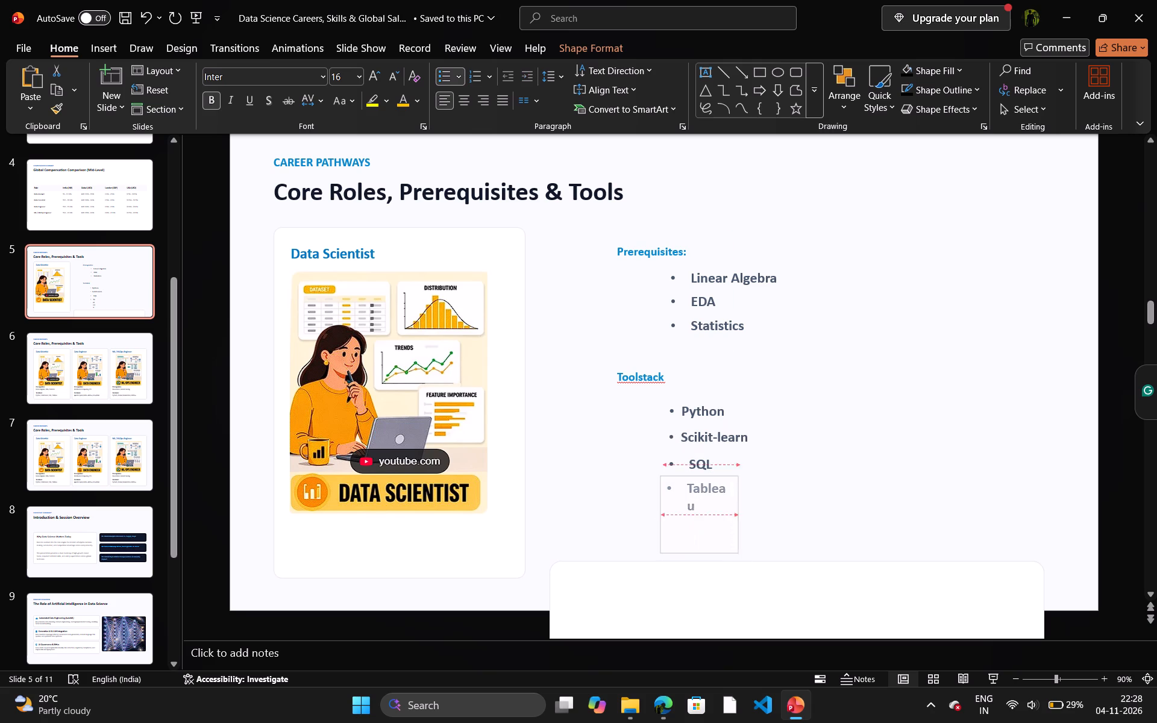
drag(742, 508, 759, 505)
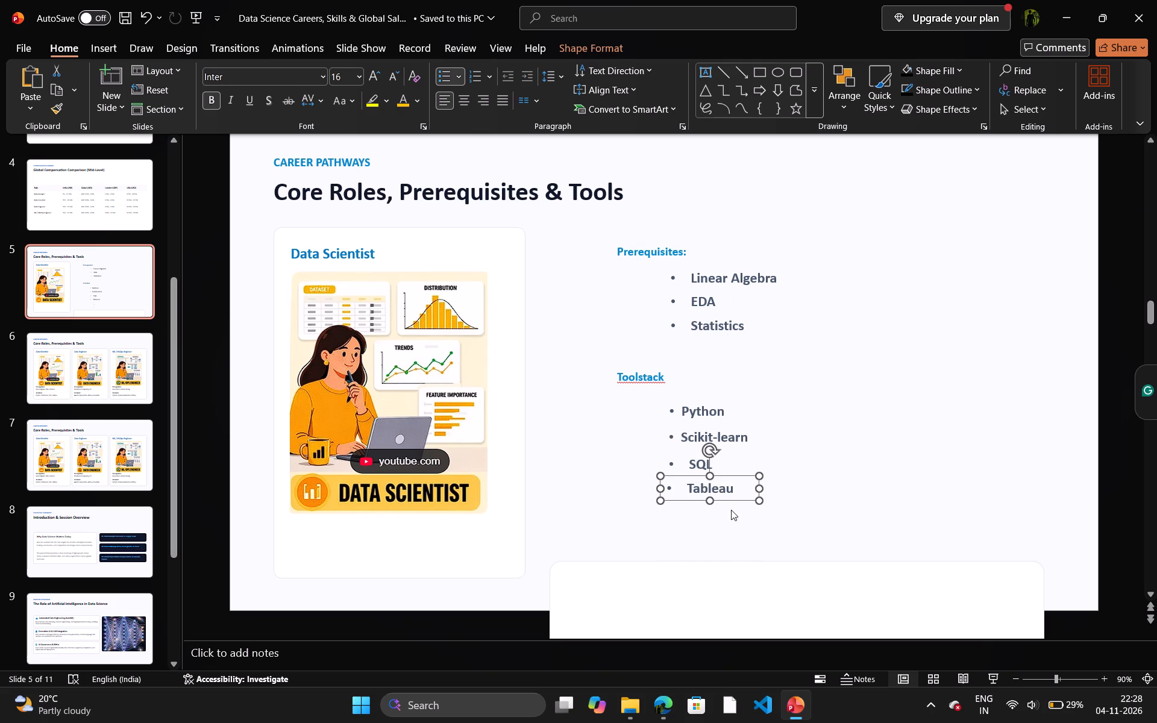
click(731, 510)
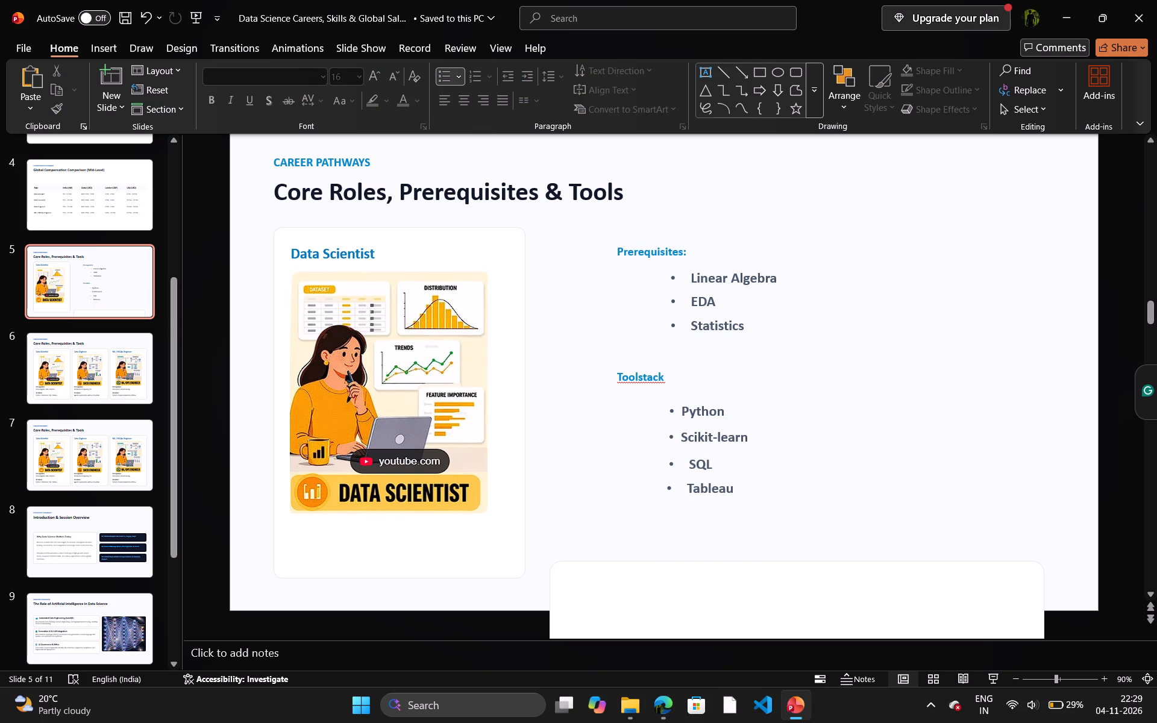
Nudge the Tableau text box so its bullet lines up with SQL and its spacing matches the lines above.
click(730, 492)
click(730, 499)
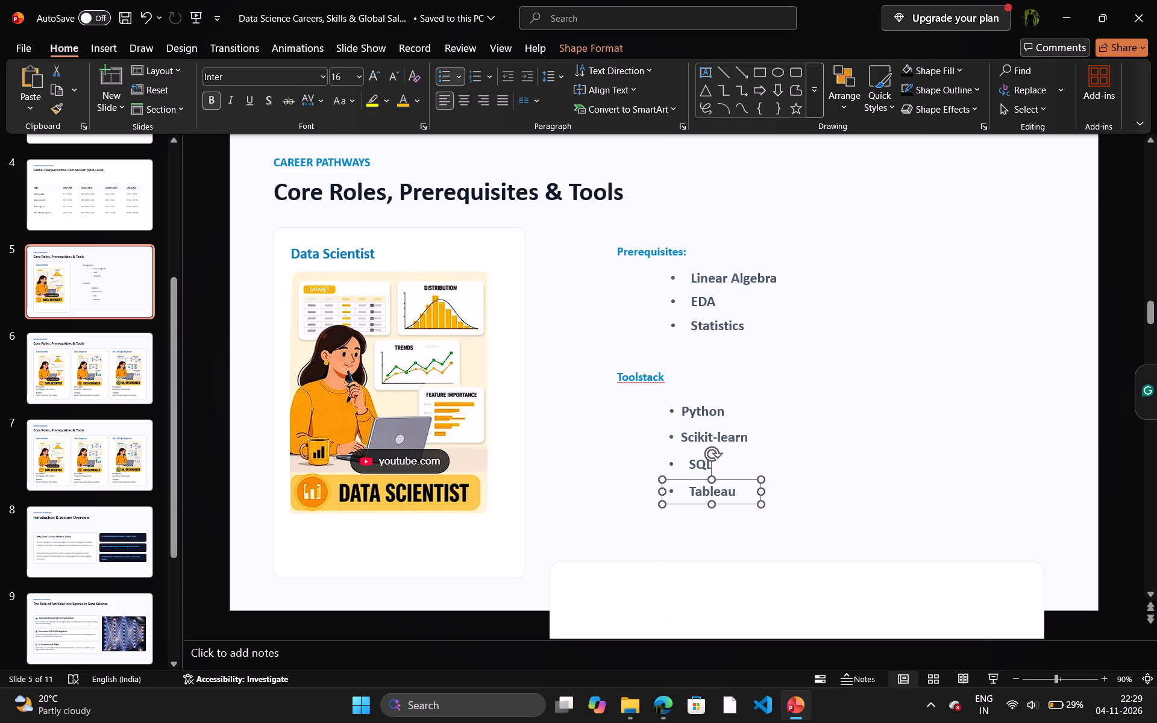
click(864, 507)
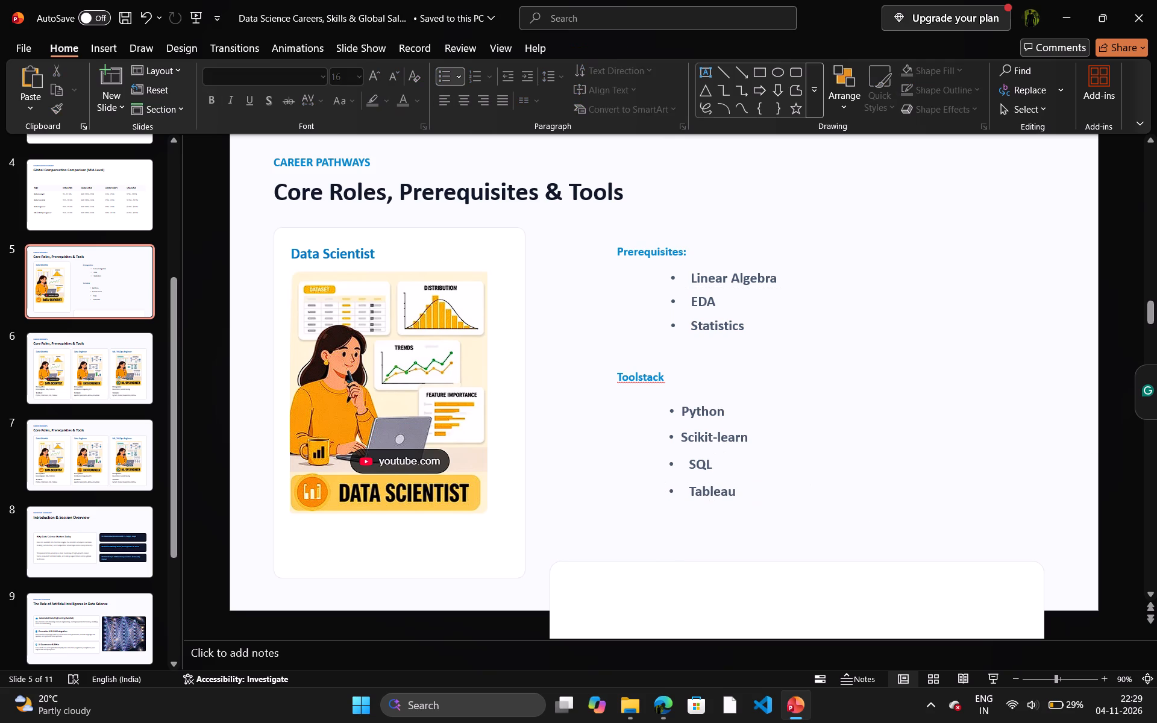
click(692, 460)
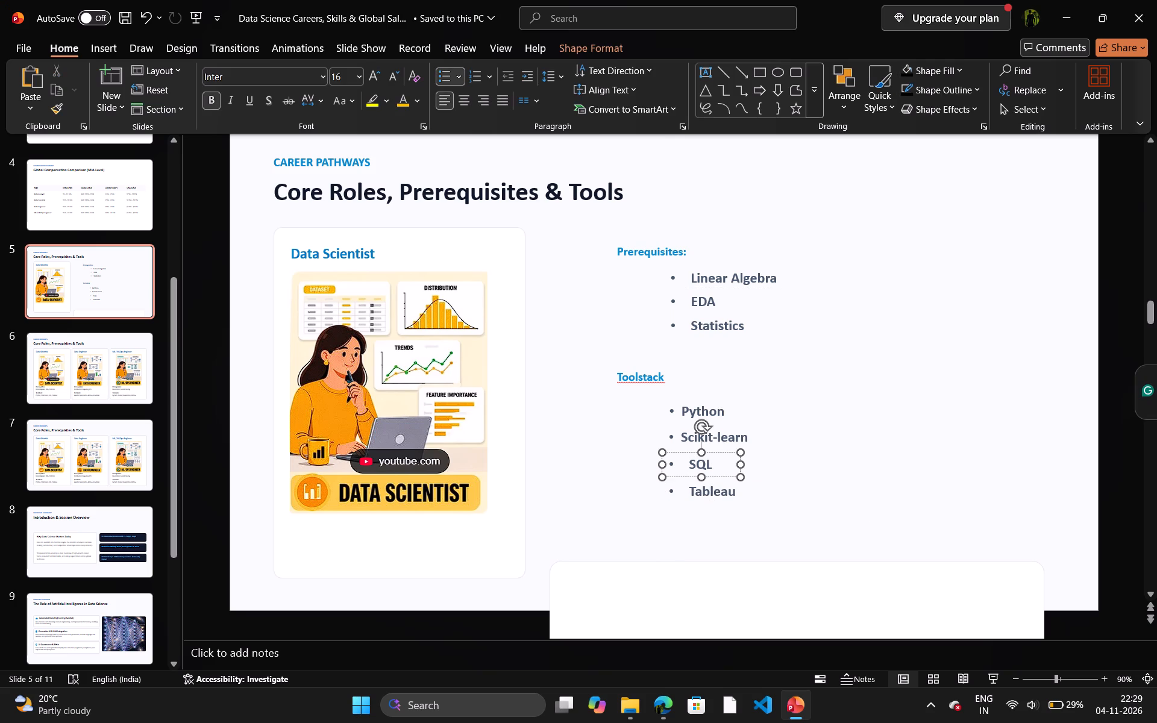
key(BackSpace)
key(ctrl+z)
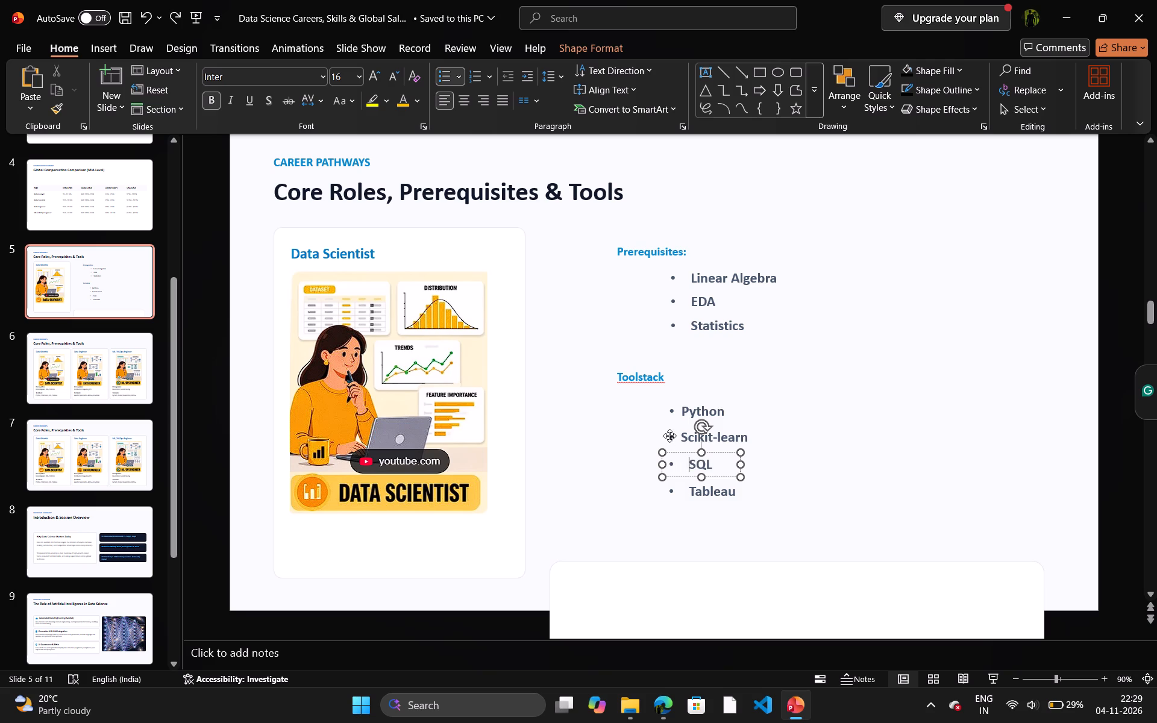
Remove and reapply the bullet on Scikit-learn so its text indent matches SQL and Tableau.
click(685, 440)
click(681, 438)
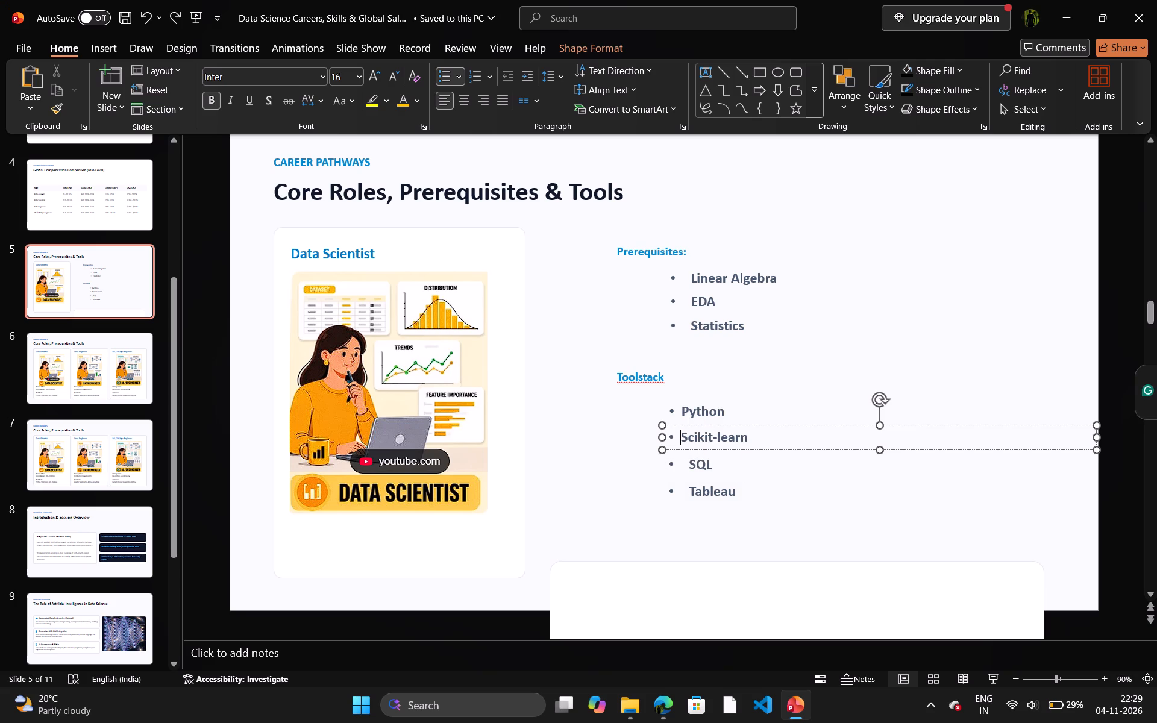
key(BackSpace)
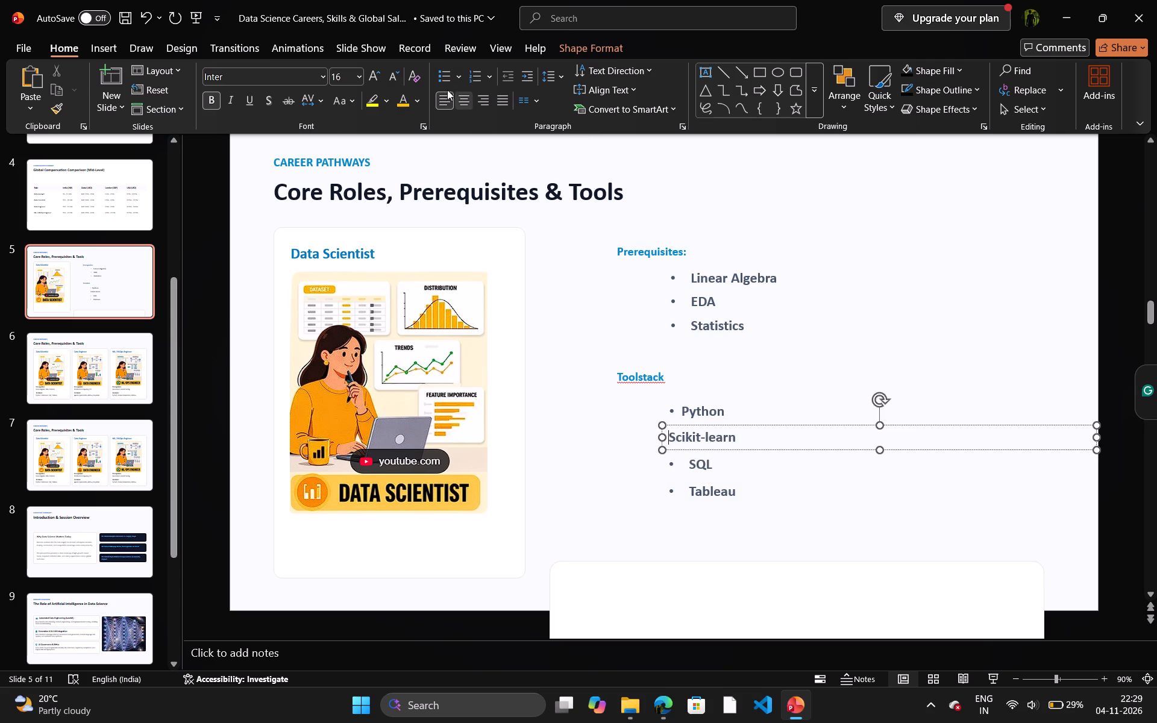
click(440, 78)
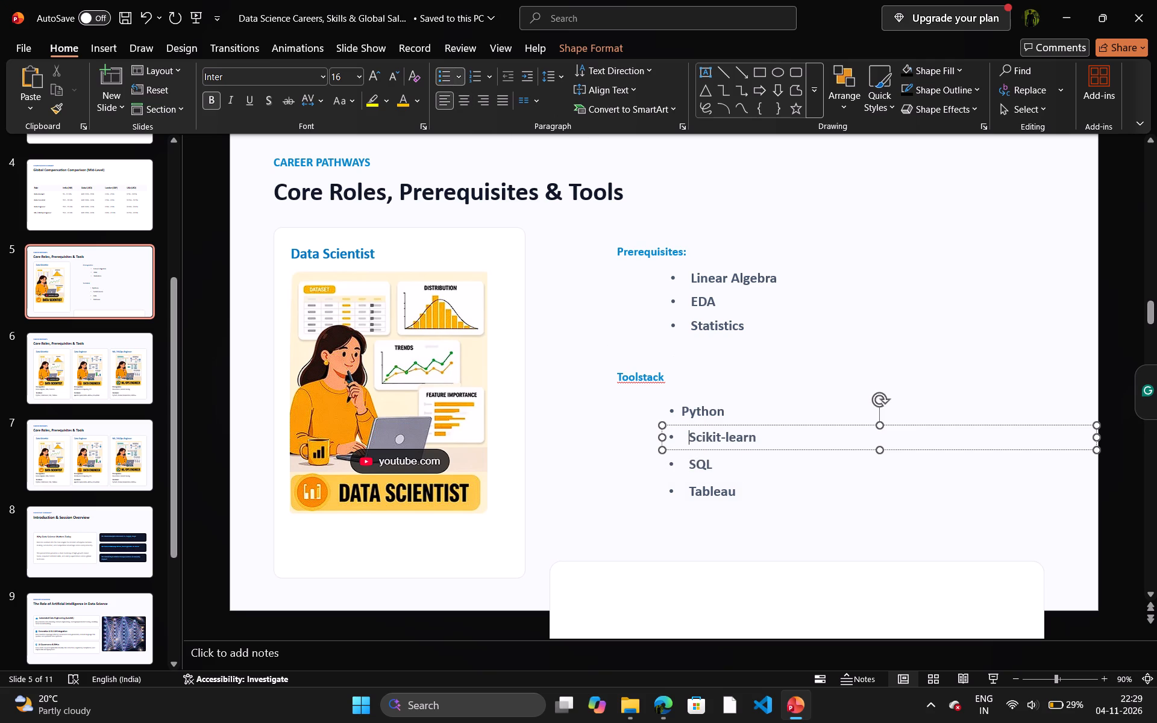
Remove and reapply the bullet on Python to match the other indents, and widen its box to keep the word on one line.
click(679, 407)
key(BackSpace)
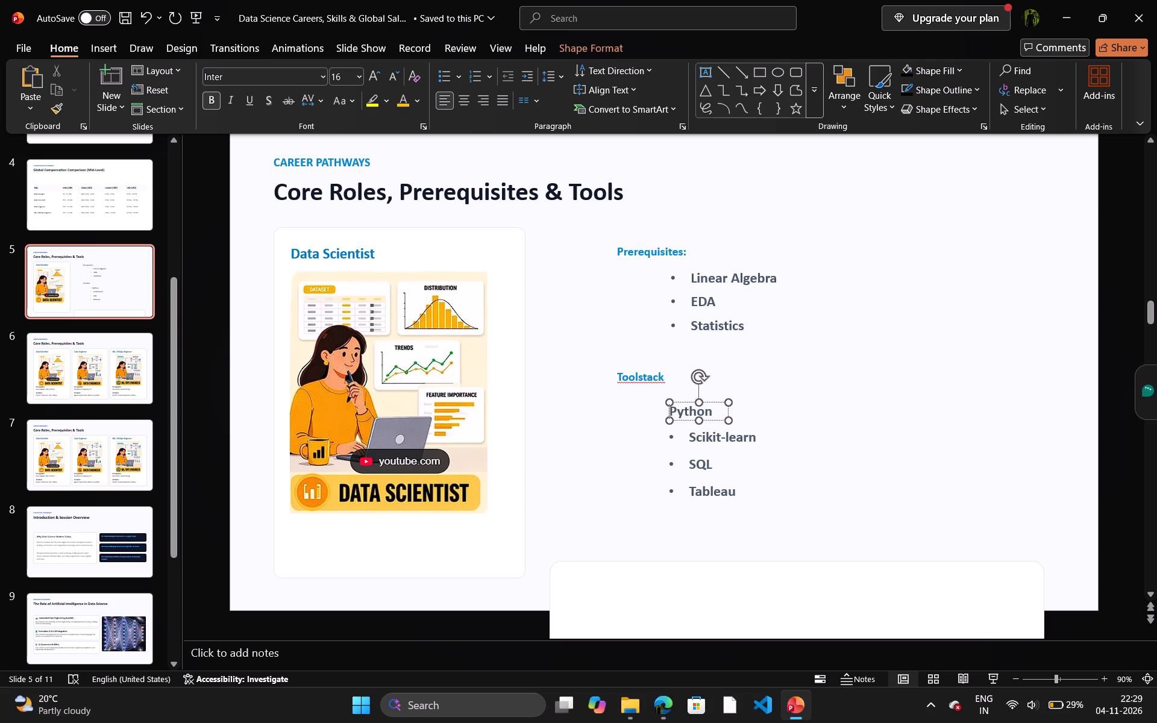
click(445, 75)
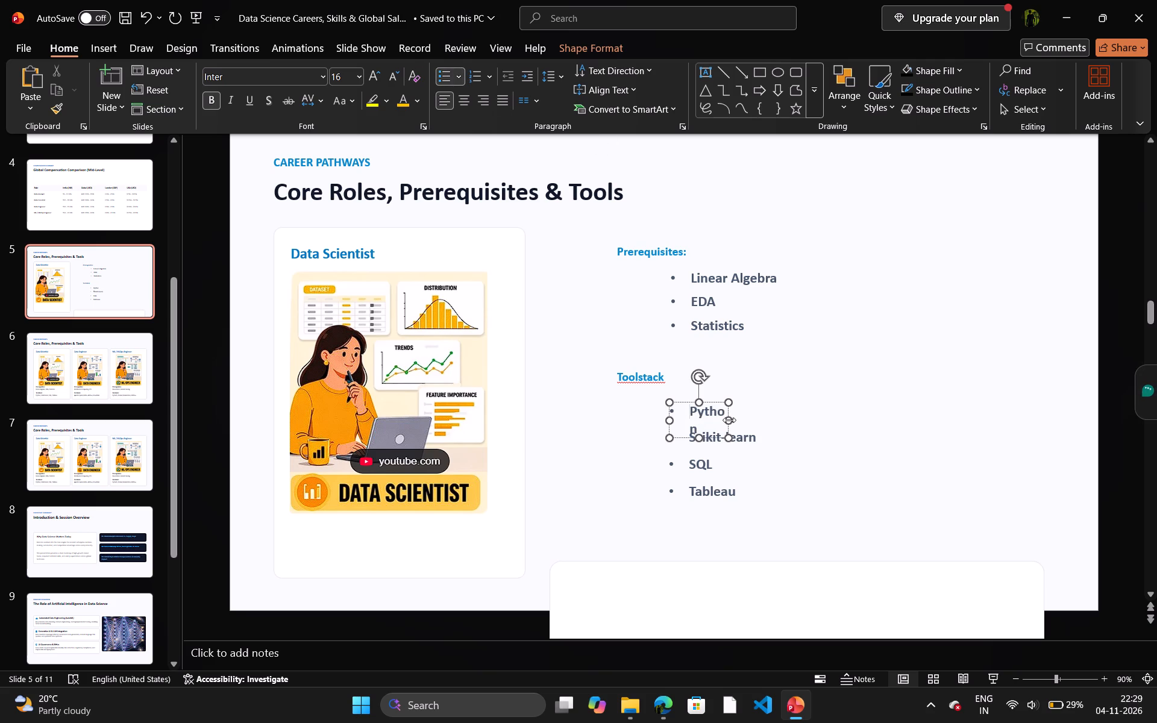
drag(729, 420, 746, 418)
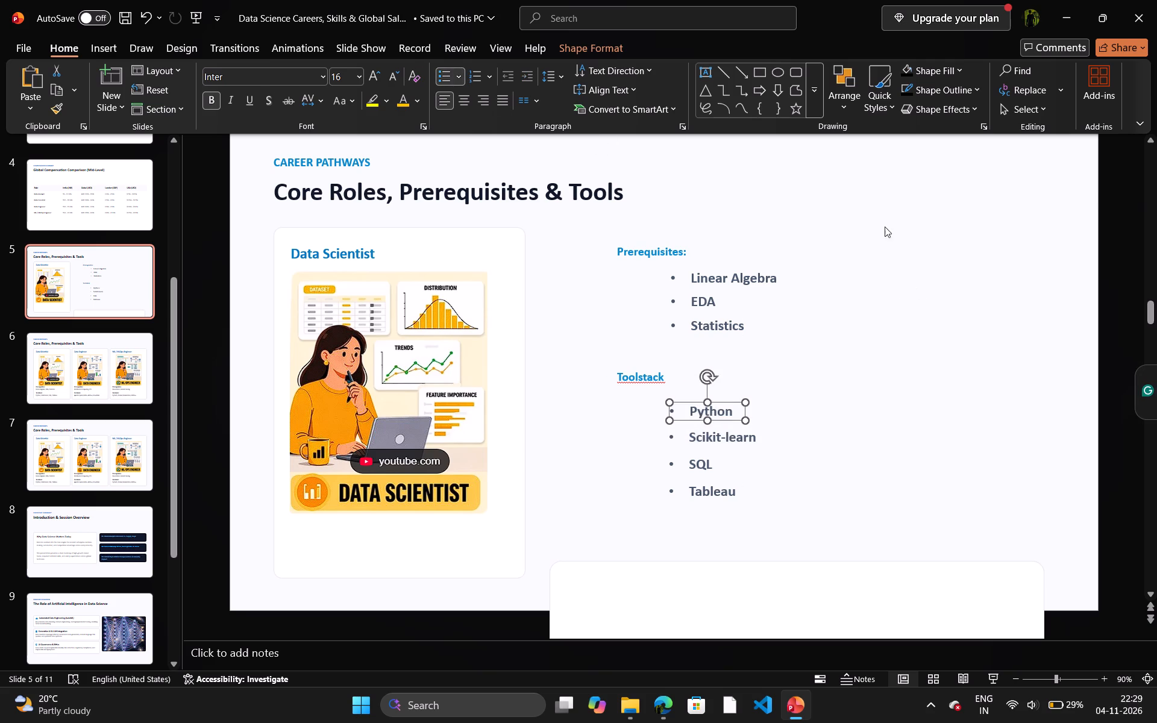
click(875, 186)
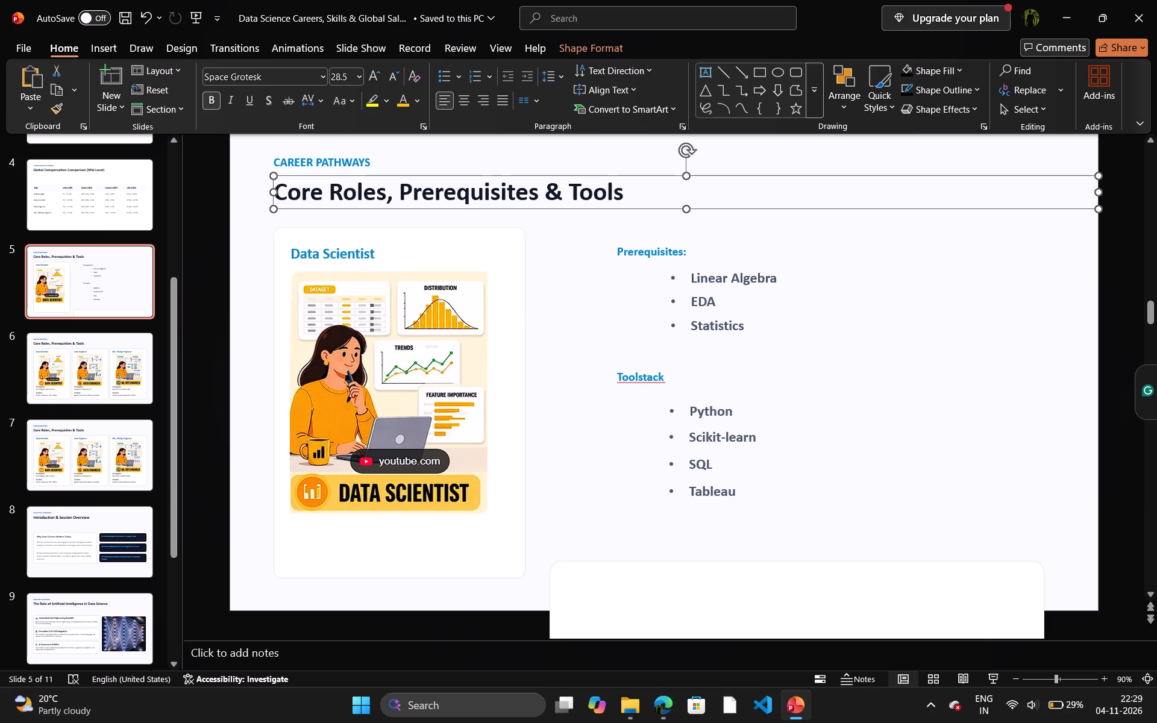
Add a colon at the end of the Toolstack heading.
double_click(662, 380)
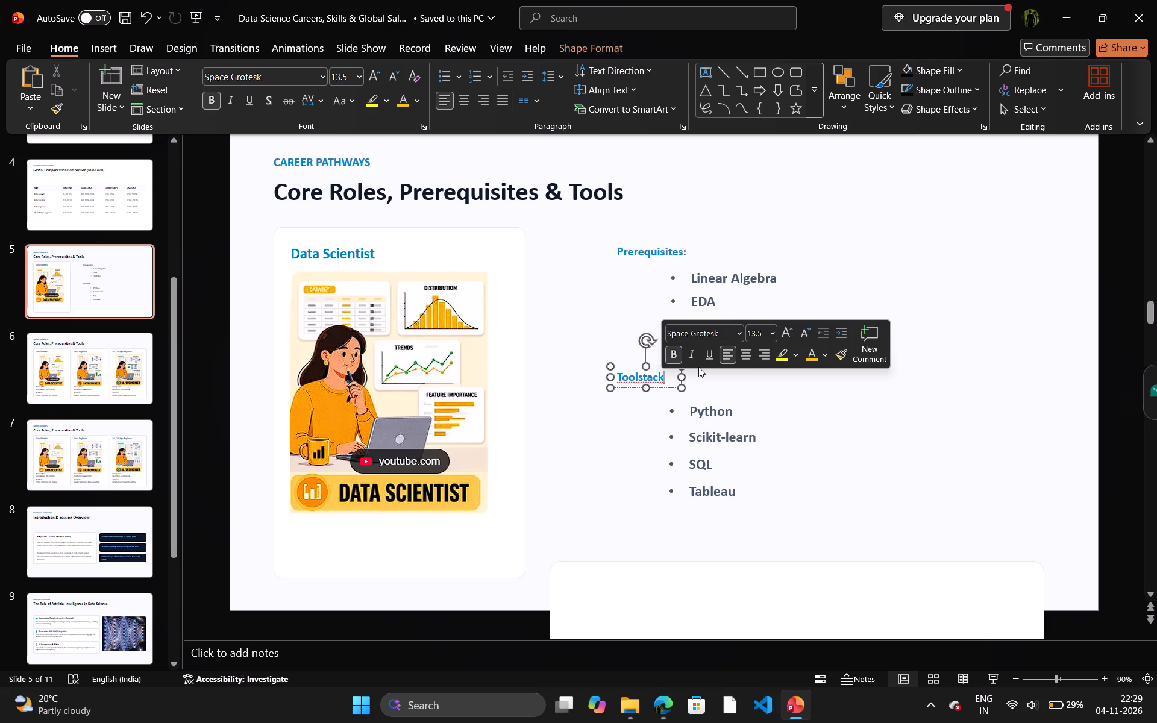
key(shift+colon)
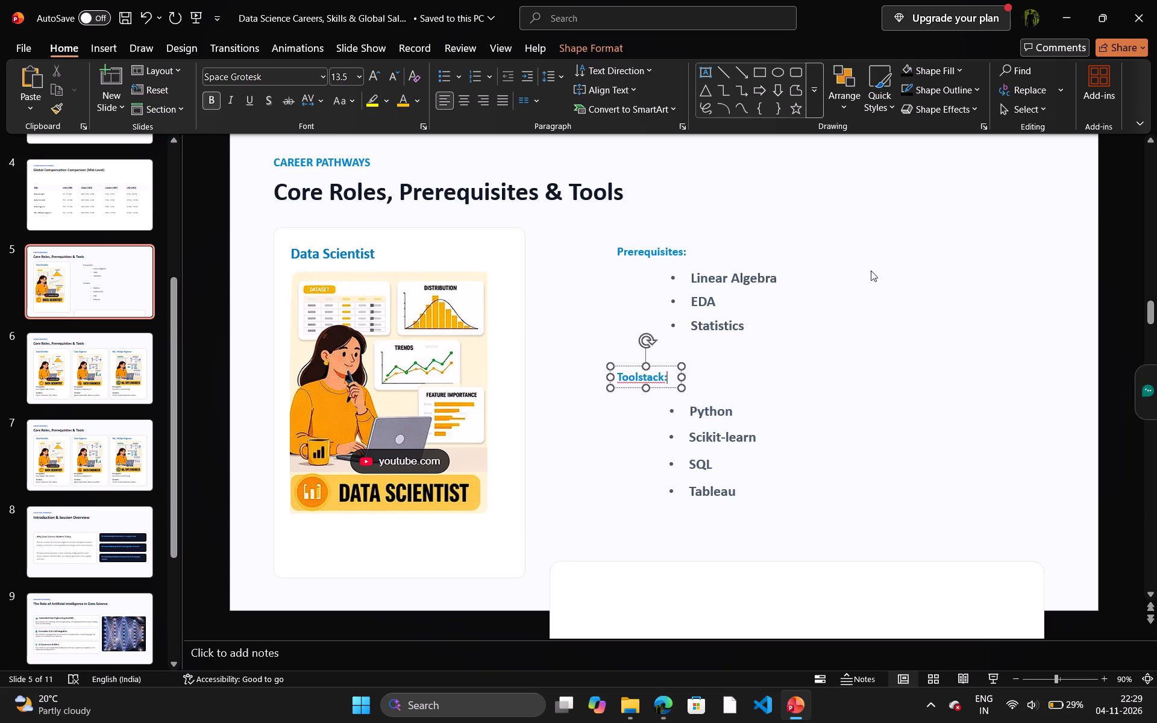
click(843, 198)
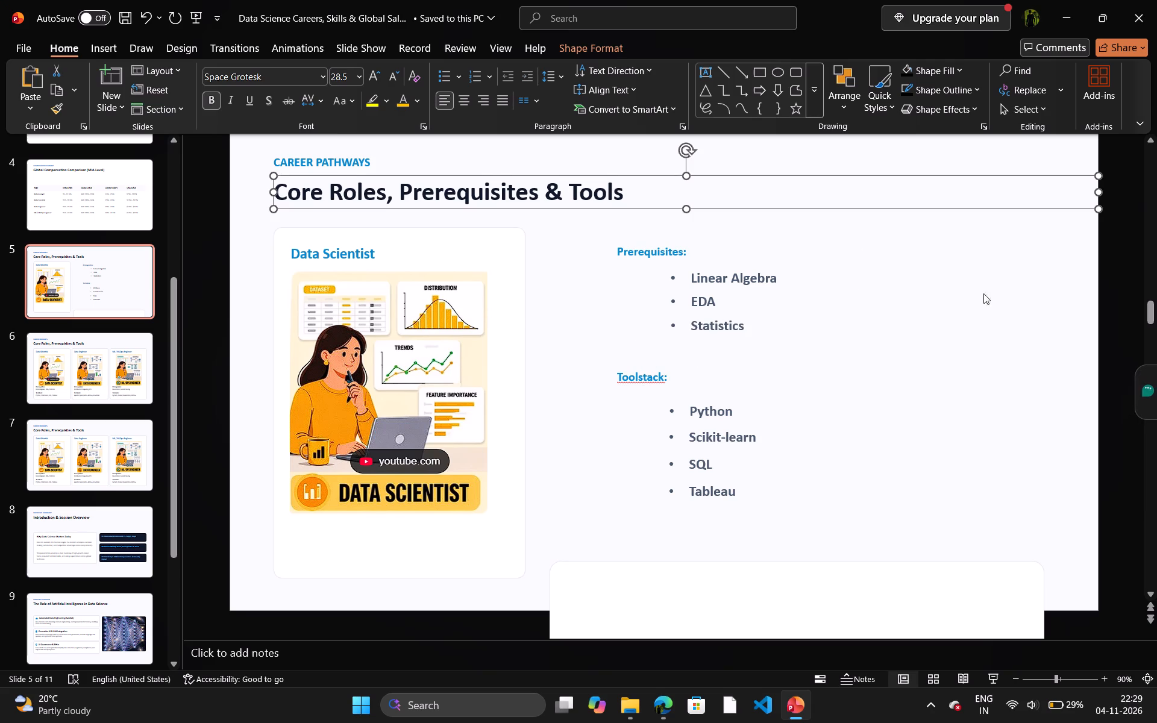
Select the Prerequisites and Toolstack text boxes together and shift them slightly right and up on the slide.
drag(596, 228, 788, 550)
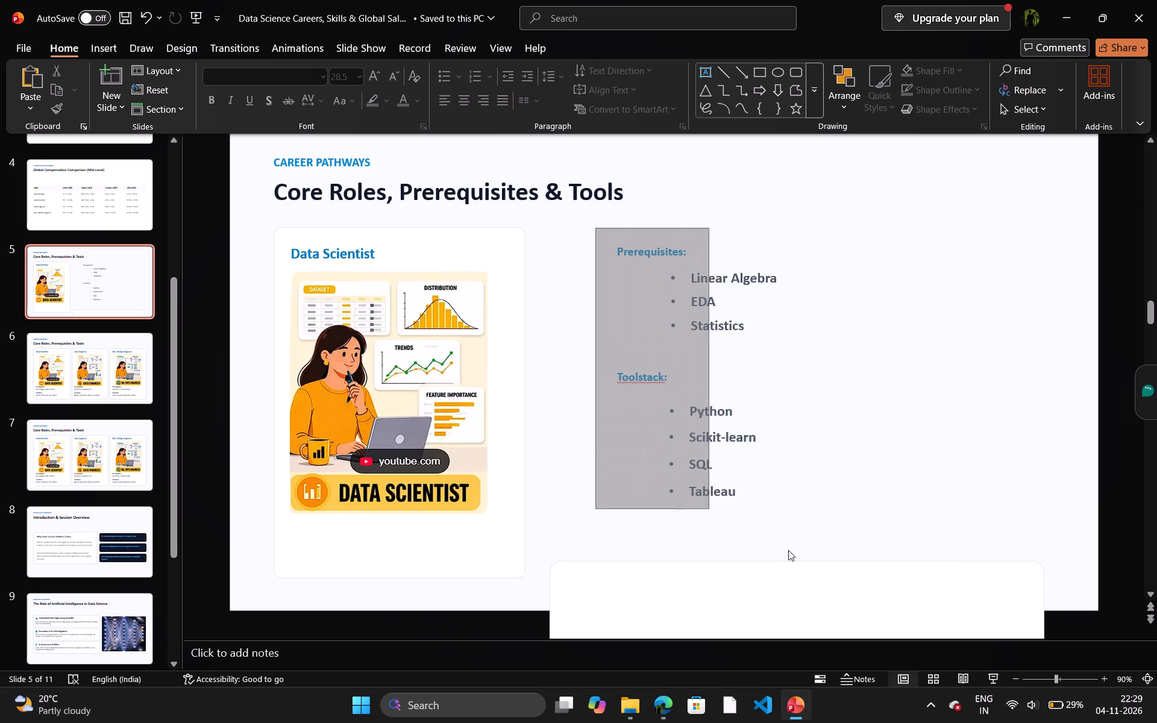
drag(788, 550, 1090, 538)
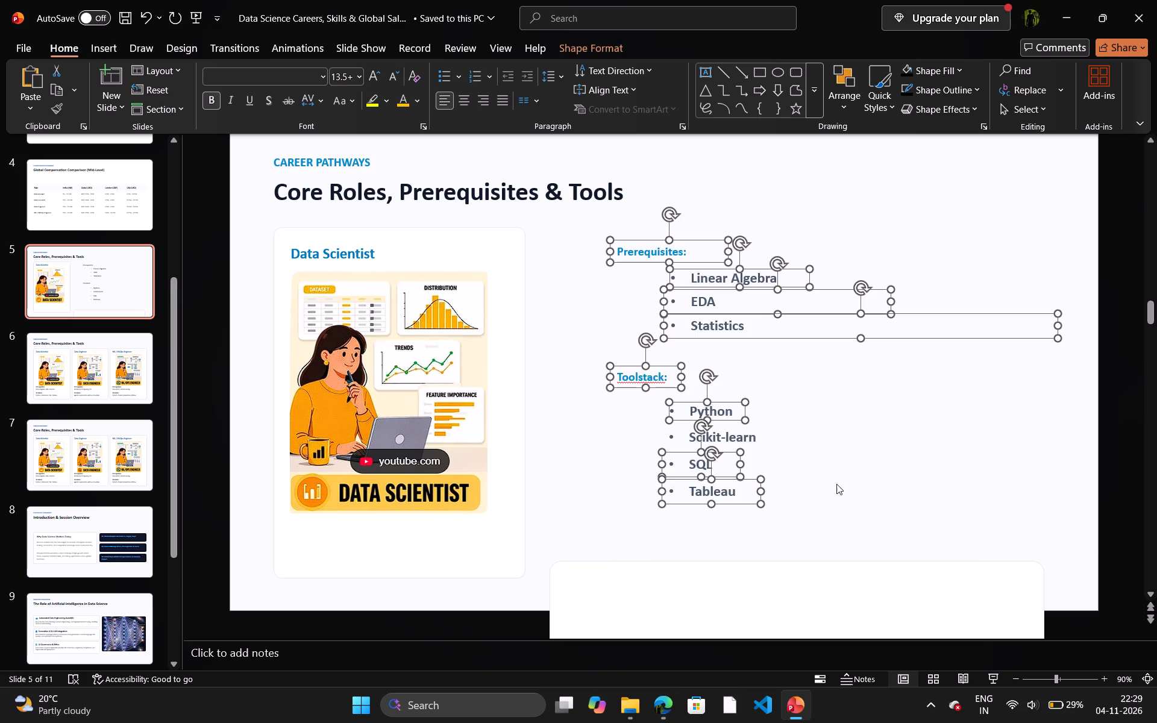
drag(818, 340, 845, 334)
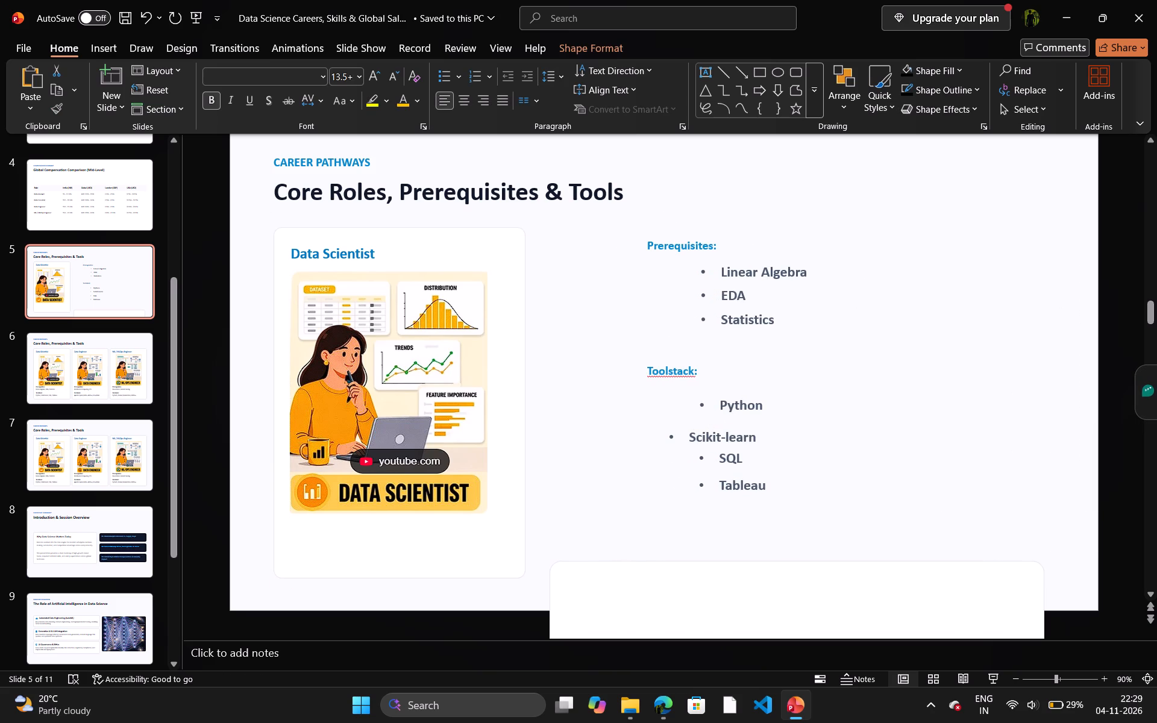
drag(845, 334, 846, 334)
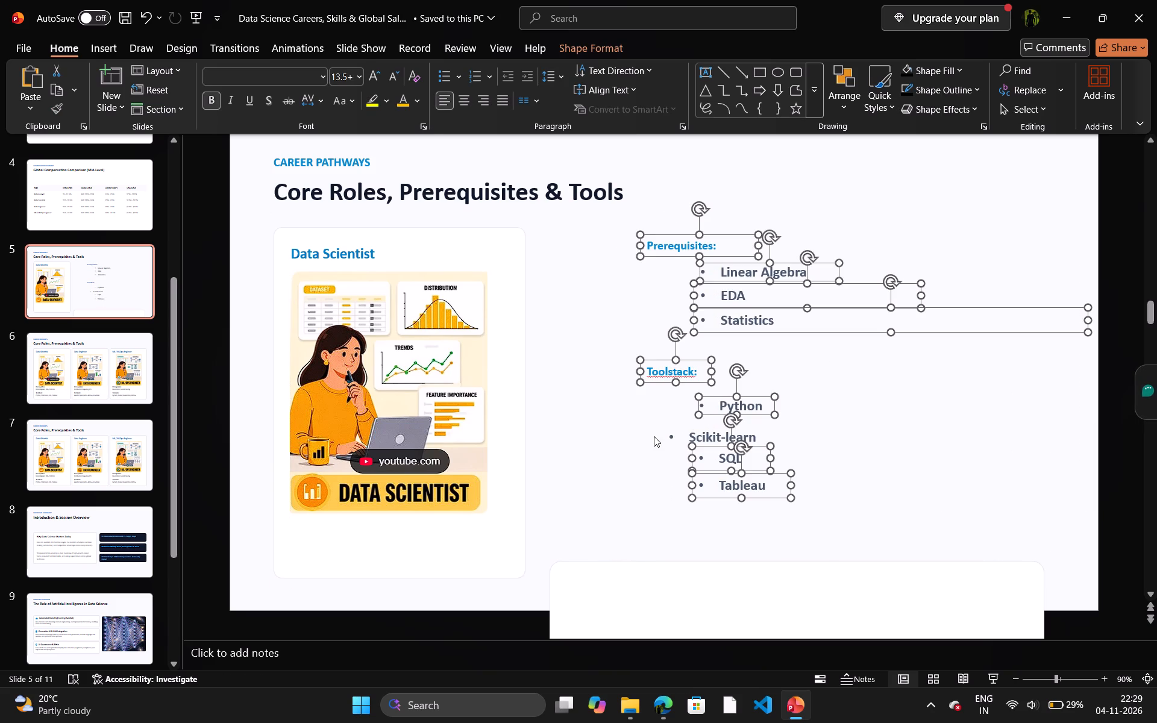
Move the Scikit-learn text box back into the list between Python and SQL, aligning its bullet with theirs.
double_click(654, 436)
drag(639, 419, 766, 443)
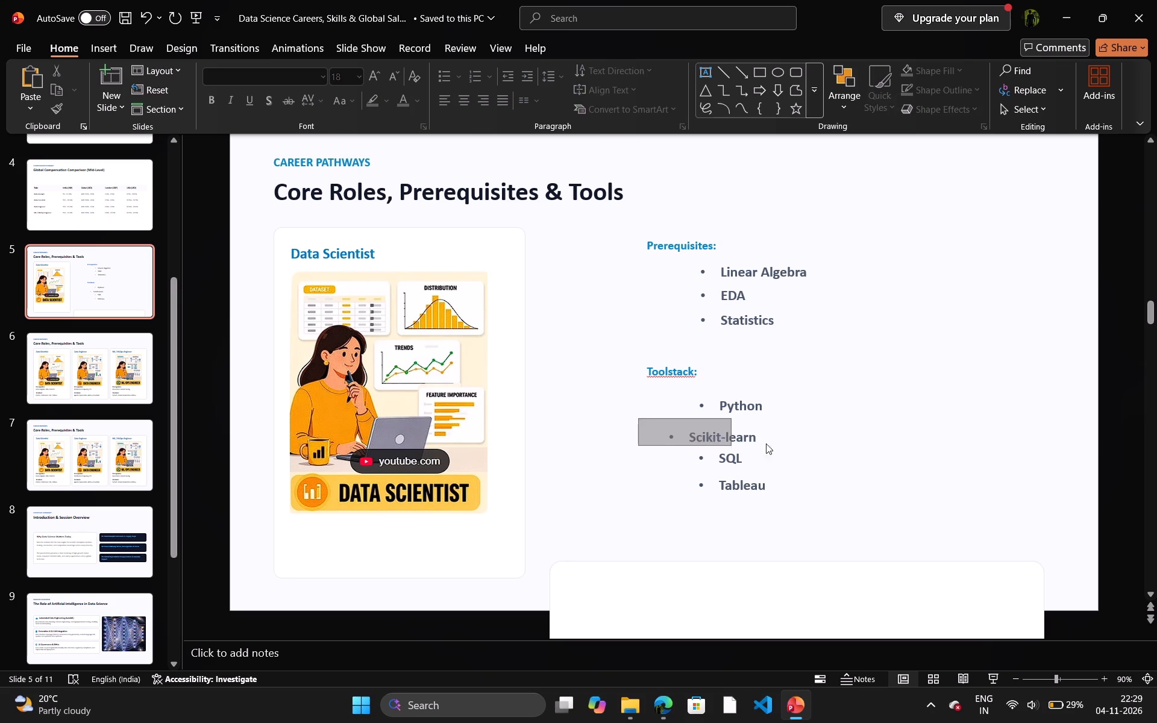
drag(766, 443, 1114, 454)
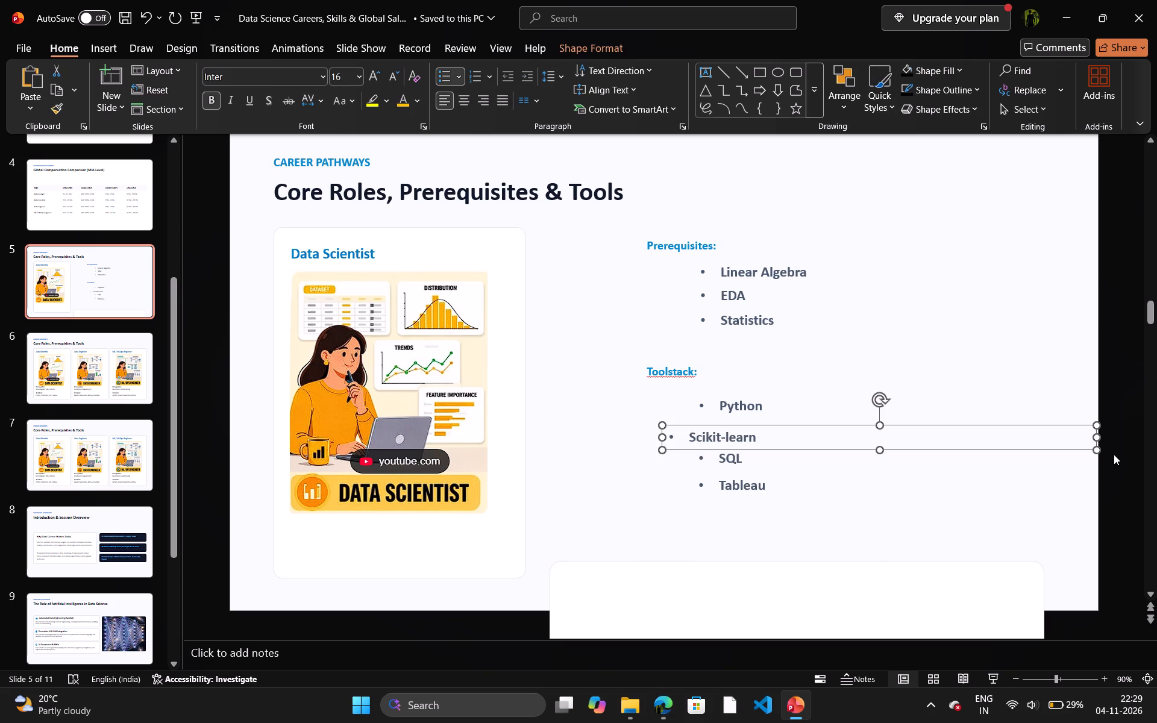
drag(854, 427, 876, 422)
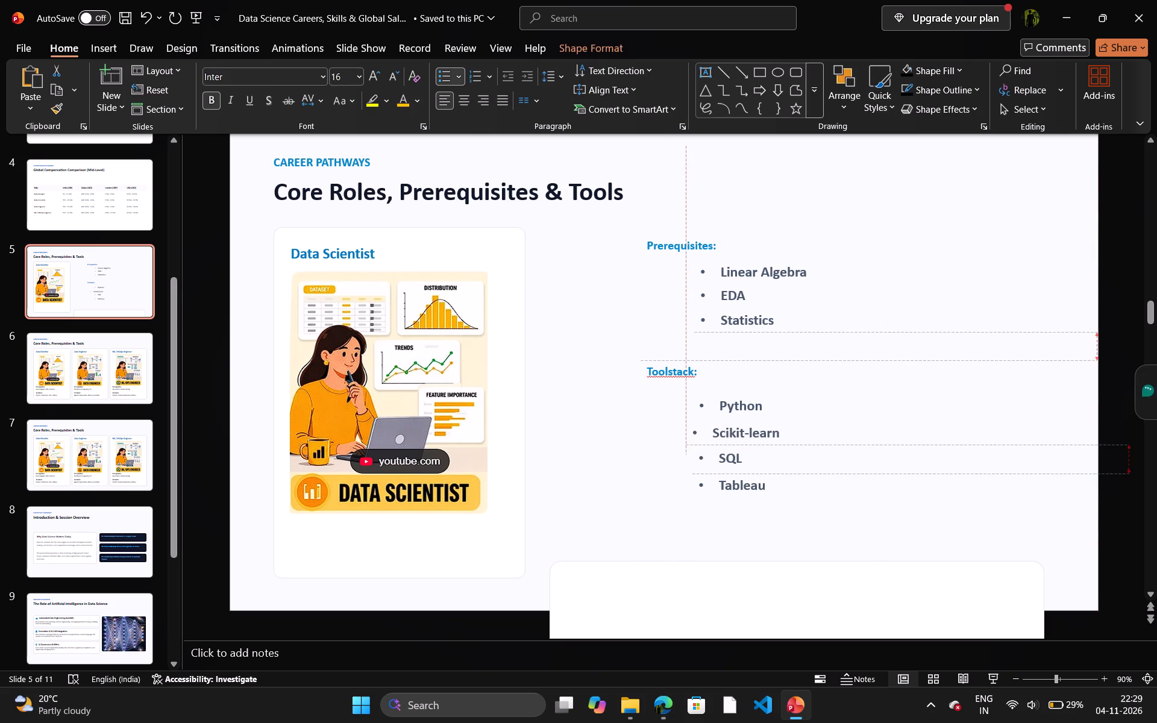
drag(876, 422, 886, 420)
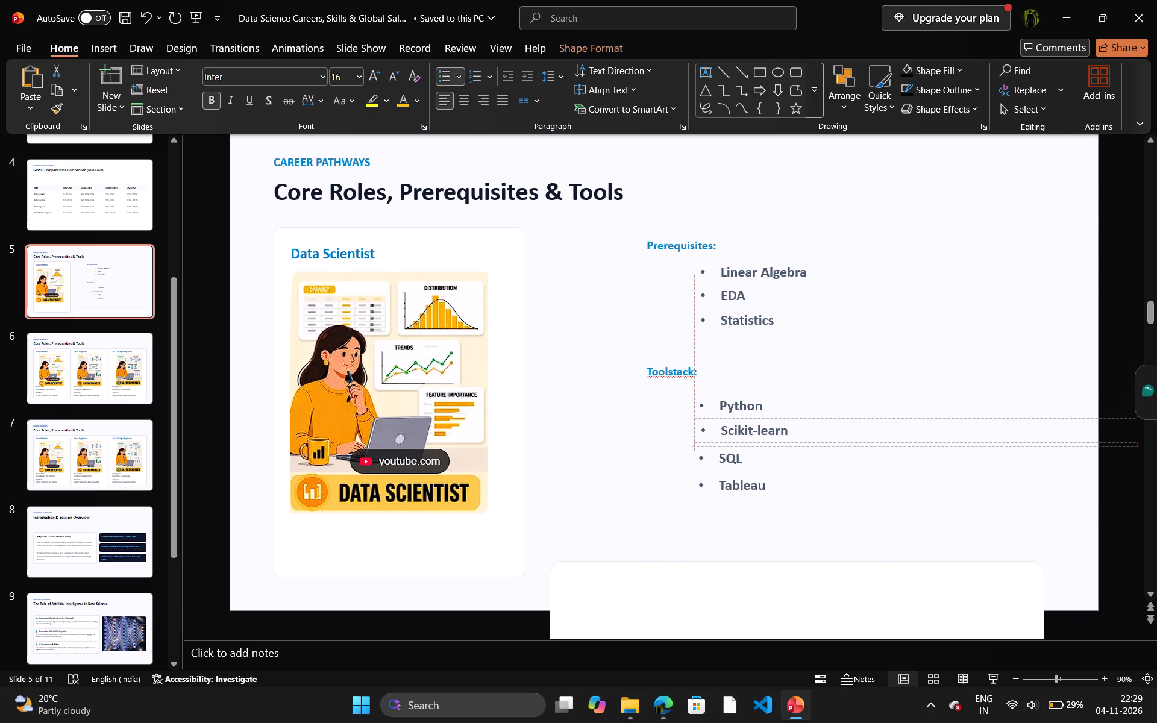
drag(886, 420, 883, 422)
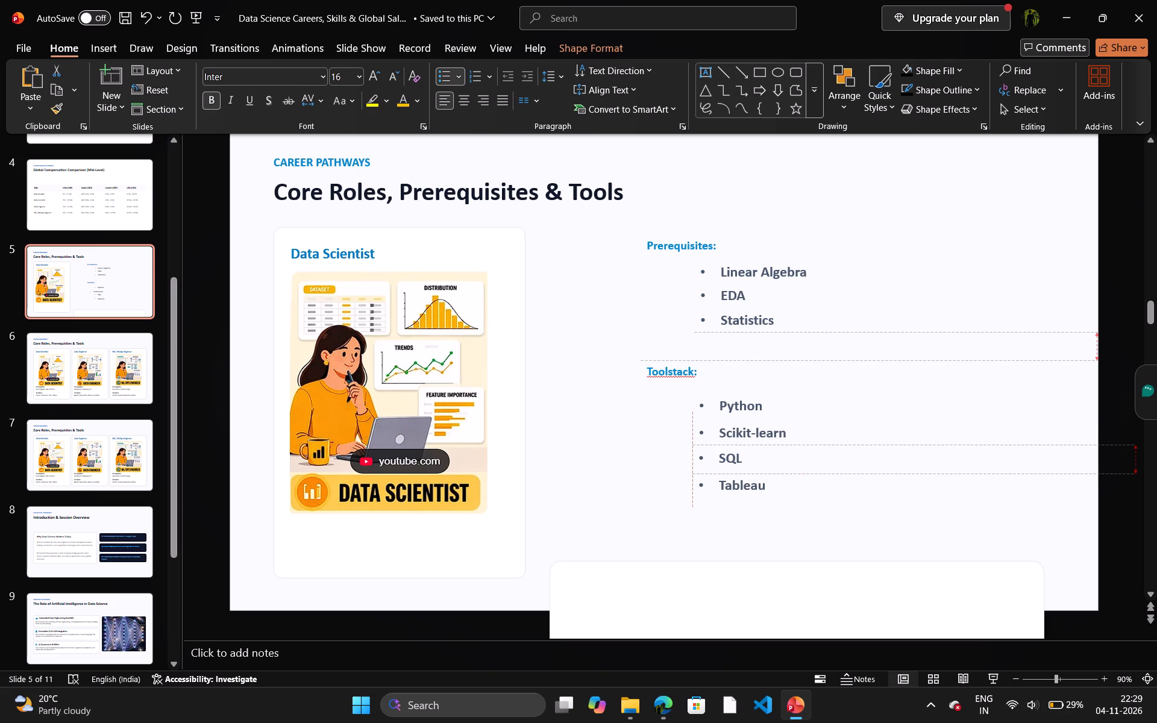
drag(883, 422, 883, 421)
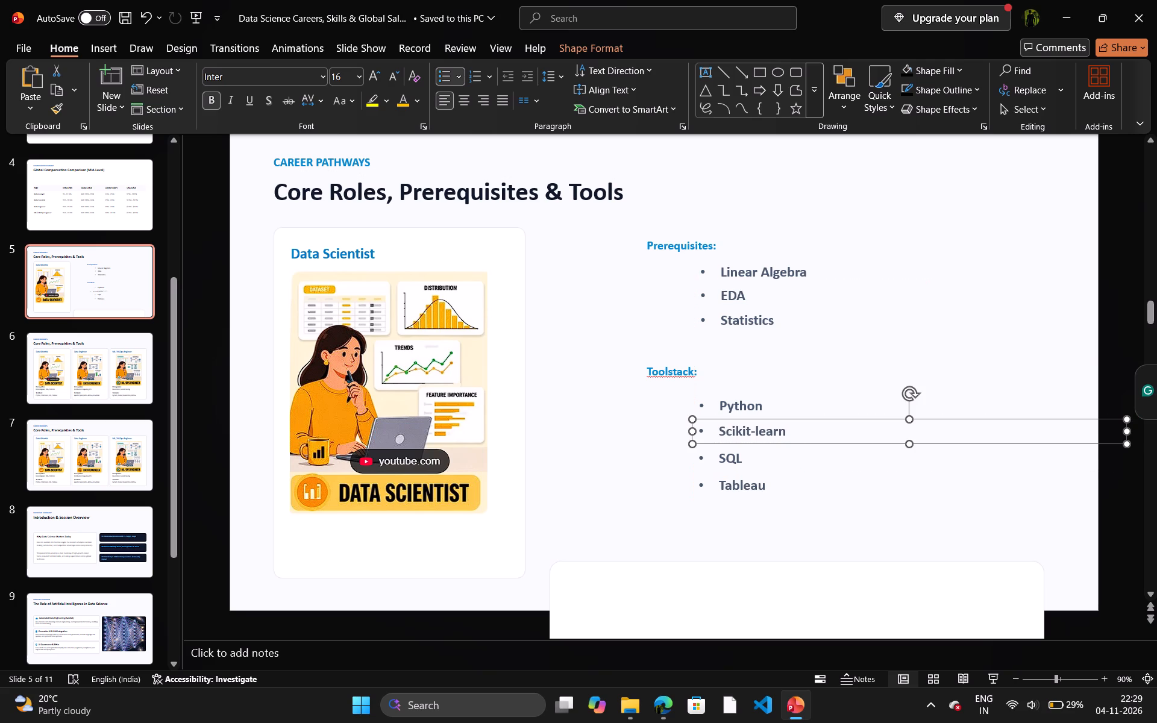
click(634, 436)
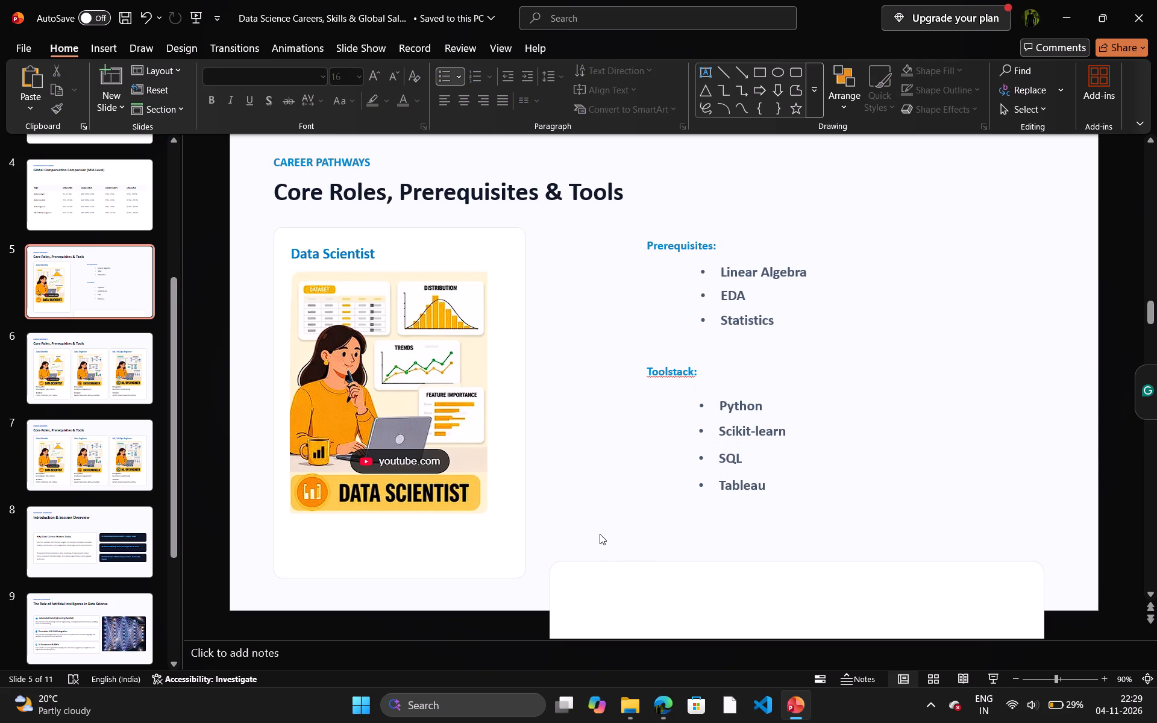
Nudge the Python text box slightly left and up to align it with the tools below.
click(797, 400)
click(754, 412)
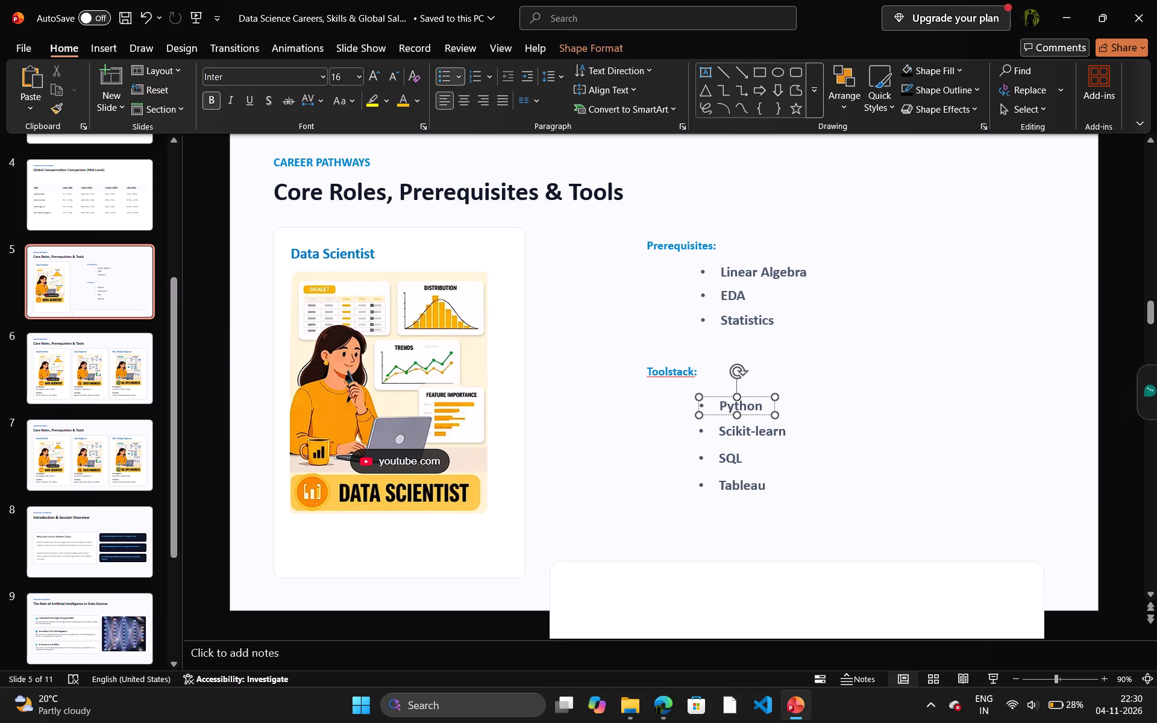
click(765, 396)
key(Left)
key(Up)
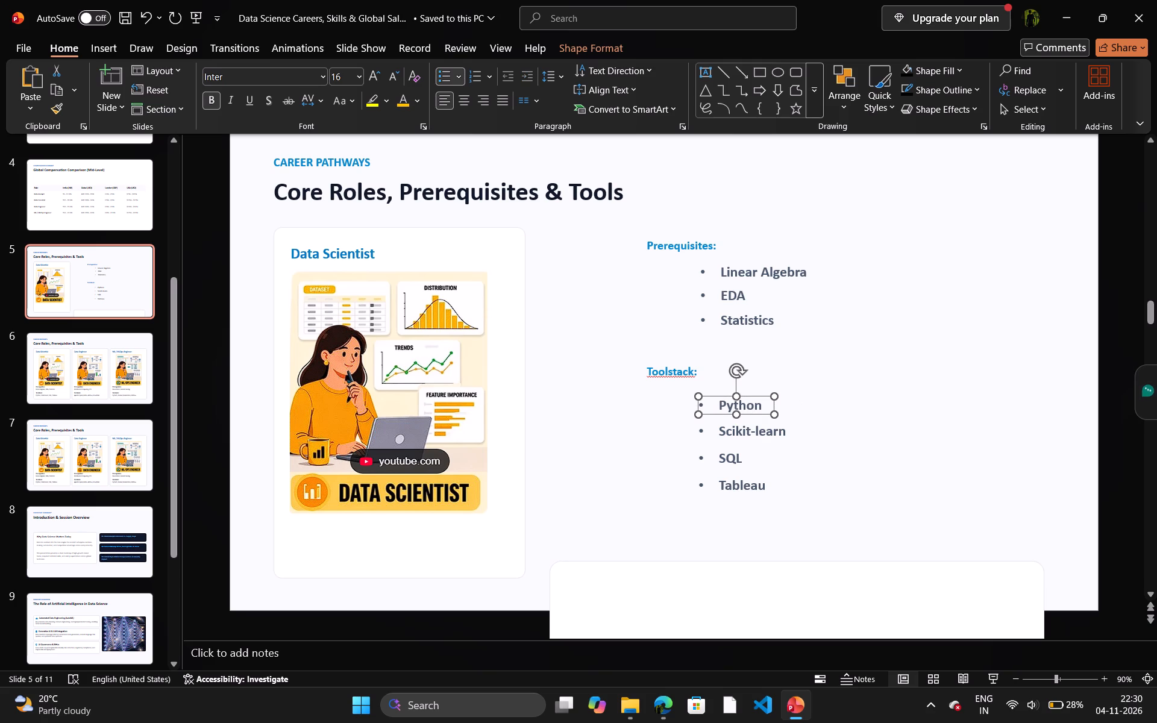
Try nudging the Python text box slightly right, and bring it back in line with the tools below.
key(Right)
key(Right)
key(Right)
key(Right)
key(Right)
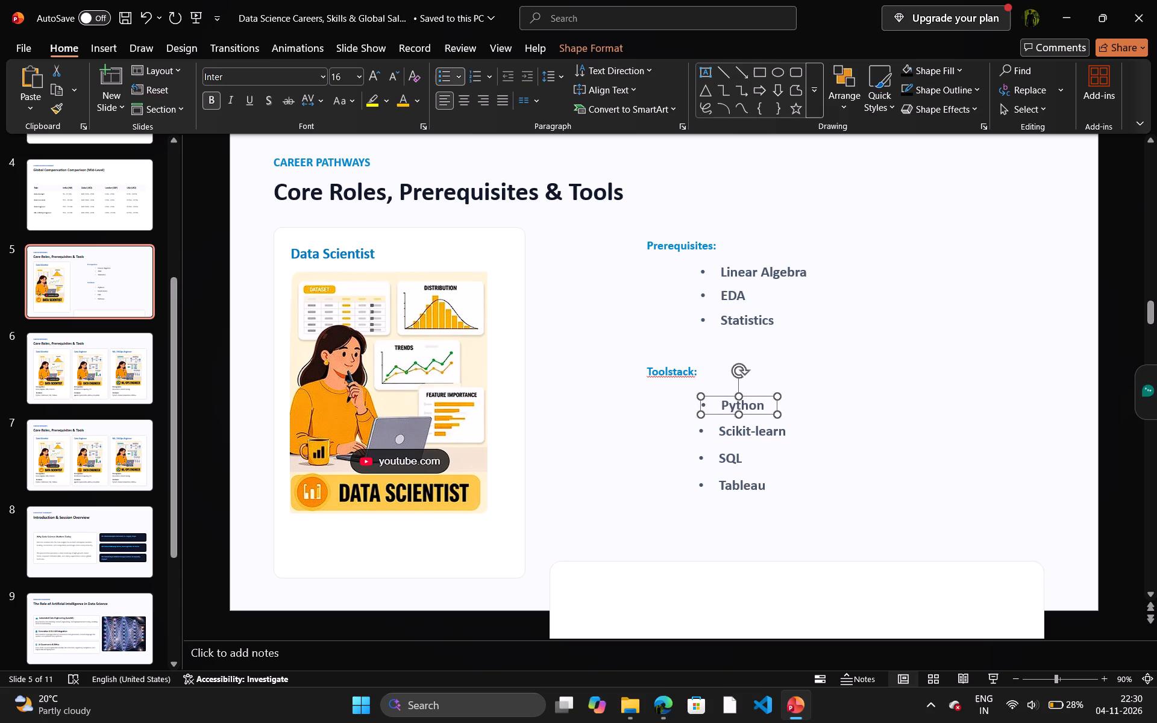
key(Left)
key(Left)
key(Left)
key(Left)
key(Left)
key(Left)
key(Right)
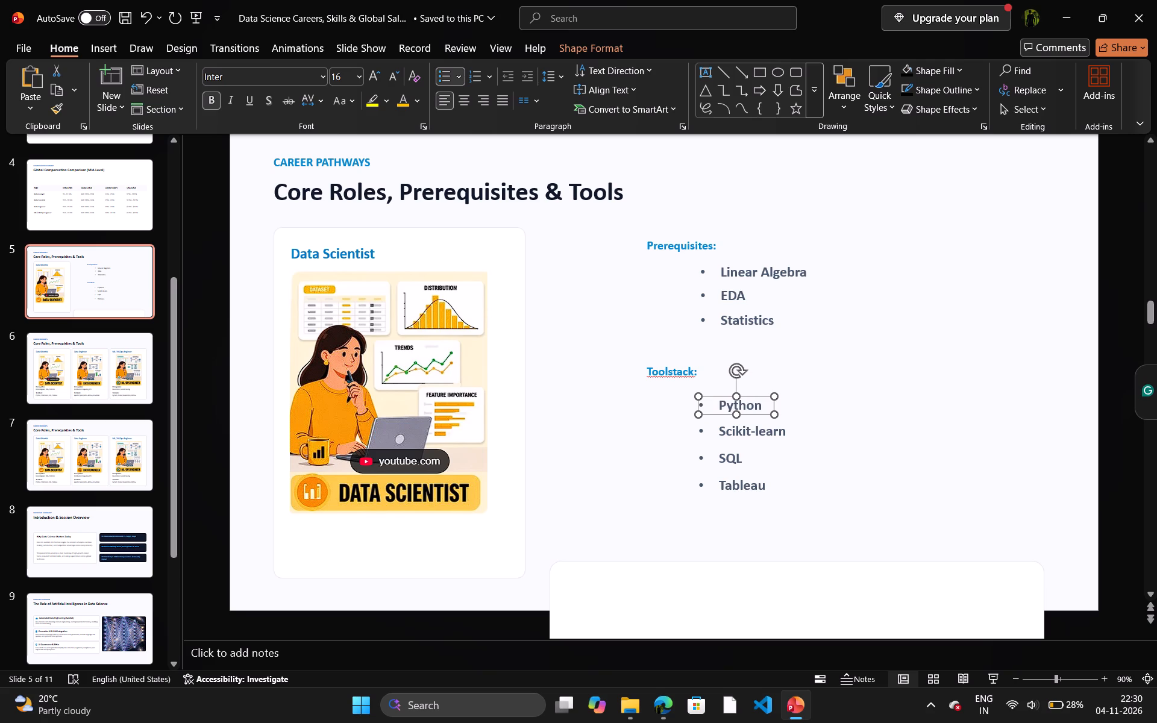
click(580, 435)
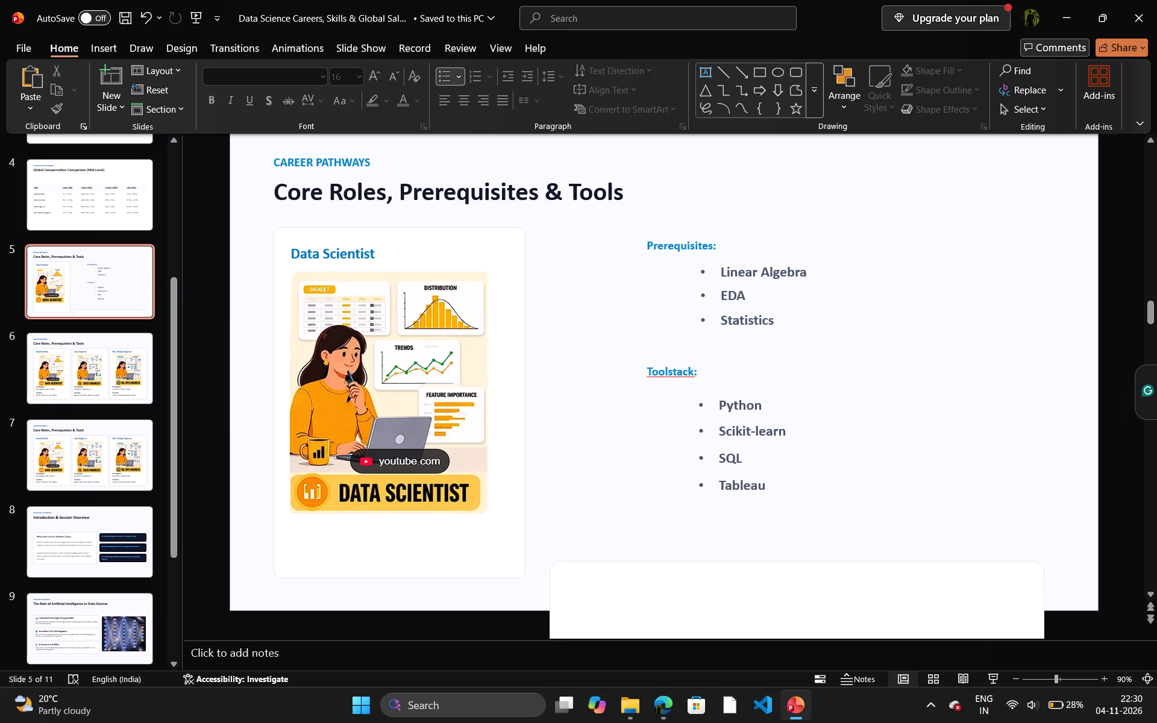
Widen the white Data Scientist card and stretch its illustration downward and to the right to fill it.
drag(255, 218, 590, 571)
click(501, 242)
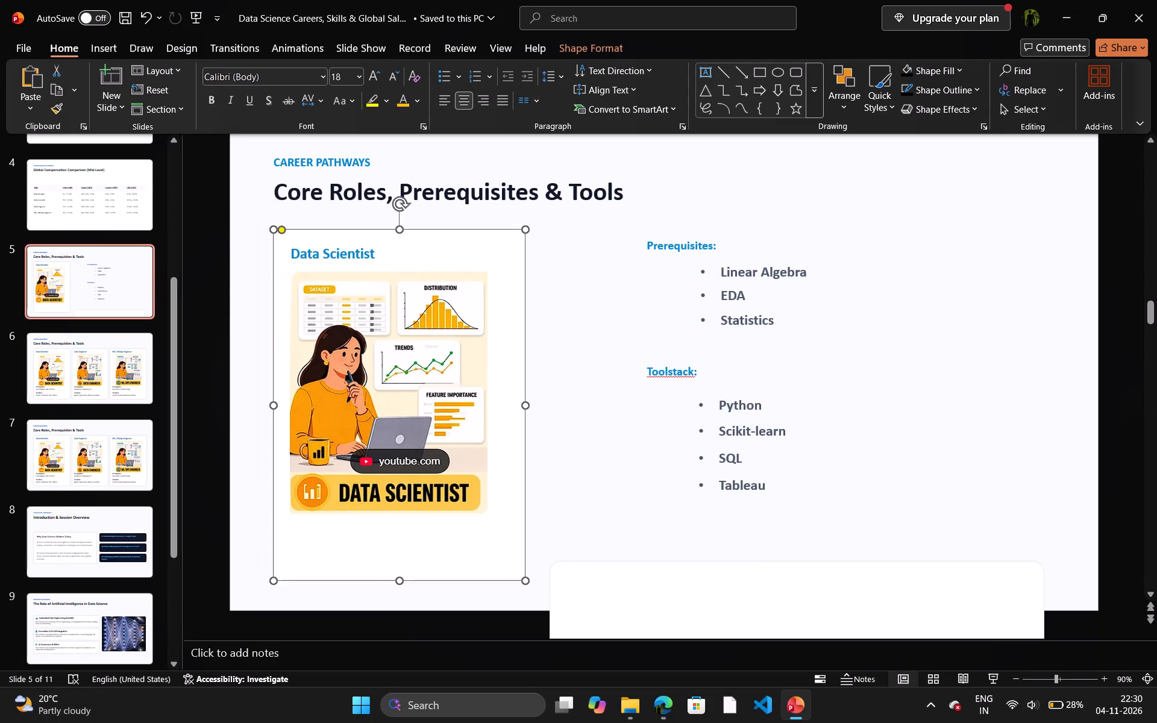
drag(436, 342, 444, 339)
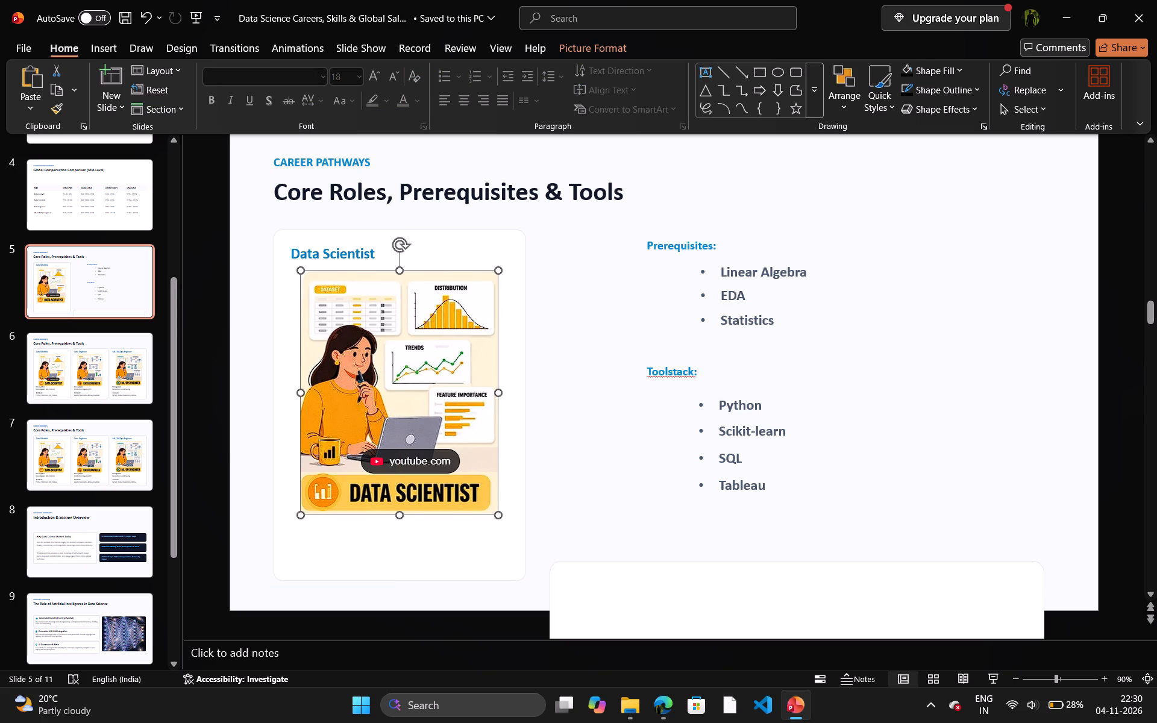
drag(398, 513, 398, 554)
click(519, 414)
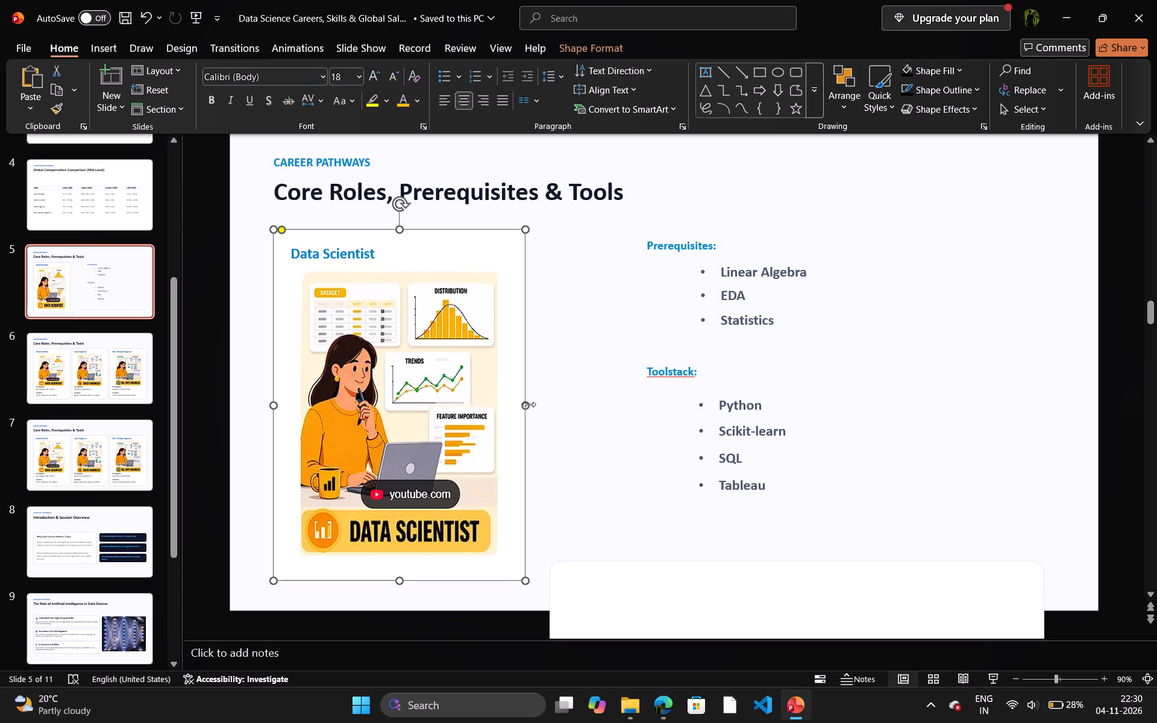
drag(527, 402, 576, 390)
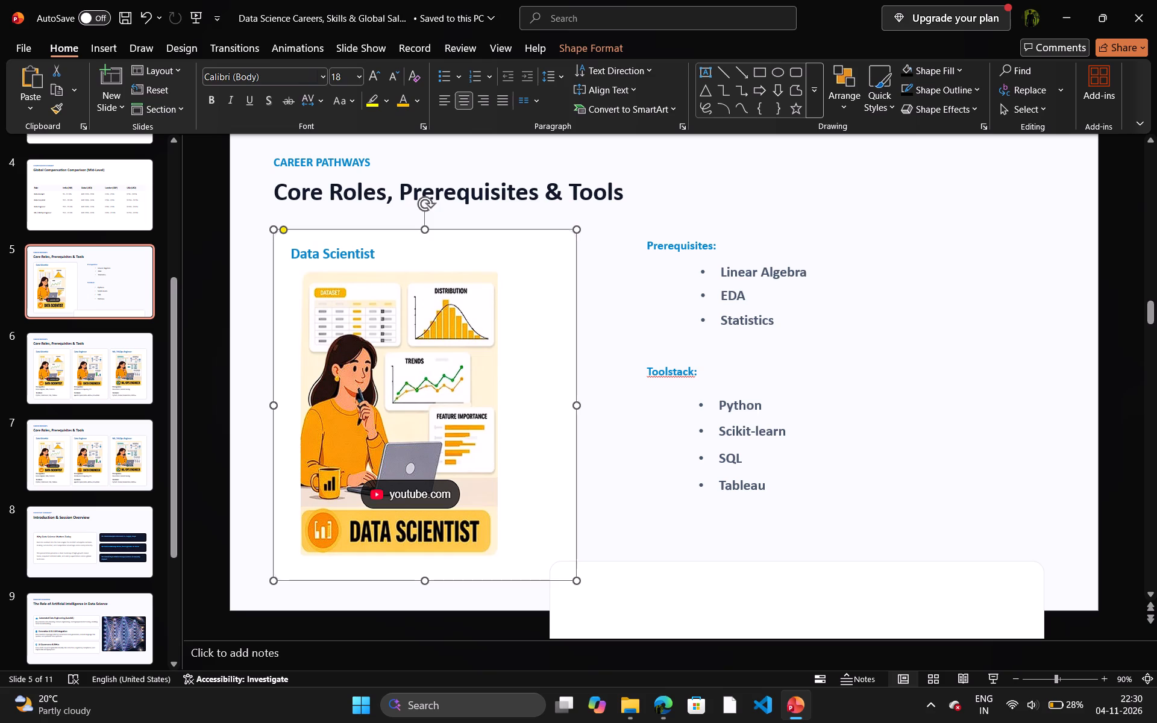
click(480, 393)
drag(501, 416, 550, 415)
click(616, 430)
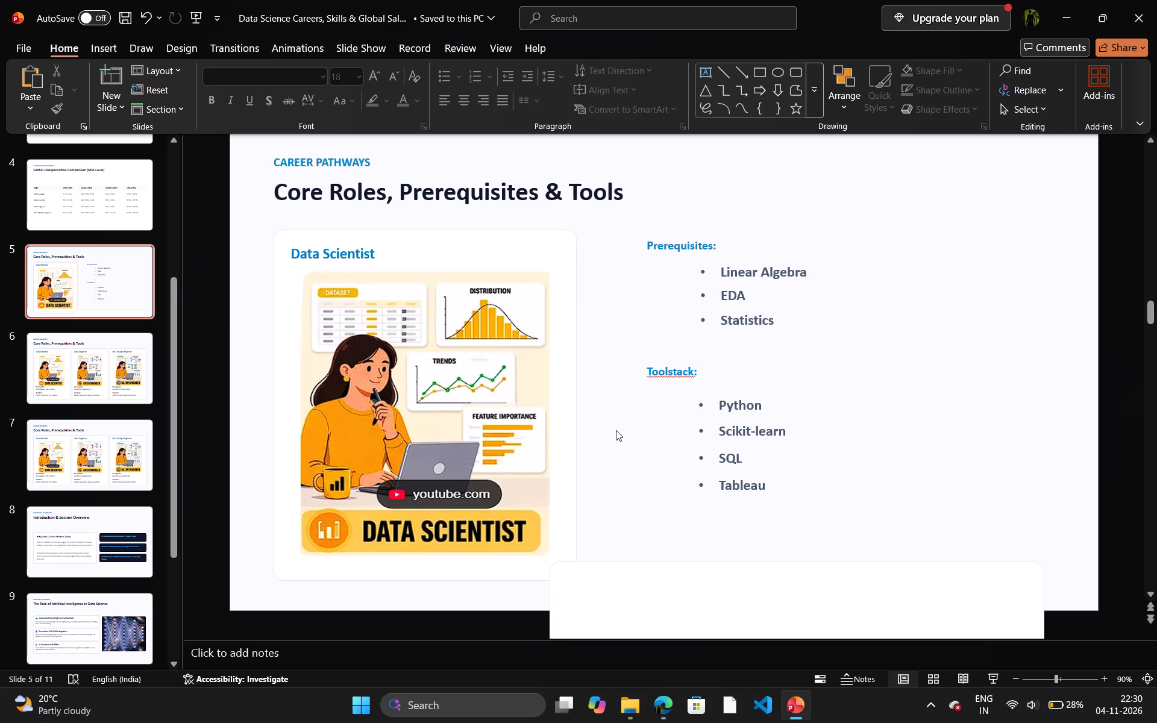
Select all the Prerequisites and Toolstack text boxes together and move them right and slightly down, away from the illustration card.
drag(607, 224, 849, 481)
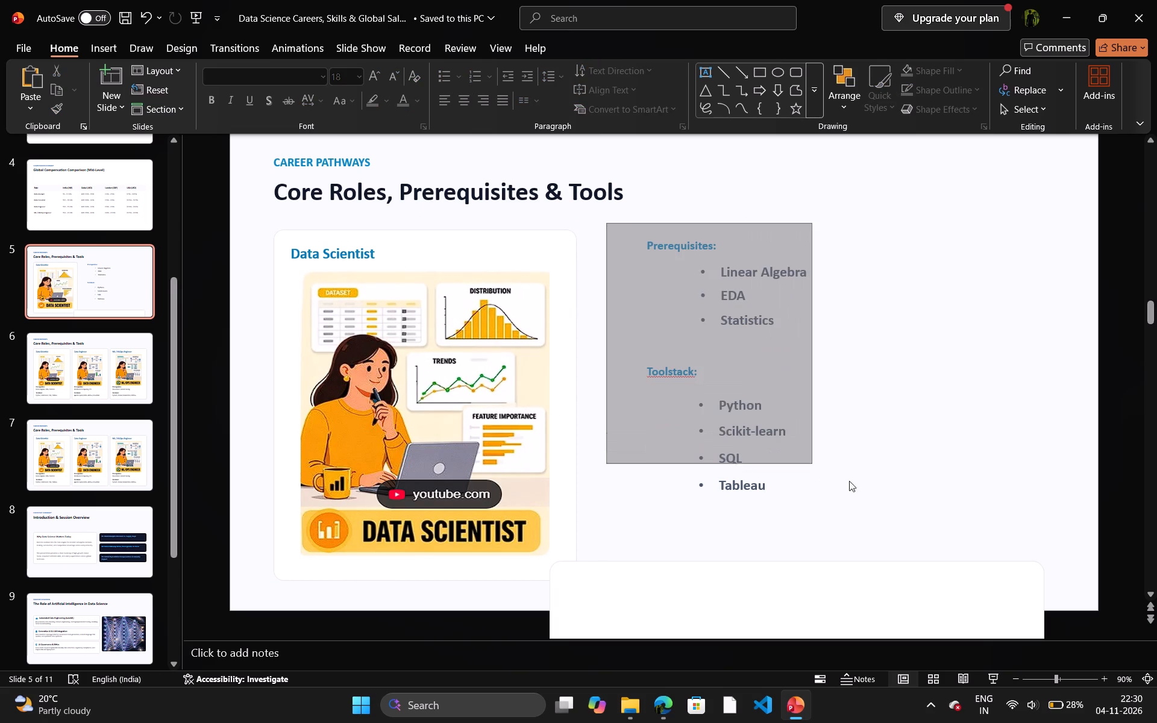
drag(849, 481, 1140, 555)
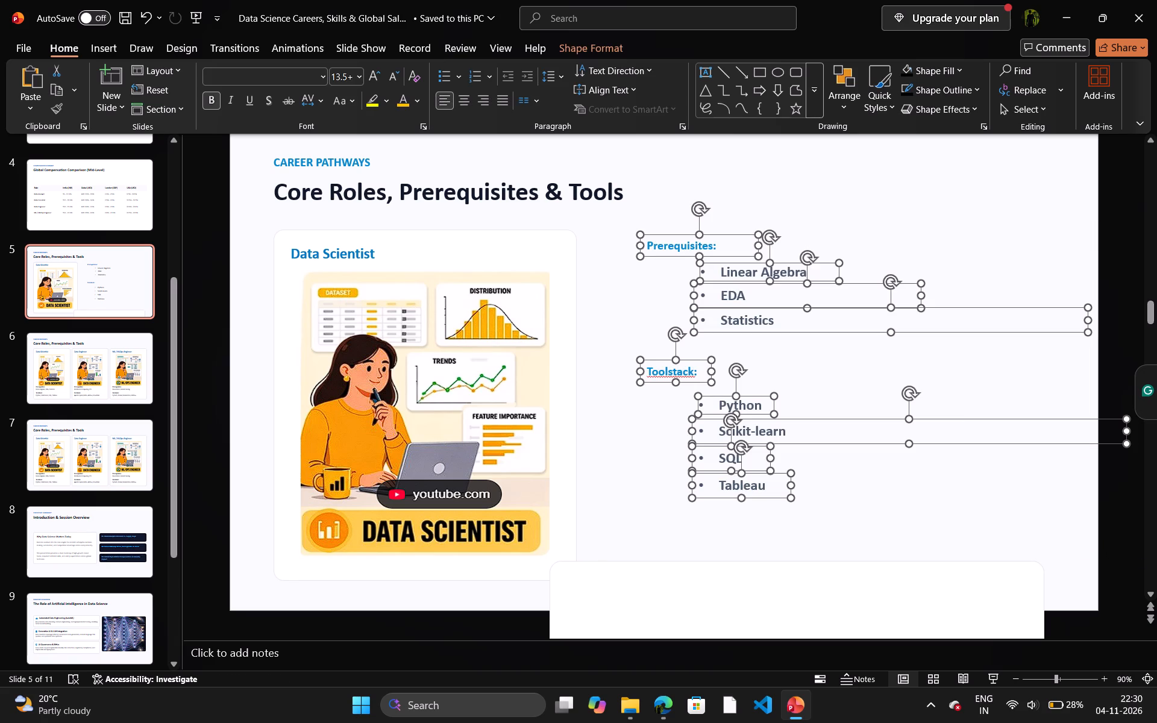
drag(838, 336, 928, 359)
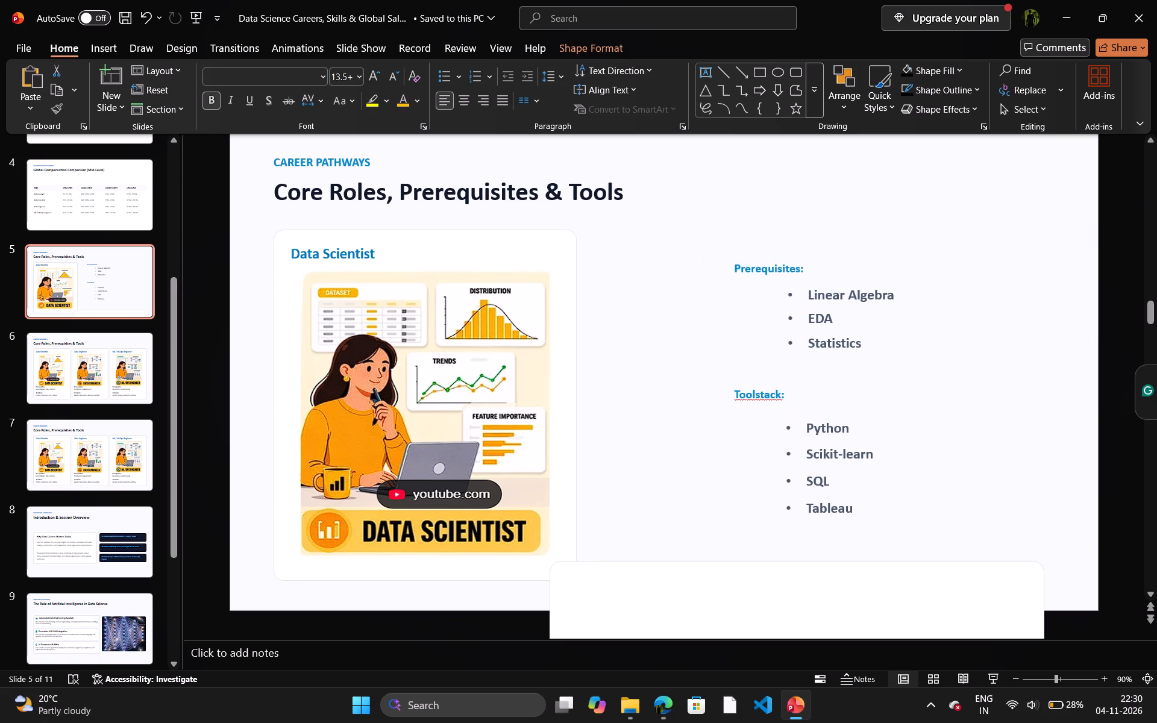
drag(928, 359, 942, 358)
Widen the Data Scientist illustration slightly, and extend its white card to the right and up to just below the slide title.
click(444, 375)
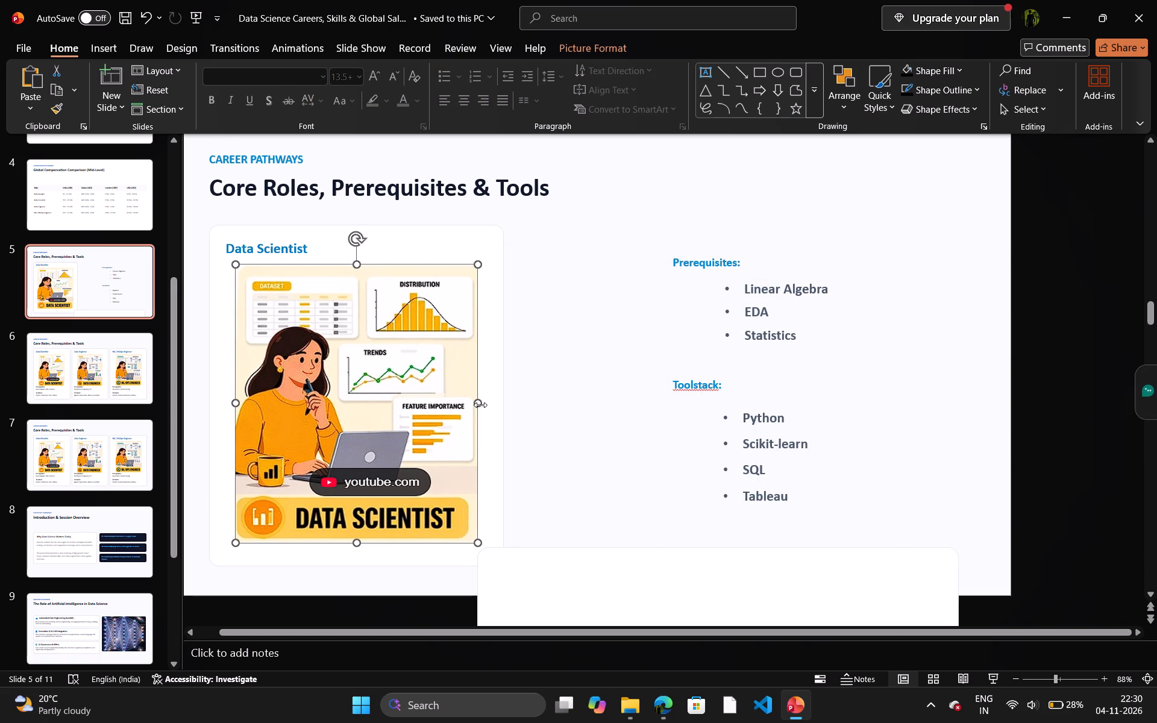
drag(480, 405, 489, 404)
click(500, 395)
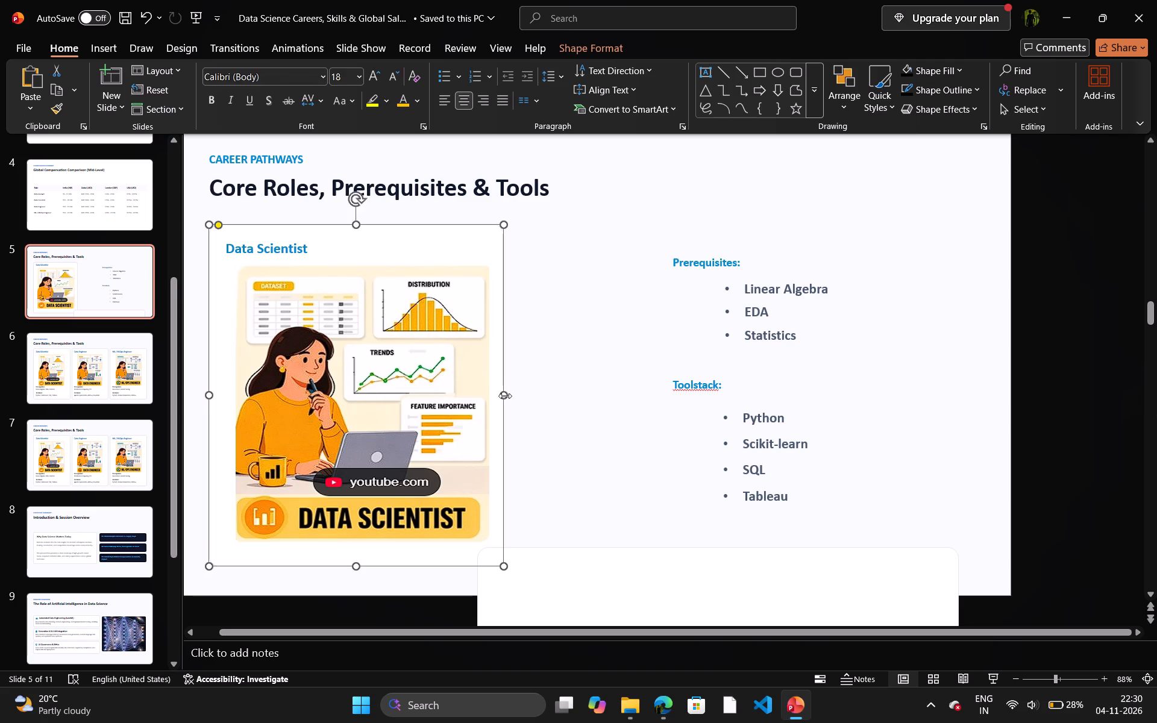
drag(505, 396, 563, 392)
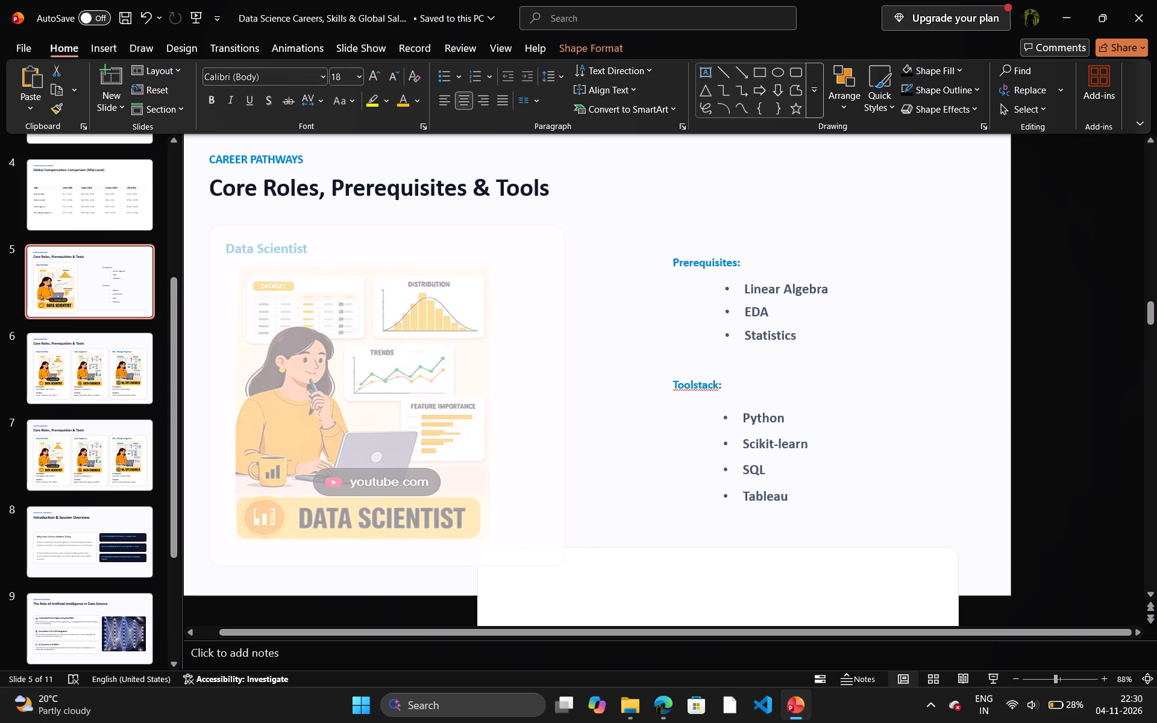
drag(563, 392, 548, 404)
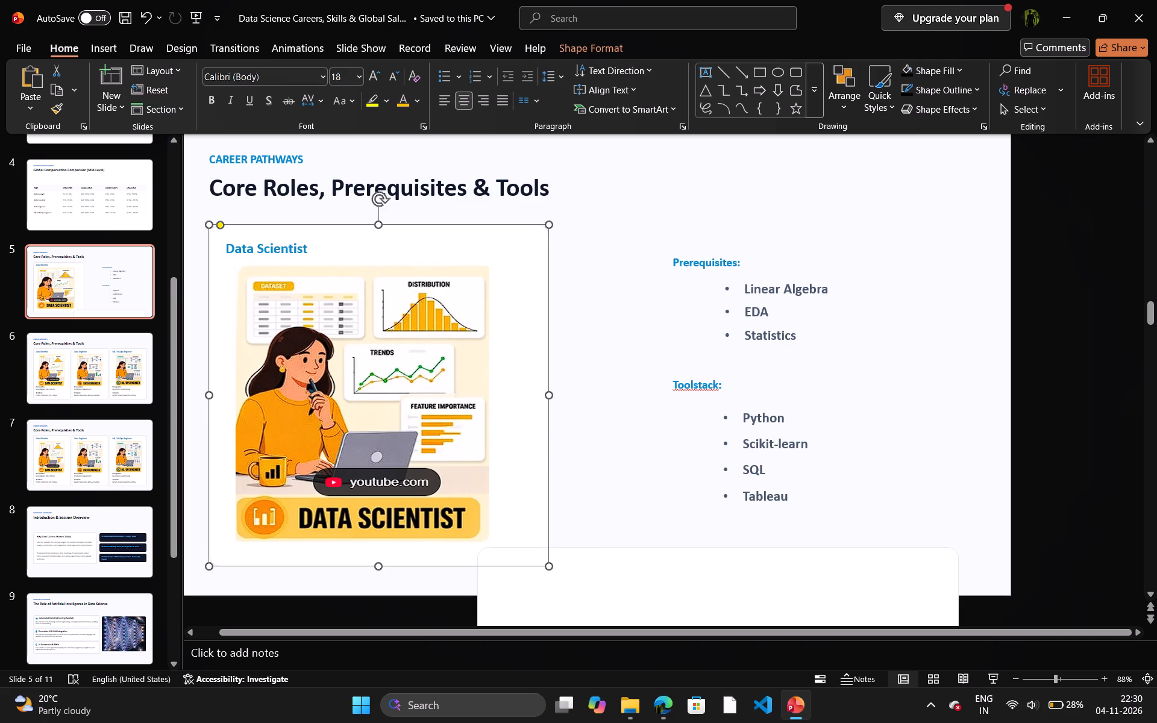
drag(380, 223, 379, 214)
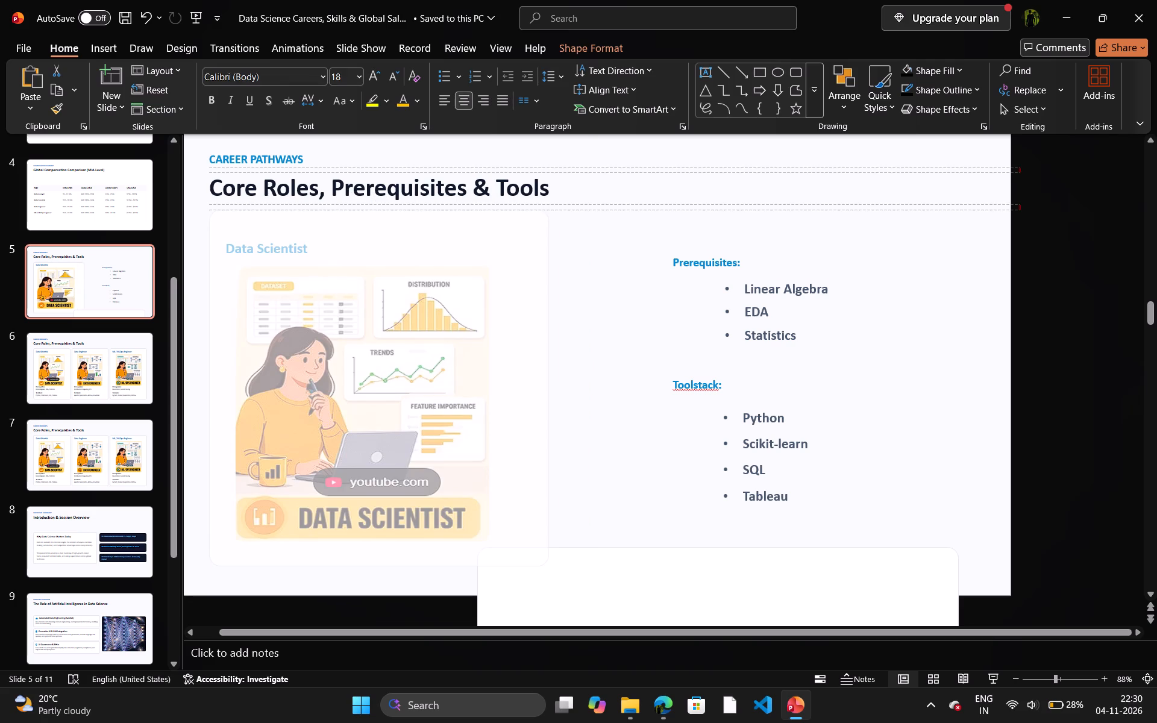
drag(379, 214, 377, 213)
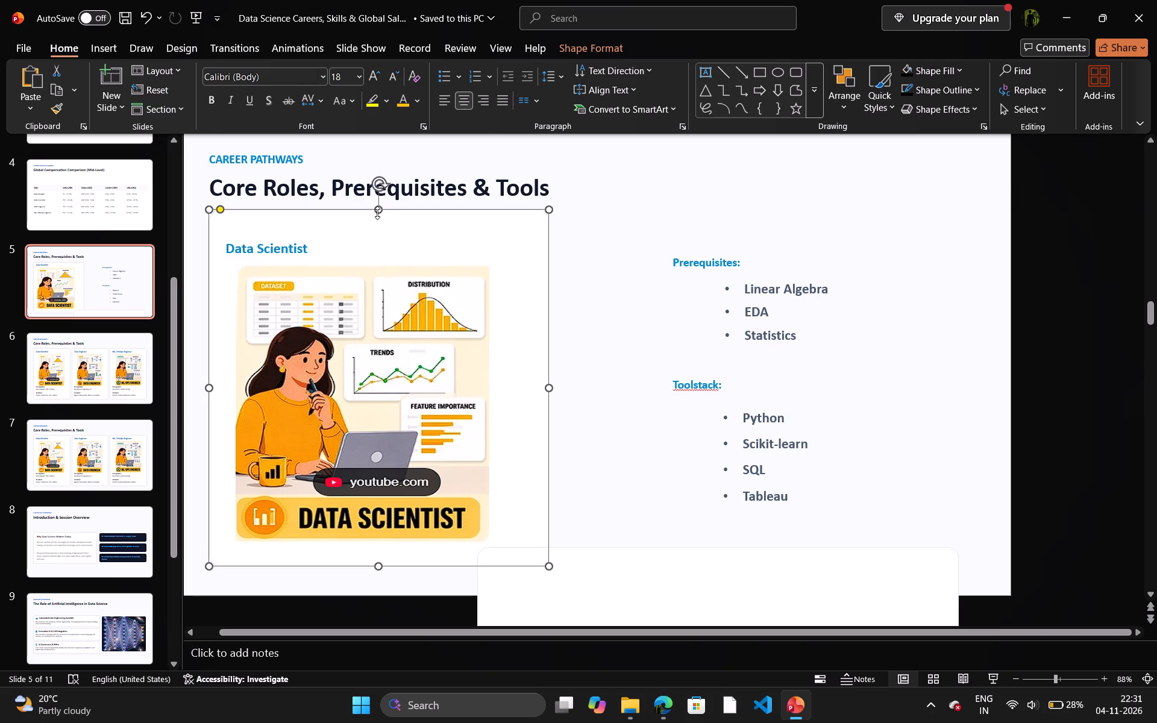
Shift the Data Scientist illustration slightly left and down, and enlarge it from its upper-right corner within the card.
click(451, 365)
drag(421, 369, 414, 373)
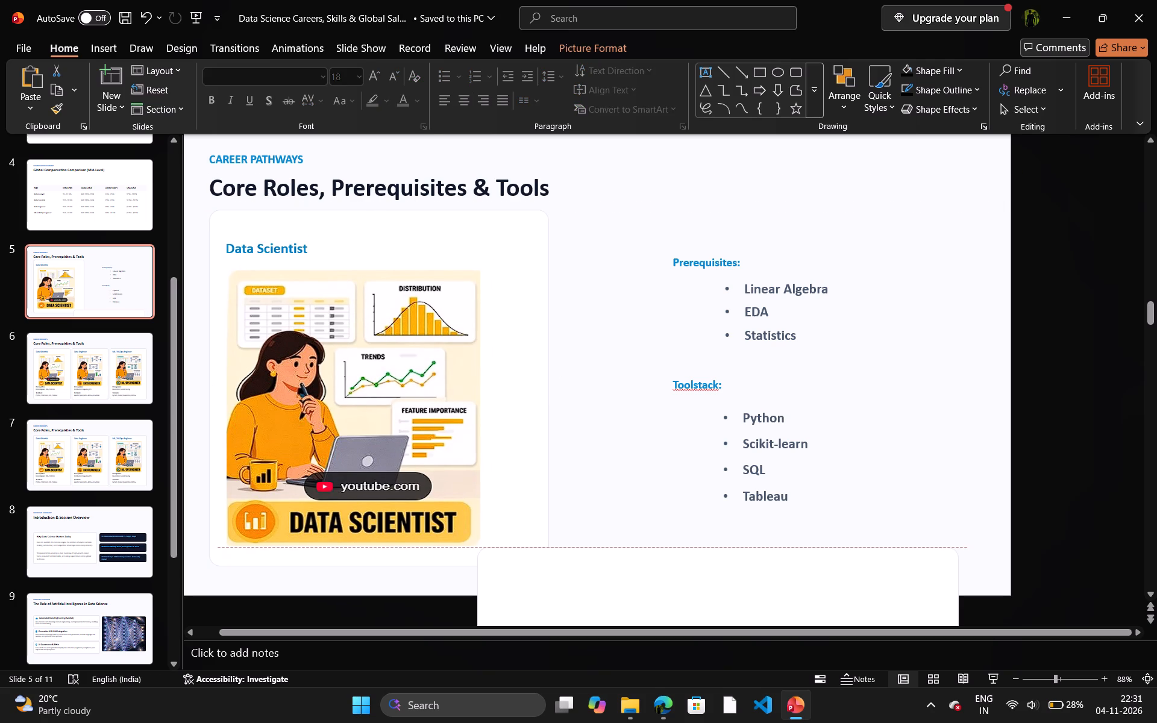
drag(414, 373, 413, 373)
drag(483, 268, 491, 262)
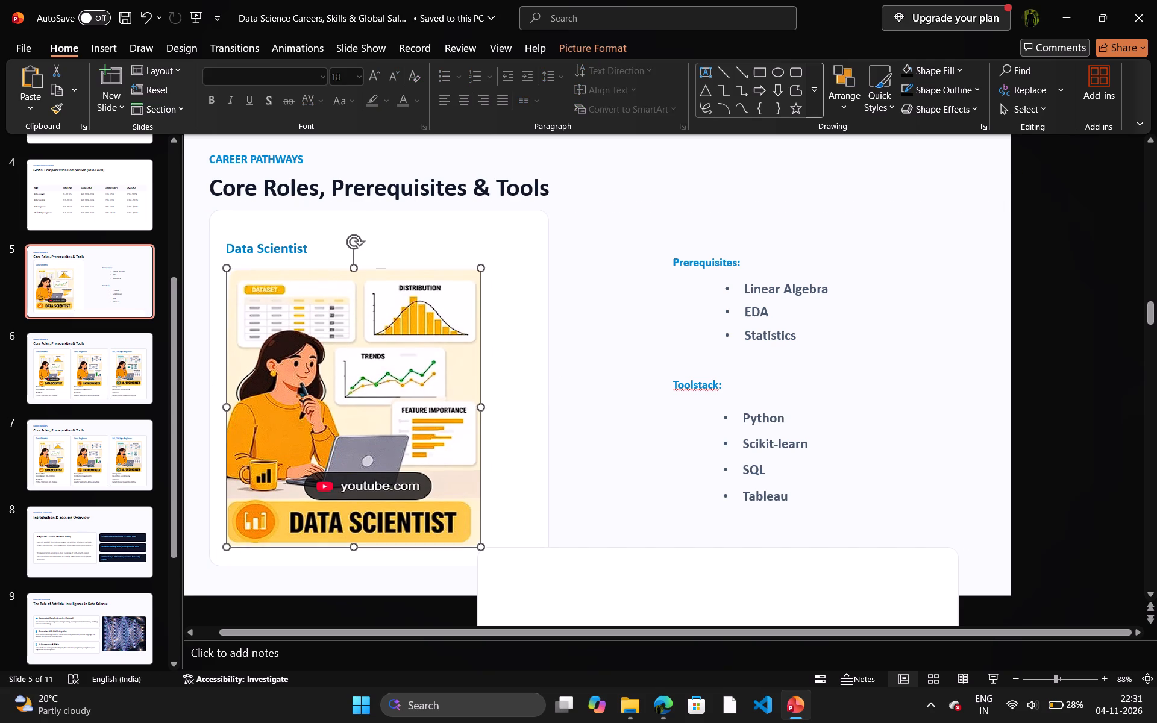
drag(491, 262, 519, 245)
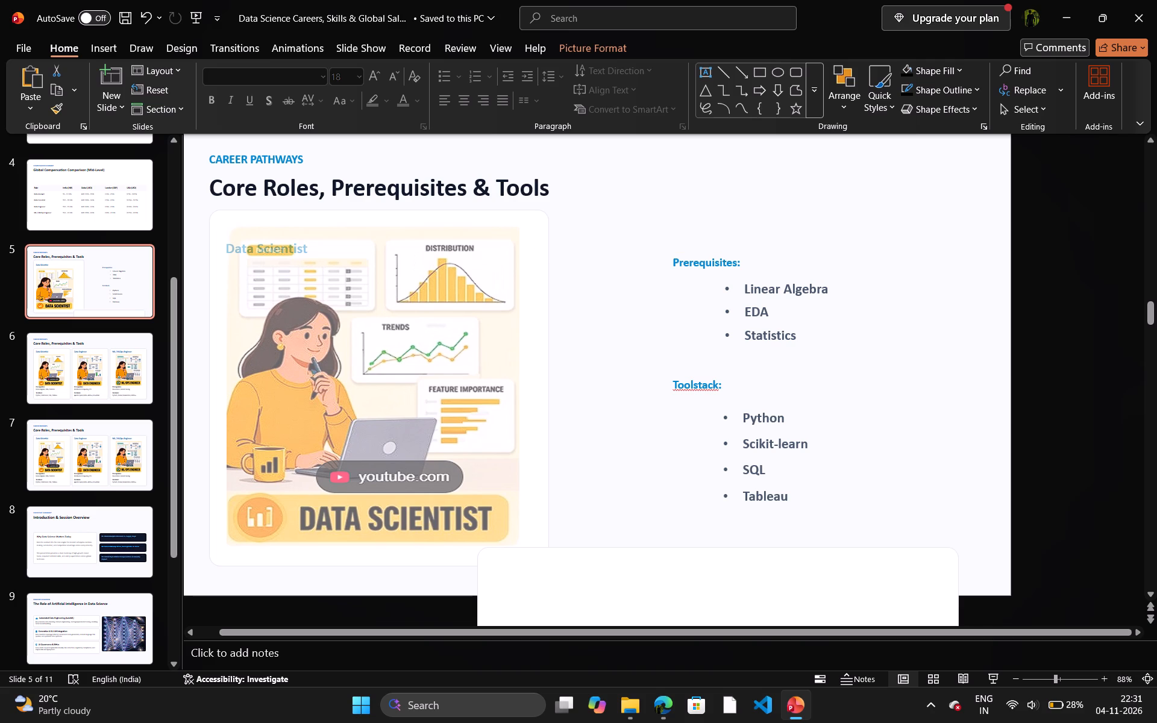
drag(519, 245, 508, 257)
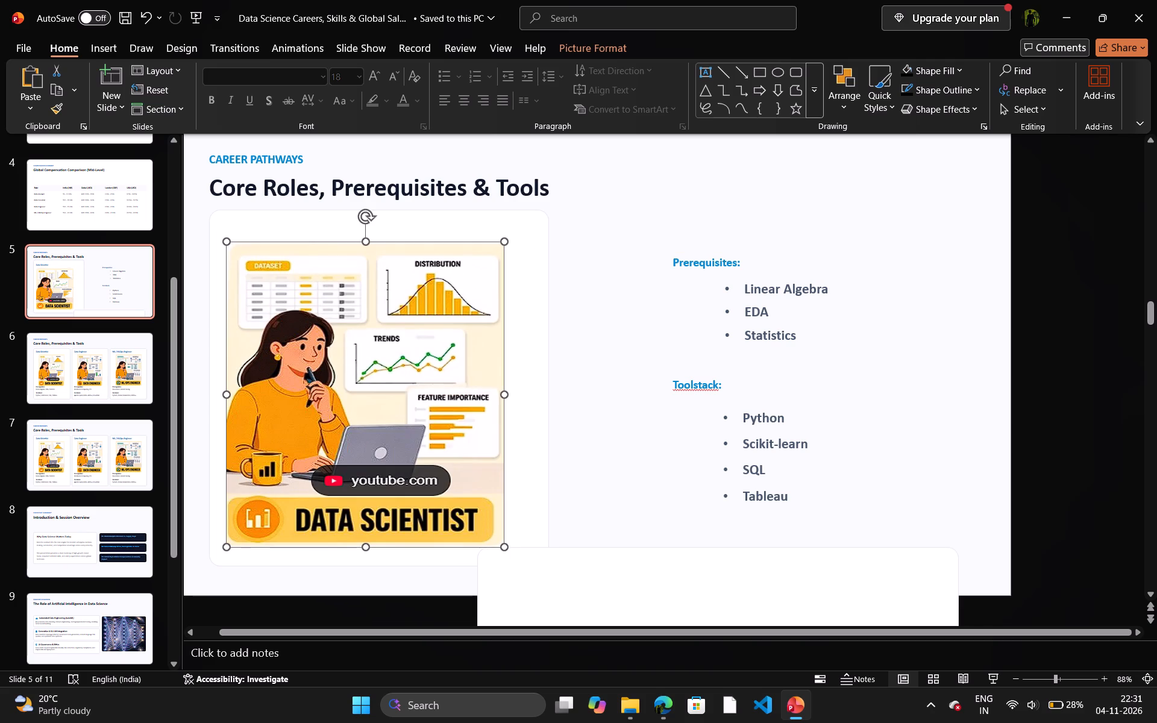
Move the illustration slightly down and raise the Data Scientist heading above it, at the top of the card.
click(284, 240)
drag(284, 251, 284, 260)
click(282, 245)
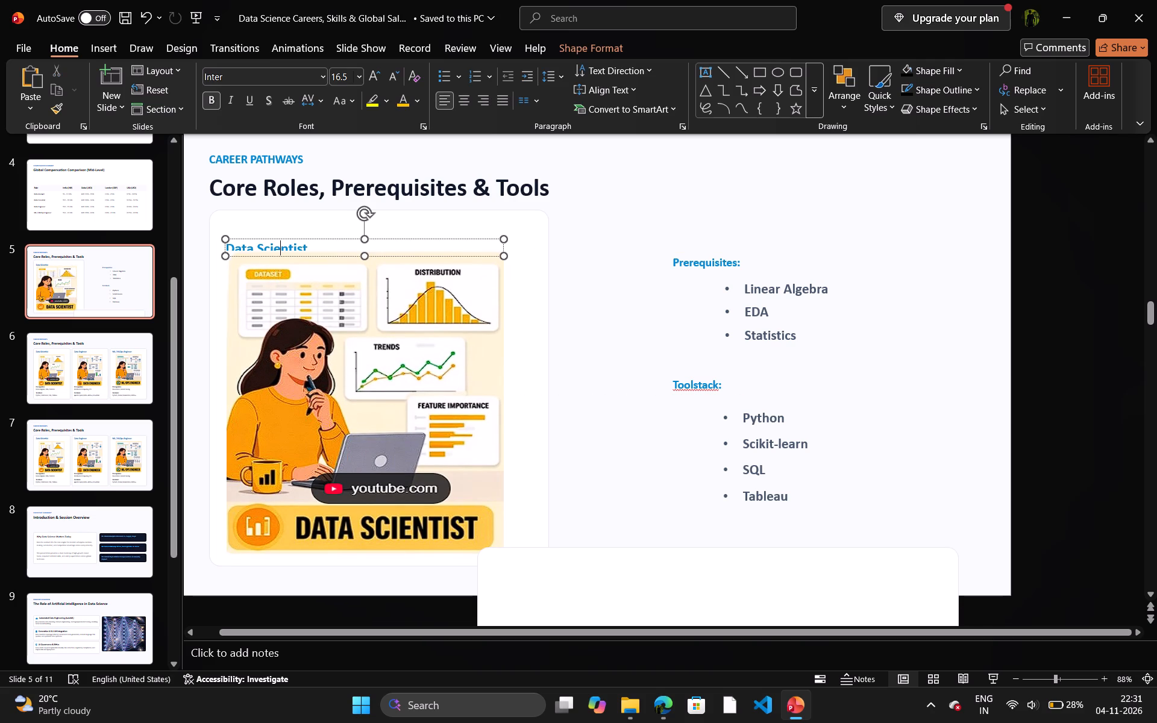
drag(285, 236, 288, 246)
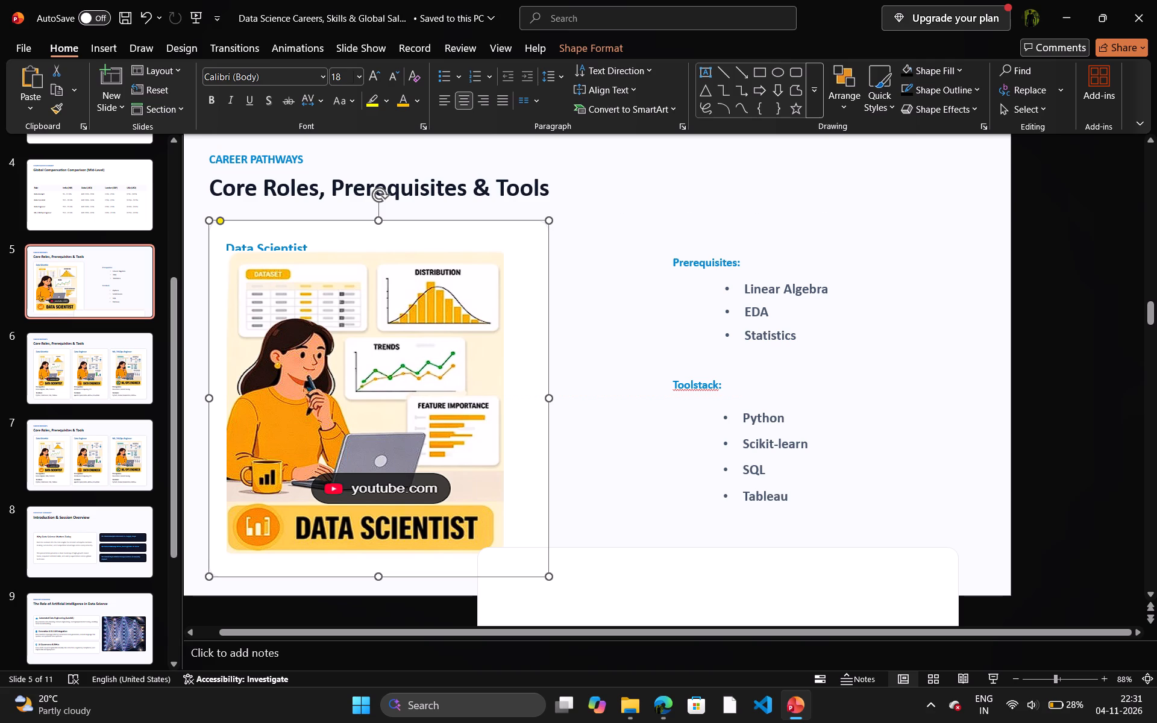
key(ctrl+z)
click(285, 240)
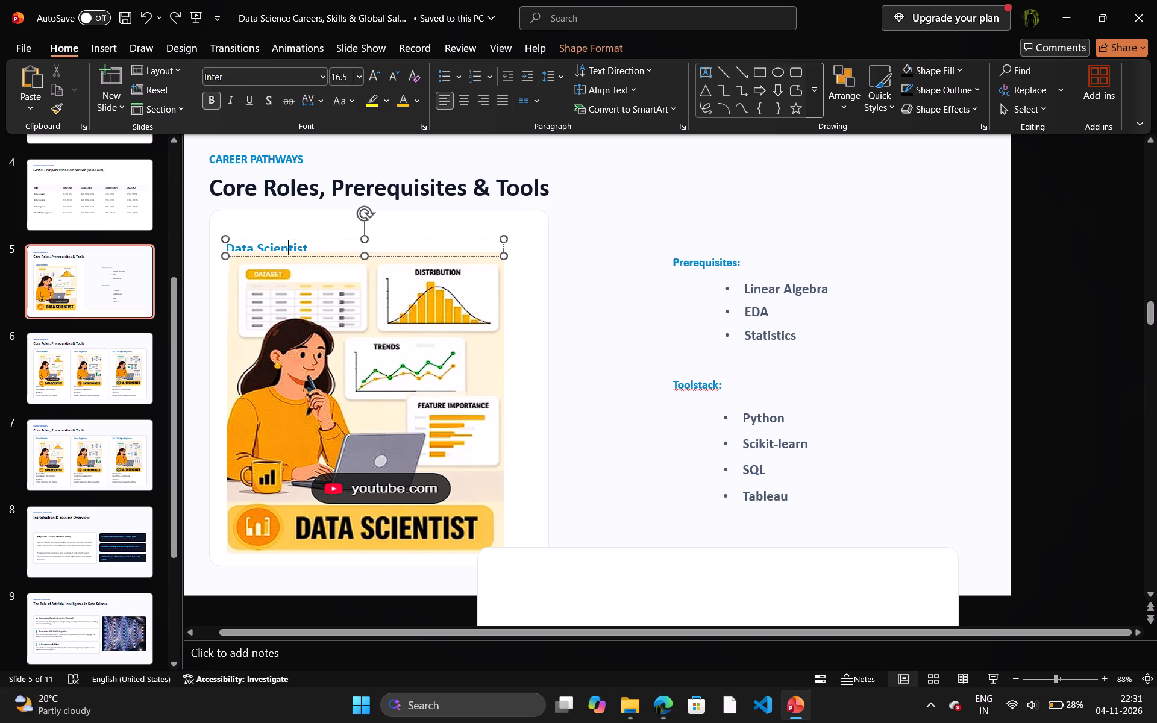
drag(291, 237, 294, 218)
click(312, 331)
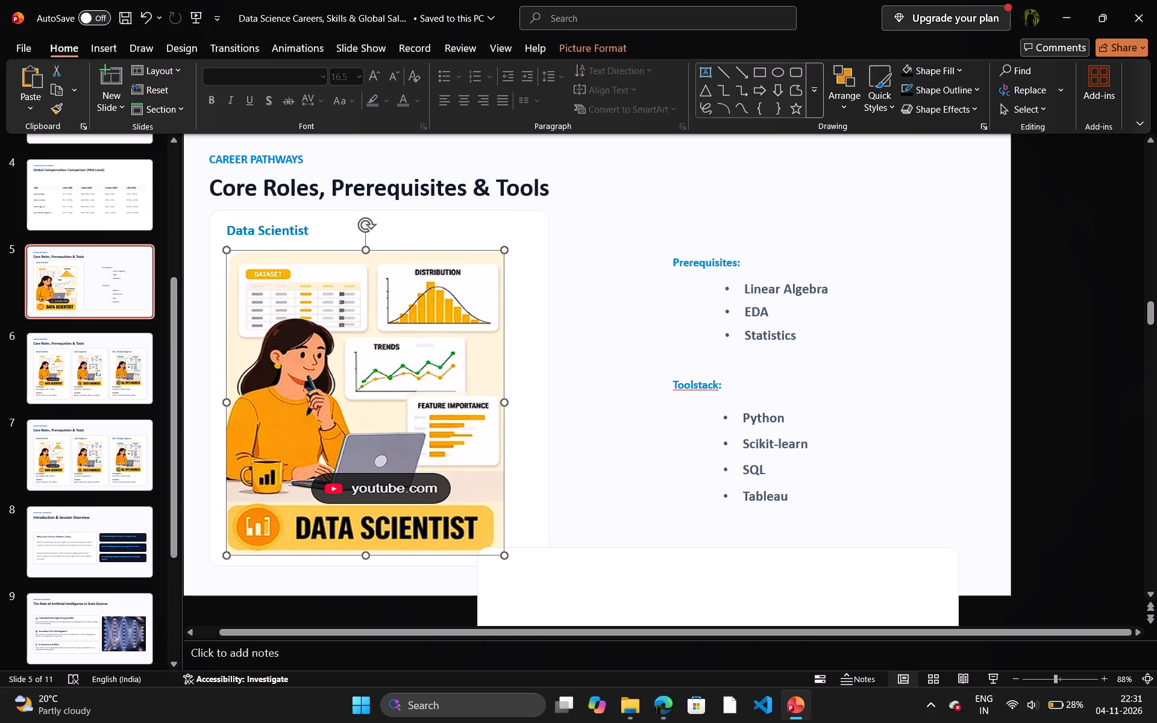
click(312, 331)
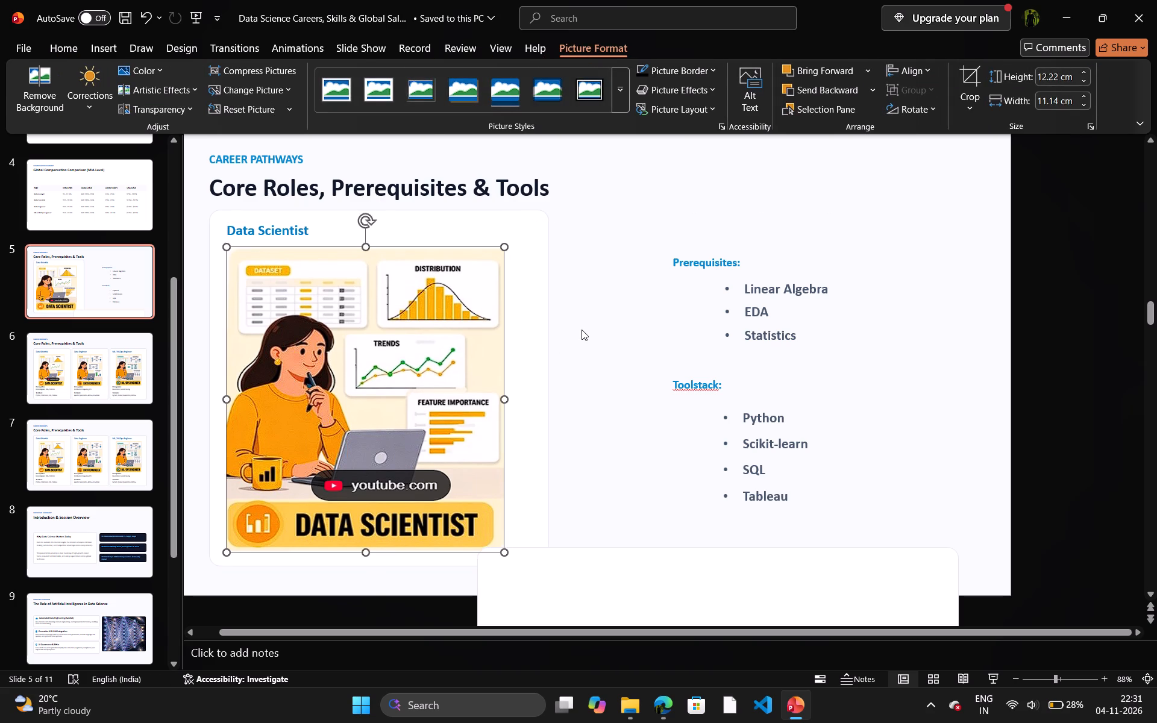
click(582, 330)
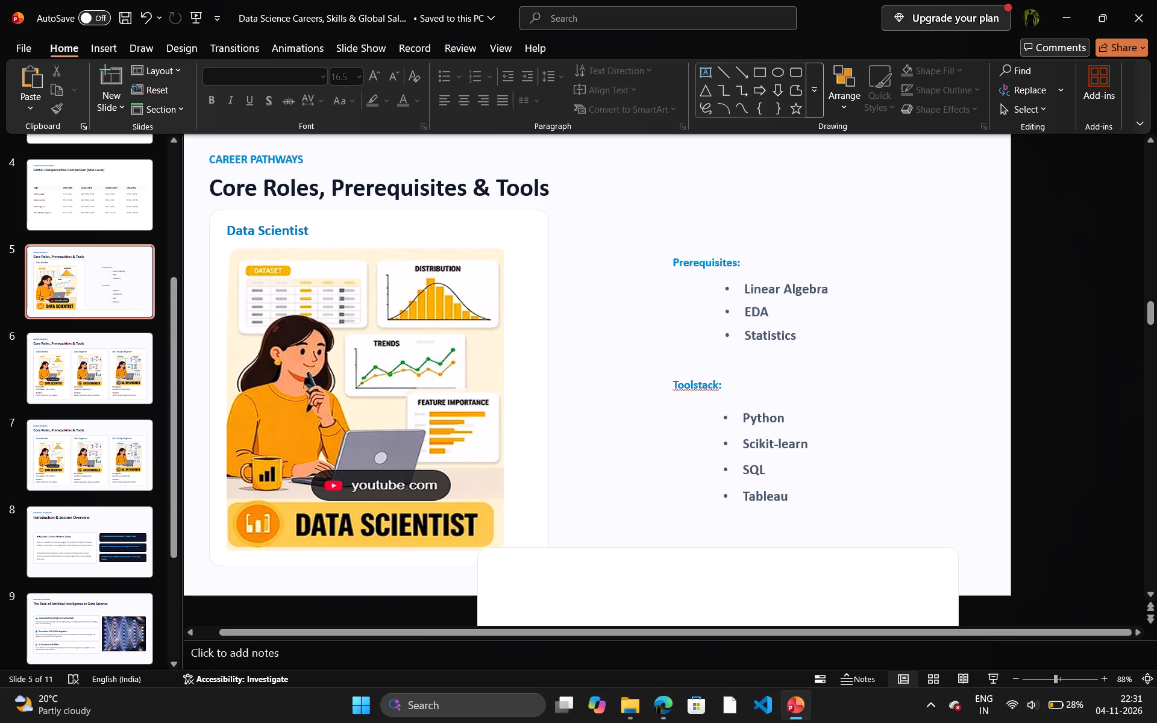
click(419, 401)
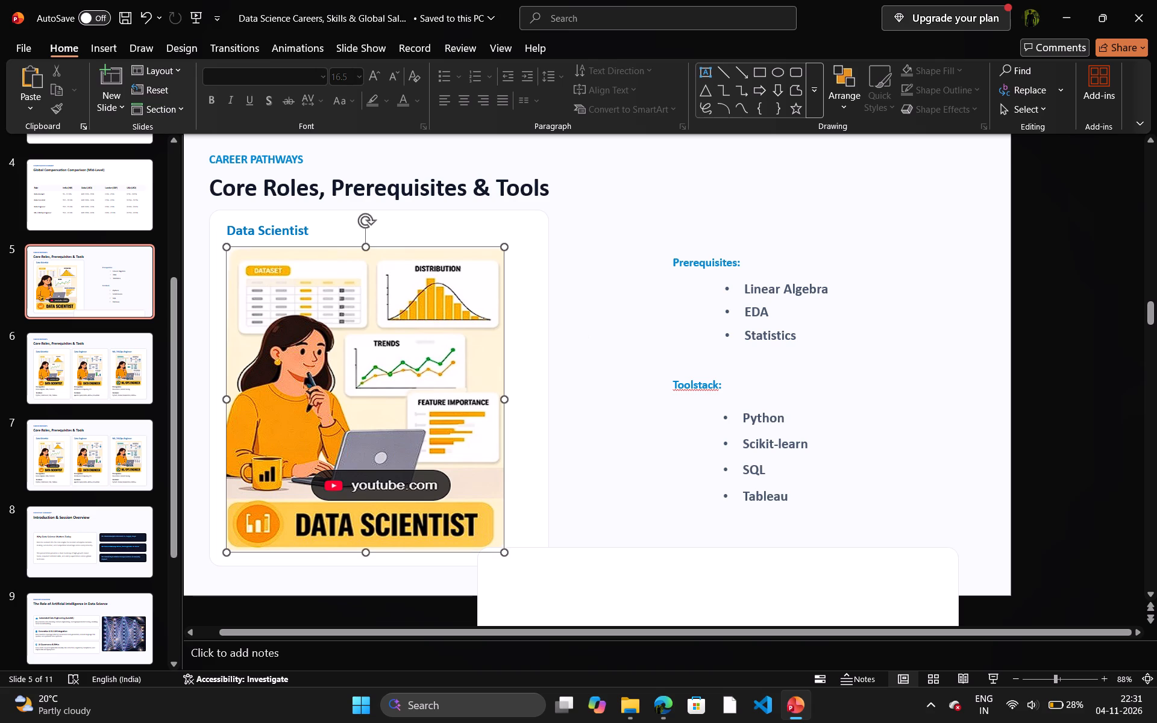
Move the blank white card up from the slide's bottom edge onto the Prerequisites and Toolstack area, and narrow it from both sides.
drag(615, 607, 673, 315)
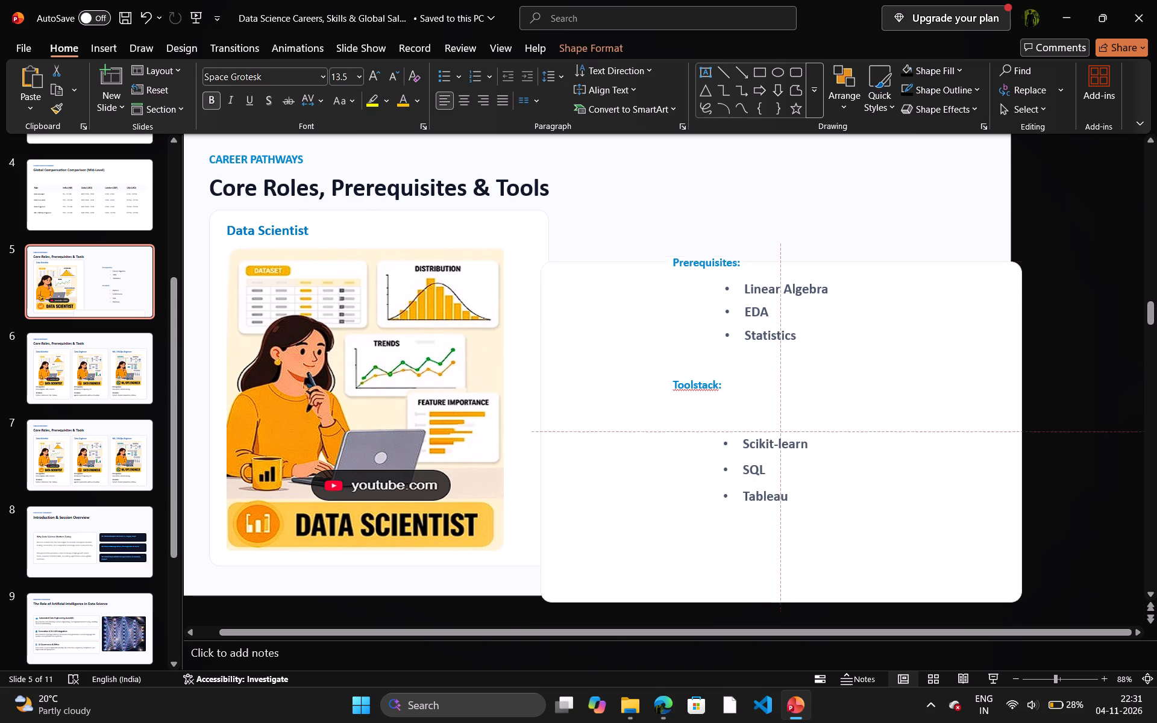
drag(673, 315, 635, 274)
drag(494, 406, 509, 404)
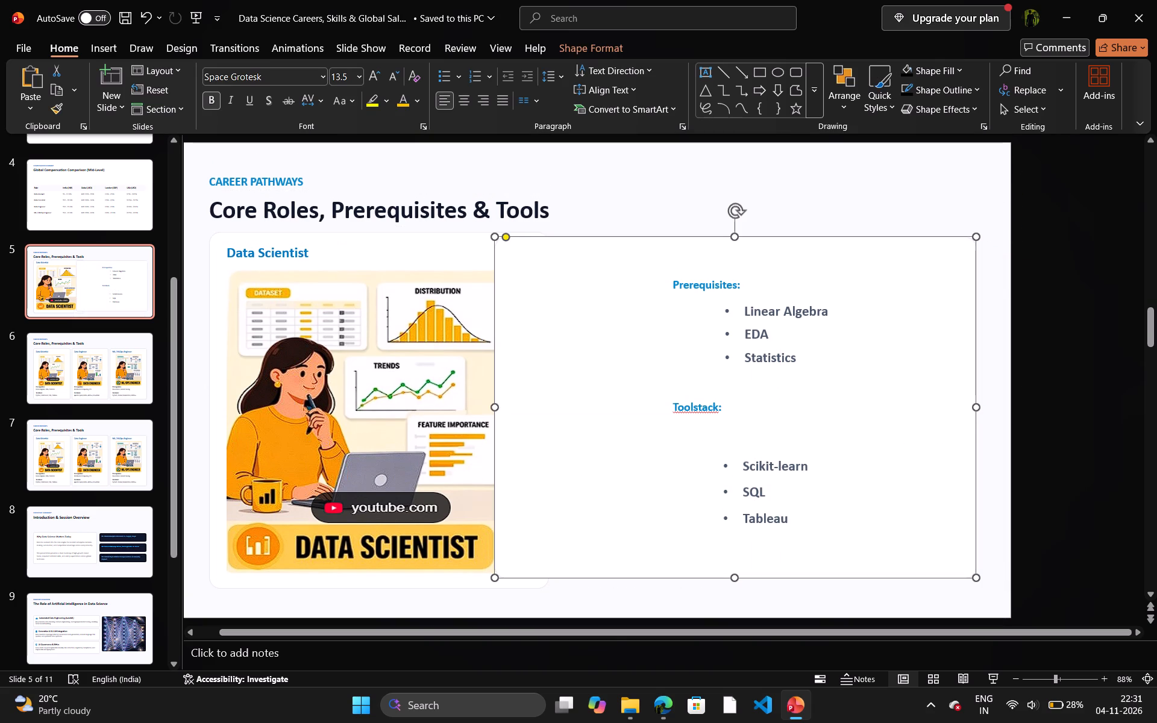
drag(509, 404, 591, 400)
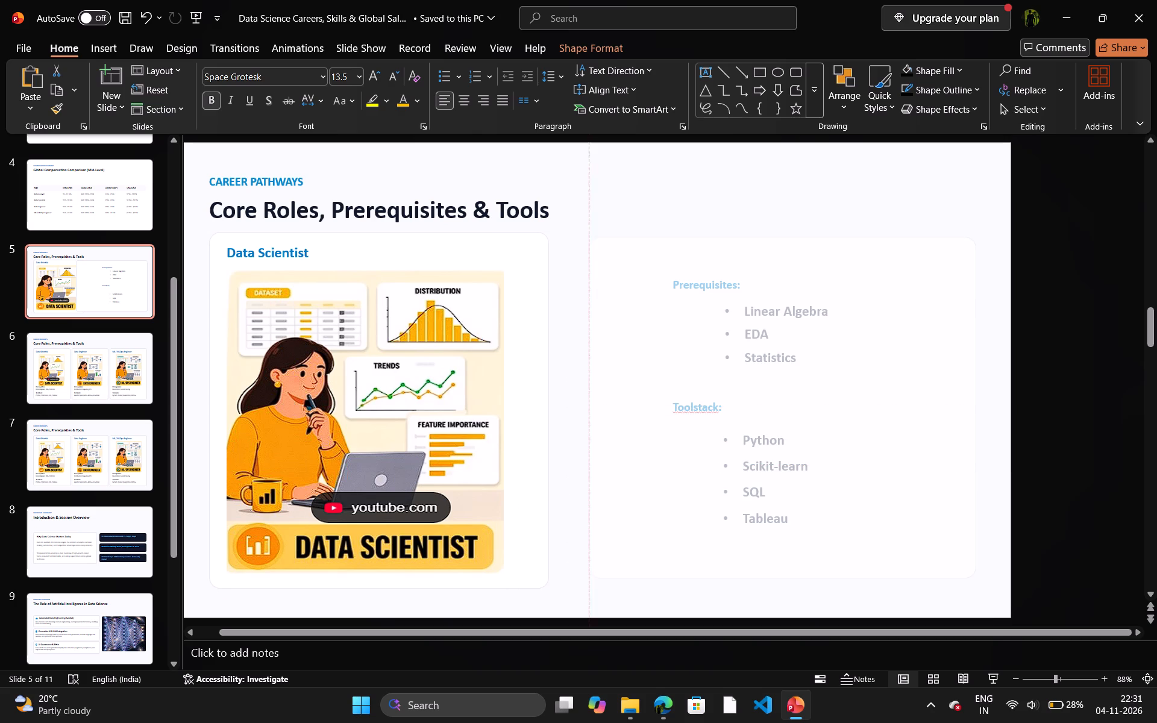
drag(591, 400, 585, 403)
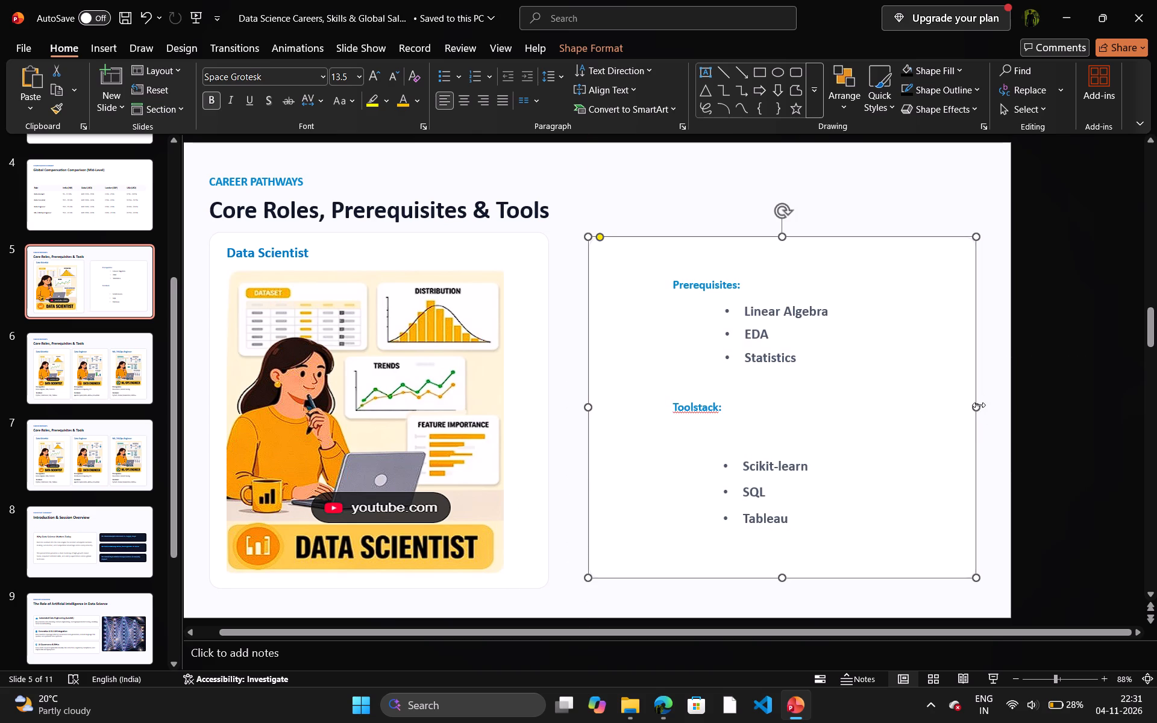
drag(979, 405, 871, 401)
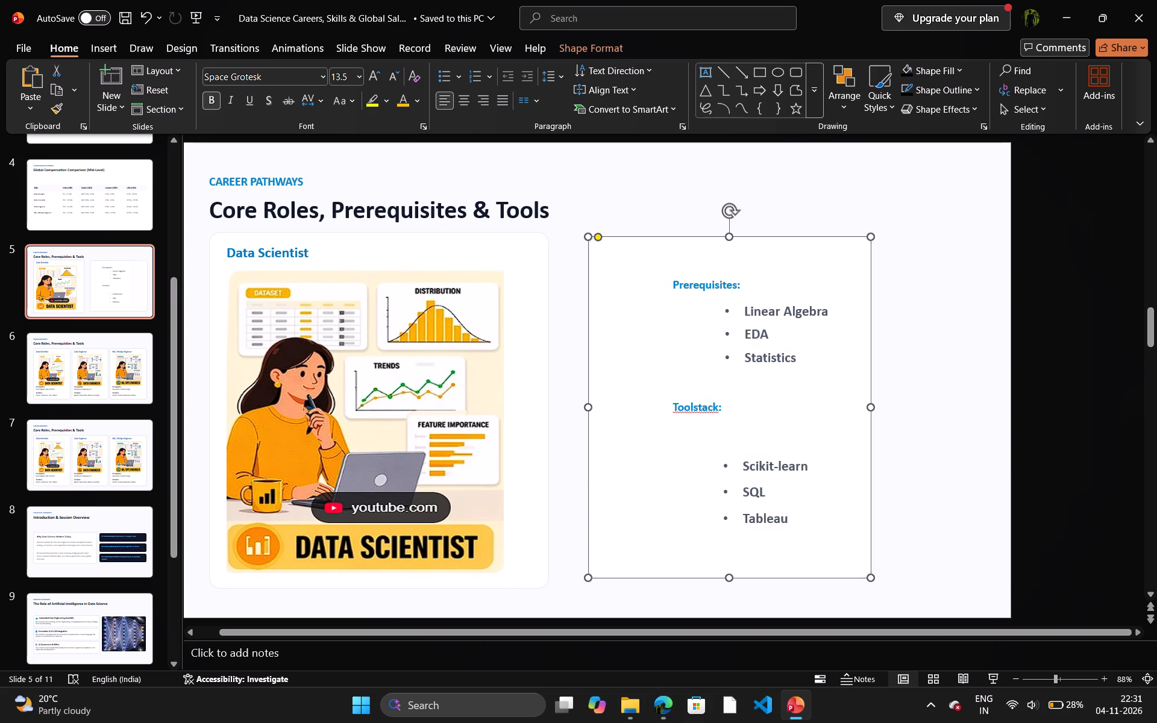
click(1098, 319)
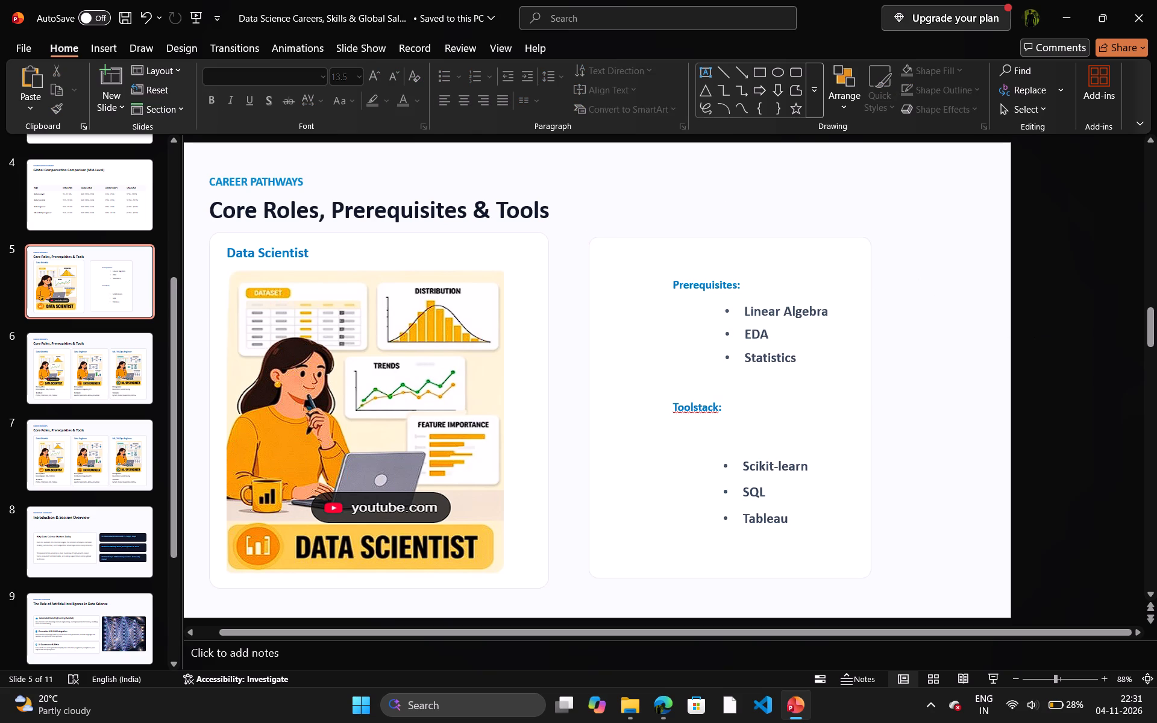
Raise the top edge of the Prerequisites and Toolstack card and shift the card slightly down, roughly level with the Data Scientist card.
click(792, 263)
drag(729, 236, 730, 219)
drag(738, 240, 738, 247)
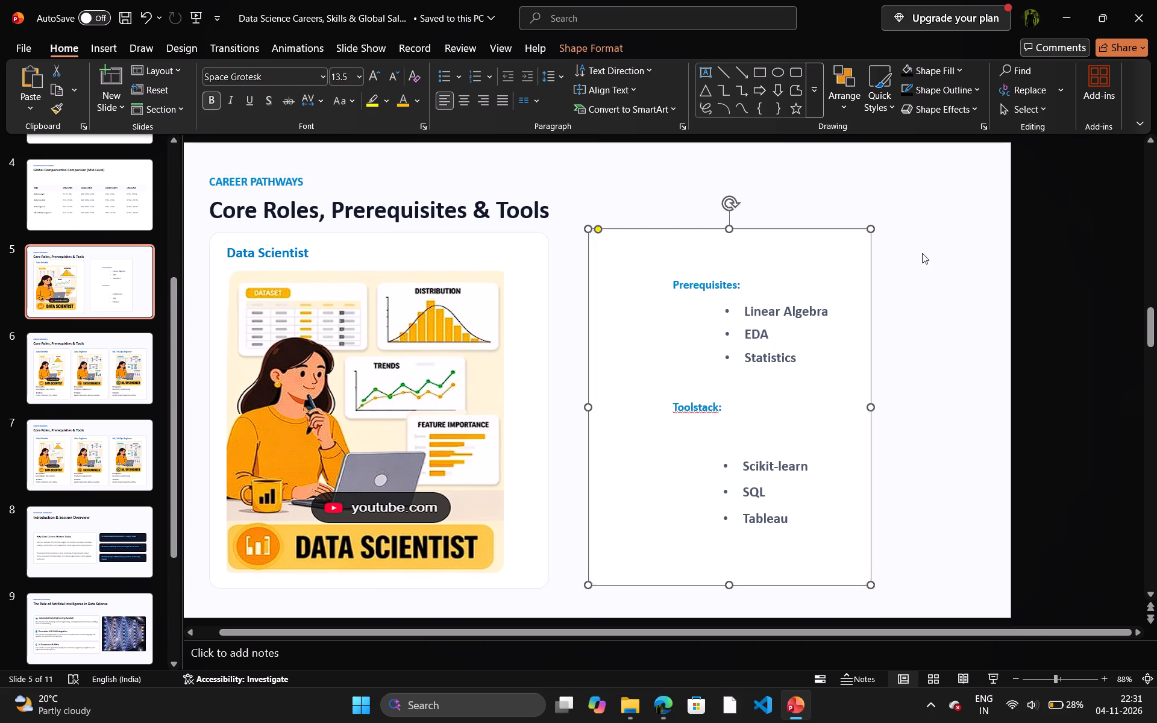
click(1108, 290)
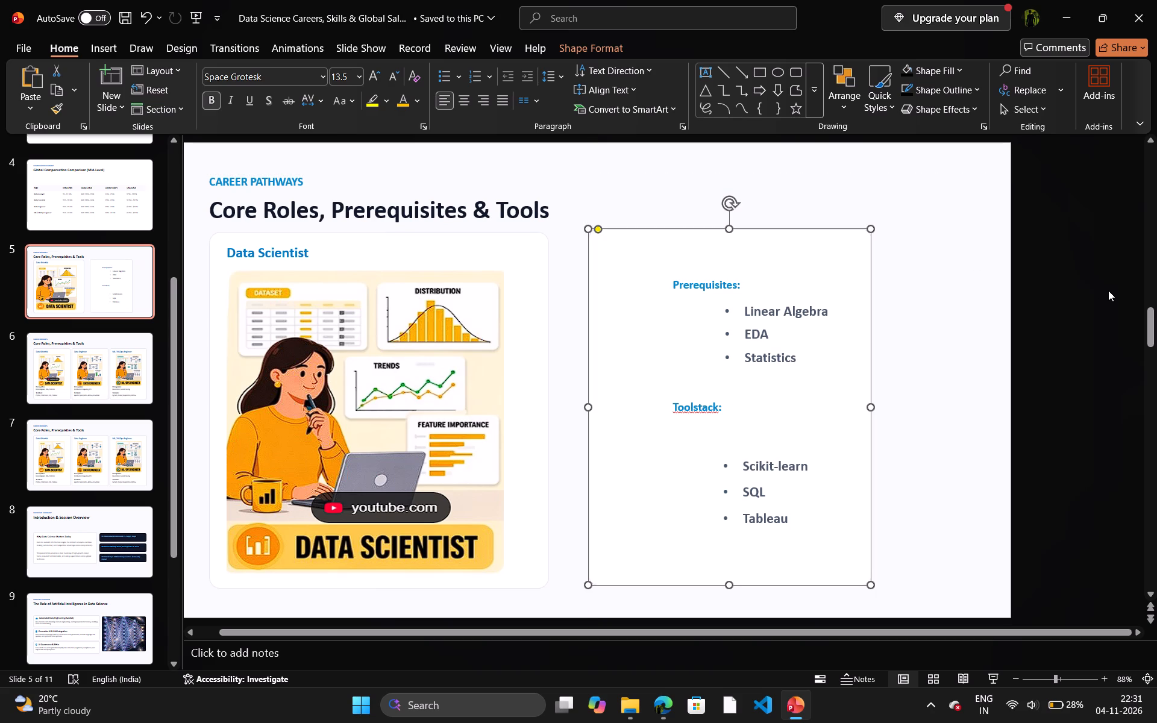
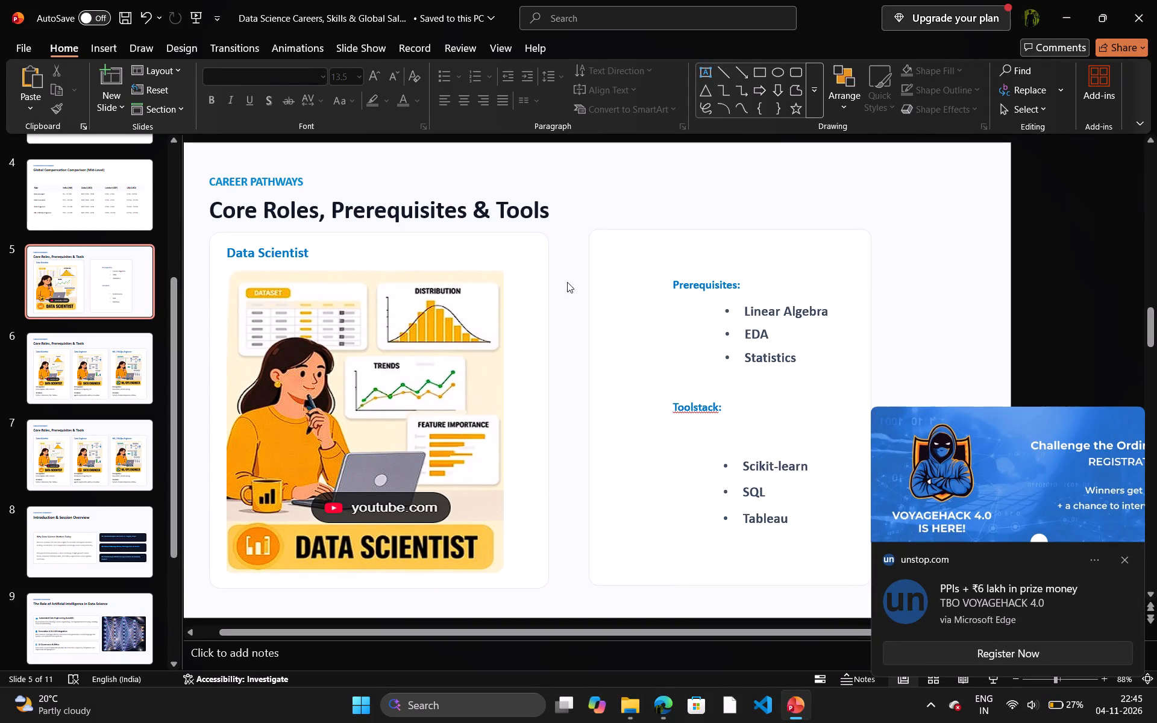
Shift the Prerequisites and Toolstack card left toward the Data Scientist card, and widen it to near the slide's right edge.
drag(600, 295, 596, 296)
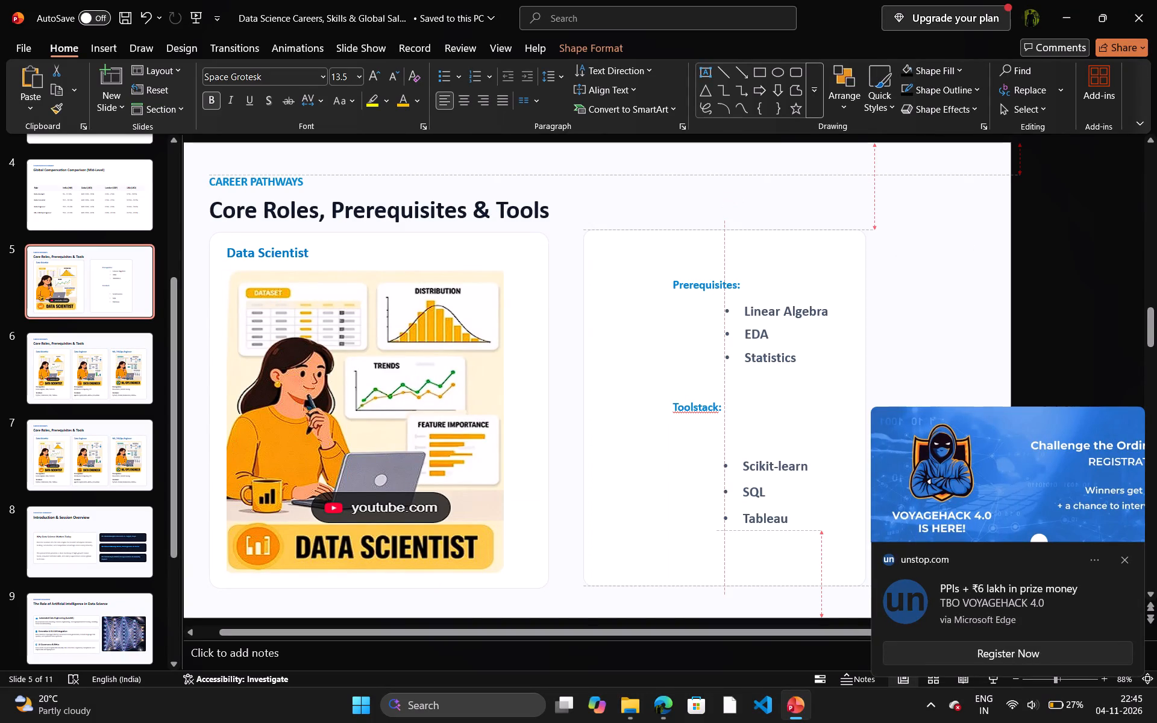
drag(596, 296, 586, 295)
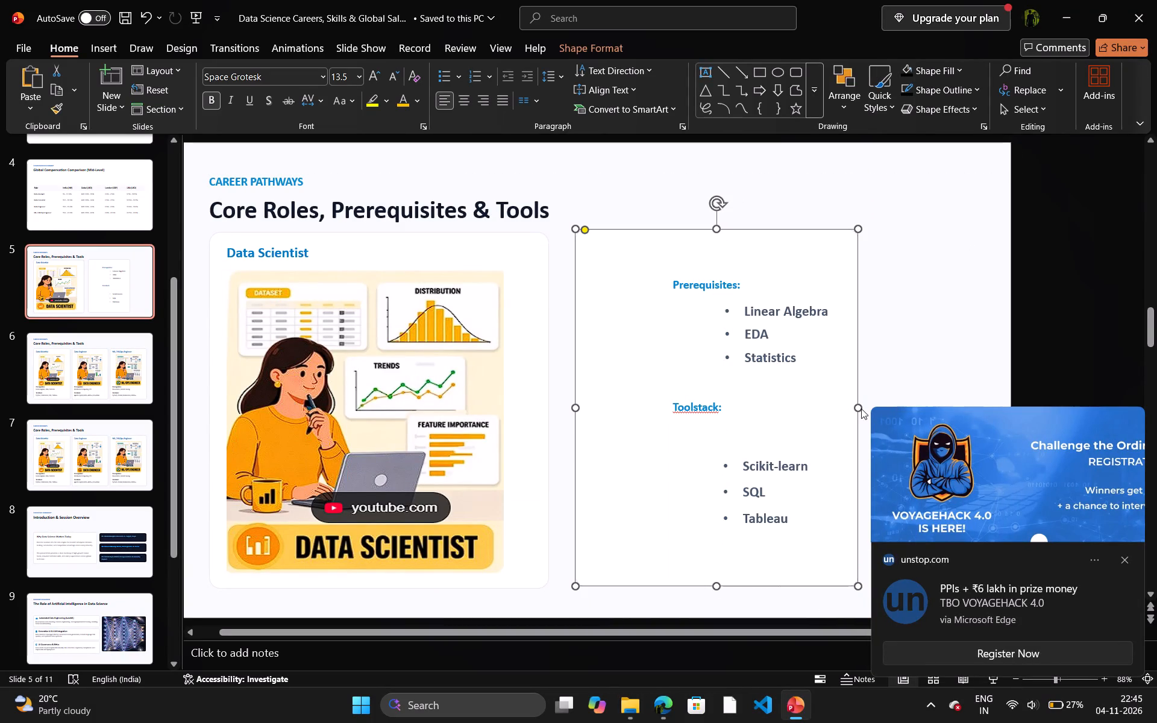
click(1117, 560)
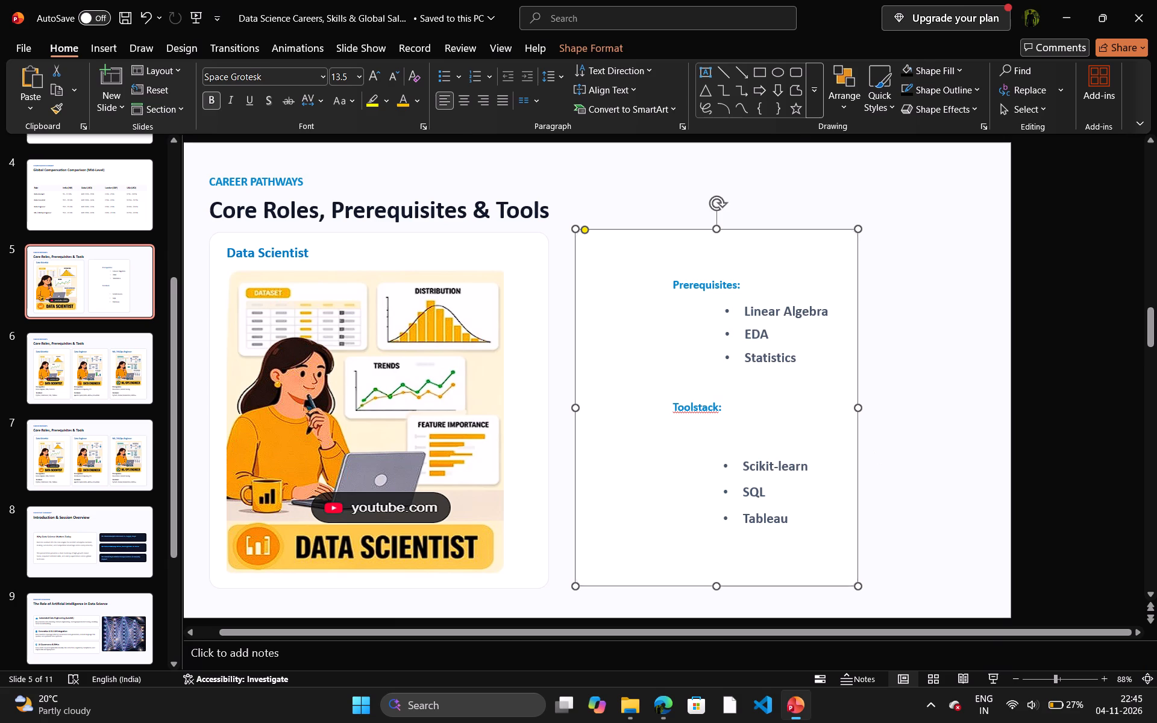
drag(861, 407, 948, 396)
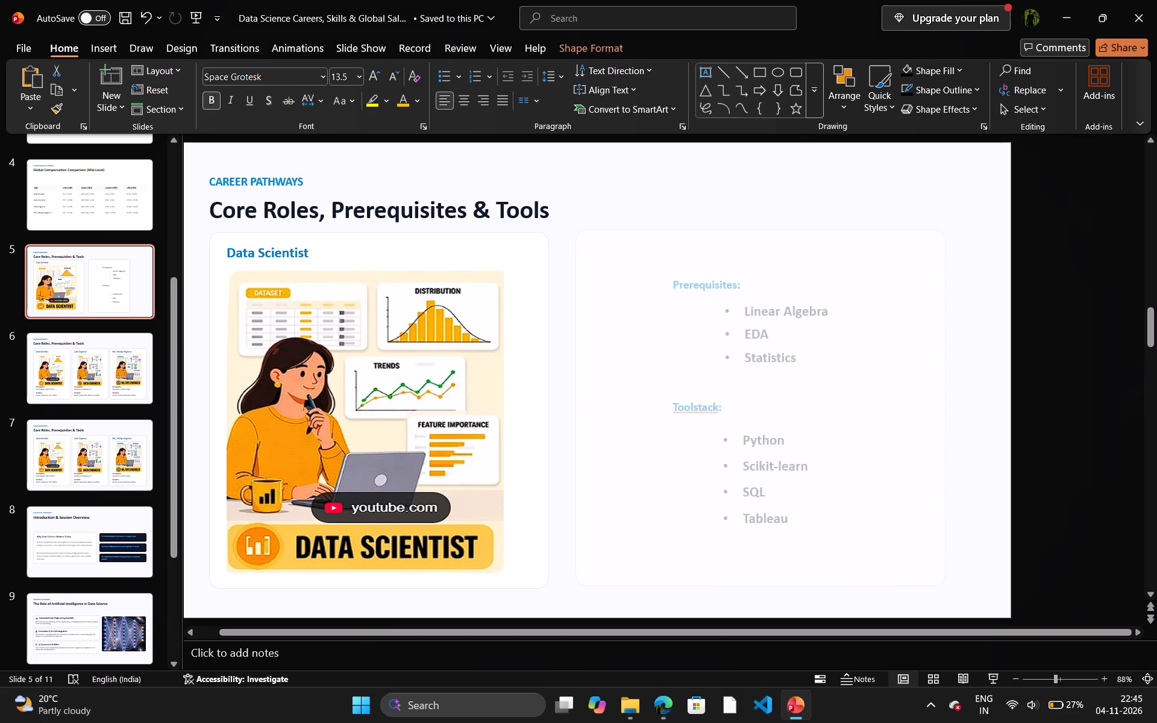
drag(948, 396, 979, 393)
drag(979, 393, 990, 392)
drag(990, 392, 998, 390)
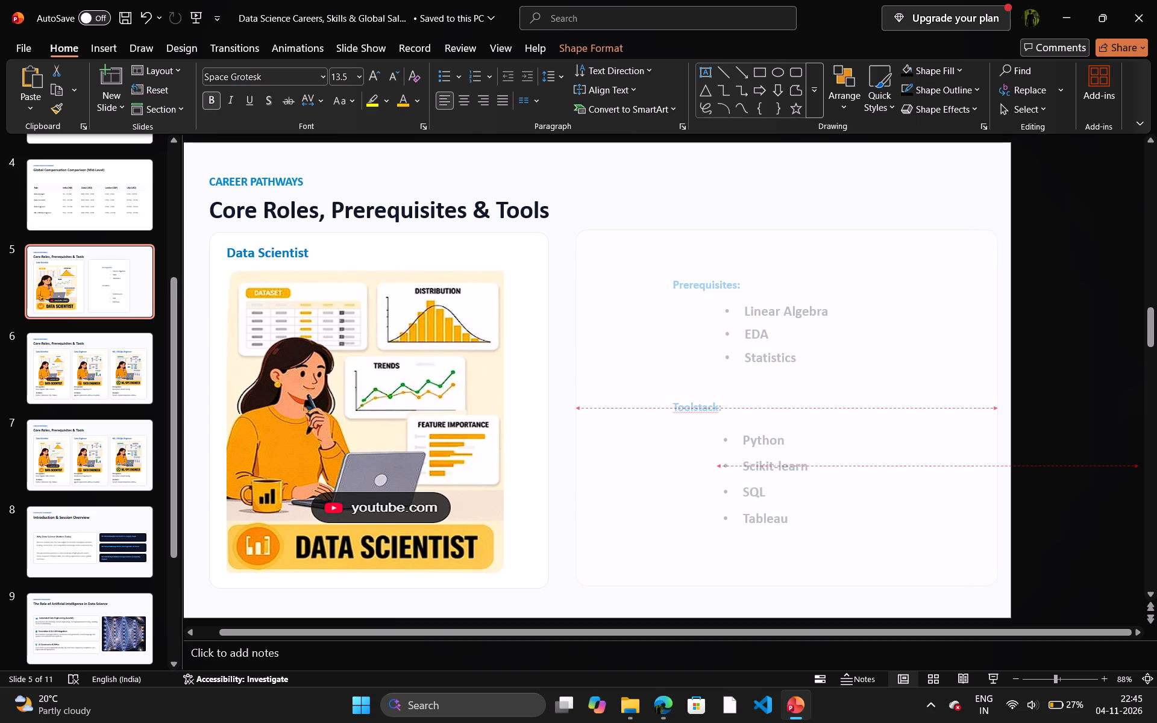
drag(998, 390, 999, 390)
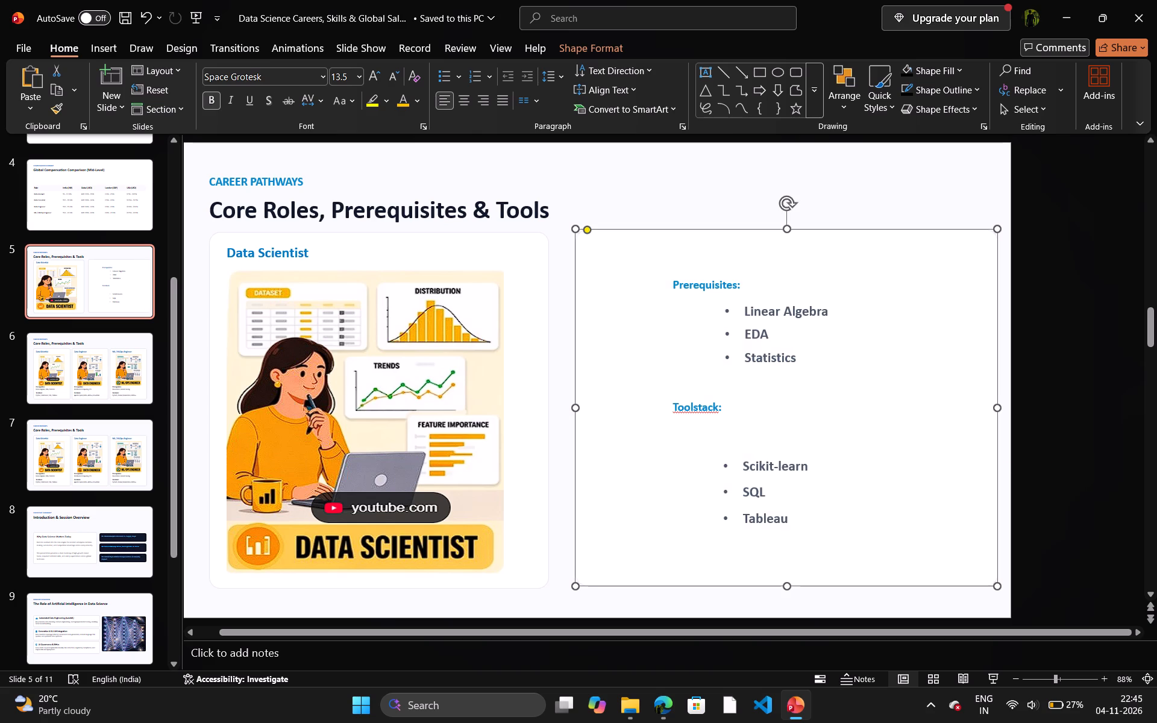
drag(610, 402, 597, 403)
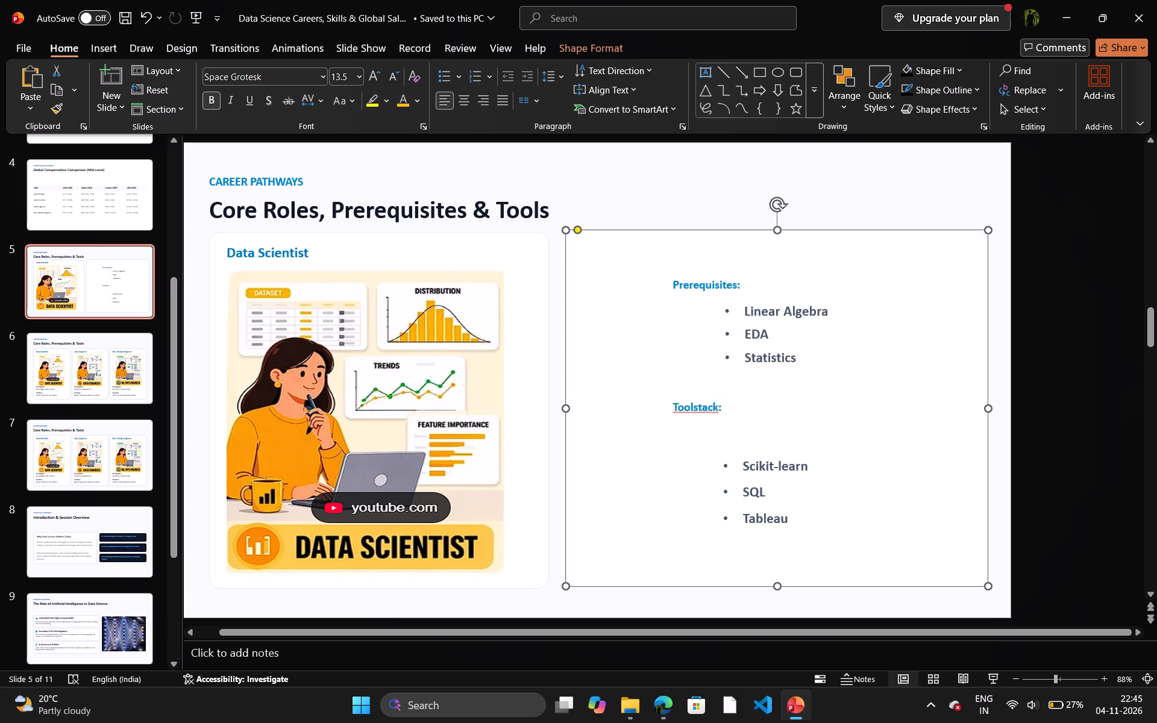
Move the blank white card down to the slide's bottom edge, clear of the Prerequisites and Toolstack lists.
drag(595, 276, 602, 621)
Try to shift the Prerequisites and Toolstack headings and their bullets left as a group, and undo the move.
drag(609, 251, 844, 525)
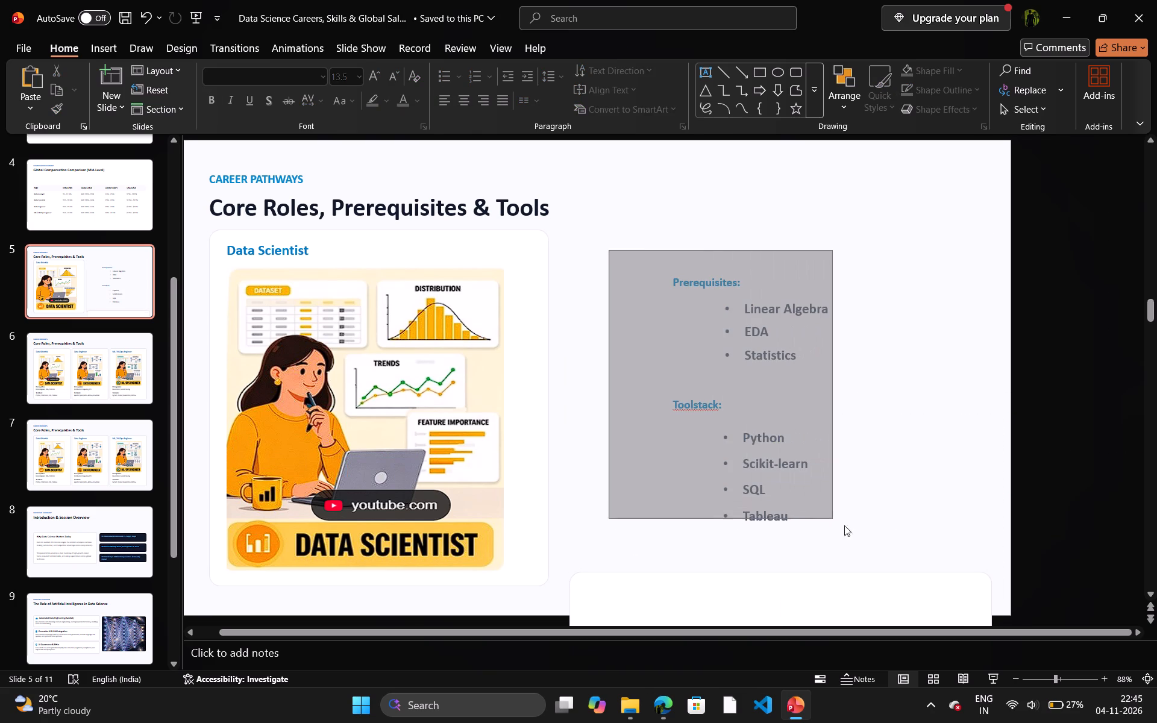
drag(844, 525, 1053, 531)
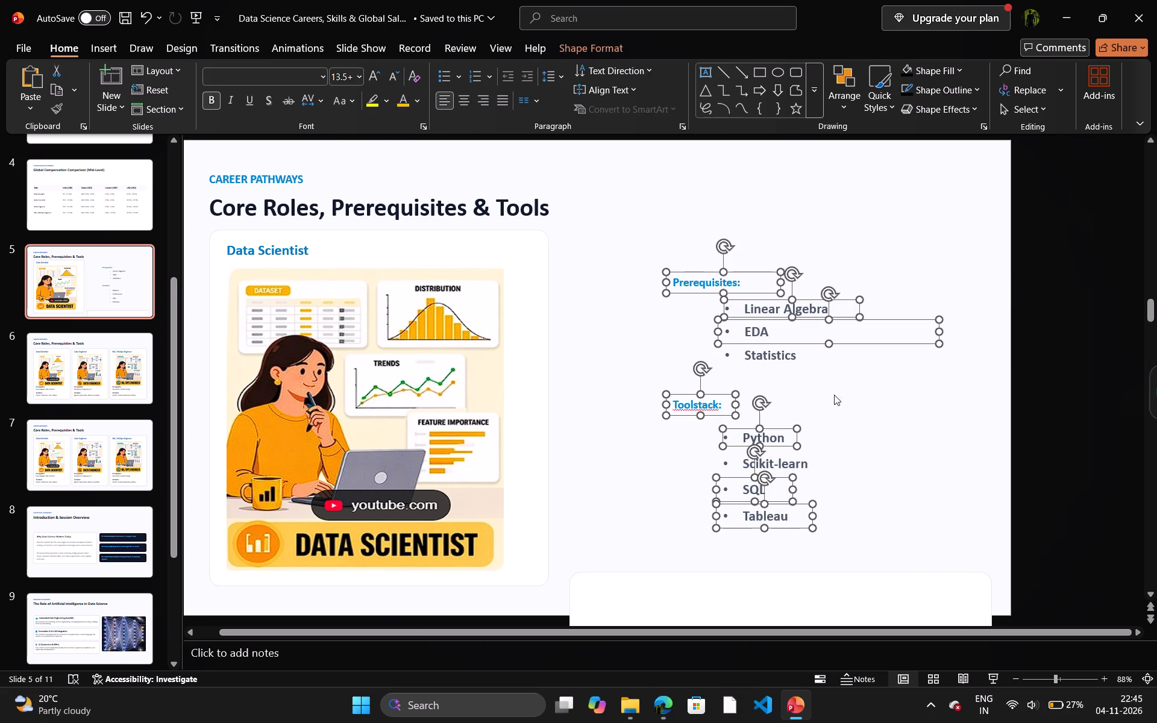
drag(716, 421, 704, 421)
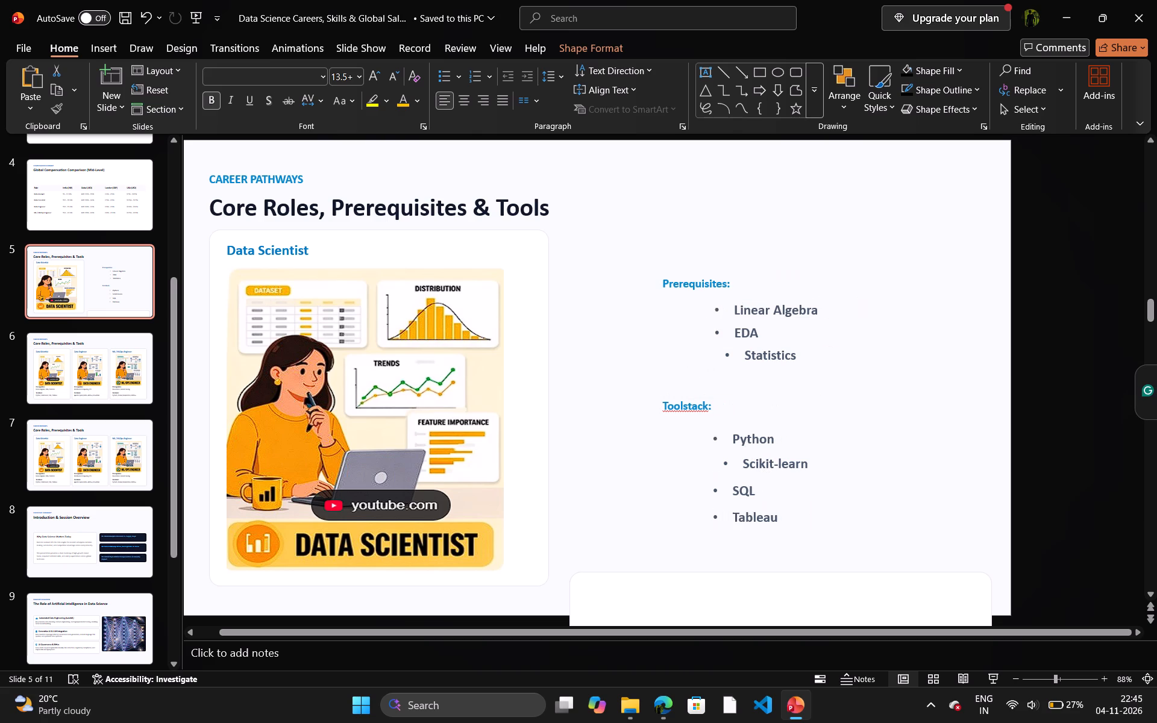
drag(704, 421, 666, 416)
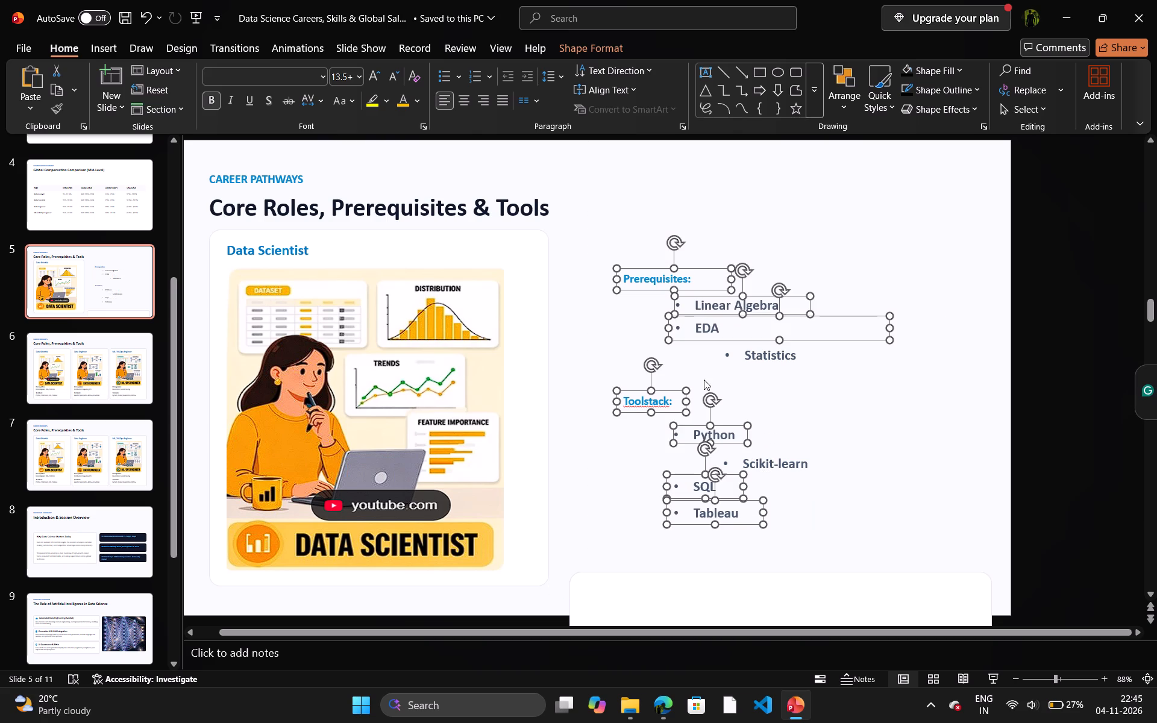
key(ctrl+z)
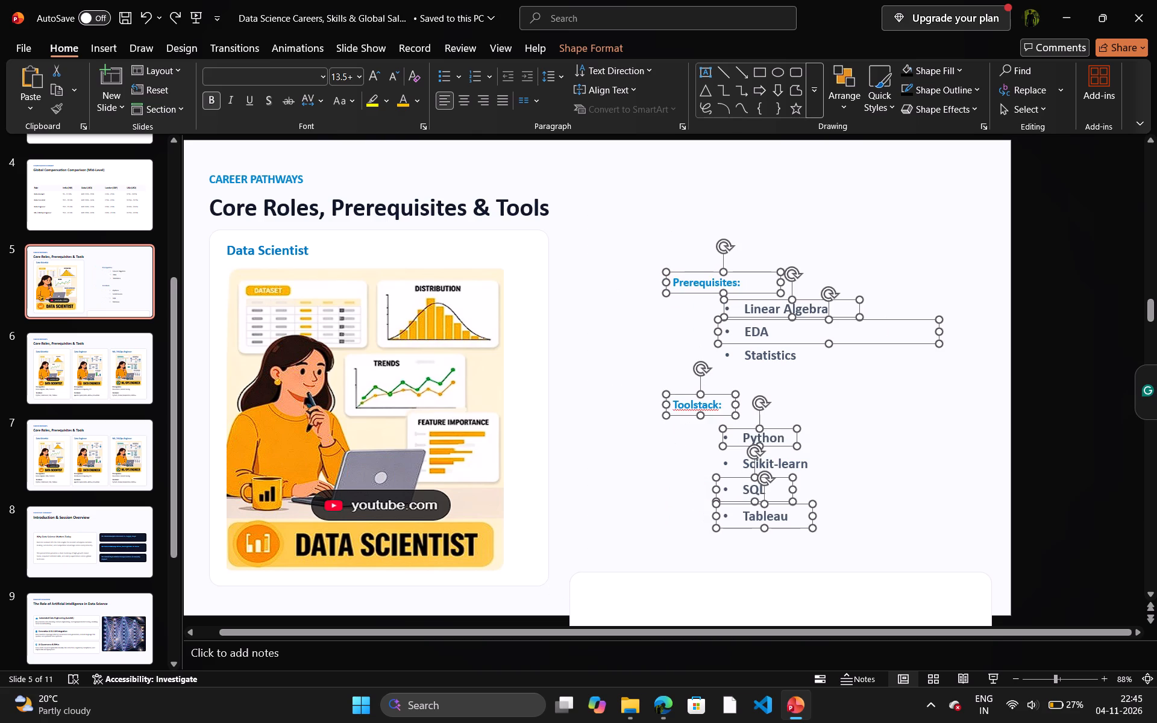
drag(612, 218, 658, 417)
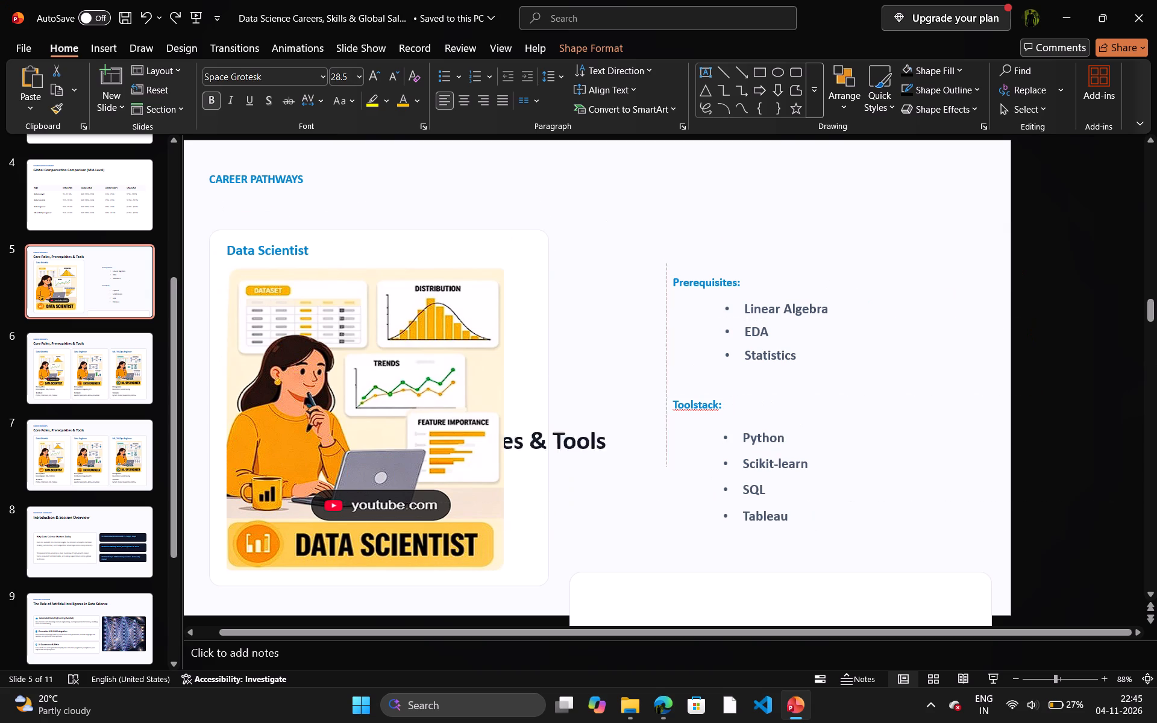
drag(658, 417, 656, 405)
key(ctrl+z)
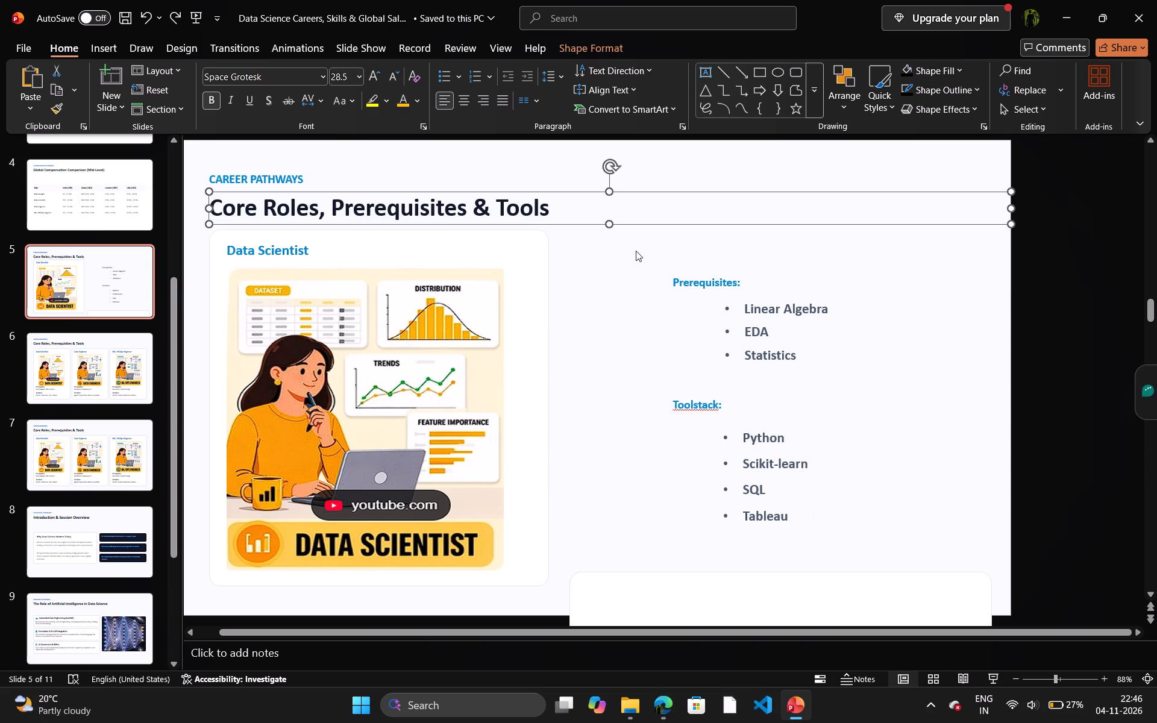
Select both the Prerequisites and Toolstack headings with all their bullets, and shift them together left and slightly up.
drag(636, 251, 1058, 557)
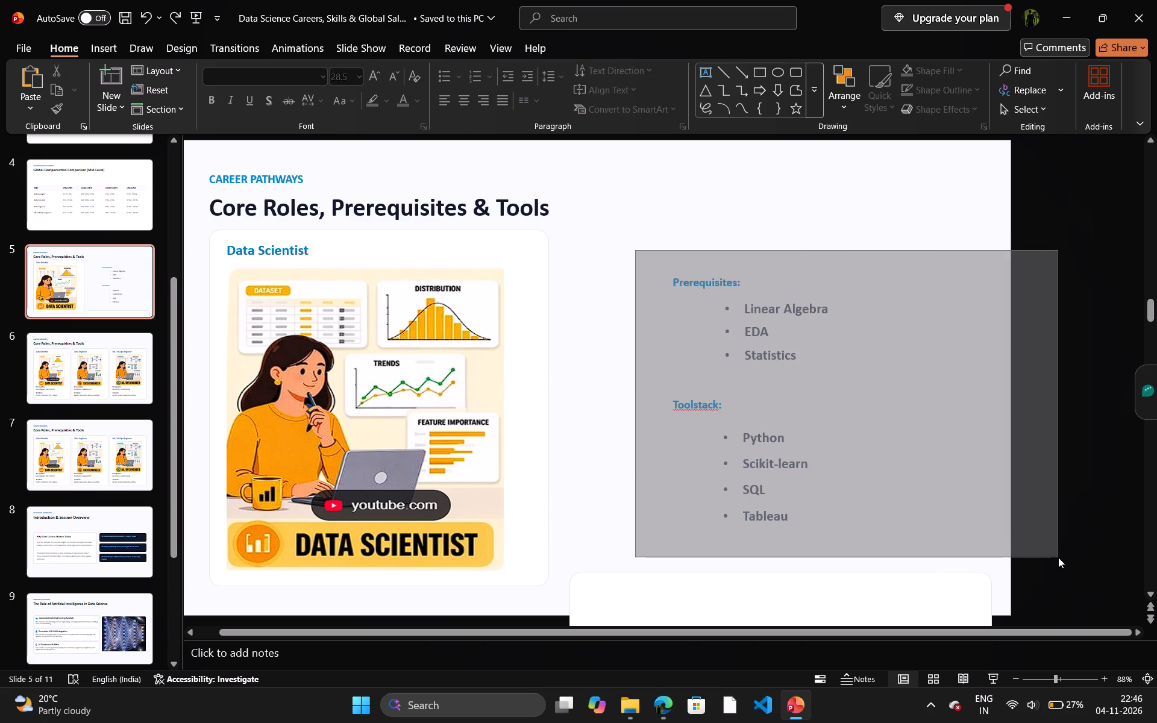
drag(1058, 557, 1156, 560)
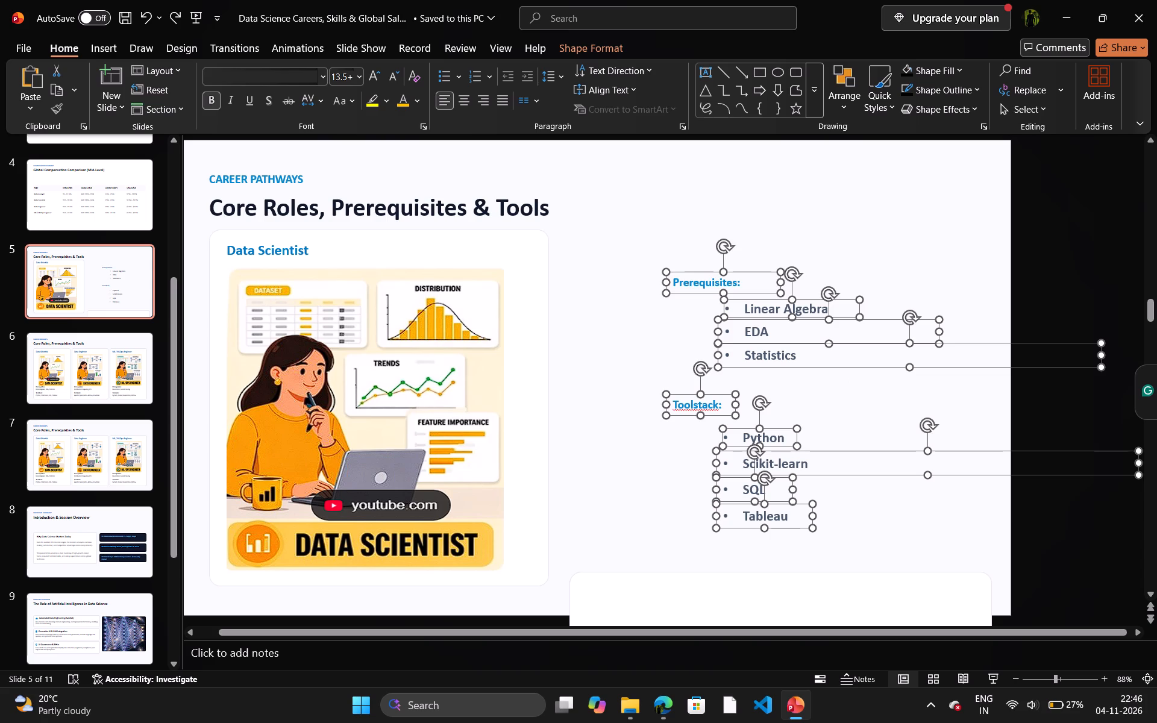
drag(841, 365, 795, 361)
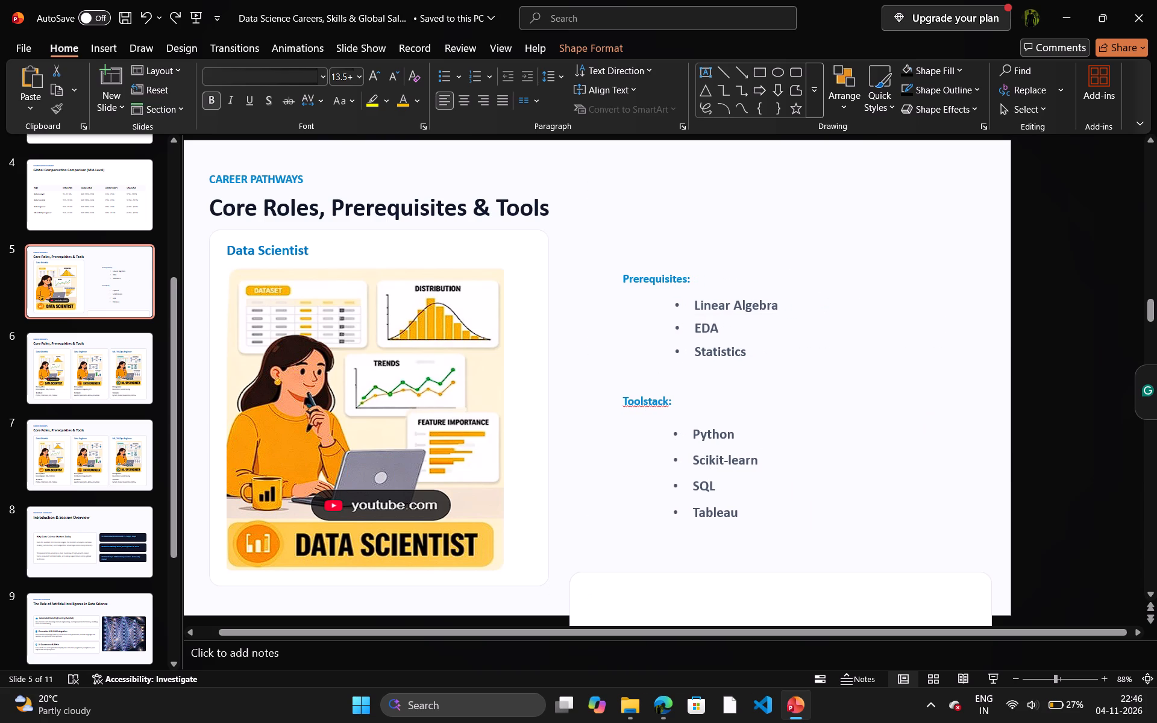
drag(795, 361, 789, 366)
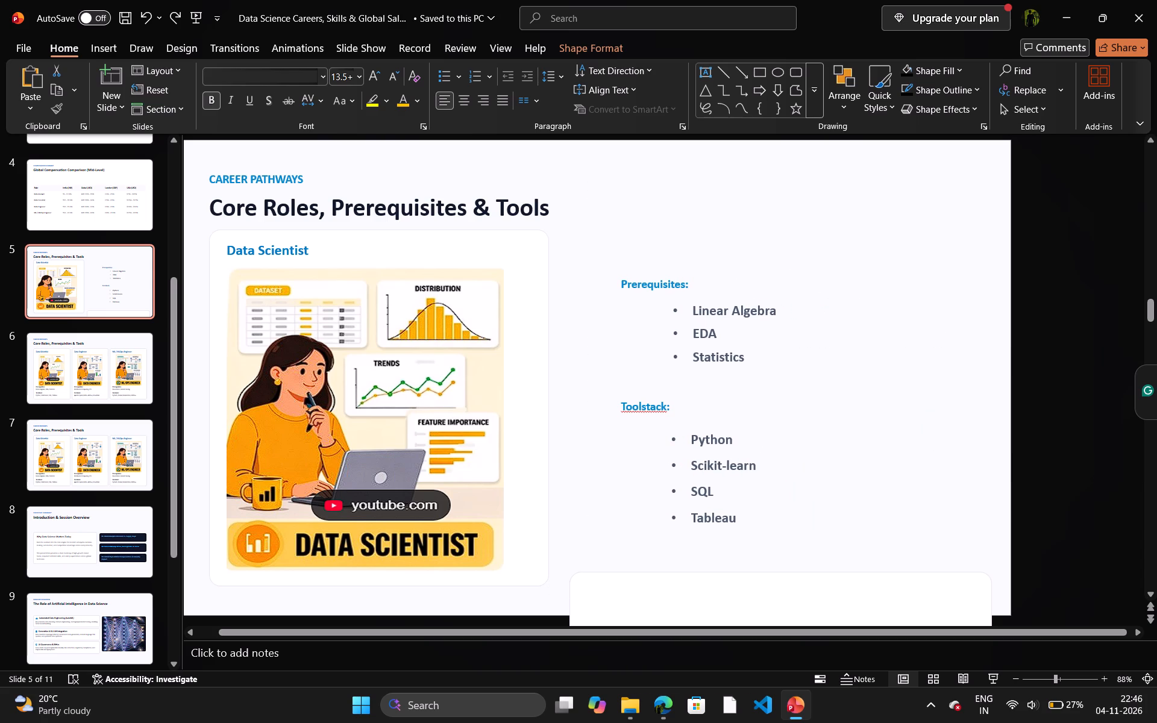
drag(789, 366, 791, 353)
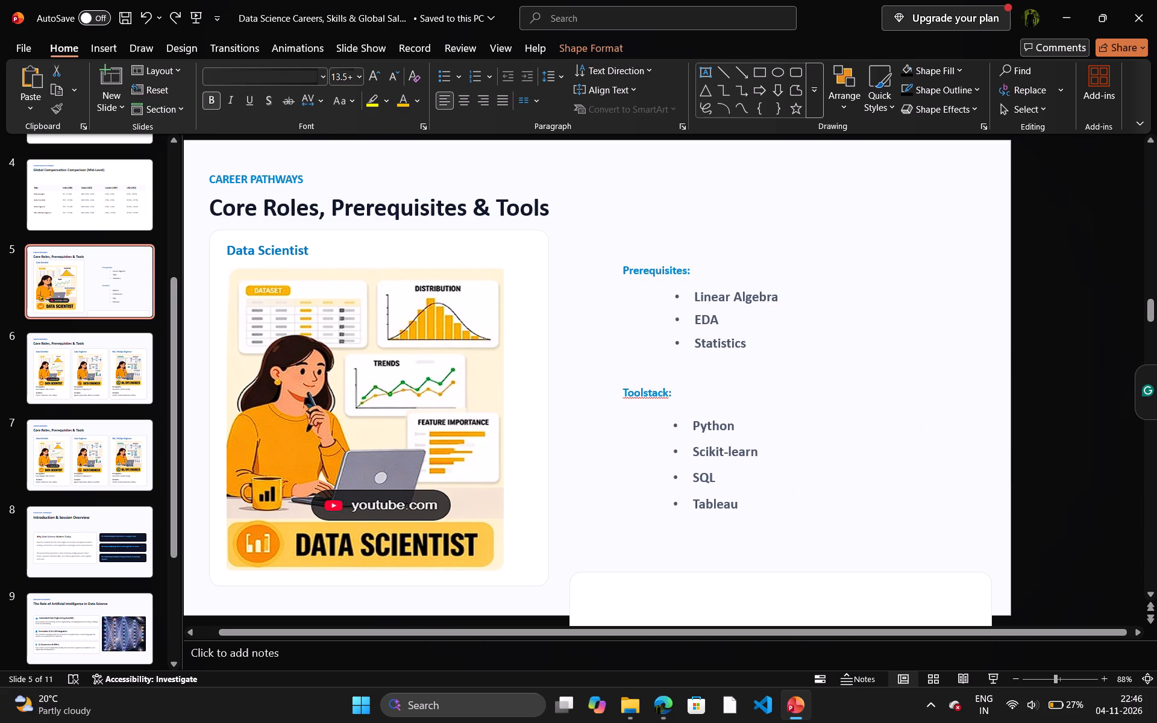
drag(791, 353, 791, 346)
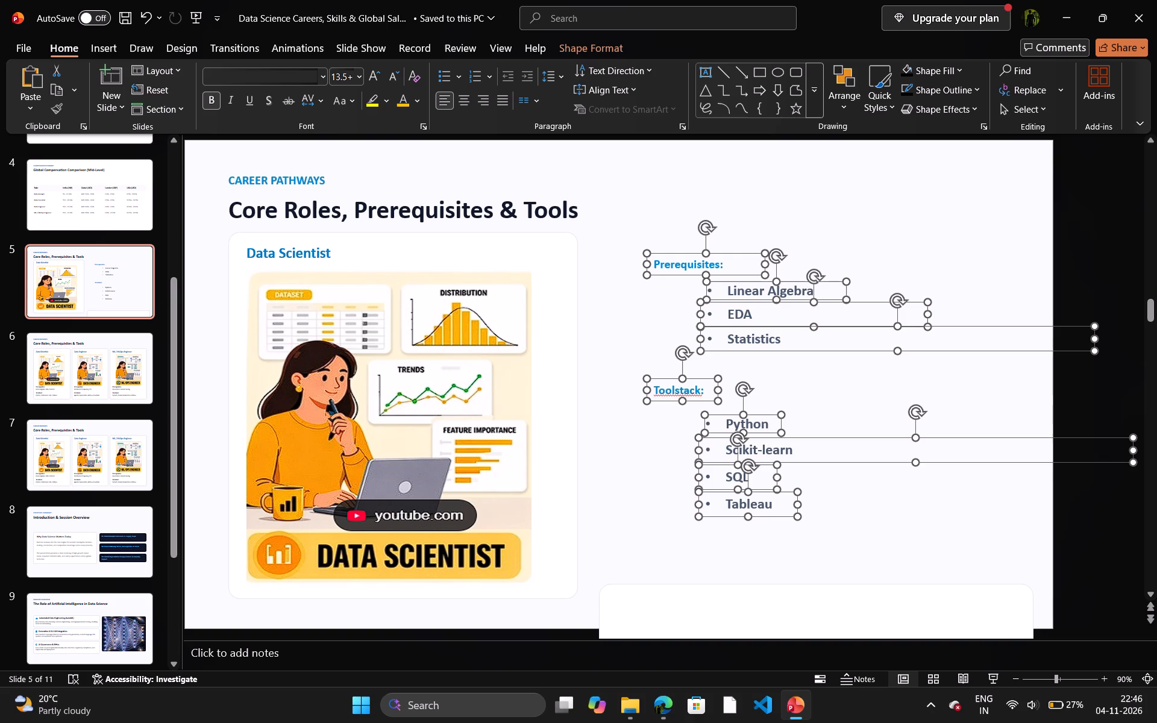
drag(791, 351, 770, 348)
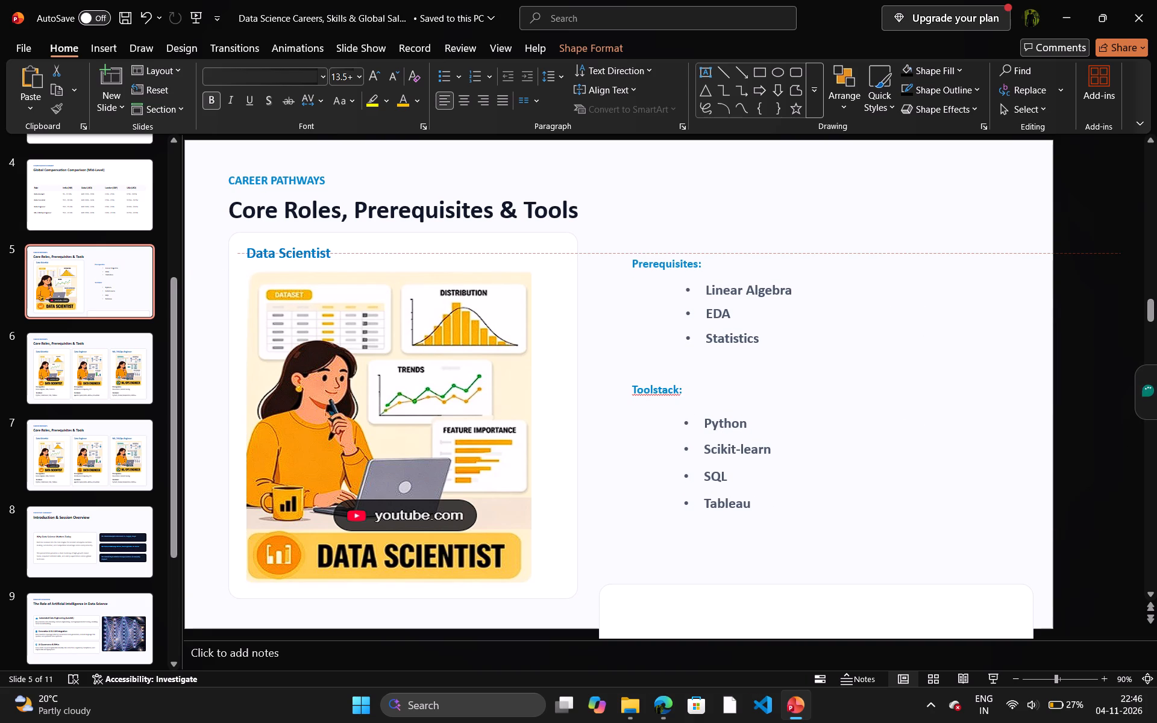
drag(770, 348, 771, 350)
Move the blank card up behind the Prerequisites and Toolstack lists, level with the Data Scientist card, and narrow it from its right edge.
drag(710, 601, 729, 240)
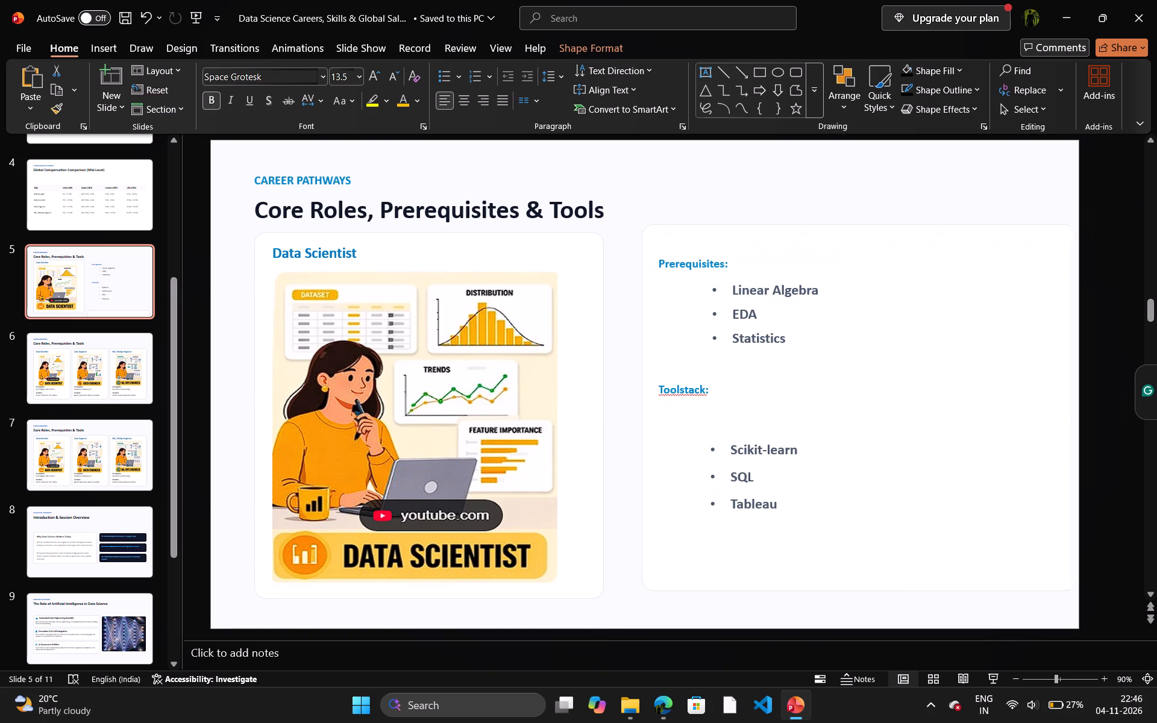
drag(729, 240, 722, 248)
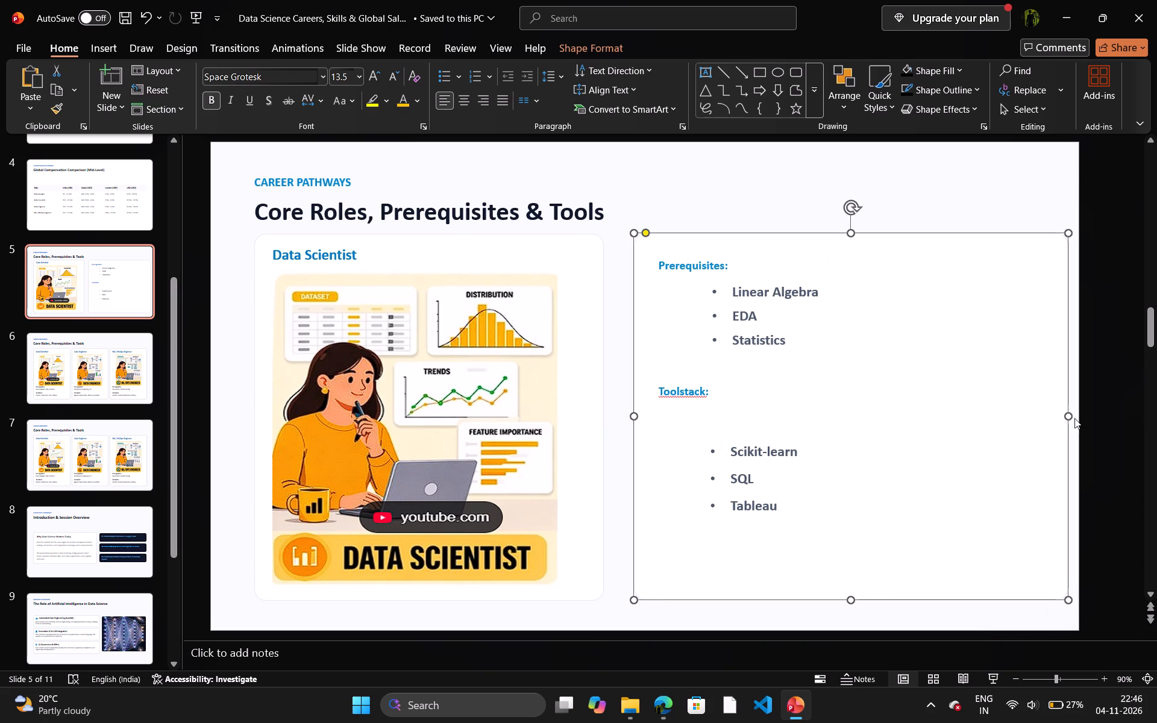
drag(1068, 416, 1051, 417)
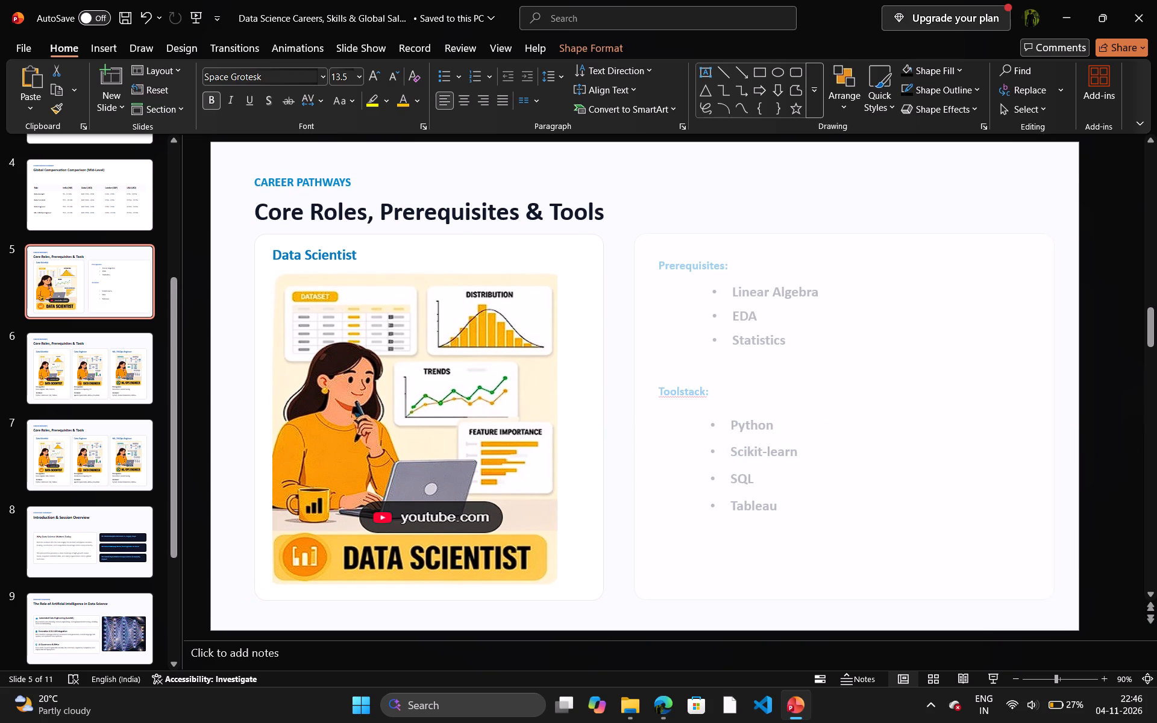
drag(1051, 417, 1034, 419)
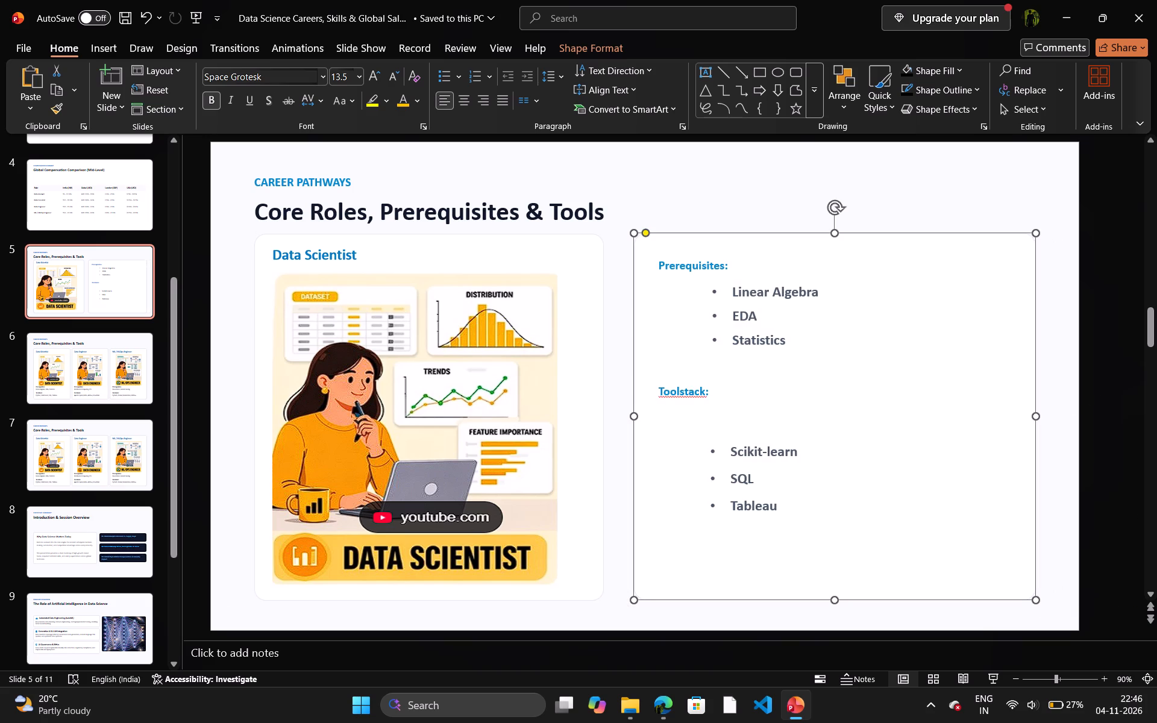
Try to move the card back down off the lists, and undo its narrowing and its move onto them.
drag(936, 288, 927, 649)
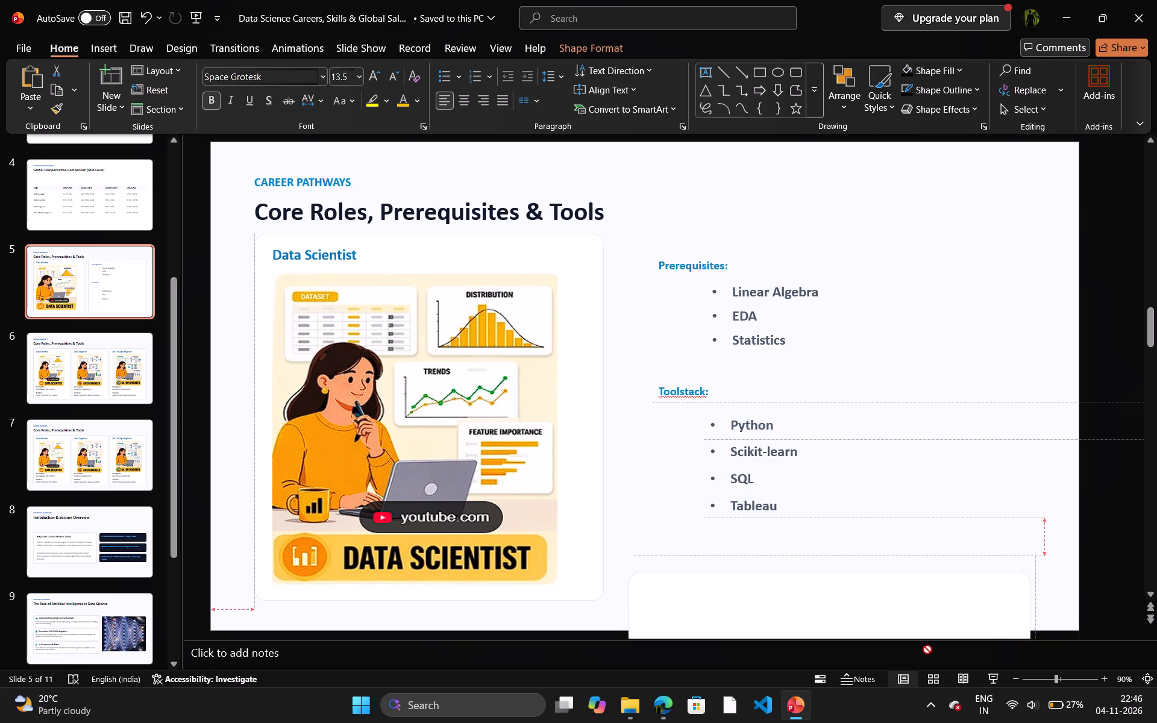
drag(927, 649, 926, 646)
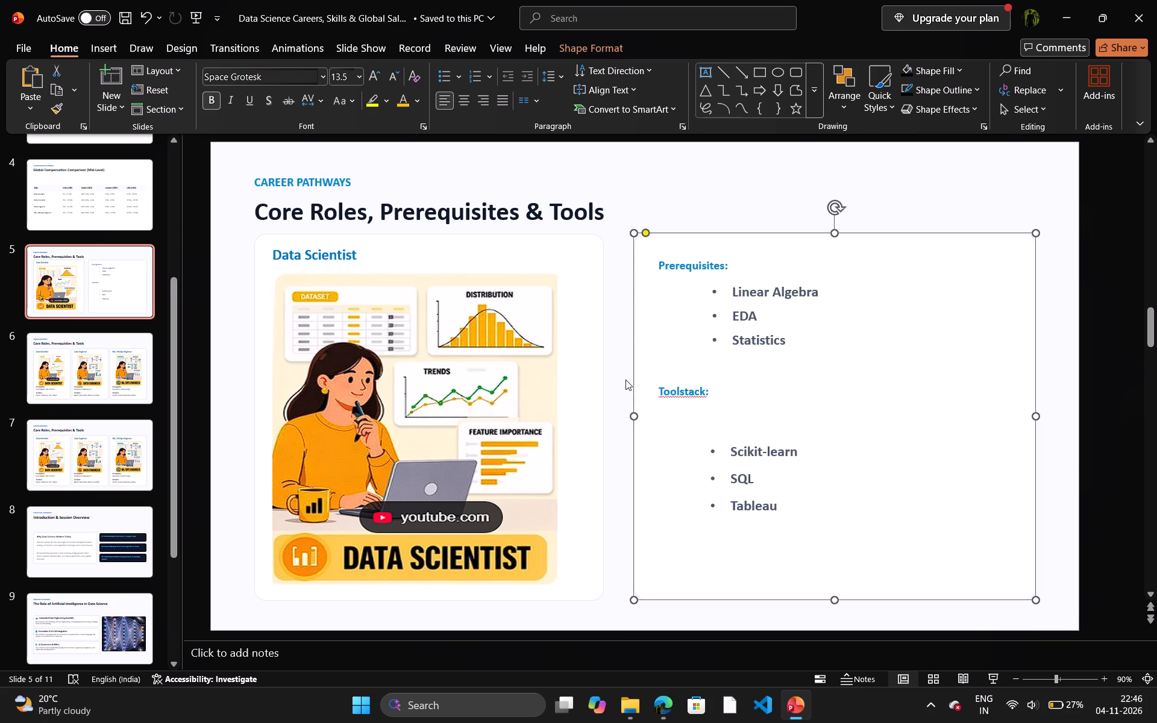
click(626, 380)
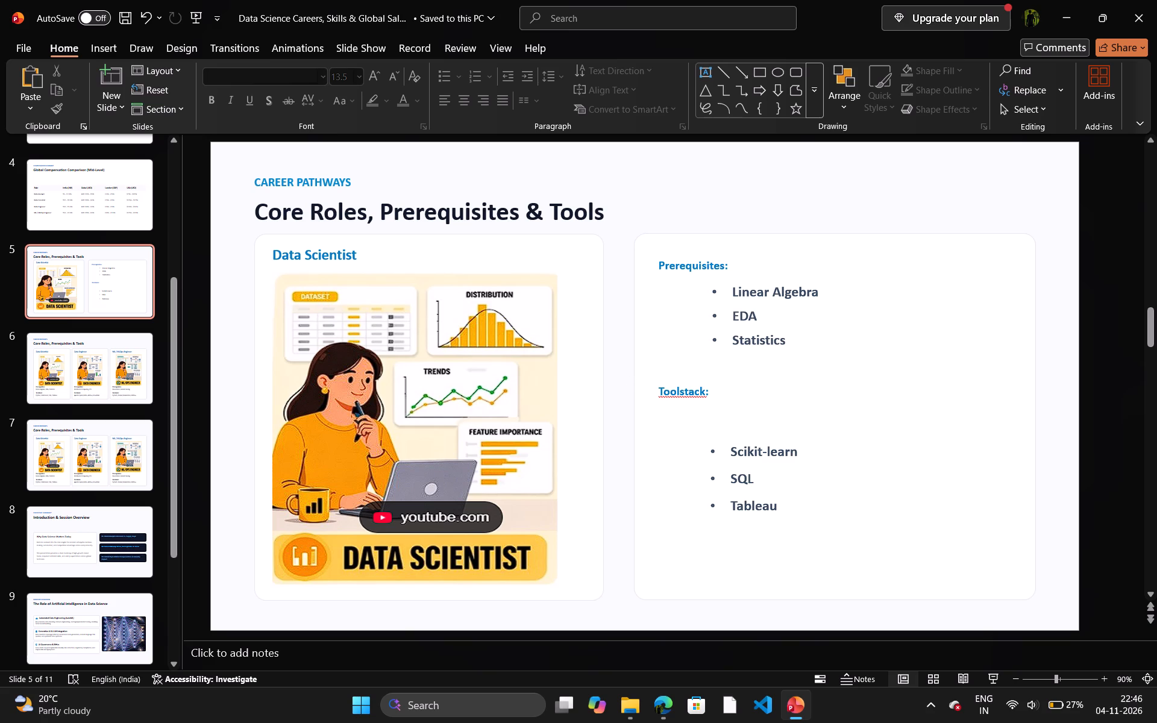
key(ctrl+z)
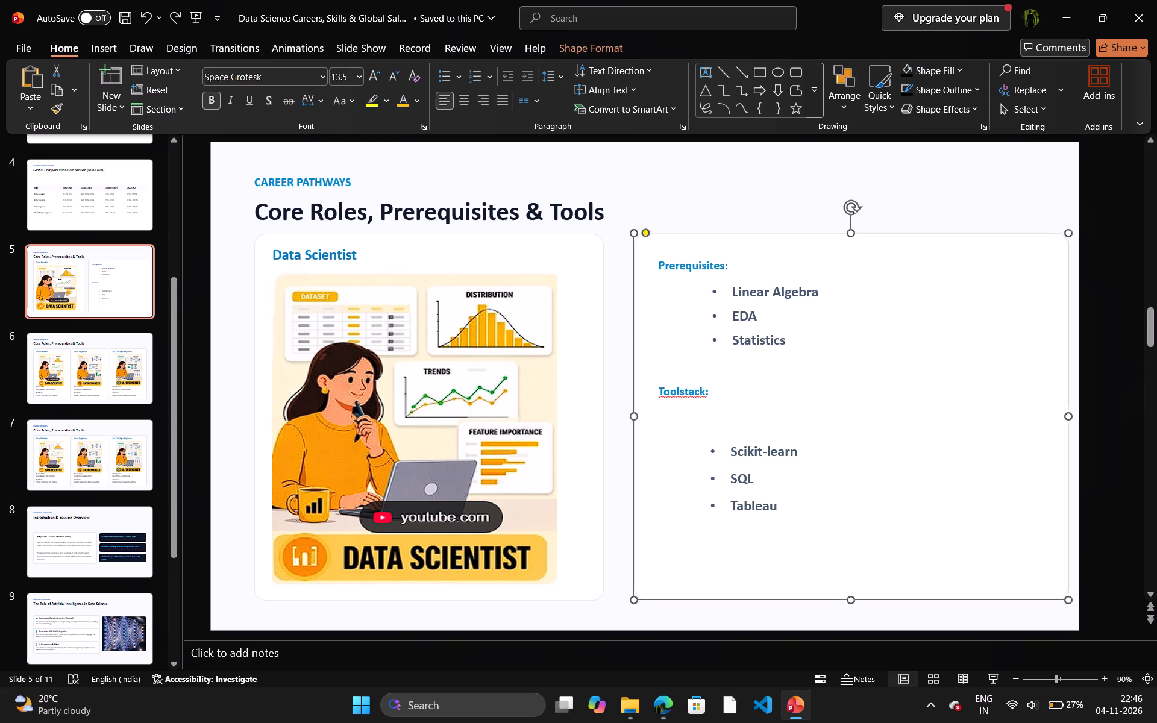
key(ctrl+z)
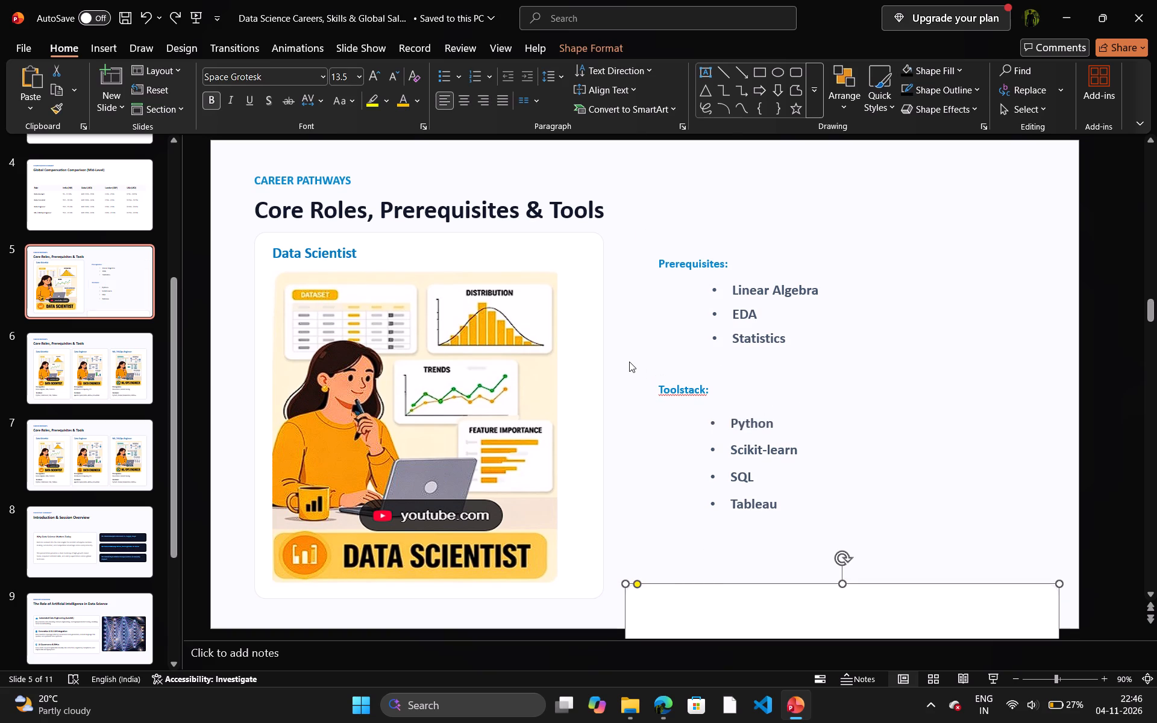
Select the Toolstack heading with its four bullets and shift them down together slightly, keeping them aligned with the Prerequisites heading.
drag(627, 362, 1156, 571)
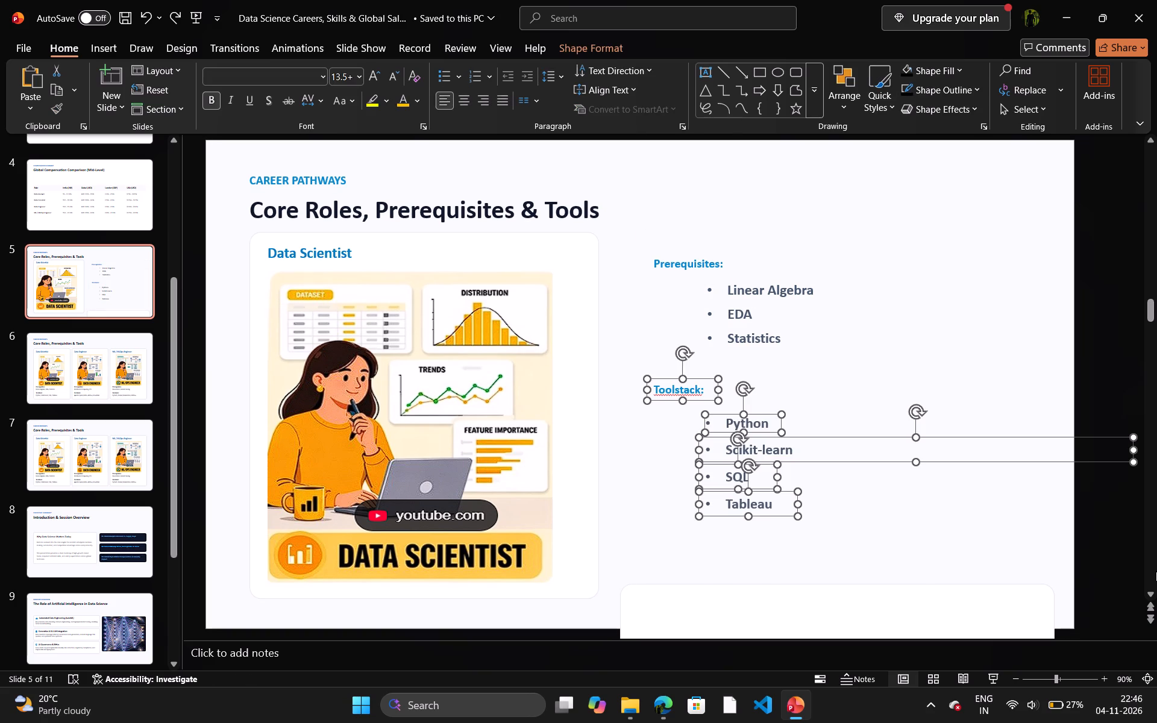
drag(826, 435, 826, 443)
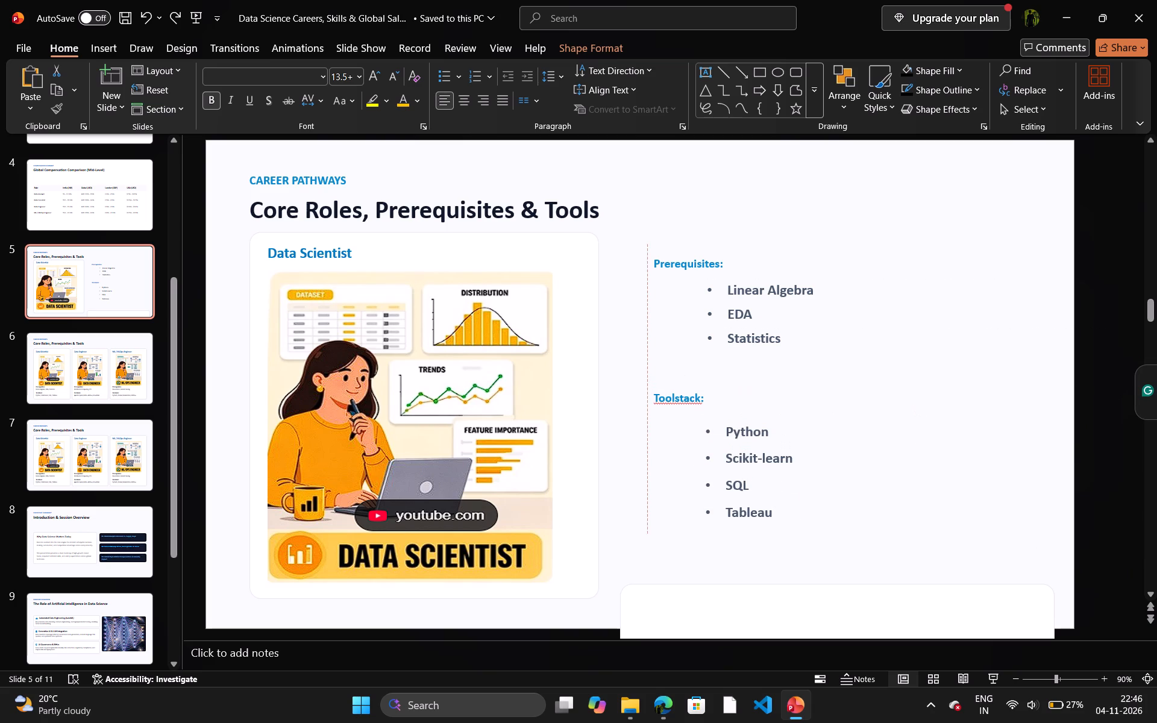
drag(826, 443, 827, 455)
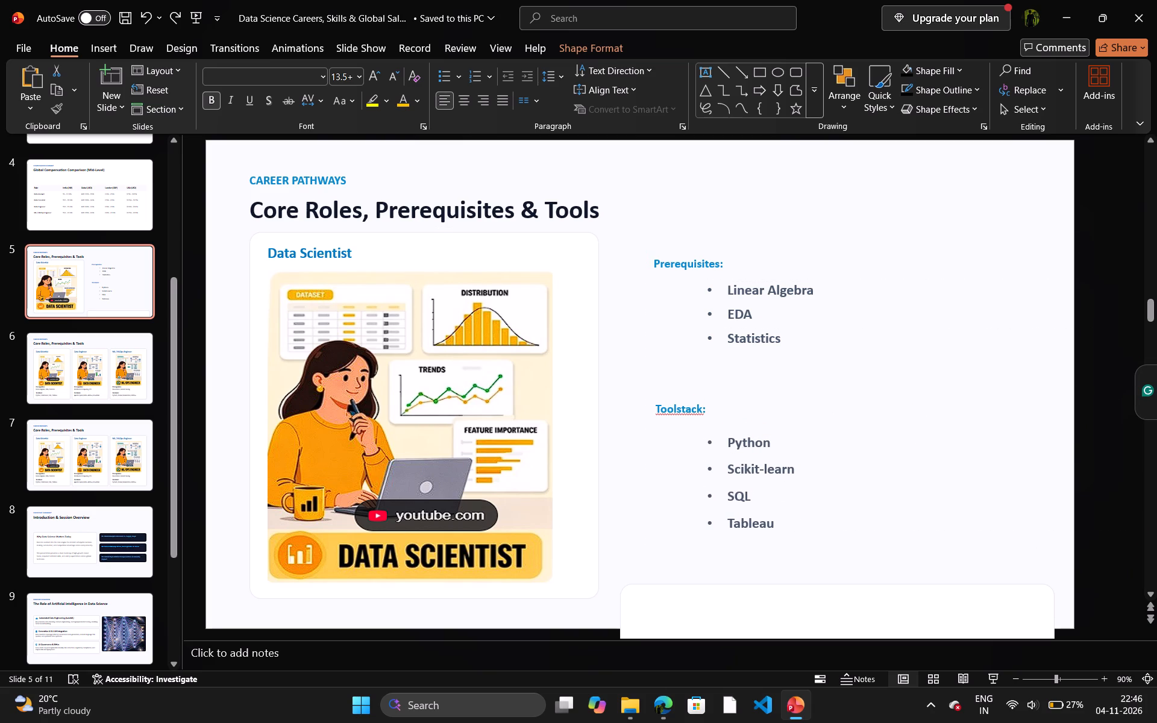
drag(827, 455, 826, 455)
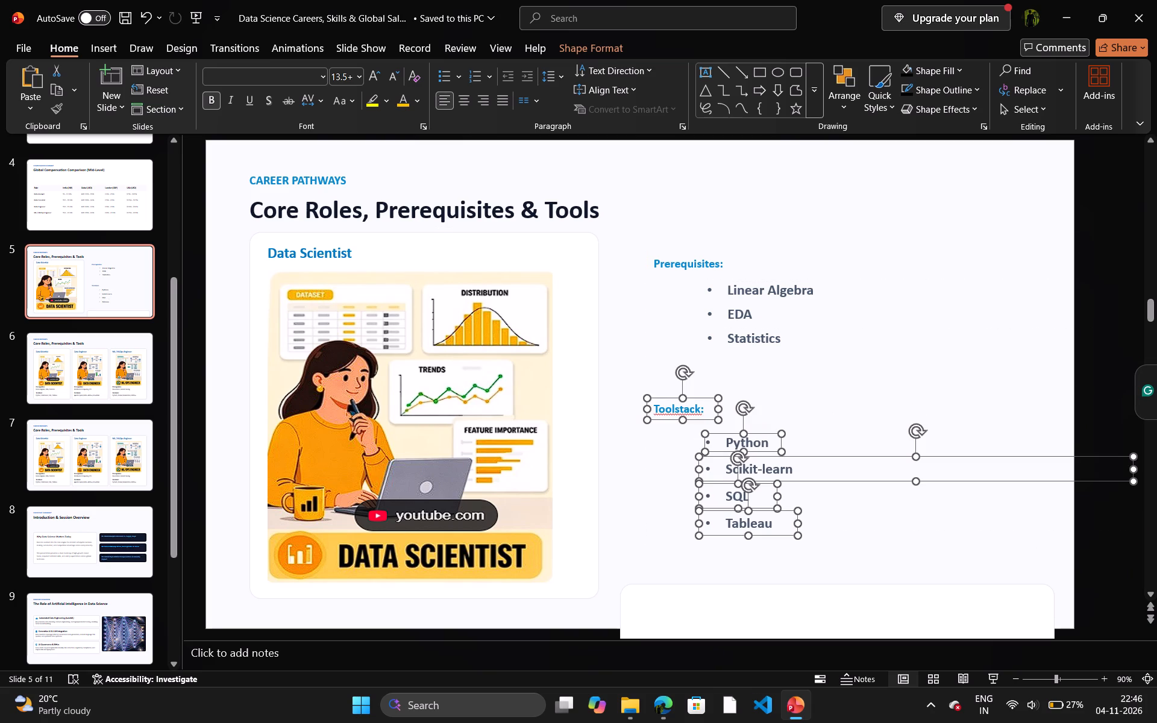
Move the blank white card up behind the Prerequisites and Toolstack lists, top-aligned with the Data Scientist card.
drag(768, 599, 756, 260)
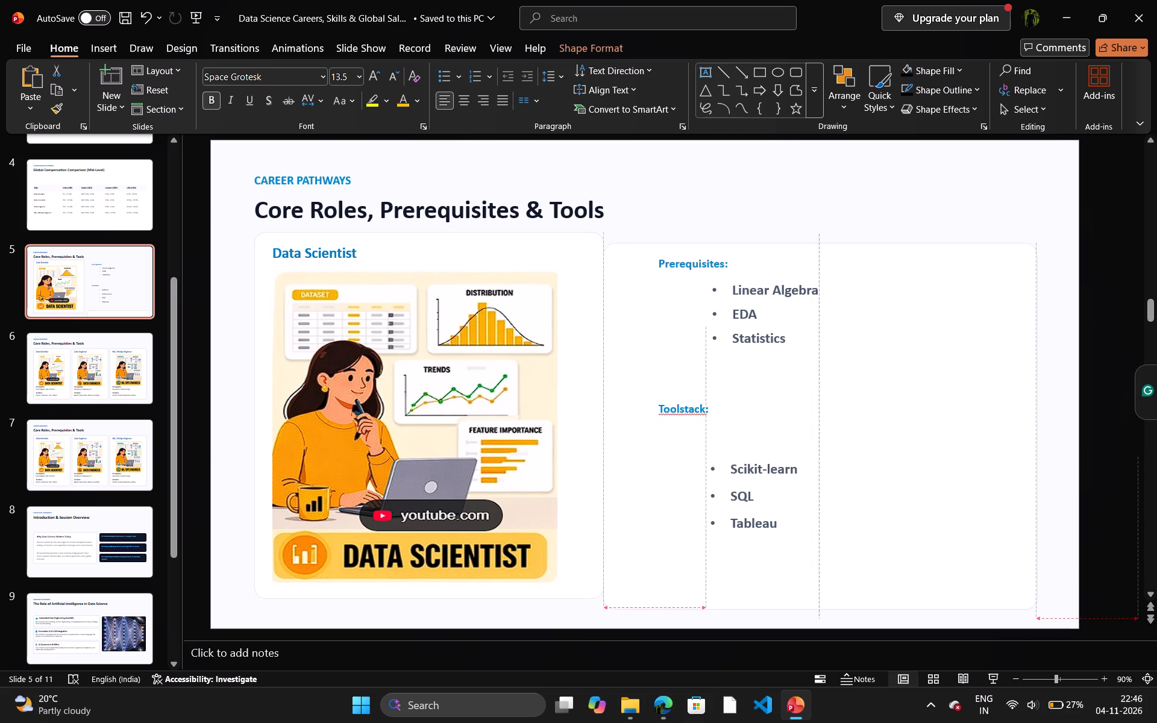
drag(756, 260, 776, 248)
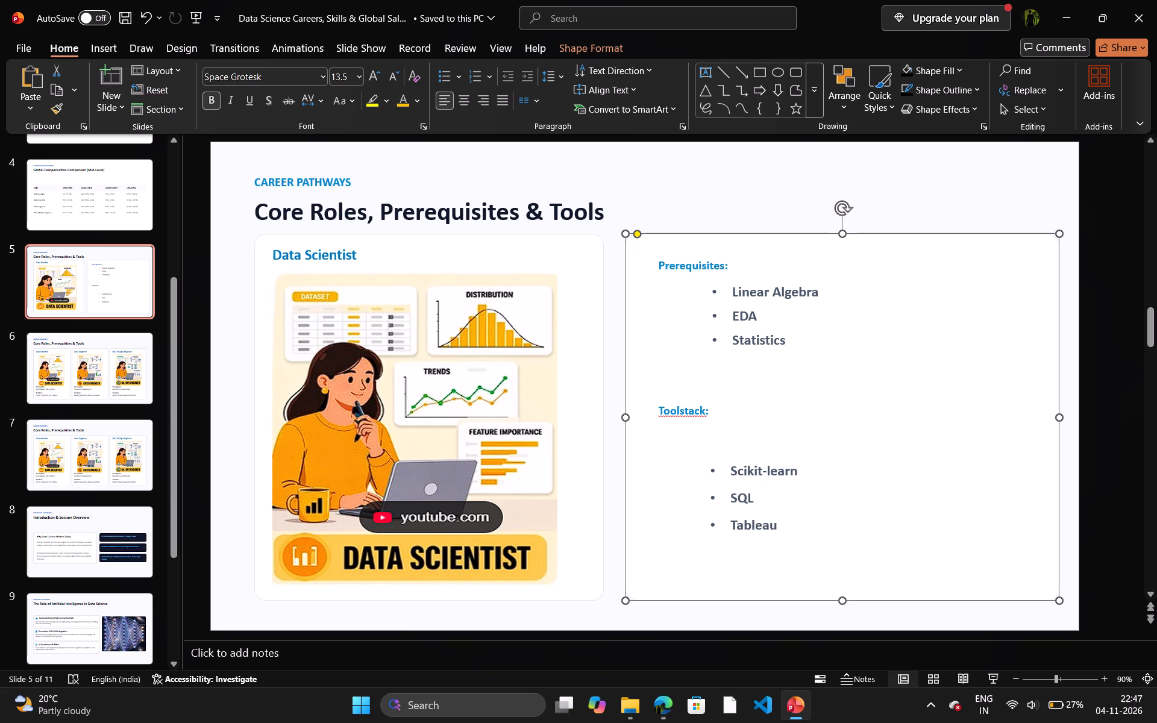
click(982, 183)
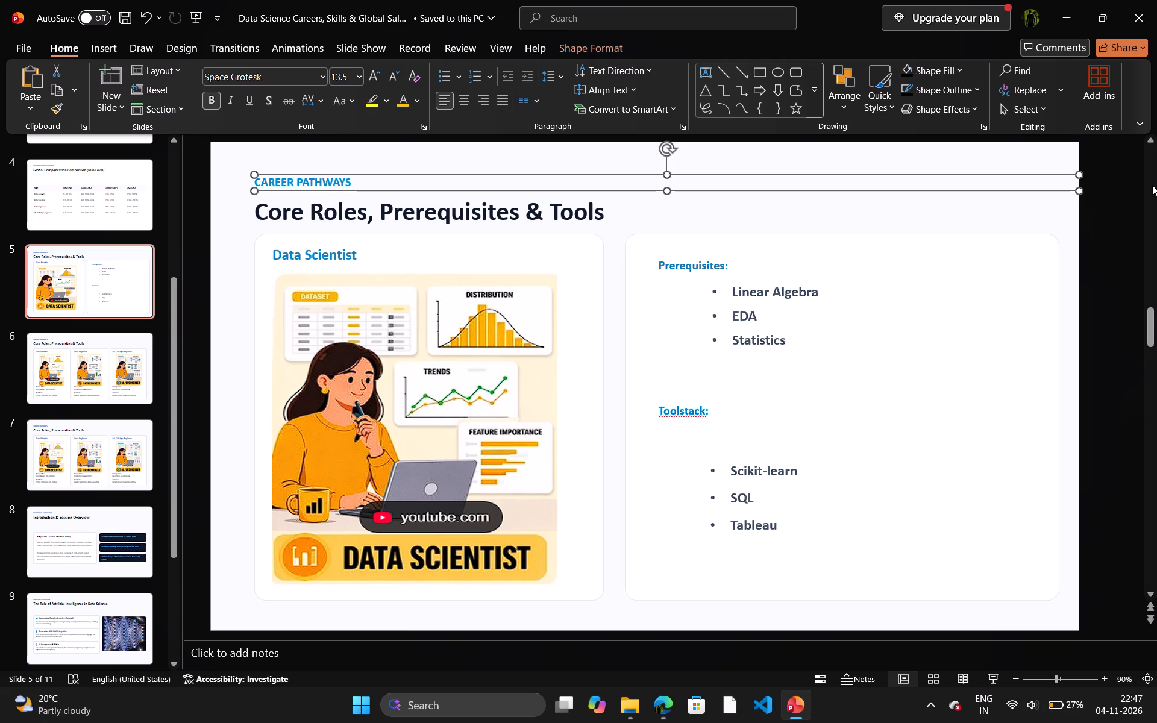
click(1152, 185)
click(1141, 185)
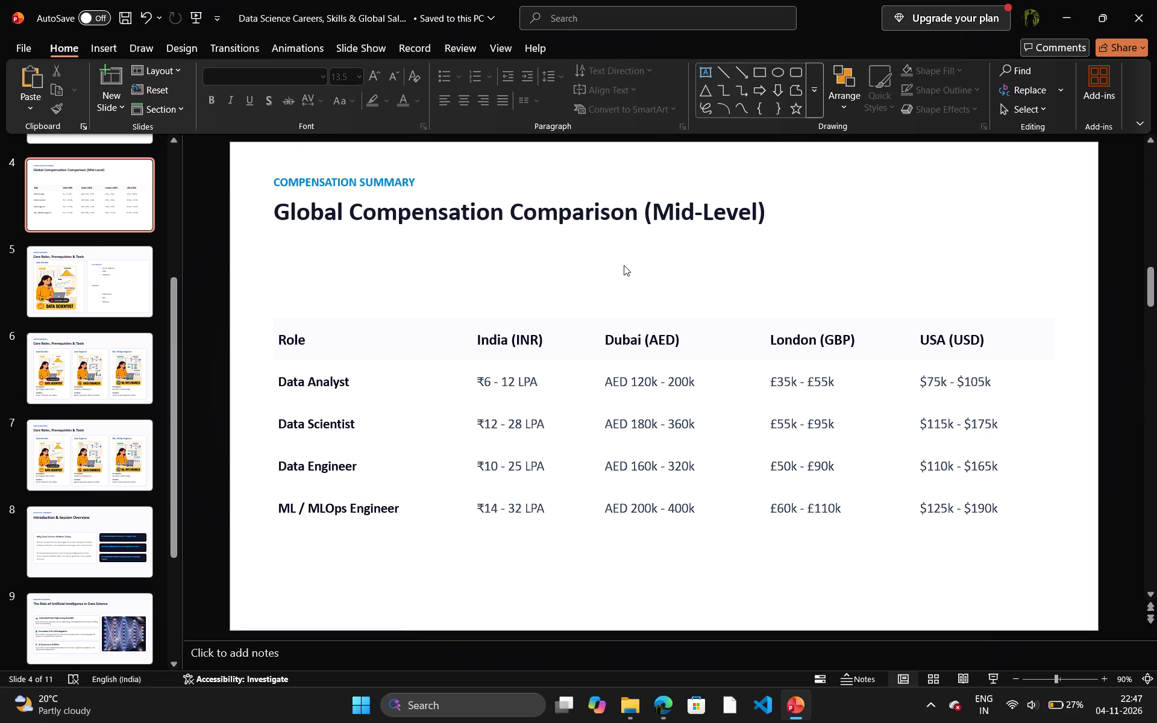
click(87, 286)
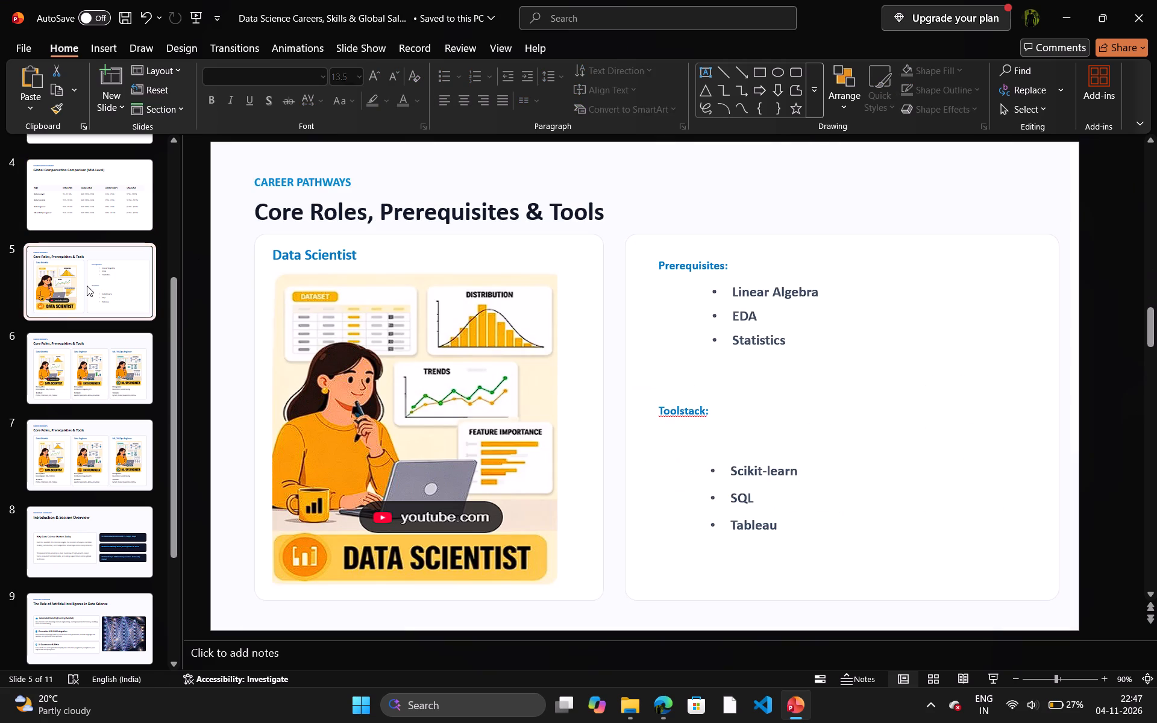
Duplicate slide 6, the three-role Core Roles, Prerequisites & Tools slide.
click(95, 461)
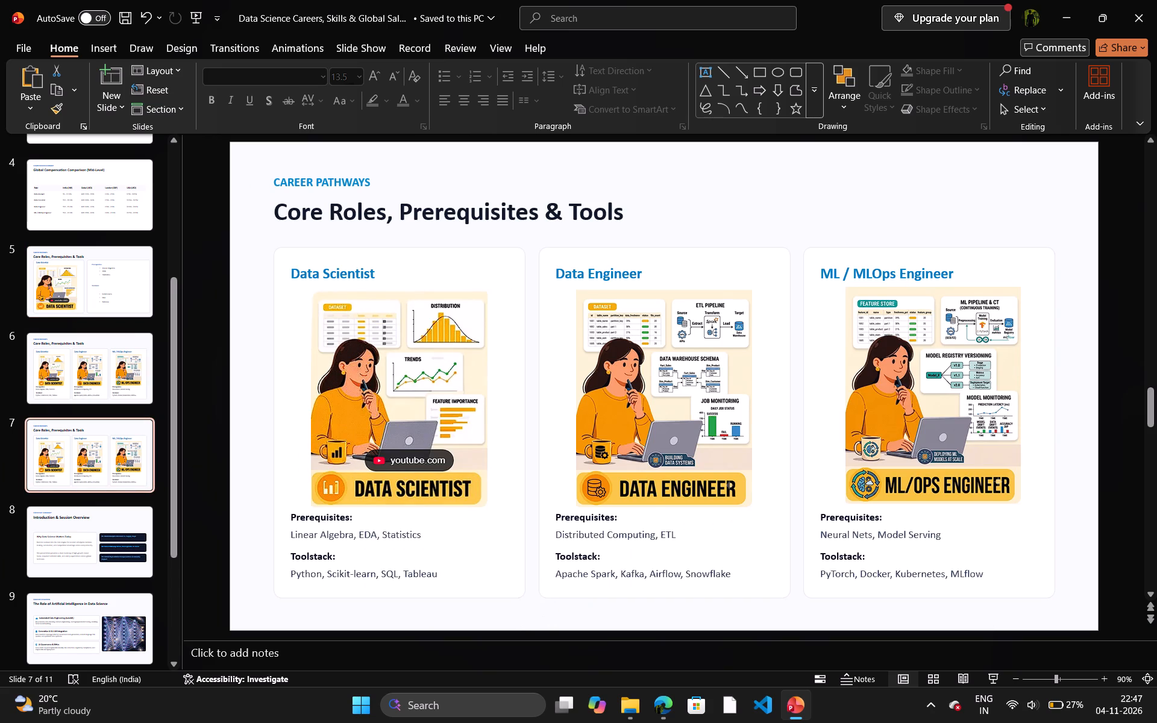
click(121, 371)
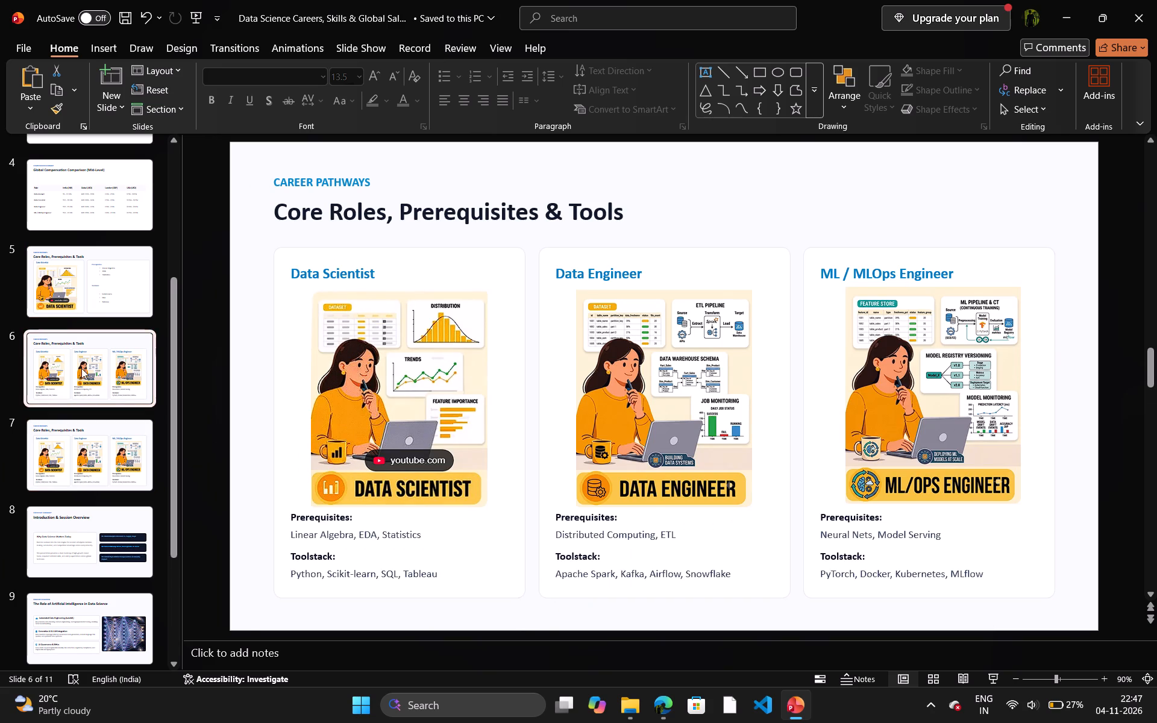
right_click(81, 368)
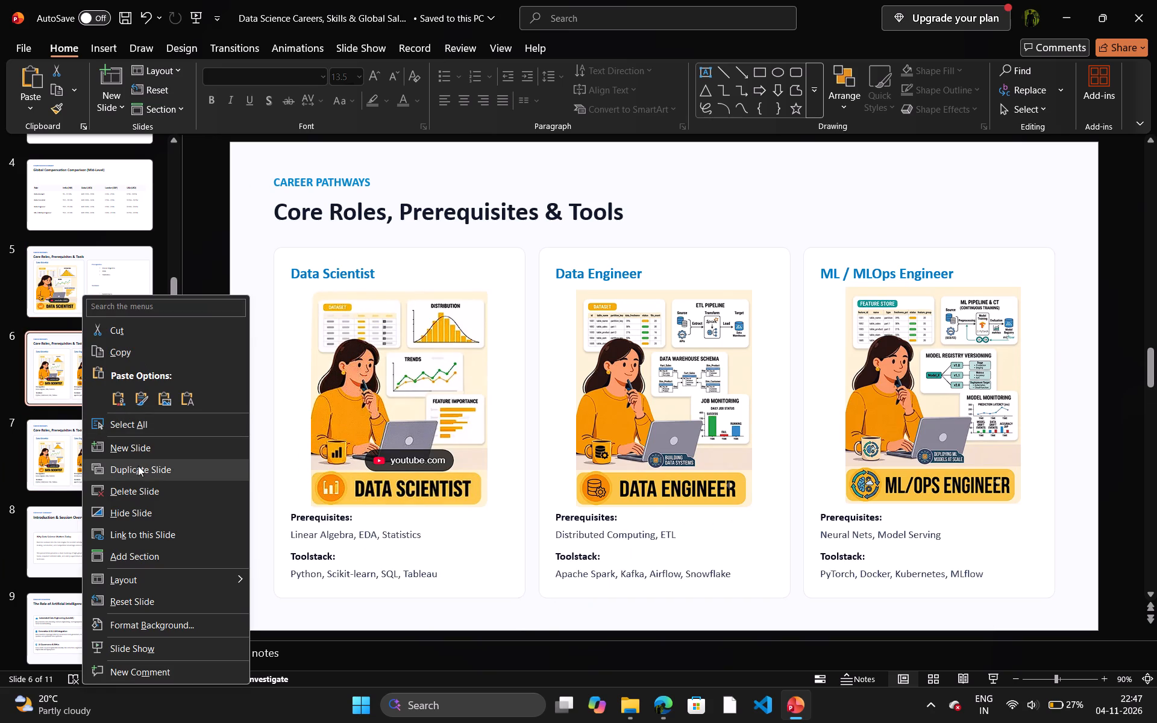
click(138, 466)
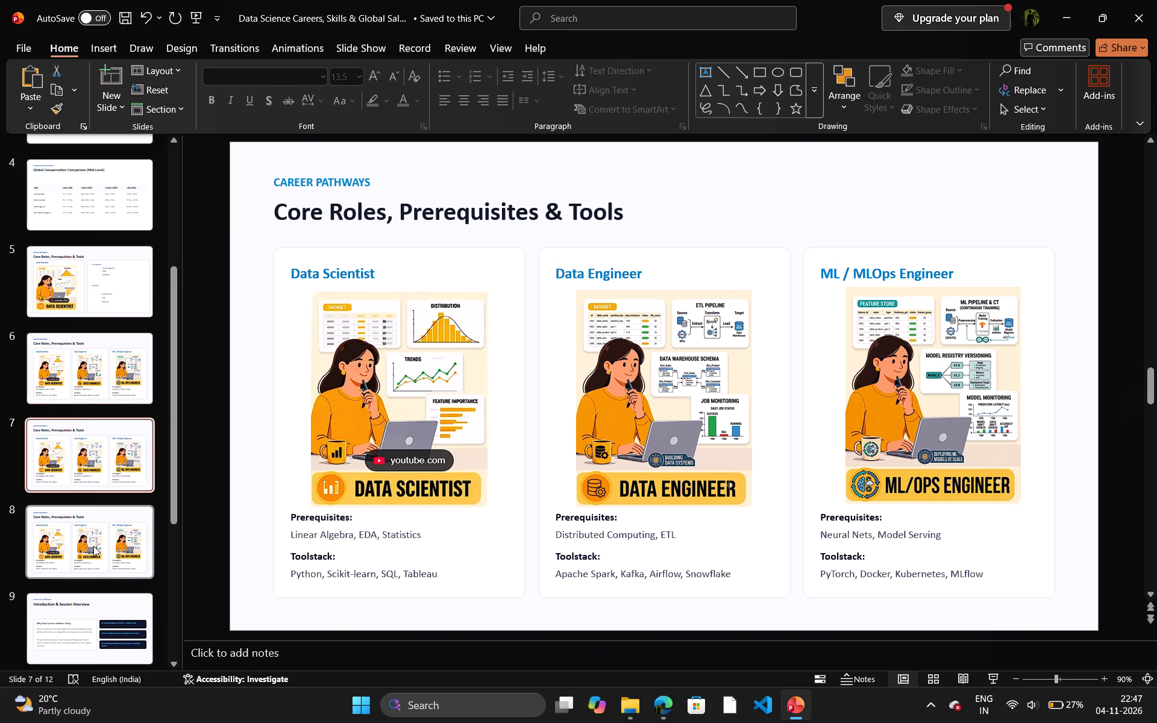
On slide 6, delete the Data Scientist card's white background together with its illustration.
click(97, 398)
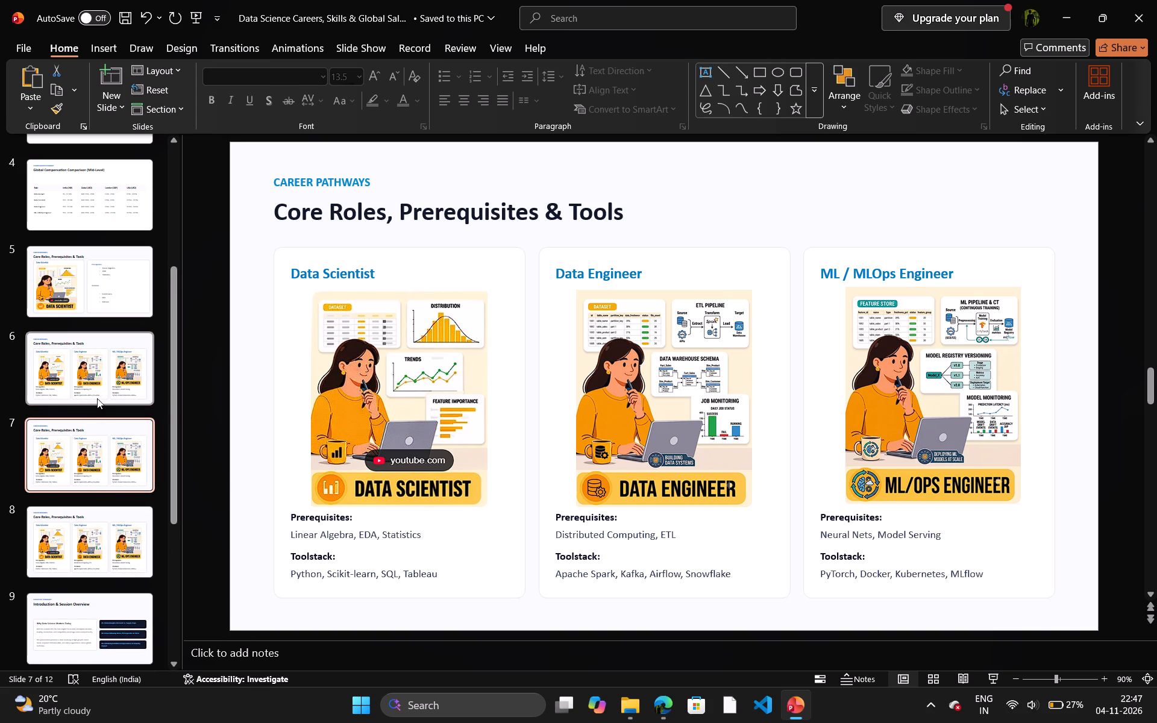
click(95, 433)
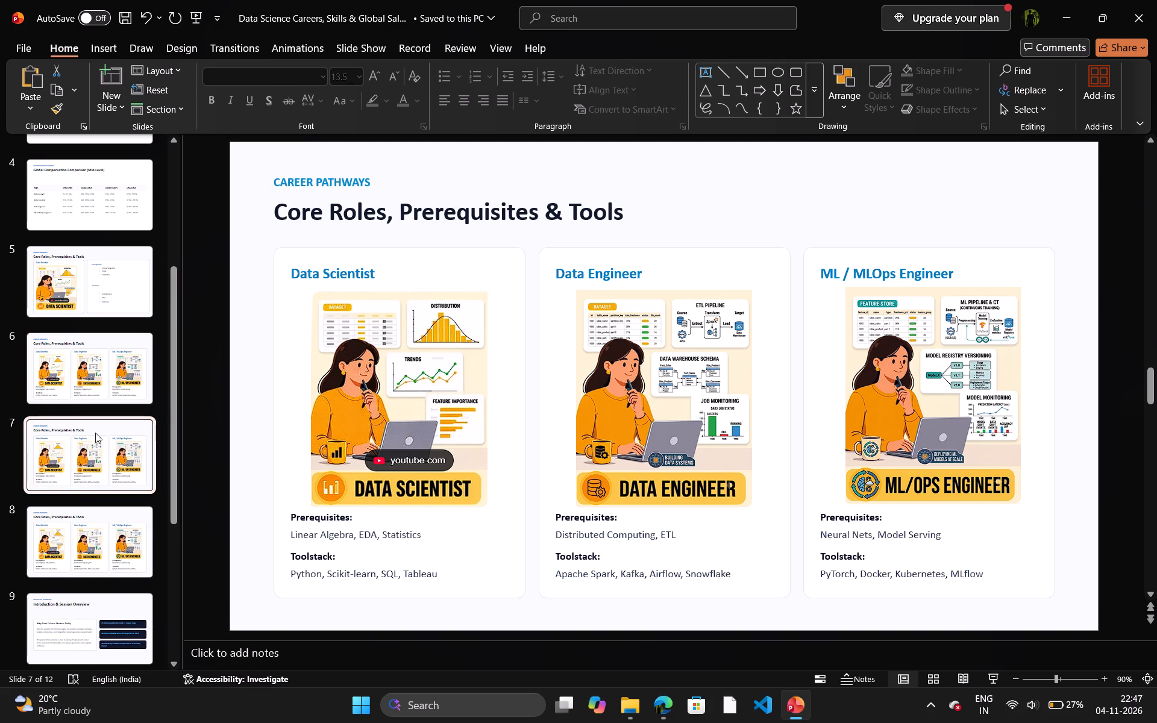
click(93, 342)
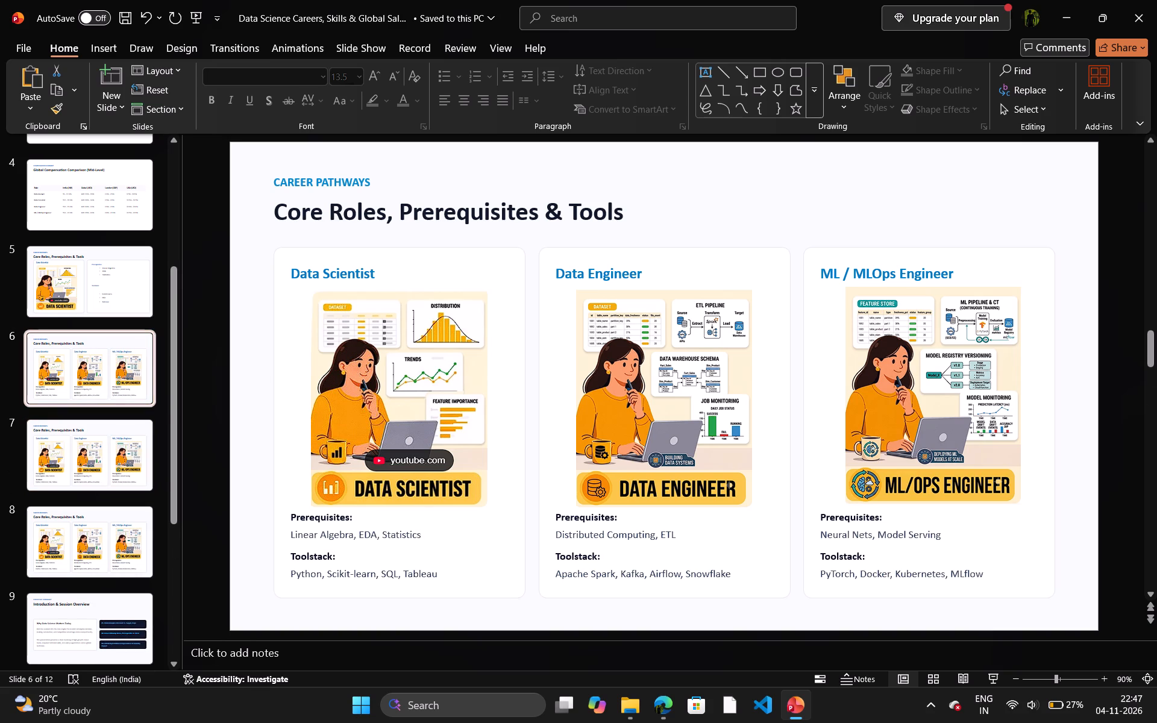
click(390, 390)
drag(259, 242, 450, 592)
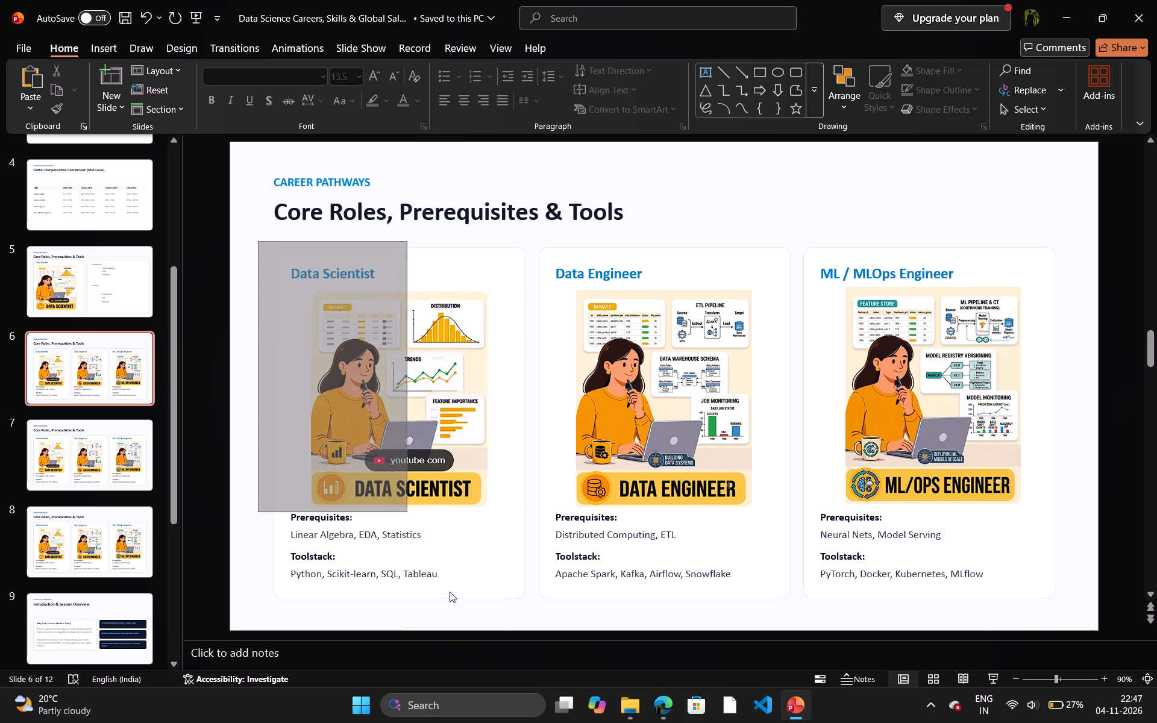
drag(450, 592, 538, 648)
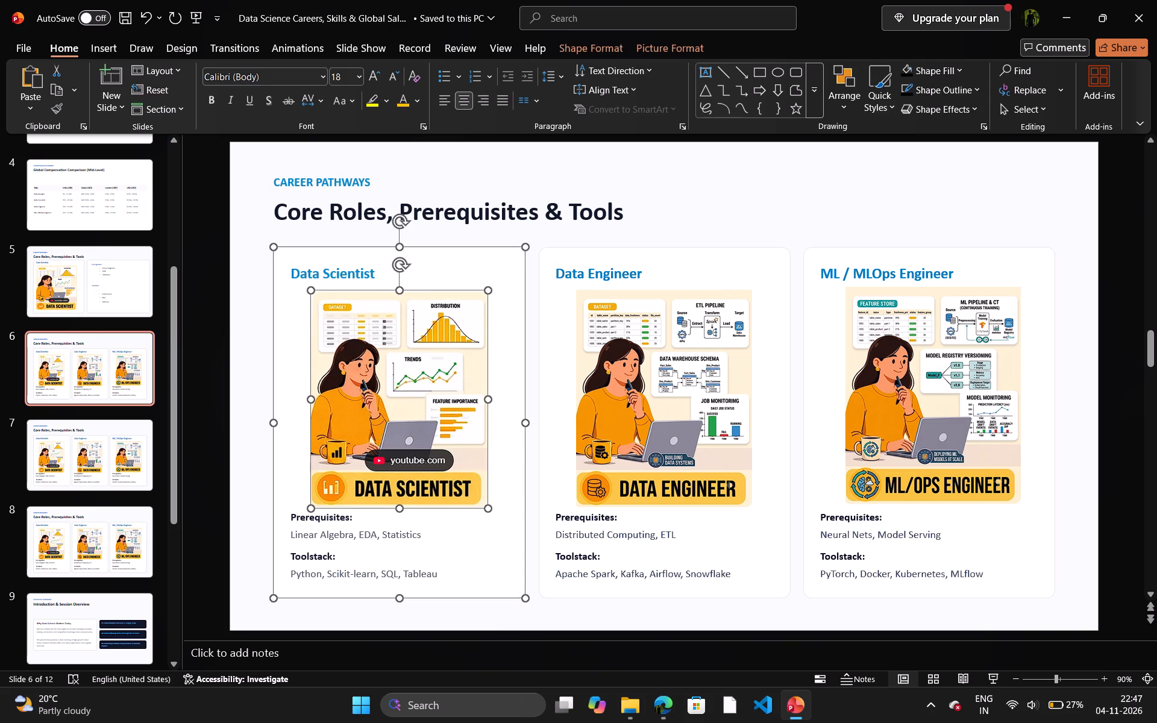
key(Delete)
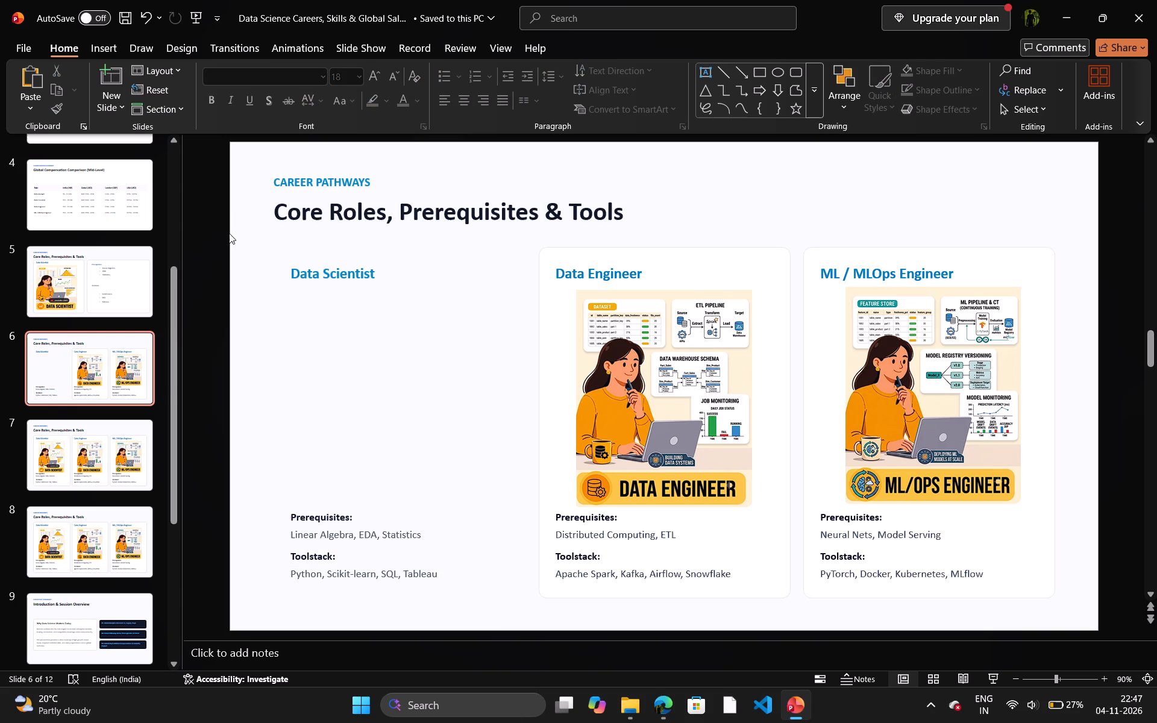
Delete the leftover Data Scientist heading and its Prerequisites and Toolstack labels and entries from slide 6.
drag(249, 230, 425, 630)
click(457, 573)
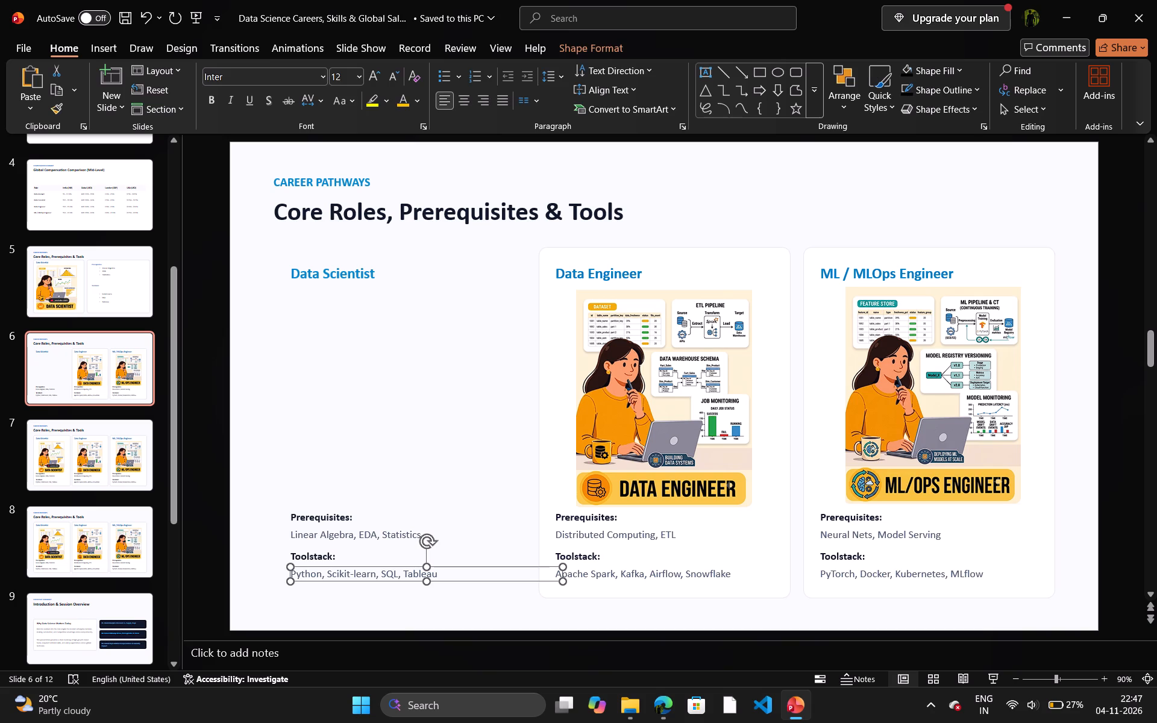
key(Delete)
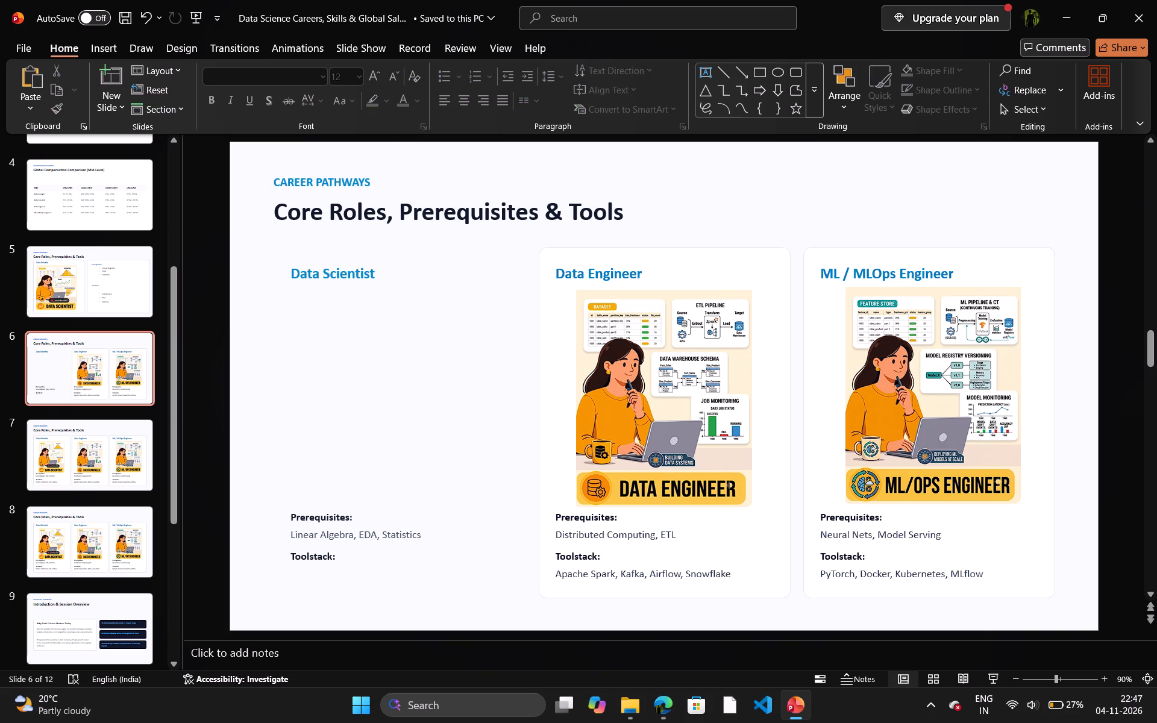
click(397, 521)
click(397, 521)
key(Delete)
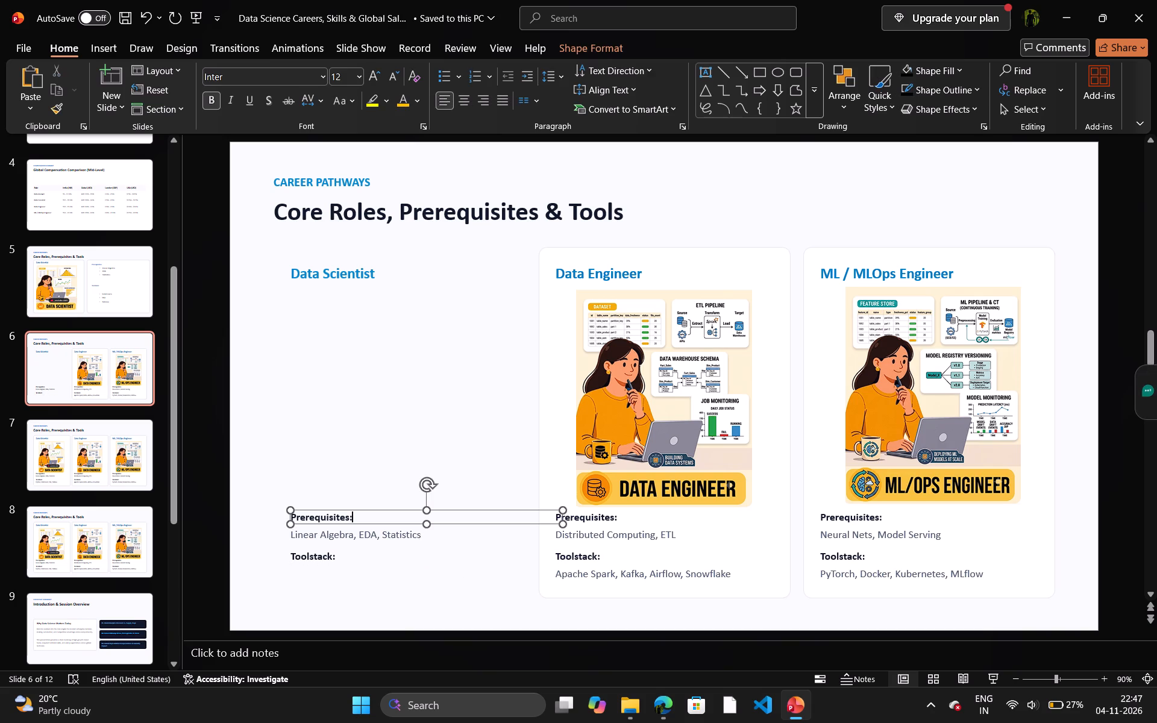
key(ctrl+a)
key(Delete)
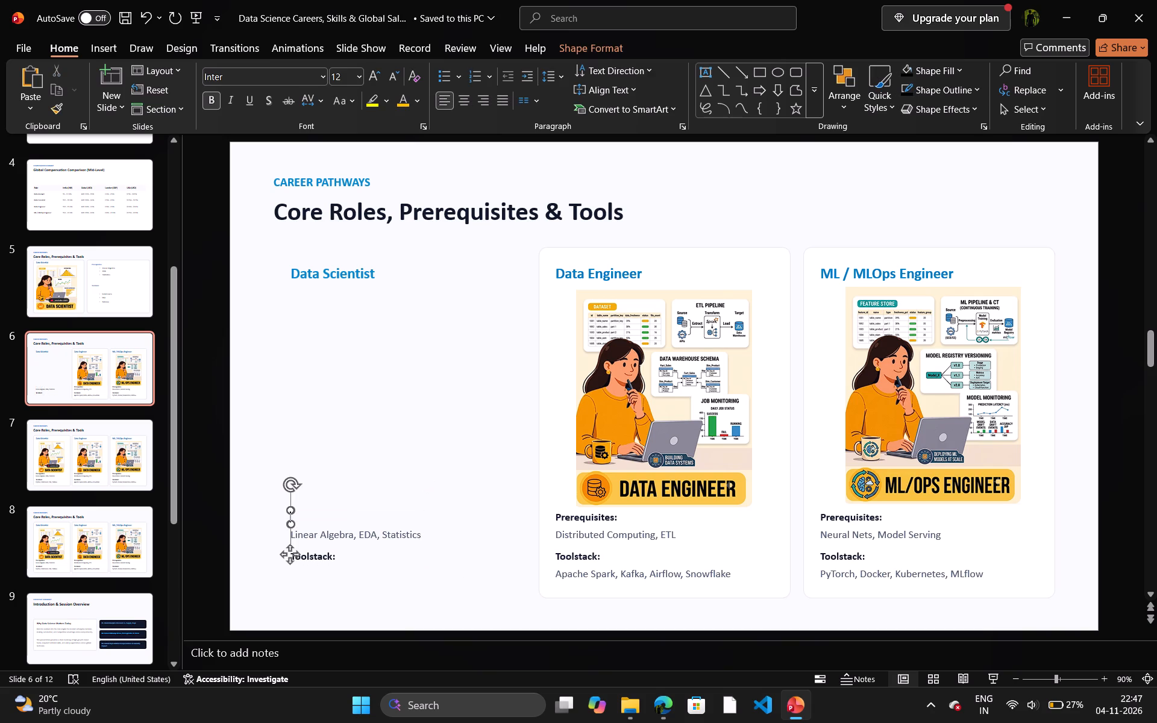
click(431, 540)
key(Delete)
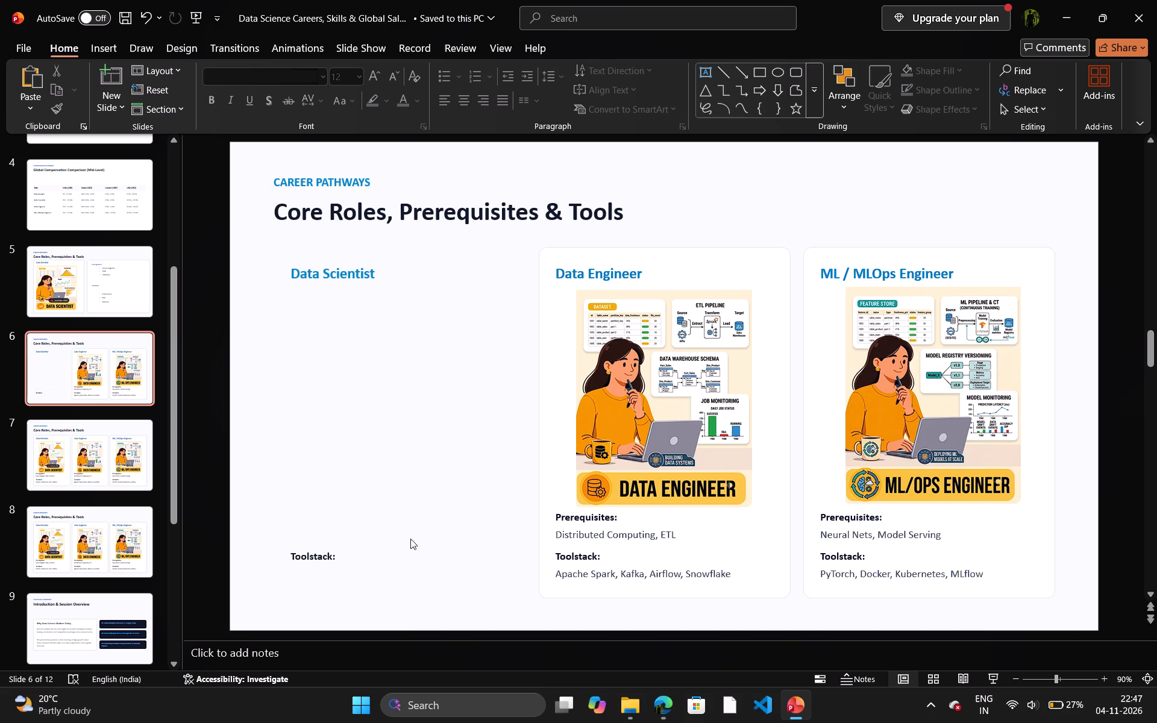
click(348, 560)
key(Delete)
click(405, 272)
key(Delete)
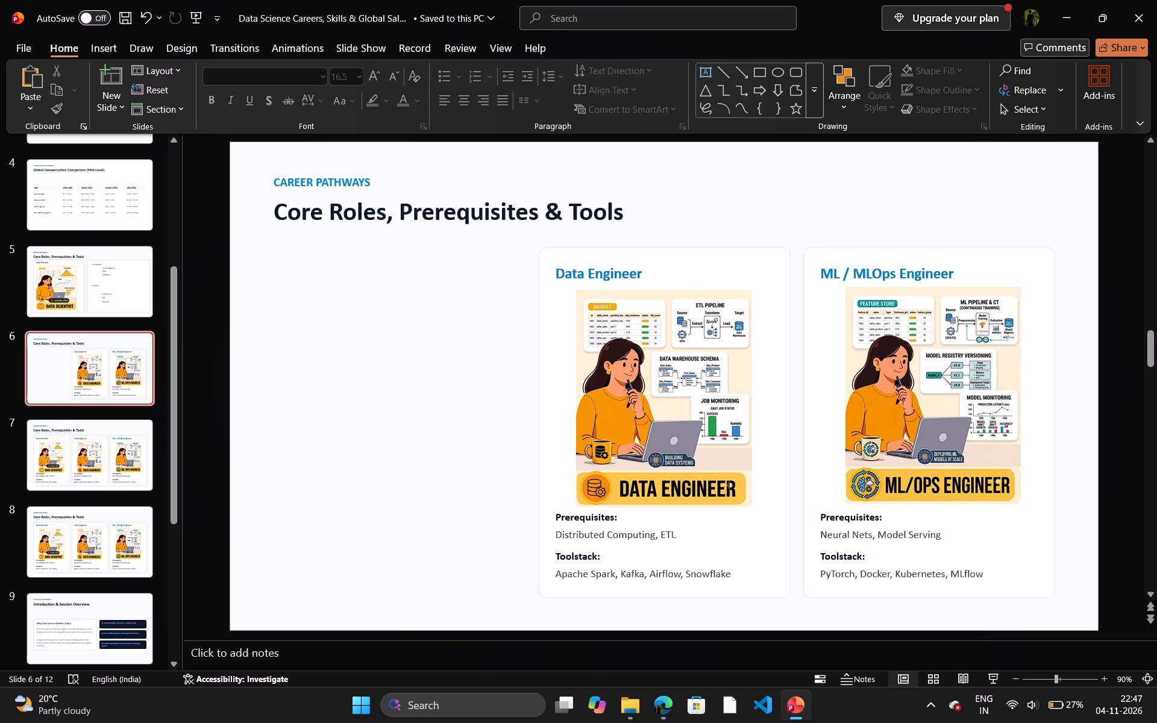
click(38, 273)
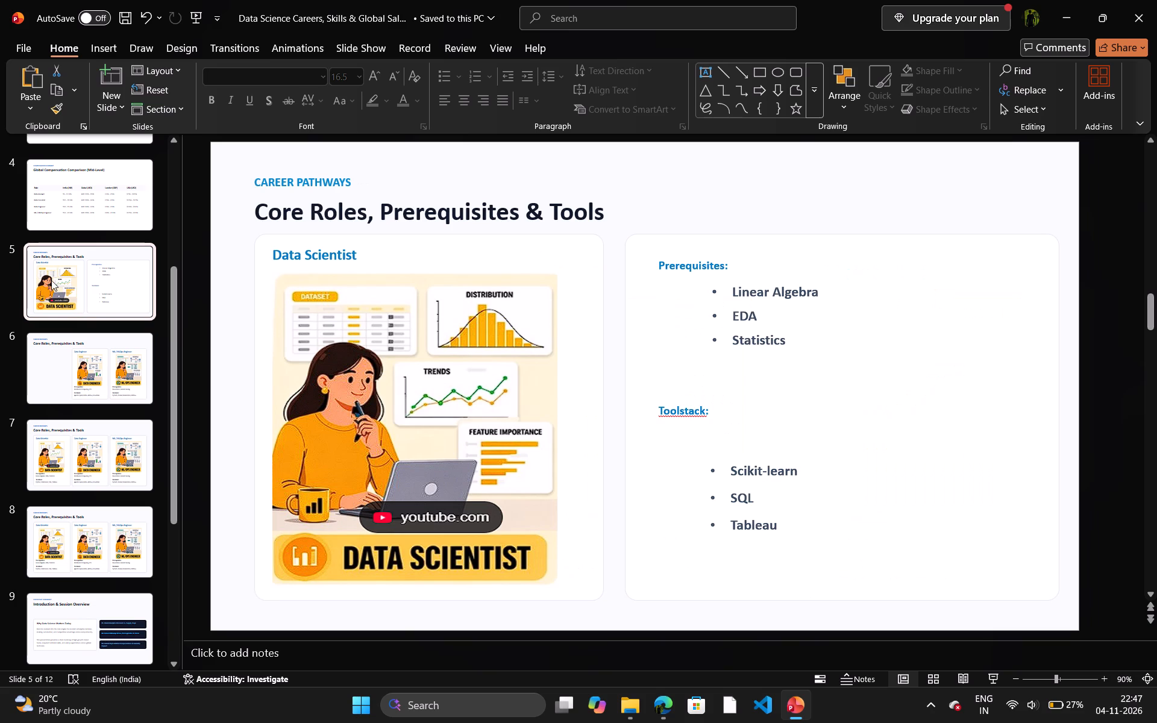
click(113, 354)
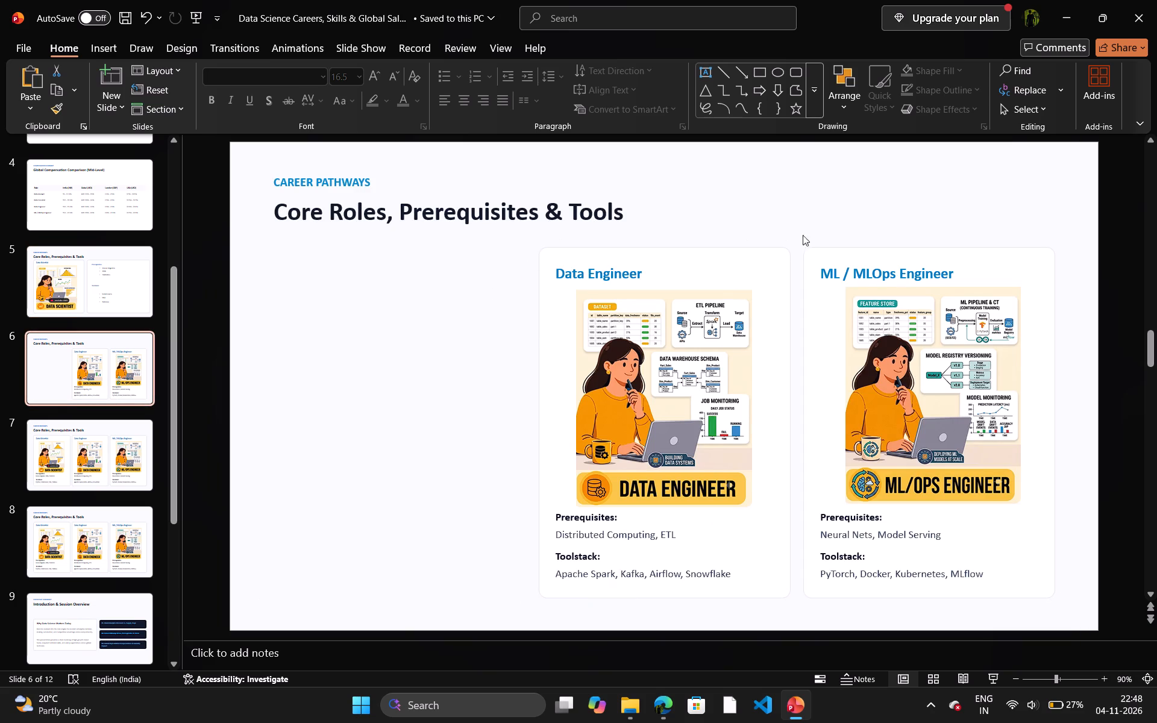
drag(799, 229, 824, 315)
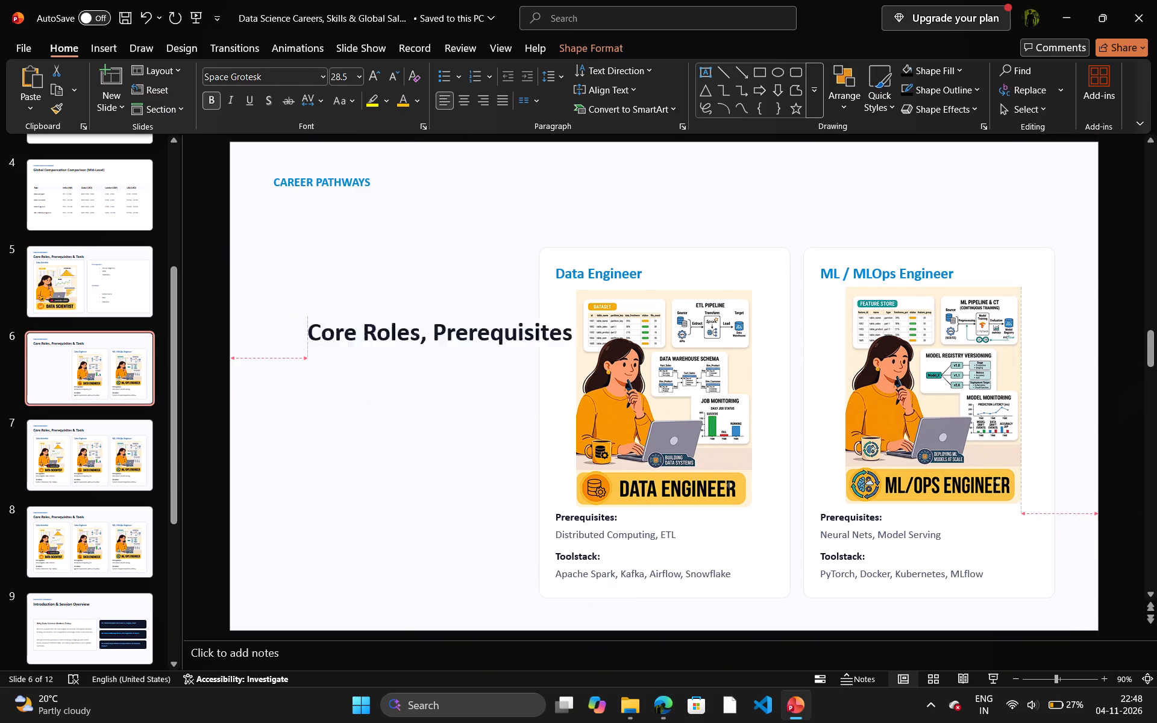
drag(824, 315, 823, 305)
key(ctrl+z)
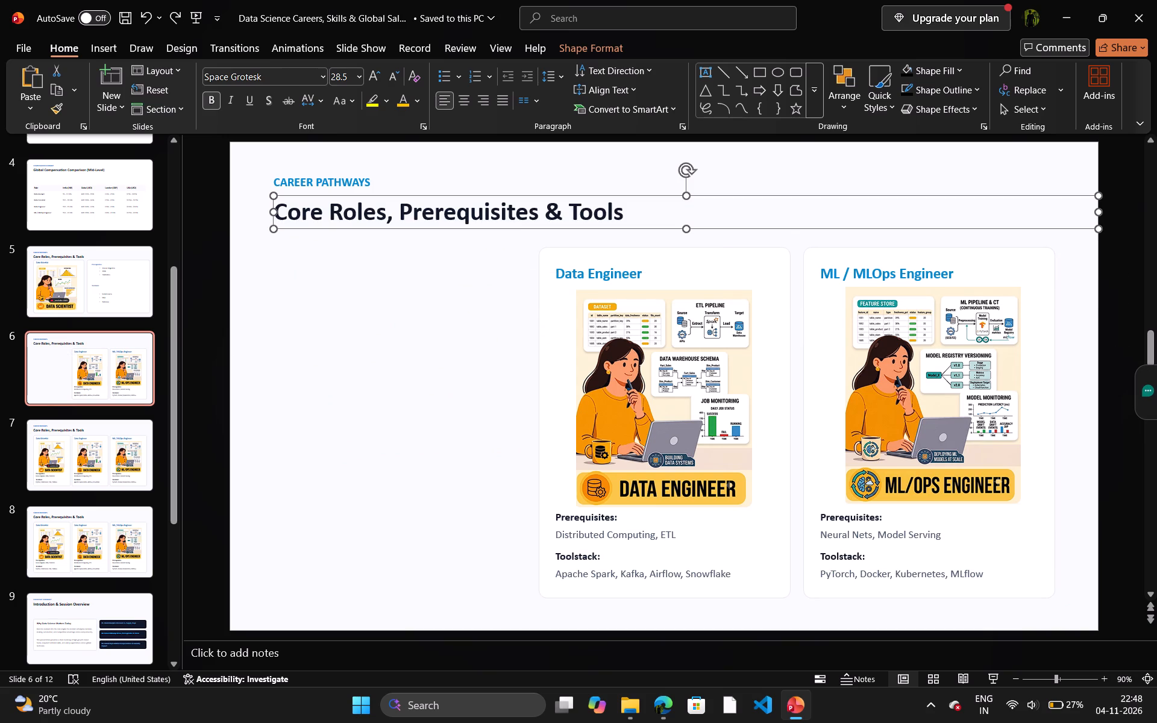
Delete the whole ML / MLOps Engineer card from slide 6, including its heading, illustration and Prerequisites and Toolstack text.
click(795, 234)
drag(797, 237, 1156, 626)
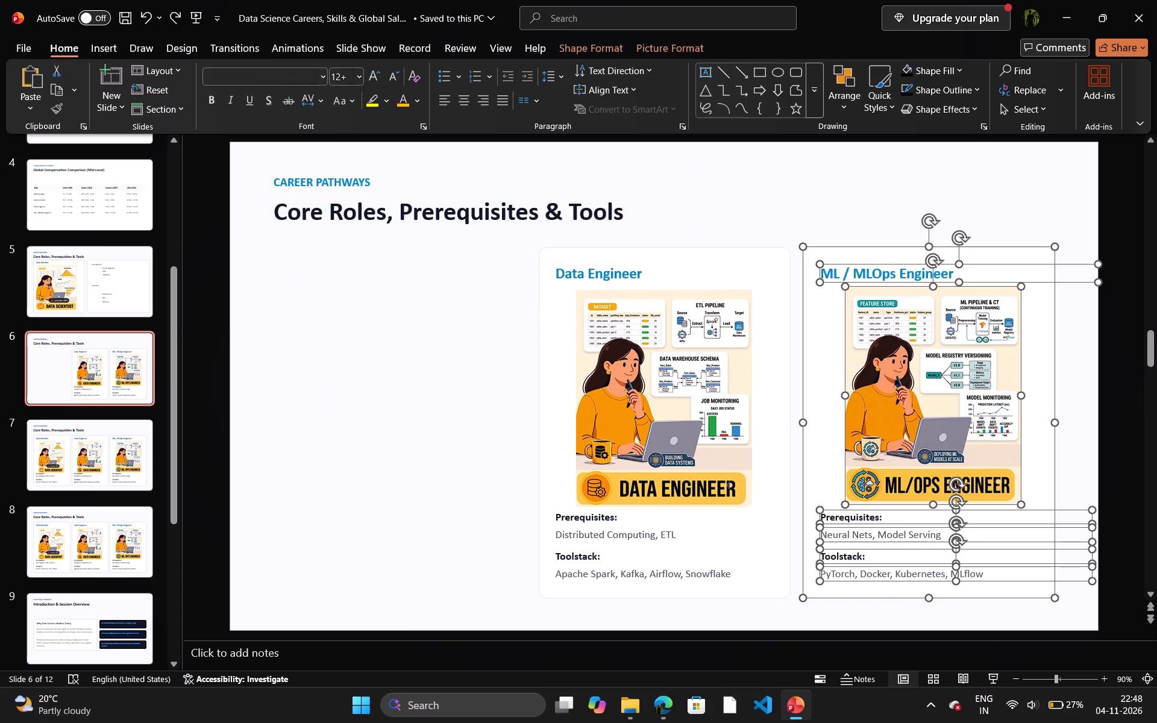
key(Delete)
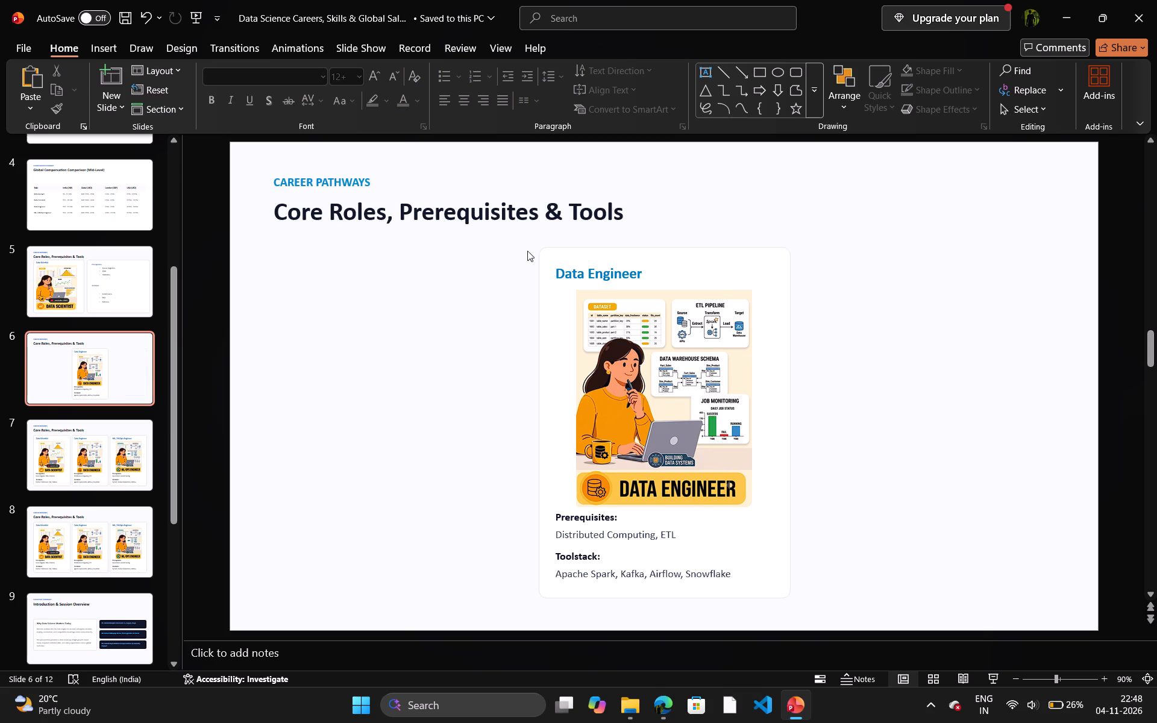
On slide 6, move the Data Engineer card background, illustration and Prerequisites and Toolstack text together to the slide's left side, below the title.
drag(517, 237, 832, 617)
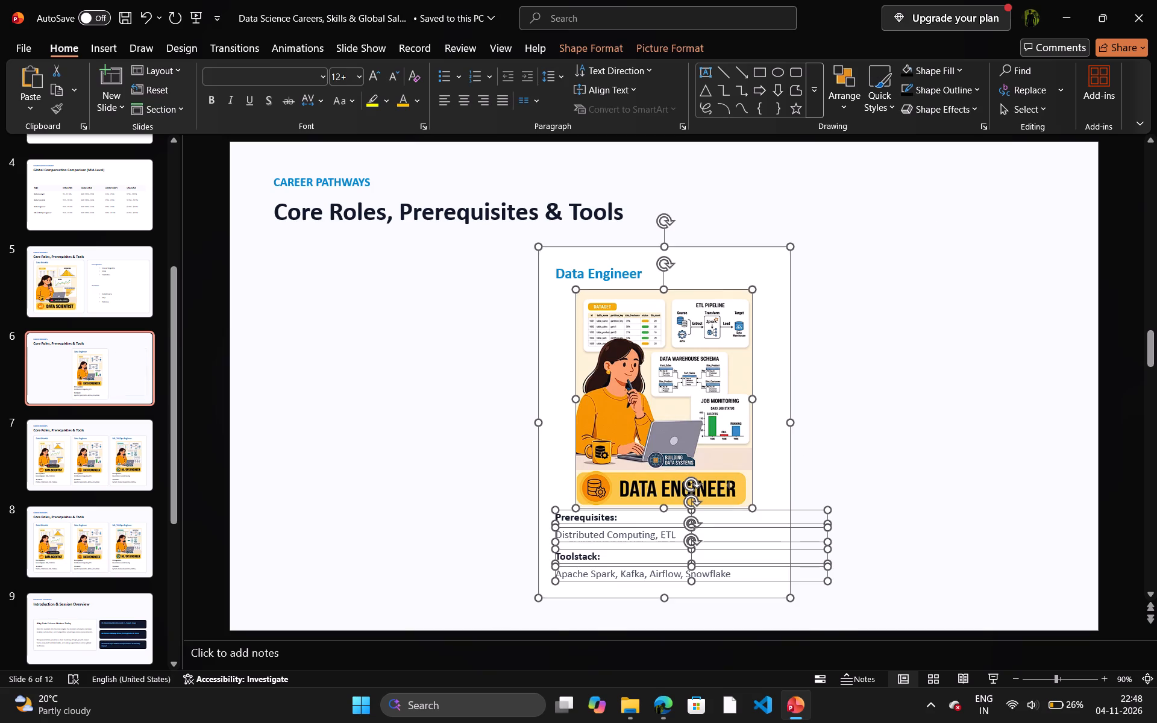
drag(724, 428, 436, 416)
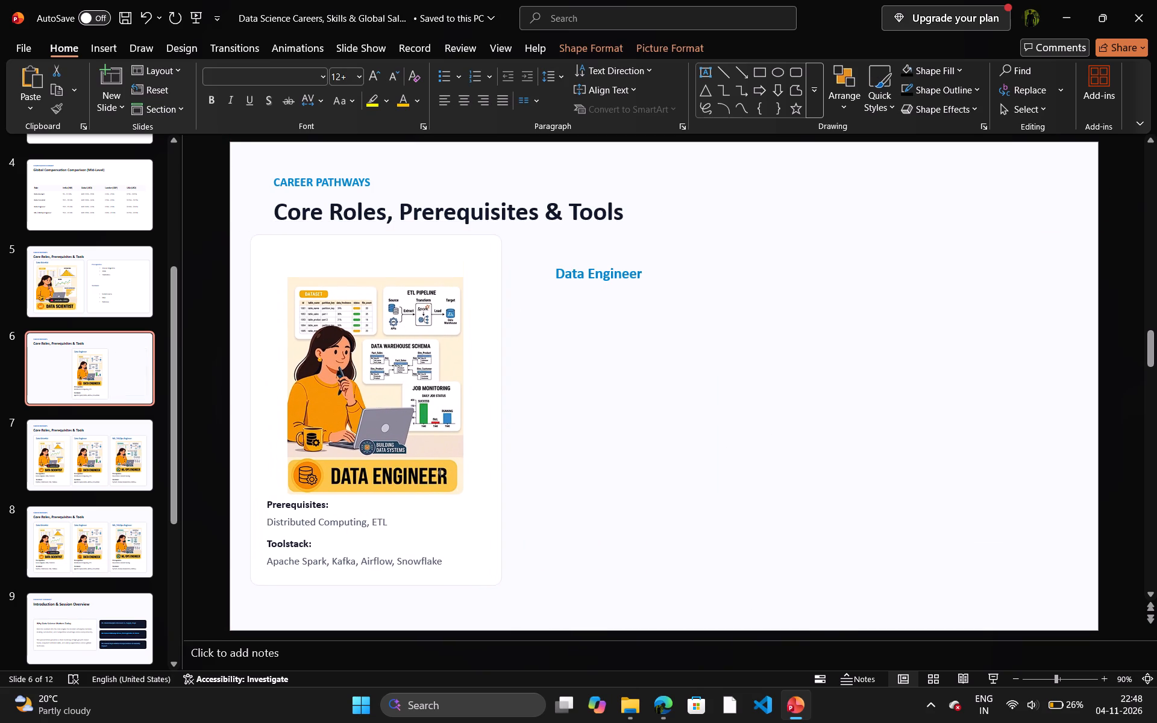
drag(436, 416, 444, 416)
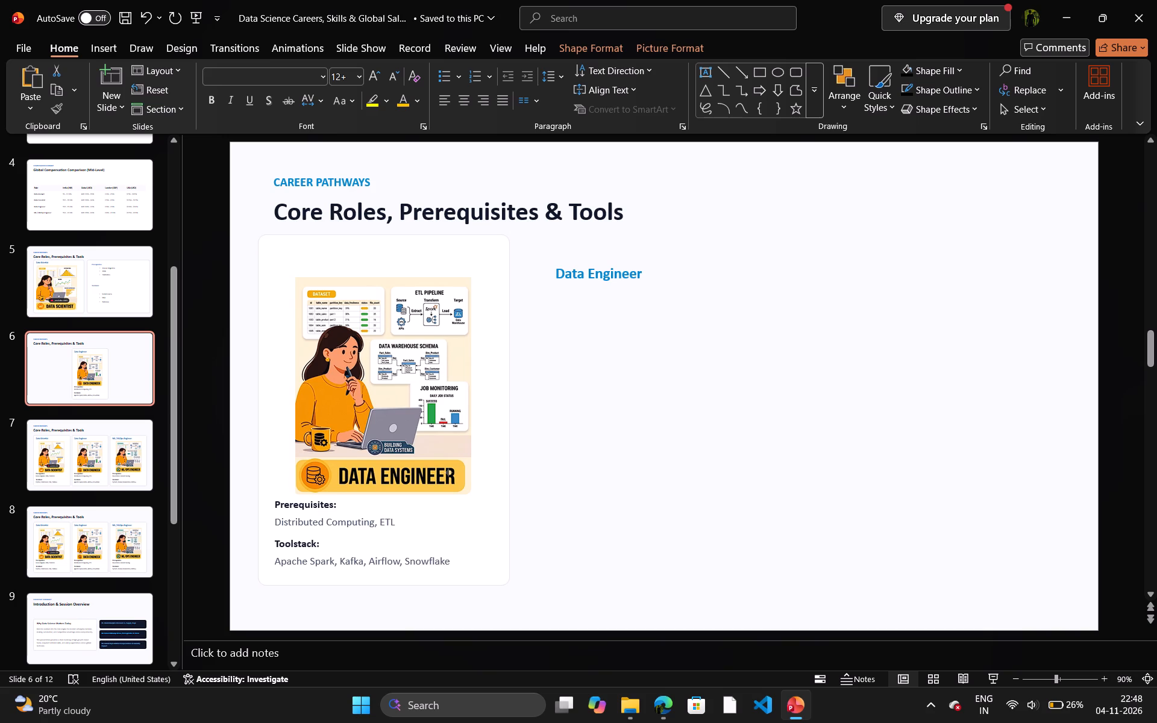
drag(444, 416, 445, 417)
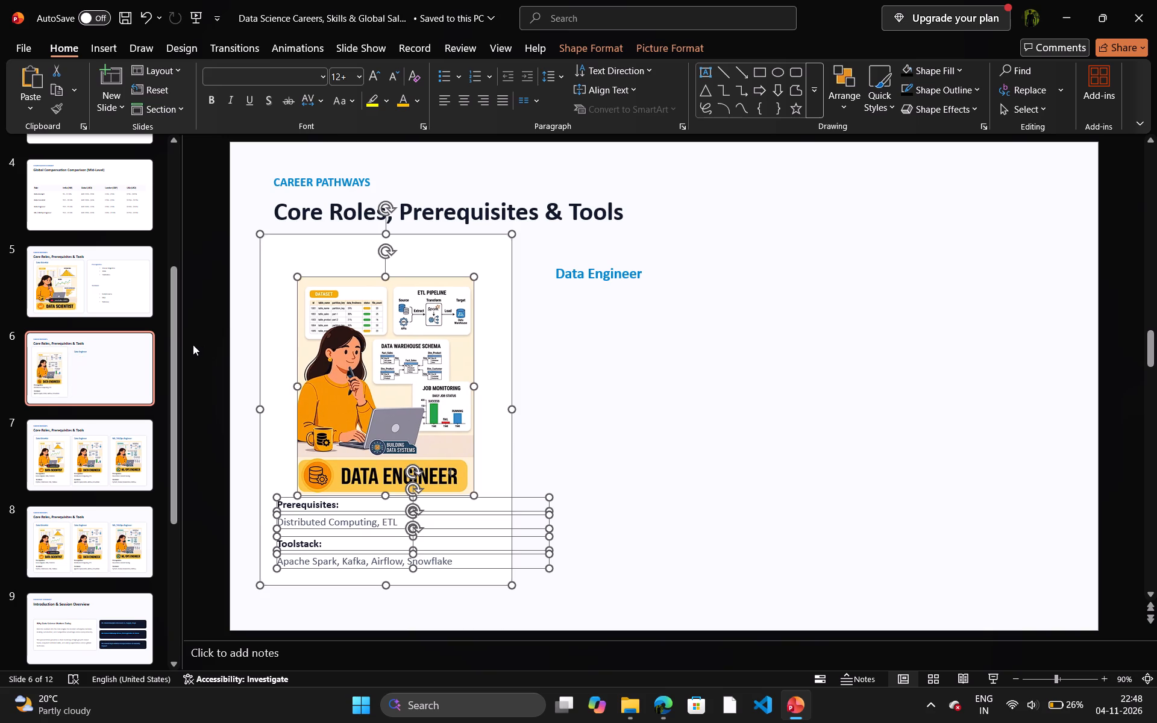
Duplicate slide 5, the two-card Data Scientist slide.
click(110, 441)
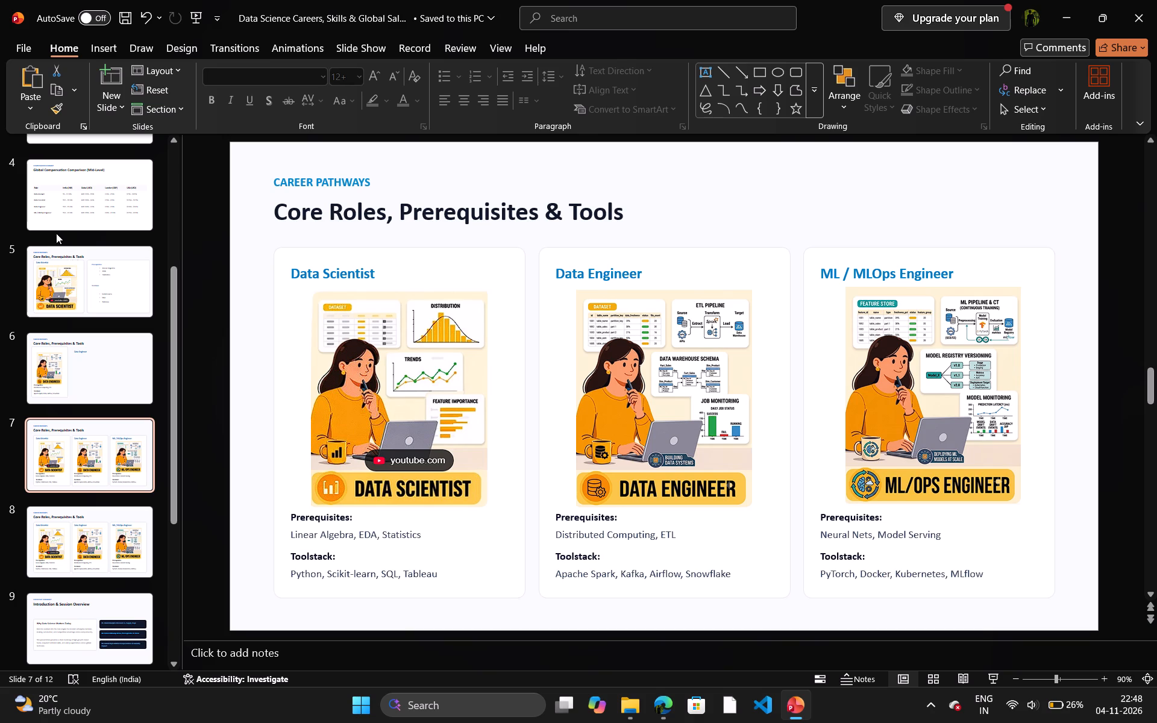
right_click(82, 272)
click(82, 272)
right_click(82, 272)
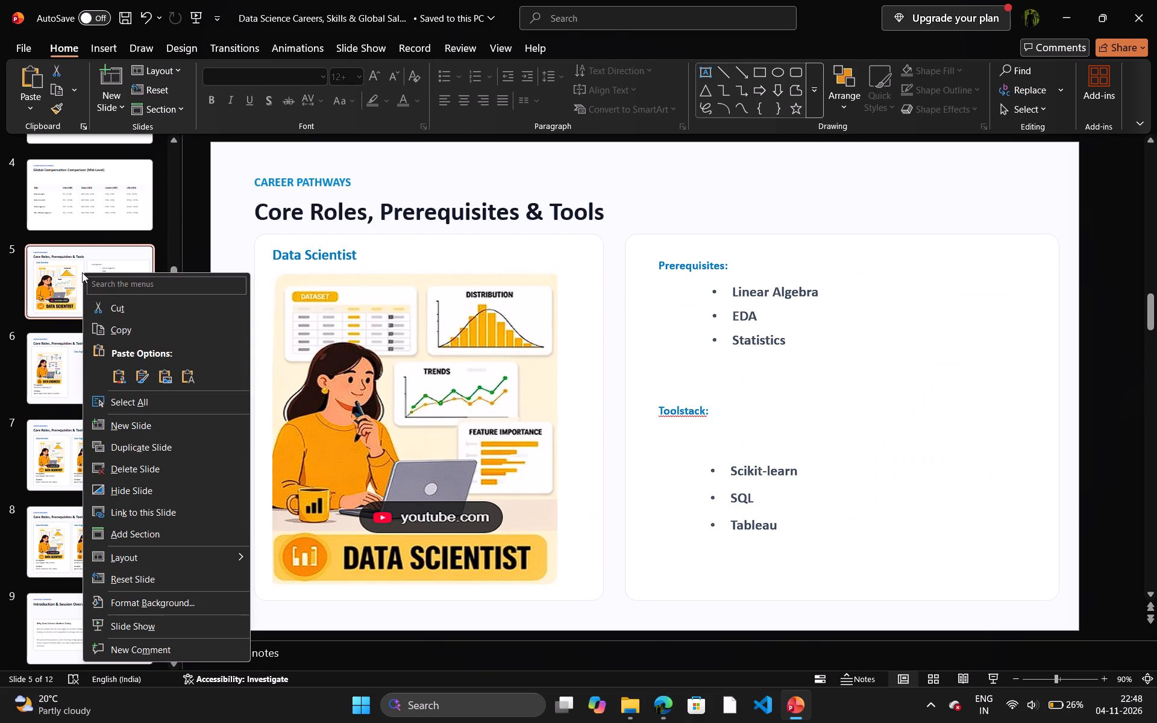
click(145, 446)
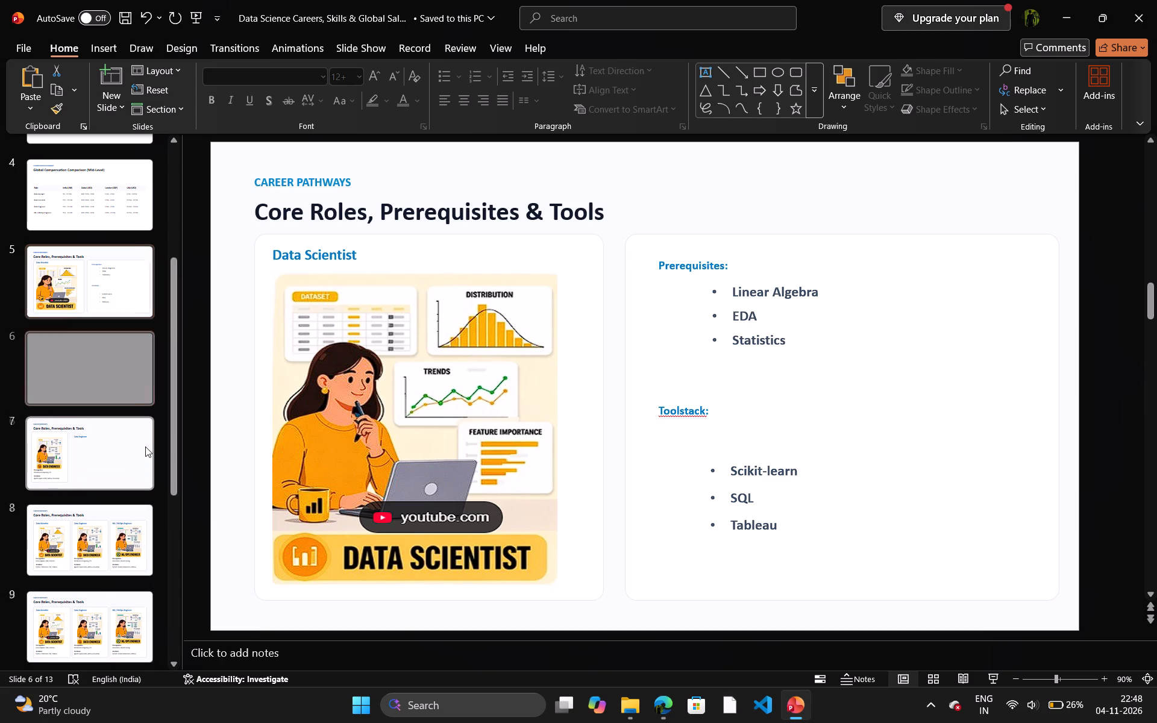
On the duplicated Data Scientist slide 6, shrink the illustration slightly and reposition it centrally in its card, below the heading.
click(98, 473)
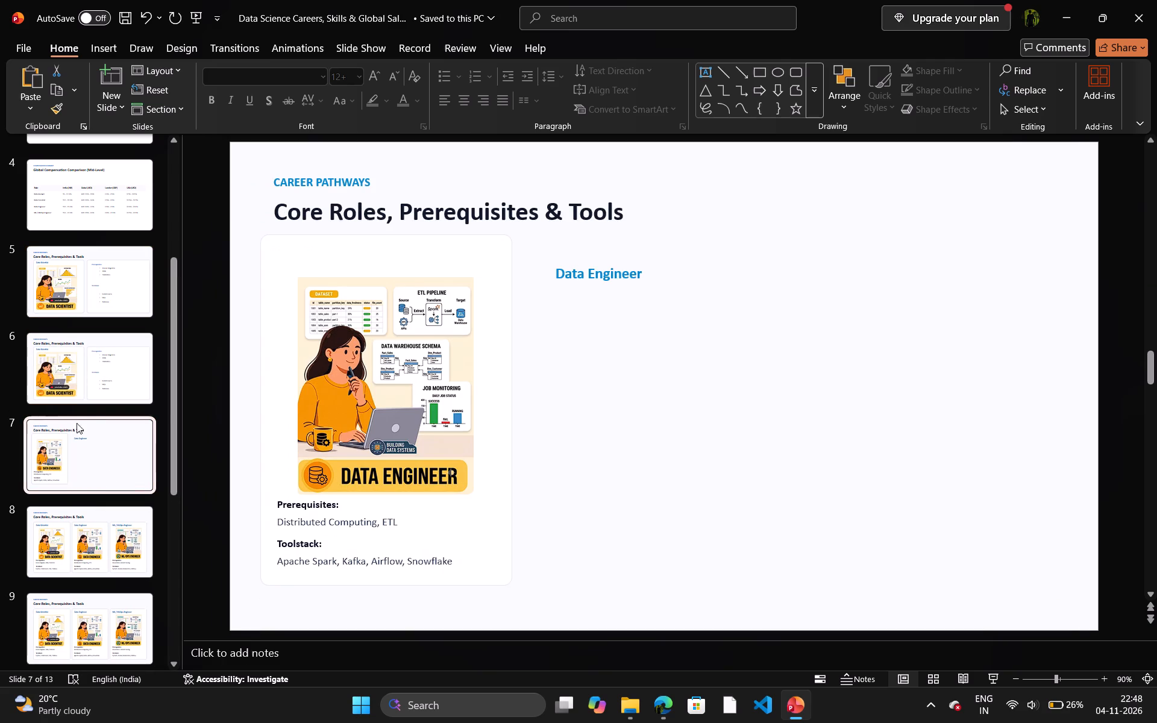
click(104, 387)
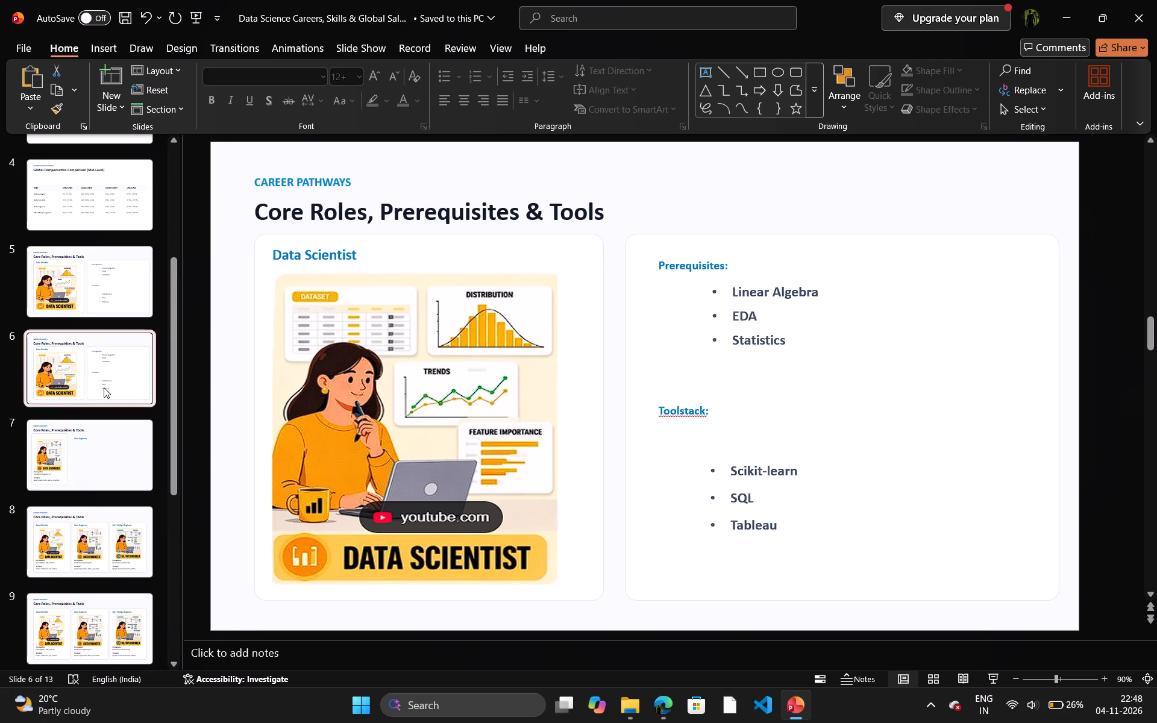
click(416, 515)
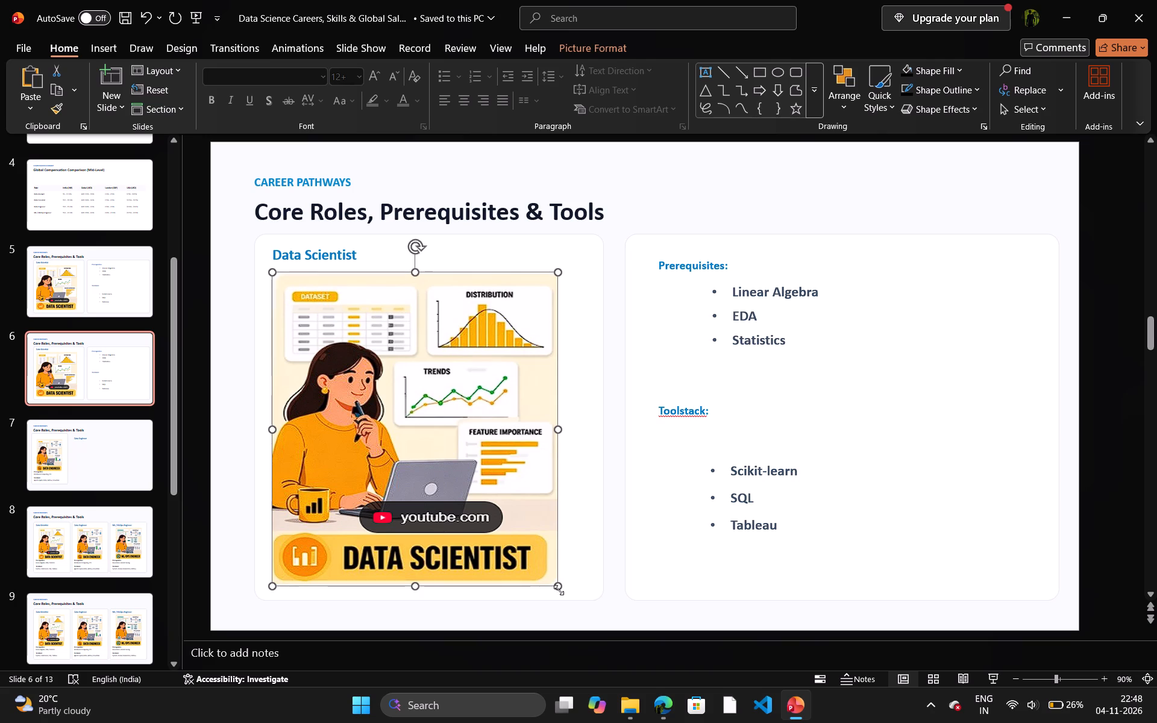
drag(559, 590, 550, 577)
drag(431, 478, 447, 474)
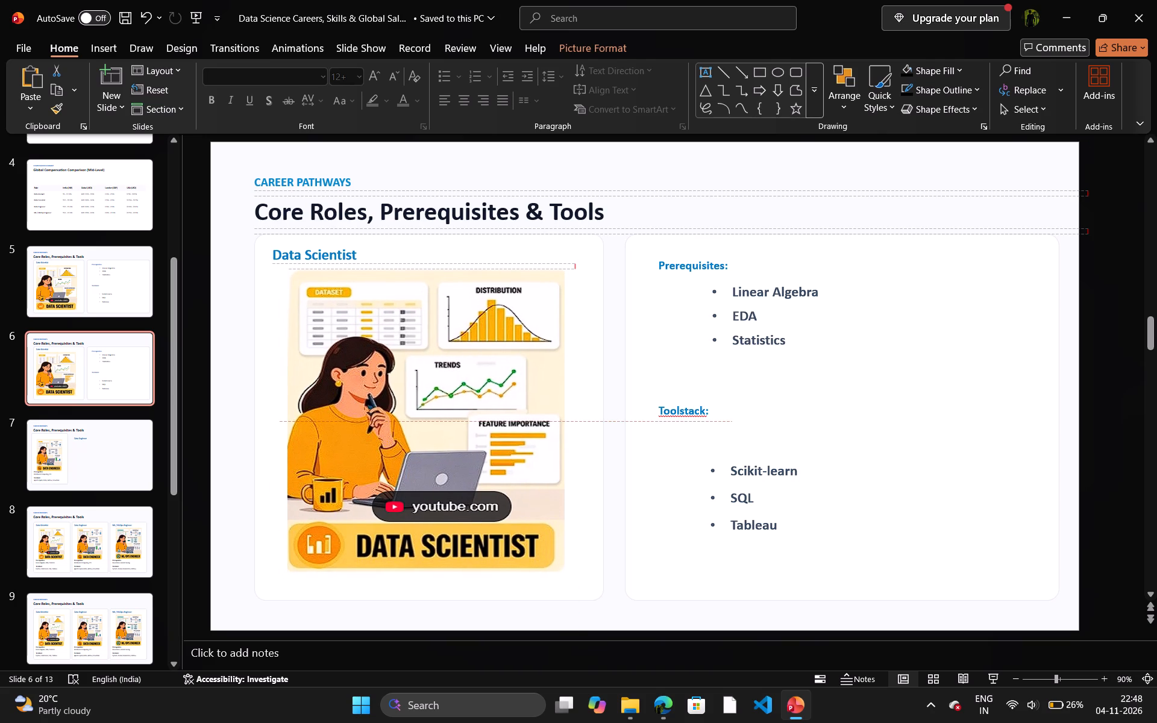
drag(447, 474, 447, 489)
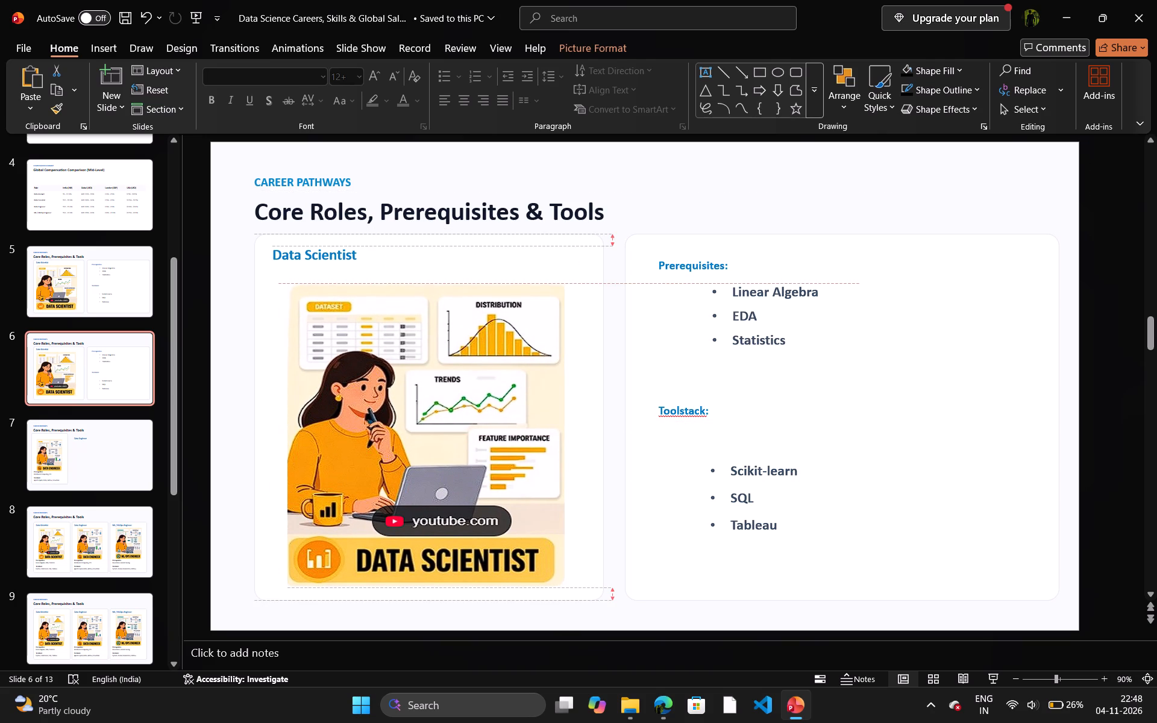
drag(447, 489, 447, 488)
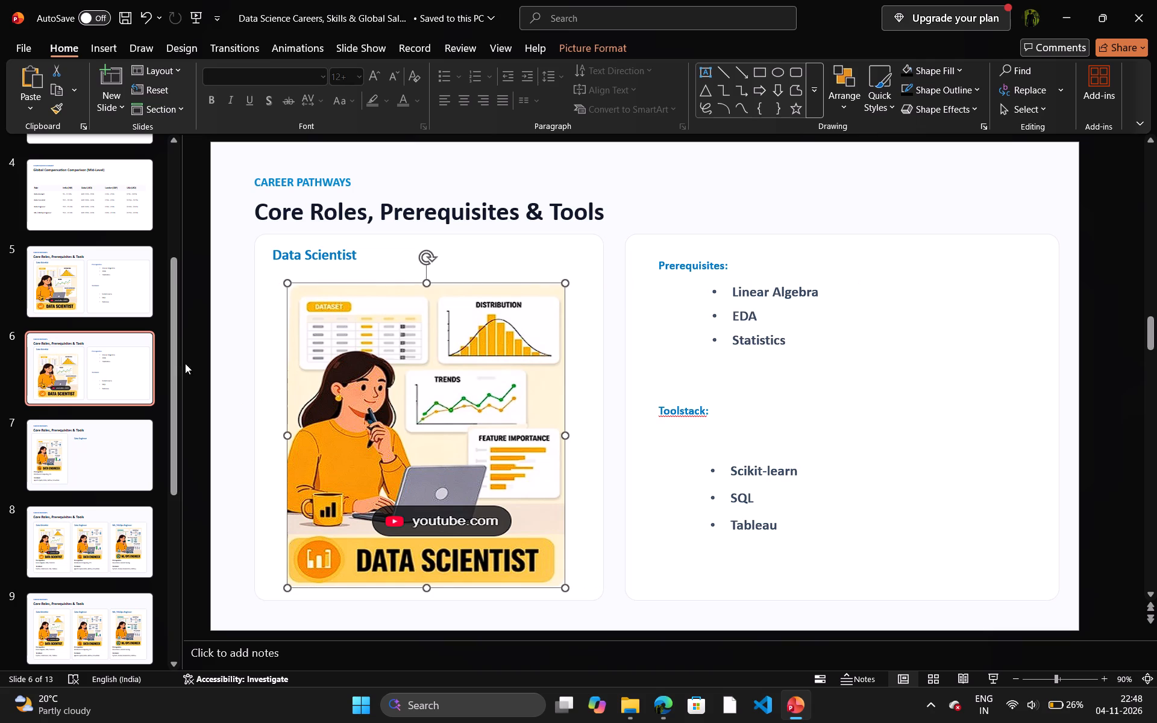
Compare the two Data Scientist slides and delete slide 5, the version with the larger illustration.
click(195, 365)
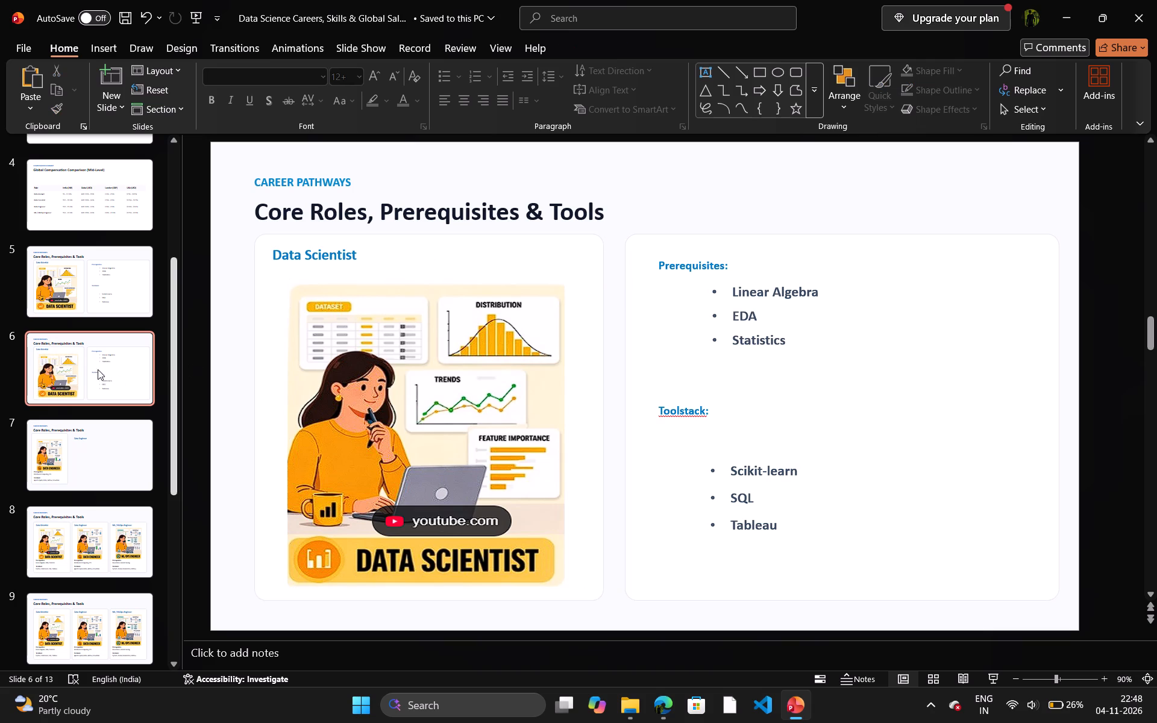
click(98, 295)
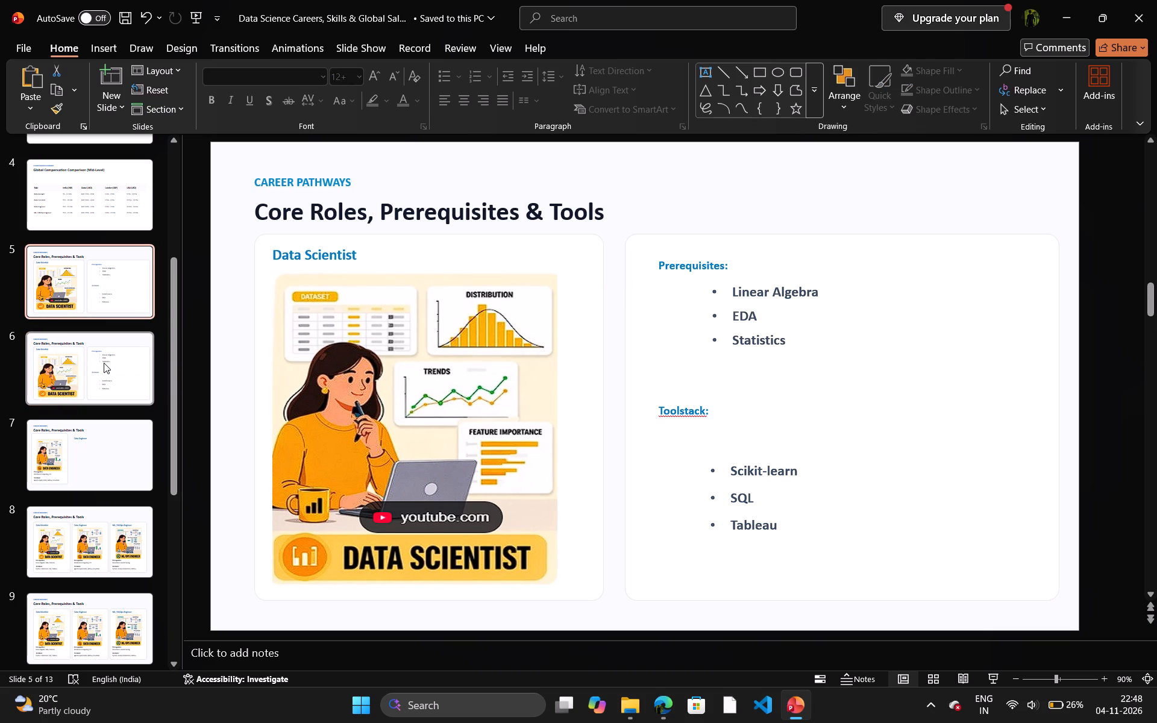
click(103, 365)
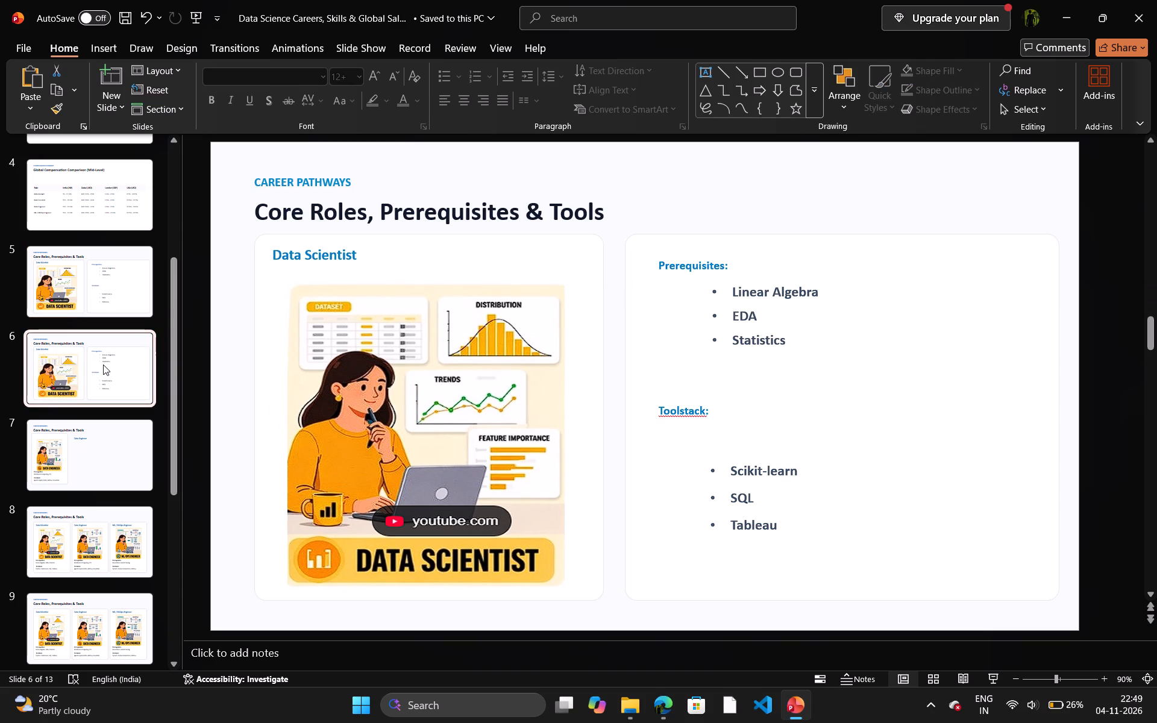
click(104, 293)
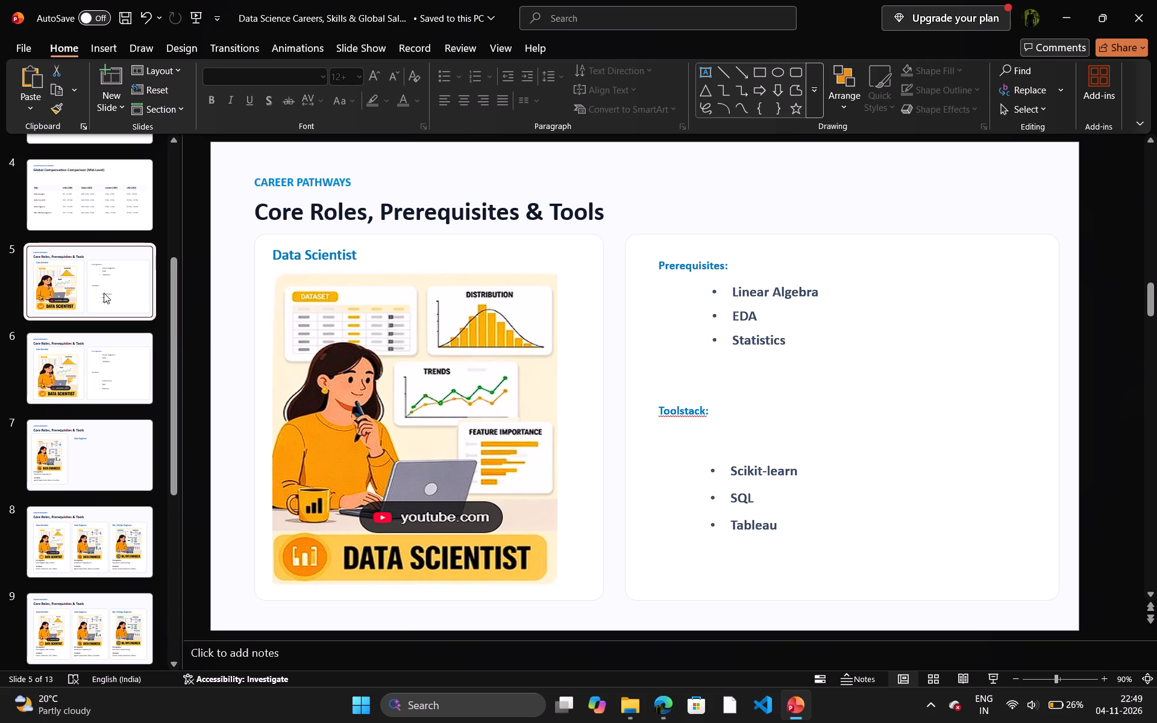
key(Insert)
click(92, 267)
click(99, 337)
click(95, 286)
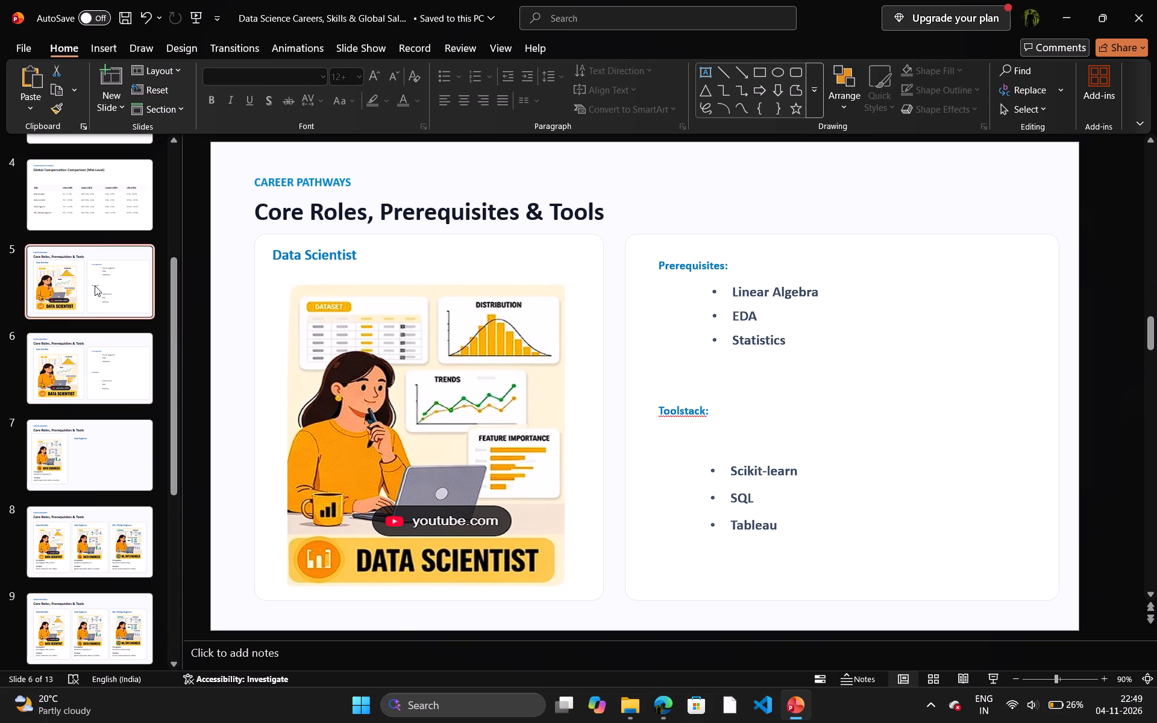
key(Delete)
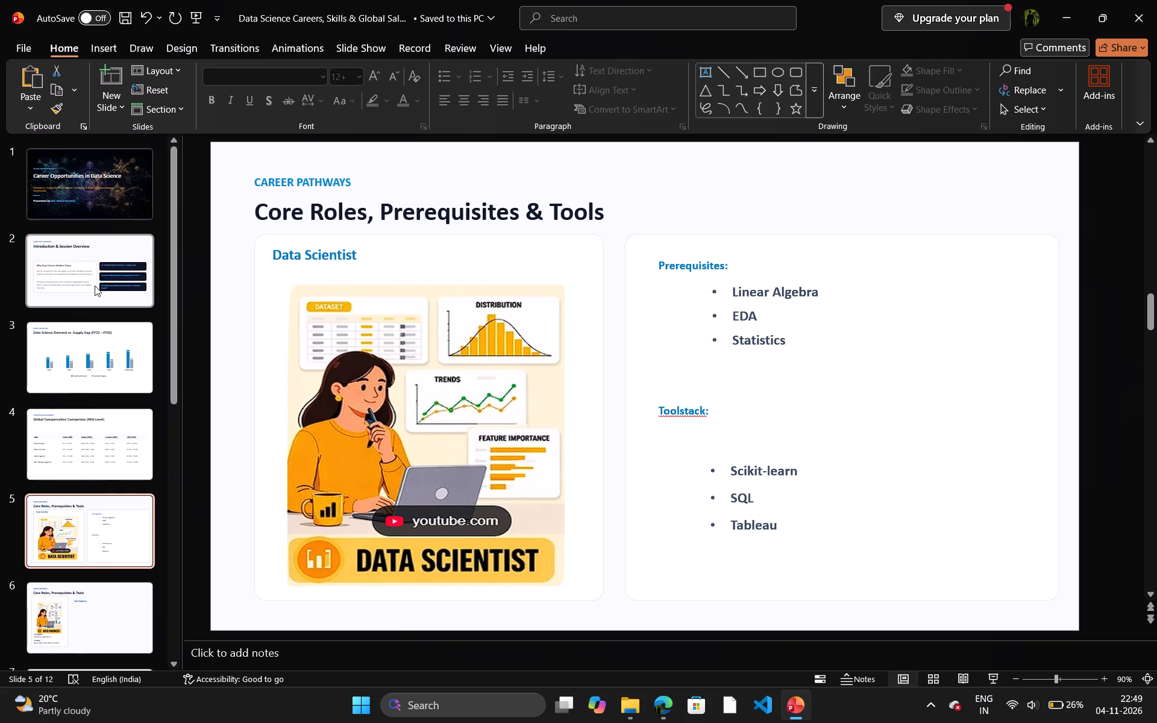
Duplicate the remaining Data Scientist slide 5.
click(67, 528)
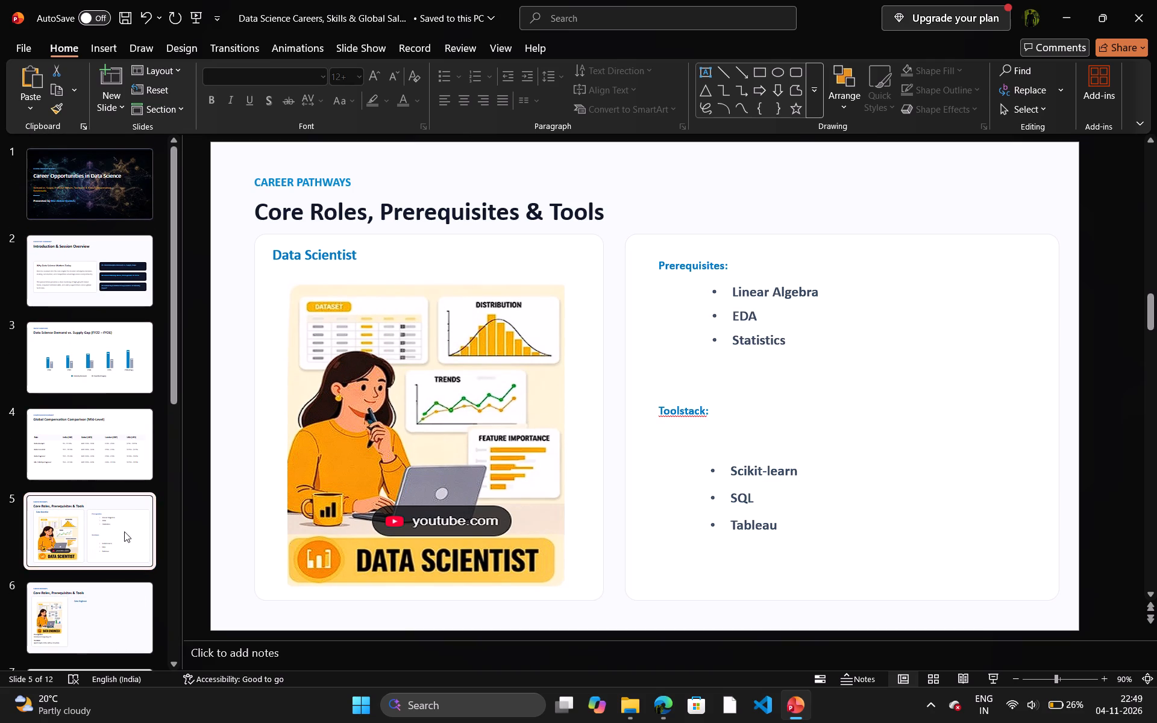
right_click(127, 549)
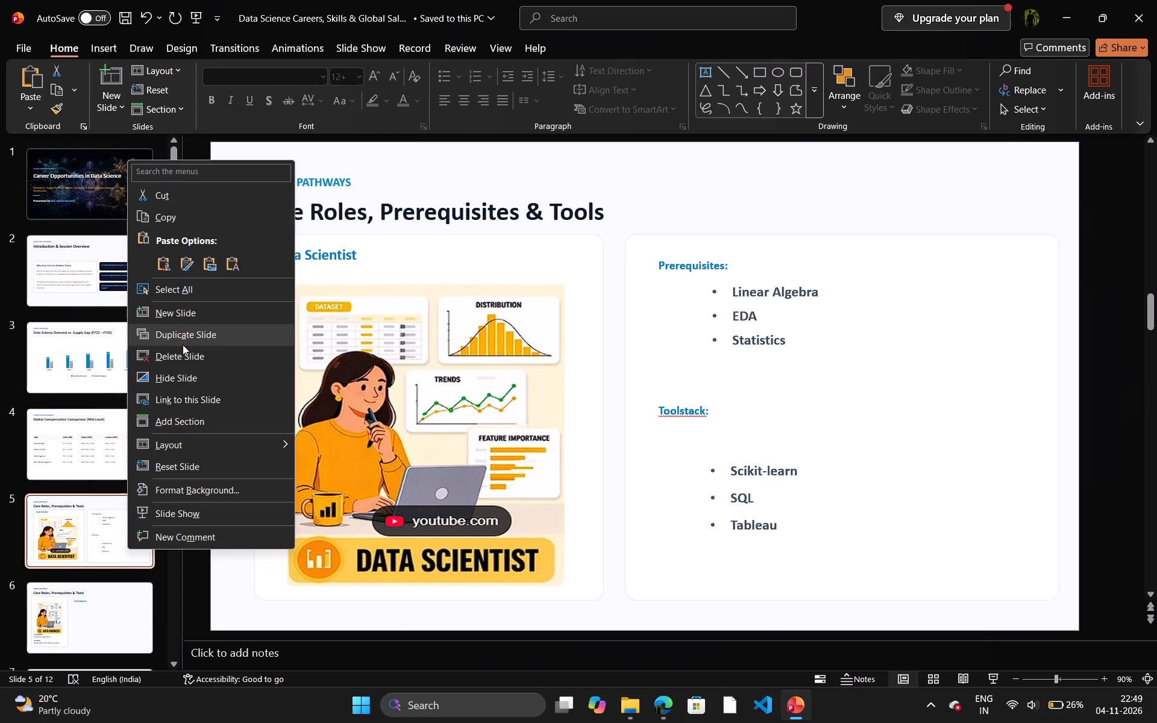
click(183, 342)
Replace the Data Scientist illustration on slide 6 with the Data Engineer illustration cut from slide 7.
scroll(169, 431, down, 1)
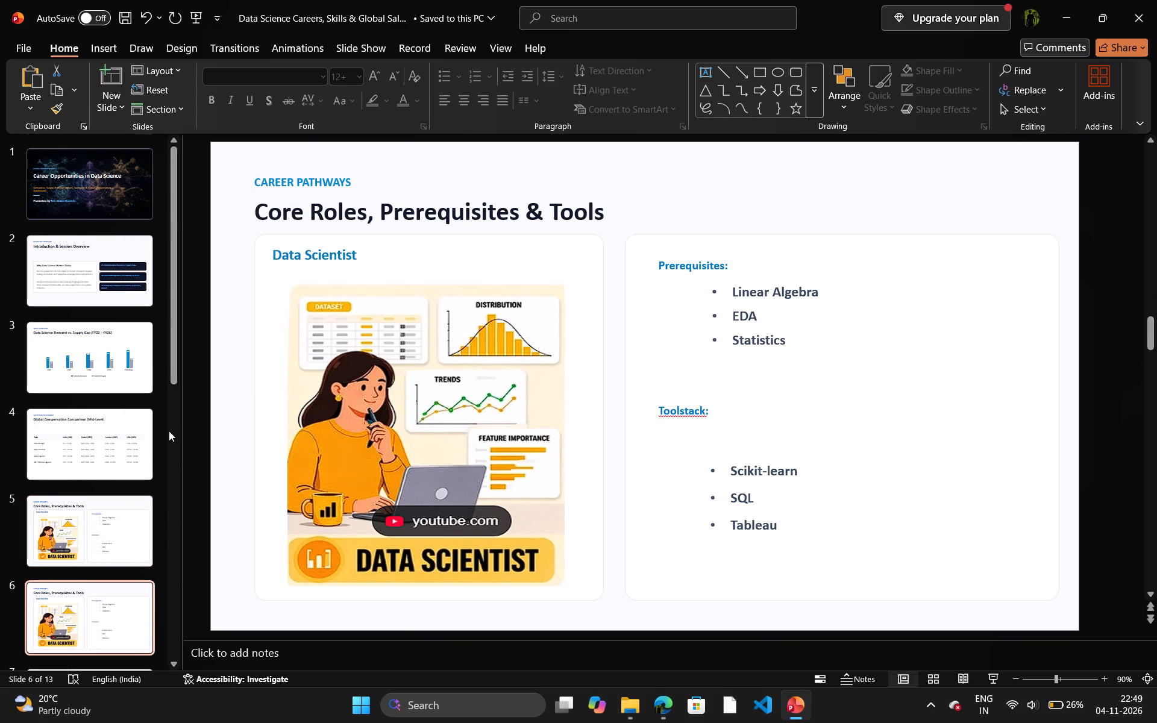
scroll(169, 431, down, 2)
scroll(144, 349, up, 1)
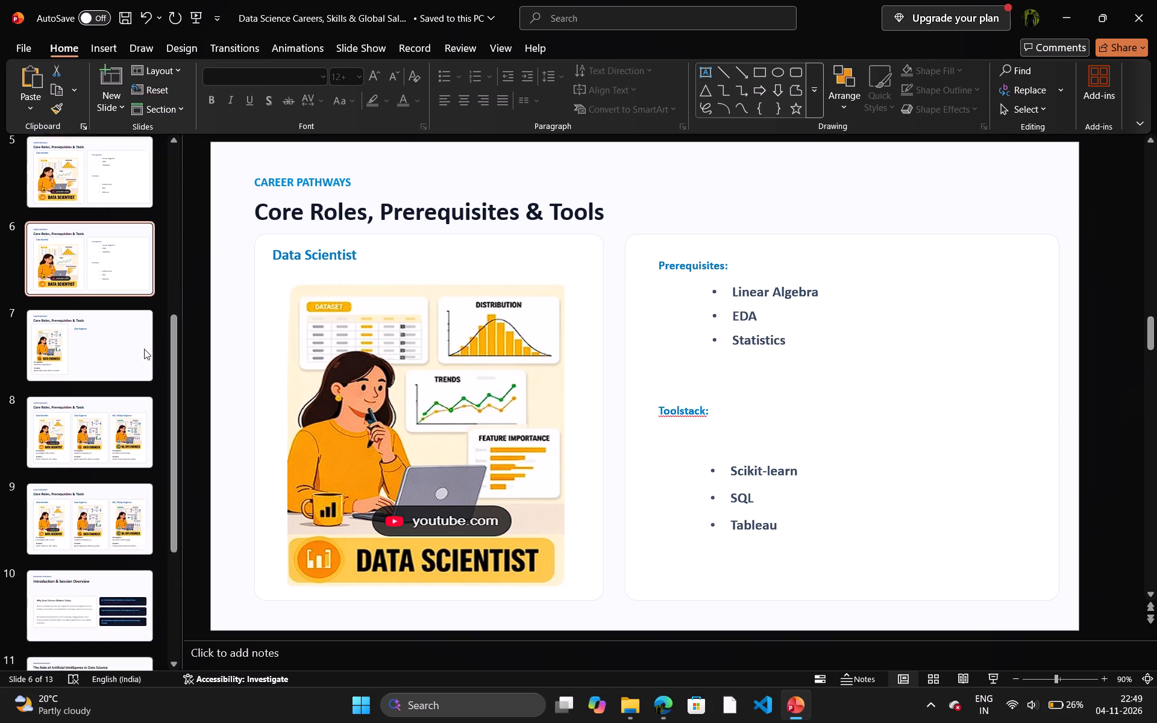
scroll(144, 349, up, 1)
click(113, 330)
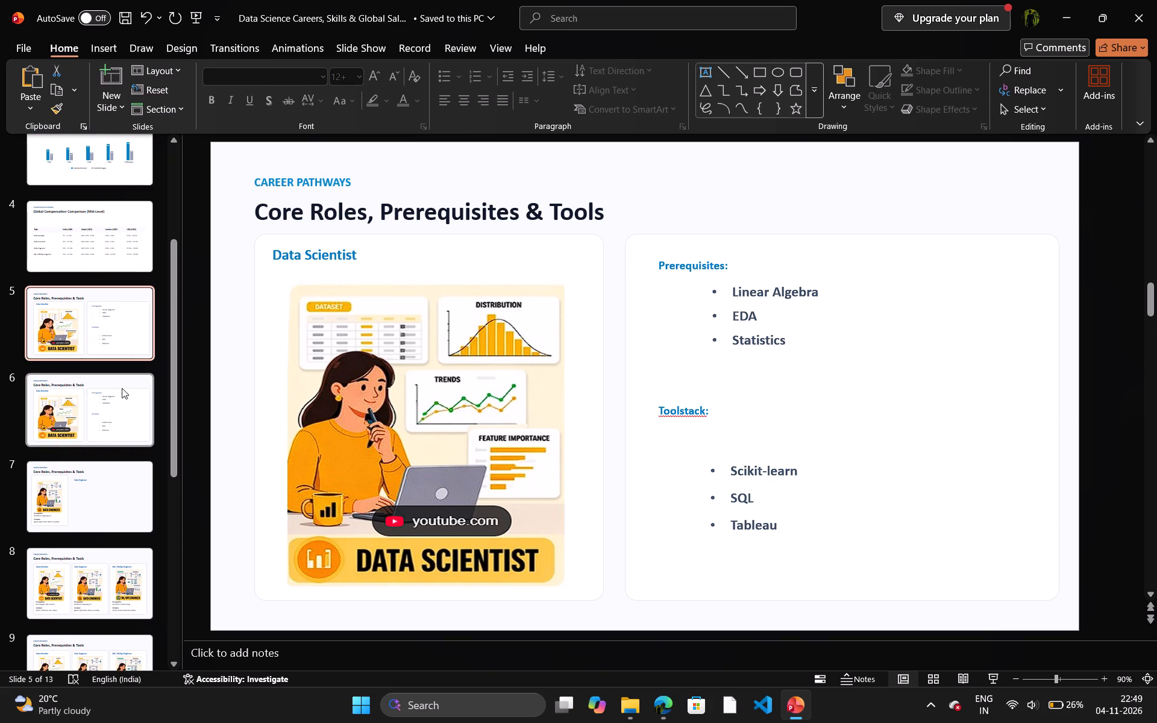
click(122, 399)
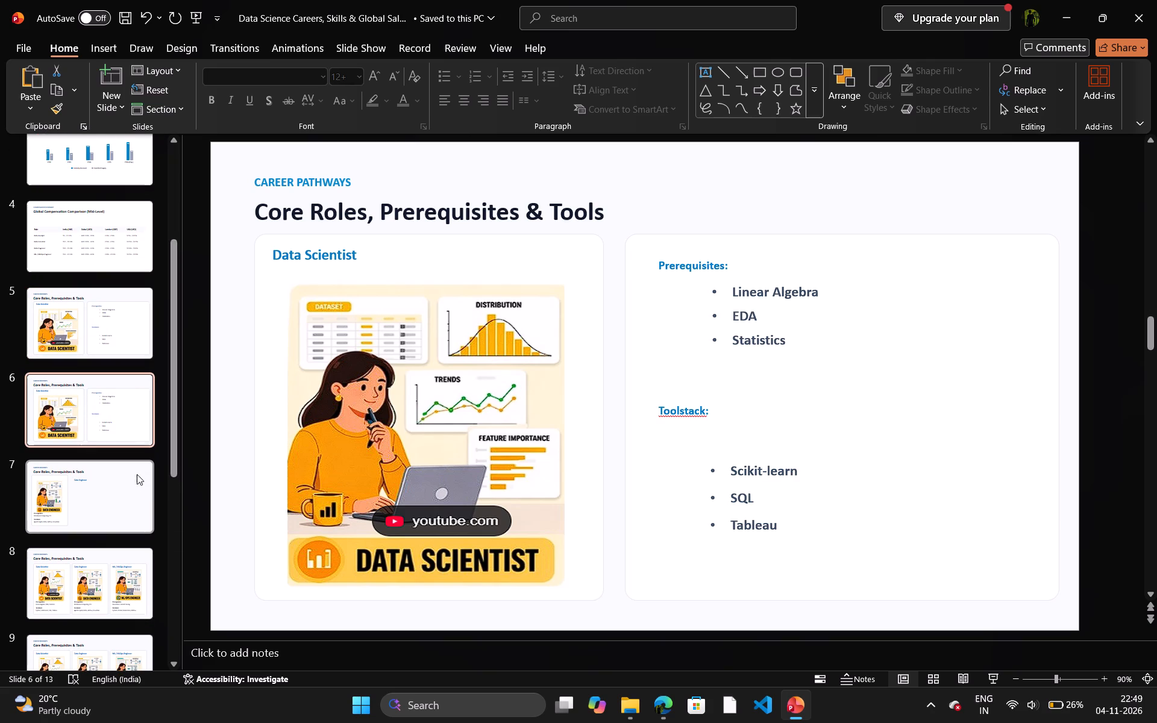
click(125, 489)
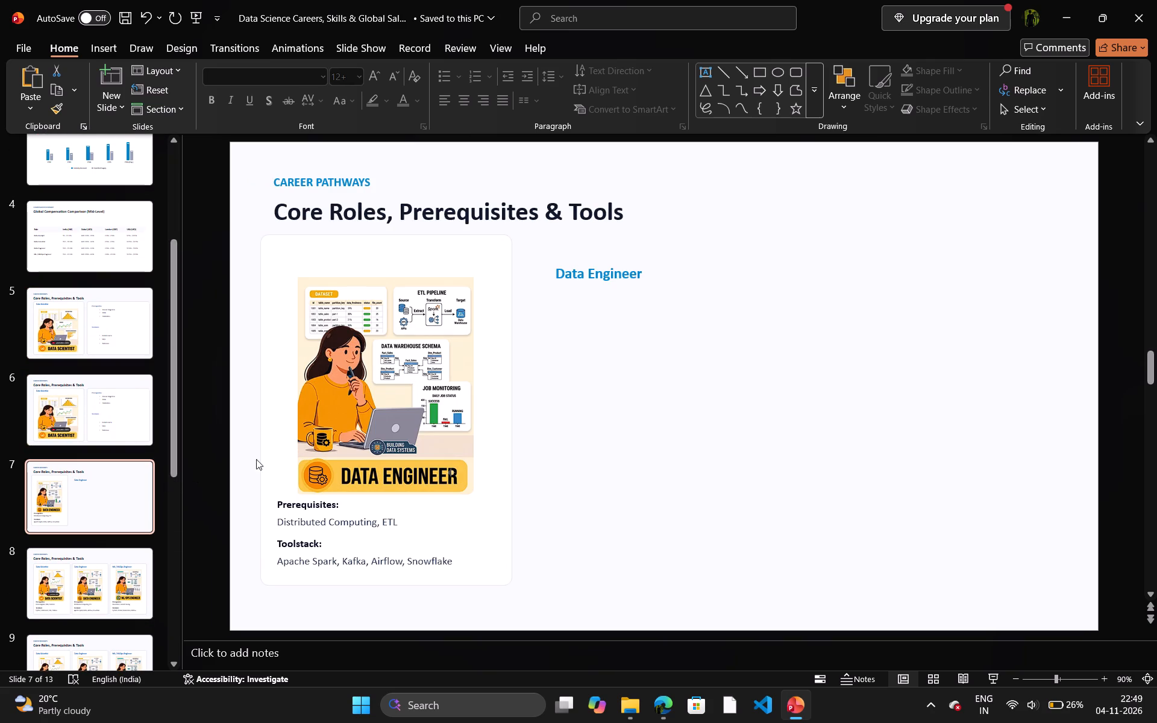
click(394, 421)
key(ctrl+x)
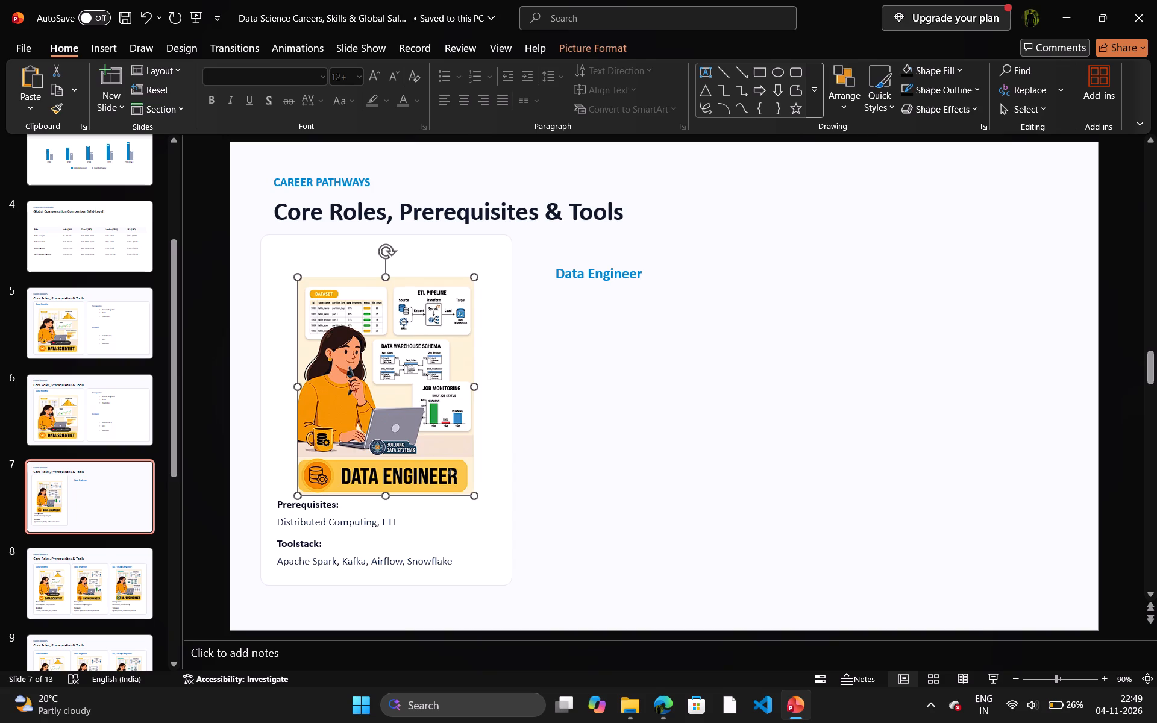
click(110, 389)
click(416, 369)
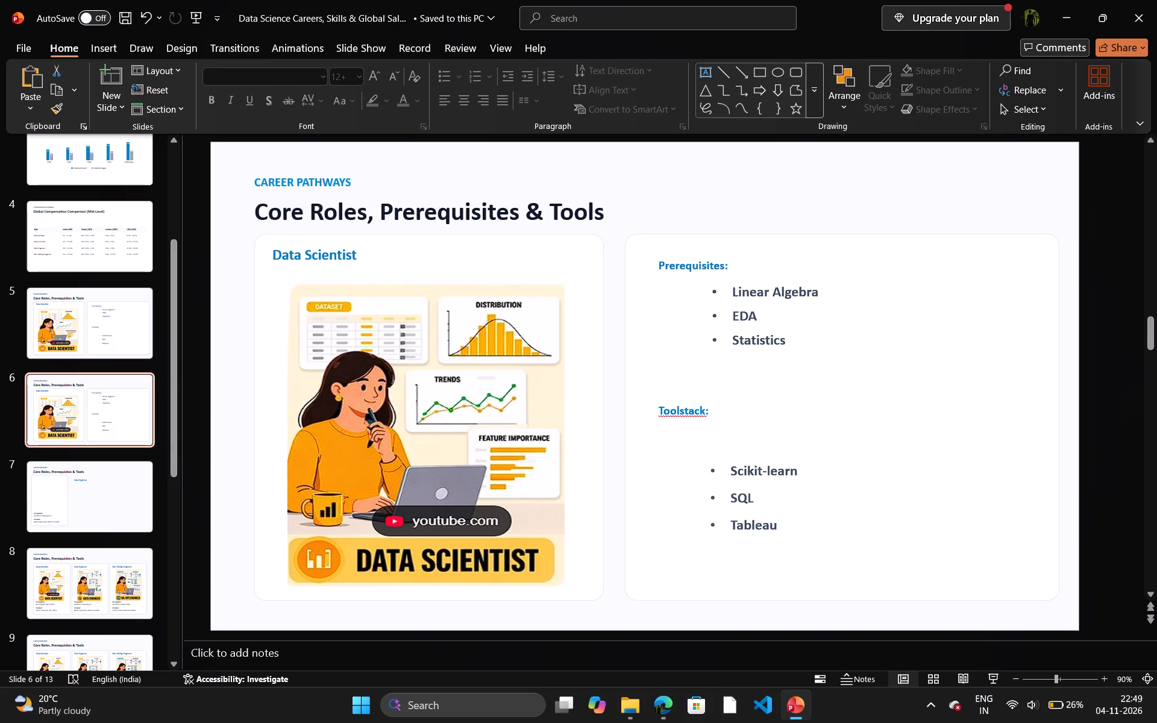
key(Insert)
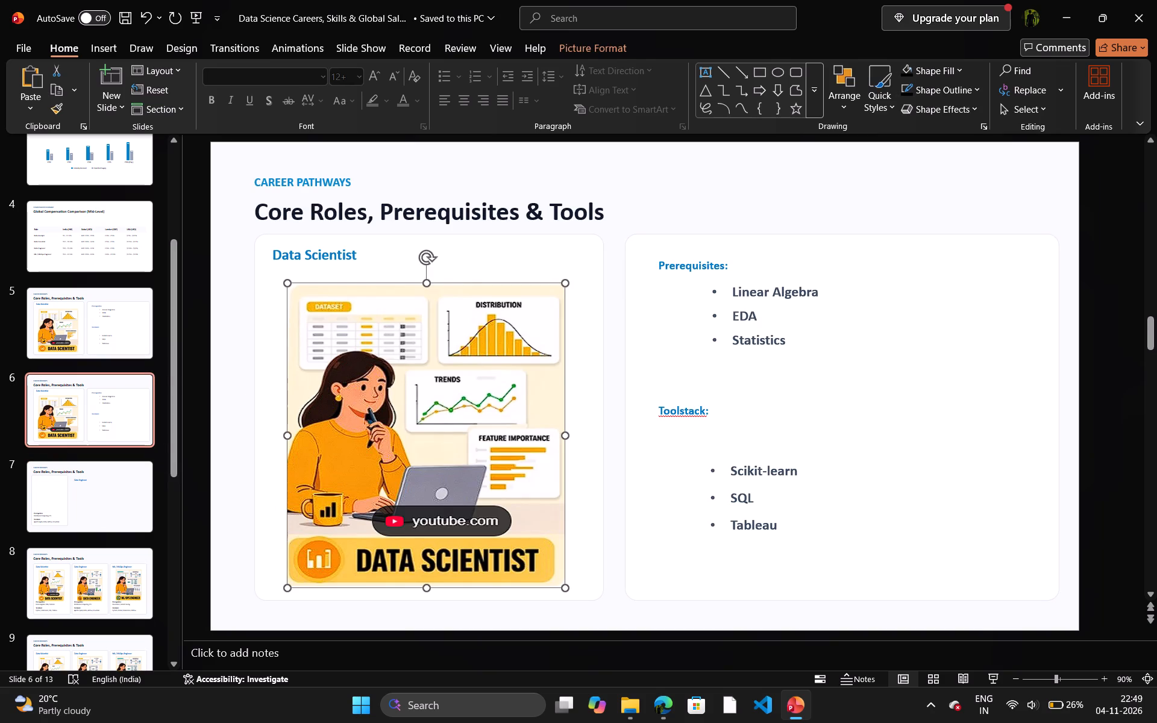
key(Delete)
key(ctrl+v)
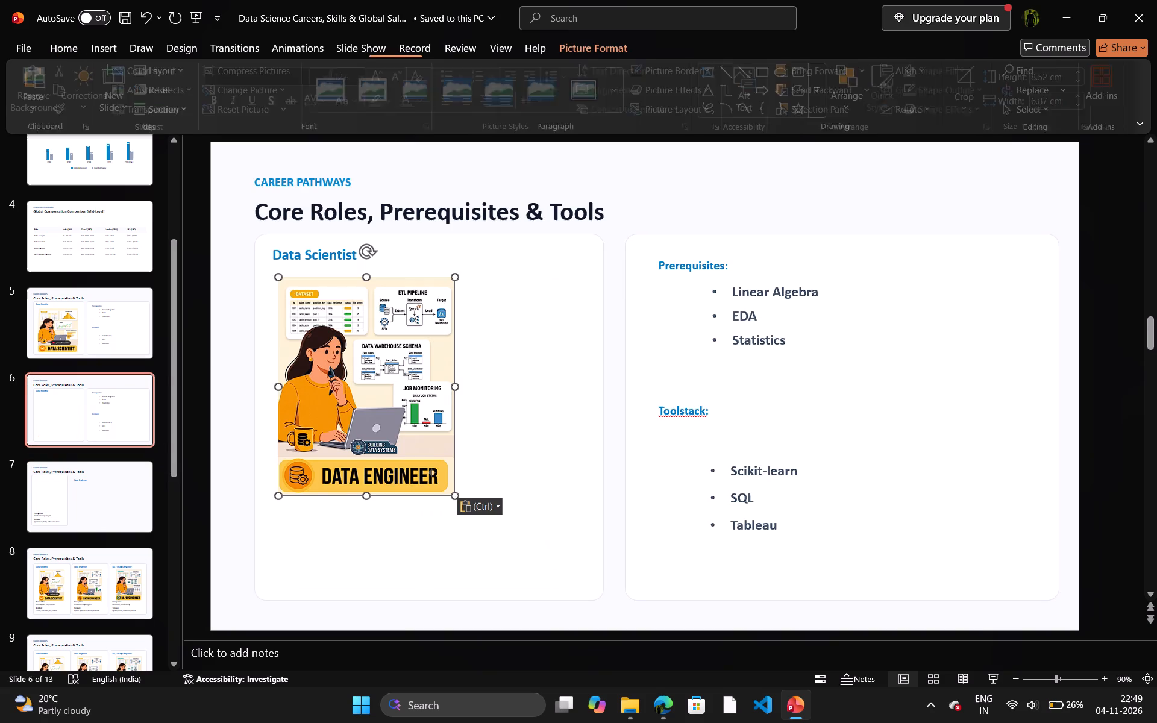
click(416, 369)
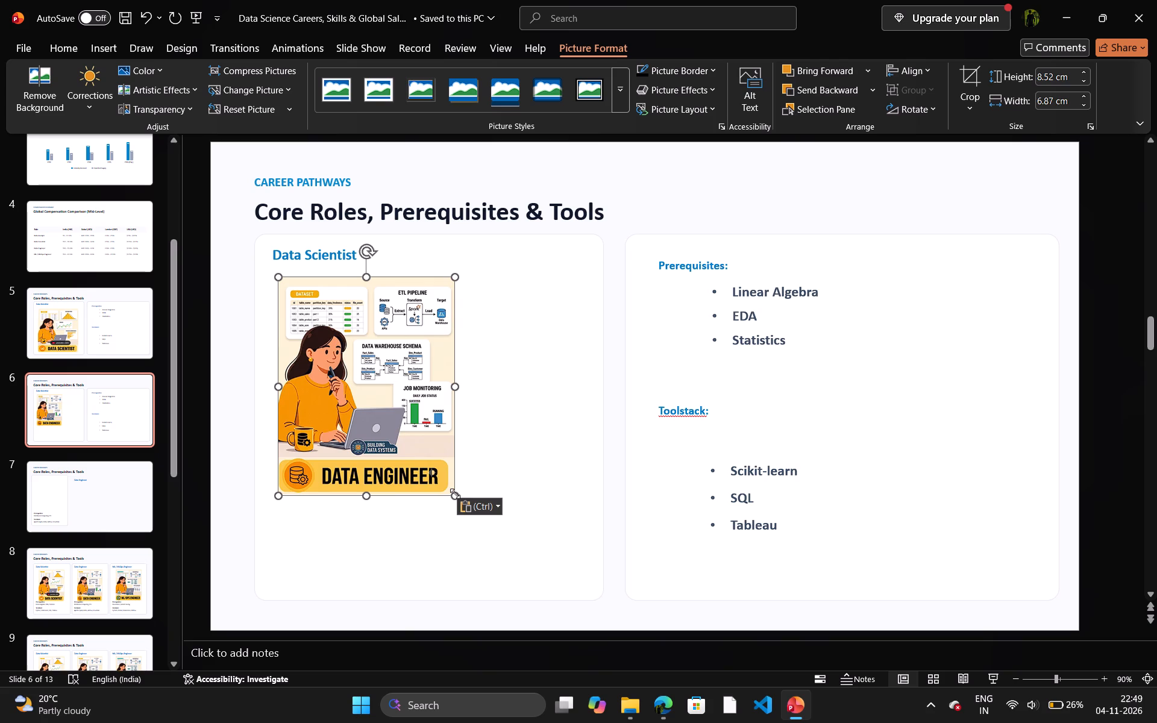
Enlarge the Data Engineer illustration on slide 6 to about 11.7 cm high by 9.5 cm wide and centre it in its card.
drag(455, 493, 521, 577)
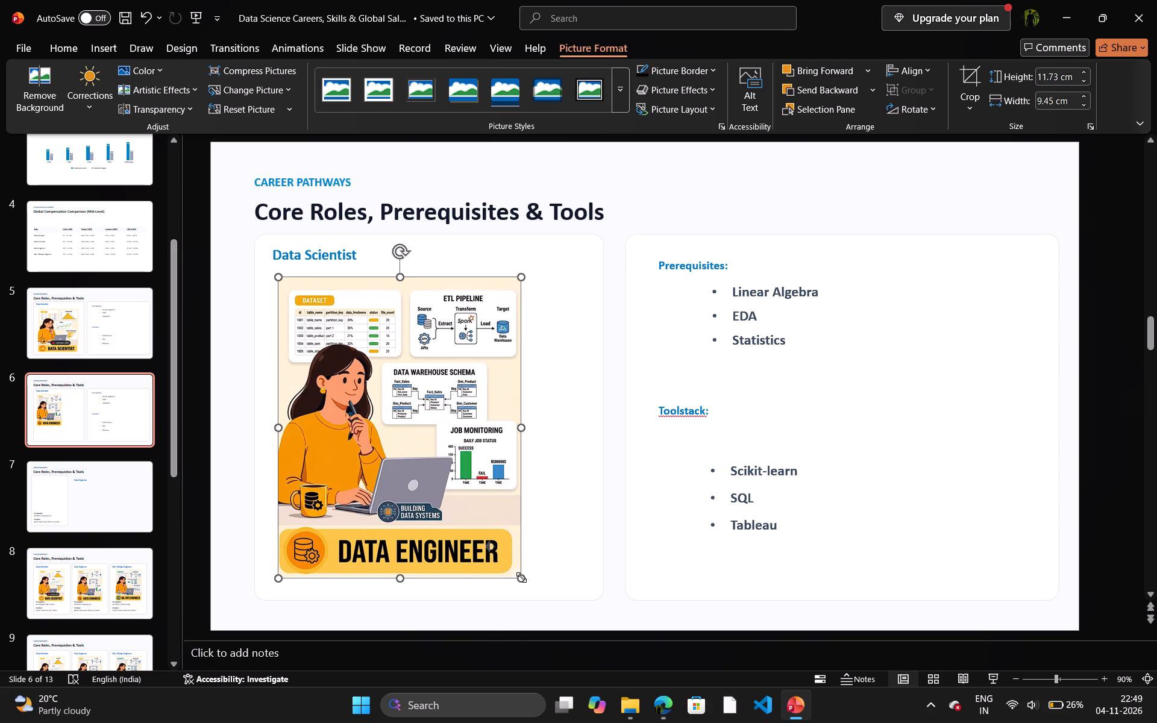
drag(422, 490, 455, 491)
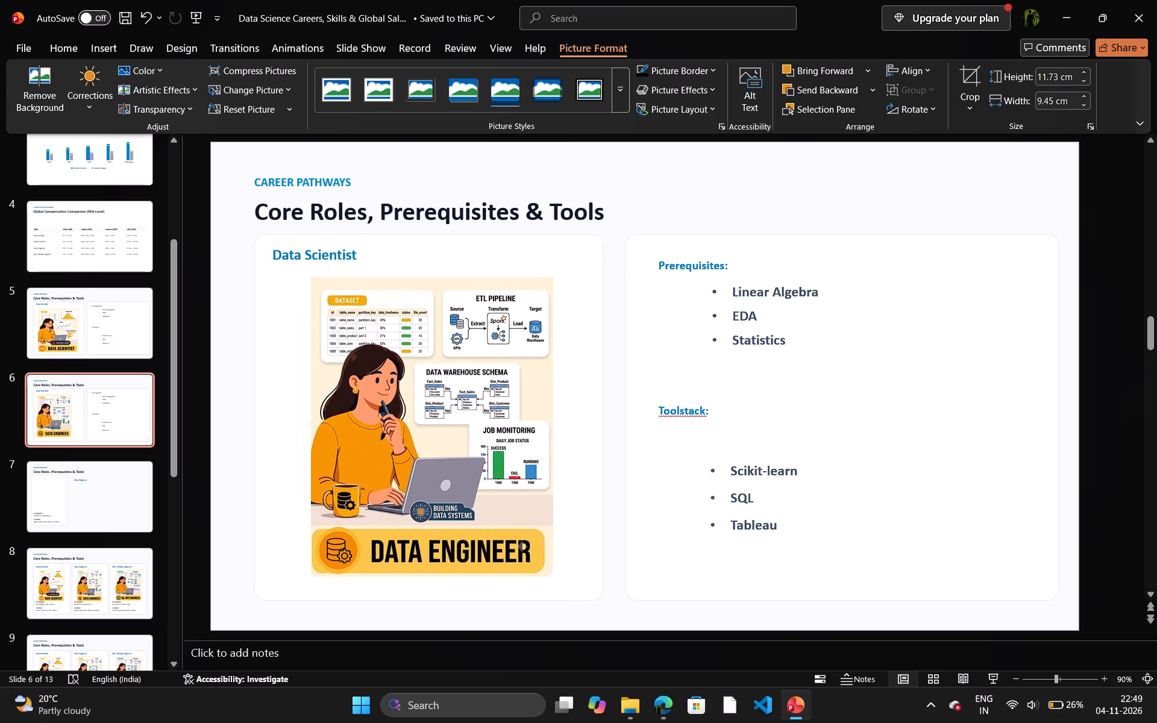
Enlarge the Data Engineer illustration on slide 6 to about 12.1 cm high by 9.8 cm wide and recentre it in its card.
drag(455, 491, 451, 492)
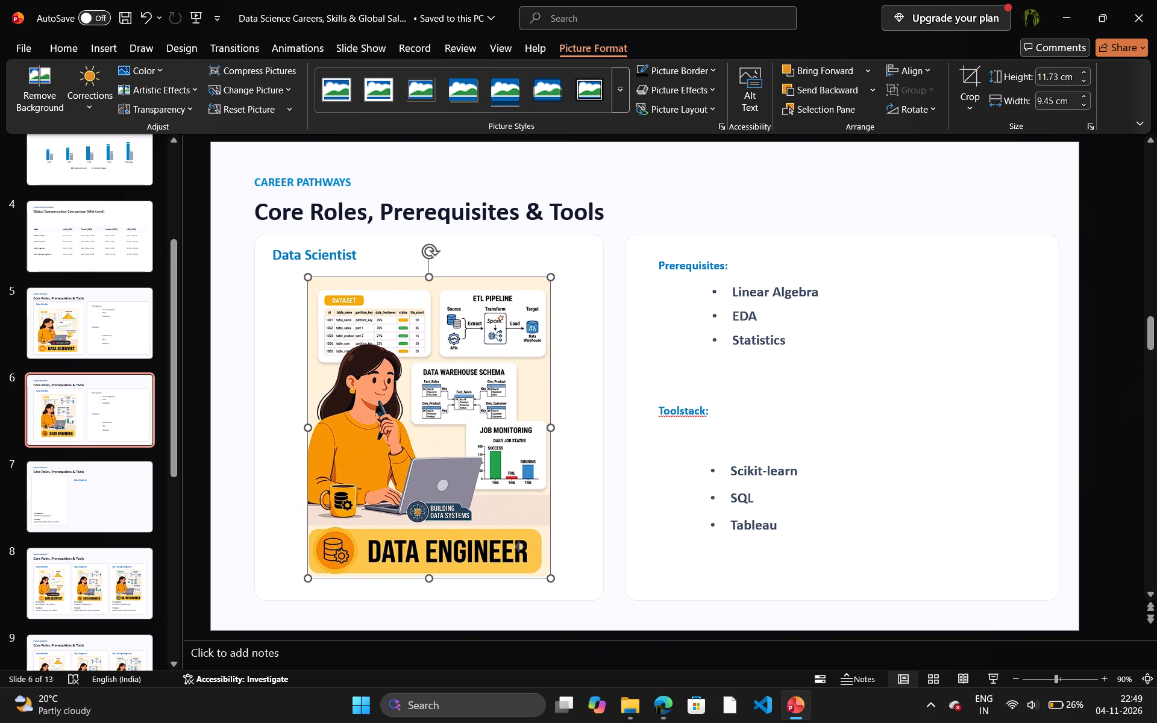
drag(550, 577, 559, 584)
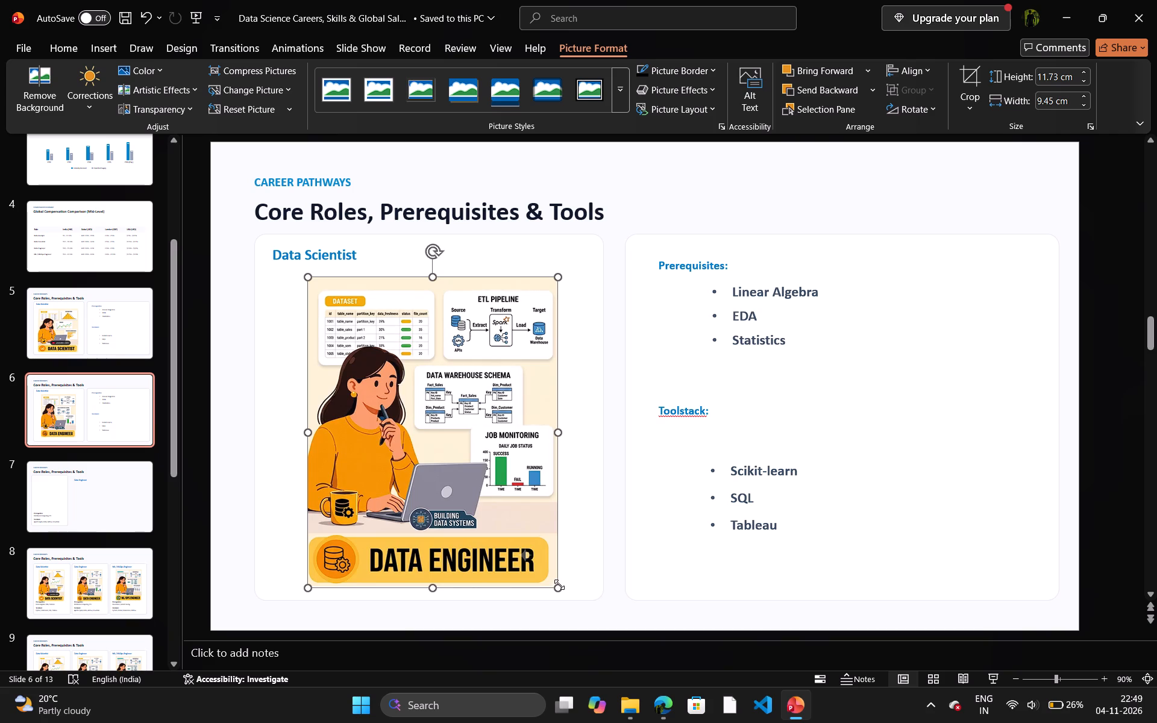
click(510, 540)
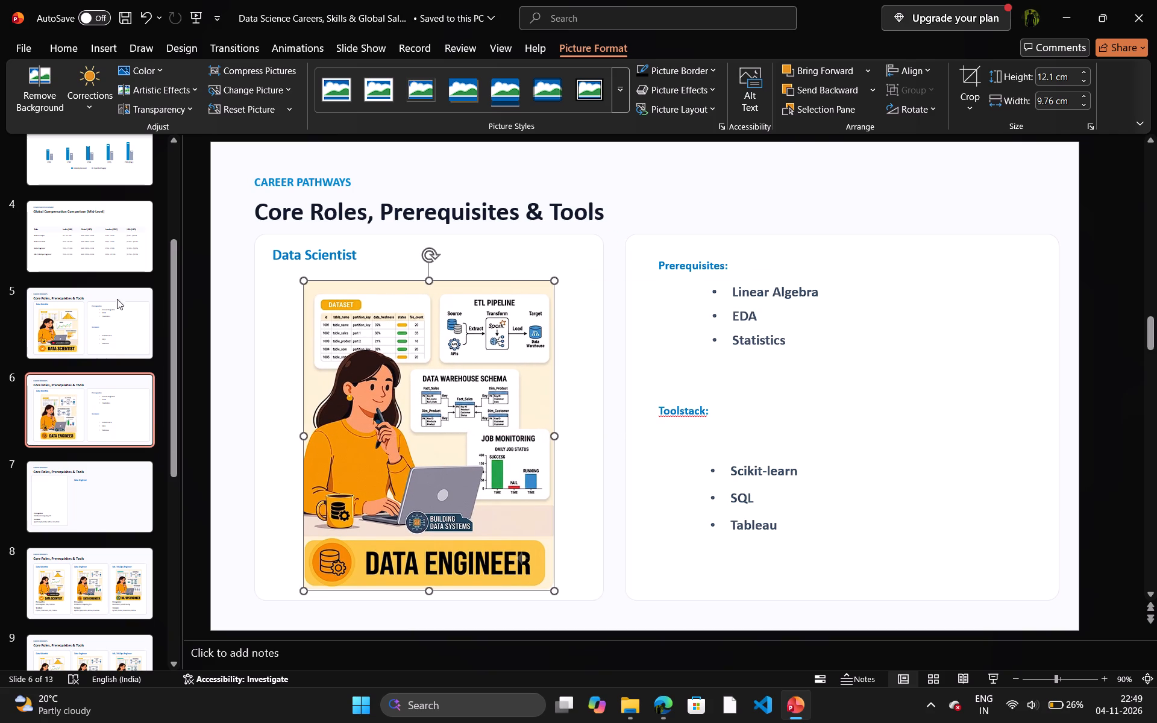
Narrow the Data Scientist illustration on slide 5 to about the width of the slide 6 illustration and centre it in its card.
click(108, 320)
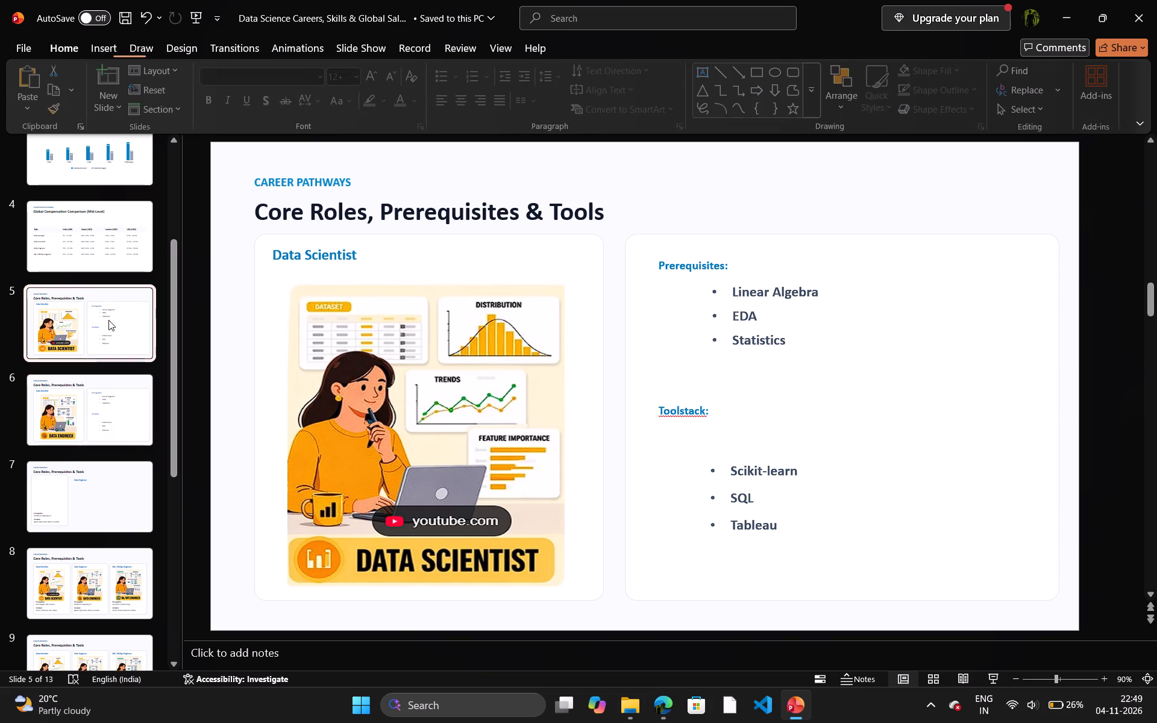
click(106, 407)
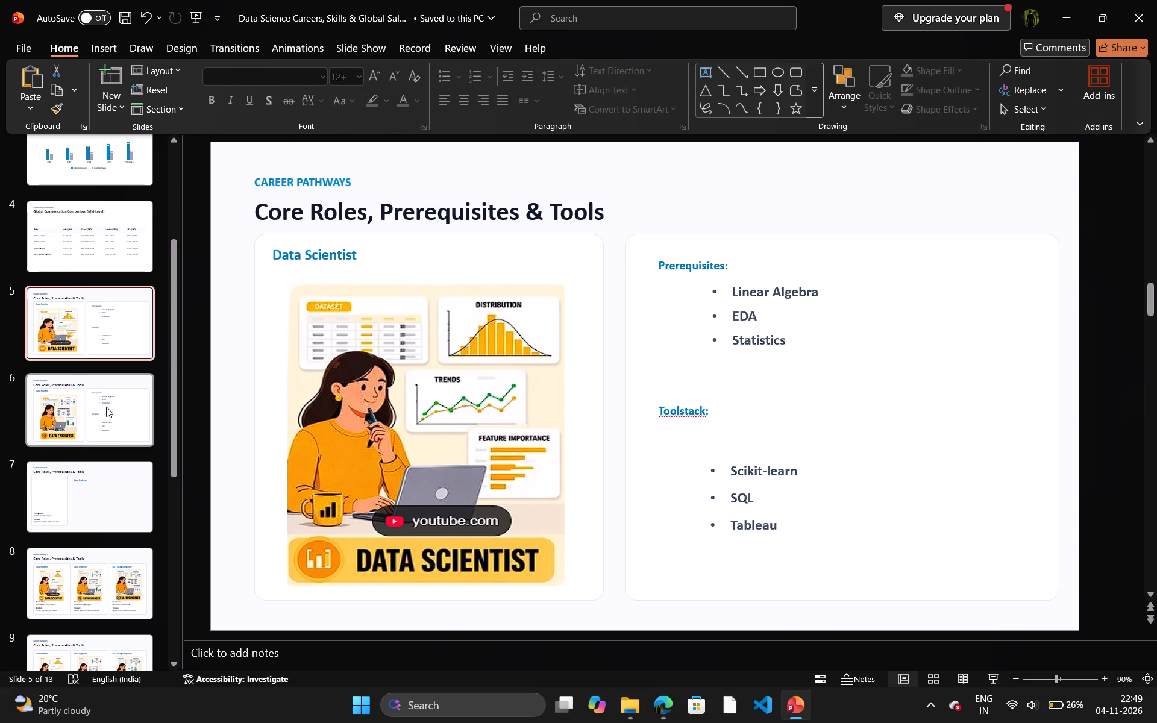
click(111, 321)
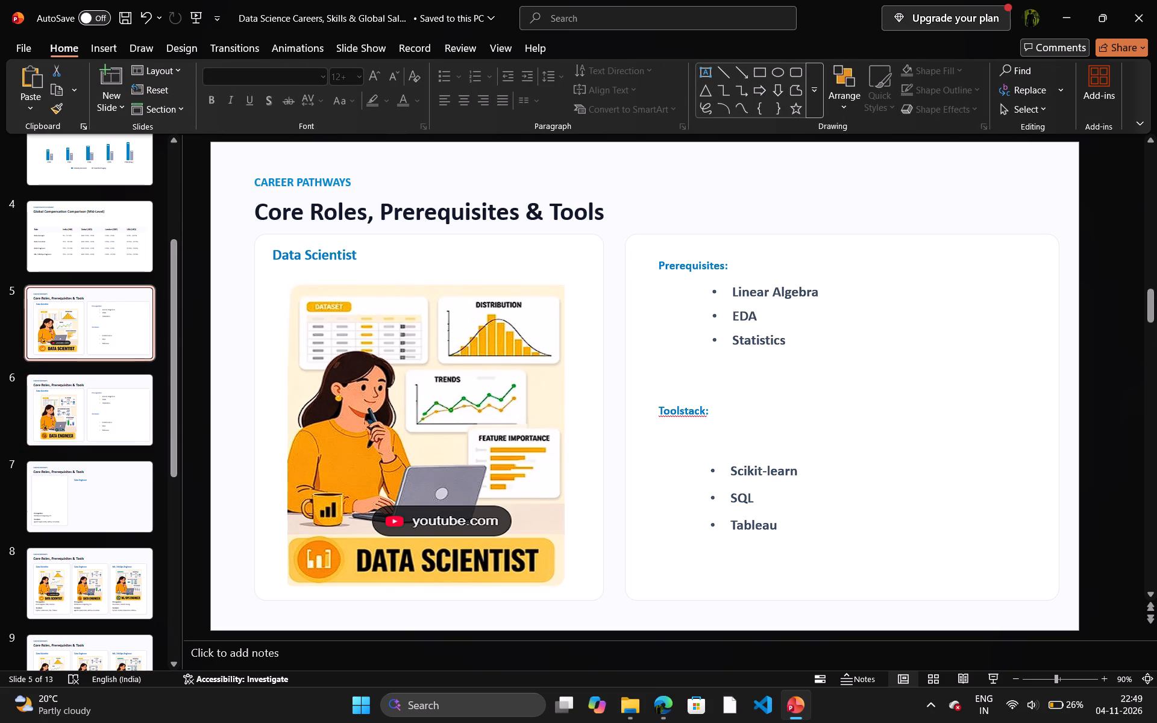
click(519, 424)
drag(563, 437, 545, 438)
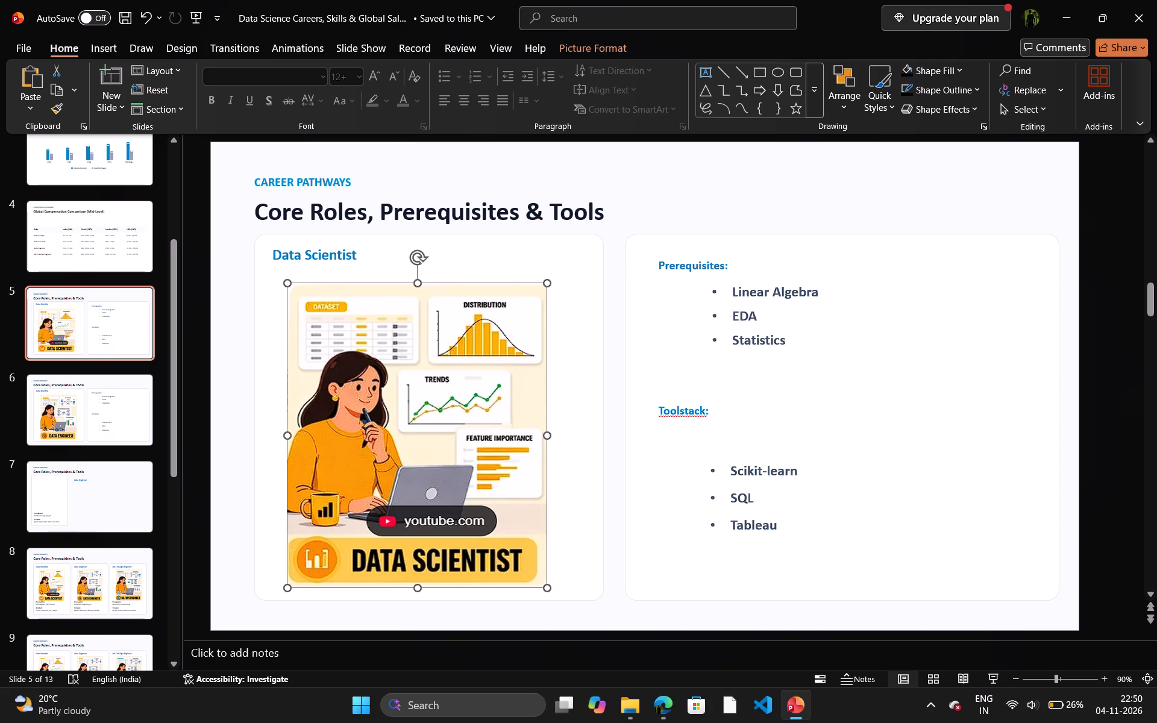
drag(352, 372, 369, 372)
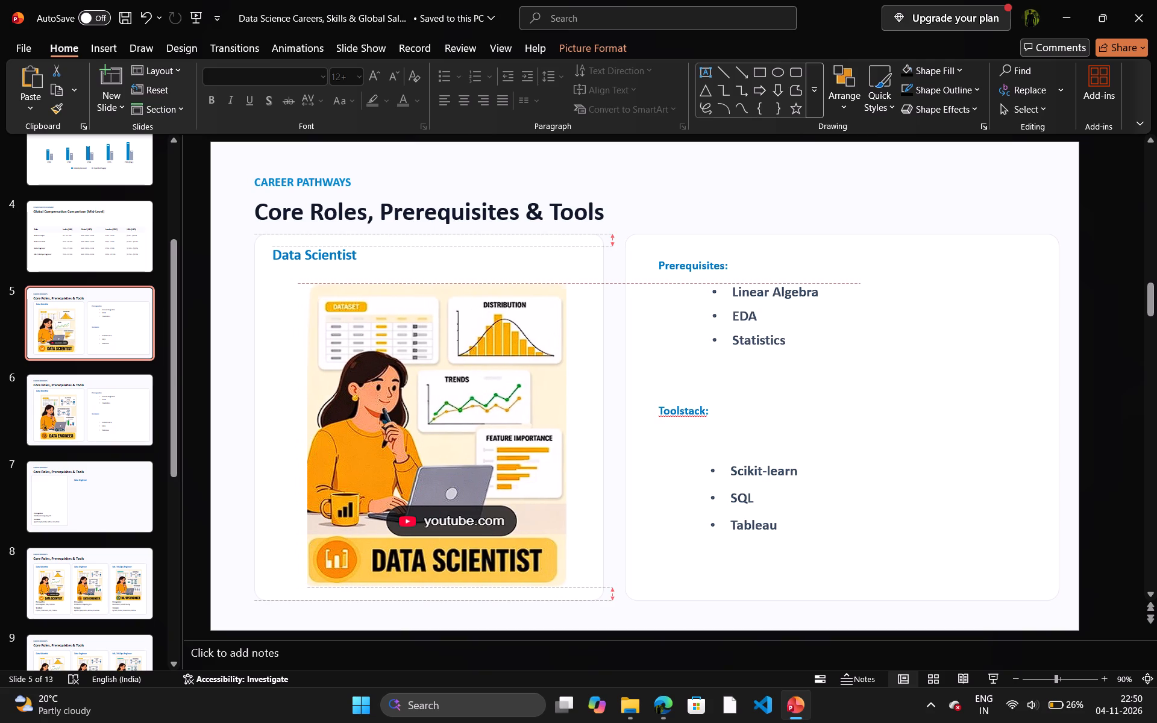
drag(369, 372, 364, 371)
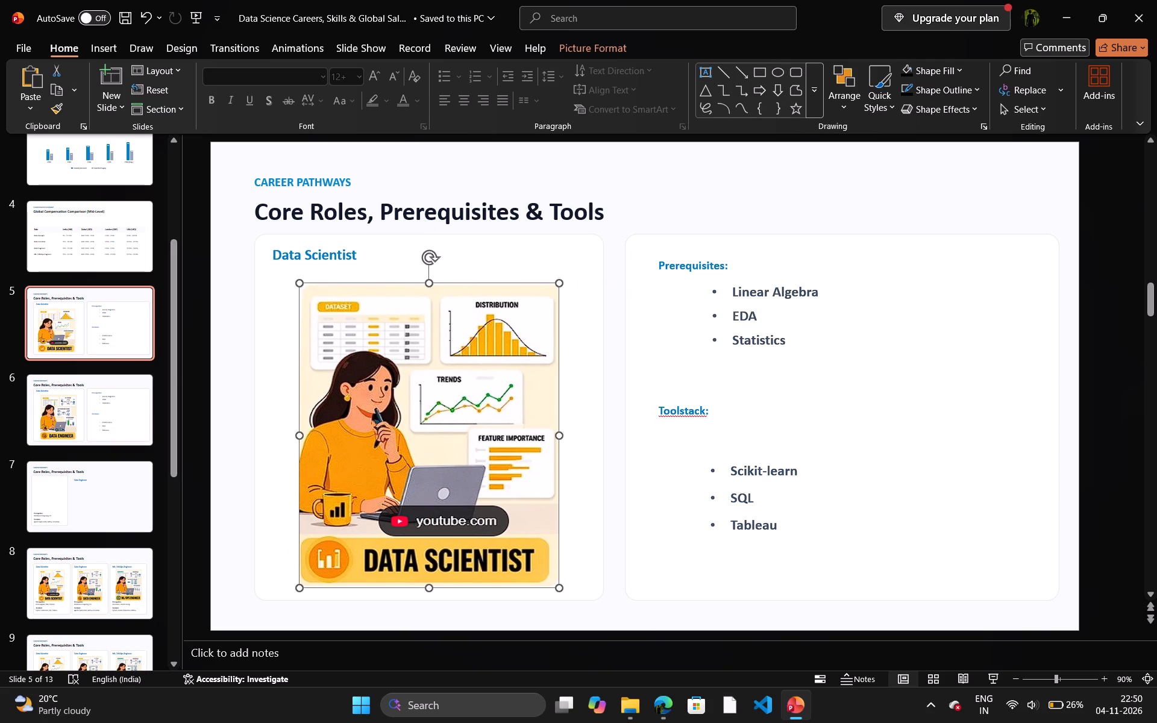
click(102, 427)
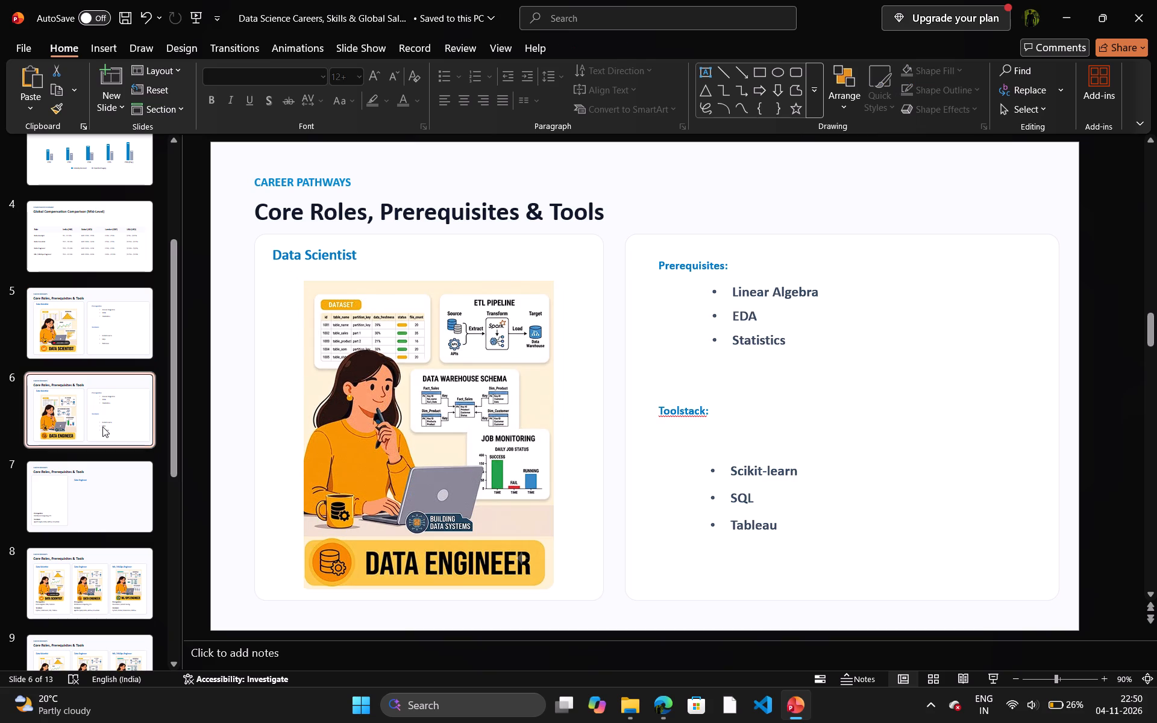
click(81, 322)
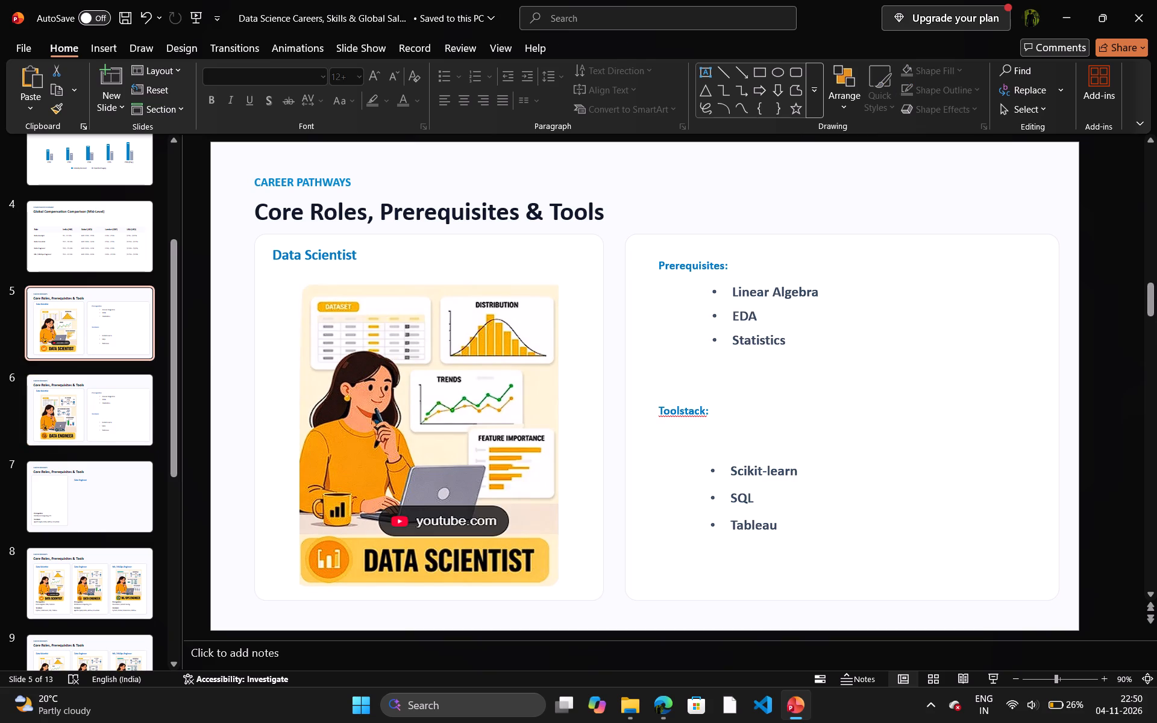
click(428, 408)
click(563, 434)
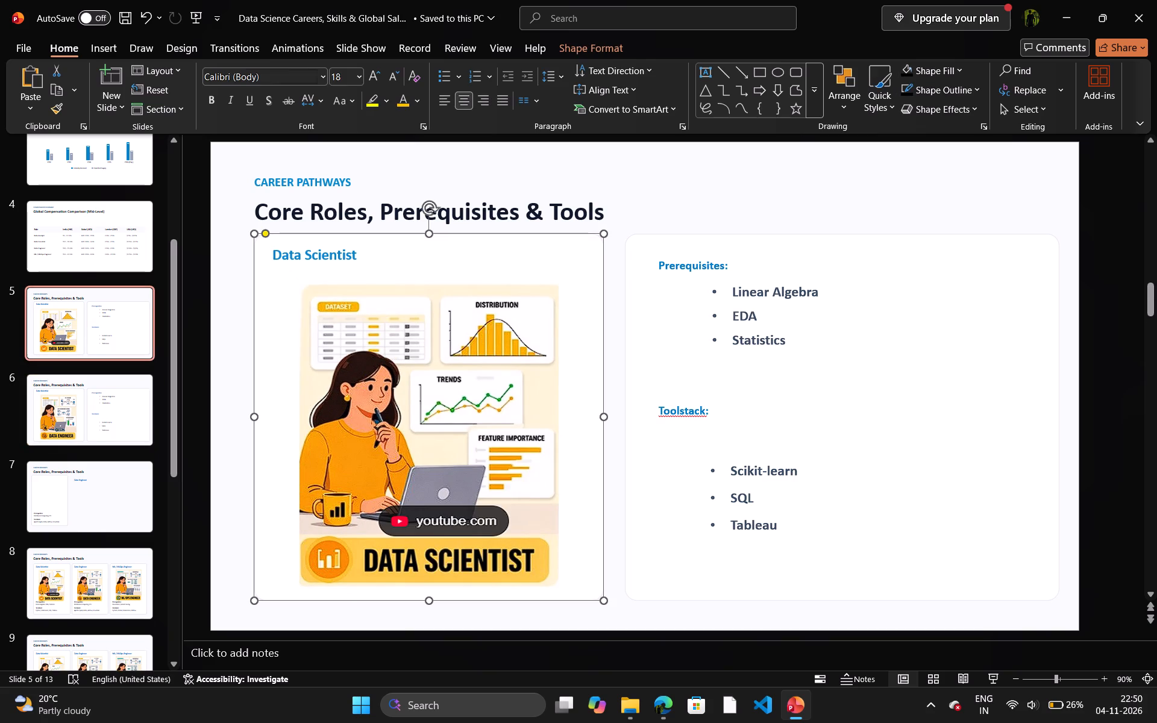
click(553, 434)
drag(559, 434, 550, 433)
click(501, 426)
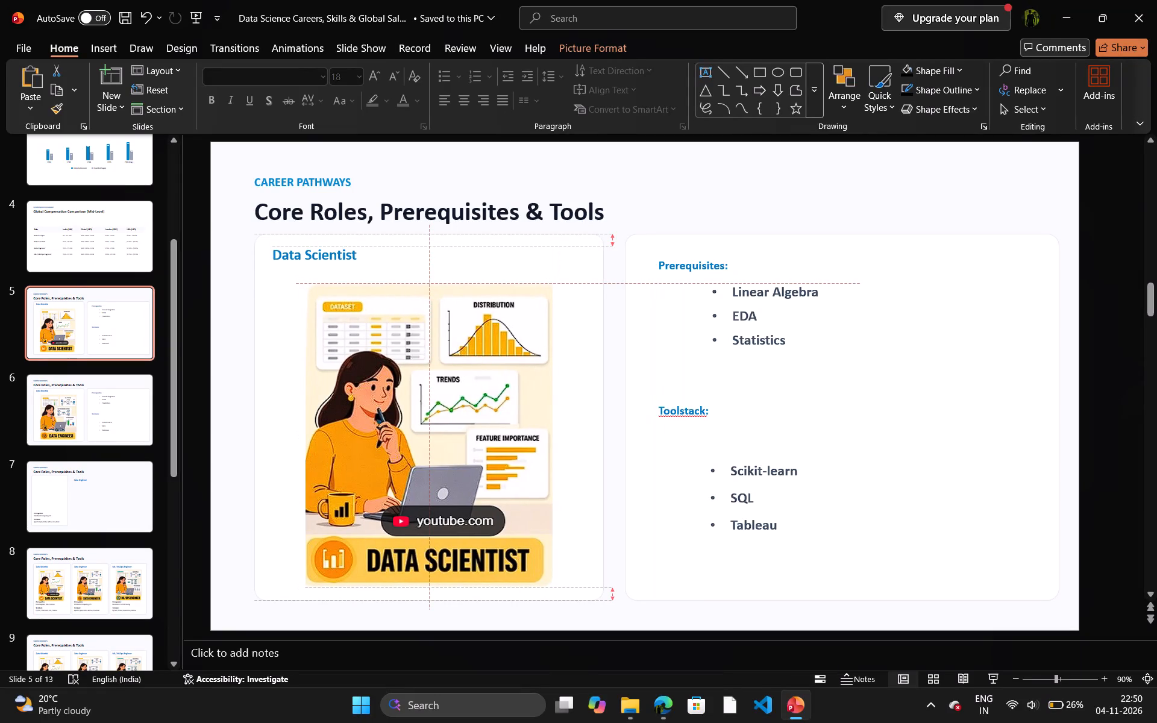
Compare the illustration size and placement between slides 5 and 6.
click(105, 414)
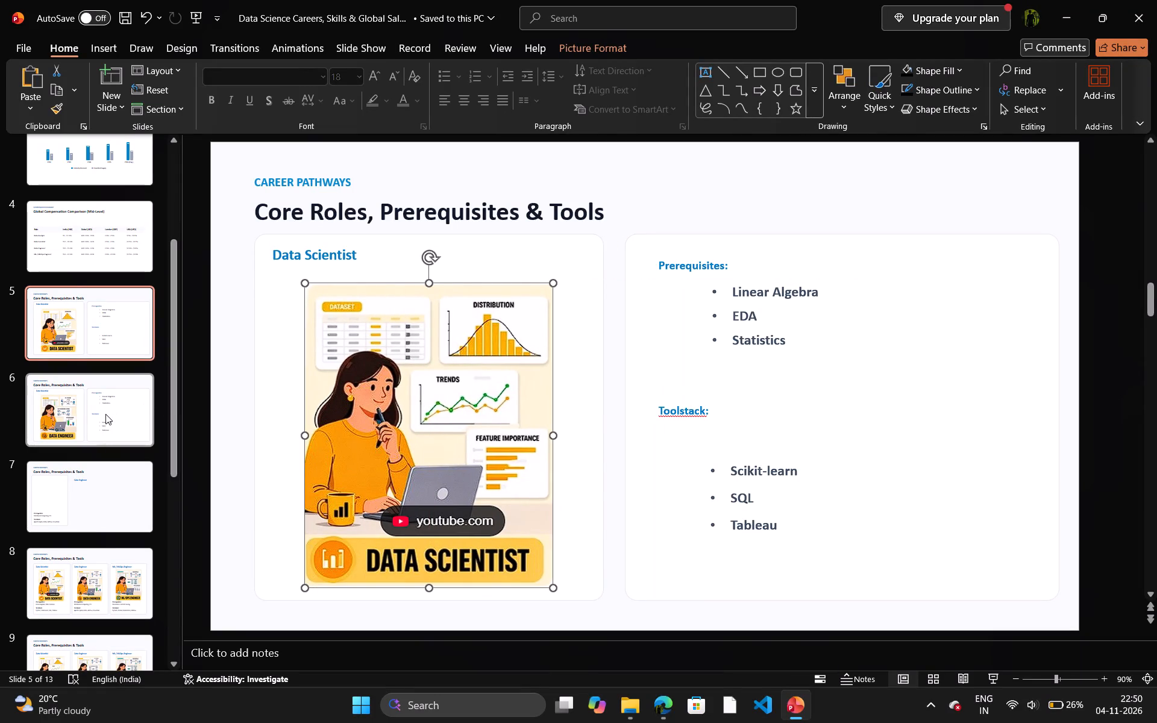
click(102, 346)
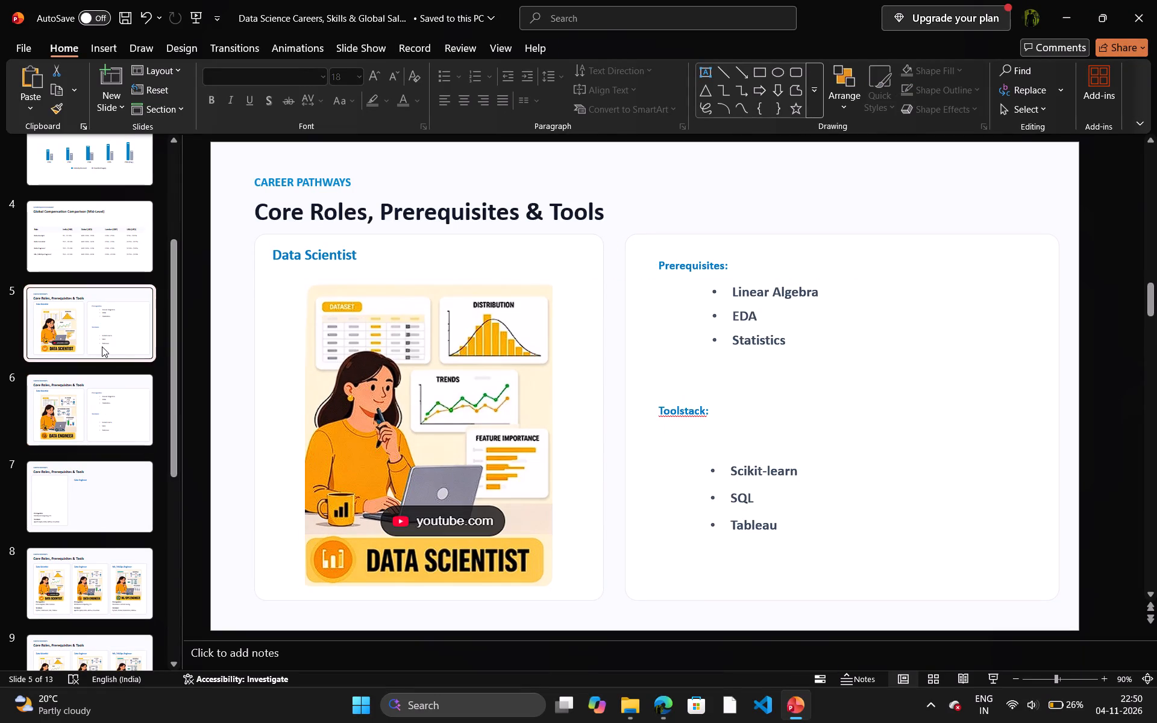
click(104, 422)
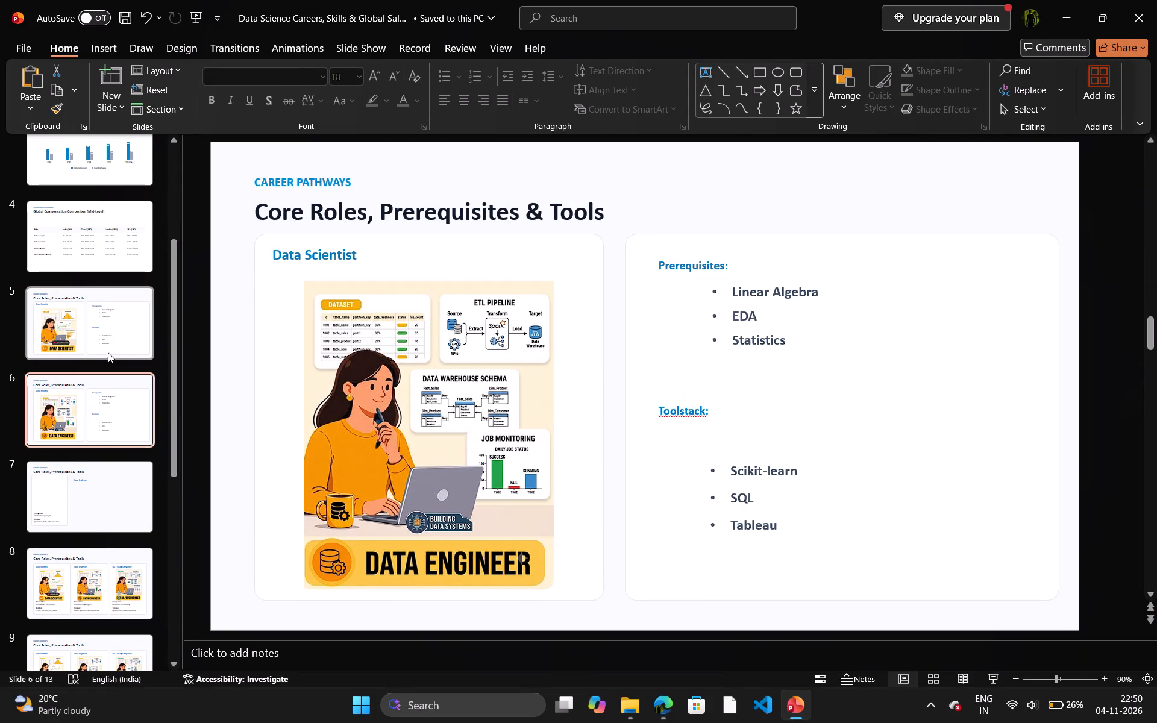
click(107, 345)
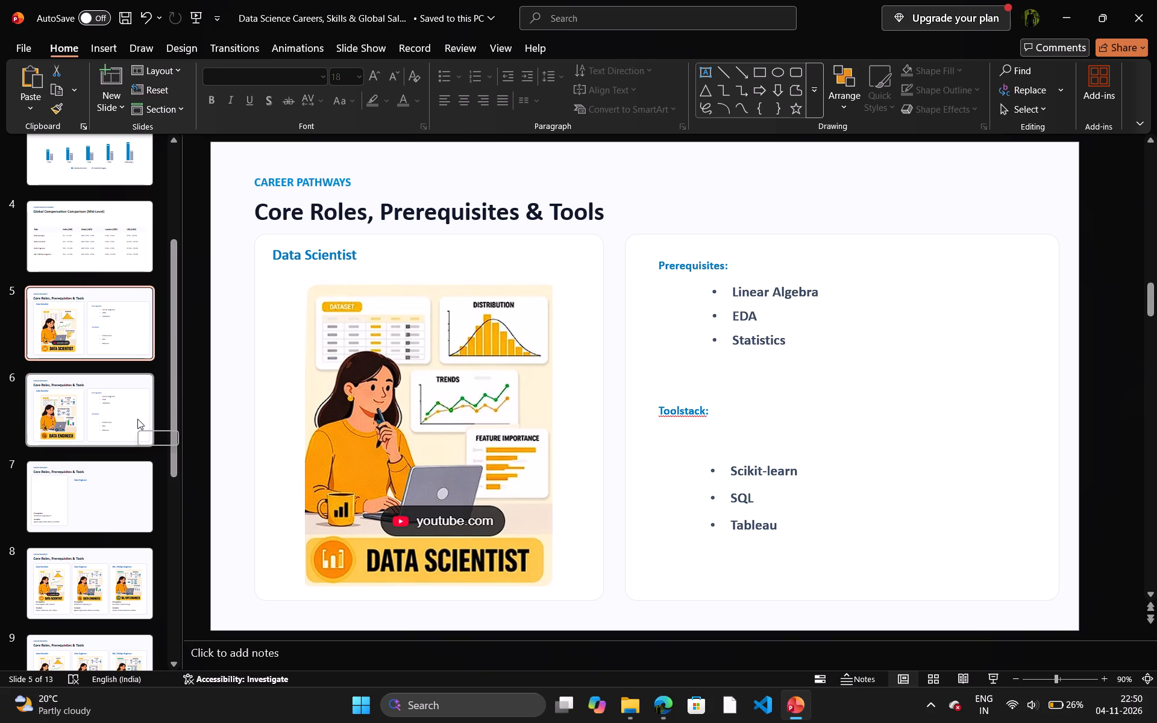
click(137, 419)
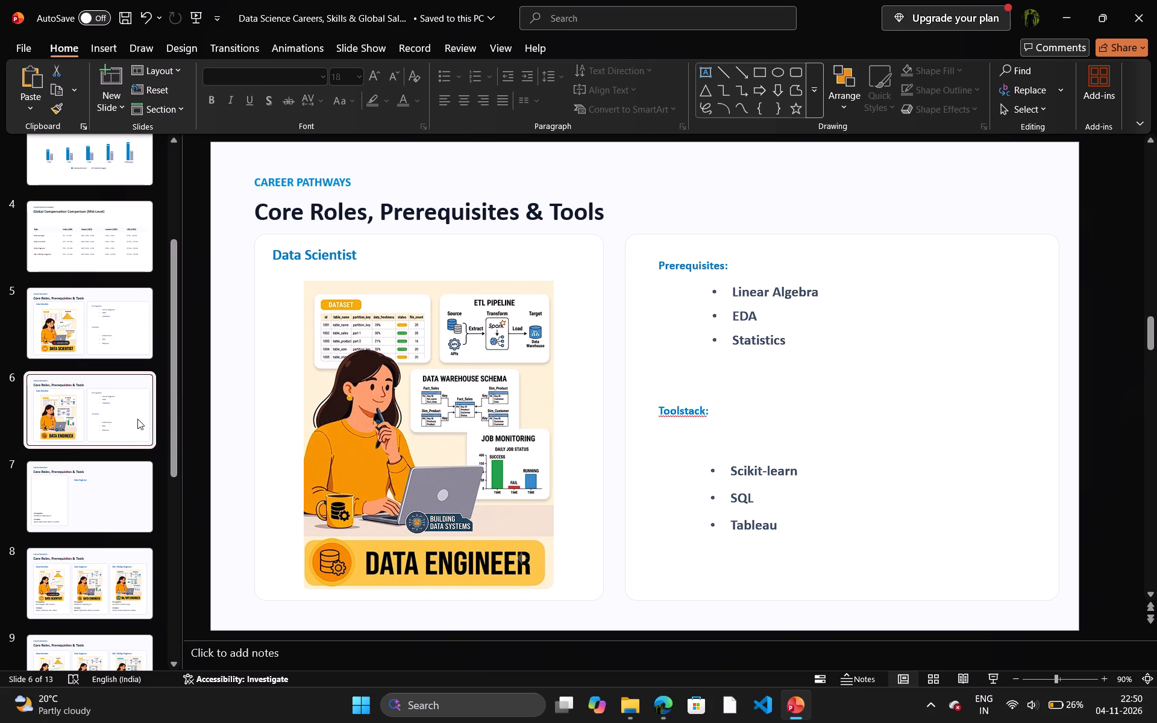
click(97, 321)
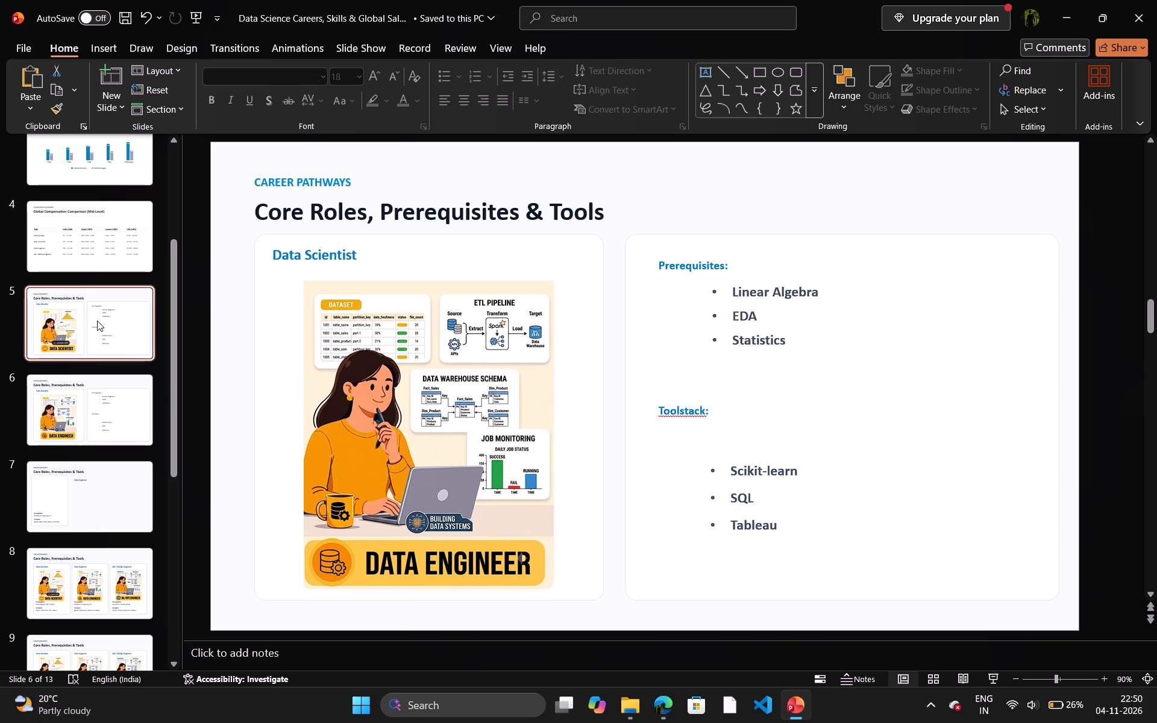
click(108, 414)
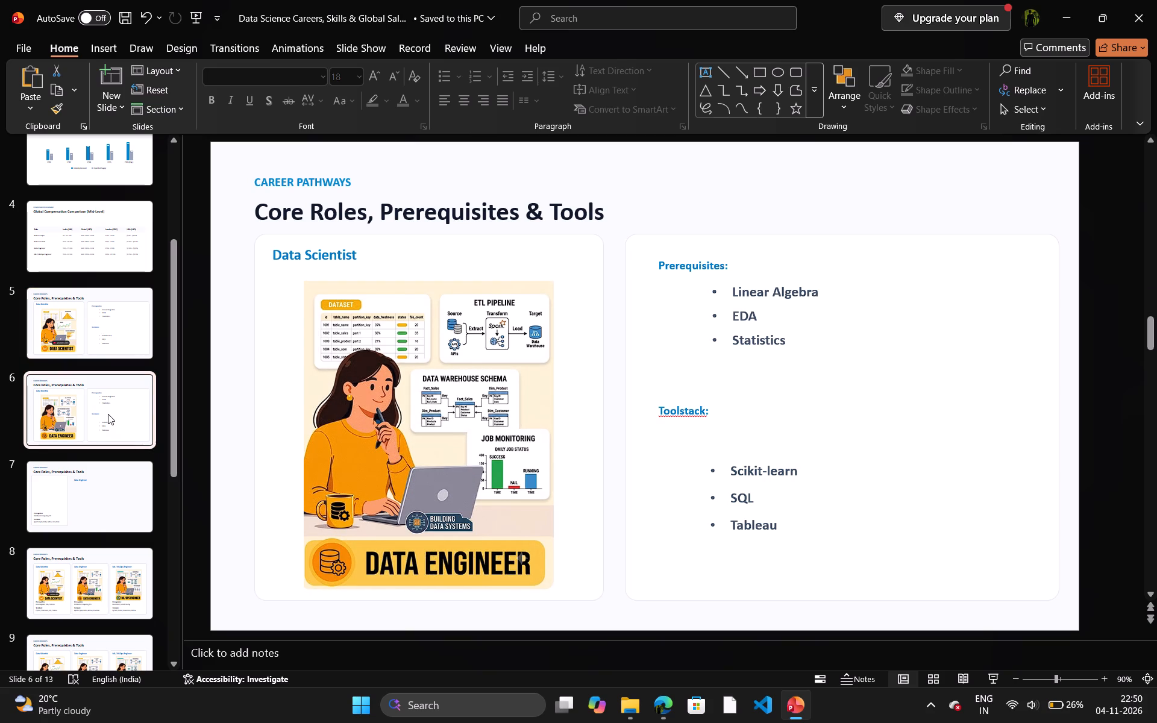
Duplicate slide 6, the one with the Data Engineer illustration.
click(99, 498)
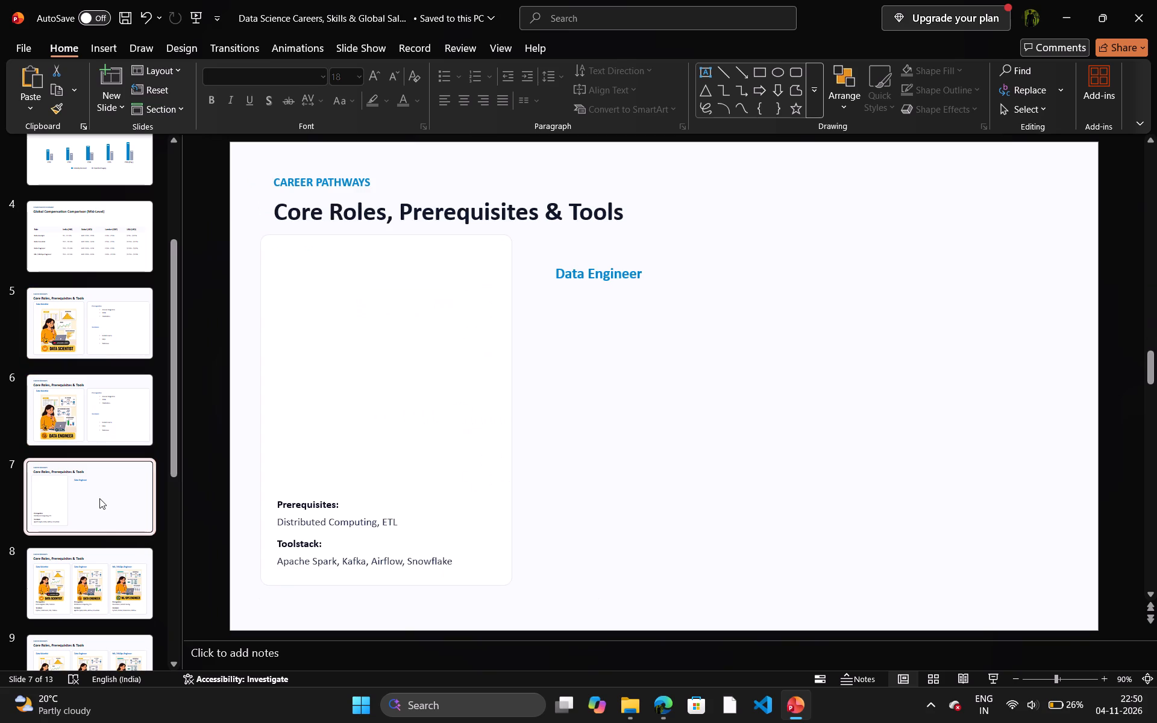
right_click(83, 385)
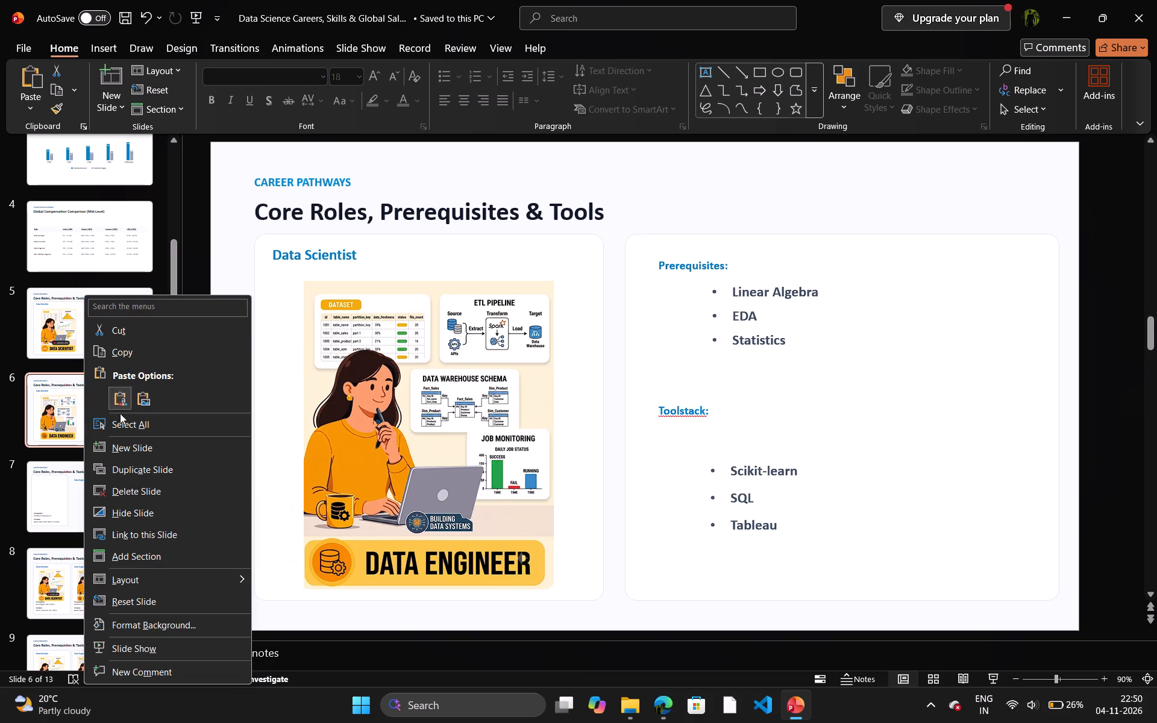
click(145, 472)
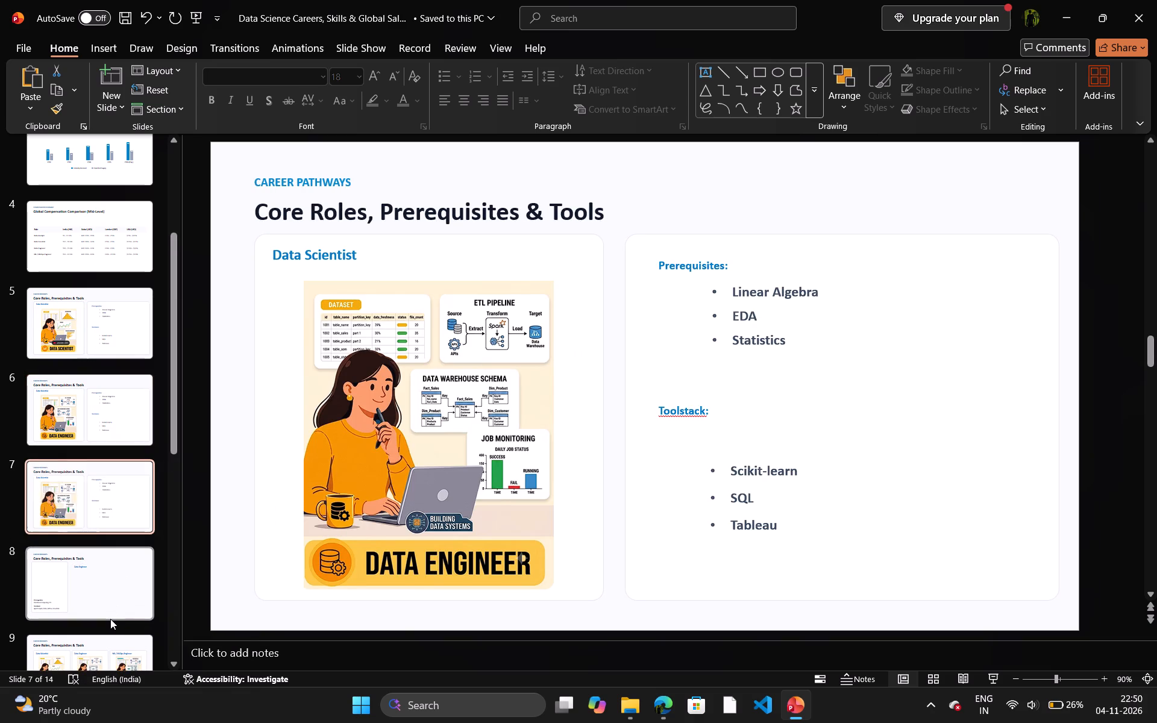
Delete slide 10, the second copy of the three-role Core Roles slide.
scroll(110, 619, down, 1)
click(107, 487)
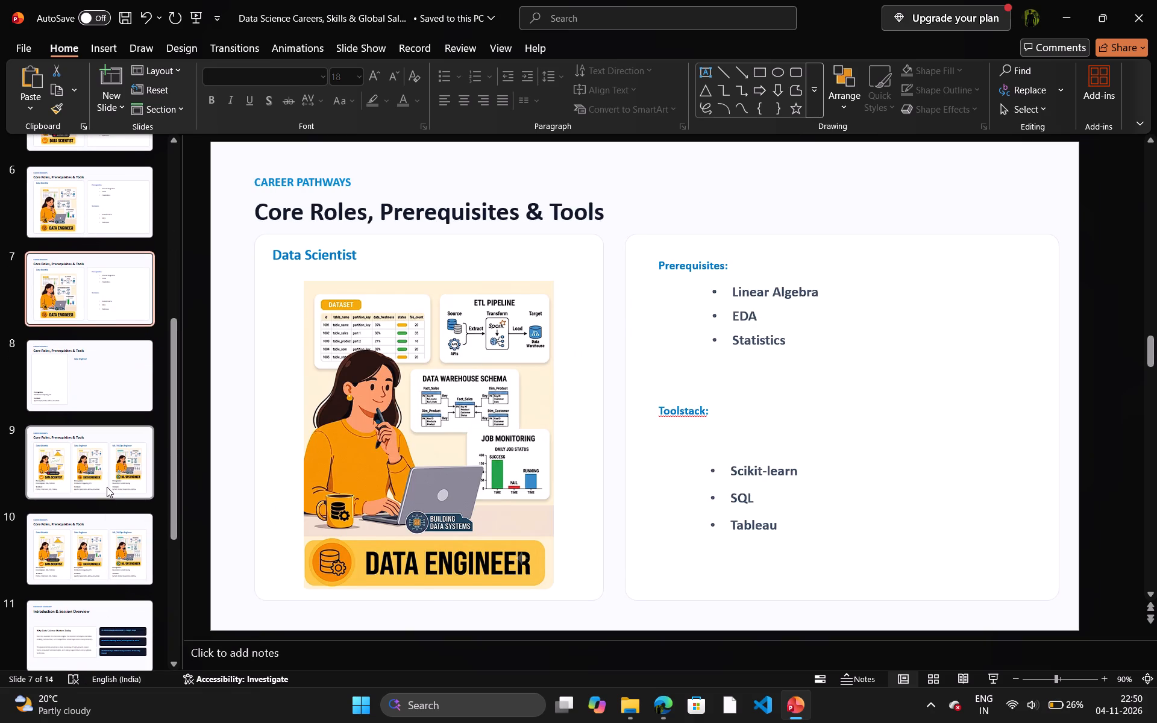
click(98, 541)
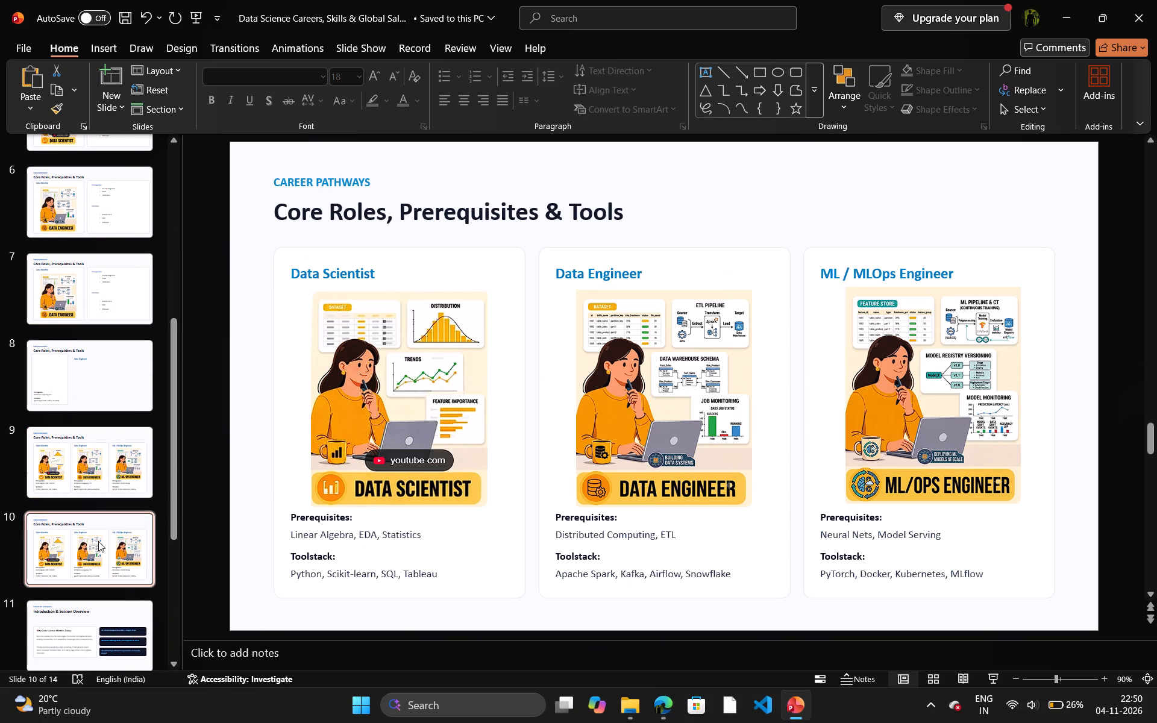
key(Delete)
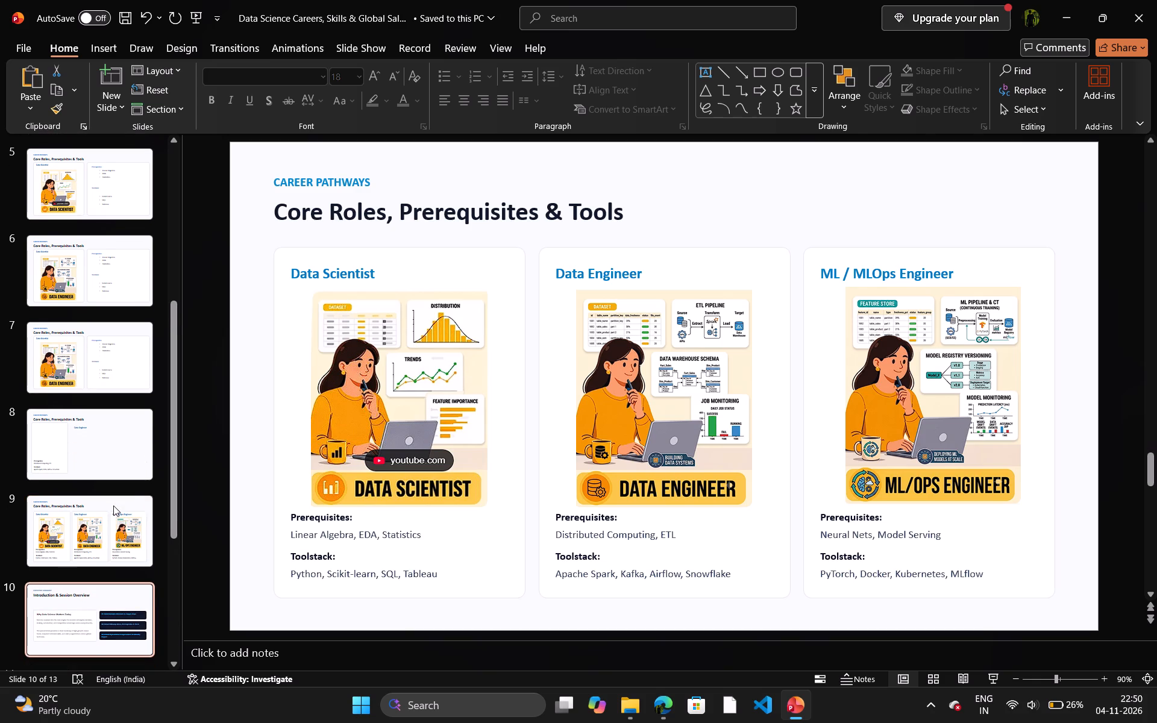
Delete slide 8, the leftover Data Engineer slide with the emptied card.
click(84, 439)
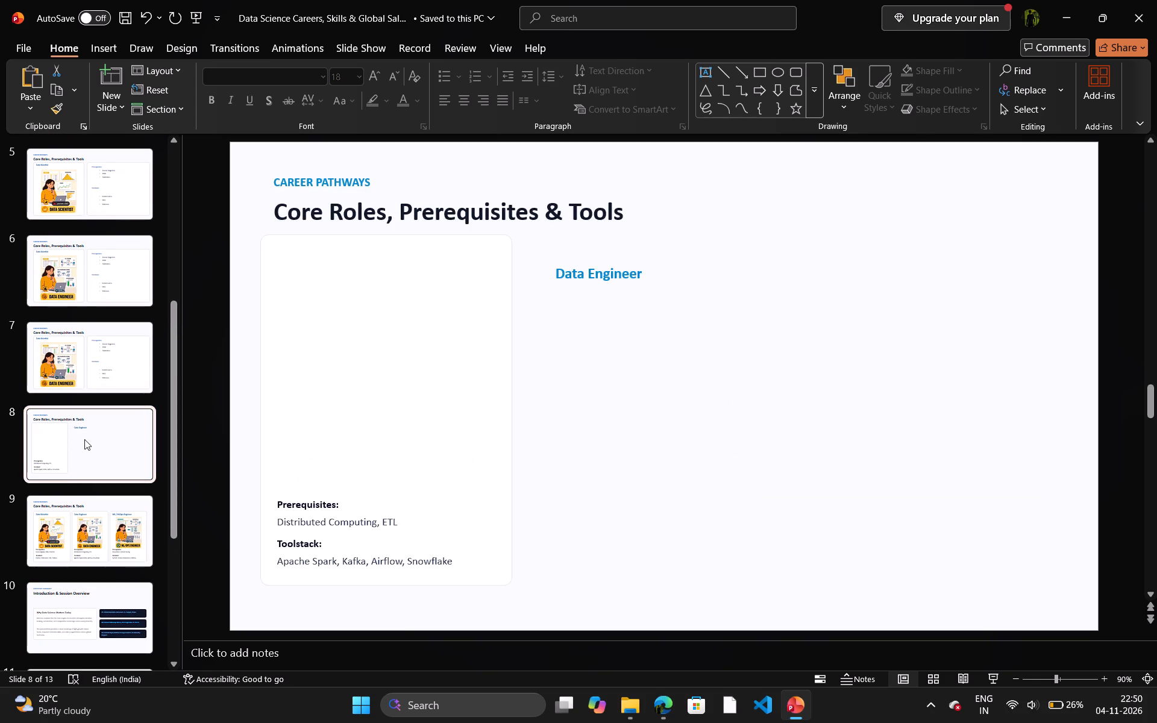
key(Delete)
Review the Core Roles slides 5 to 8, comparing the single-role layouts with the remaining three-role slide.
click(87, 443)
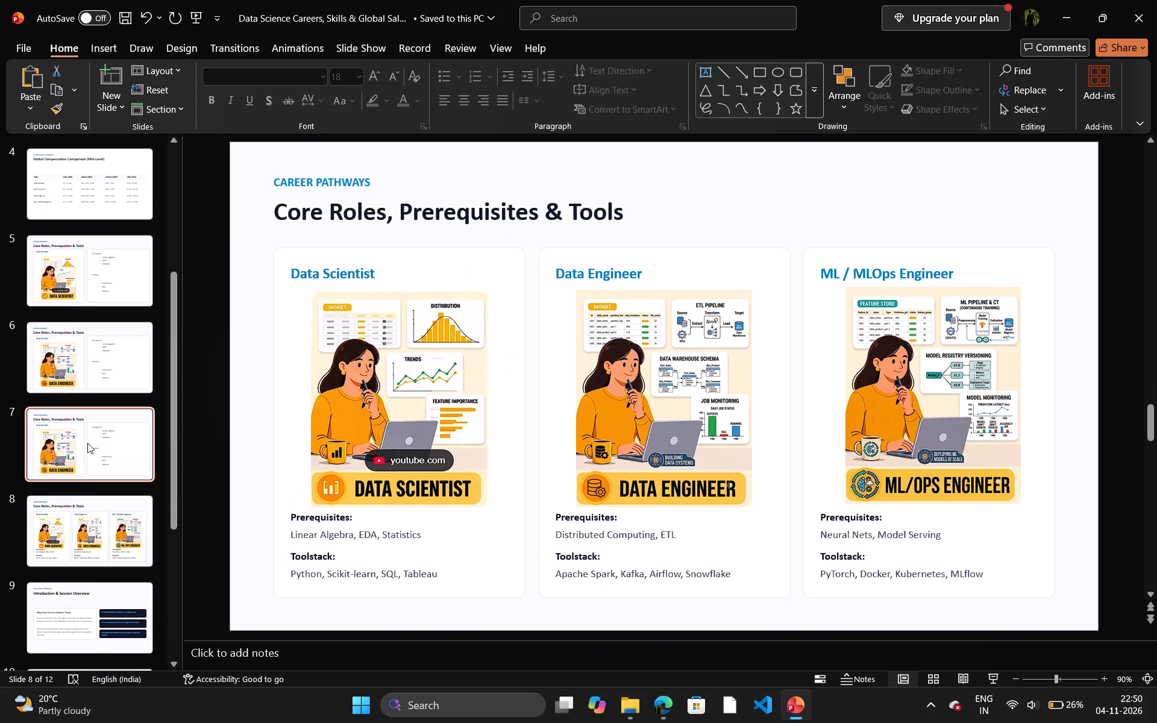
click(100, 540)
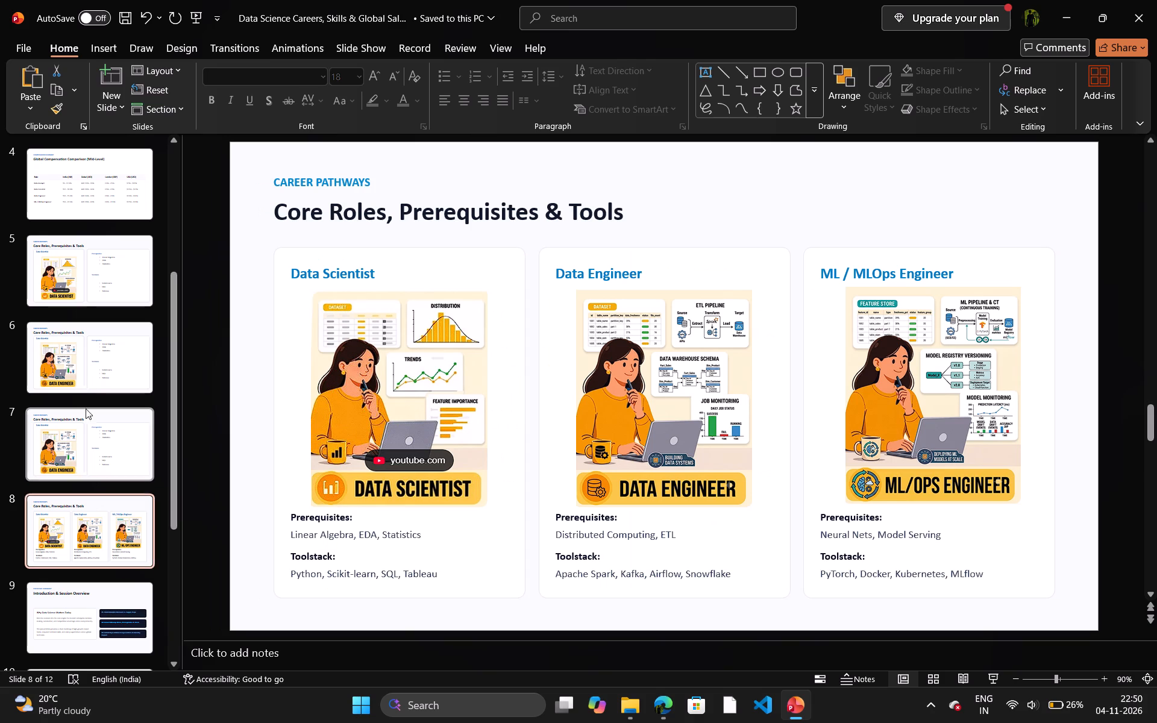
click(86, 362)
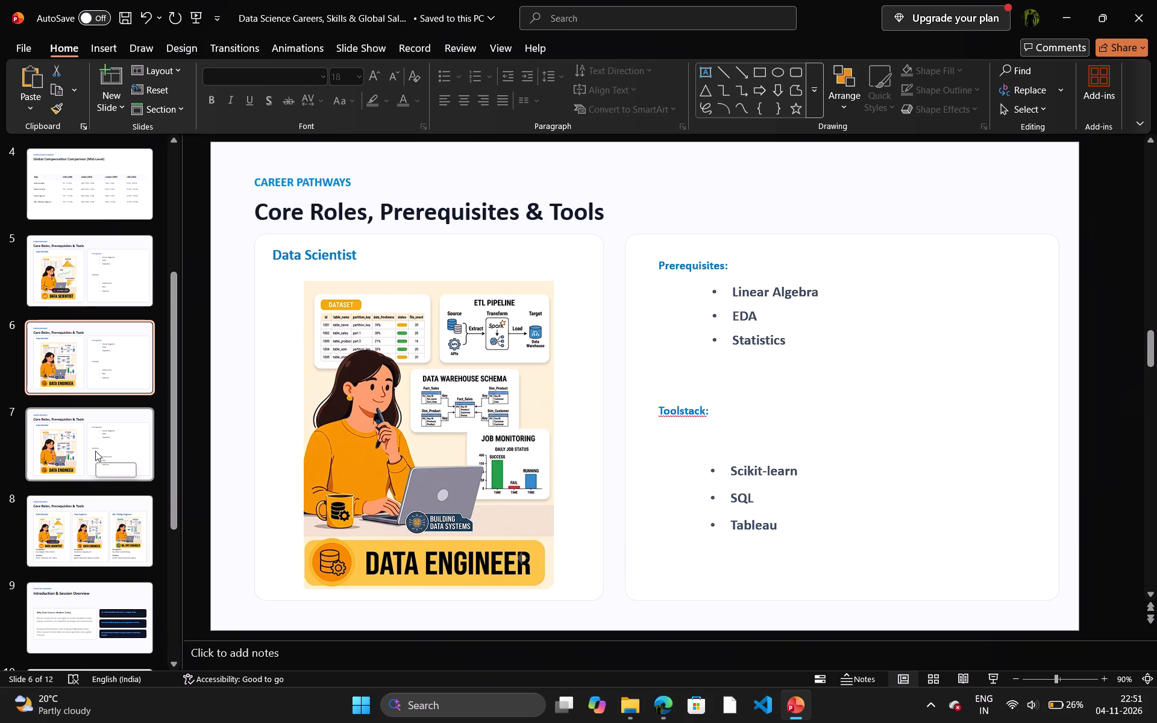
click(95, 451)
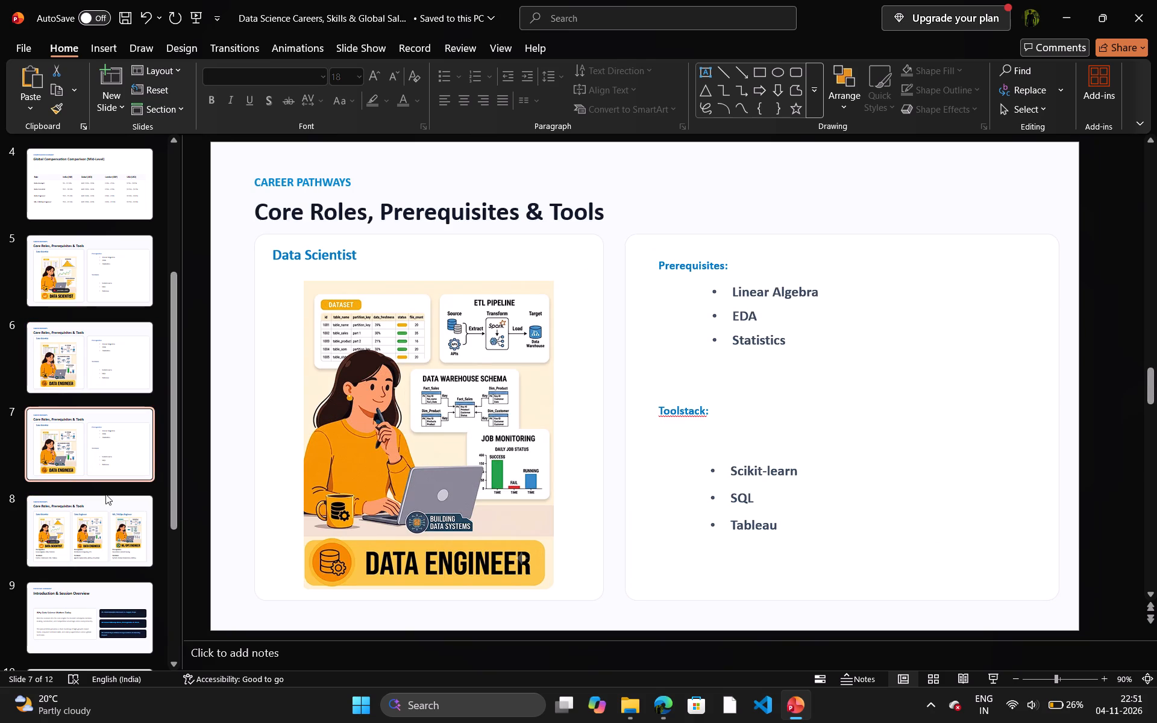
click(104, 360)
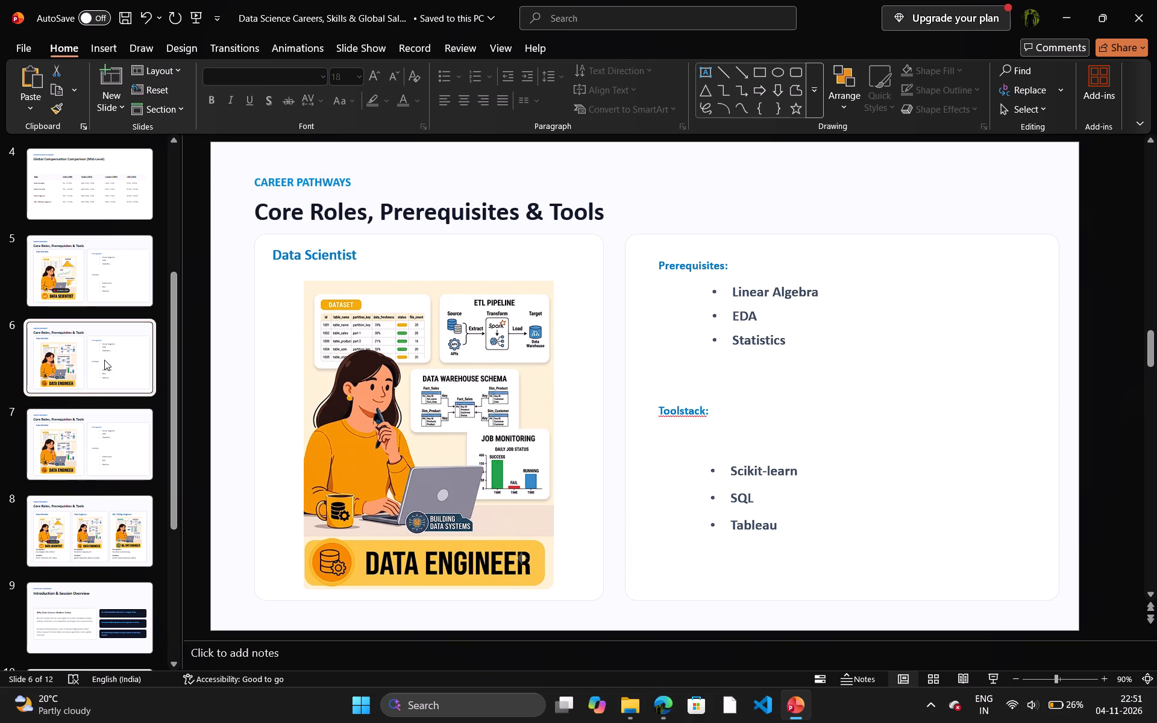
click(86, 275)
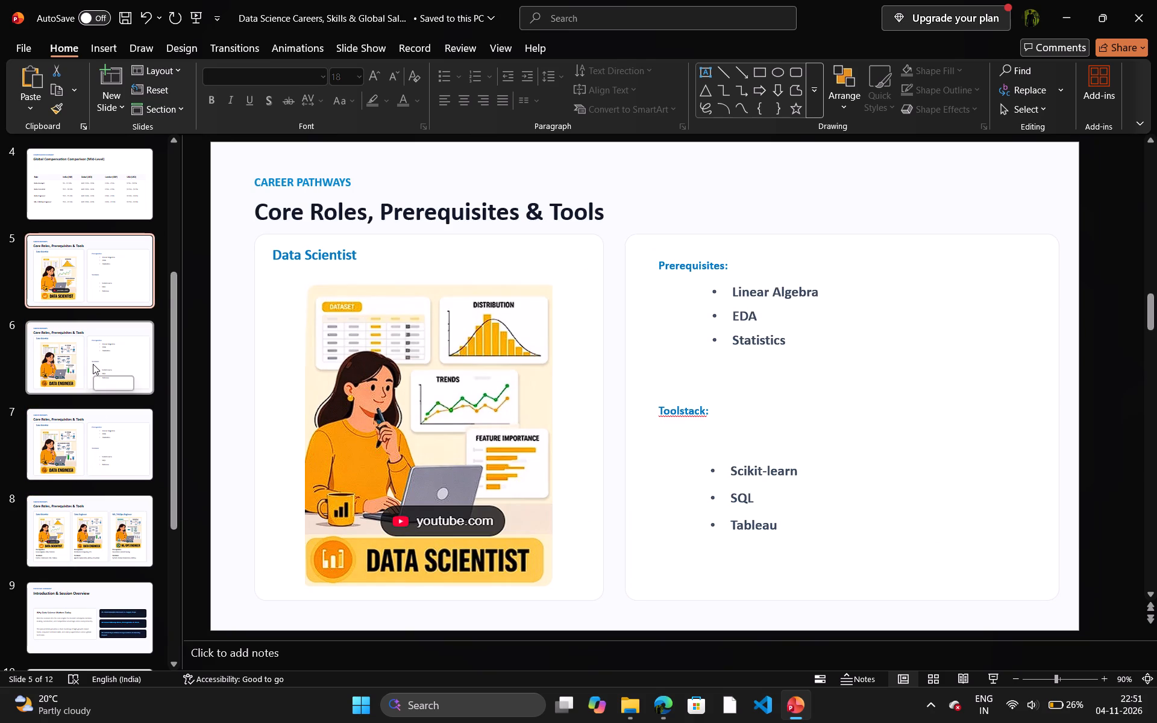
click(93, 364)
click(105, 443)
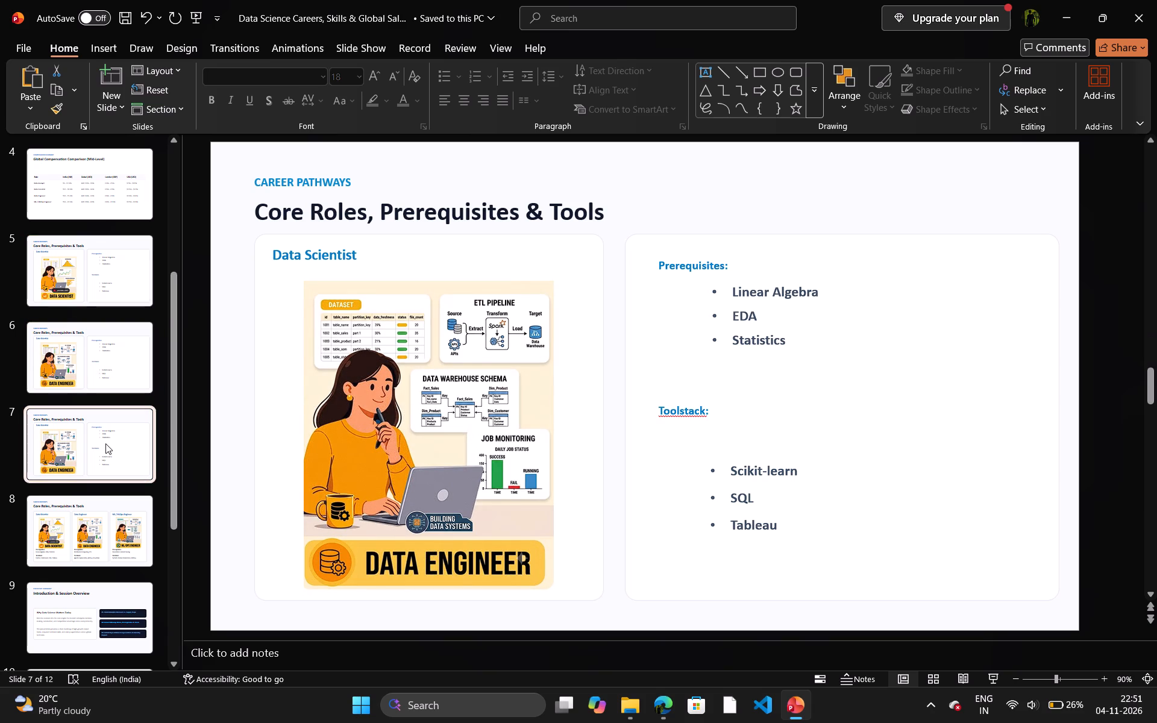
click(111, 519)
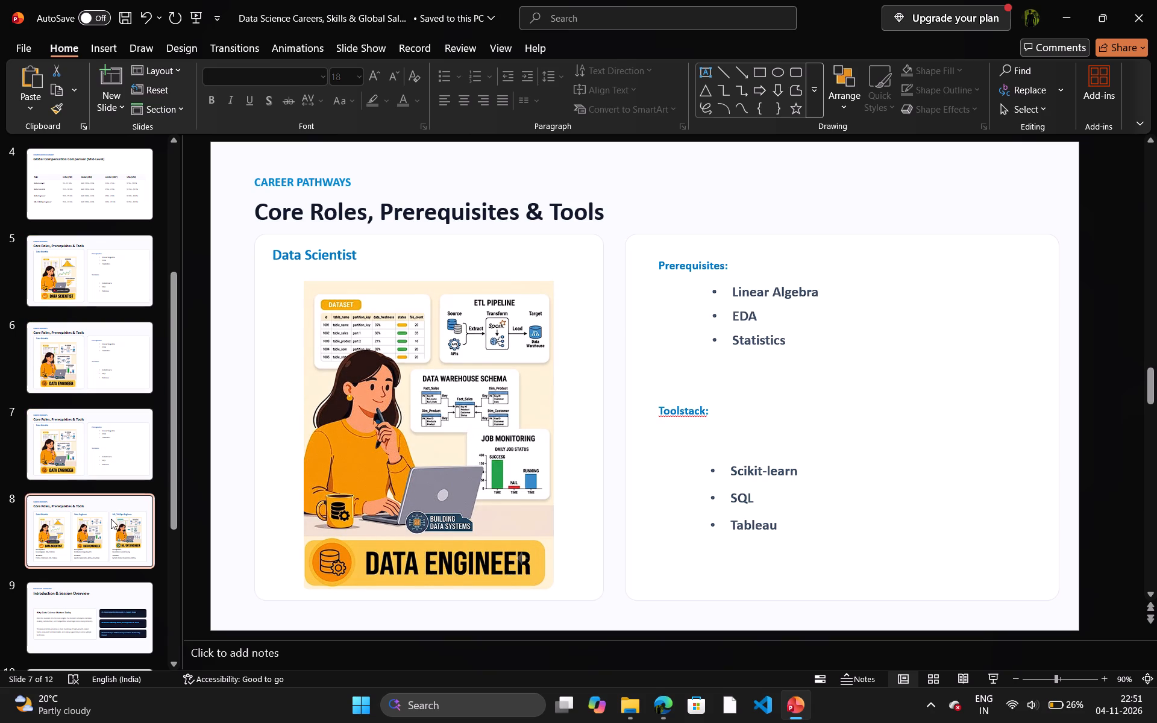
Cut the ML/MLOps Engineer illustration from the three-role Core Roles slide.
click(955, 402)
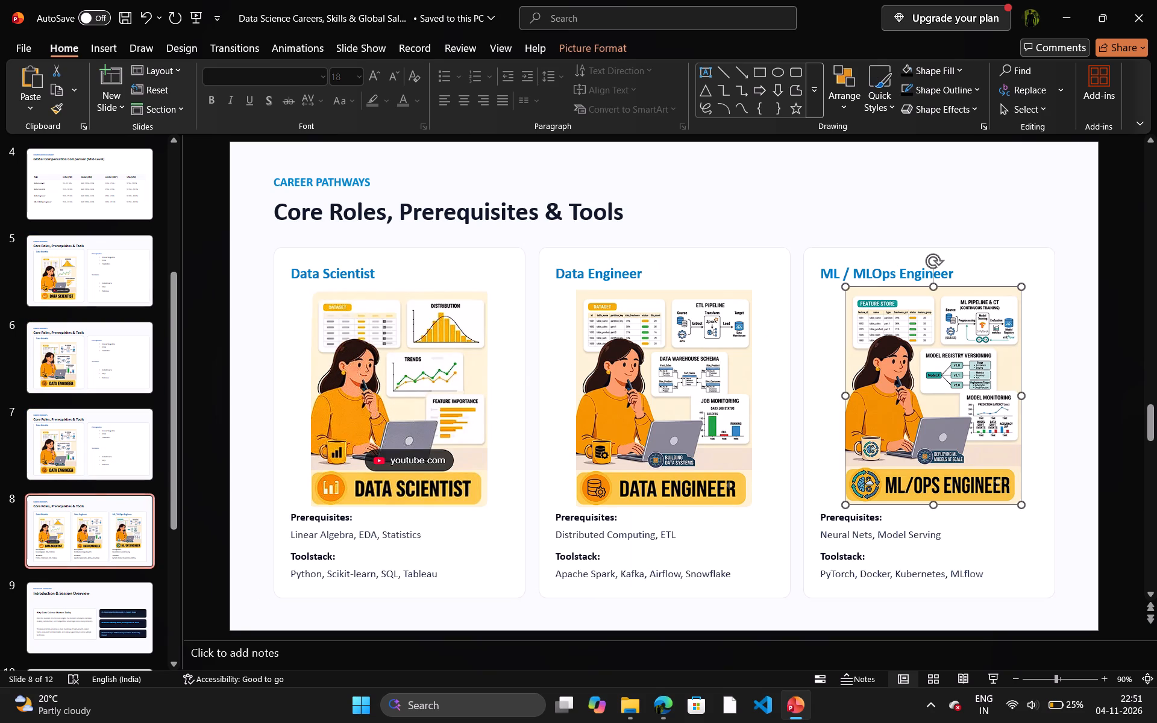
key(ctrl+x)
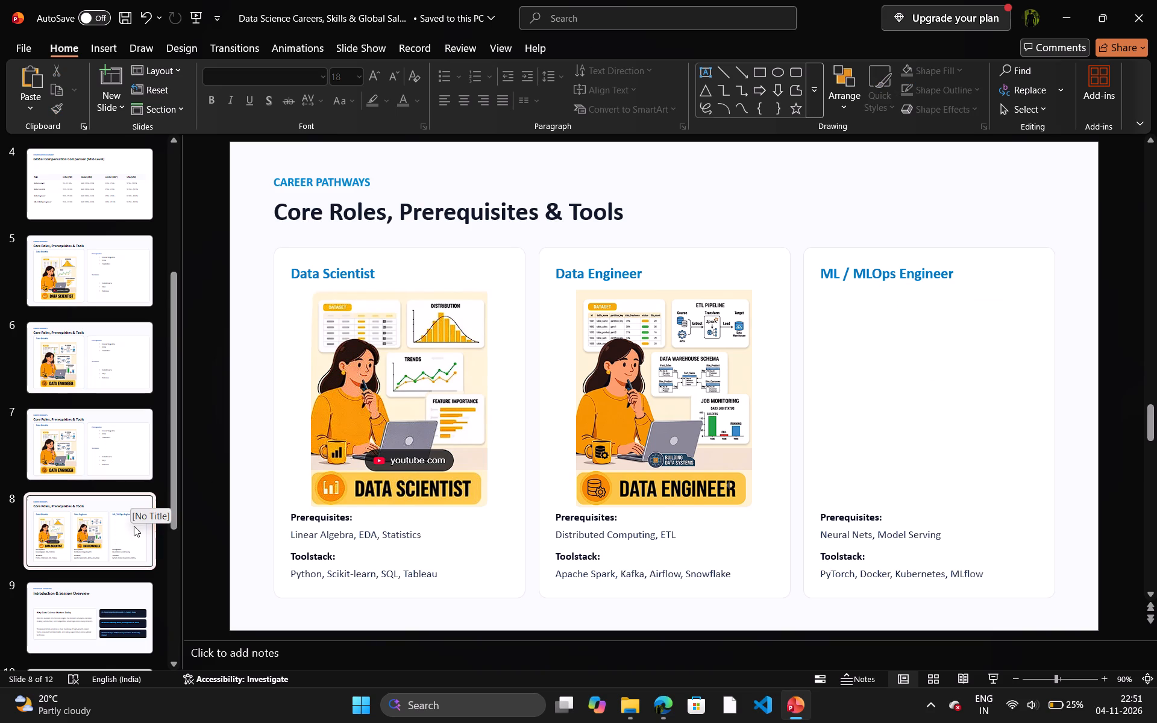
Delete slide 7, the duplicate two-card slide with the Data Engineer illustration.
click(115, 359)
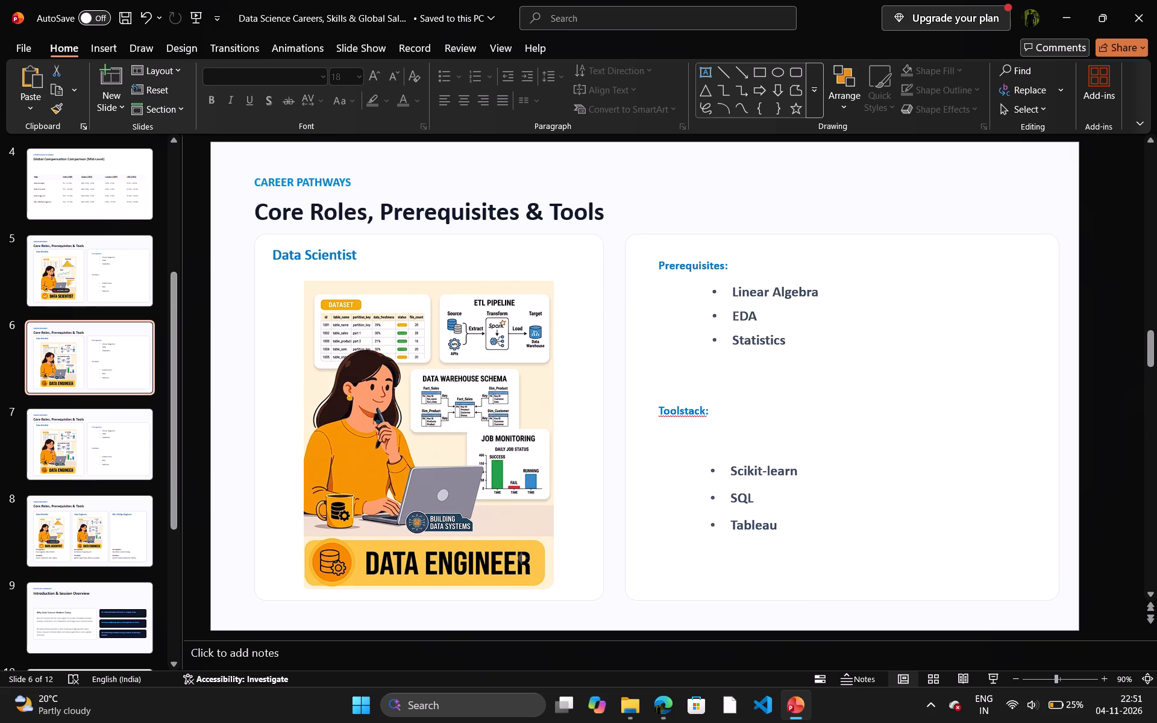
click(96, 511)
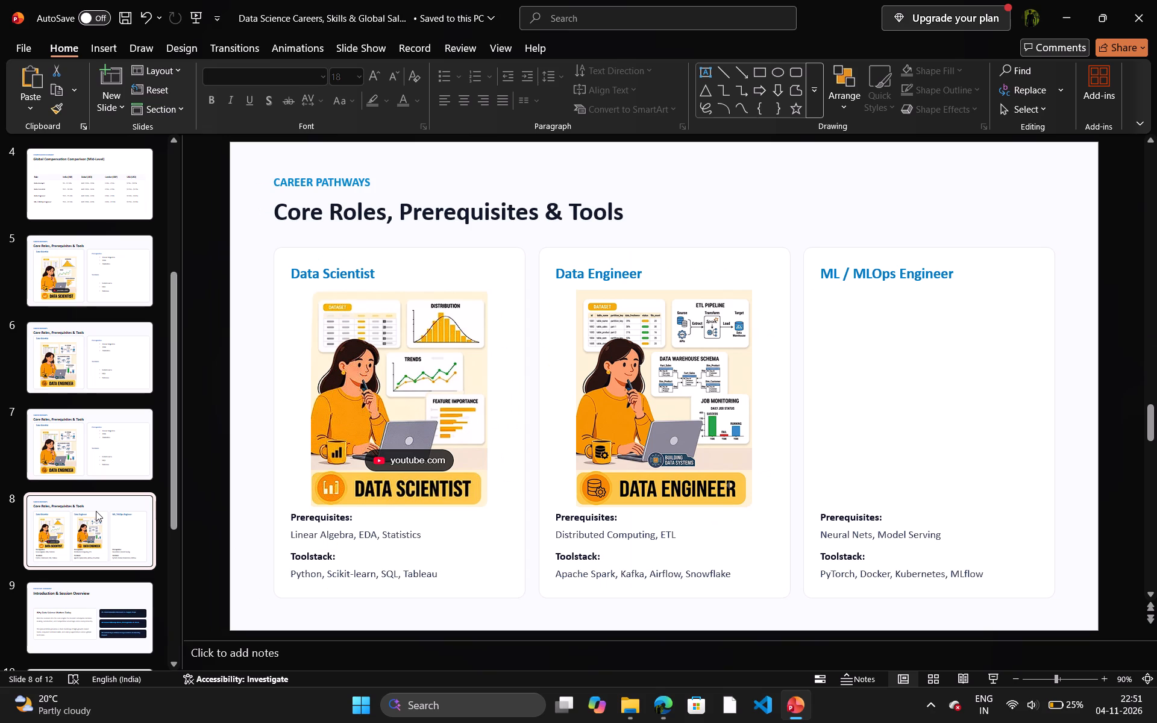
click(99, 445)
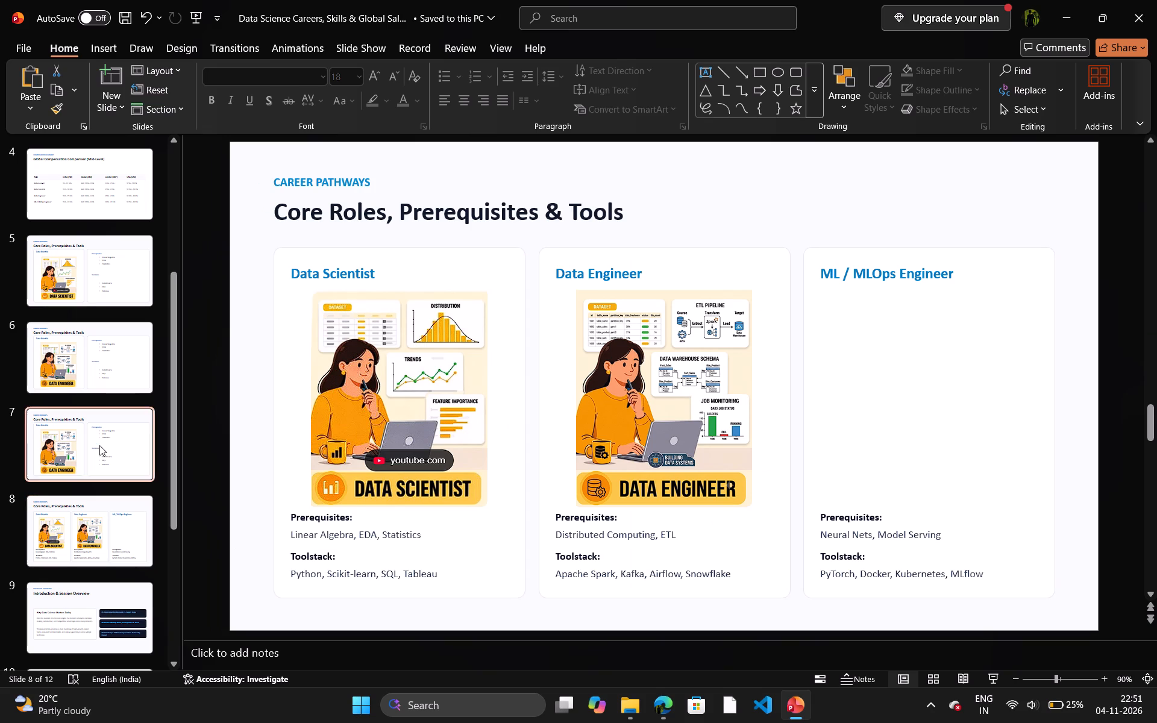
key(Delete)
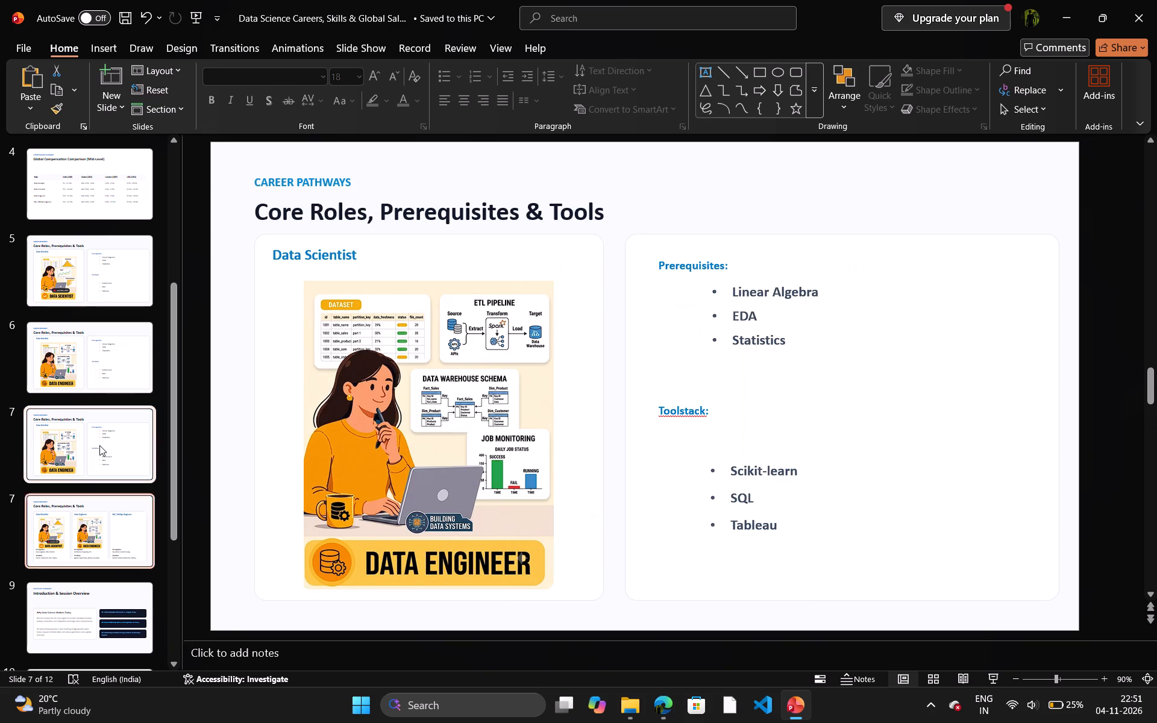
Delete slide 5, the two-card slide with the Data Scientist illustration.
click(95, 421)
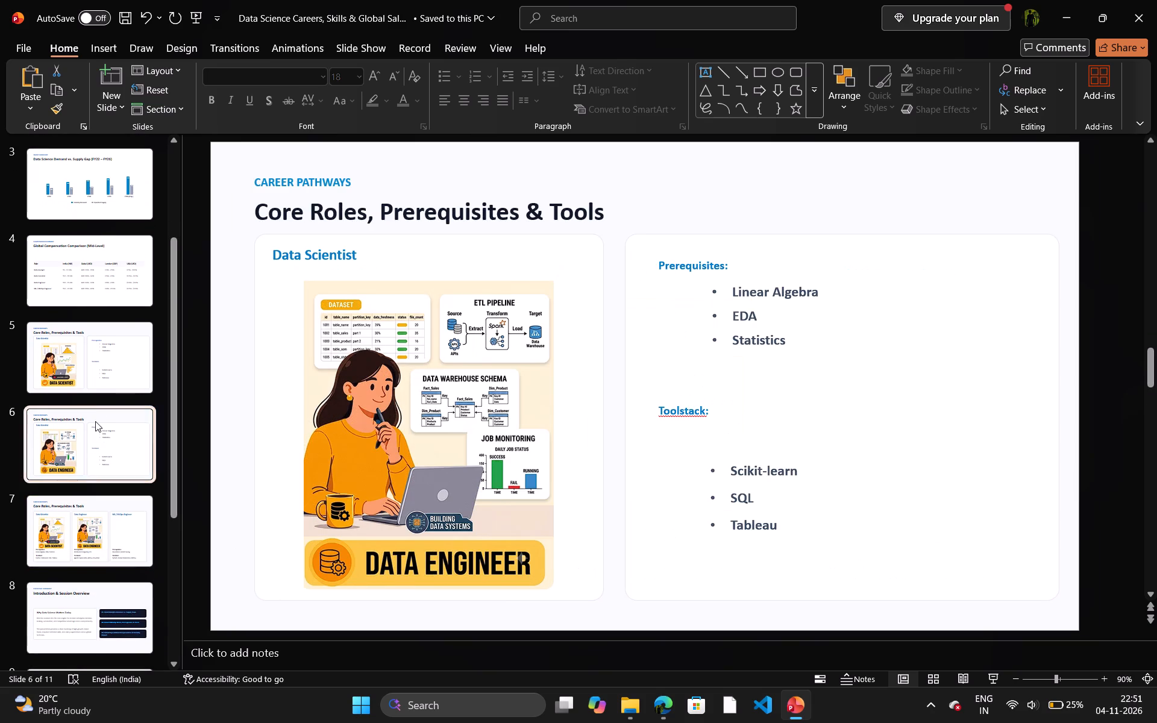
click(99, 375)
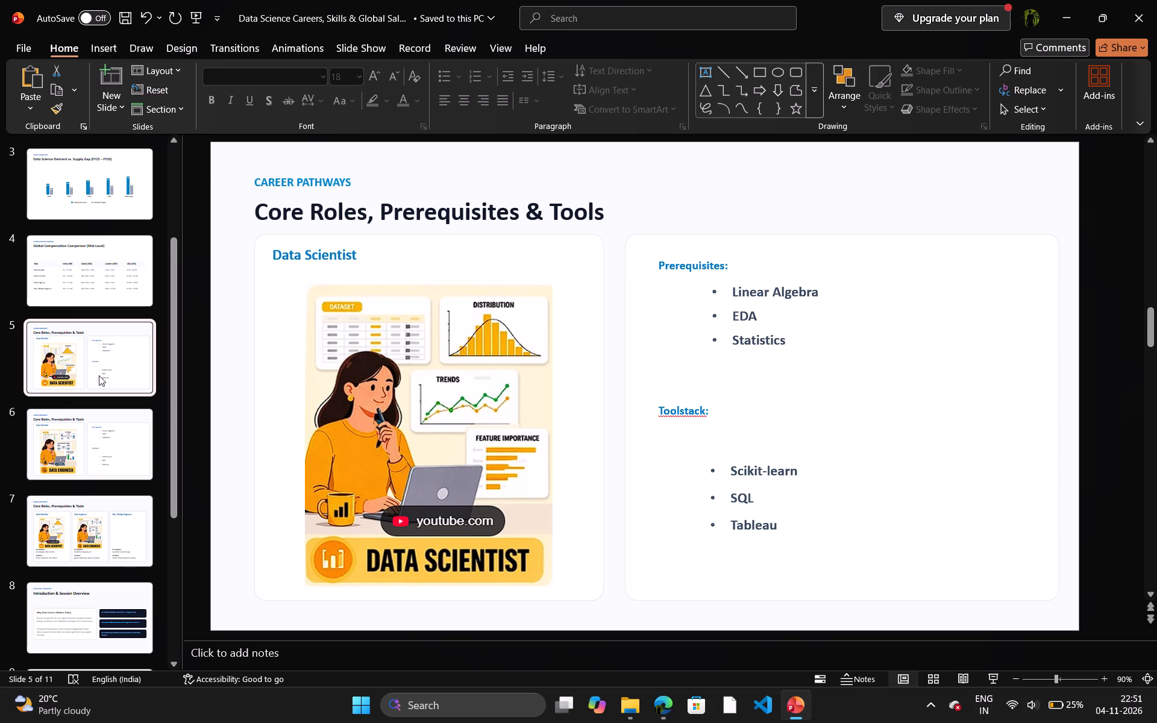
key(Delete)
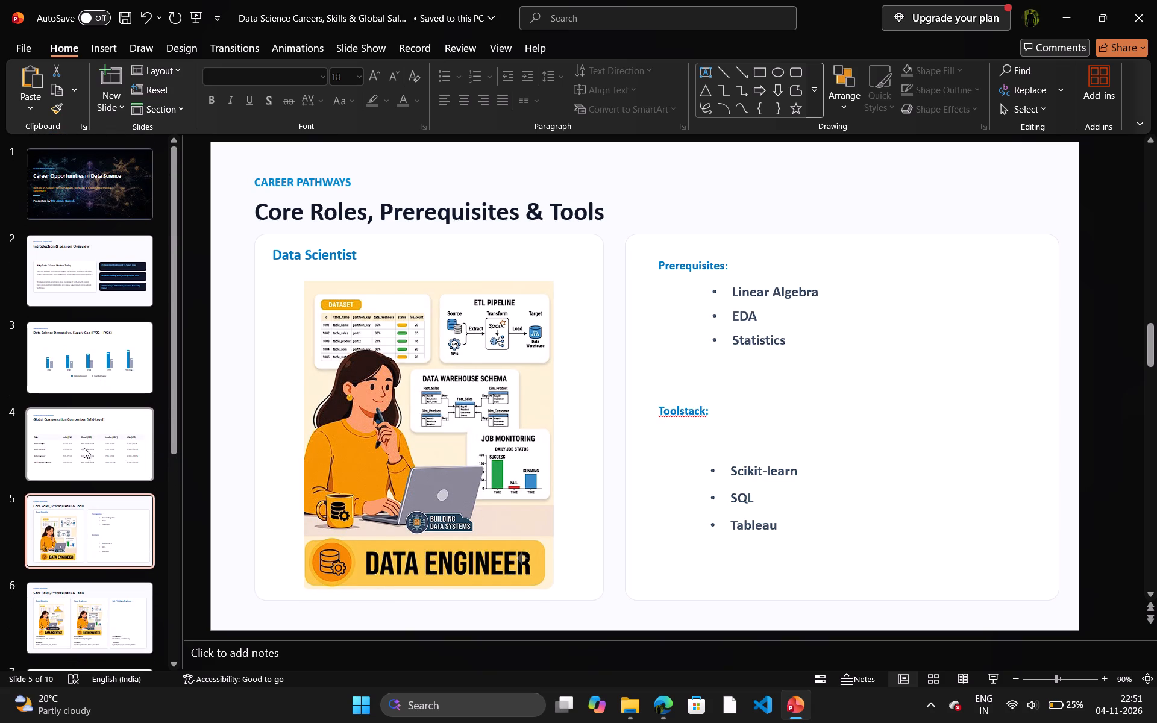
Delete the Data Engineer illustration from the two-card Core Roles slide 5.
click(84, 451)
click(86, 512)
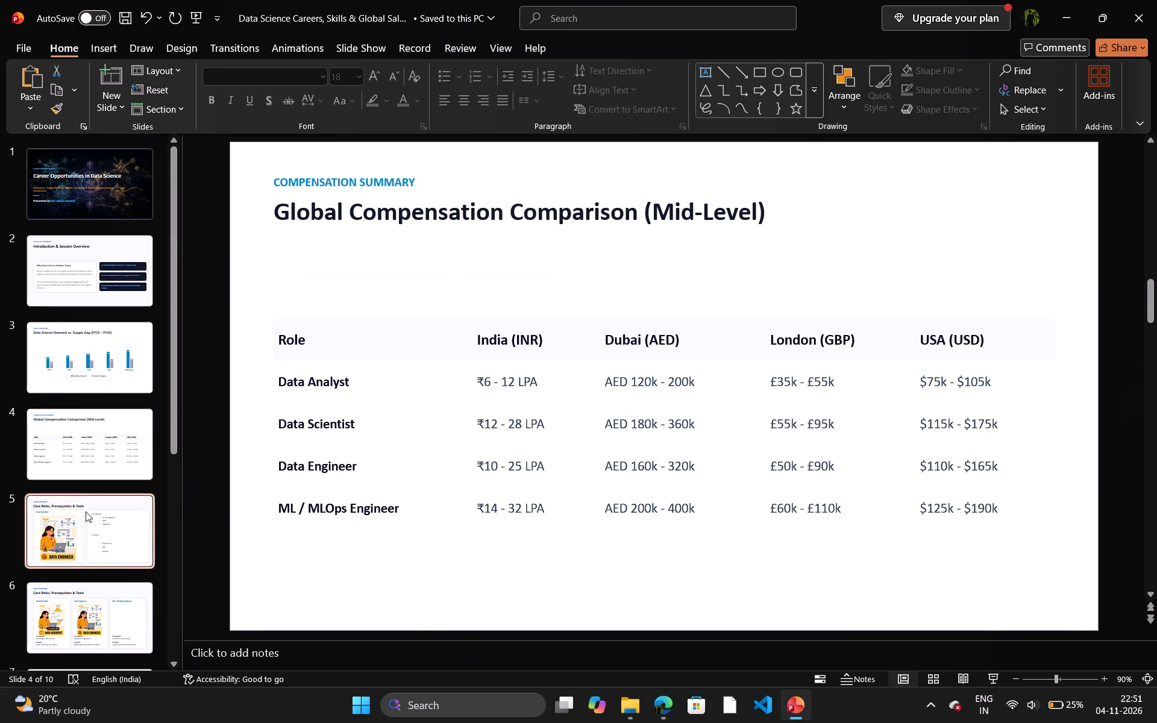
scroll(86, 512, down, 1)
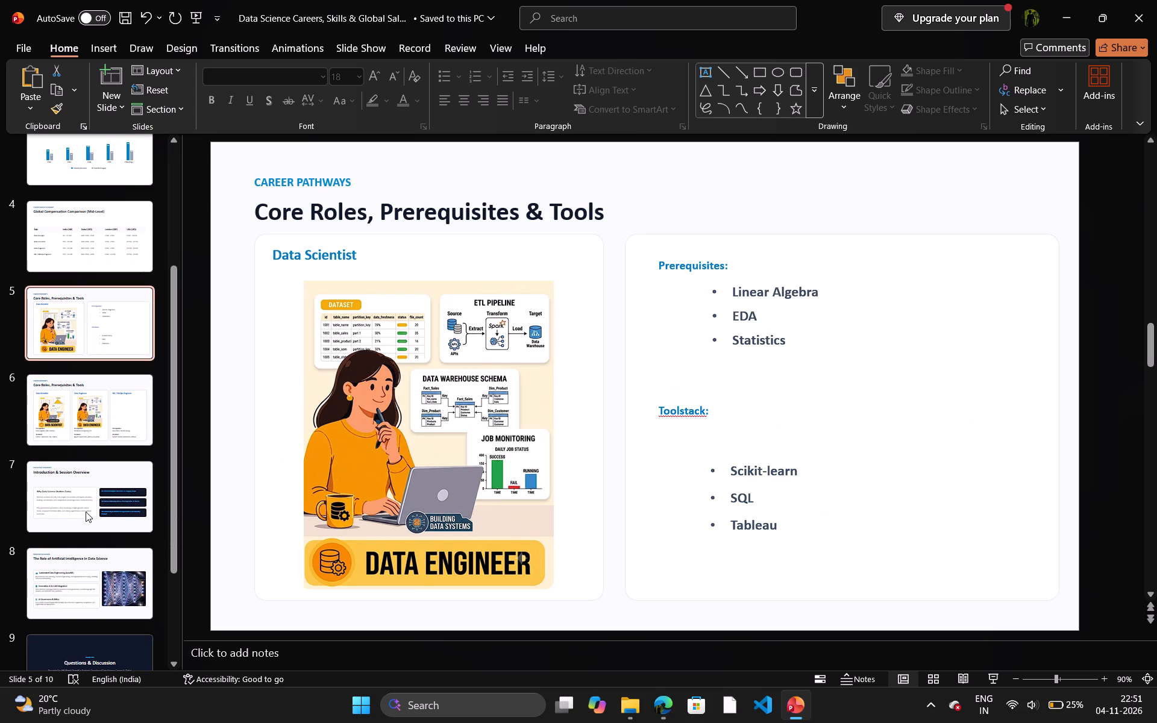
click(86, 512)
click(85, 425)
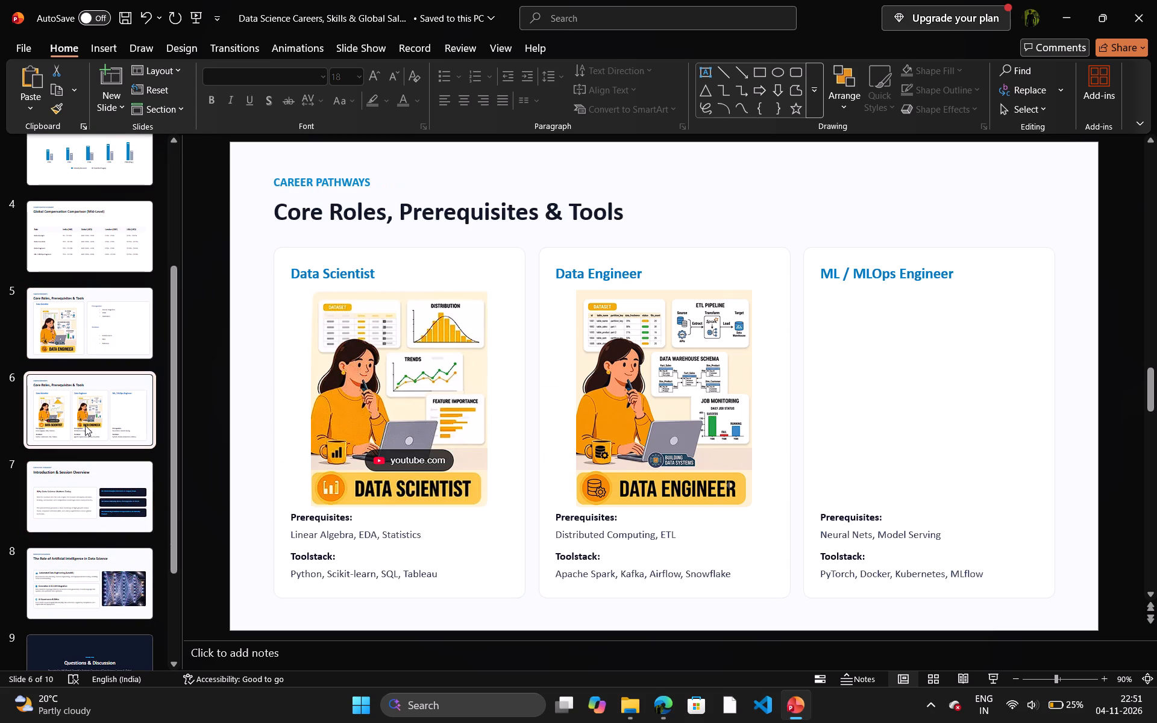
click(88, 322)
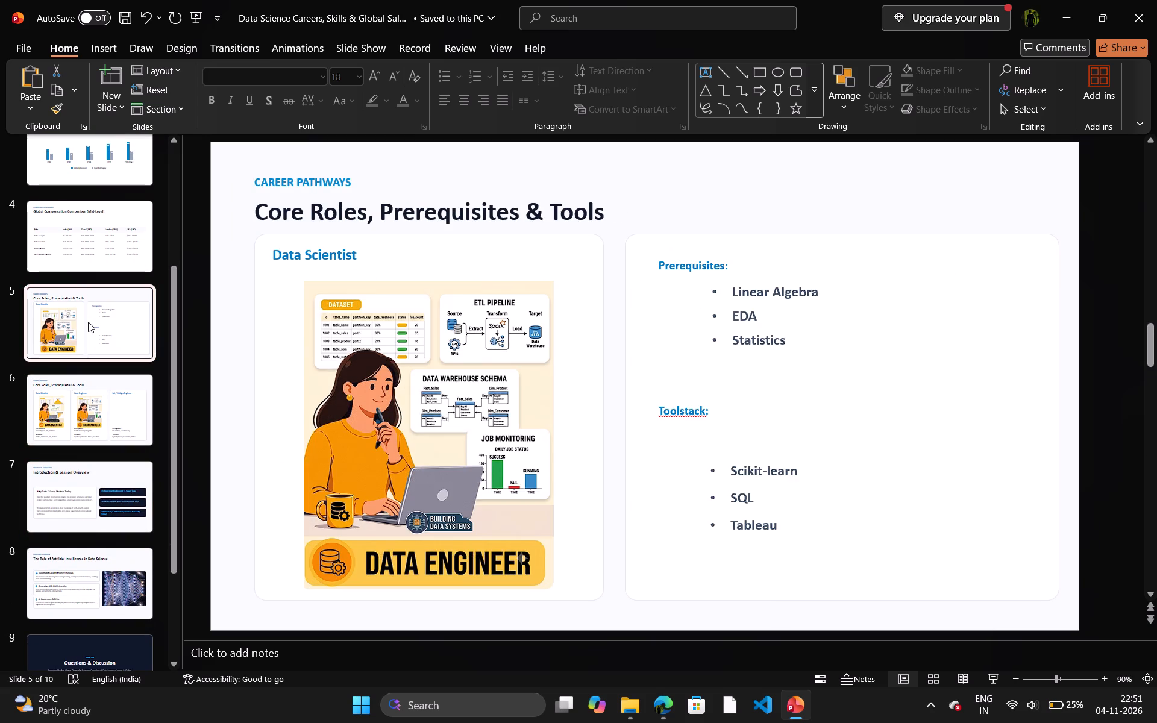
click(378, 417)
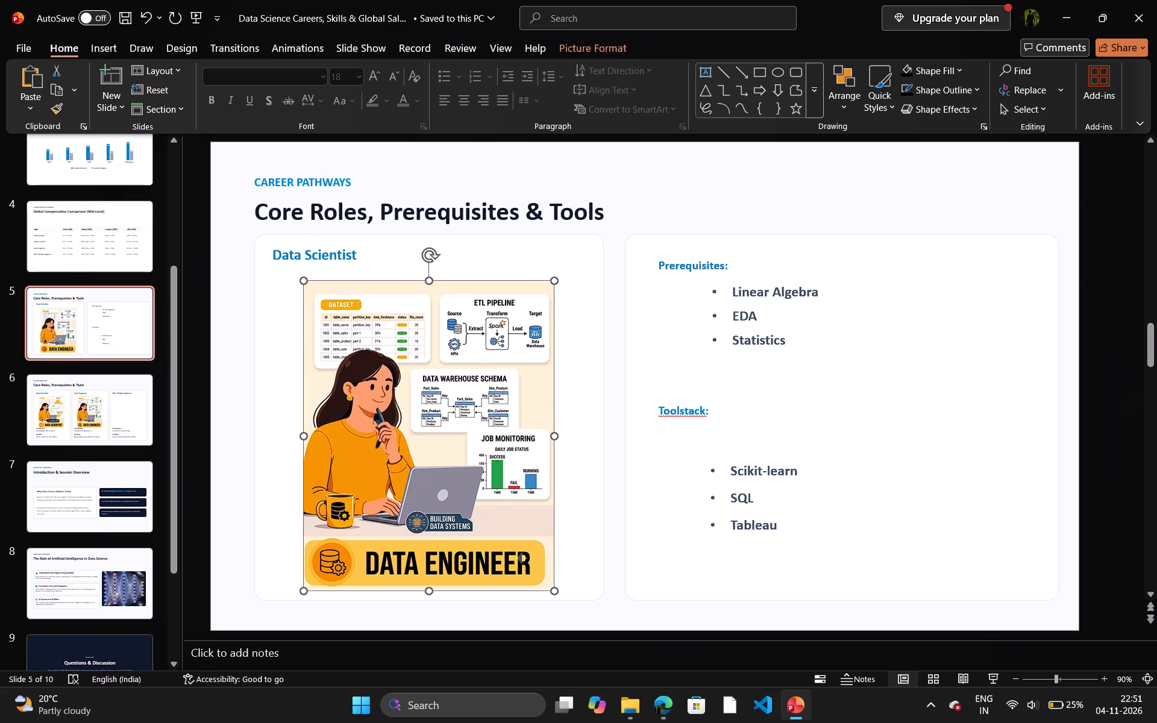
key(Delete)
Delete the white card behind the Prerequisites and Toolstack lists on slide 5.
click(442, 403)
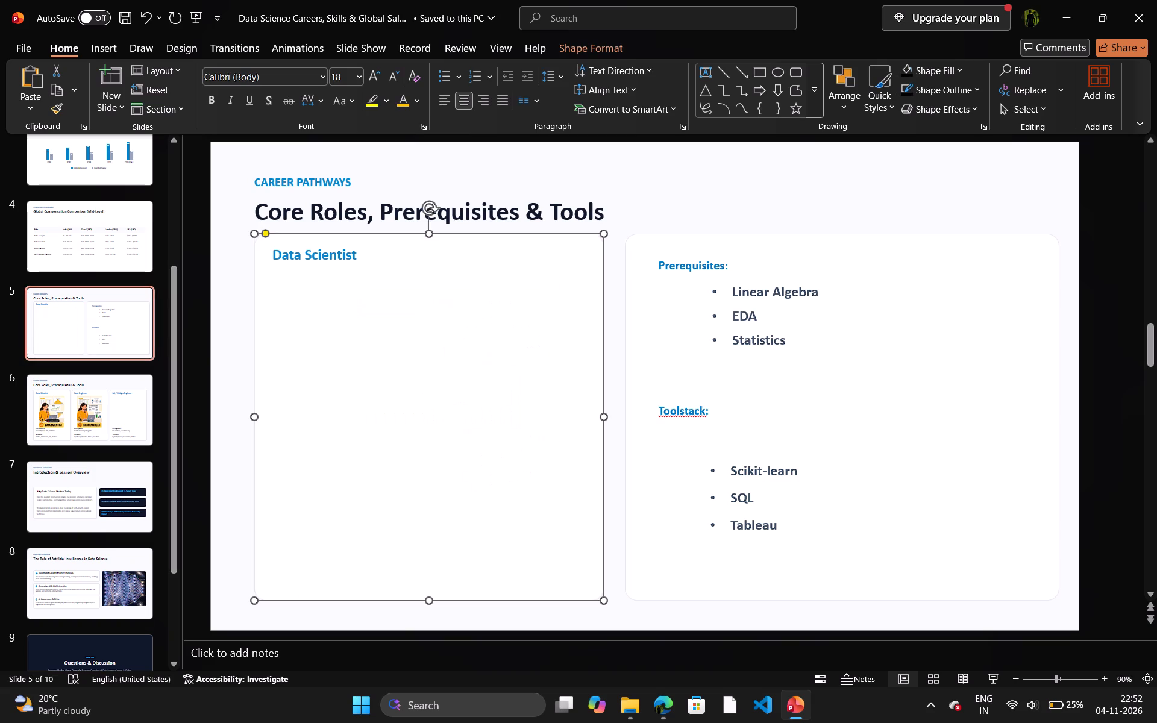
click(636, 331)
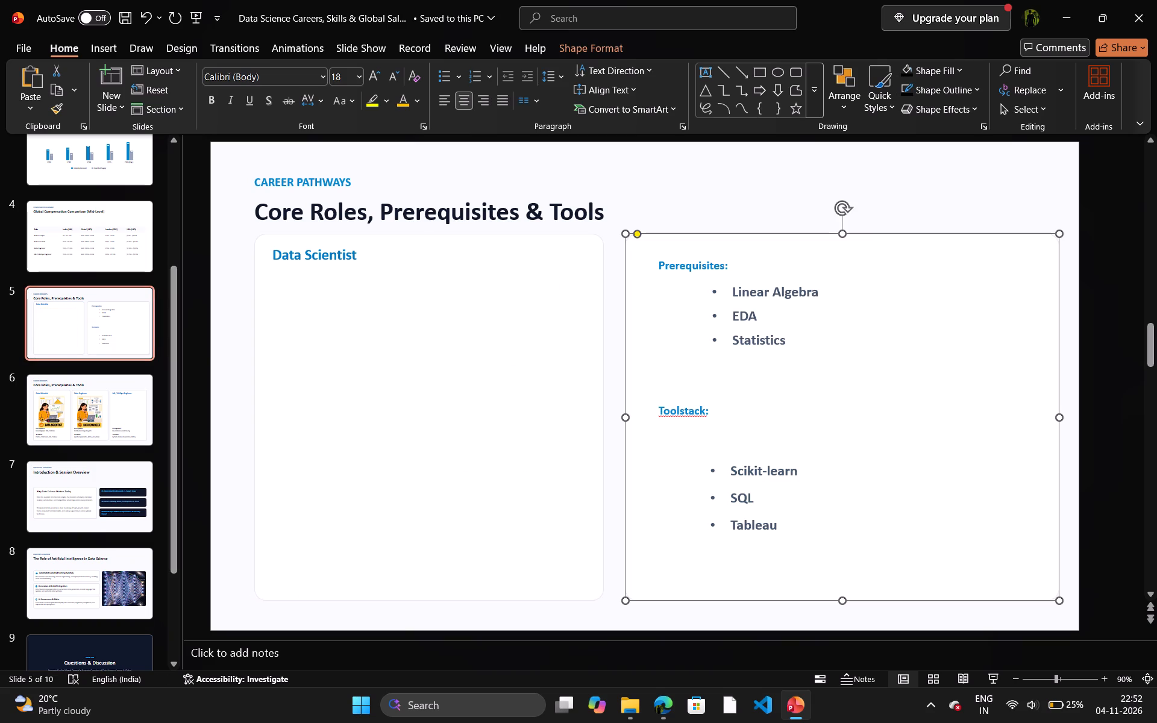
key(Delete)
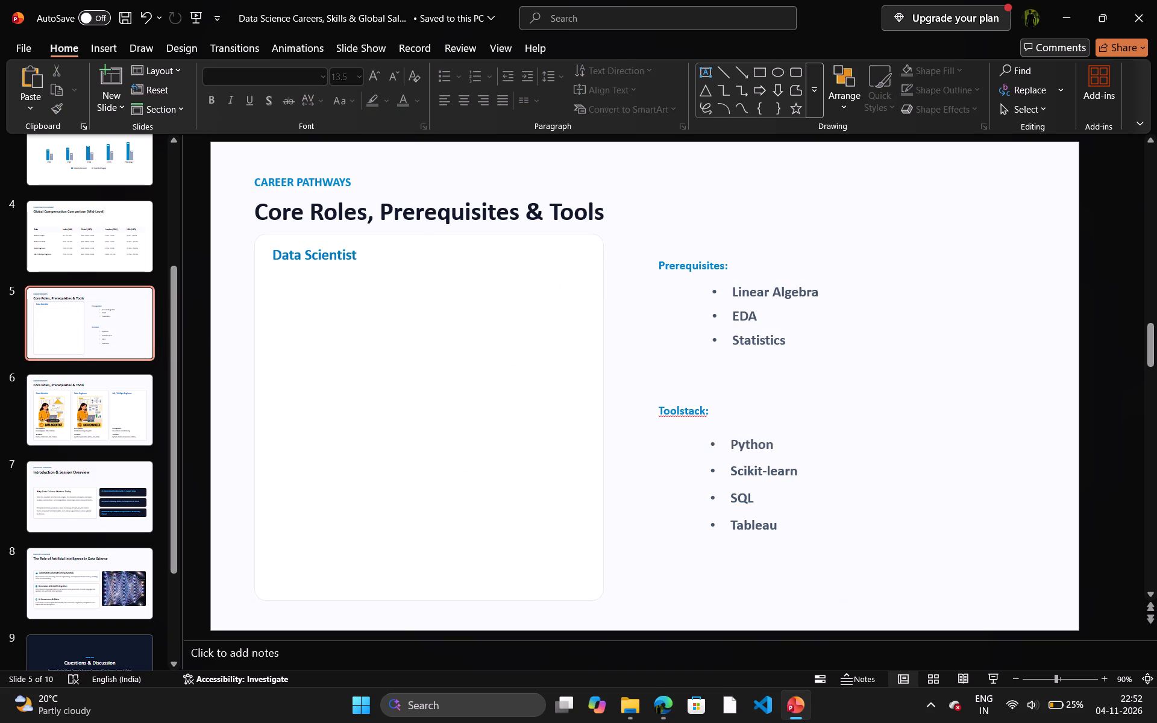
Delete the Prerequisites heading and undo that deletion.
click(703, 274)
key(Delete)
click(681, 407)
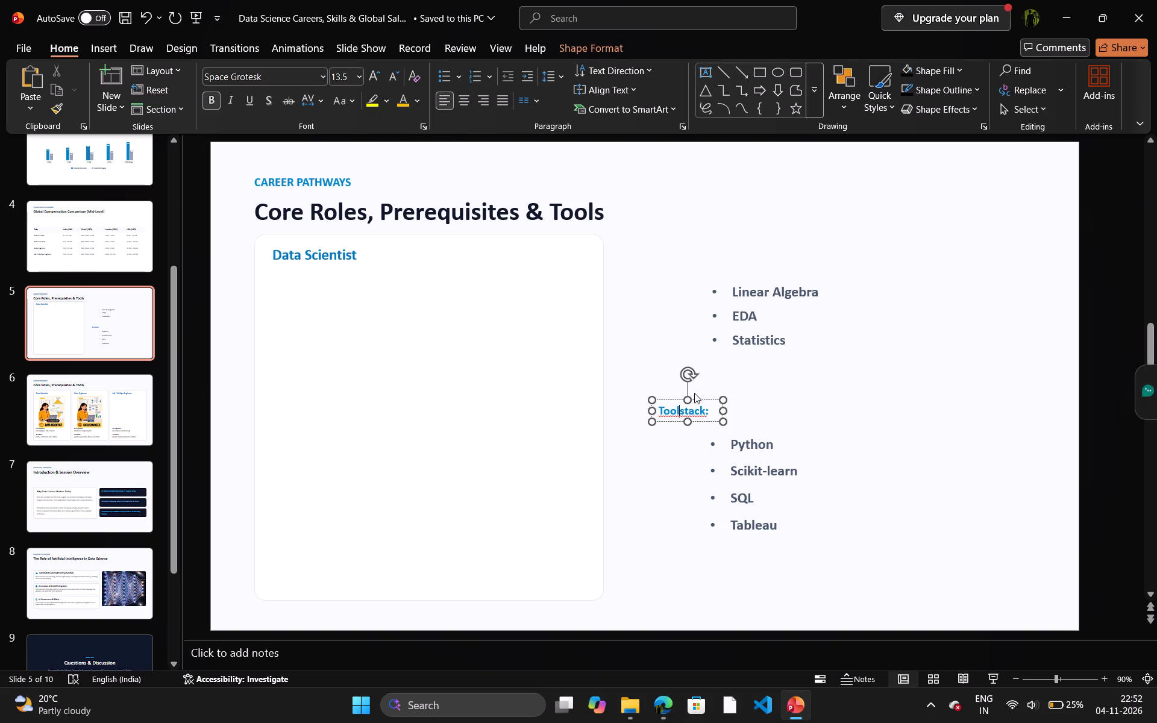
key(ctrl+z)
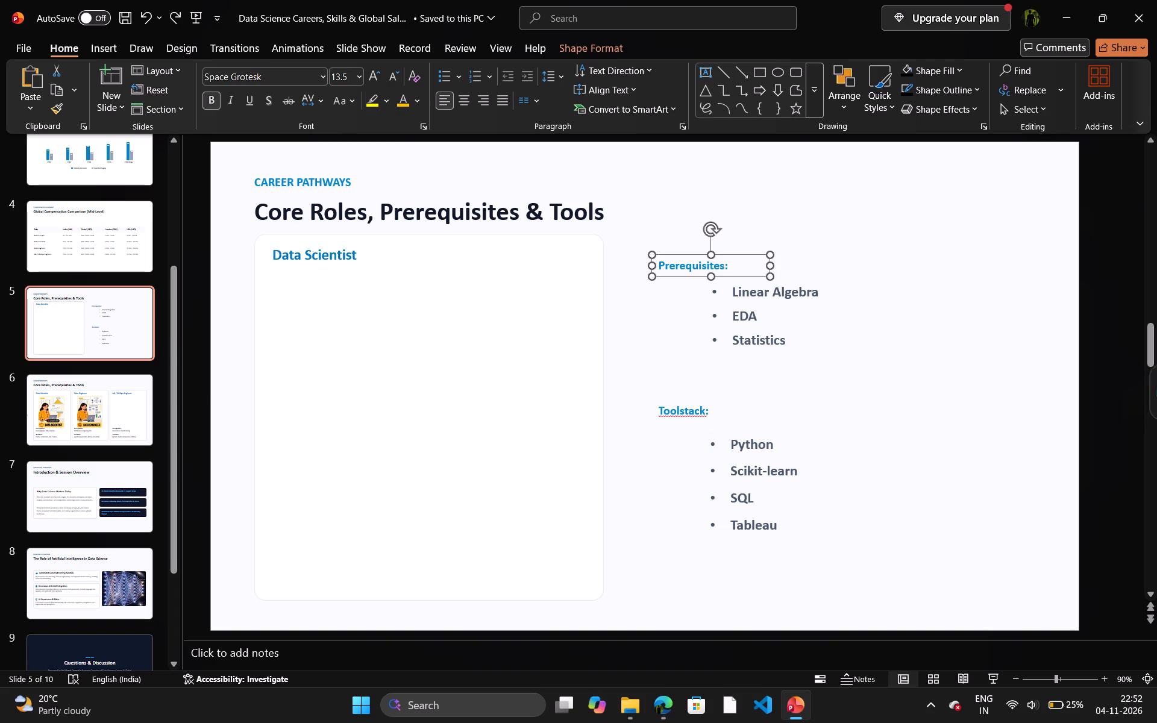
Delete the Data Scientist heading from the remaining card on slide 5.
click(360, 251)
key(Delete)
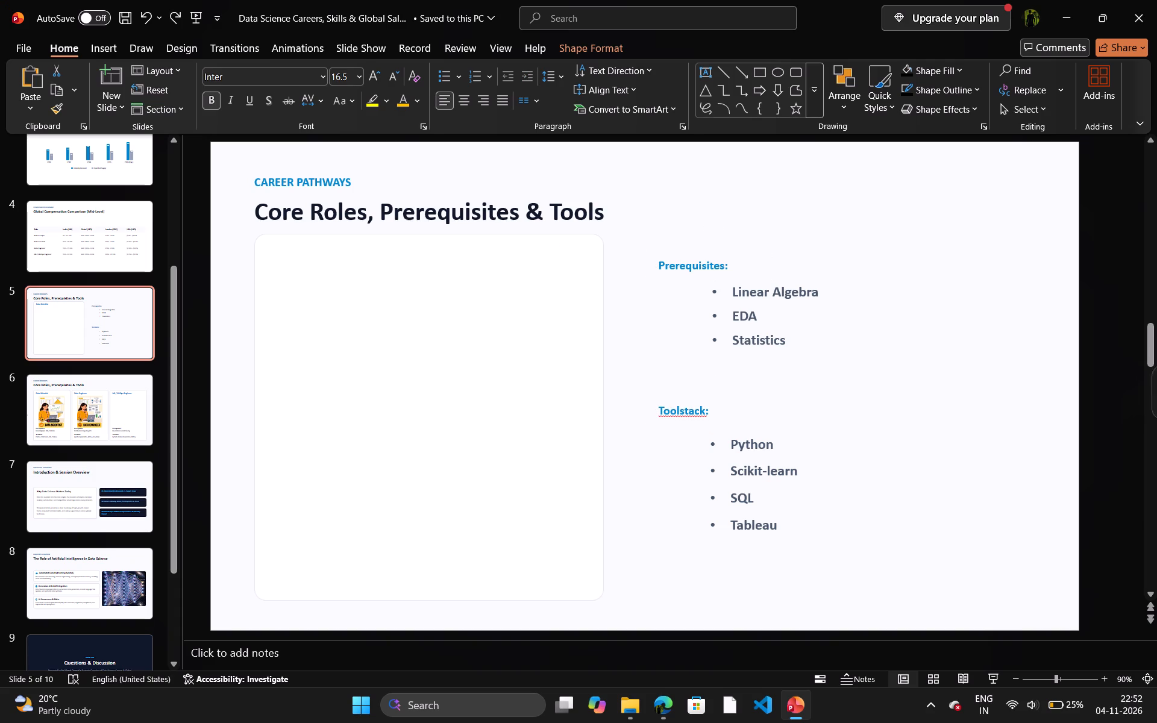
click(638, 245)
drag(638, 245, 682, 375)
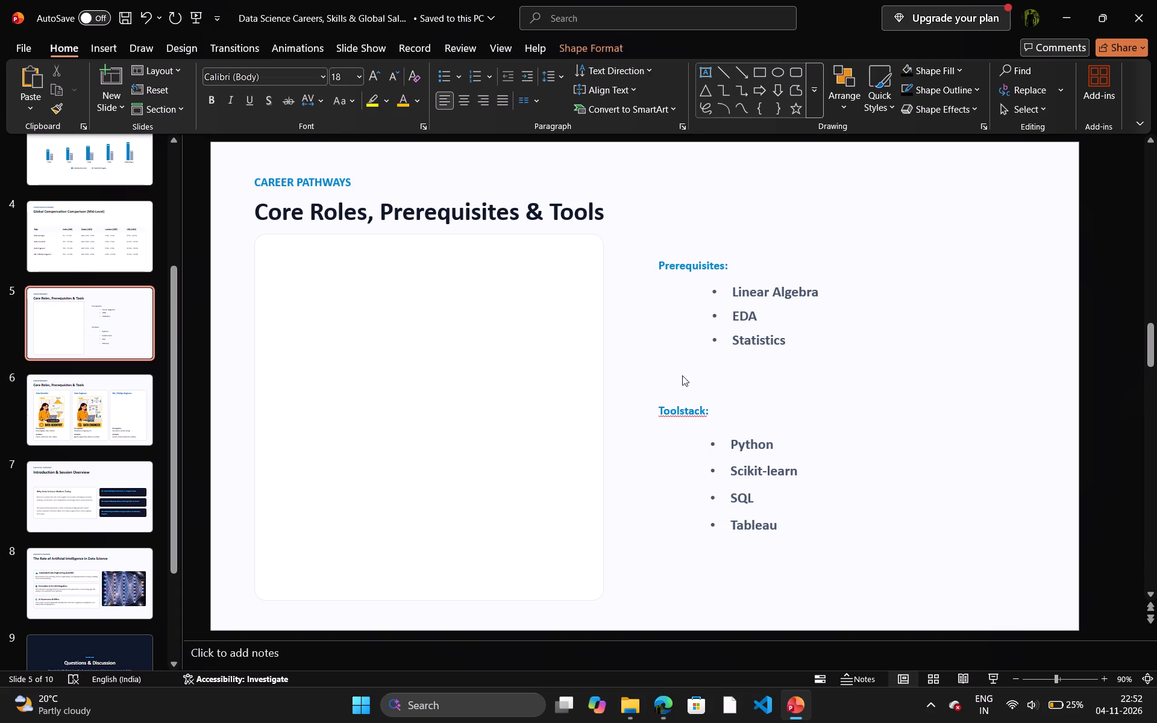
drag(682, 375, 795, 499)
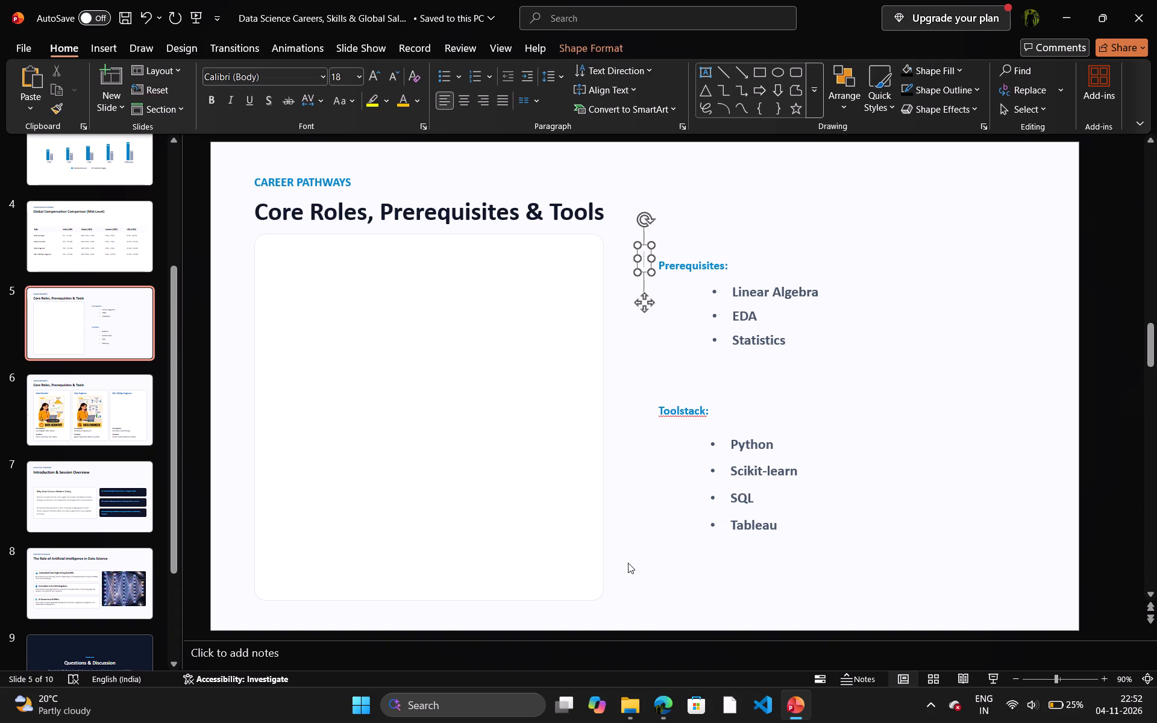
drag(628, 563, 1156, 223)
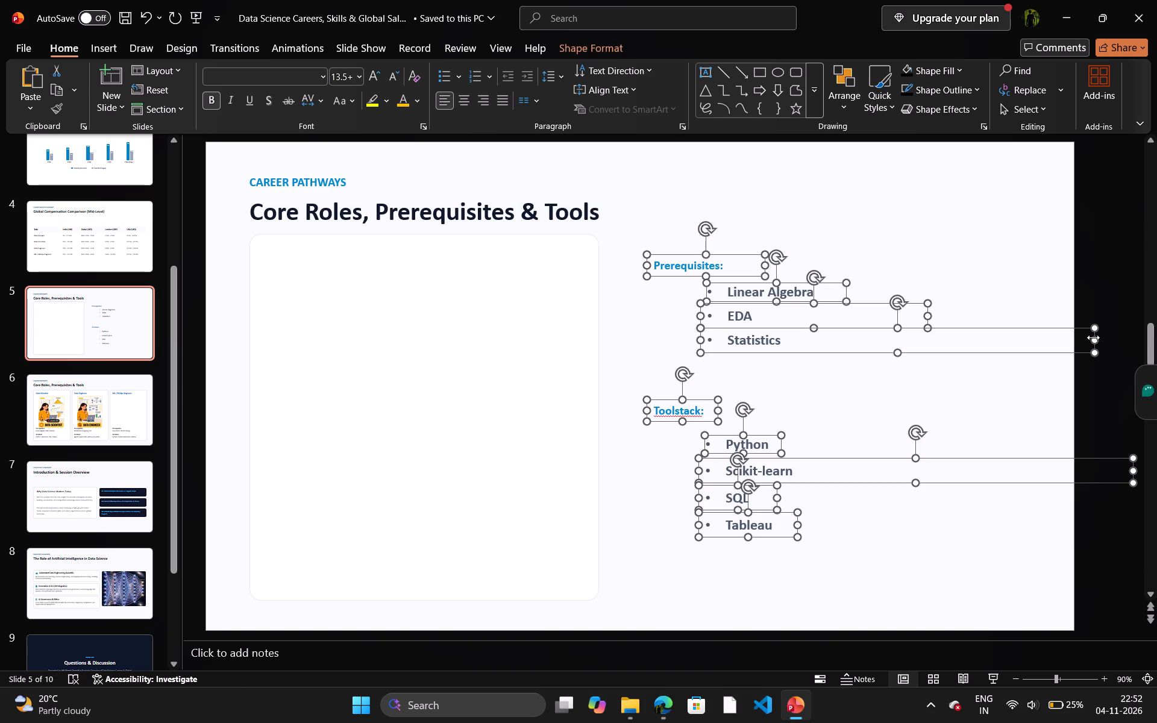
Narrow the Statistics bullet's text box so it ends just past its text instead of running off the slide.
click(1093, 338)
click(1095, 339)
click(1057, 369)
click(1059, 346)
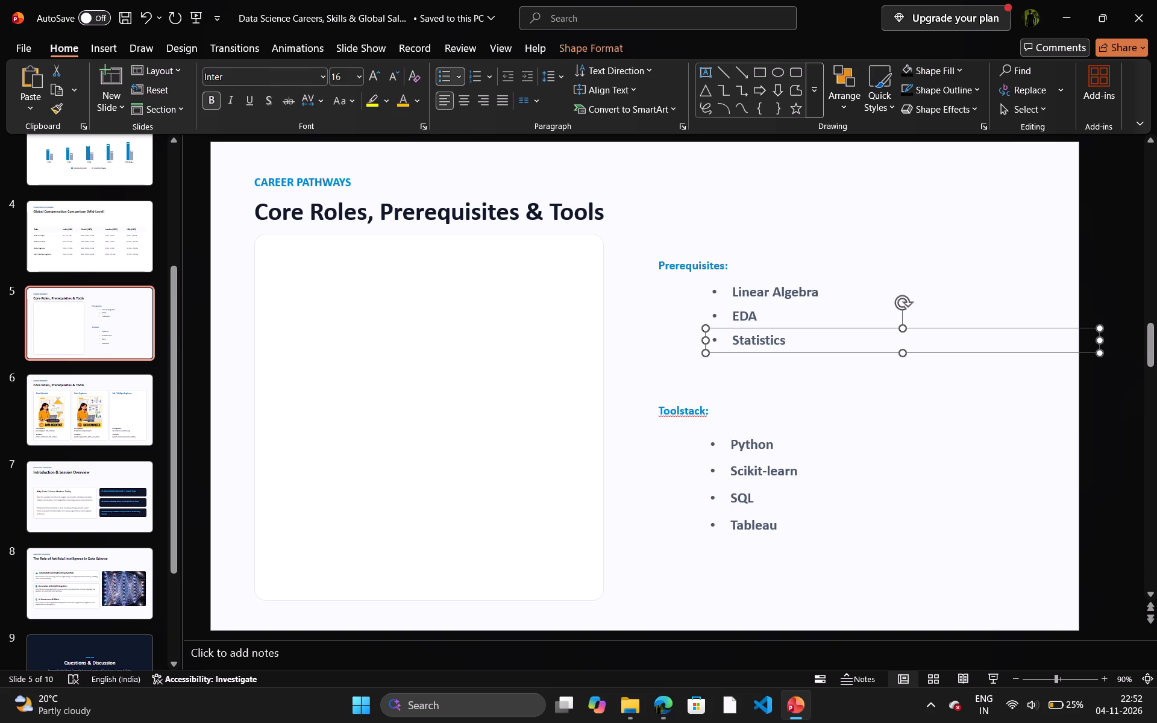
drag(1105, 341, 795, 344)
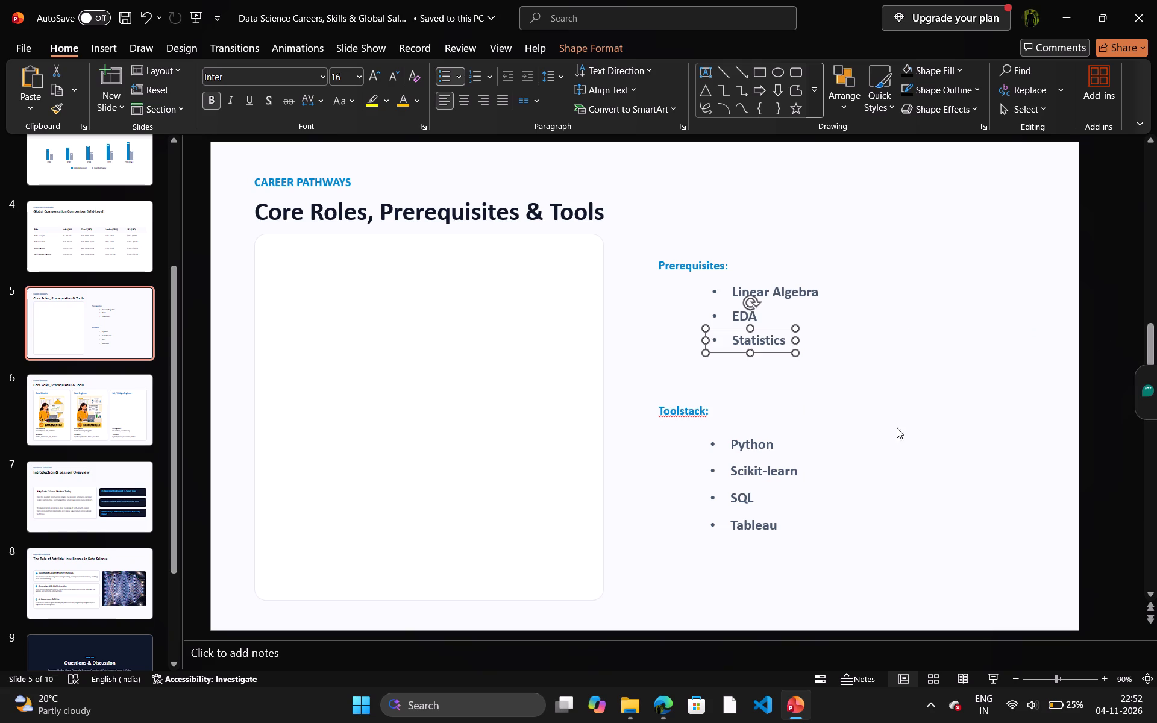
Narrow the Scikit-learn bullet's text box so it stays within the slide's edge.
click(908, 518)
click(832, 528)
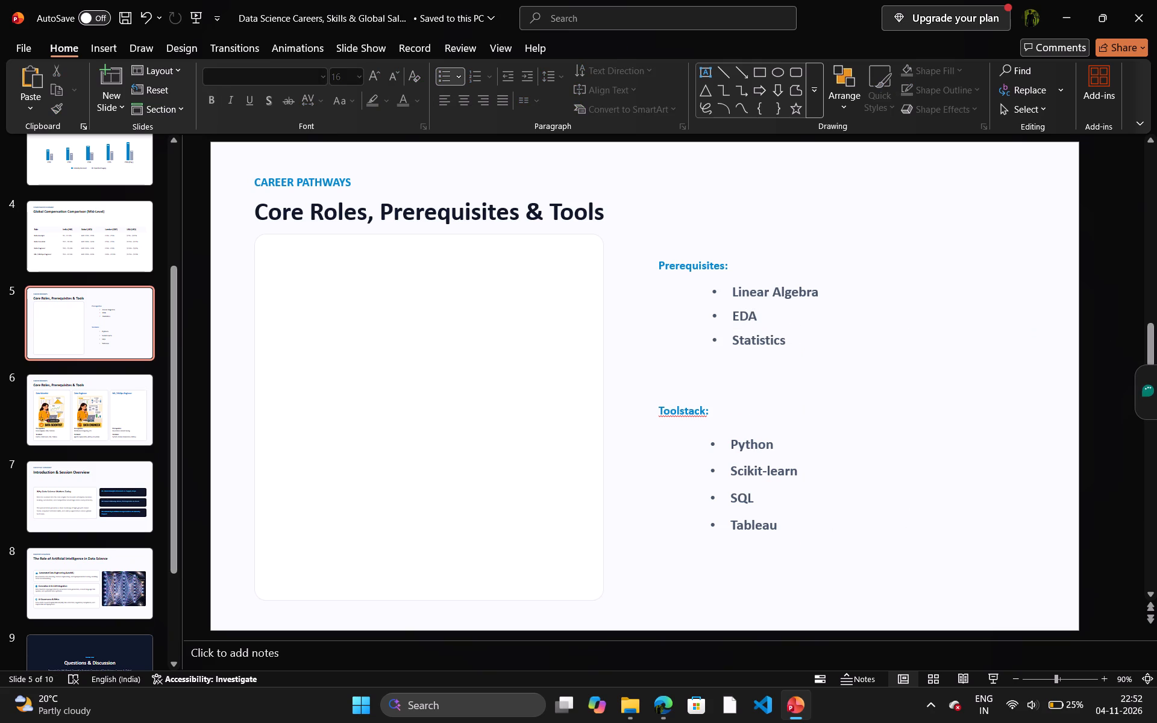
click(766, 526)
click(767, 499)
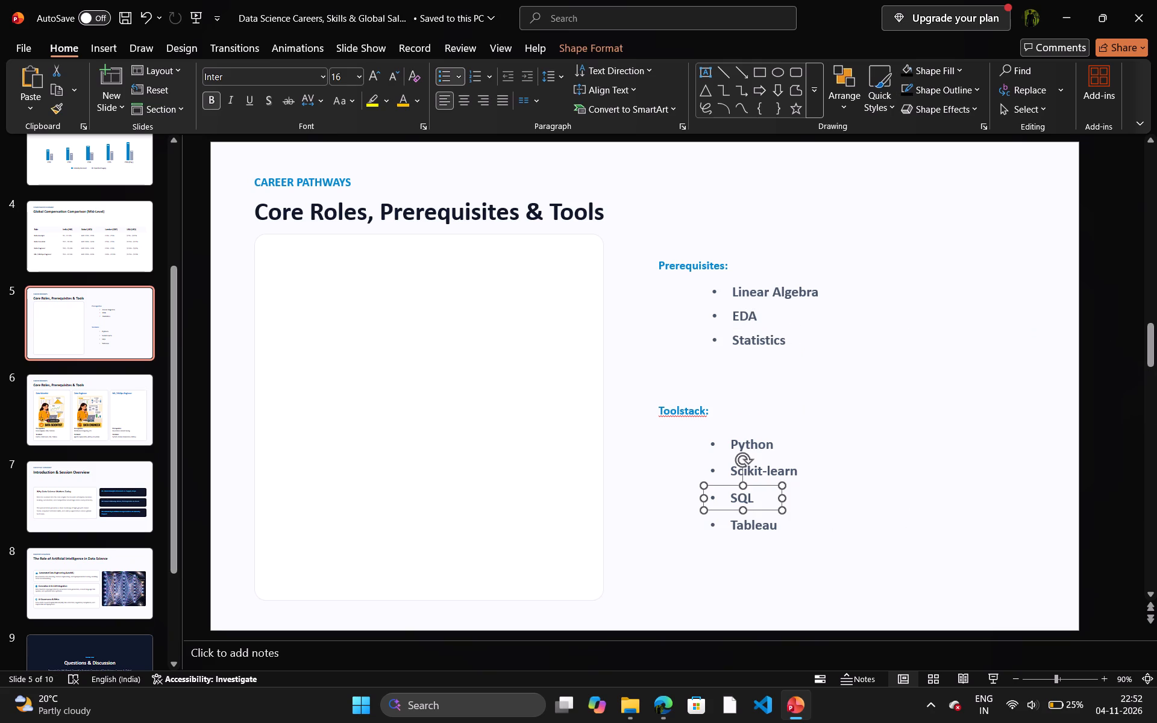
click(789, 469)
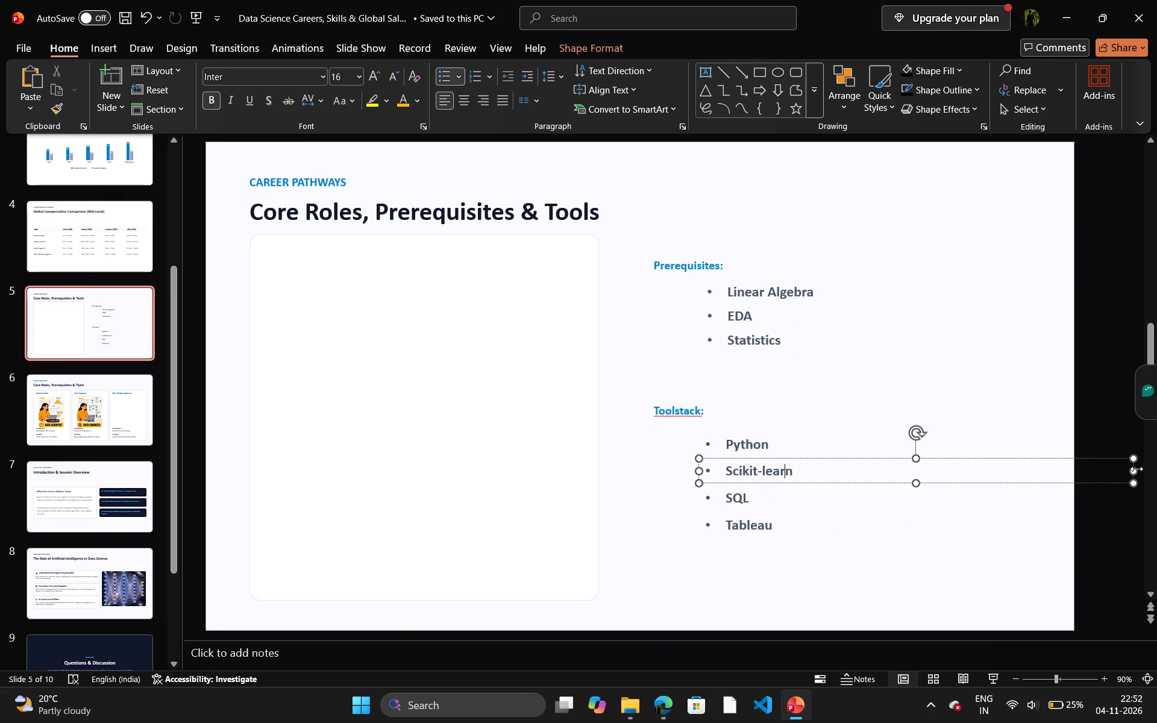
drag(1137, 469, 890, 478)
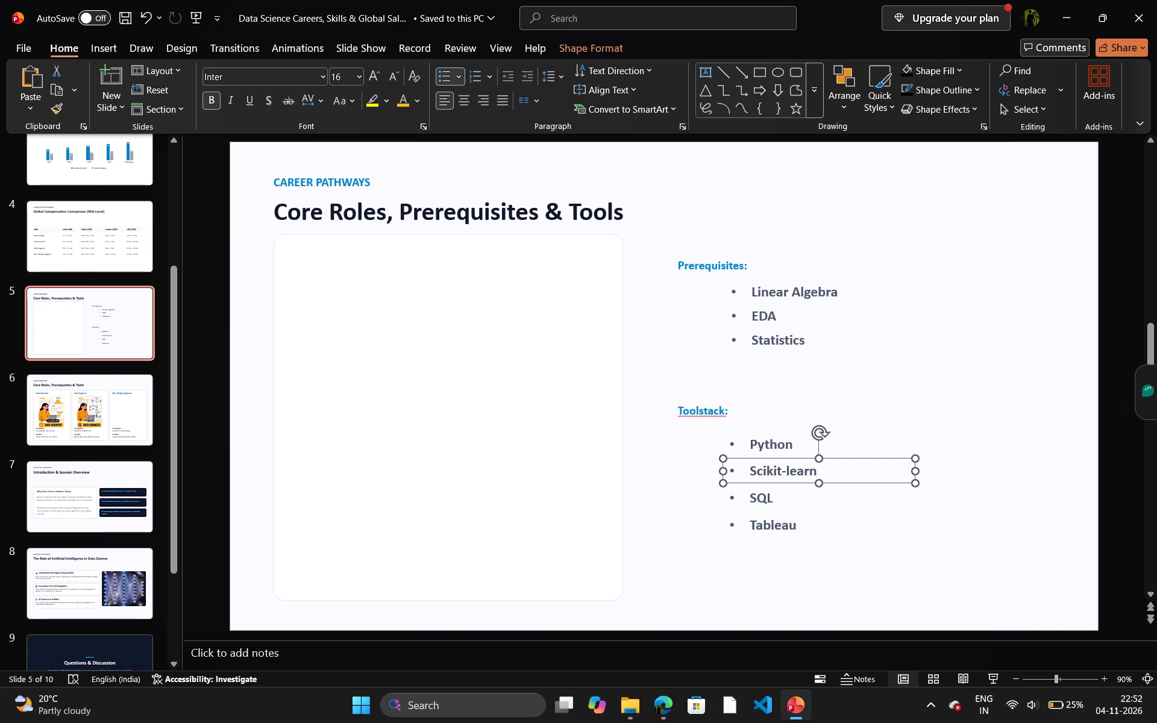
Move all the Prerequisites and Toolstack headings and bullets together onto the remaining white card.
click(763, 448)
click(911, 399)
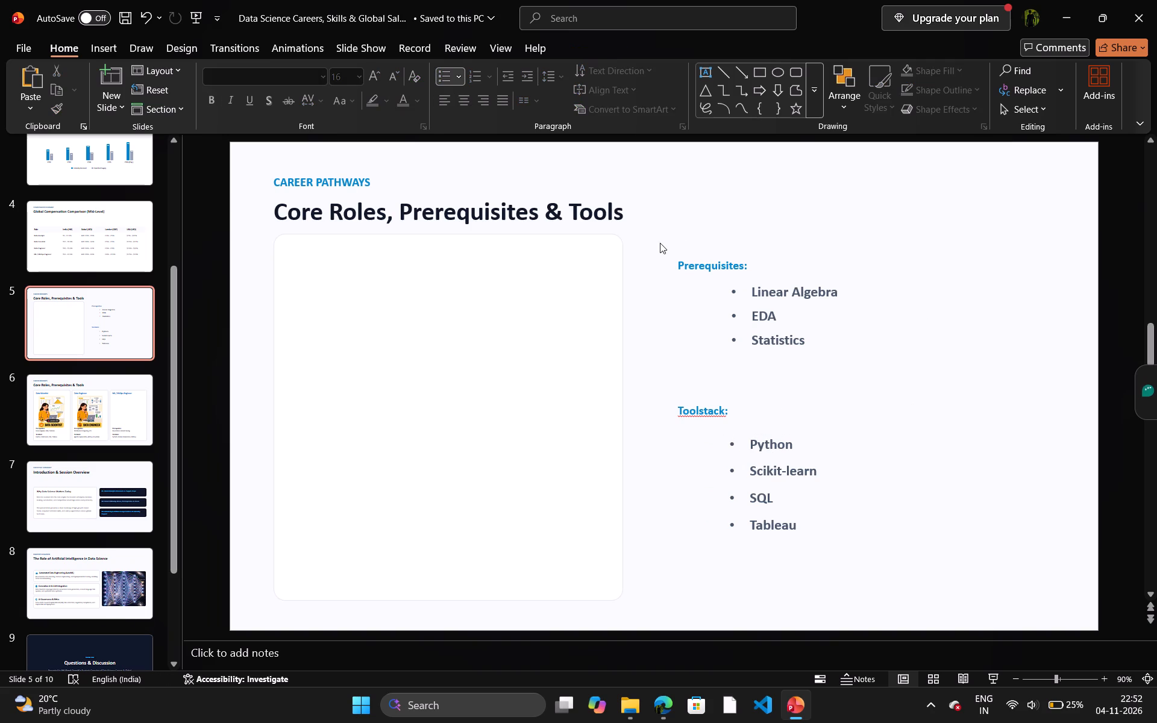
drag(660, 243, 986, 574)
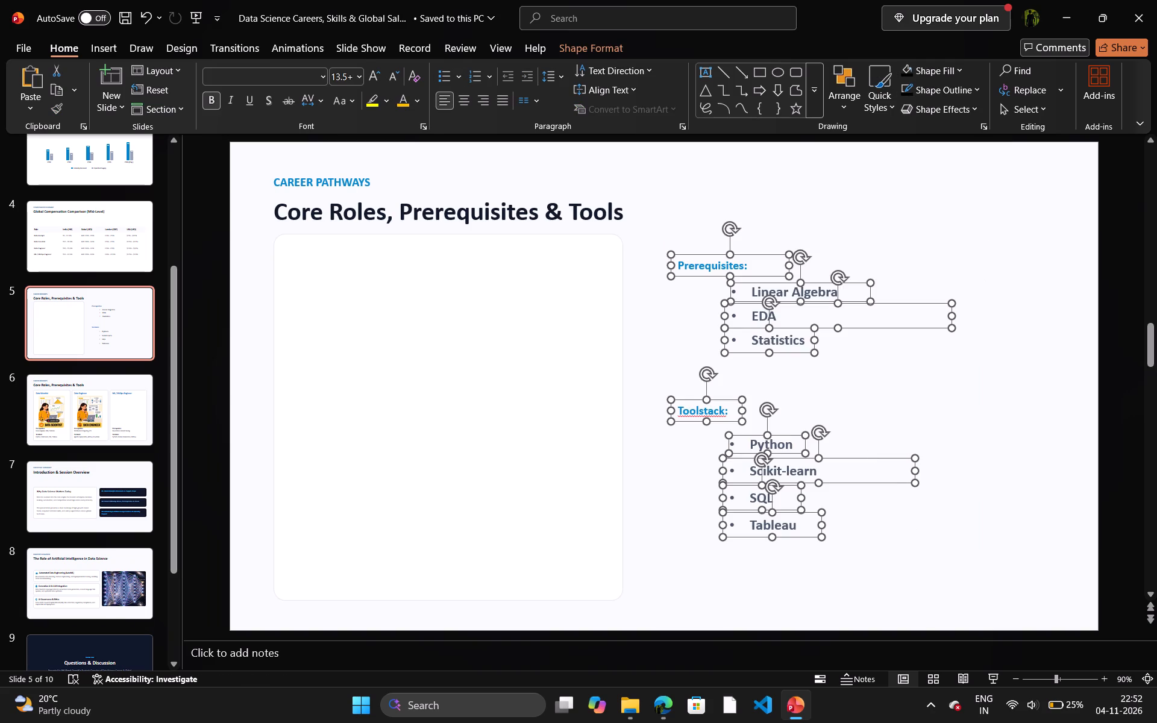
drag(864, 484, 494, 466)
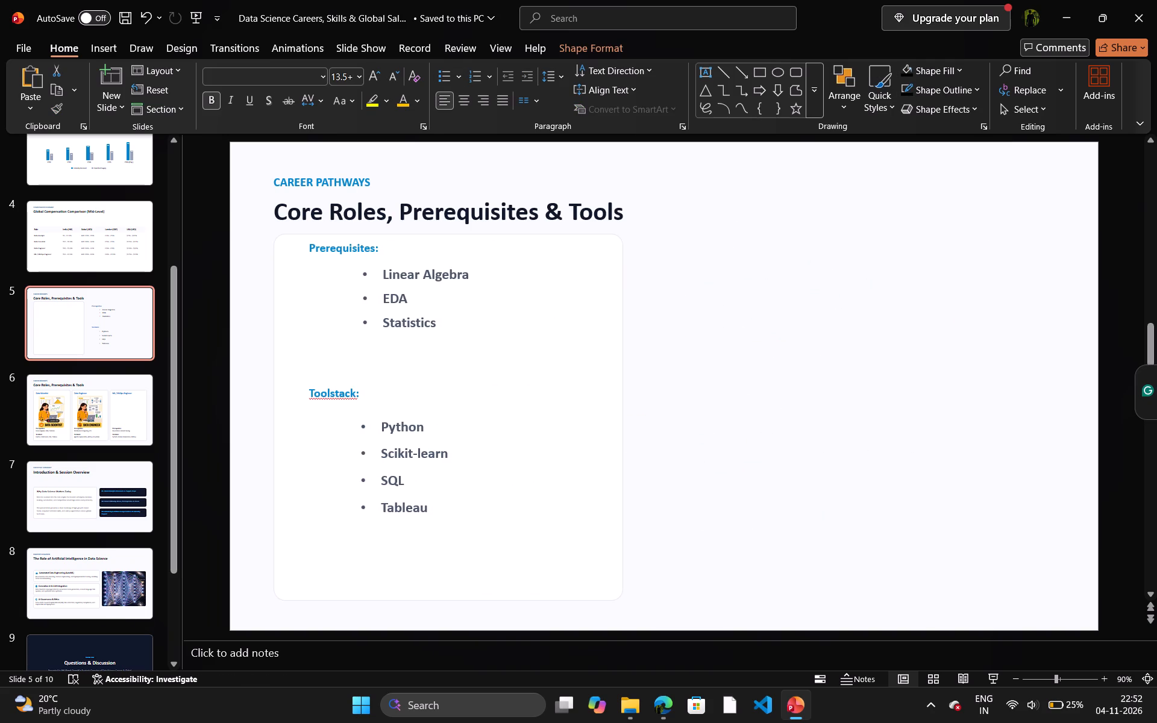
drag(494, 466, 490, 499)
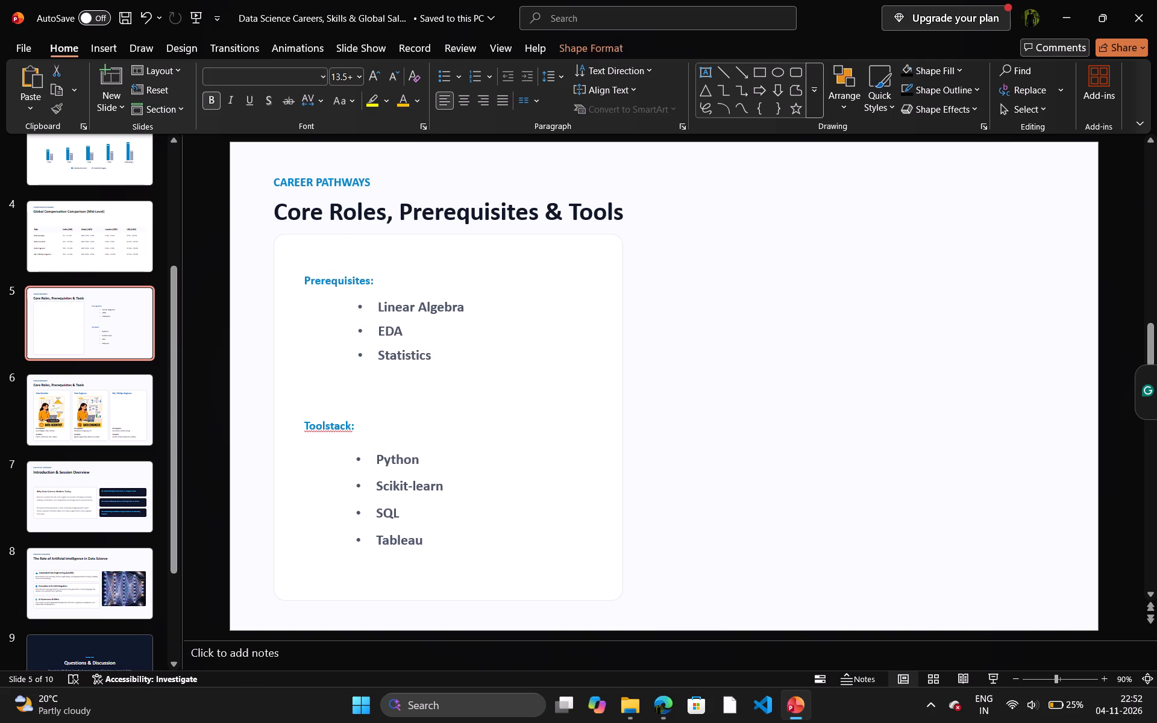
Nudge the grouped Prerequisites and Toolstack headings and bullets slightly upward within the white card.
drag(490, 499, 490, 496)
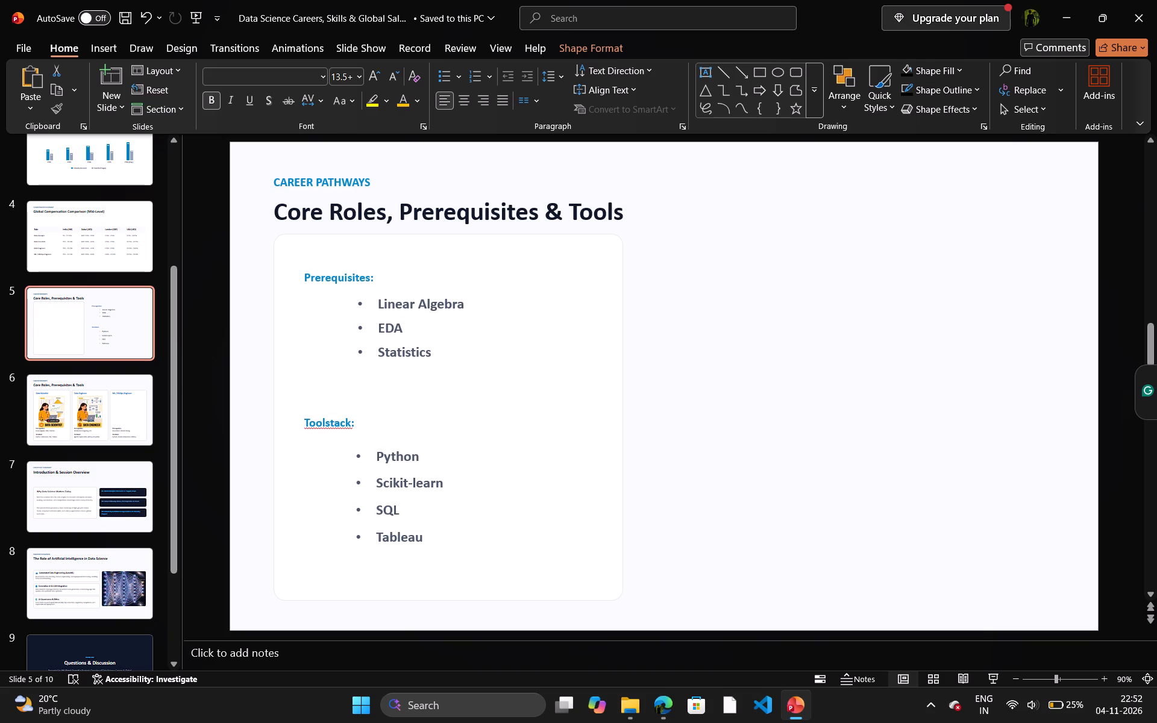
drag(490, 496, 489, 495)
click(679, 436)
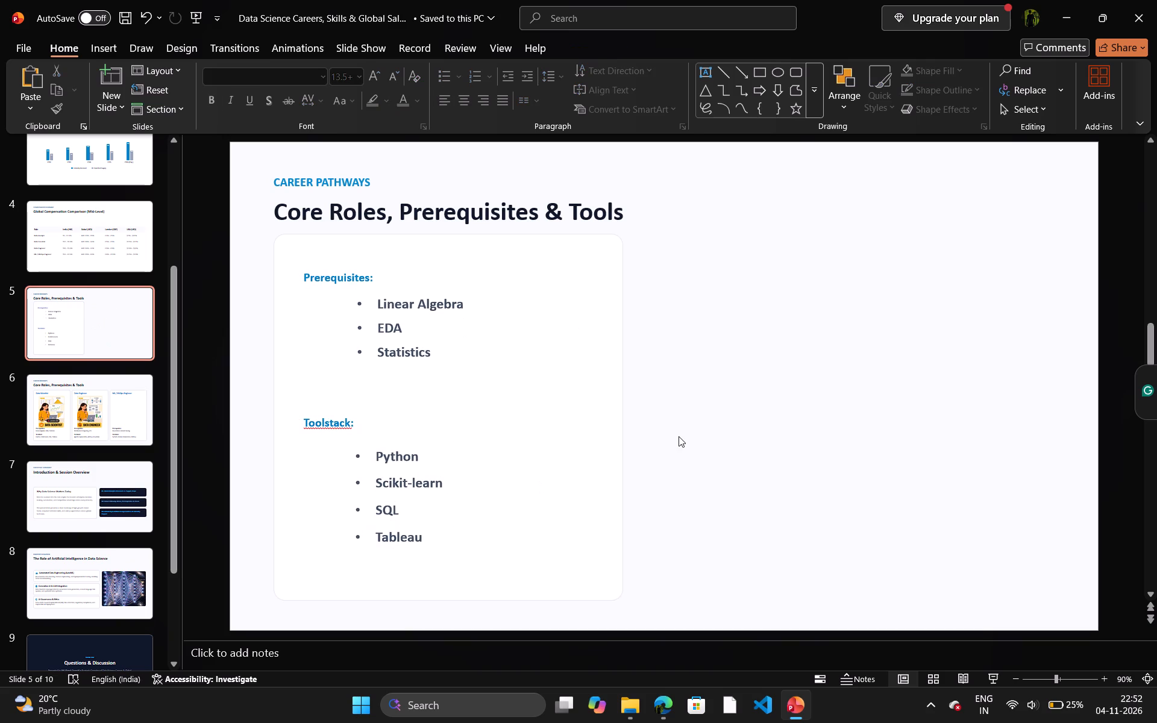
Narrow the white card to about two-thirds of its width so its edge falls just past the bullets.
click(595, 422)
drag(625, 421, 507, 416)
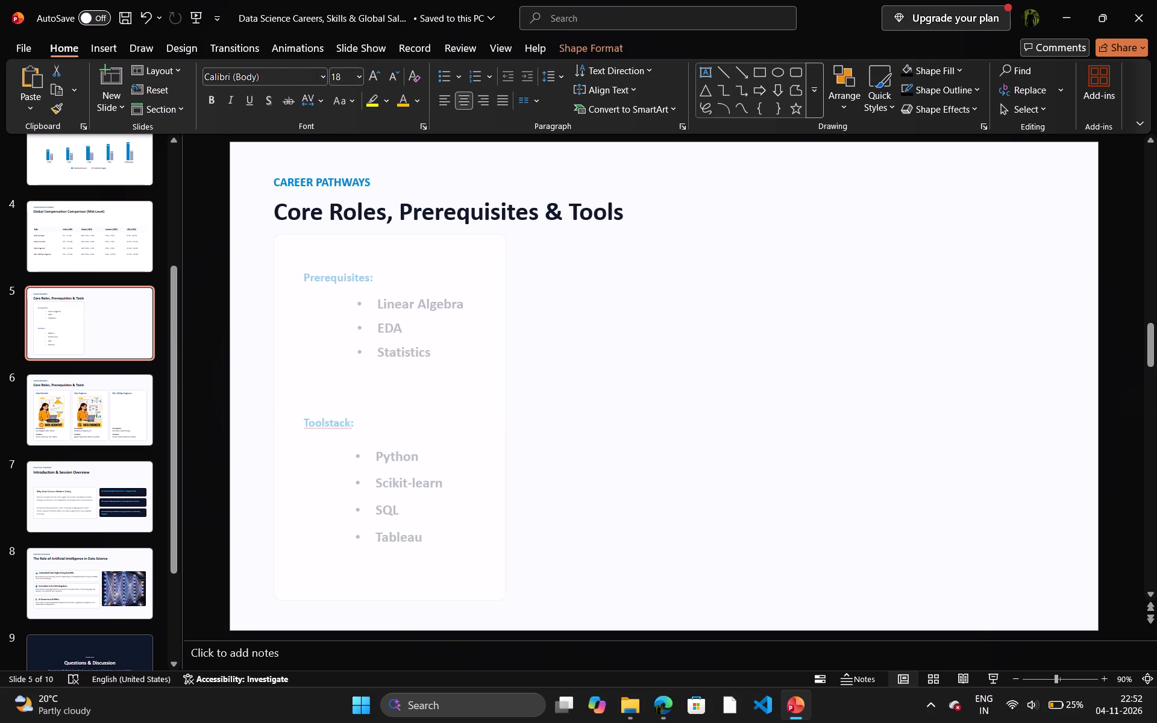
drag(507, 416, 500, 417)
drag(500, 417, 499, 418)
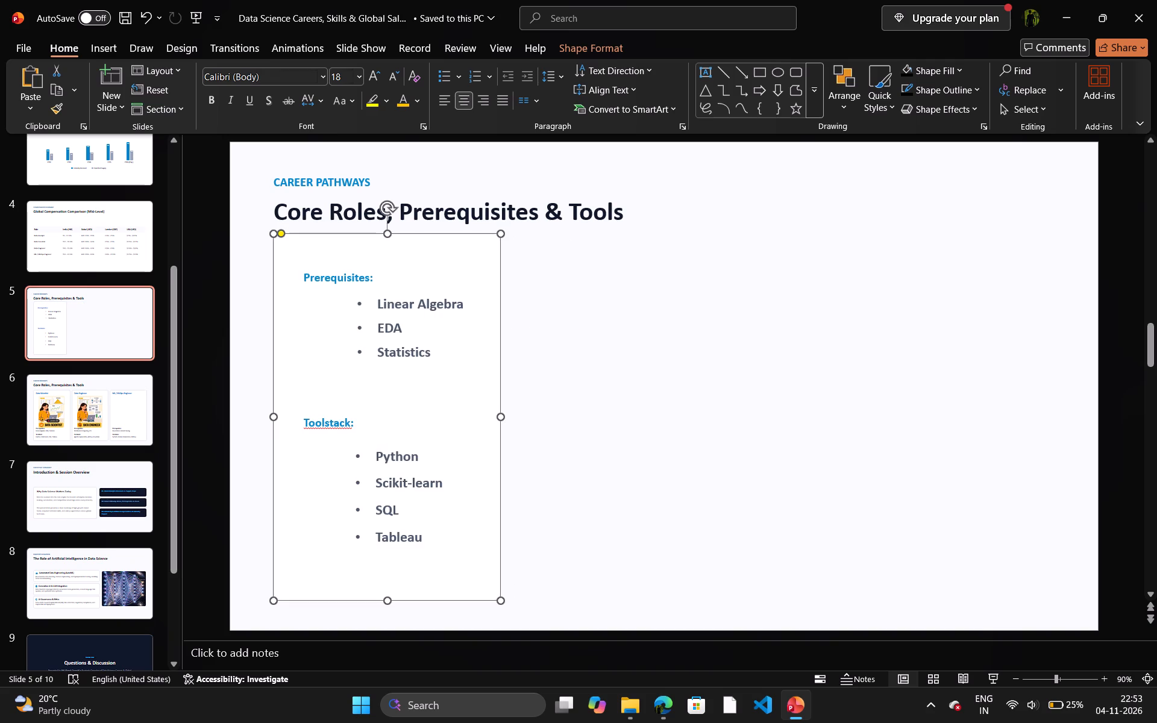
Shift the card off the lists and move the Toolstack heading with Python, SQL and Tableau to the slide's right half, level with Prerequisites.
drag(351, 388, 659, 661)
drag(296, 411, 505, 719)
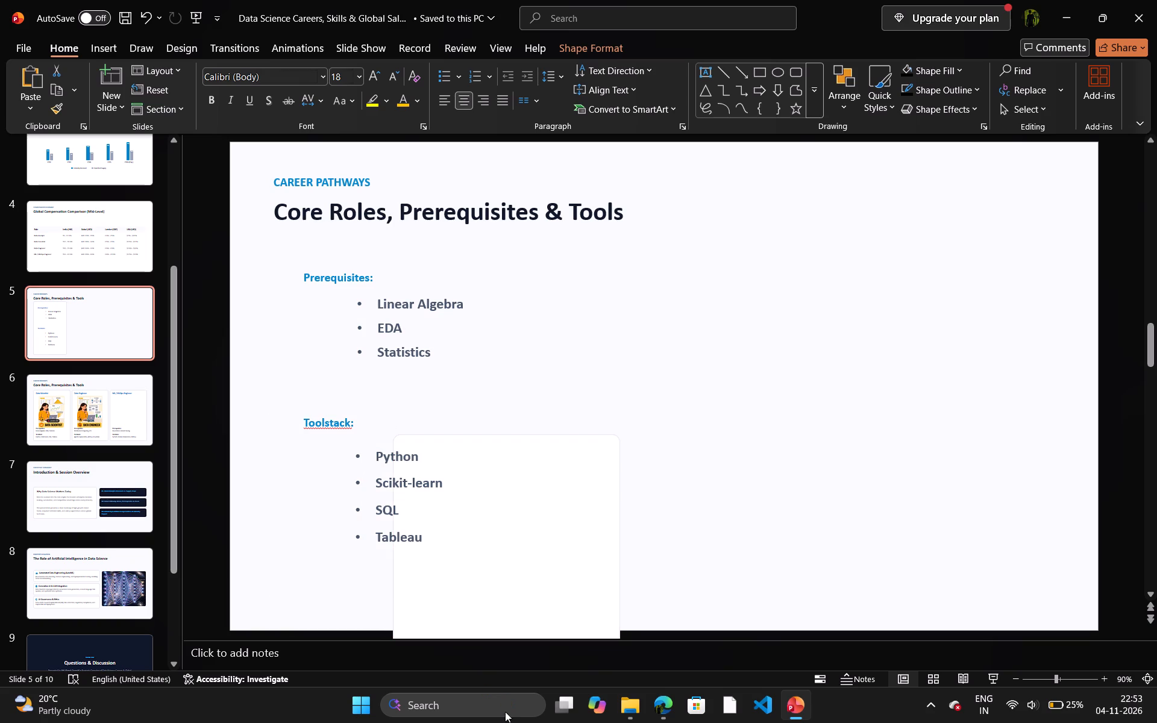
drag(428, 406, 605, 611)
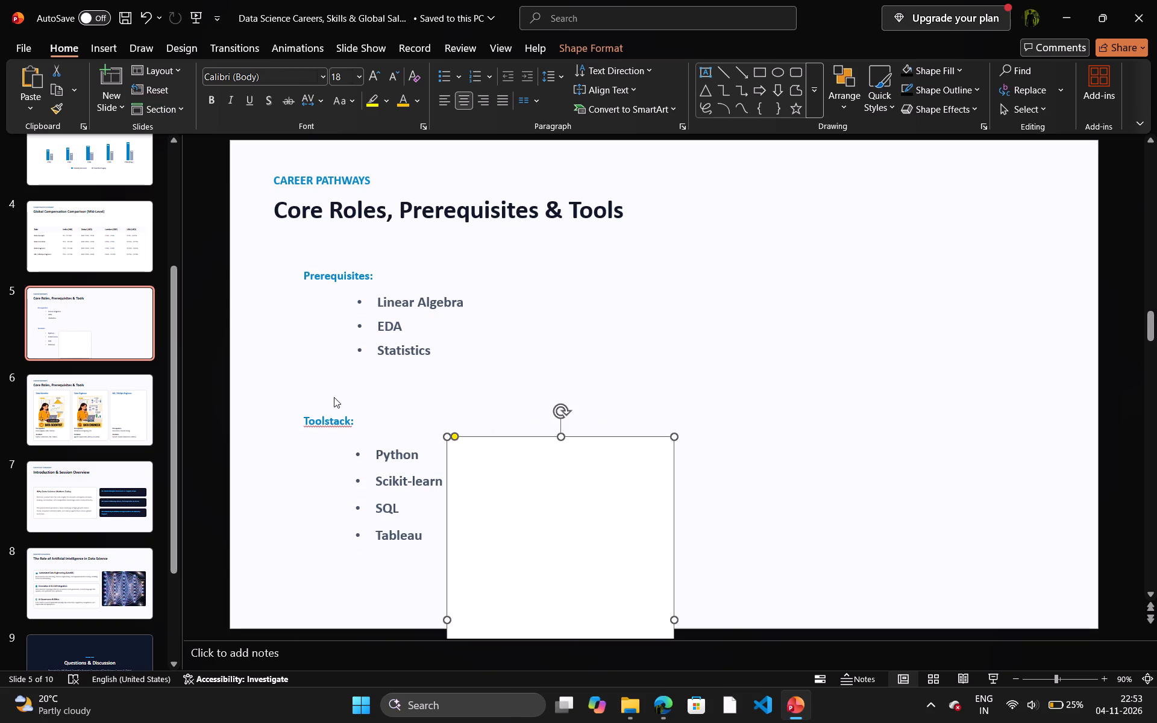
drag(273, 400, 515, 619)
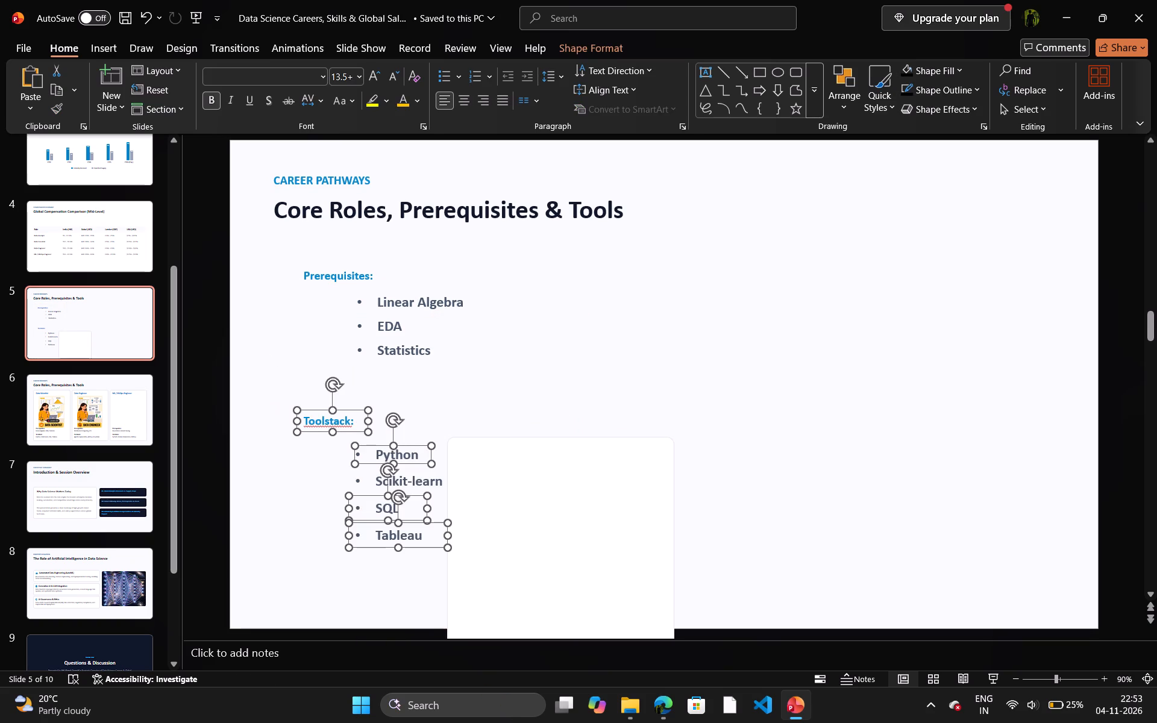
drag(351, 410, 658, 295)
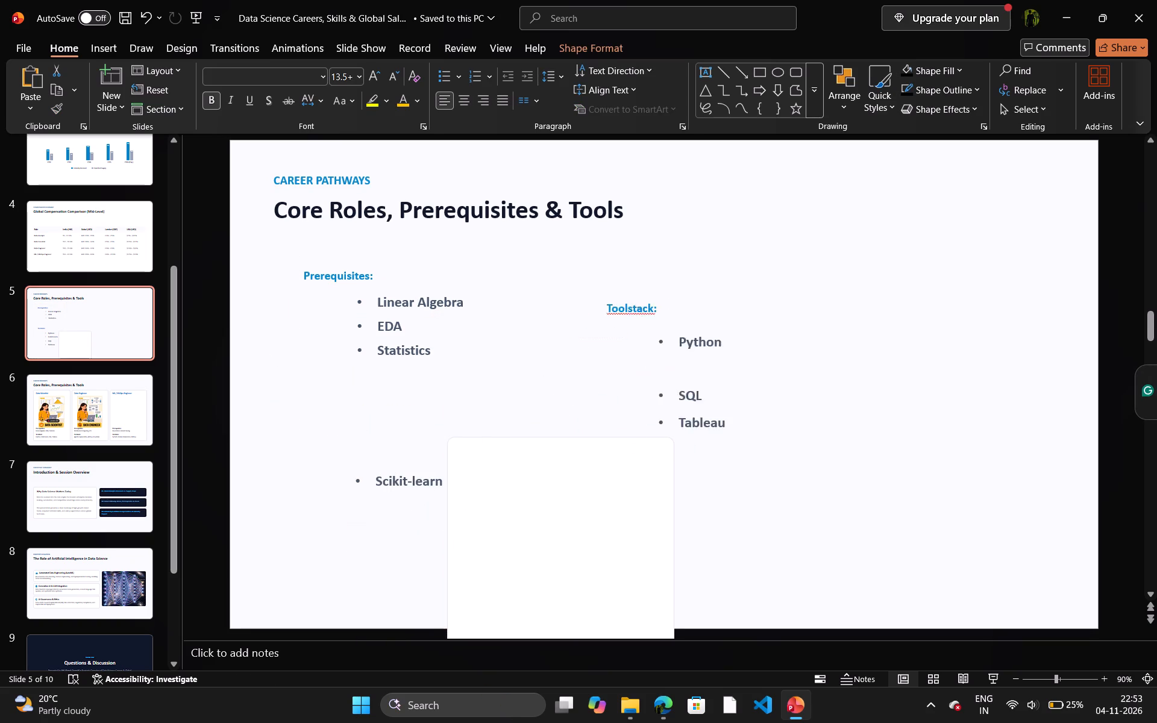
drag(658, 295, 757, 265)
click(626, 354)
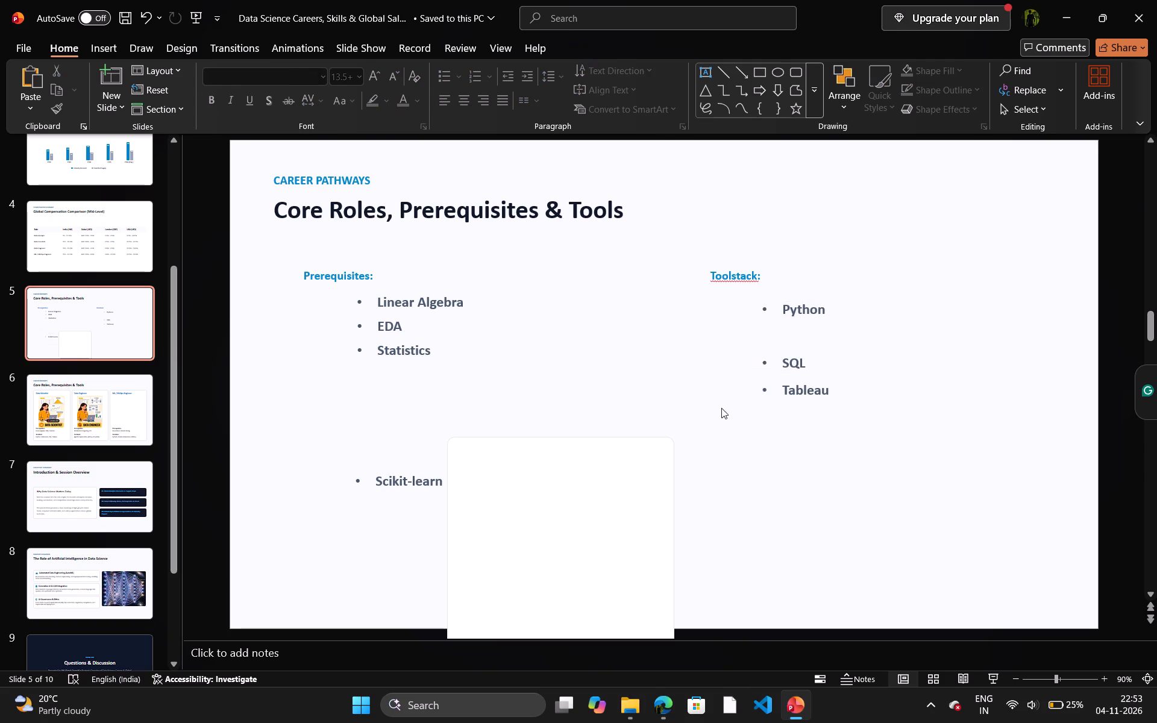
Move the Scikit-learn bullet into the gap between Python and SQL, with the white card kept clear of it.
drag(550, 499, 806, 534)
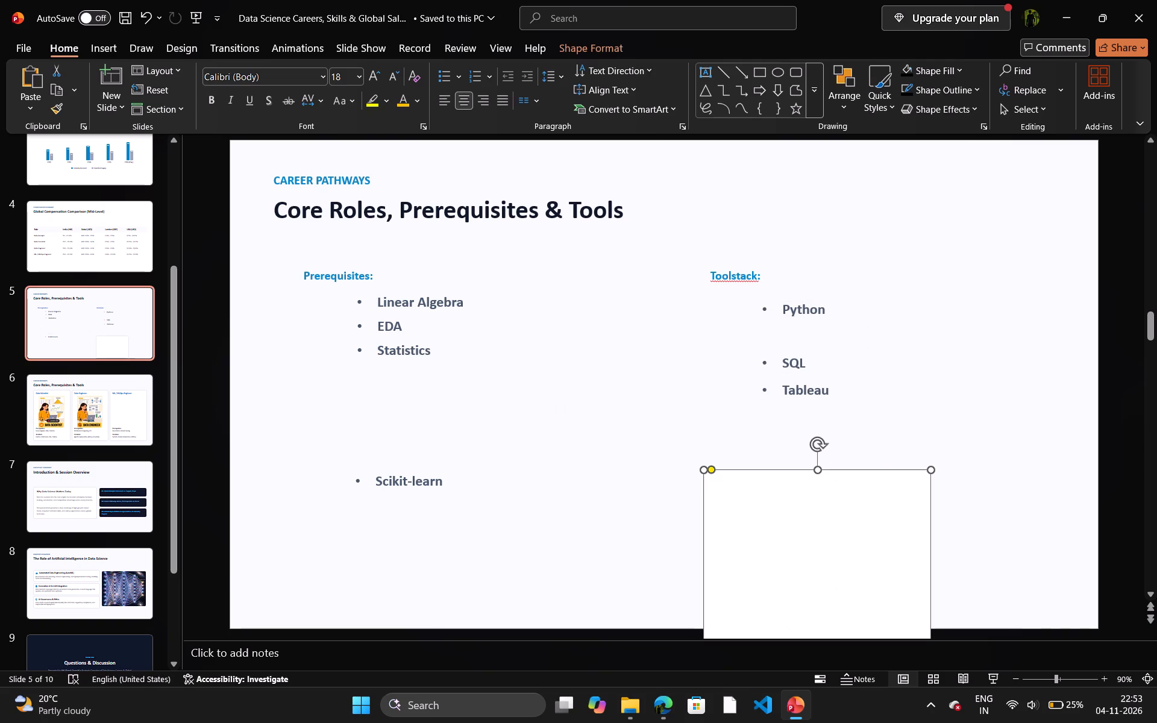
drag(349, 468, 673, 295)
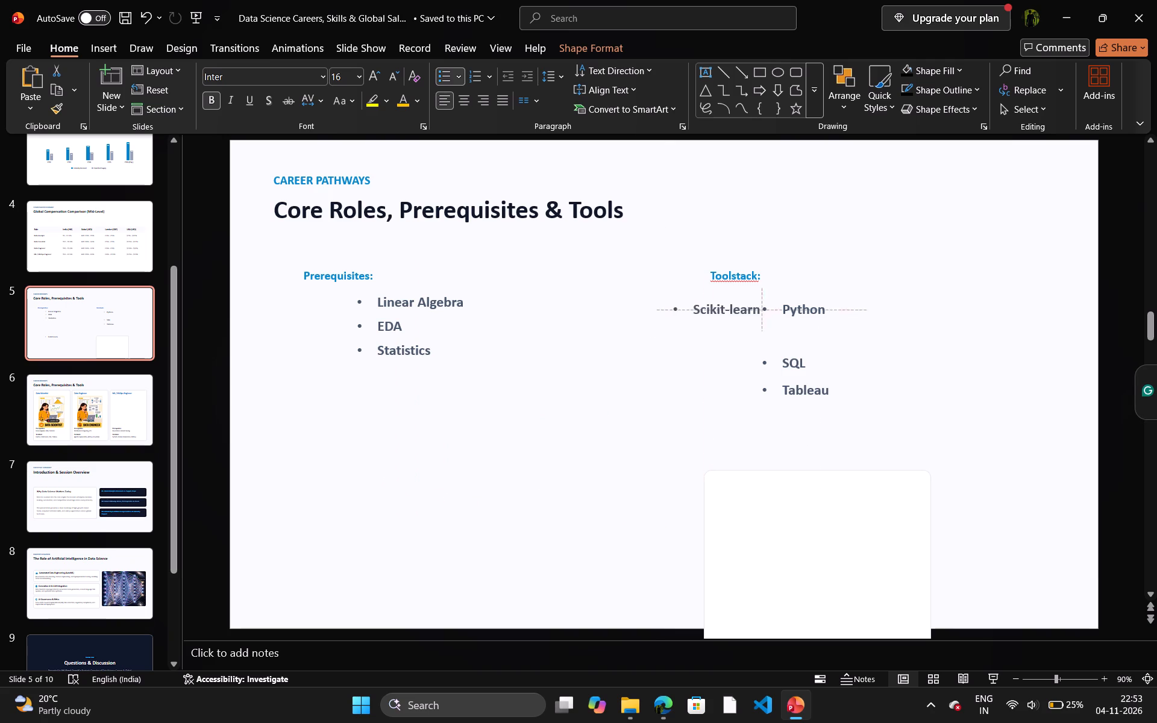
drag(673, 295, 754, 321)
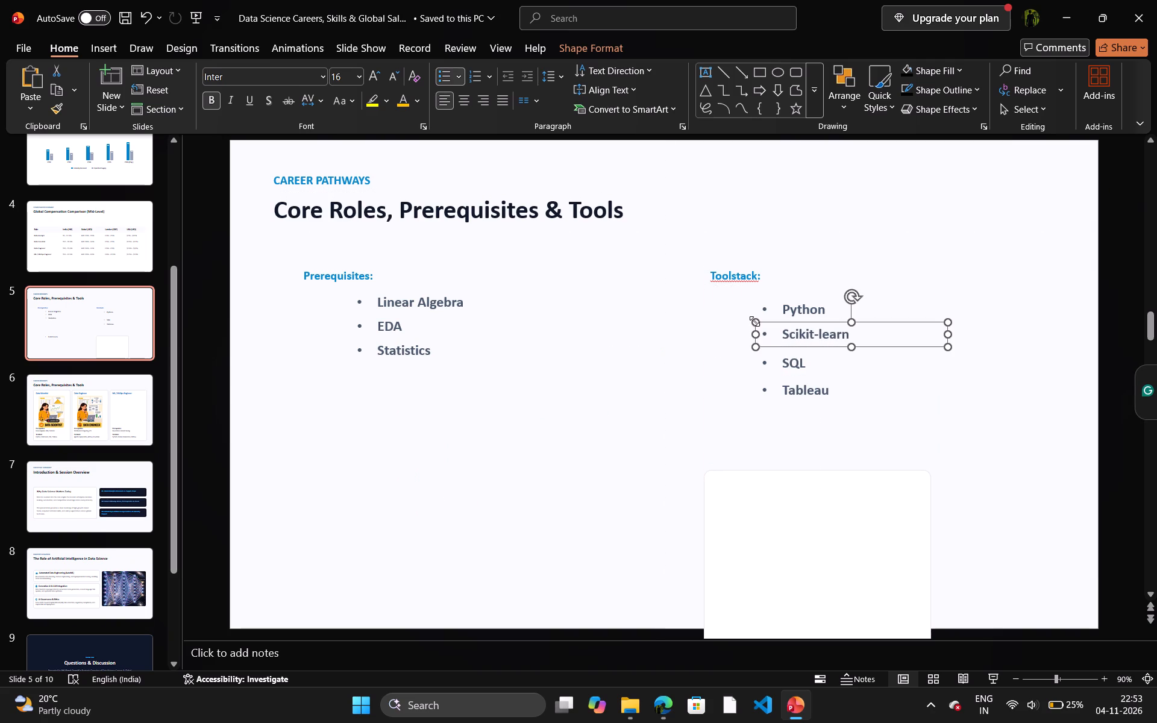
Move the white card back behind the Prerequisites heading and its bullets.
drag(754, 522, 408, 321)
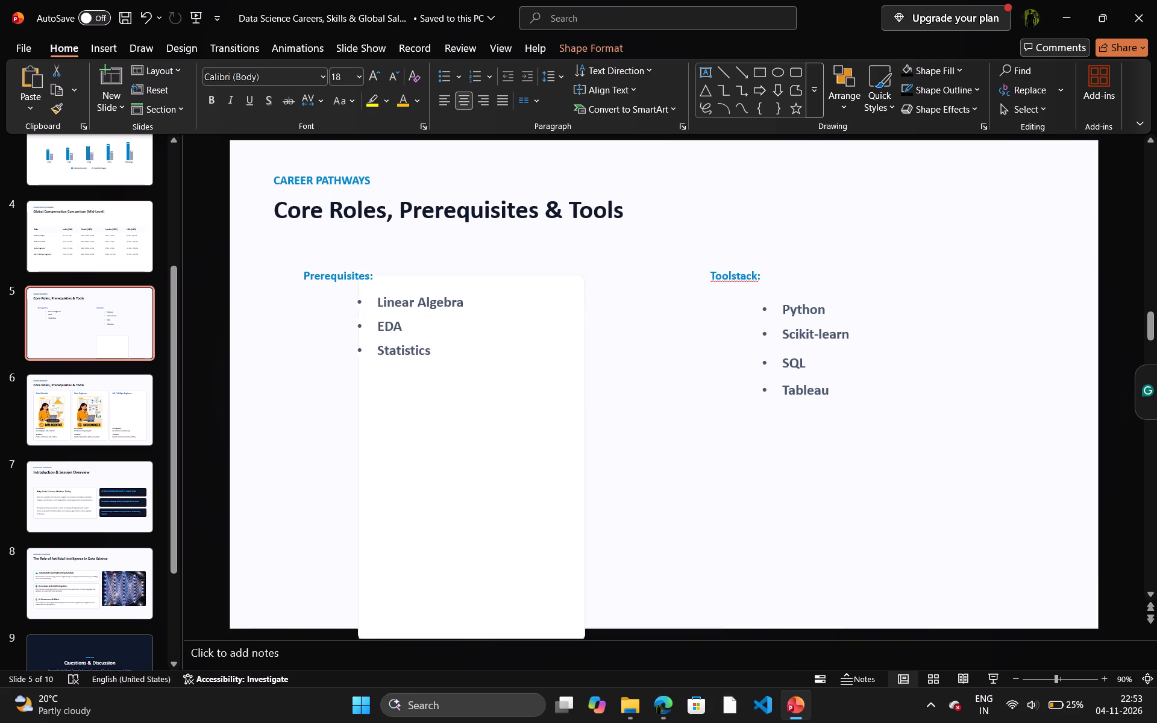
drag(408, 321, 330, 293)
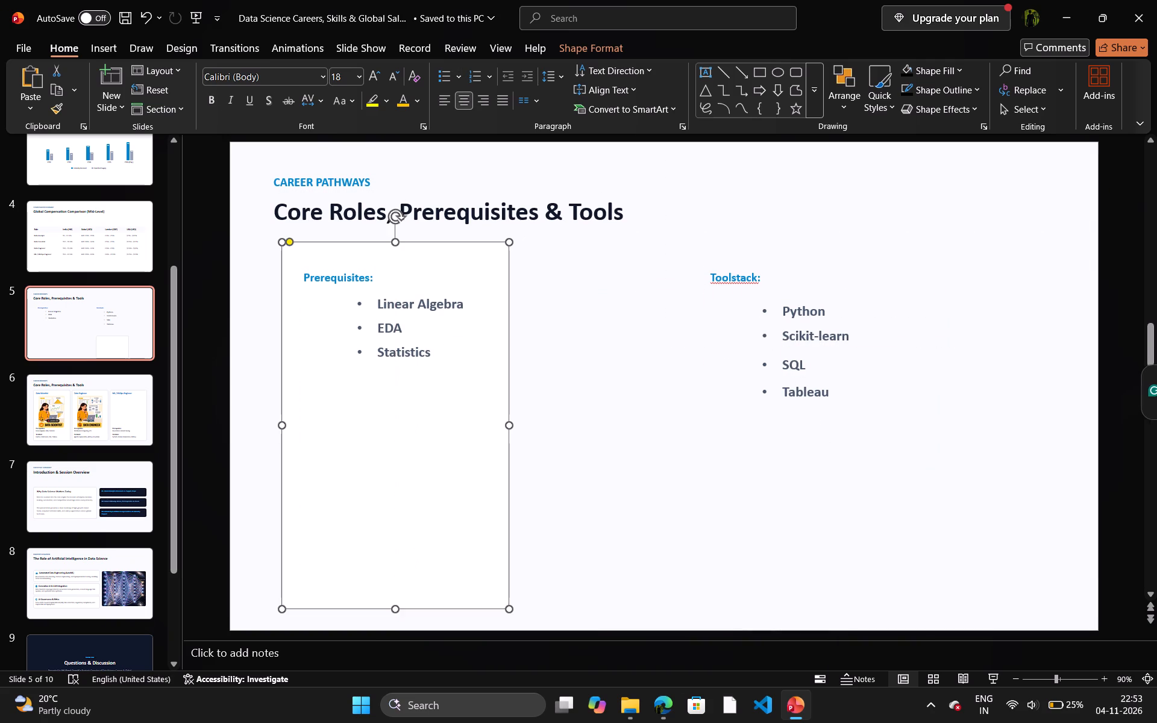
Duplicate the Statistics bullet and align the copy directly below the original as a fourth Prerequisites bullet.
click(433, 354)
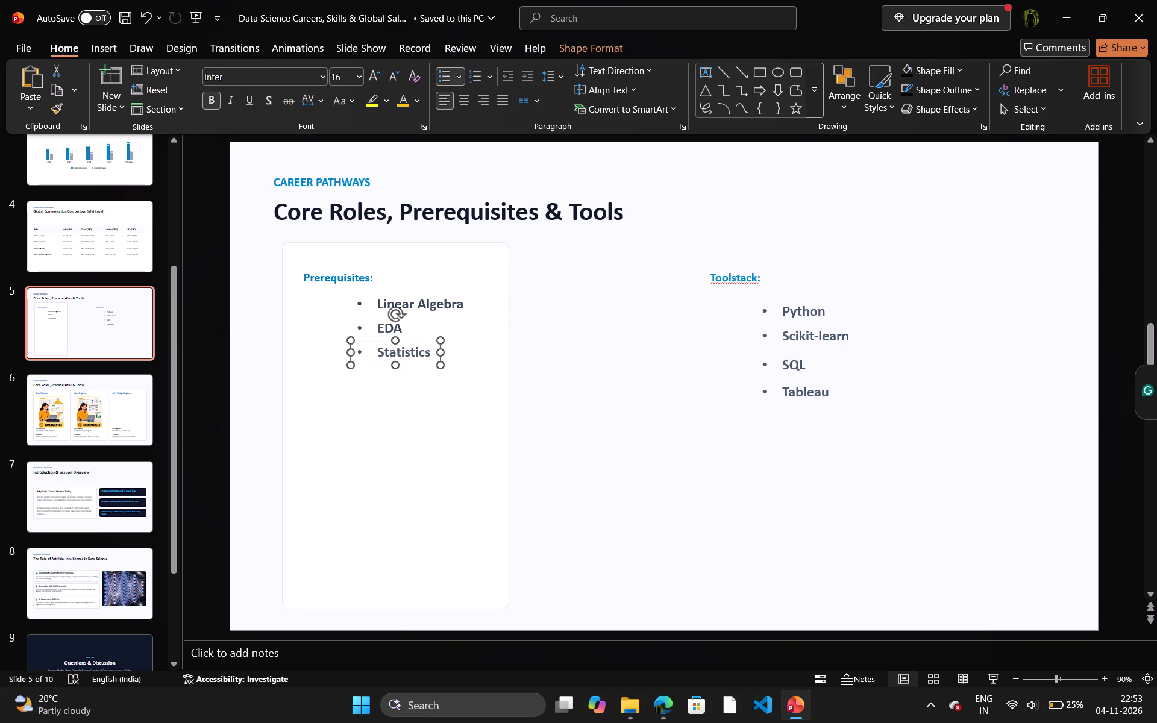
key(ctrl+c)
key(ctrl+v)
drag(426, 378, 421, 387)
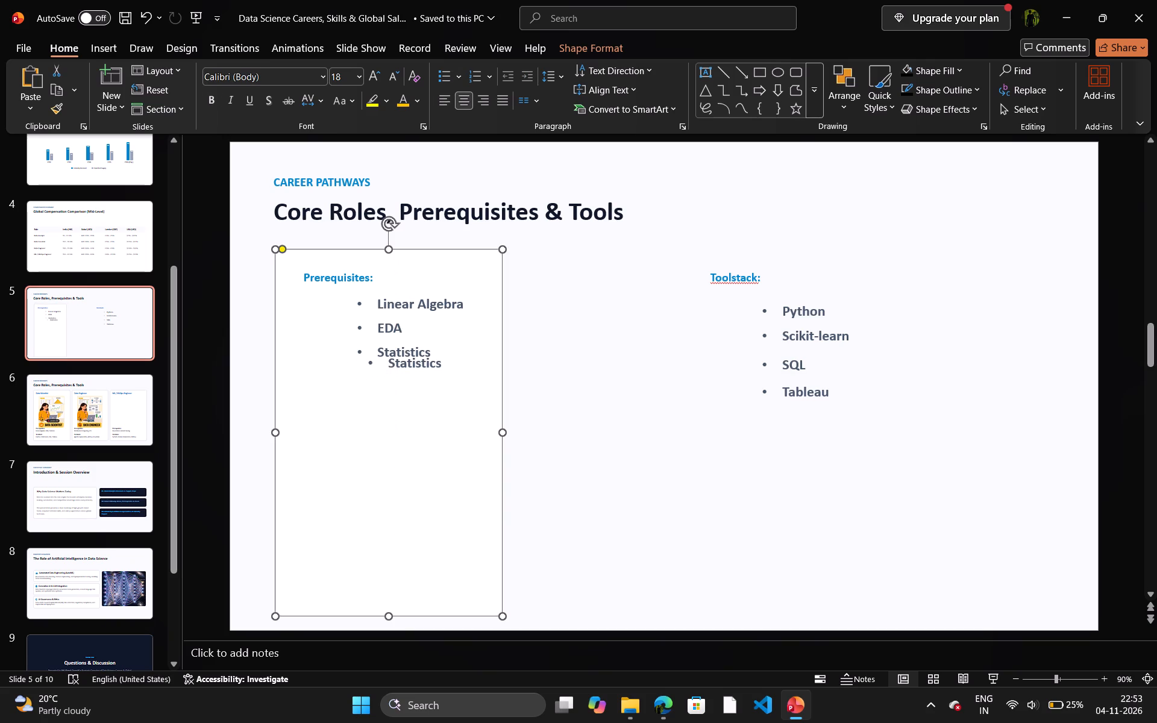
click(422, 369)
drag(427, 375, 421, 381)
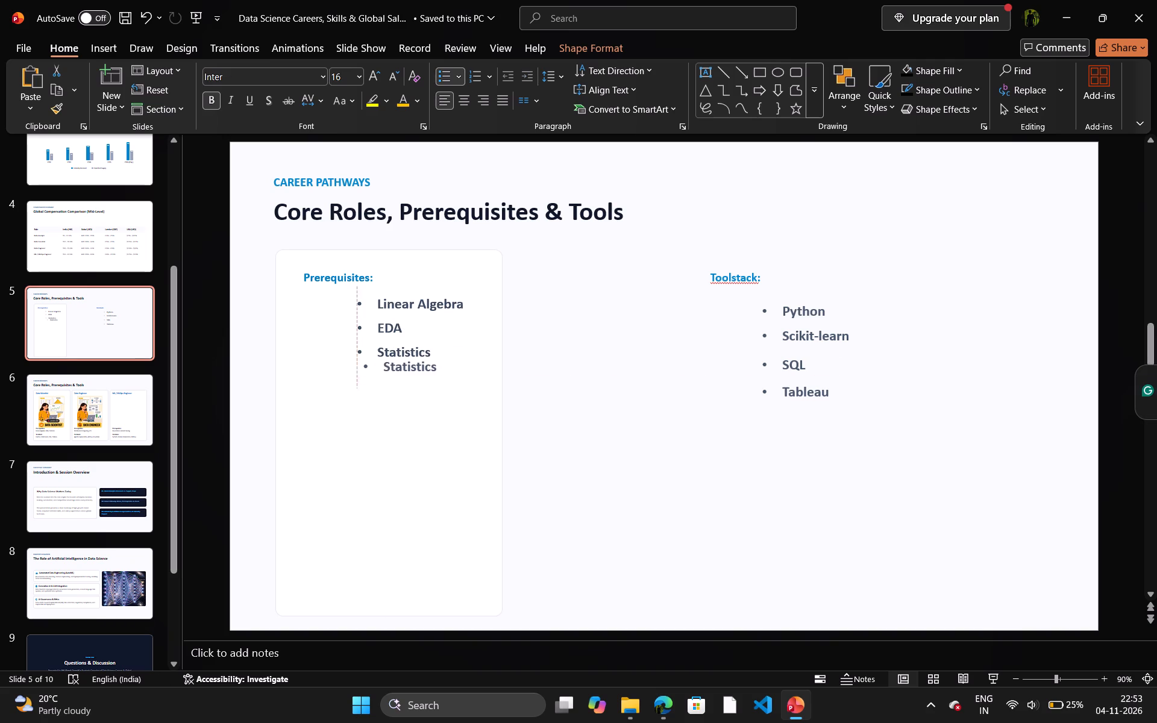
drag(421, 381, 418, 392)
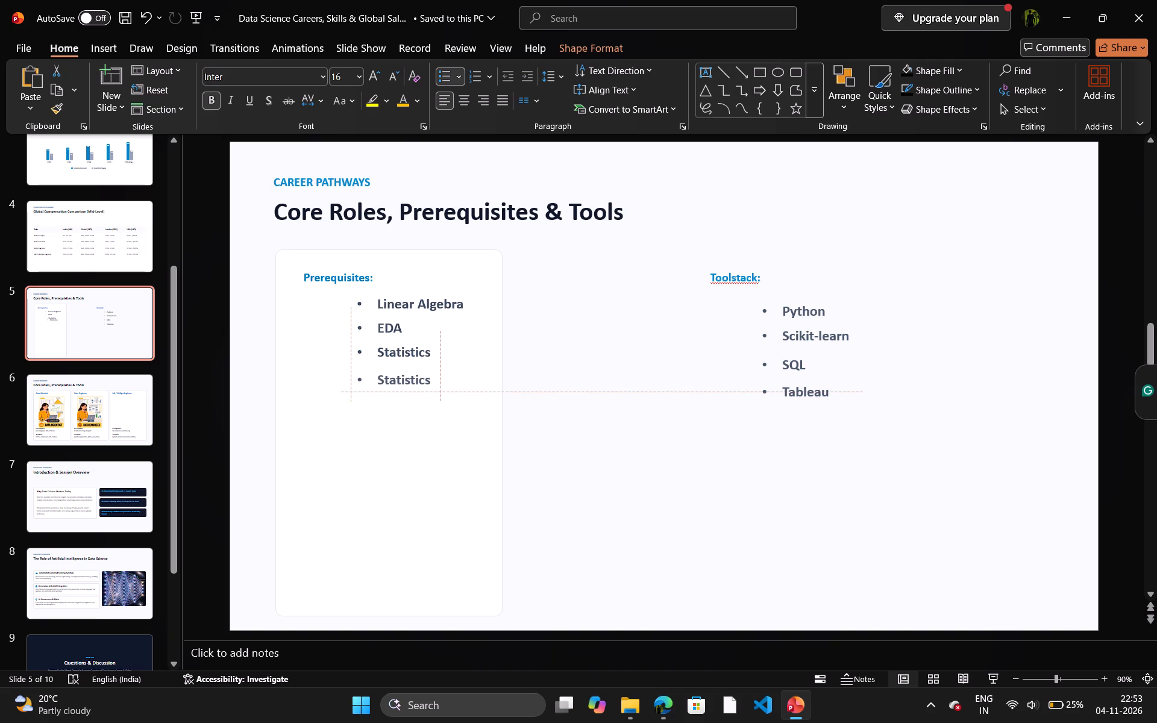
drag(418, 392, 418, 393)
click(418, 393)
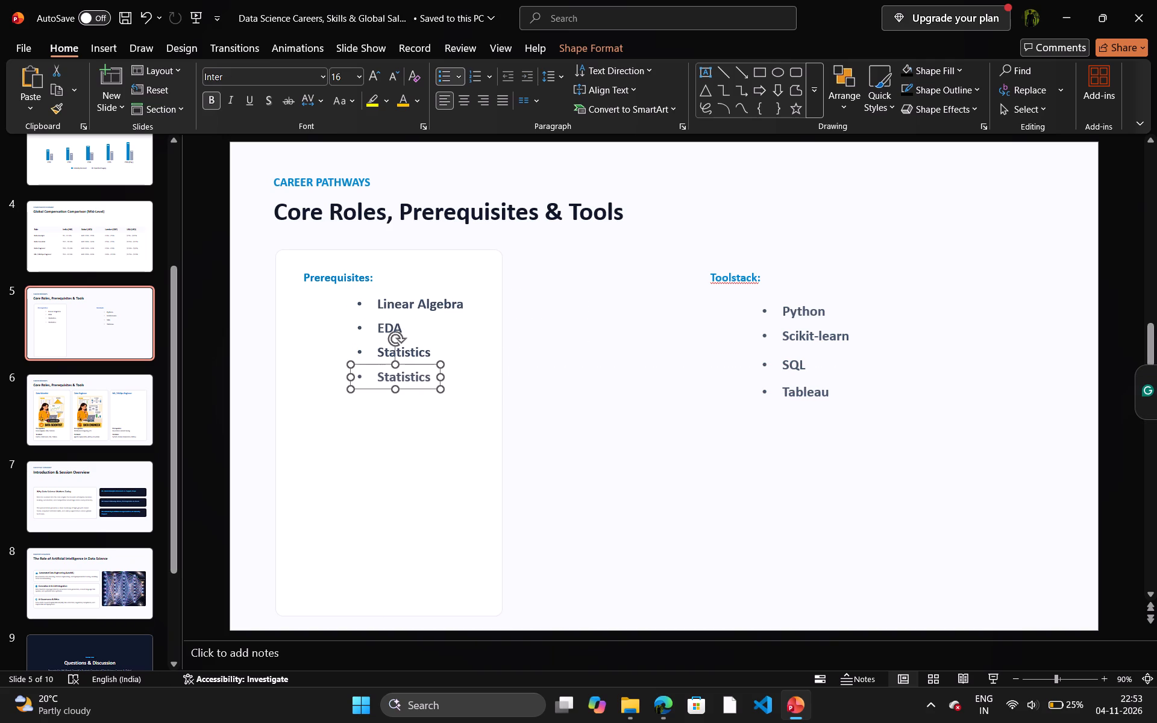
Add another copy of the Statistics bullet, aligned below the others as a fifth Prerequisites bullet.
right_click(418, 390)
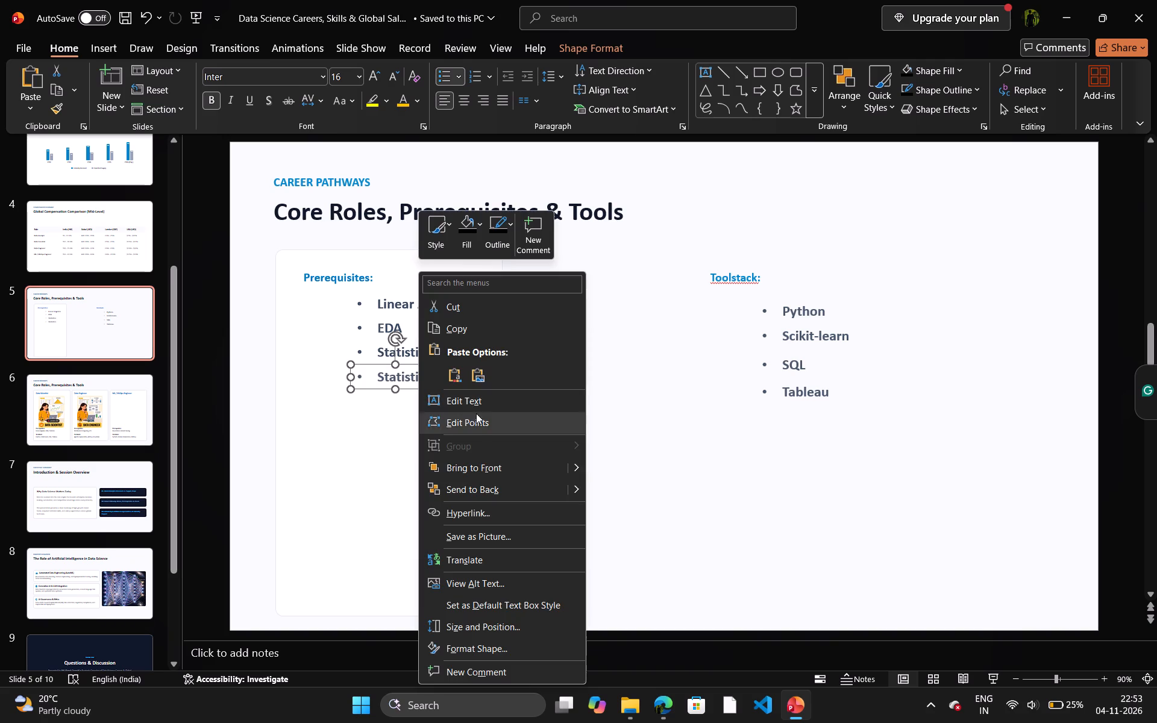
click(467, 334)
key(ctrl+v)
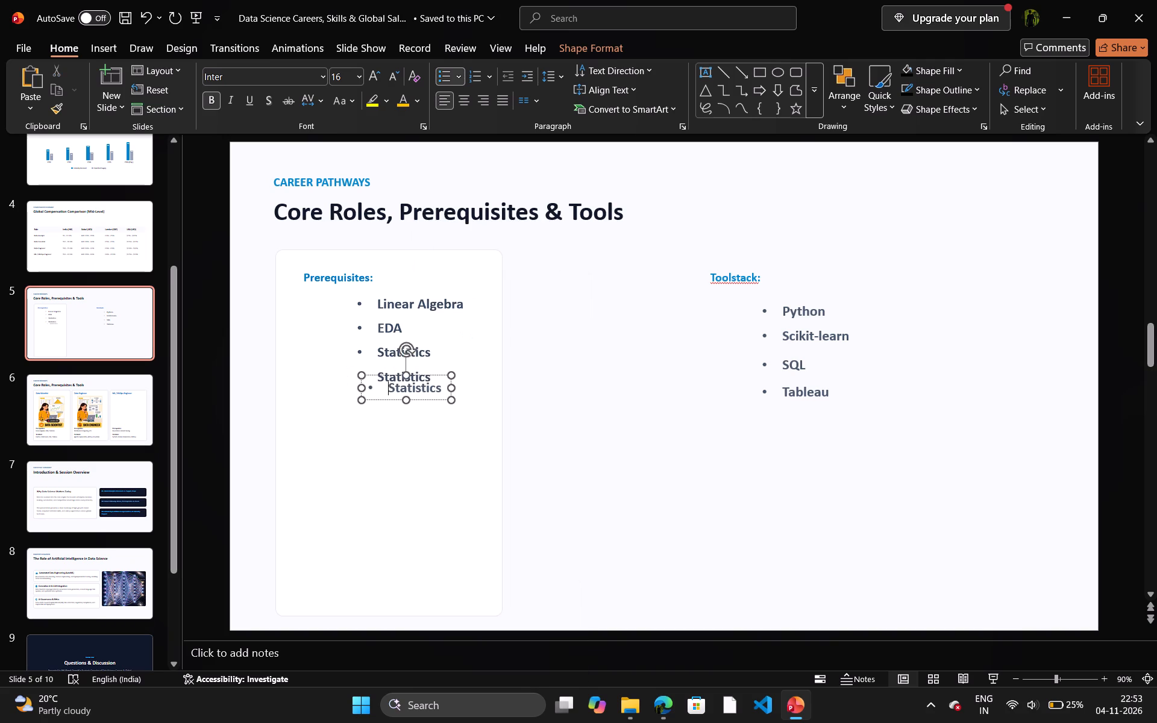
drag(438, 399, 429, 410)
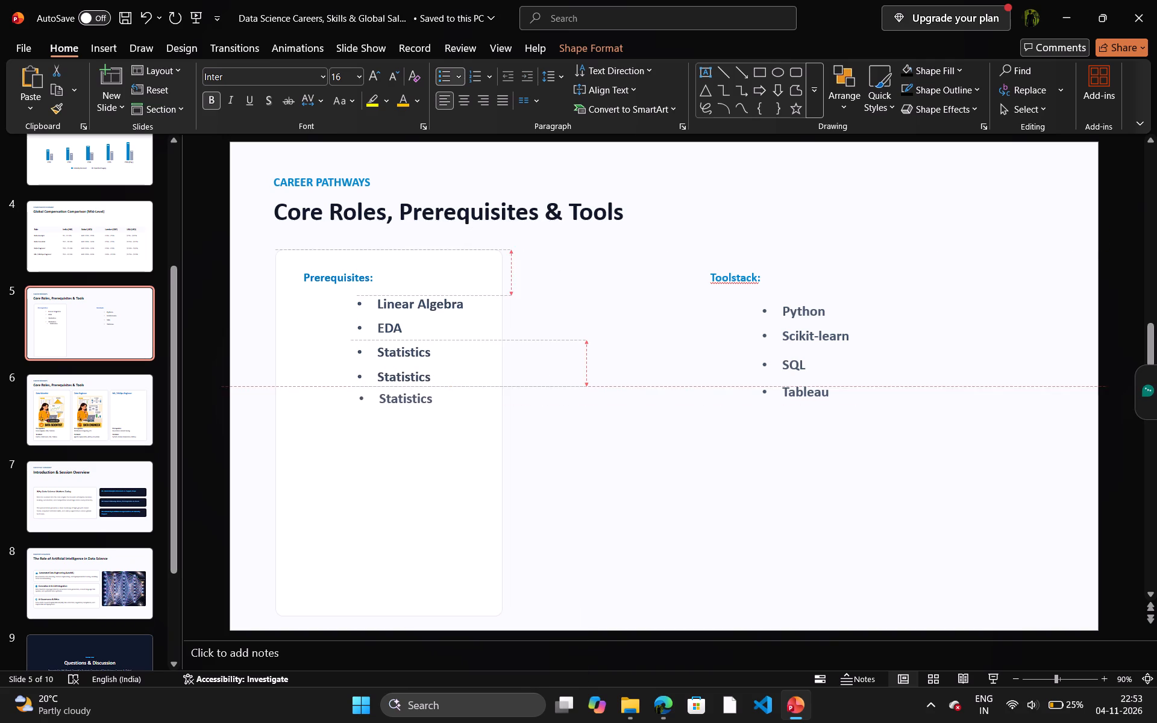
drag(429, 410, 427, 414)
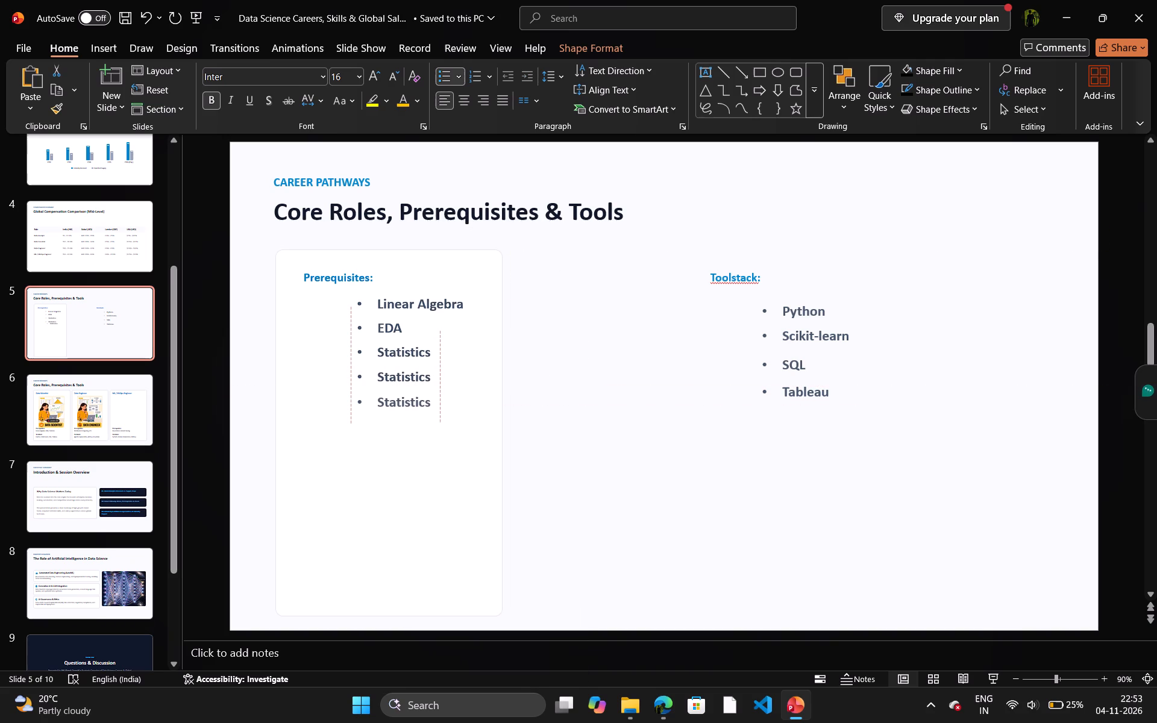
drag(427, 414, 428, 413)
click(692, 413)
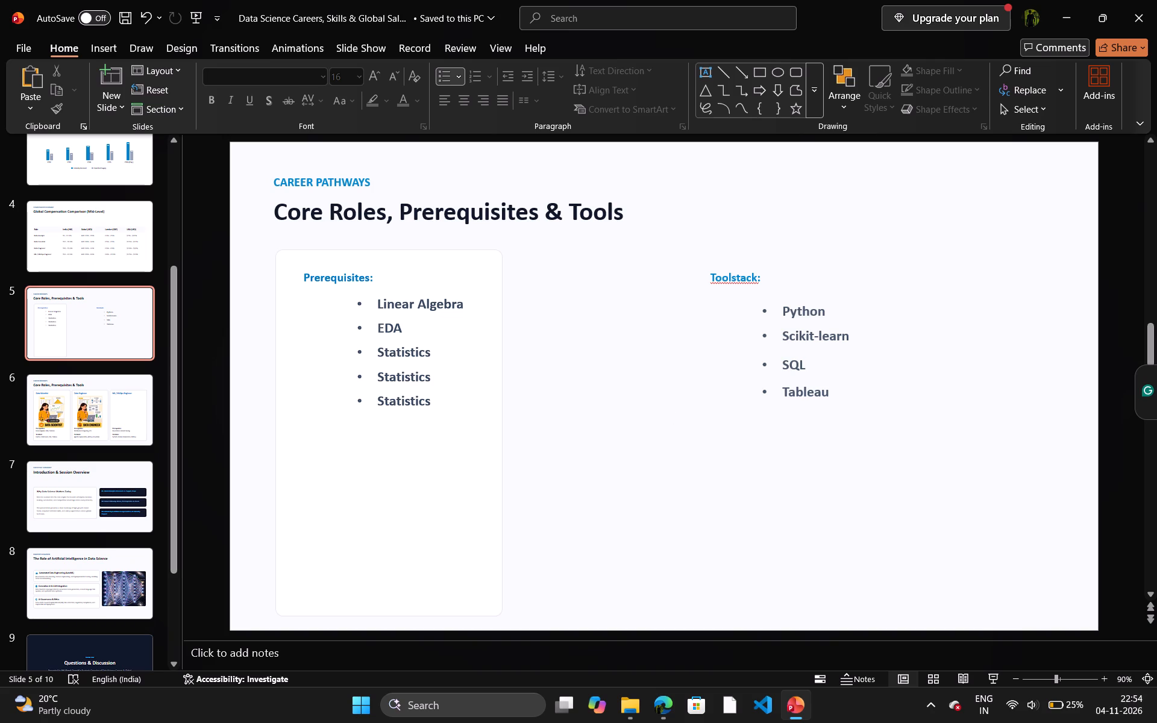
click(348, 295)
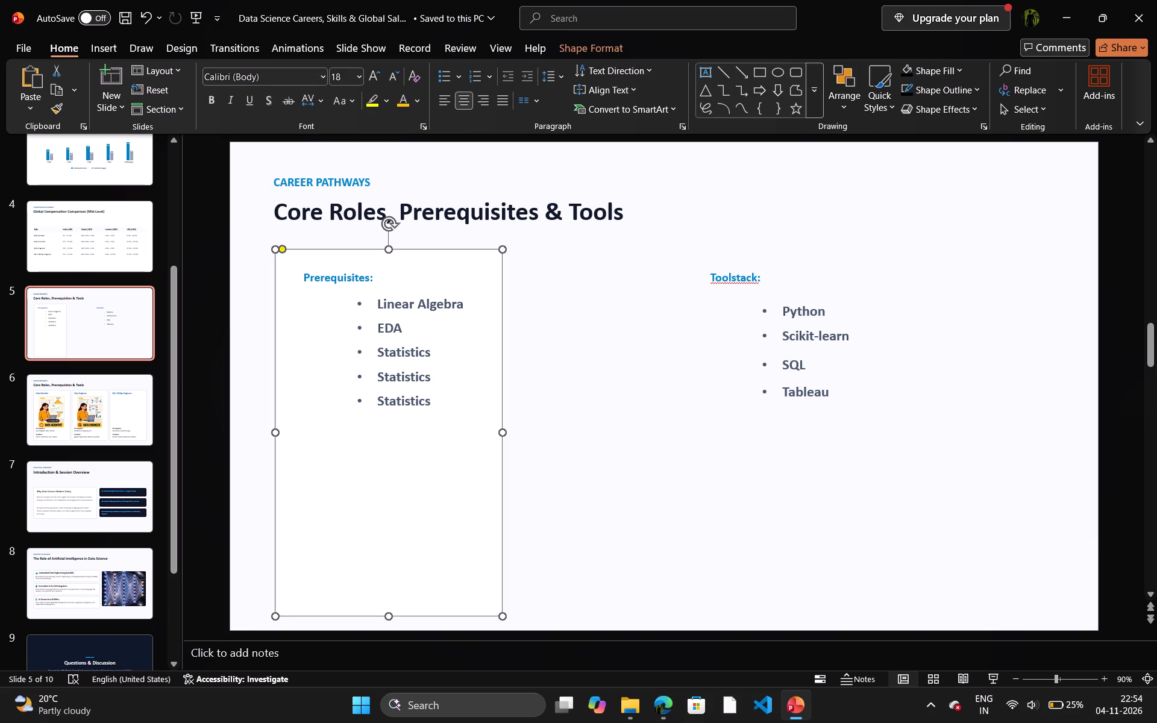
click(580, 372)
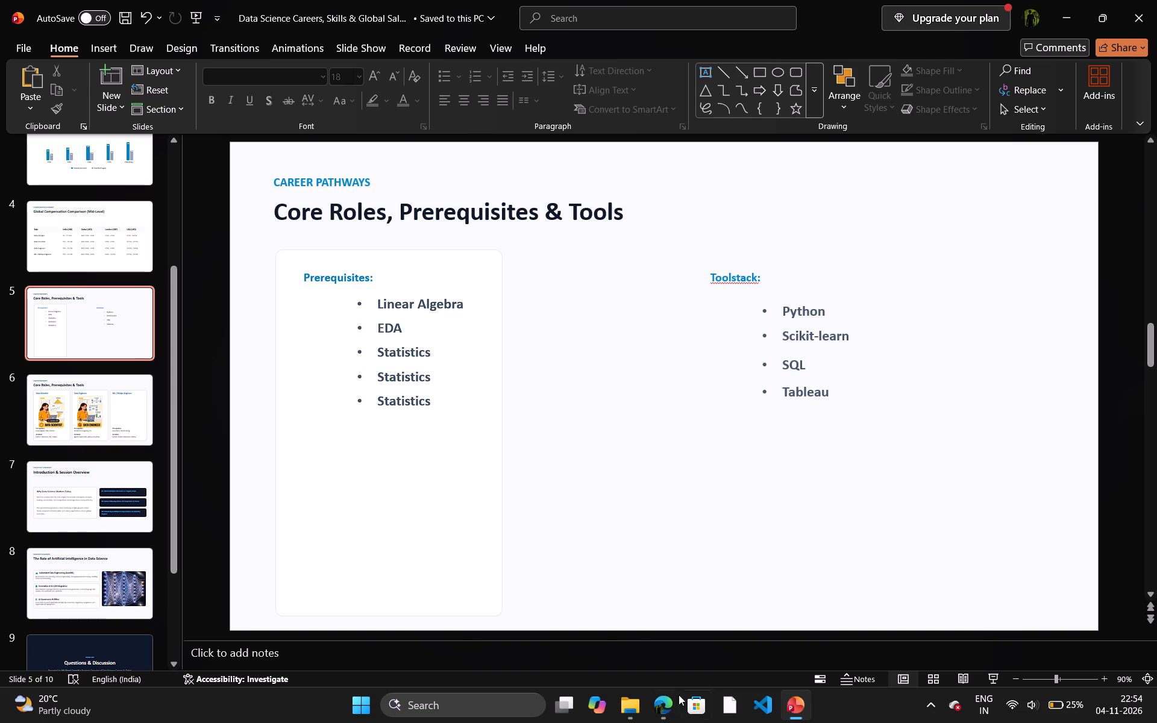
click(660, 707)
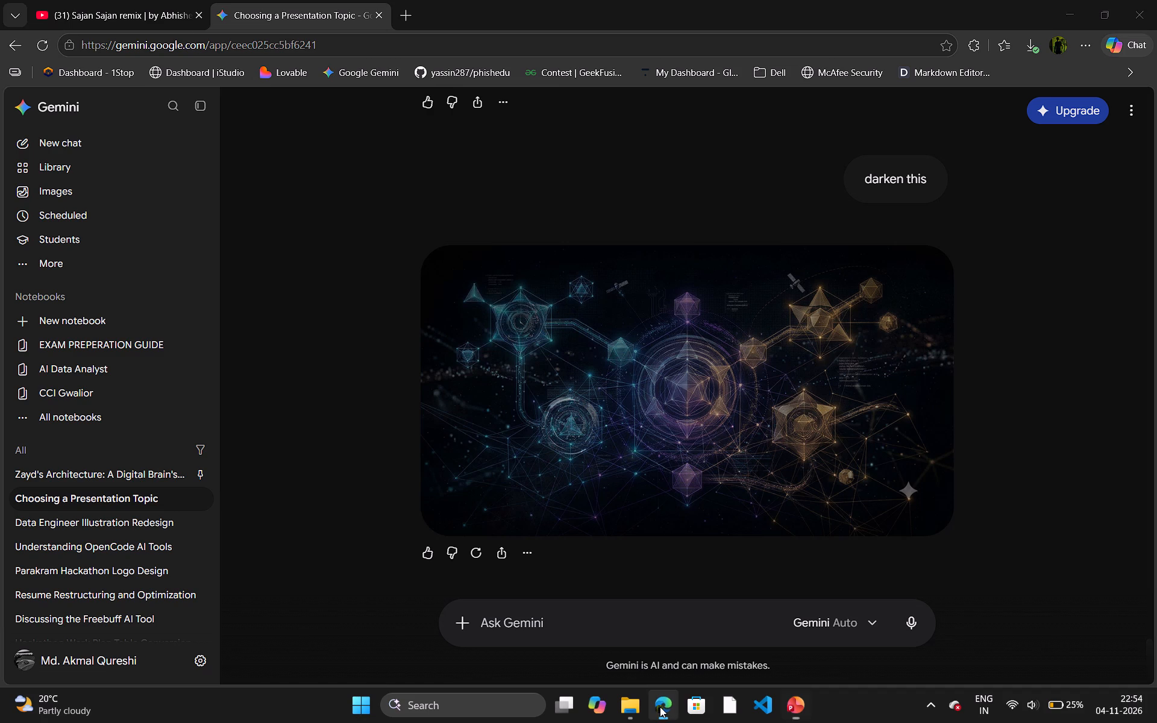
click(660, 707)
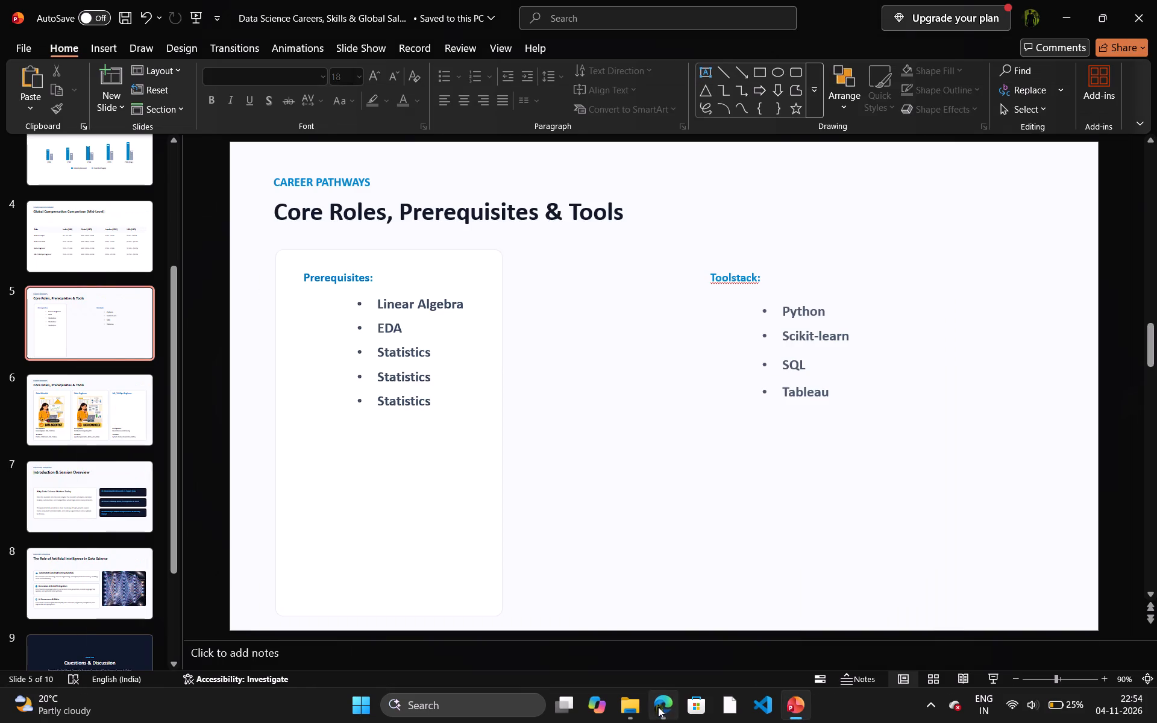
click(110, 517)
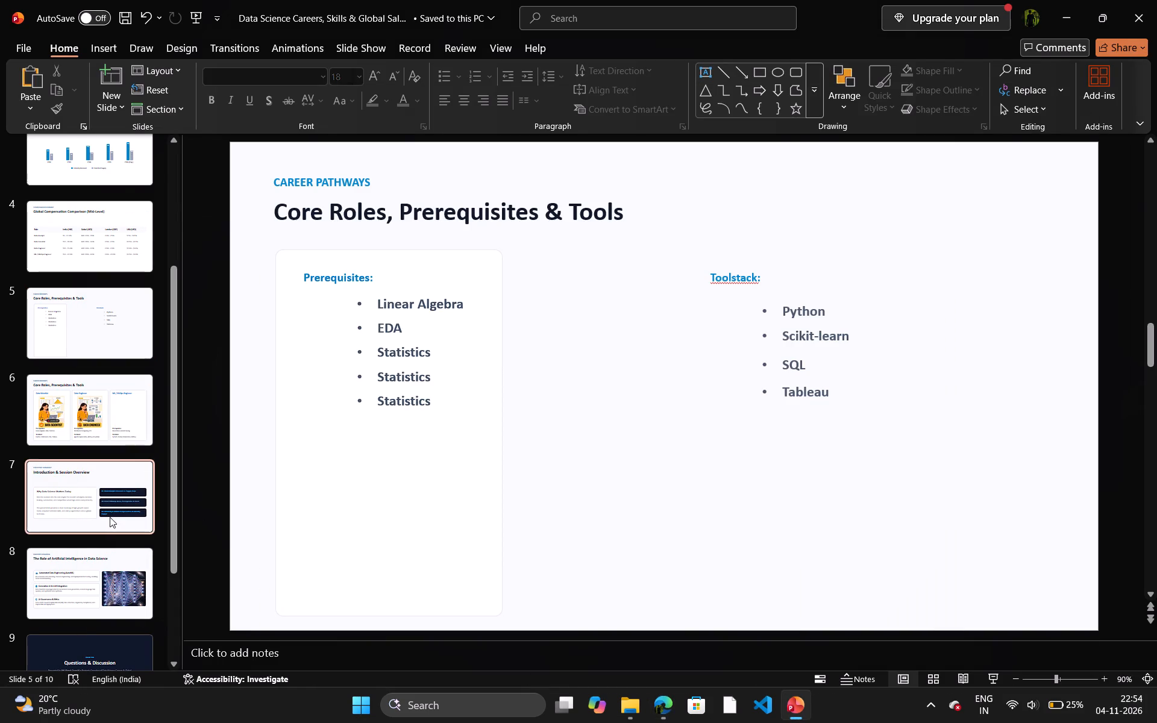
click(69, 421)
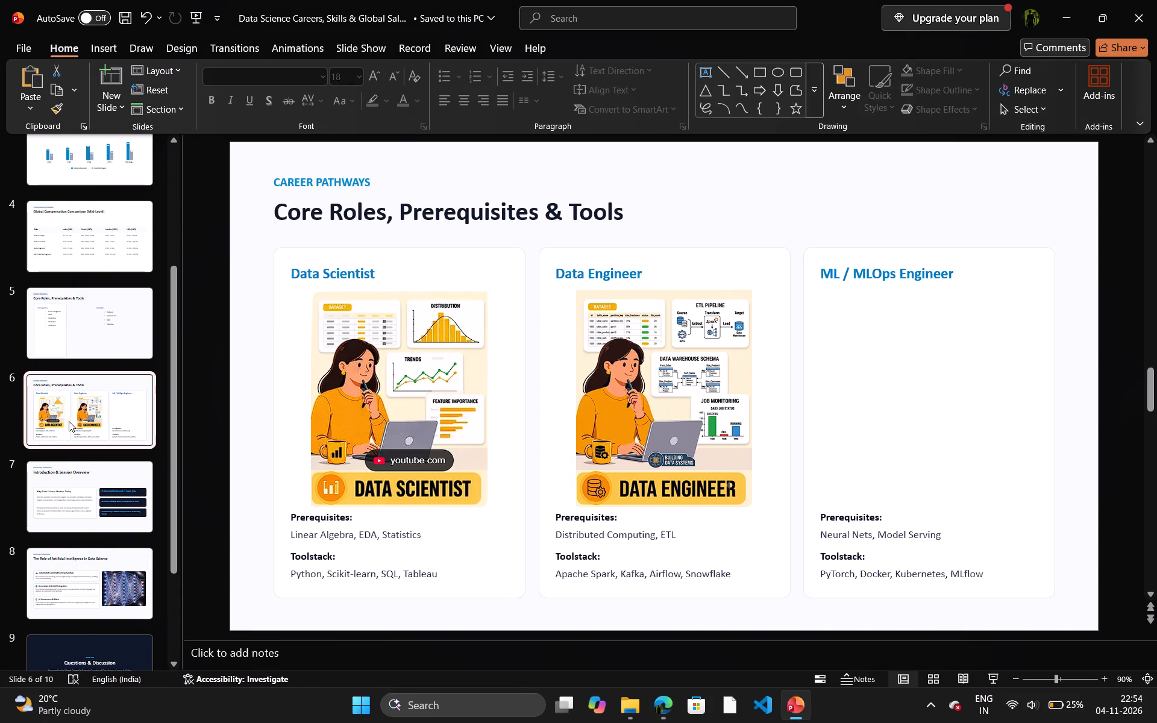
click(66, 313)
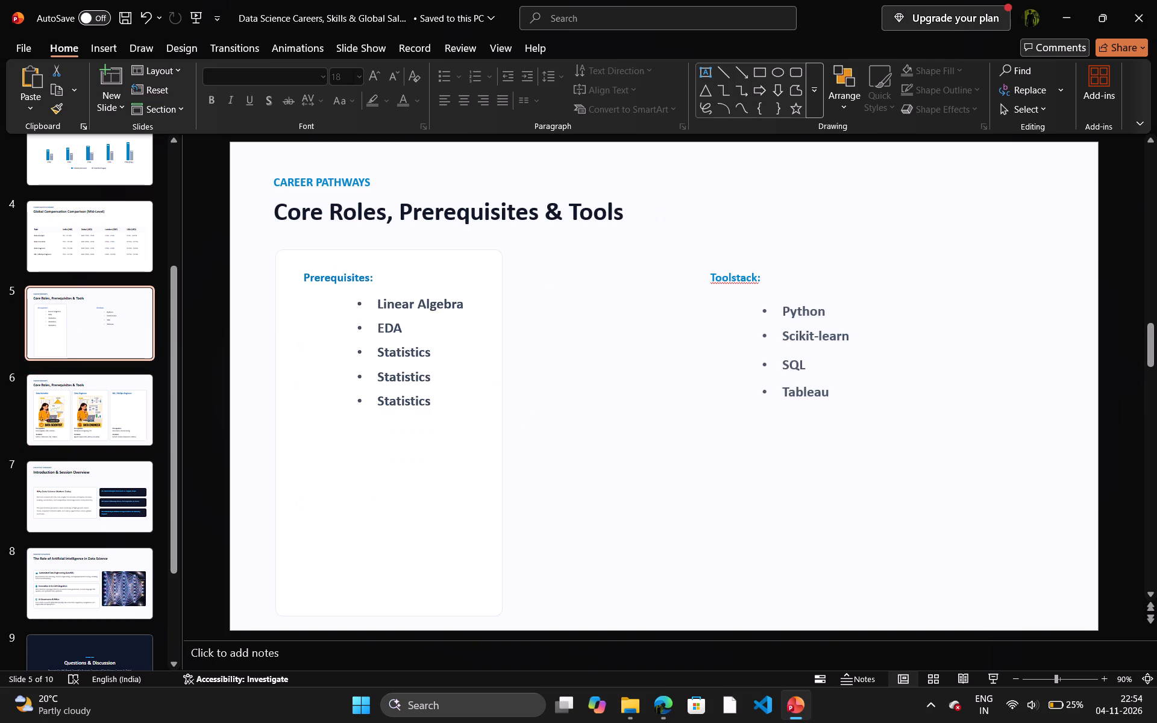
Replace the text of the third Prerequisites bullet, the topmost Statistics, with "Dsitributed Computing ETL".
click(433, 354)
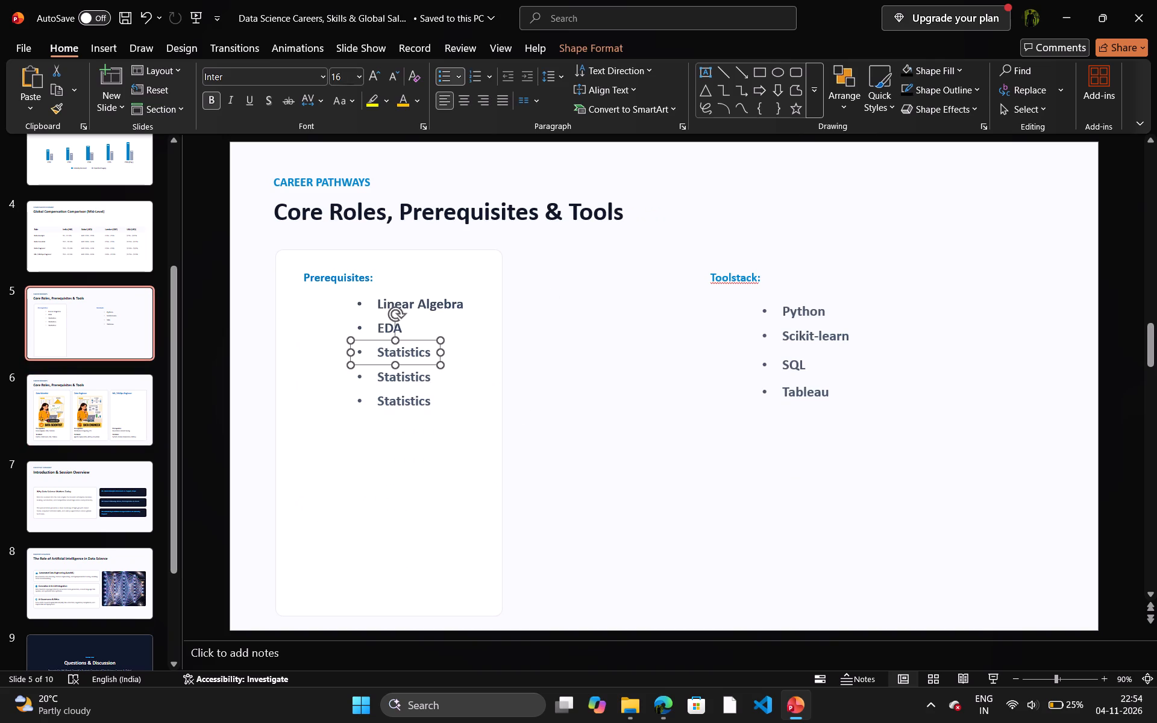
double_click(428, 354)
double_click(428, 354)
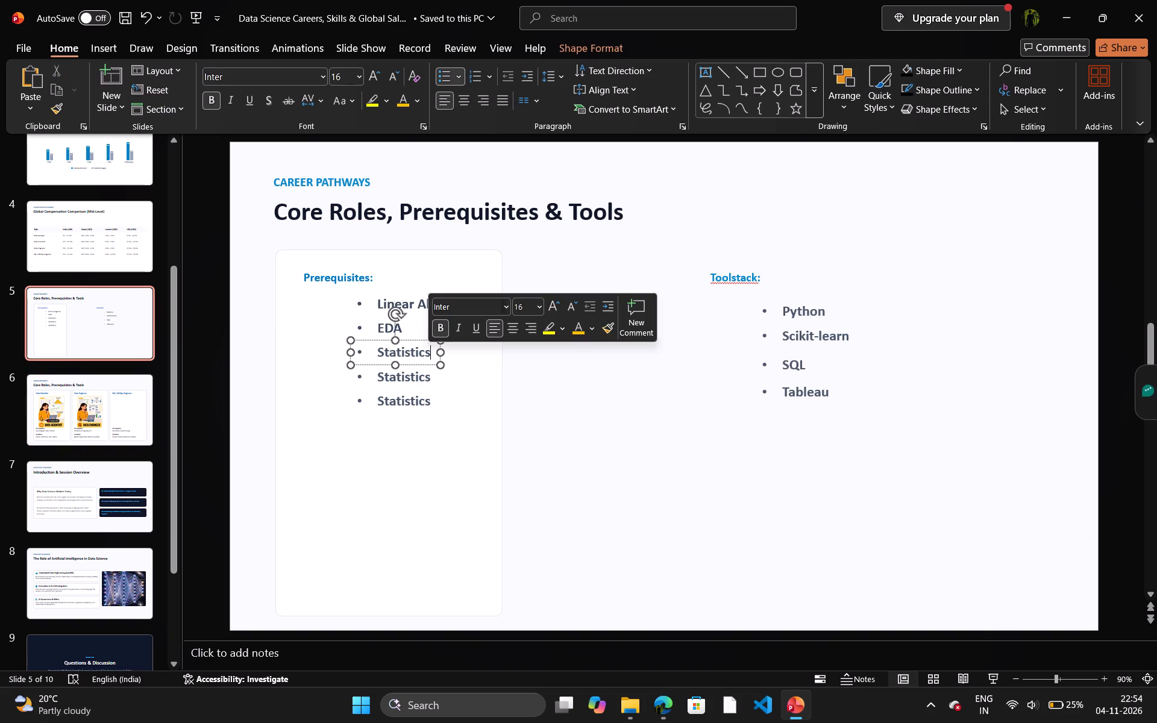
key(BackSpace)
key(BackSpace)
key(BackSpace)
key(BackSpace)
key(BackSpace)
key(BackSpace)
key(BackSpace)
key(BackSpace)
key(BackSpace)
key(BackSpace)
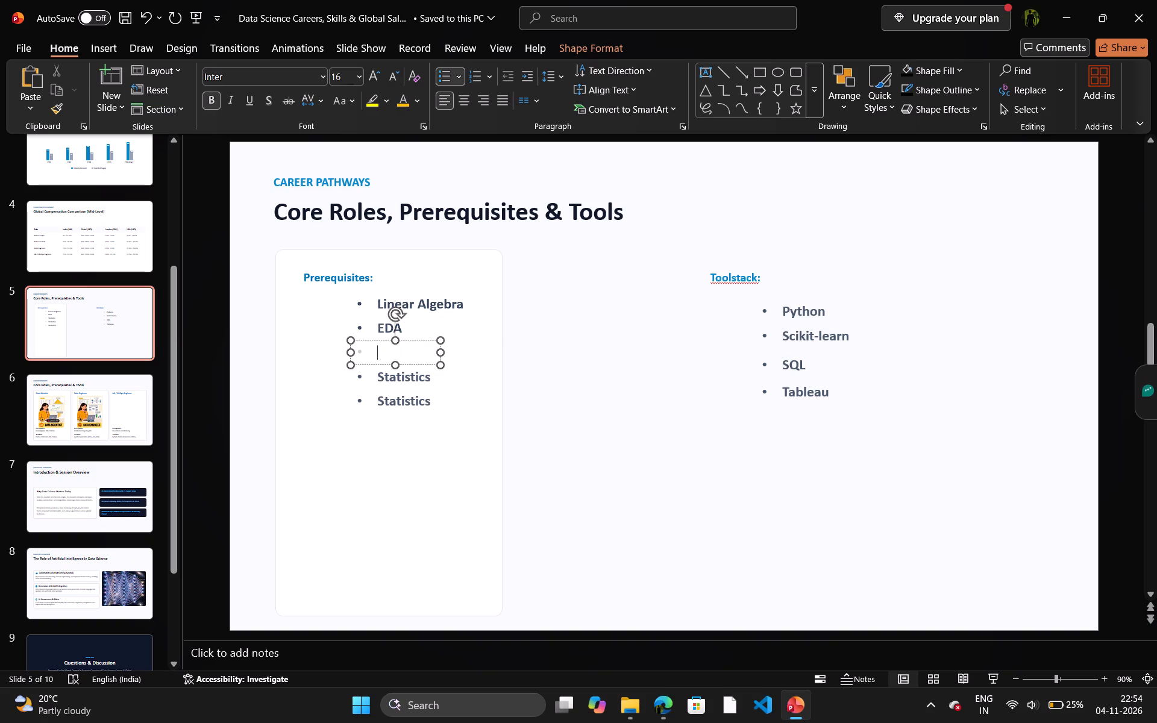
text(Dsitributed Computing ETL)
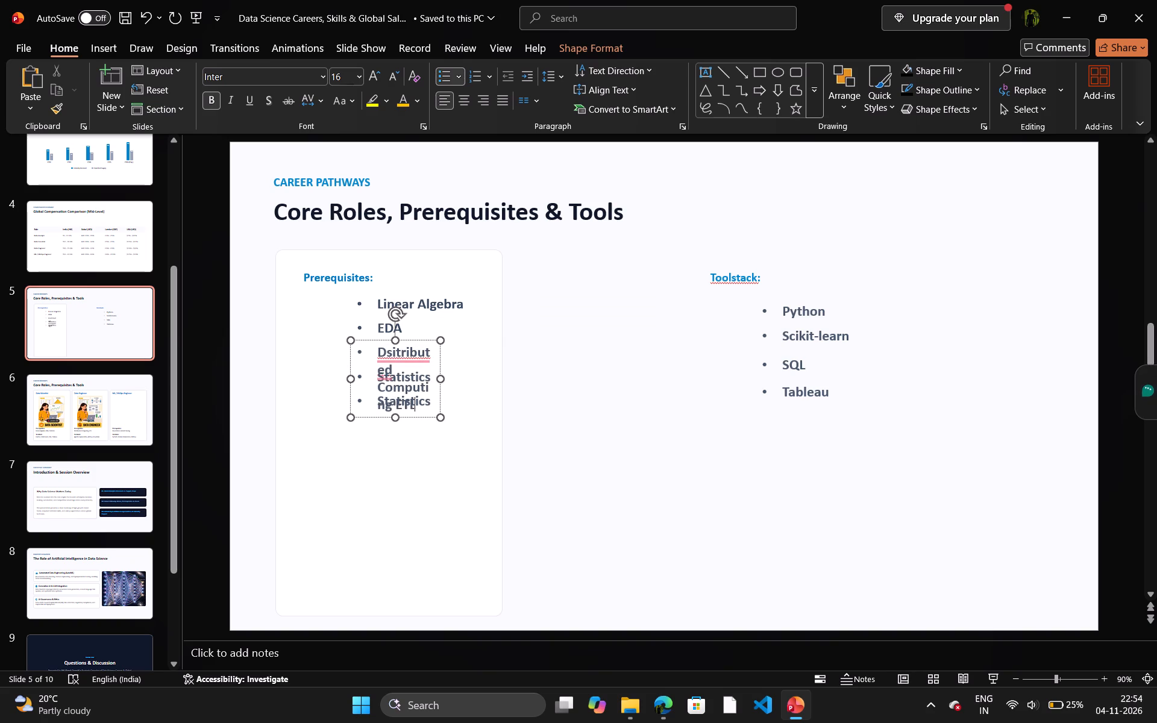
Widen the third Prerequisites bullet's text box so its text fits on one line.
drag(444, 378, 450, 377)
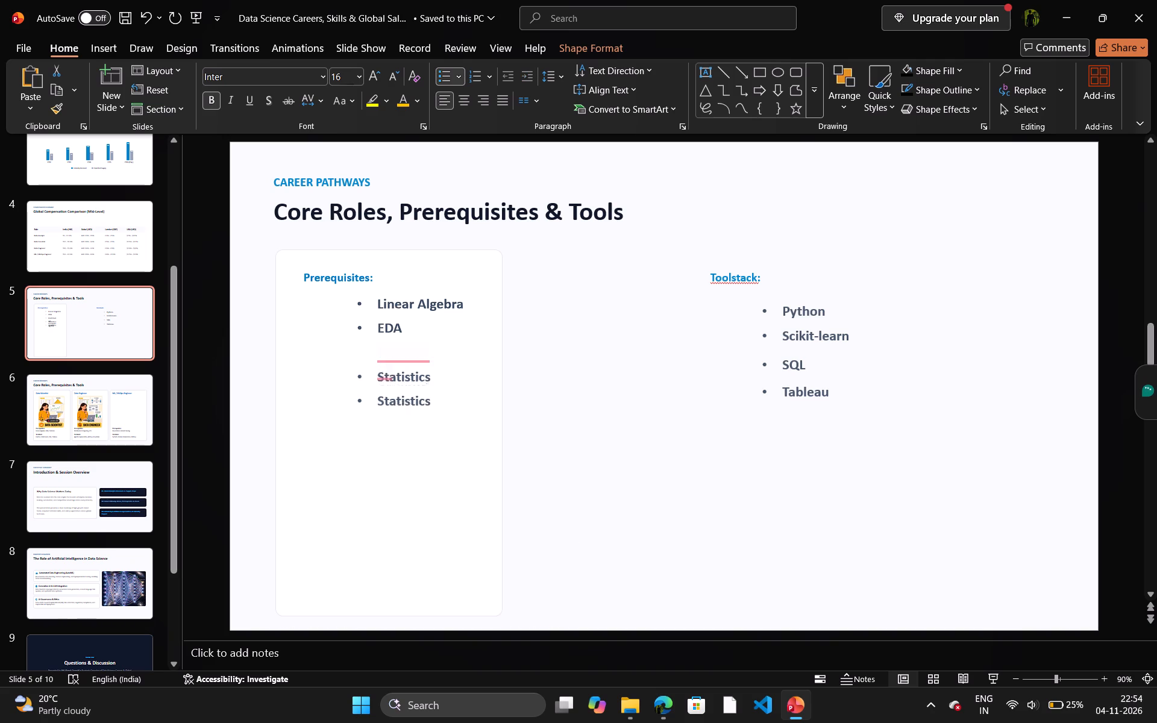
drag(450, 377, 491, 360)
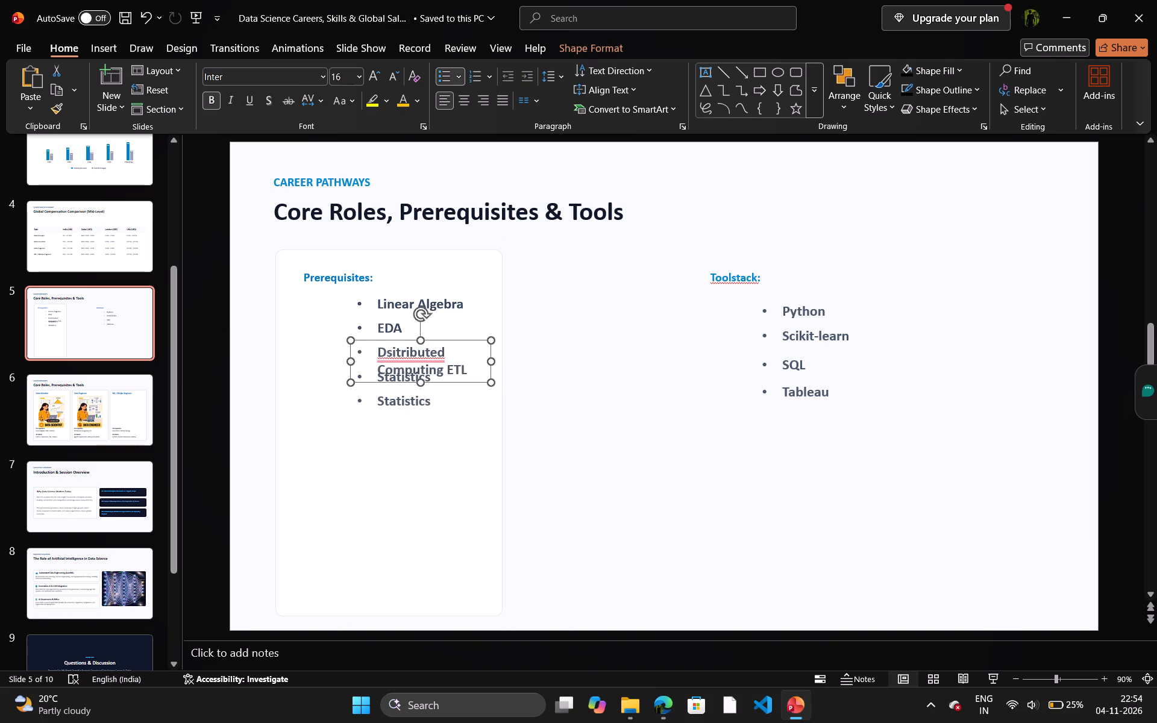
drag(492, 360, 541, 349)
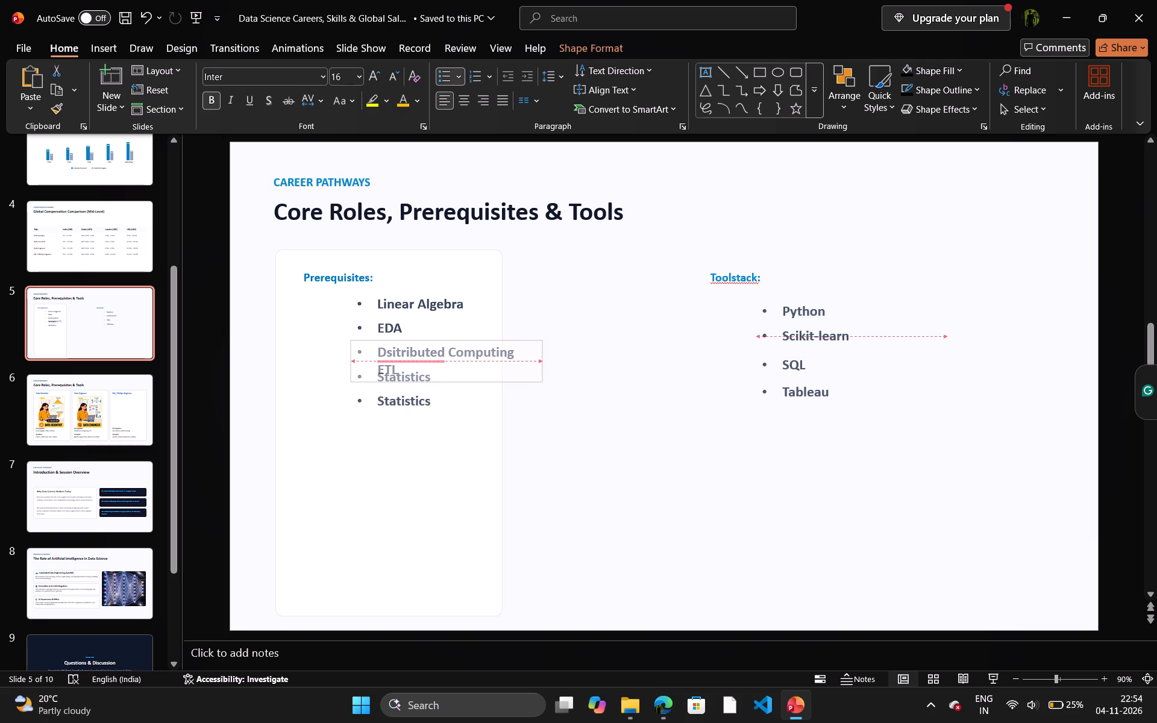
drag(541, 349, 554, 348)
Widen the white card behind Prerequisites so it extends past the end of the longest bullet.
click(494, 277)
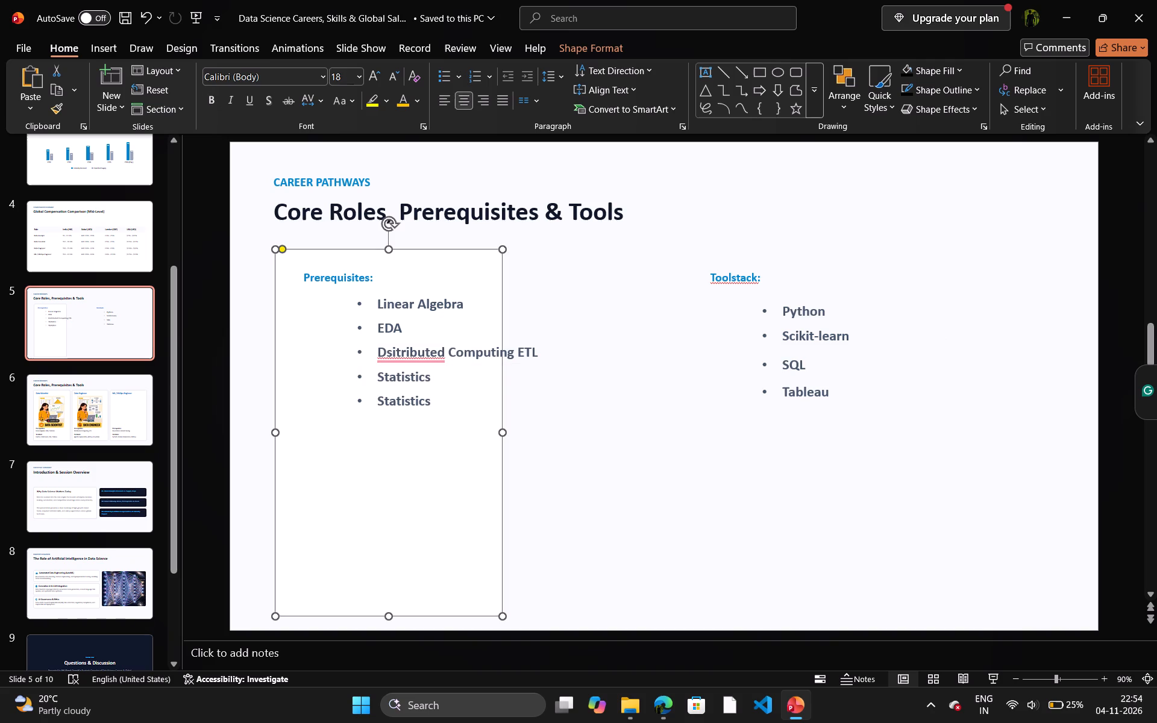
drag(504, 430, 559, 422)
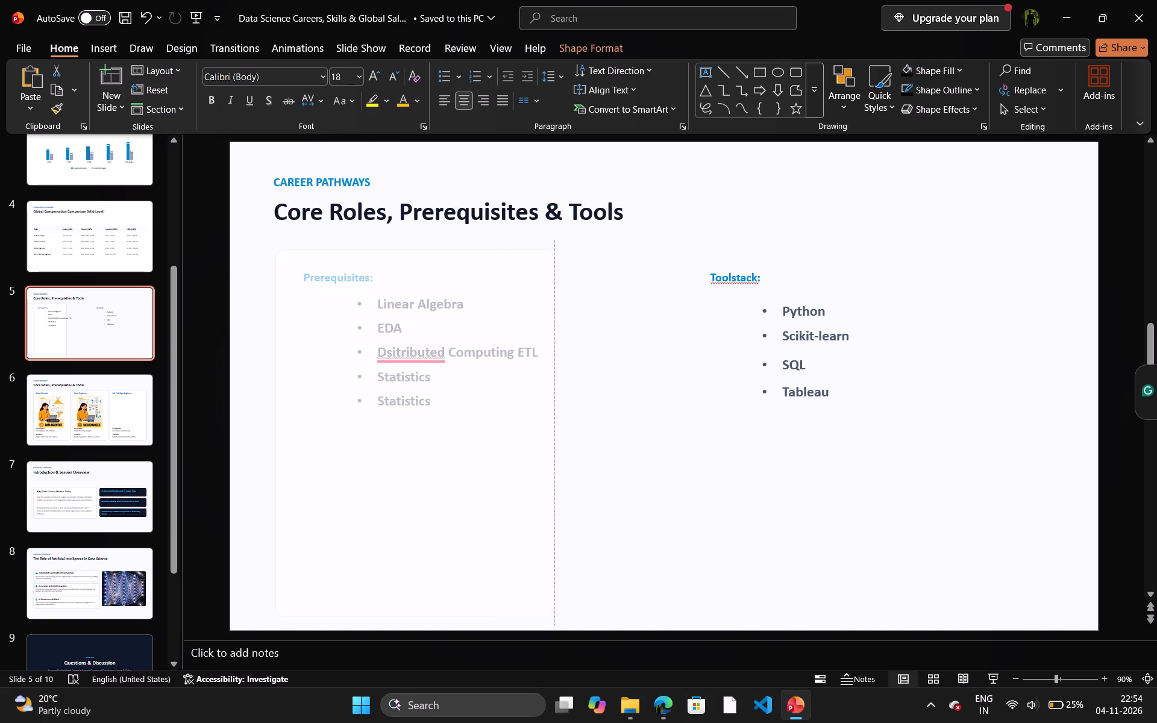
drag(559, 422, 568, 419)
click(601, 407)
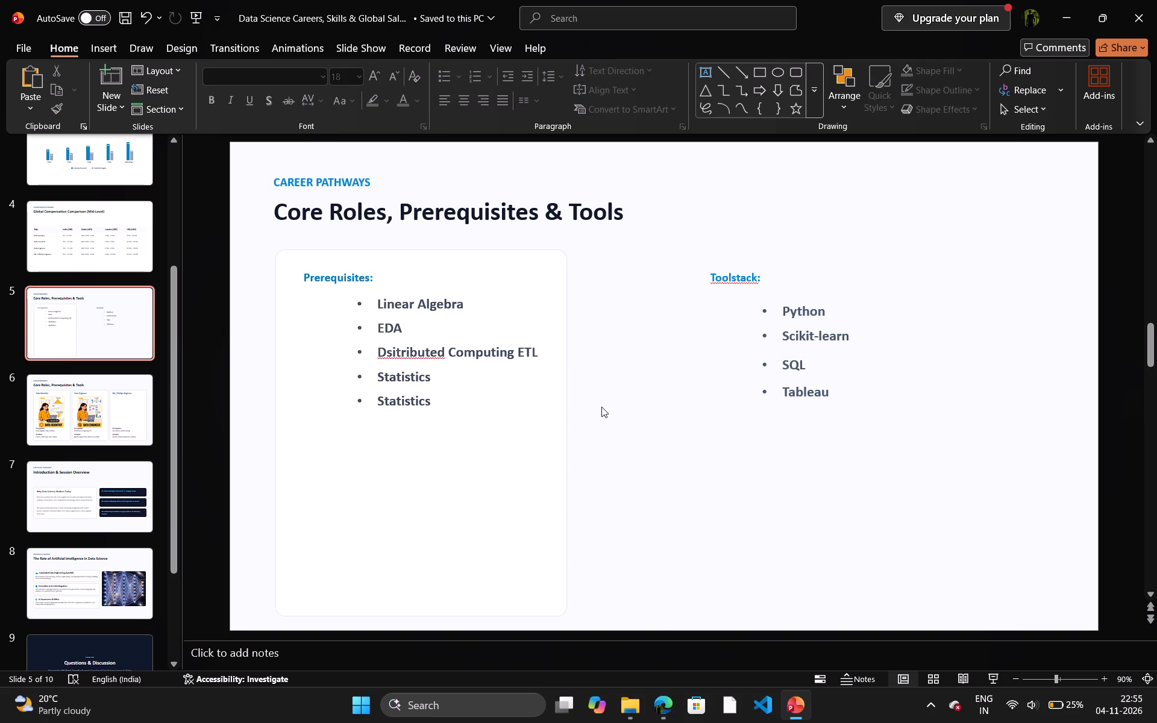
Correct the spelling of the third Prerequisites bullet's first word to "Distributed".
click(391, 355)
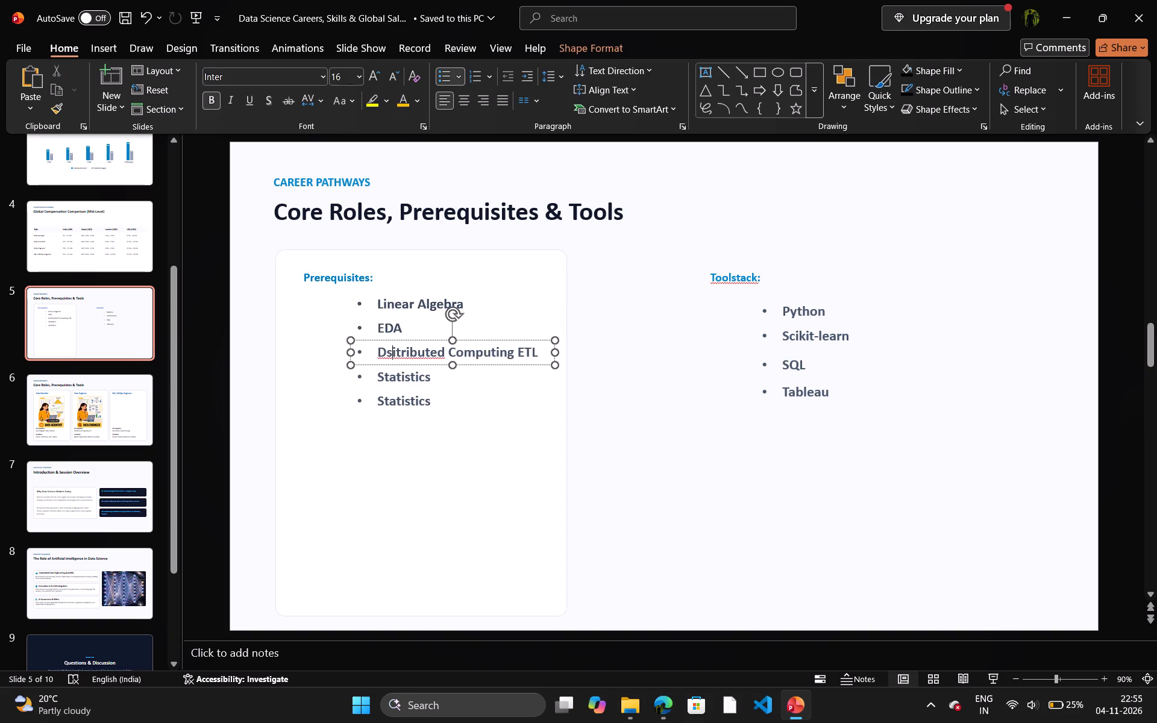
key(BackSpace)
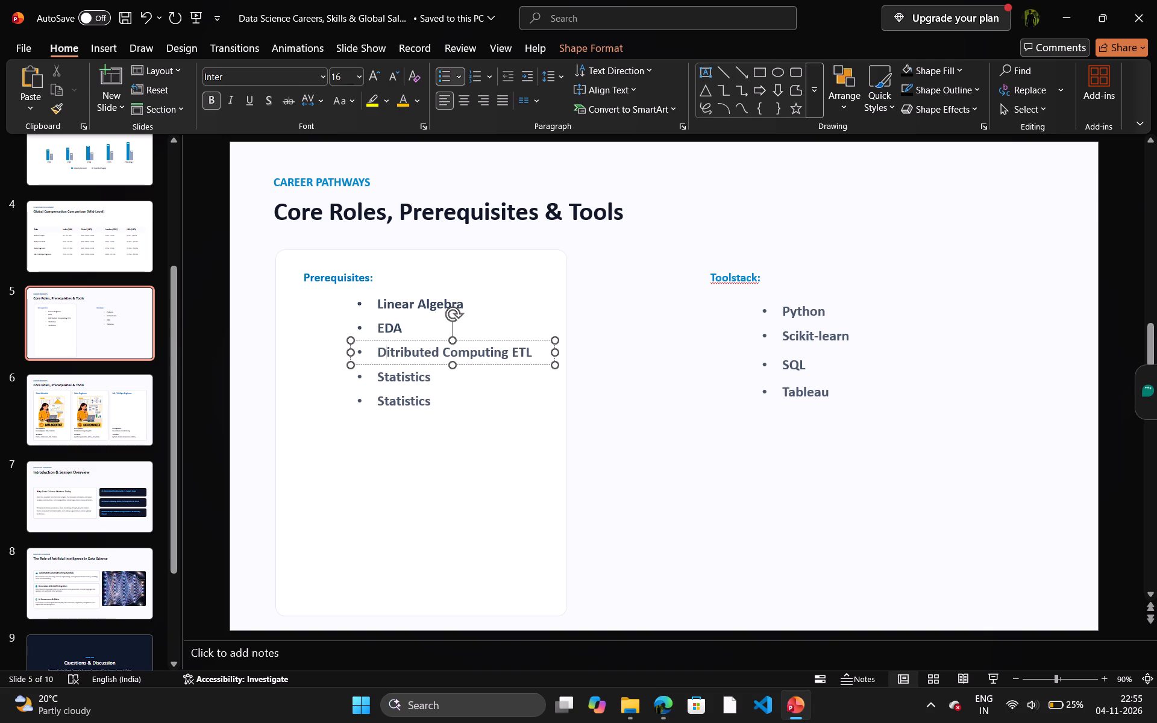
key(Right)
key(s)
click(430, 437)
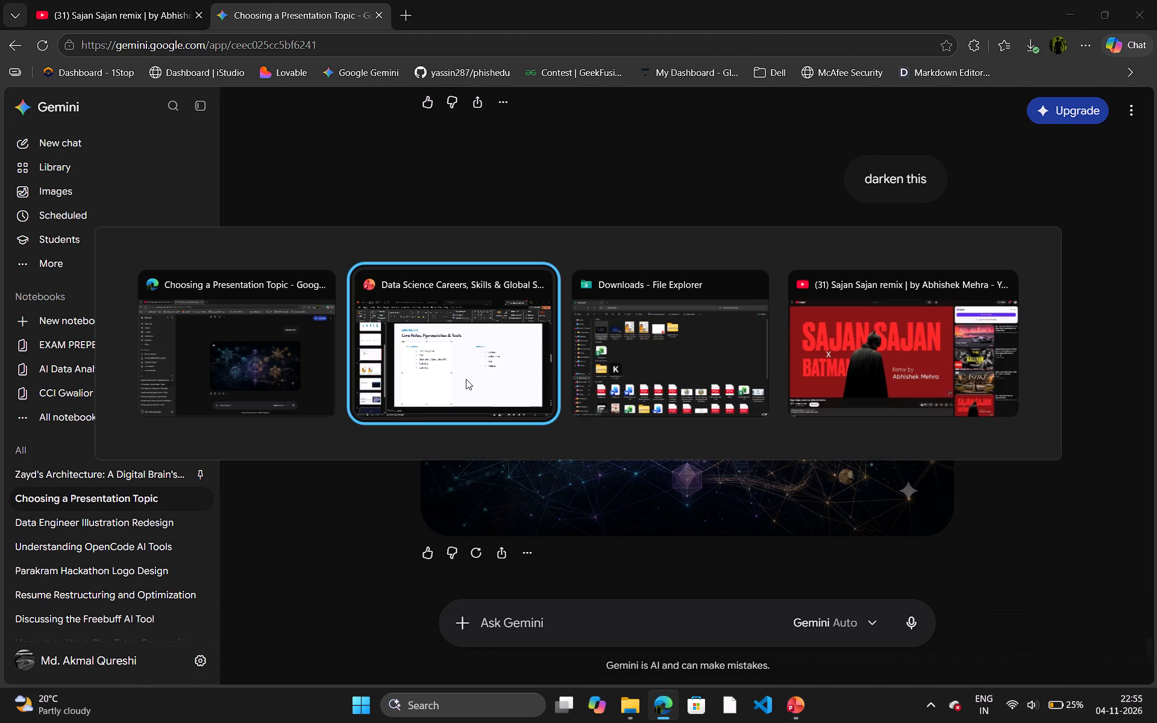
After checking the Data Engineer prerequisites on slide 6, move "ETL" from the third bullet into the fourth on slide 5, replacing Statistics.
click(69, 399)
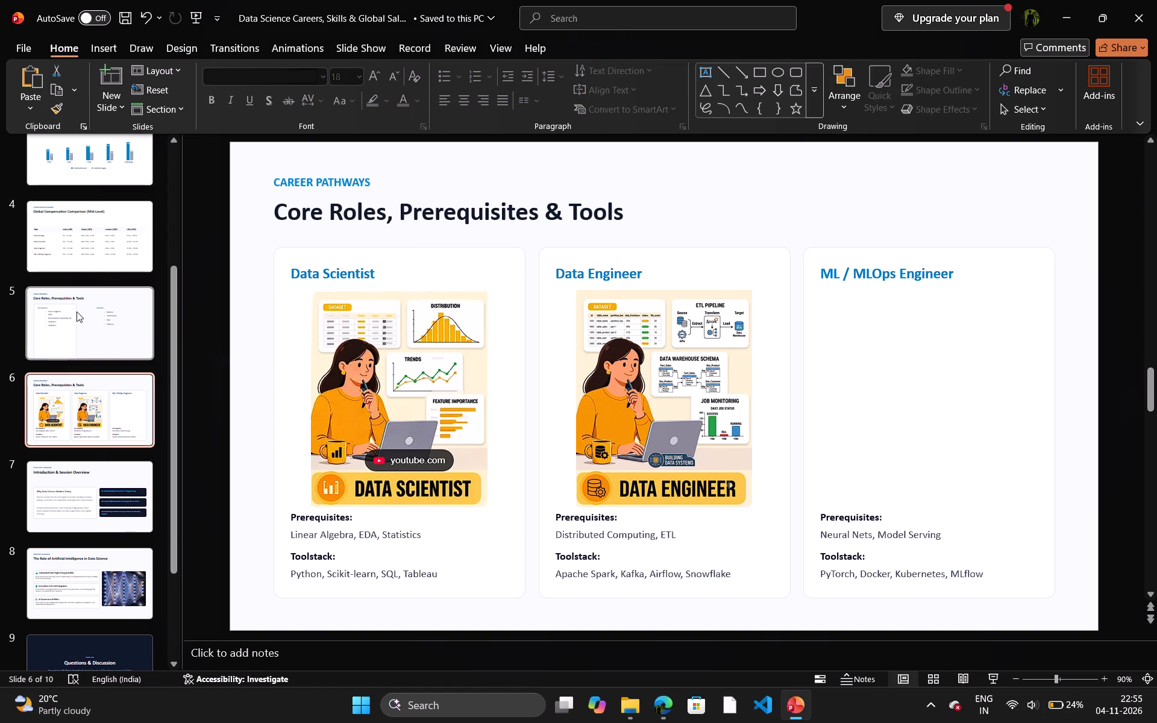
click(77, 310)
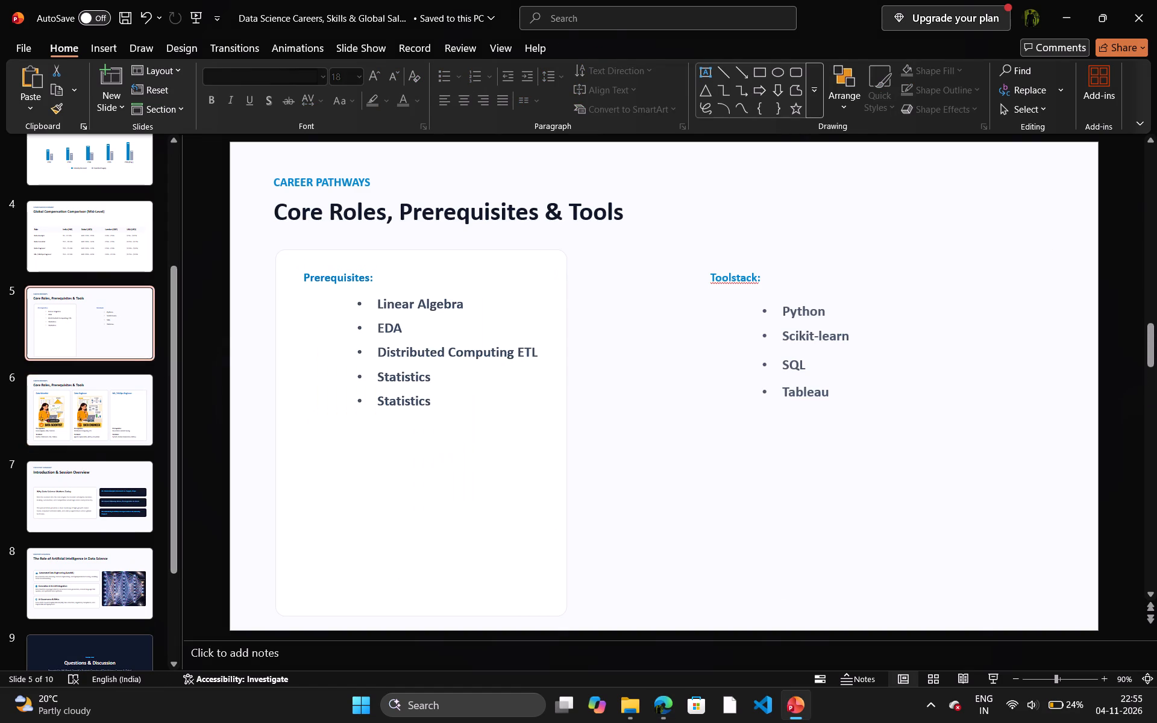
drag(517, 355, 539, 349)
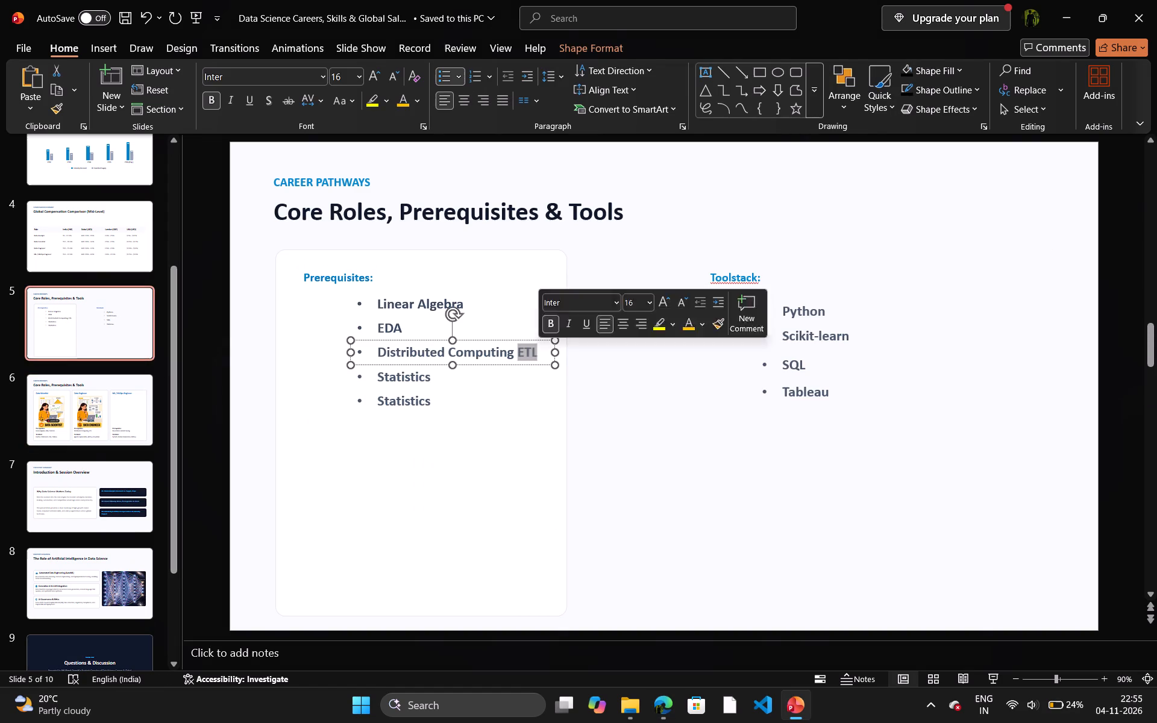
key(ctrl+x)
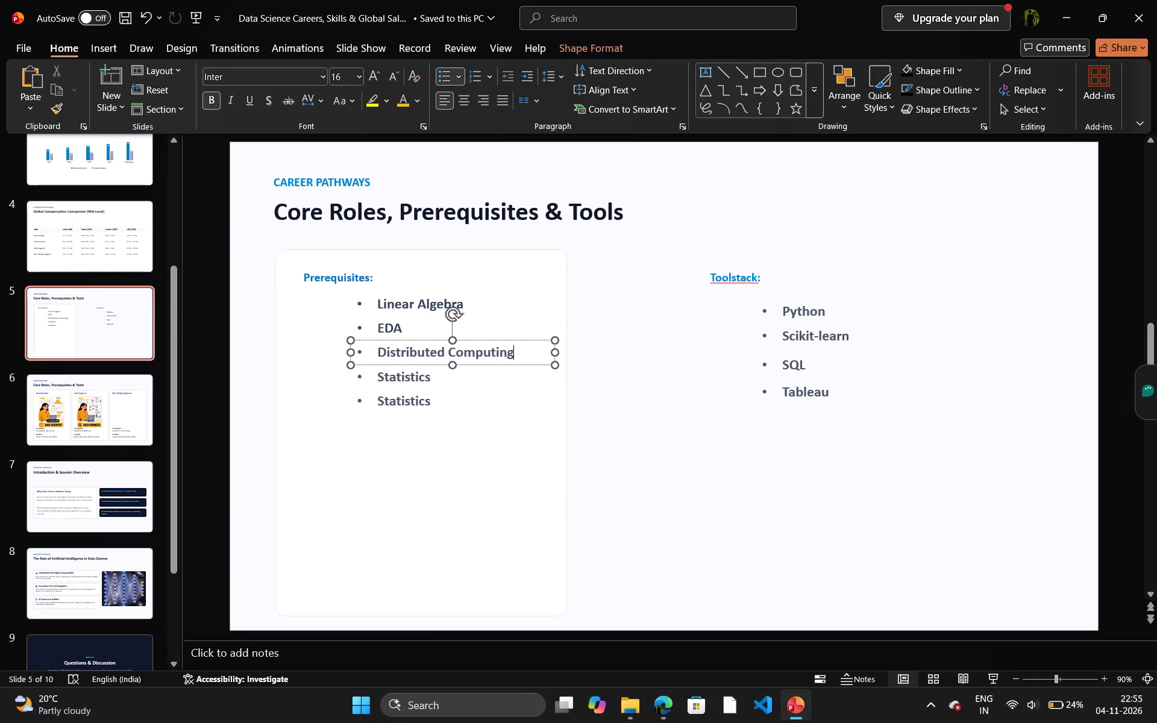
triple_click(430, 381)
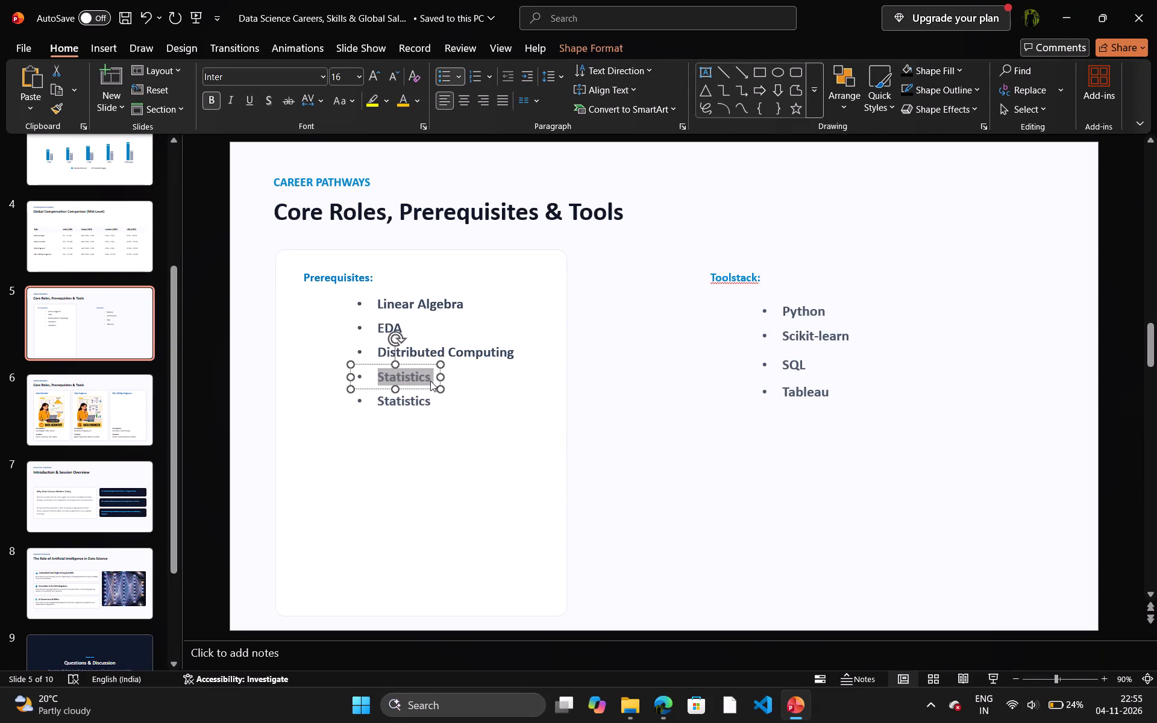
key(ctrl+v)
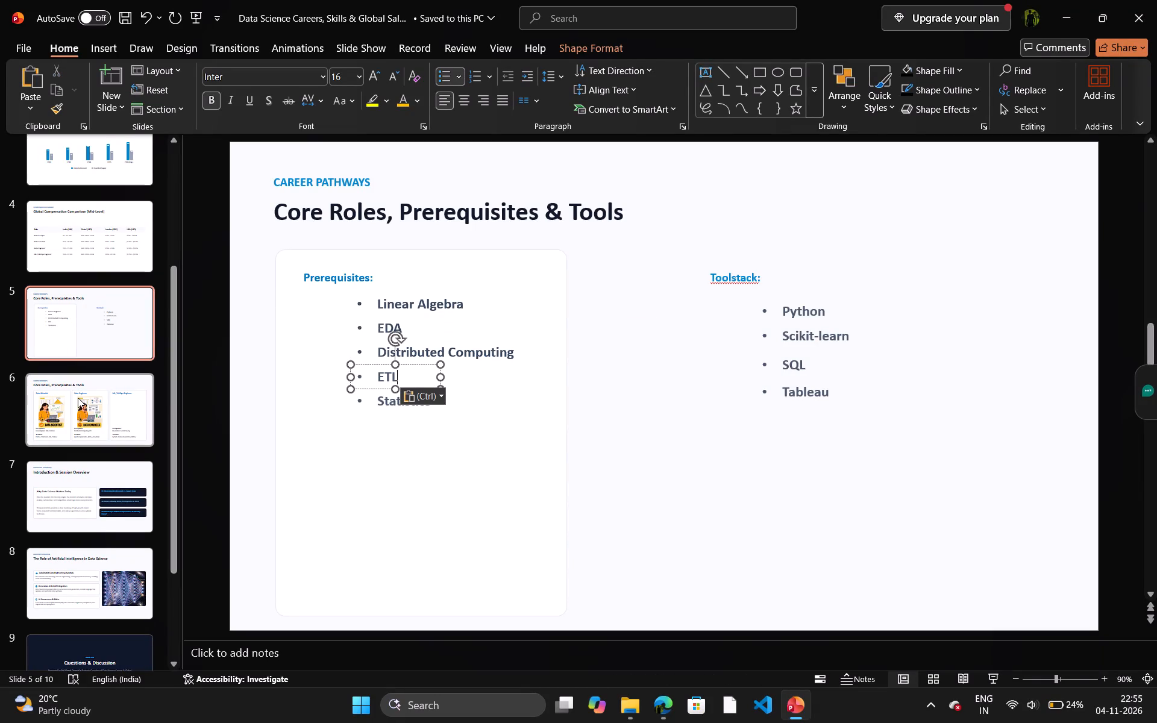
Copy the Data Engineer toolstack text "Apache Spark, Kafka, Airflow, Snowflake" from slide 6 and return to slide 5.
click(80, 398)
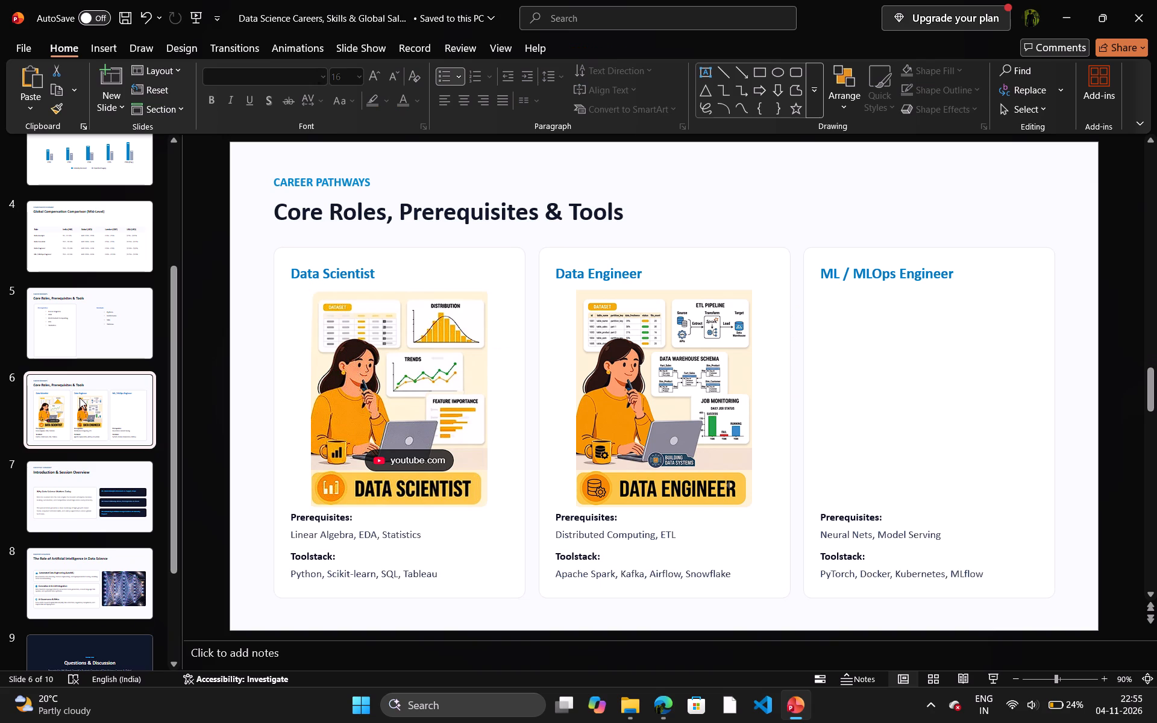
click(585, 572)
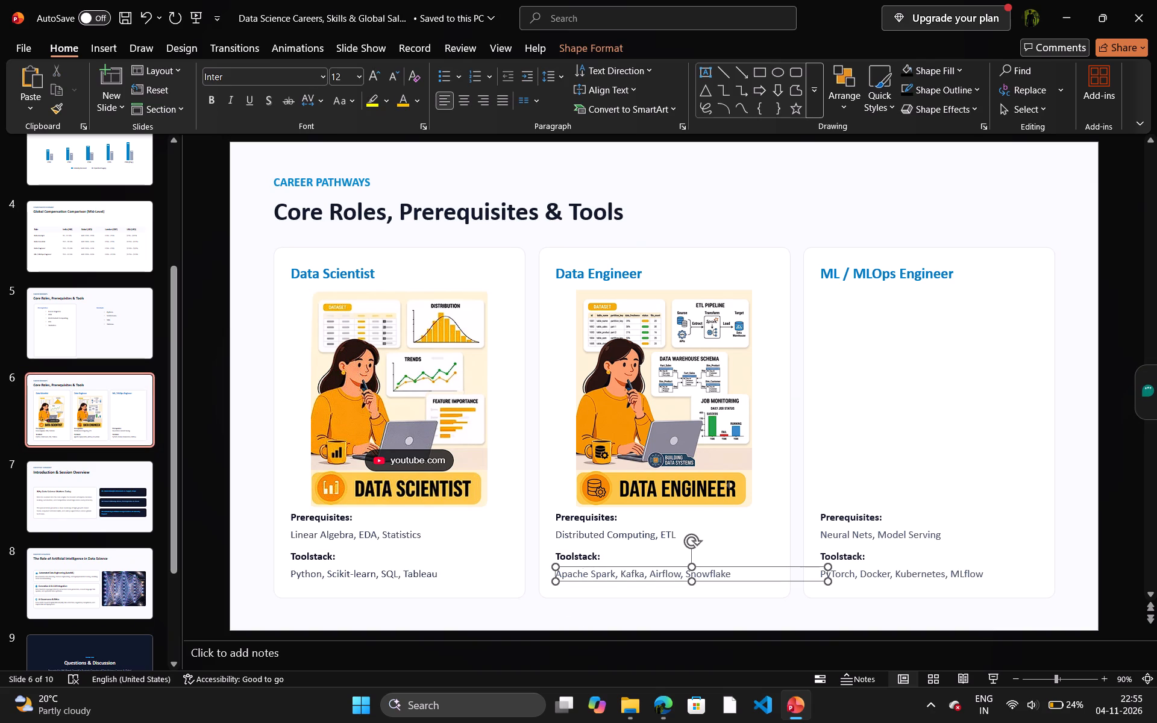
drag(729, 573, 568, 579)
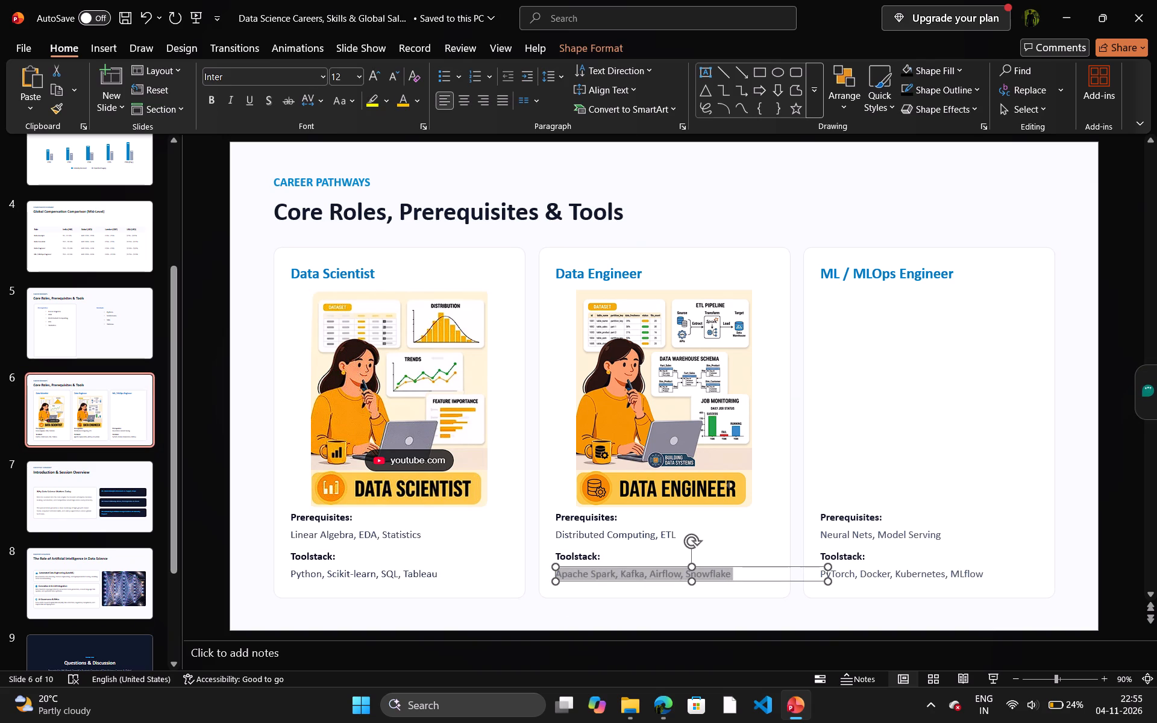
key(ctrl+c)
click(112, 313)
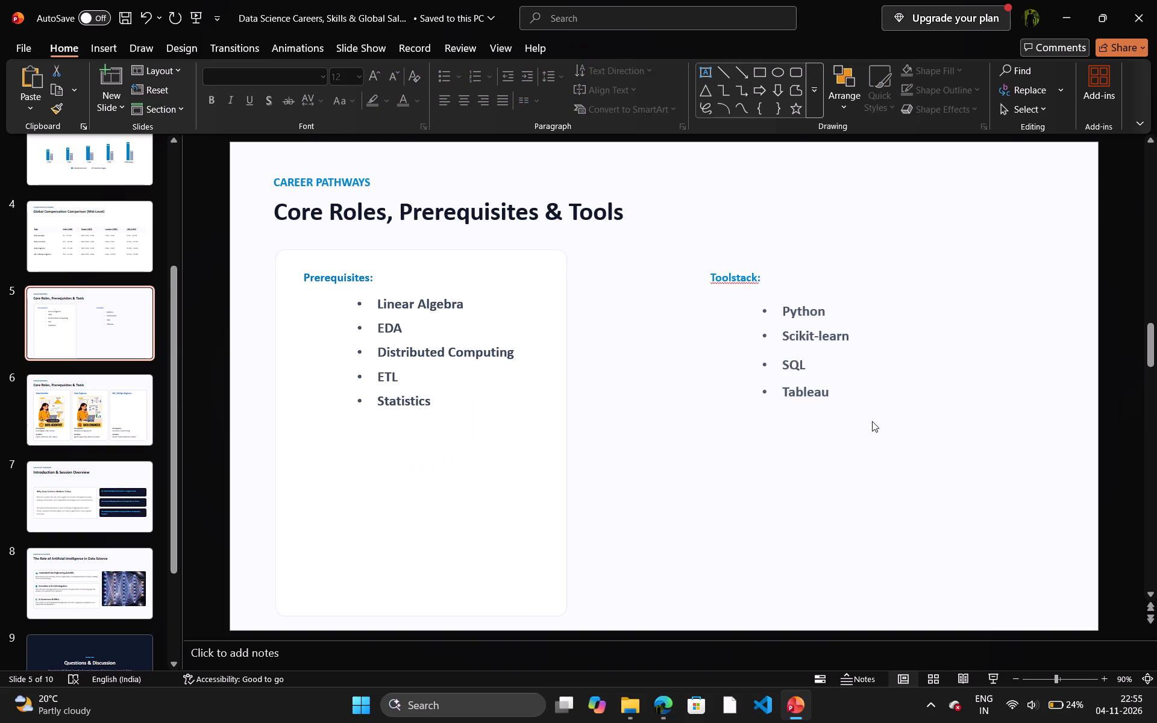
Make five copies of the Tableau bullet in the Toolstack column.
click(826, 392)
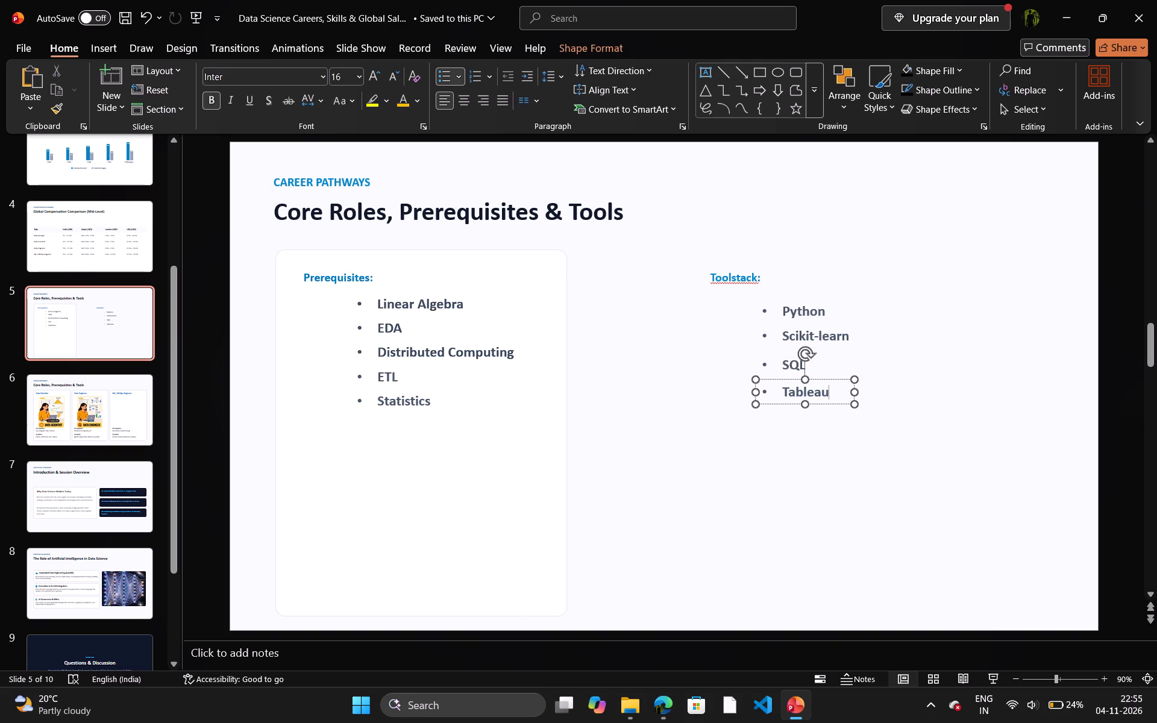
right_click(836, 392)
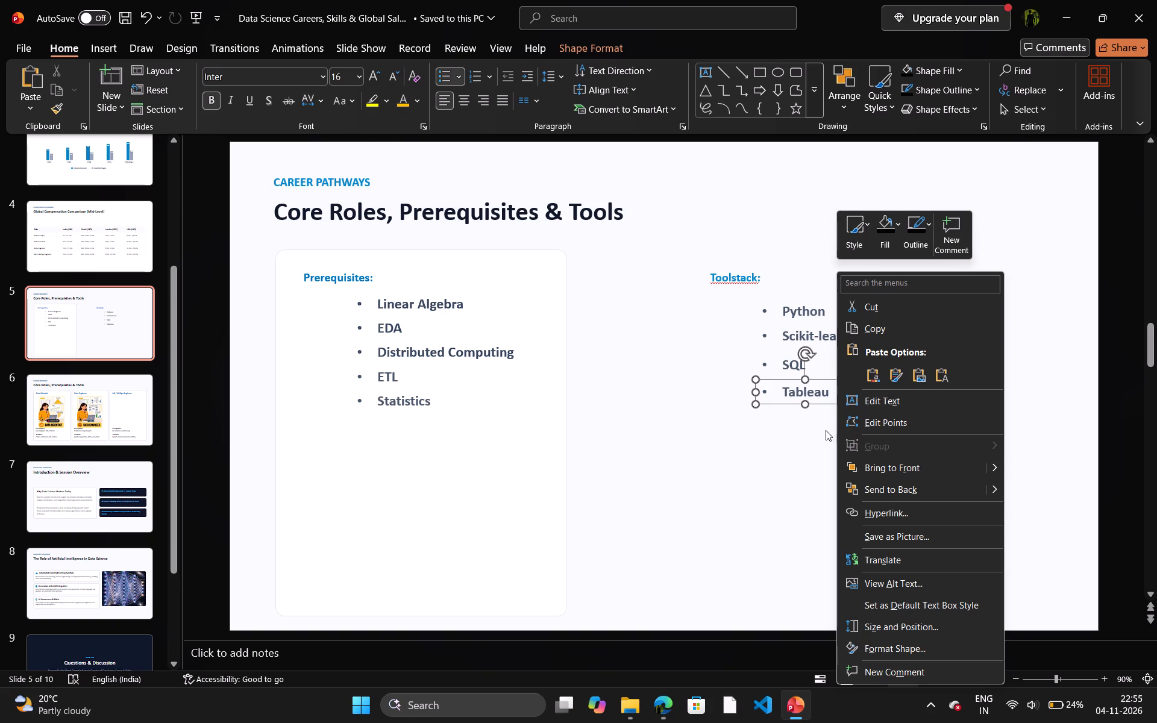
click(818, 399)
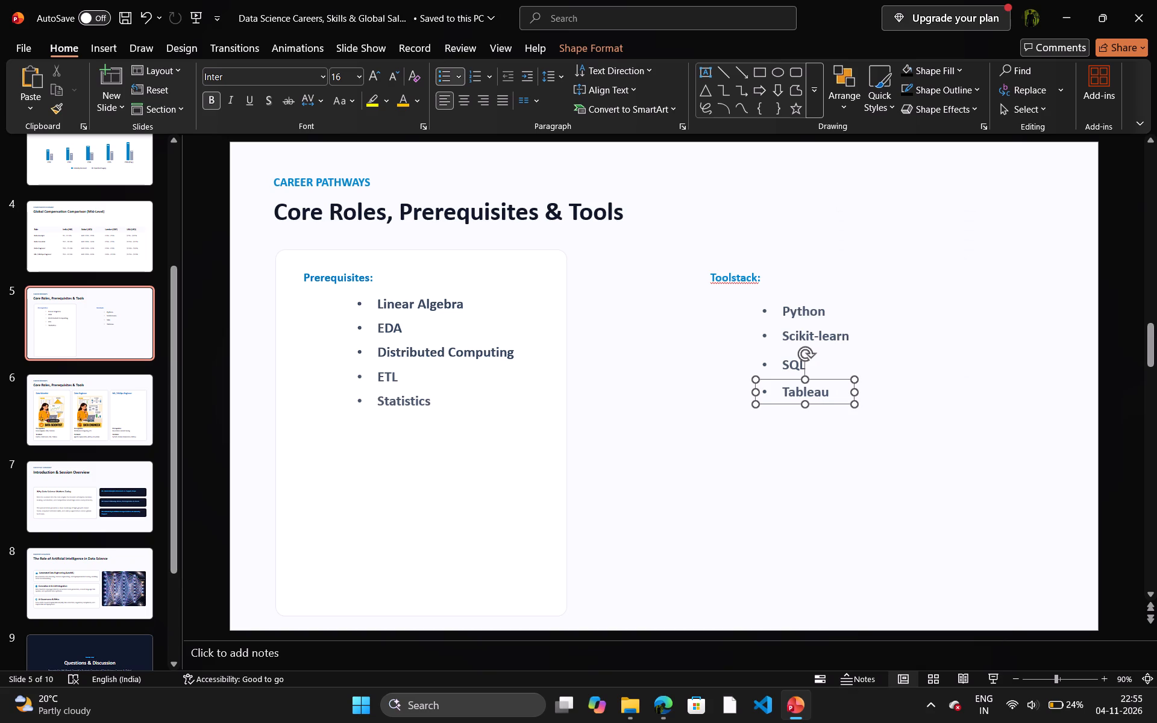
key(ctrl+c)
key(ctrl+v)
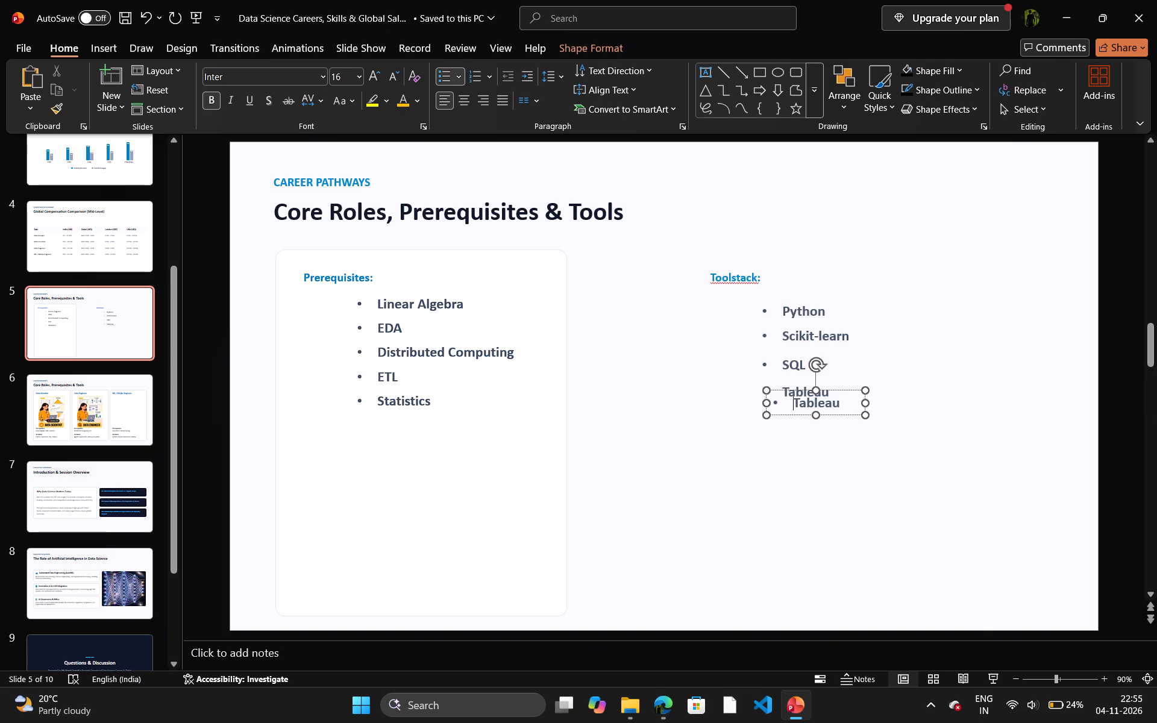
key(ctrl+v)
key(ctrl+v)
key(ctrl+v)
key(ctrl+v)
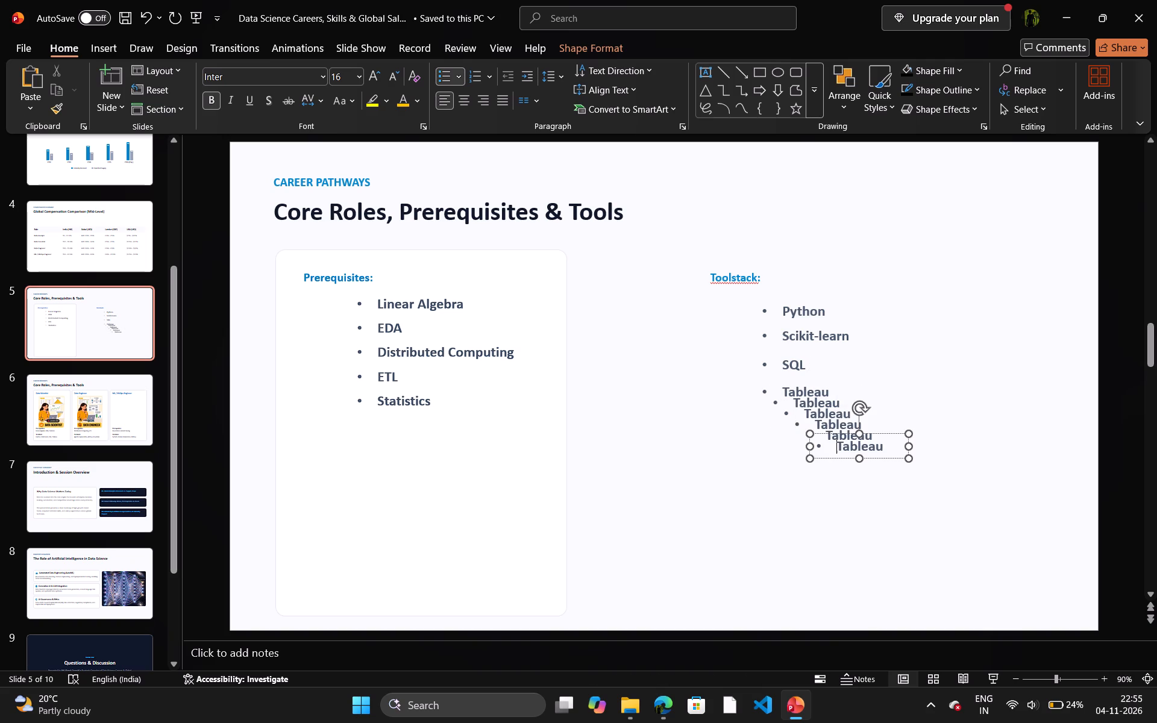
Move the two outermost Tableau copies to the bottom of the Toolstack column, stacked and aligned with the bullets above.
drag(839, 459, 816, 504)
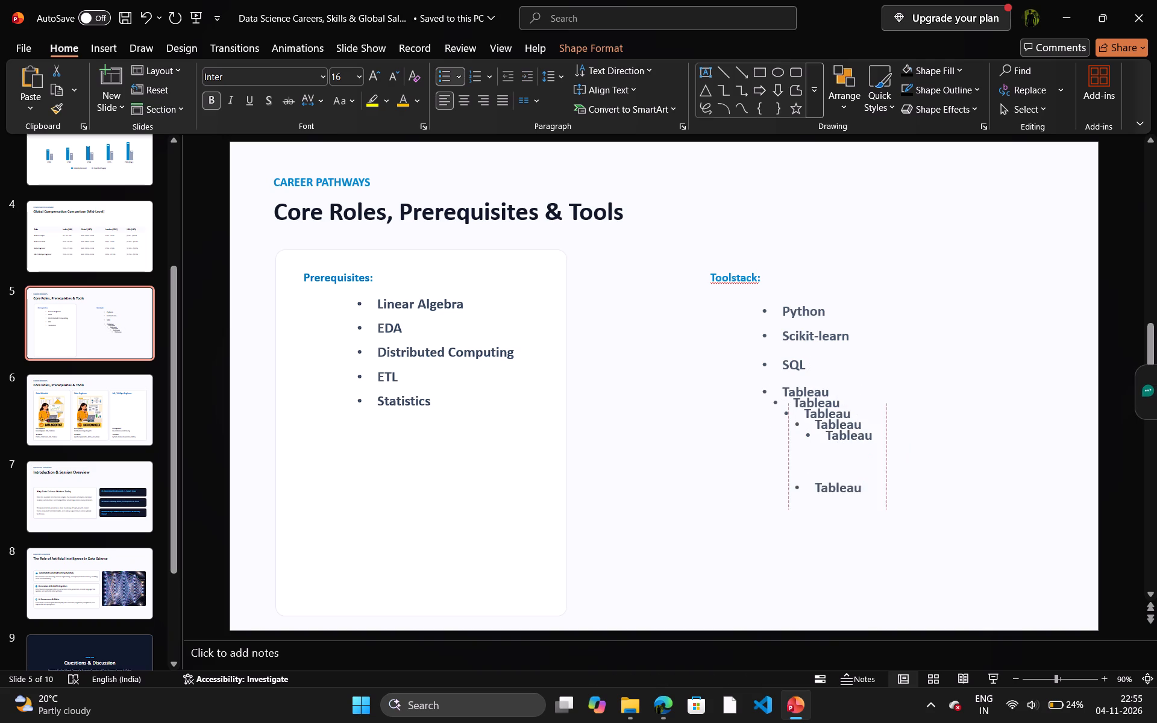
drag(816, 504, 788, 528)
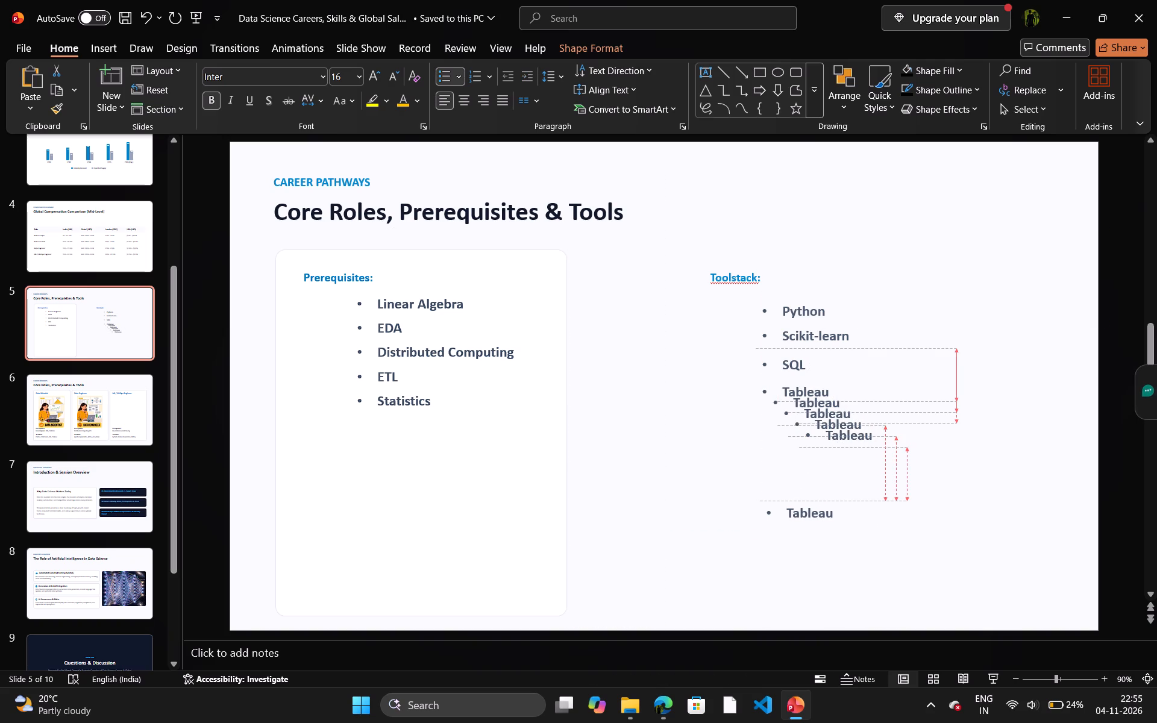
drag(788, 528, 785, 528)
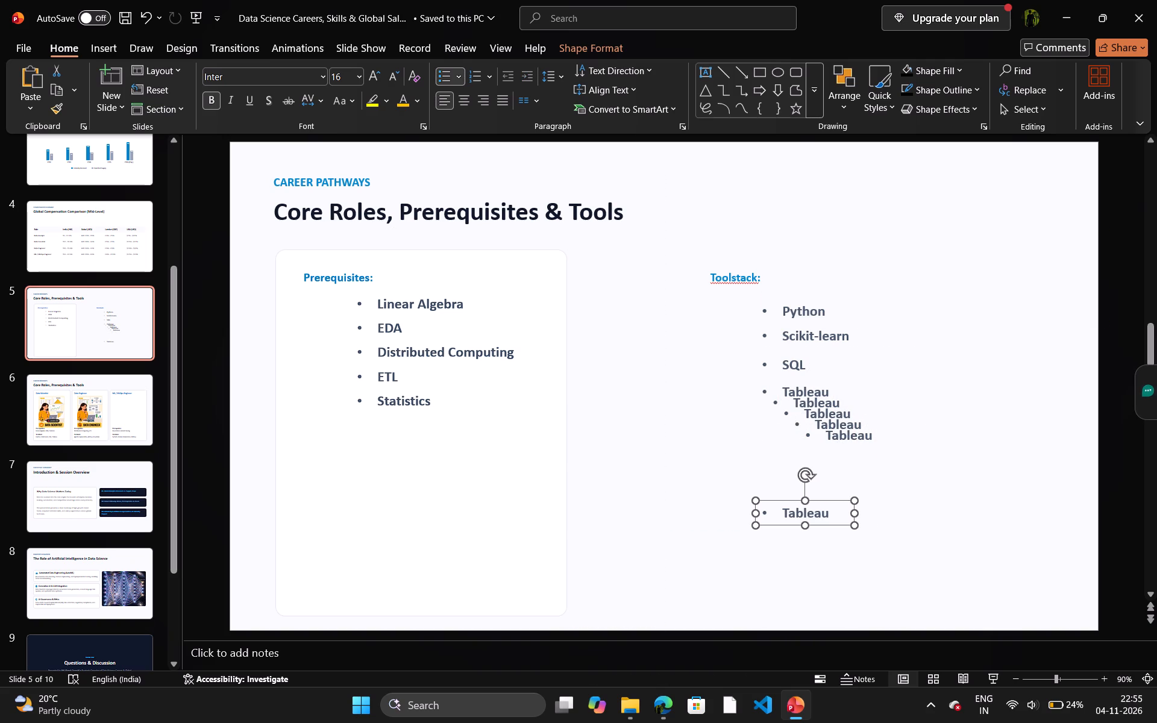
click(832, 443)
drag(833, 449, 790, 504)
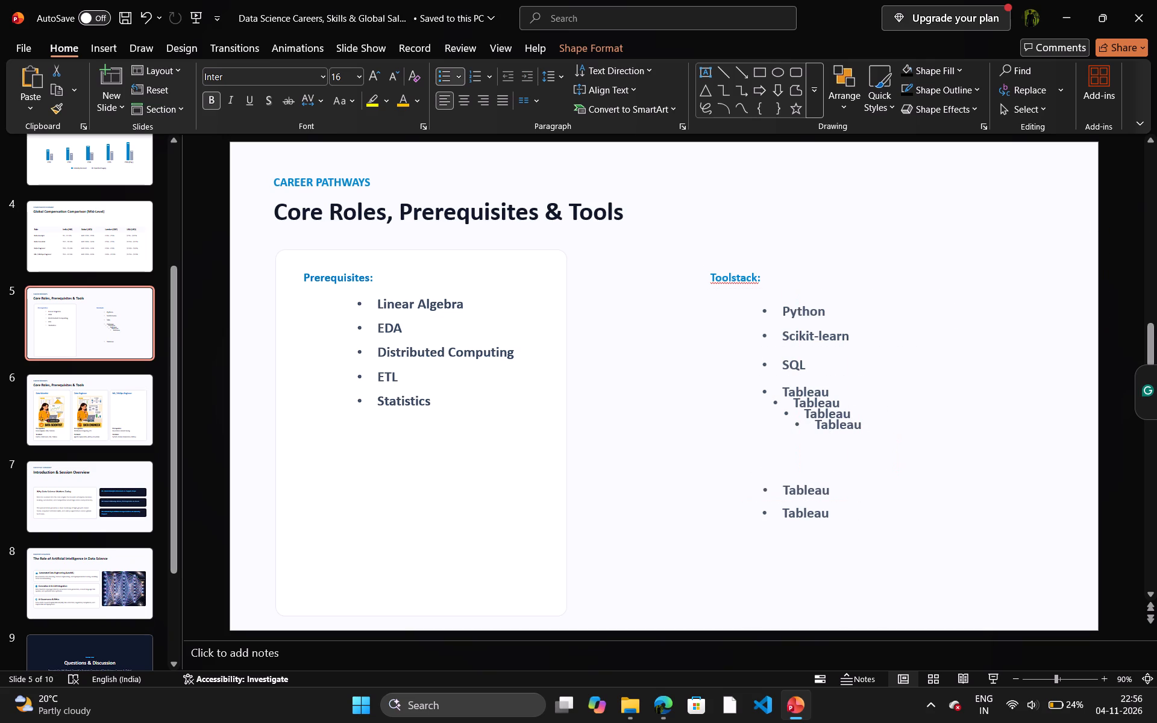
drag(790, 504, 789, 502)
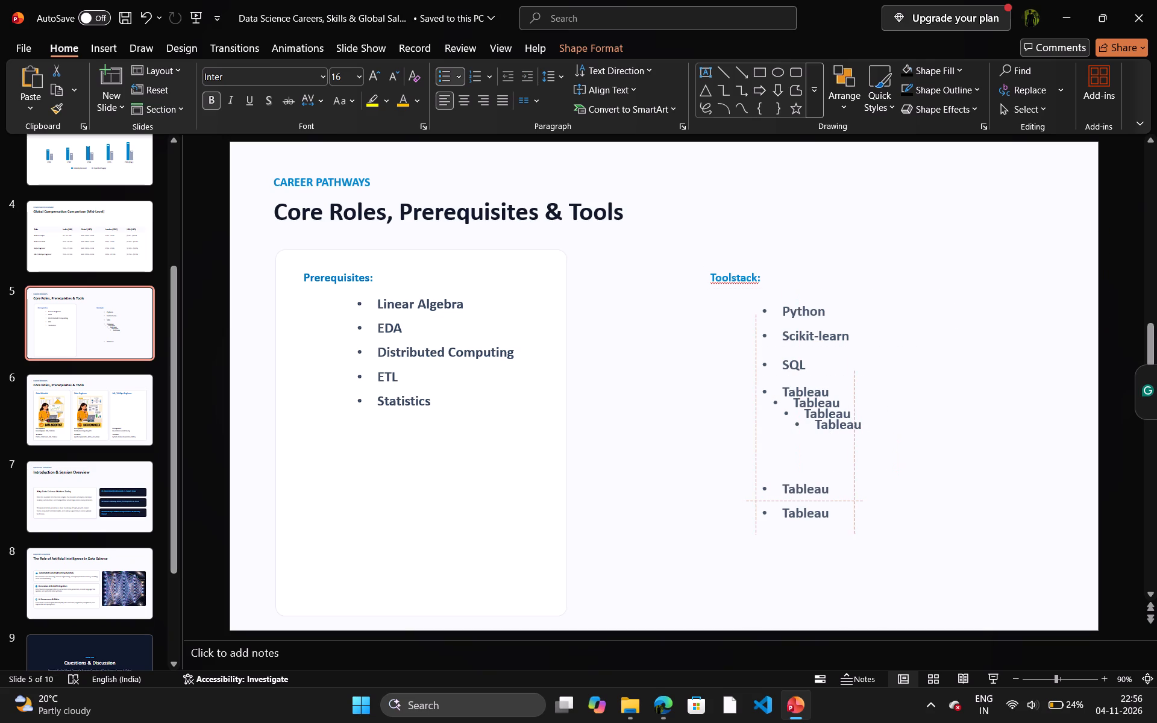
drag(789, 502, 790, 502)
Place the next overlapping Tableau copy just above the two bottom ones, aligned with the Toolstack column.
click(826, 425)
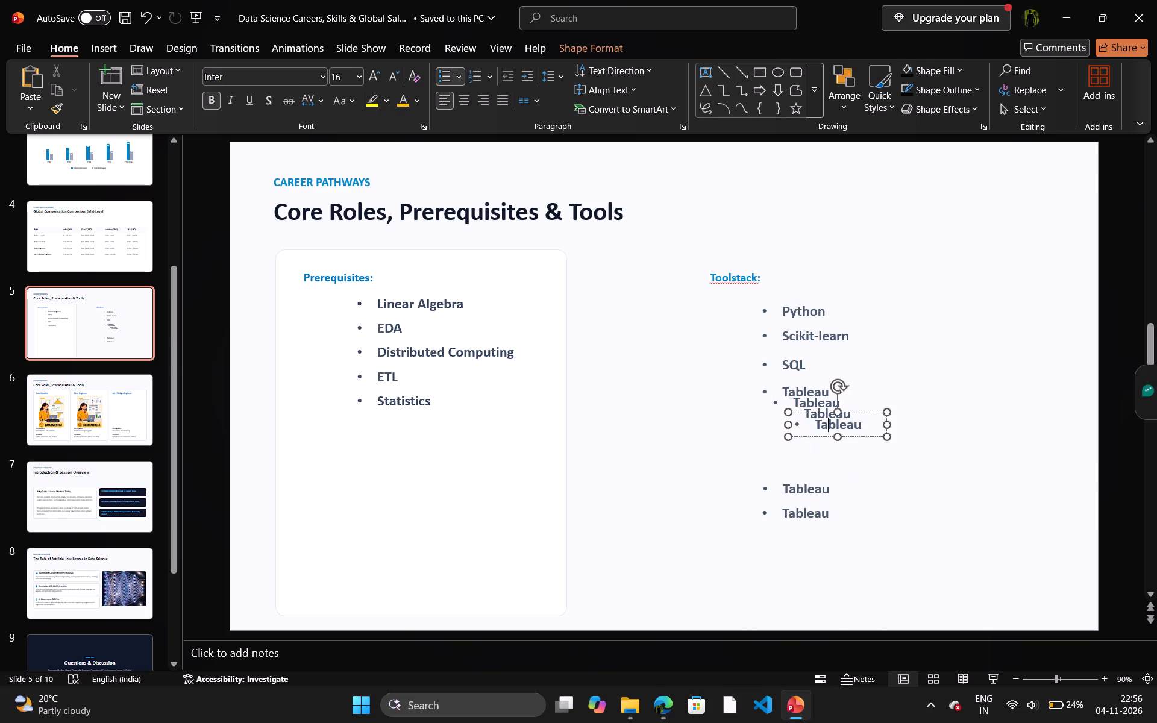
drag(826, 439, 794, 475)
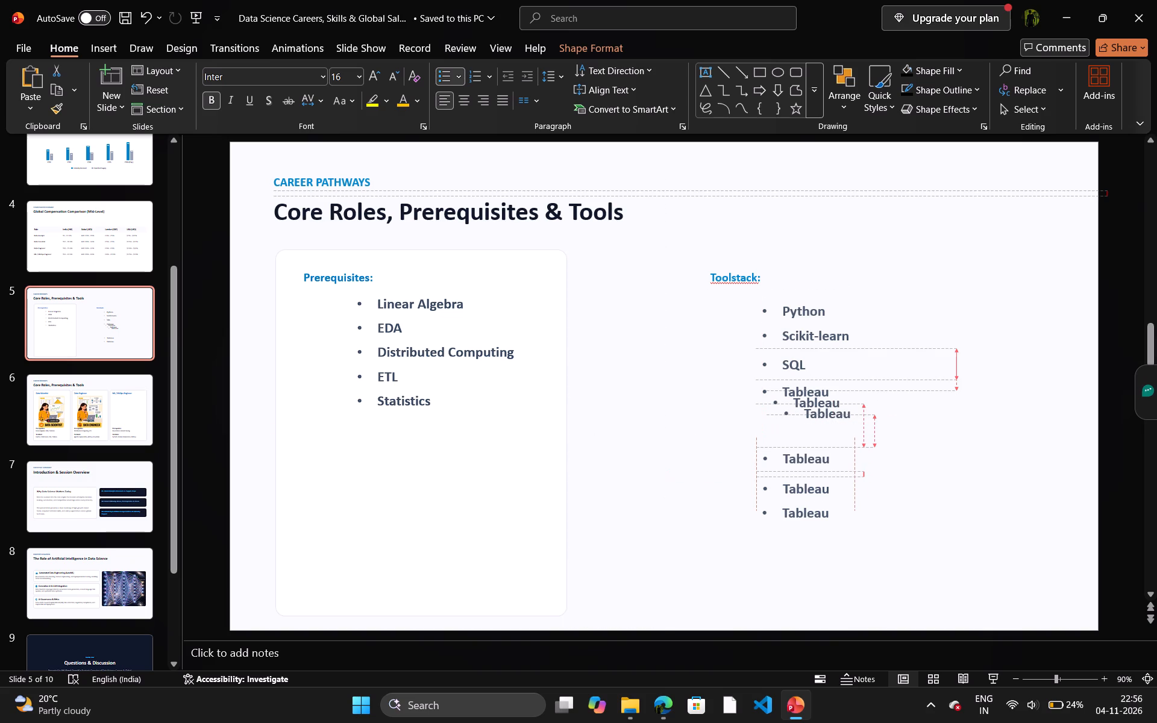
drag(794, 475, 794, 478)
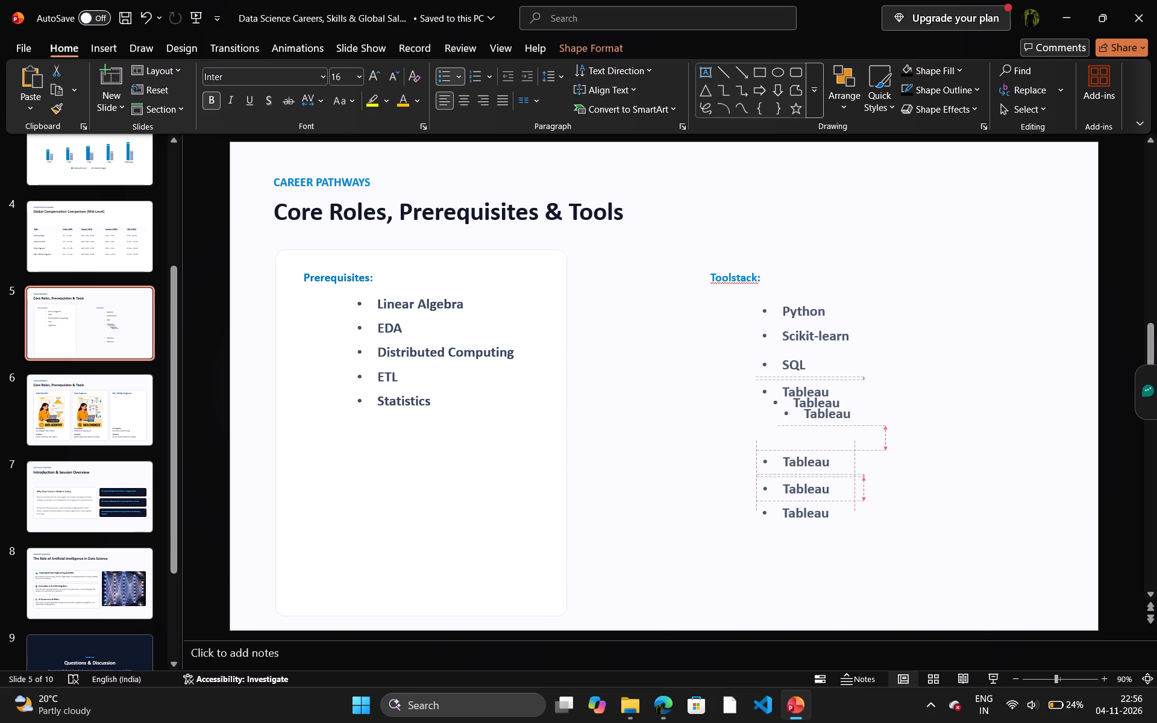
drag(794, 478, 794, 479)
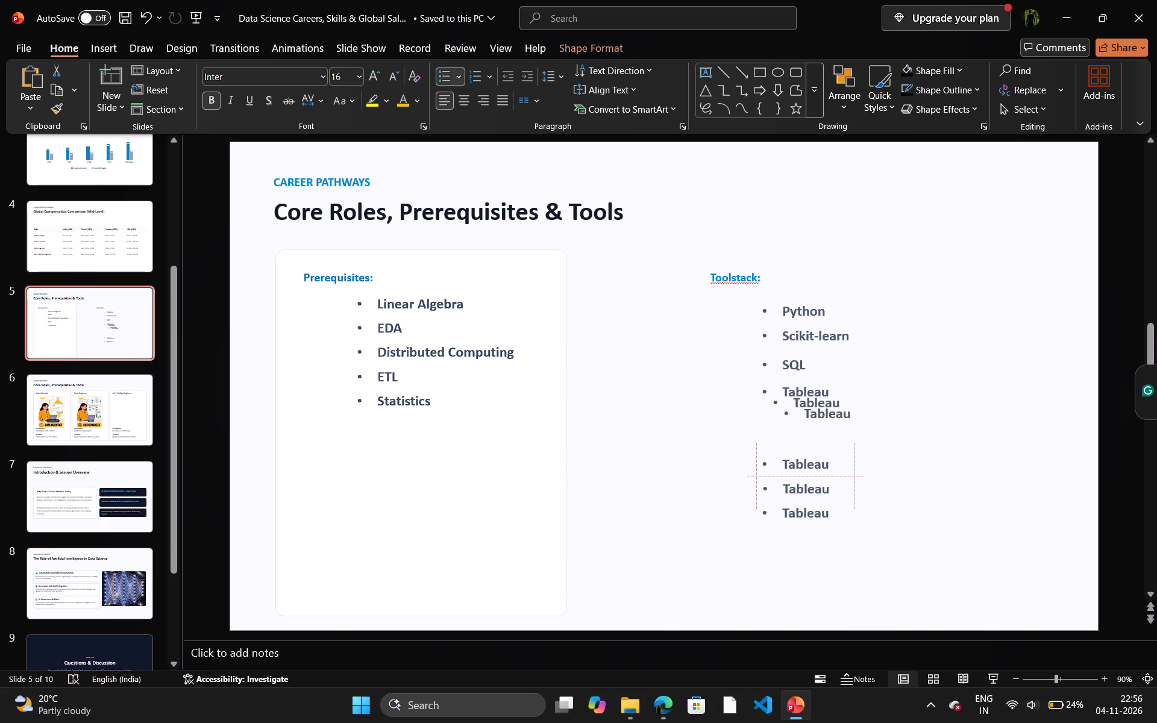
drag(794, 479, 794, 477)
click(794, 477)
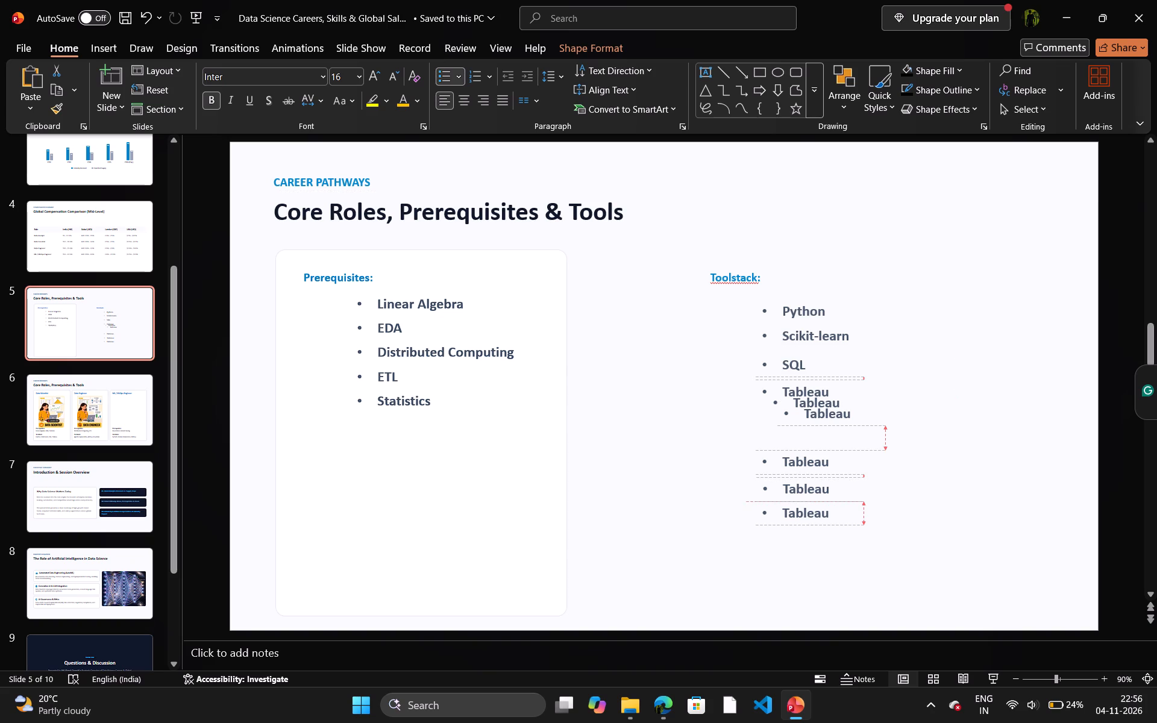
click(791, 472)
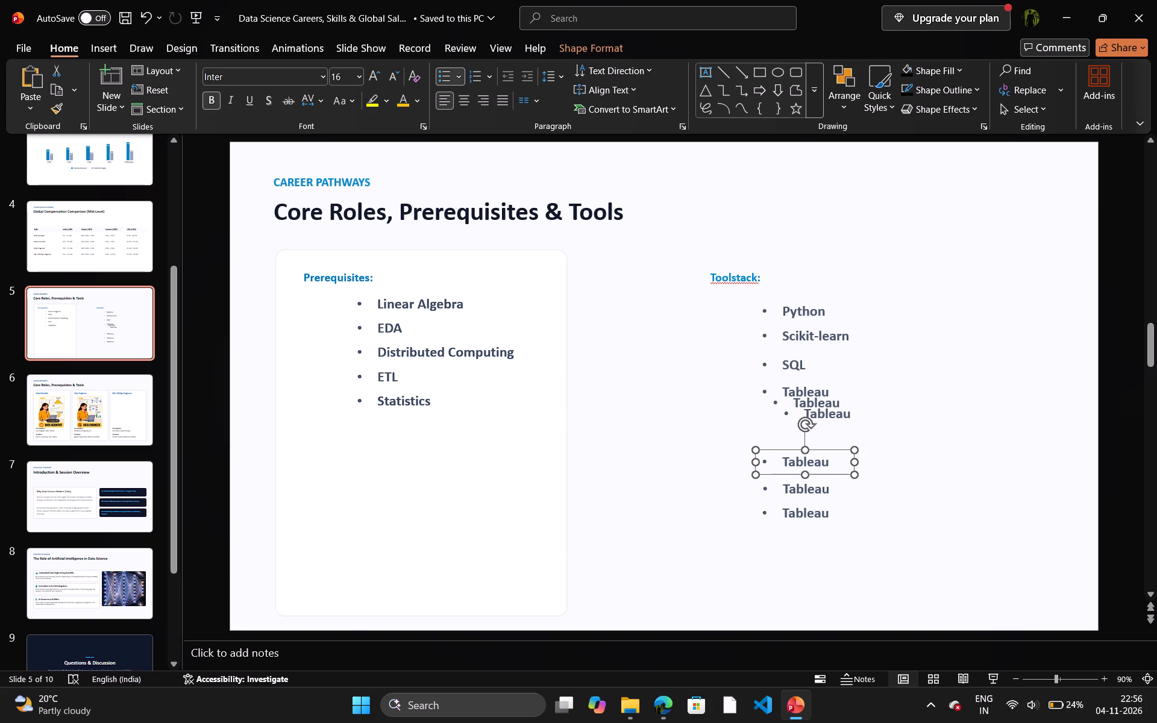
click(791, 477)
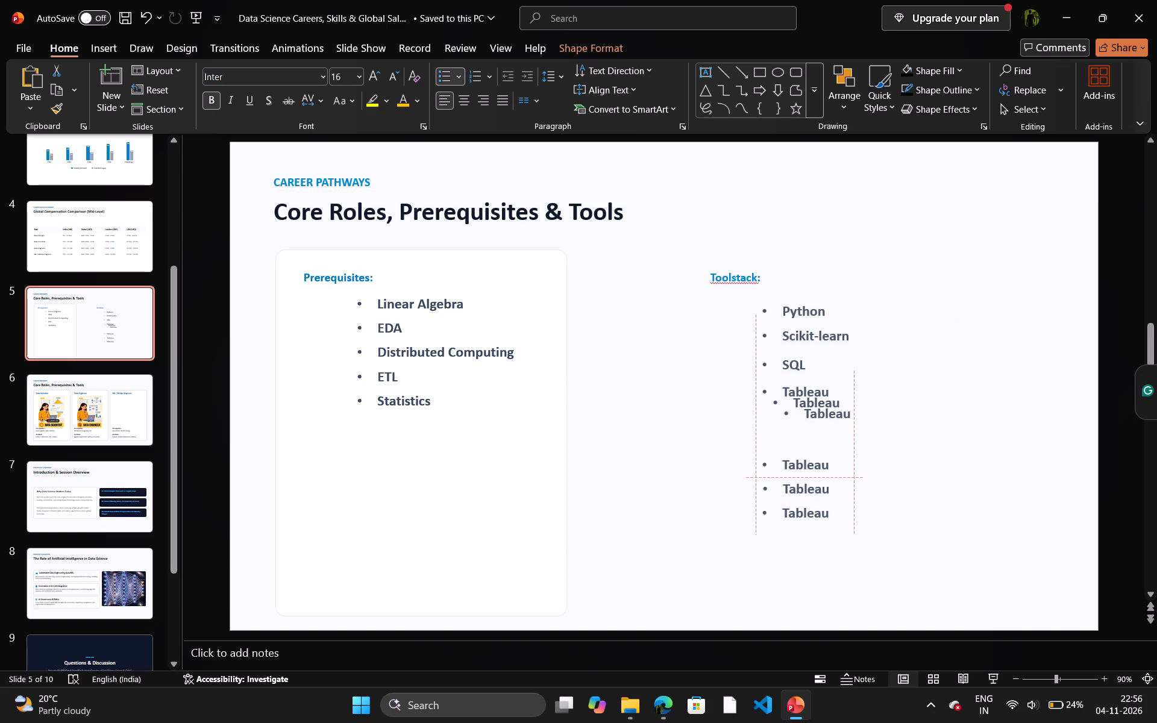
Stack the fourth Tableau copy above the three already placed and fine-tune it and the one beneath for even spacing.
click(824, 425)
drag(848, 425, 822, 447)
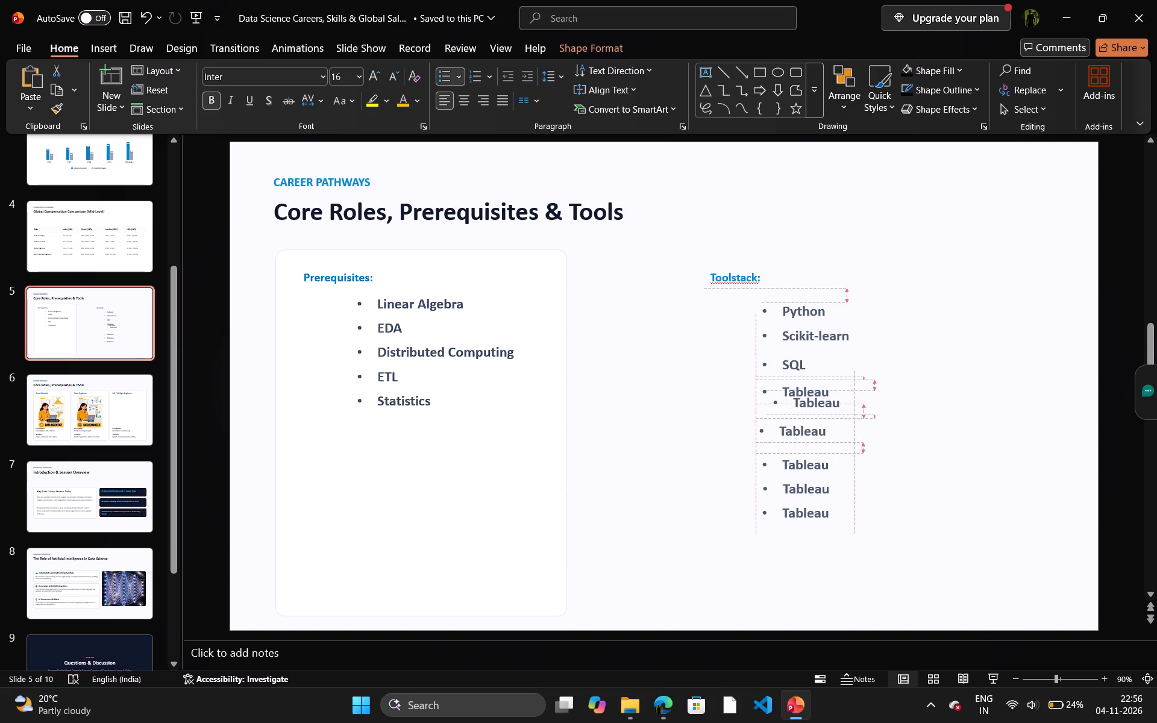
drag(822, 447, 824, 455)
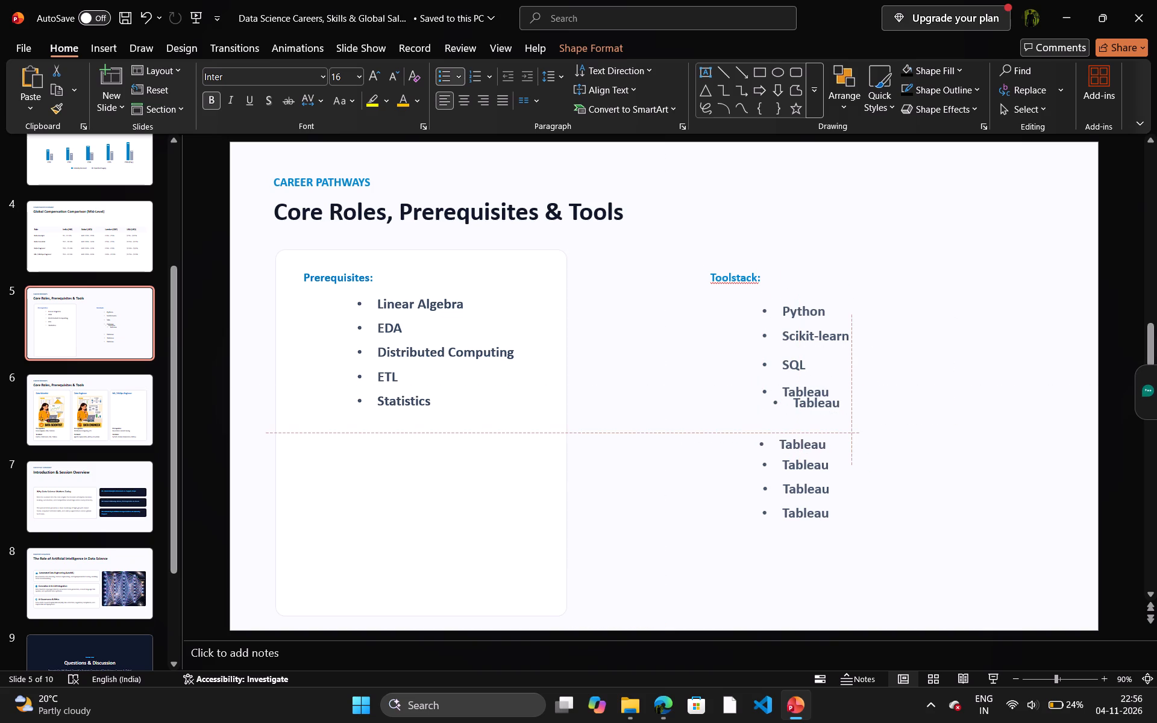
drag(824, 455, 825, 455)
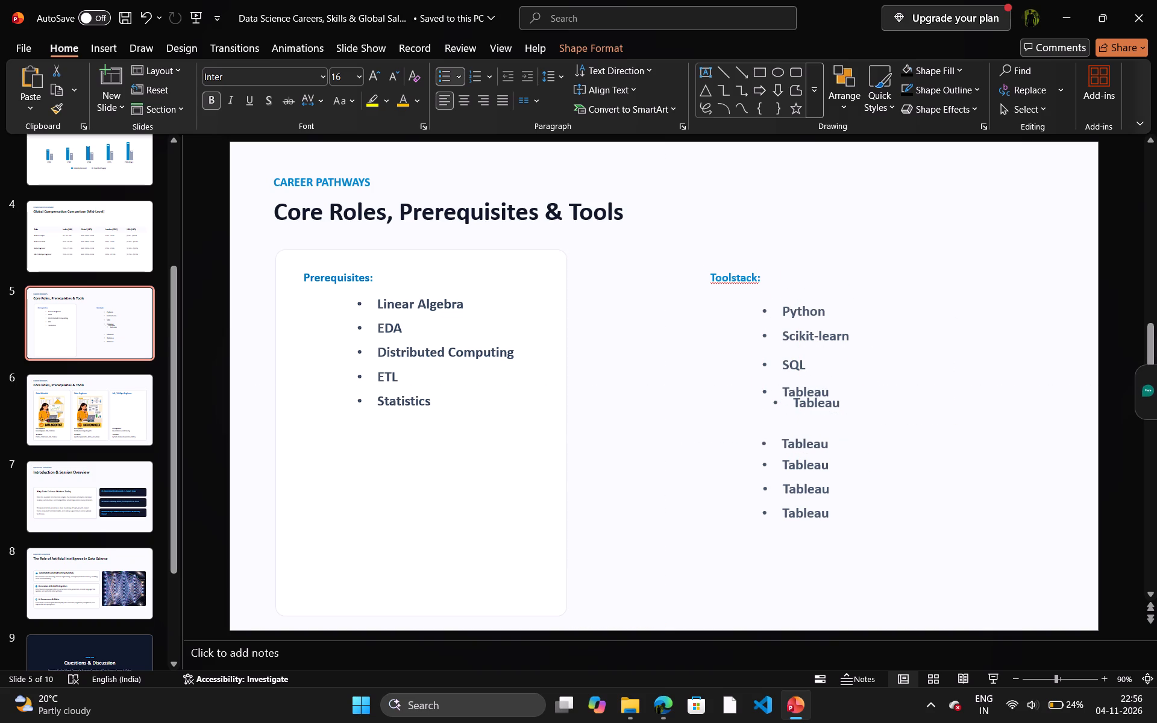
drag(825, 455, 824, 454)
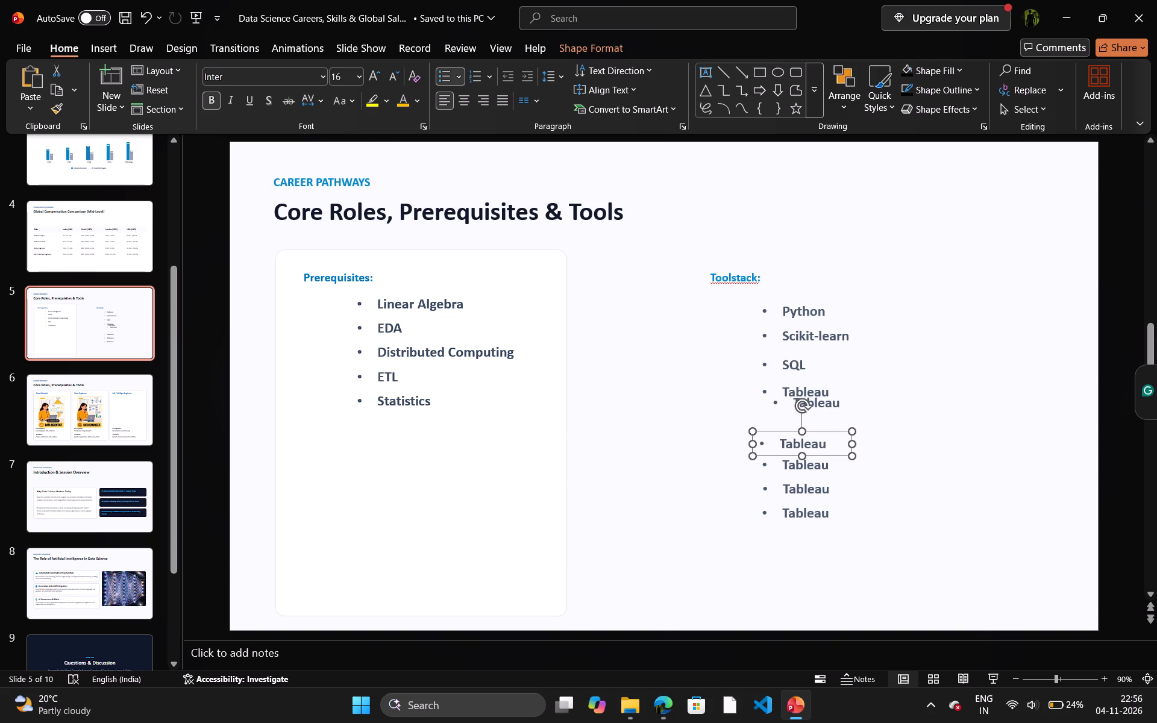
click(826, 454)
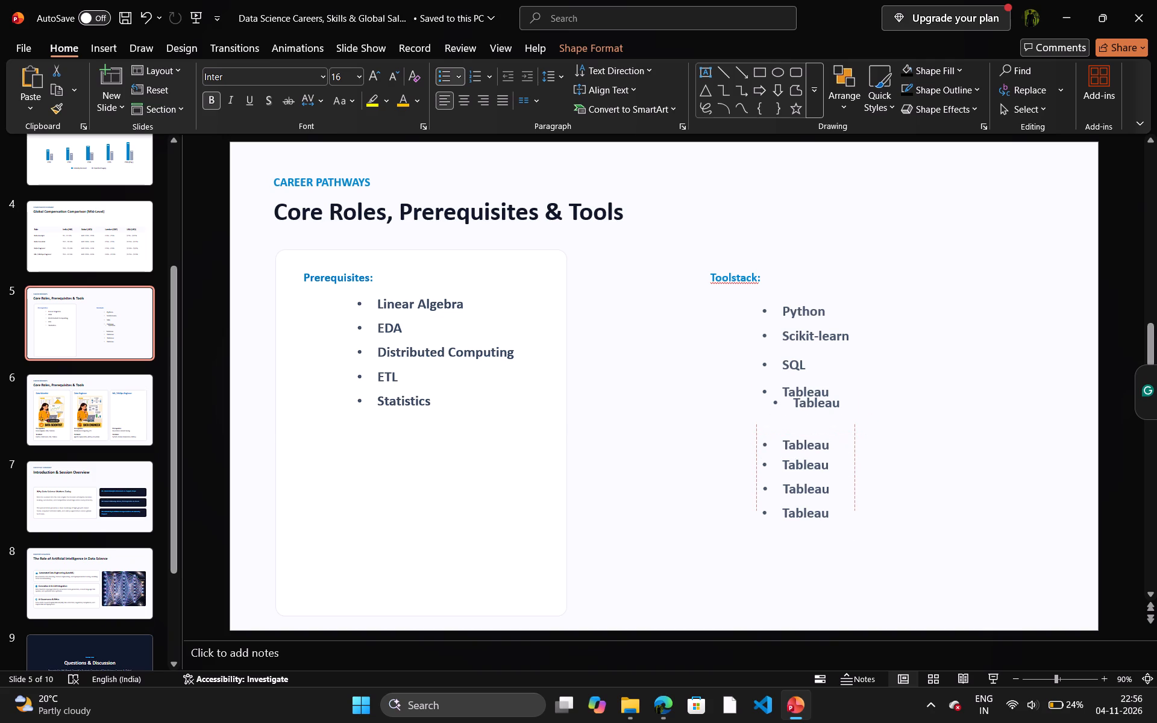
click(830, 455)
click(819, 468)
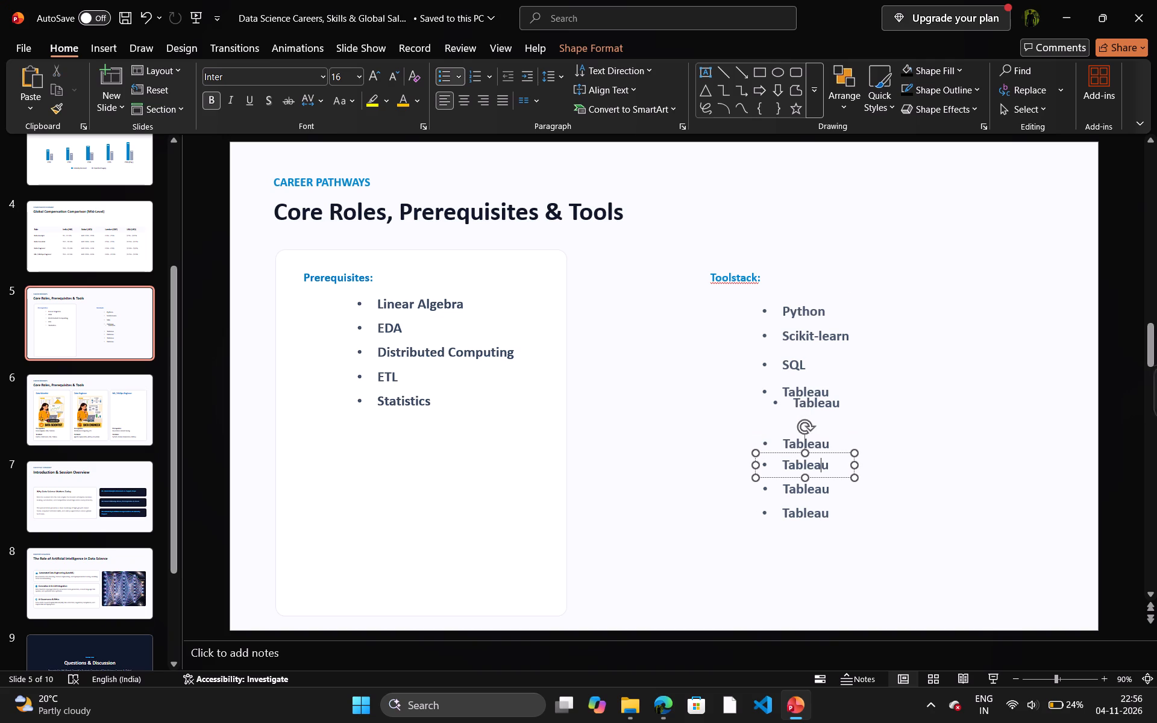
click(835, 477)
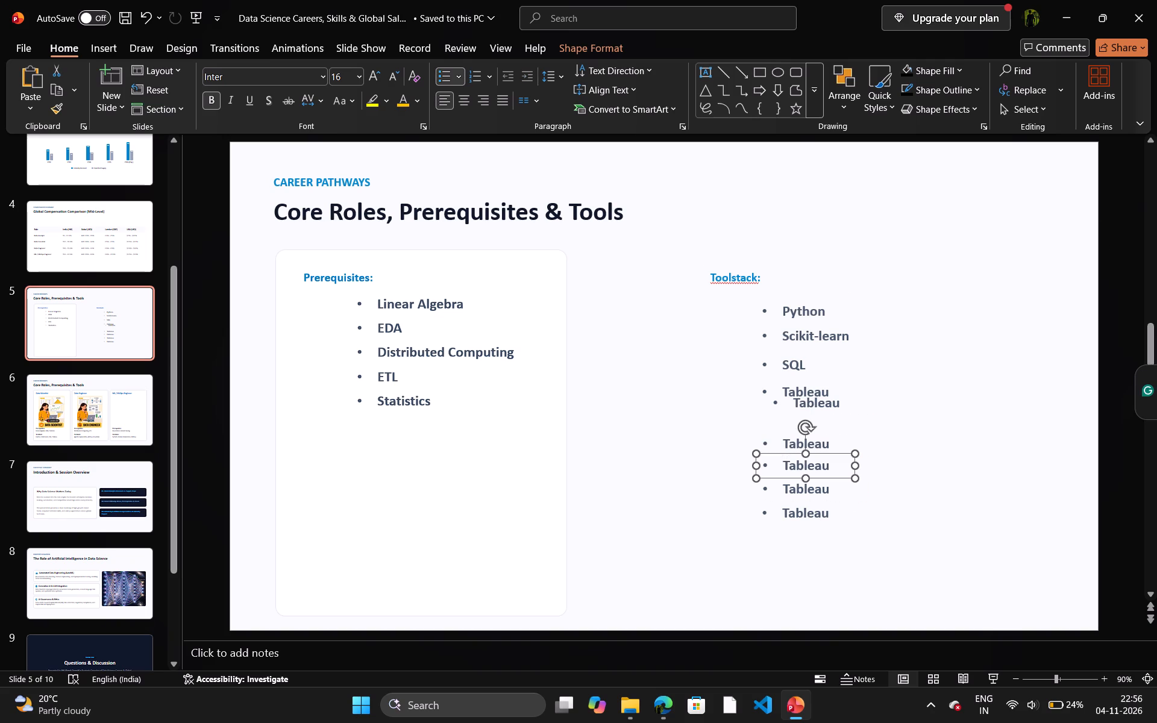
click(824, 441)
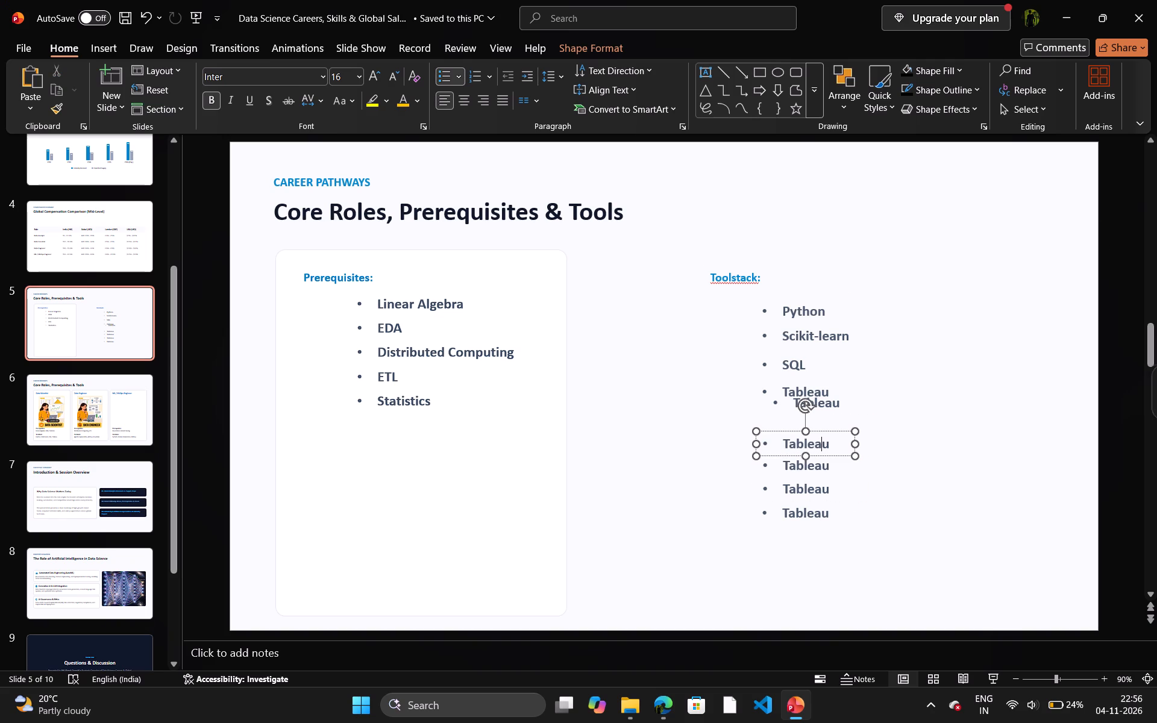
click(828, 456)
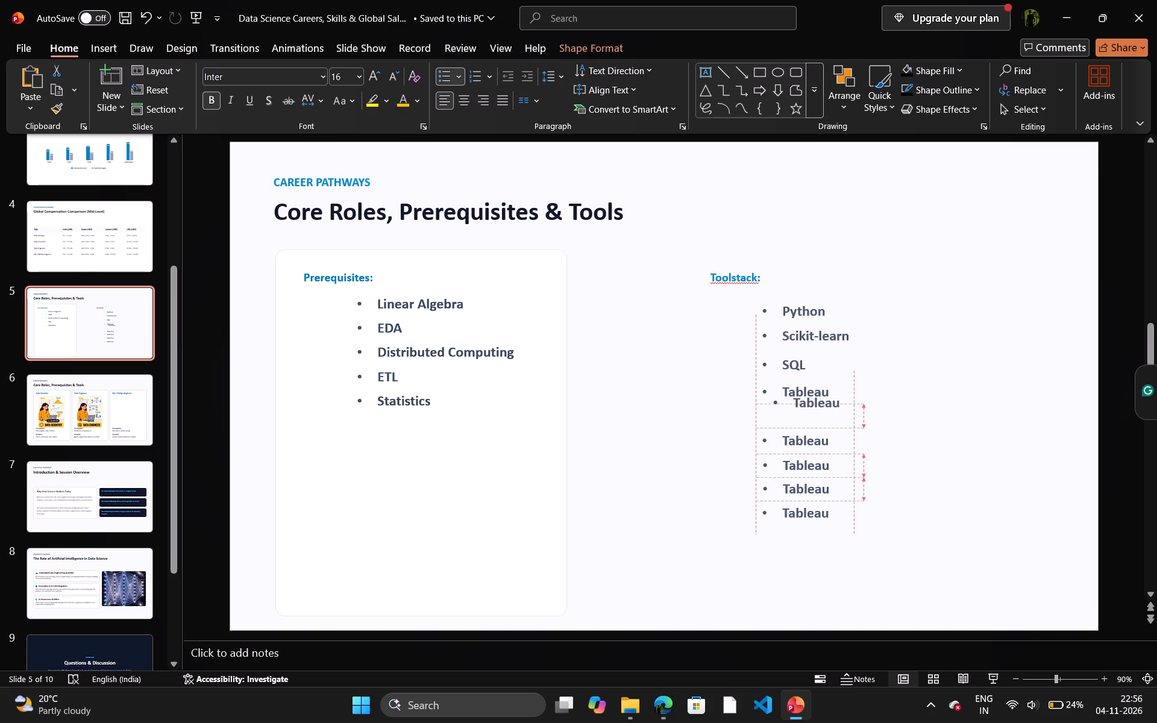
click(827, 454)
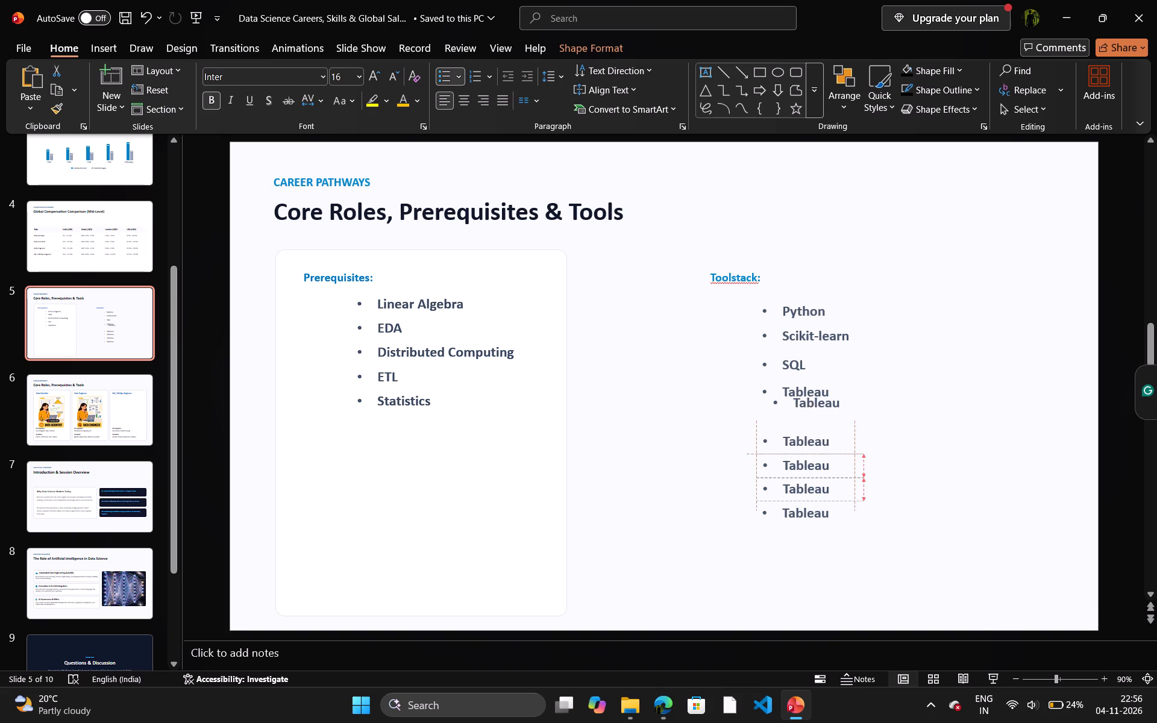
Move the last overlapping Tableau copy directly below the original Tableau bullet, aligned with the column.
click(828, 414)
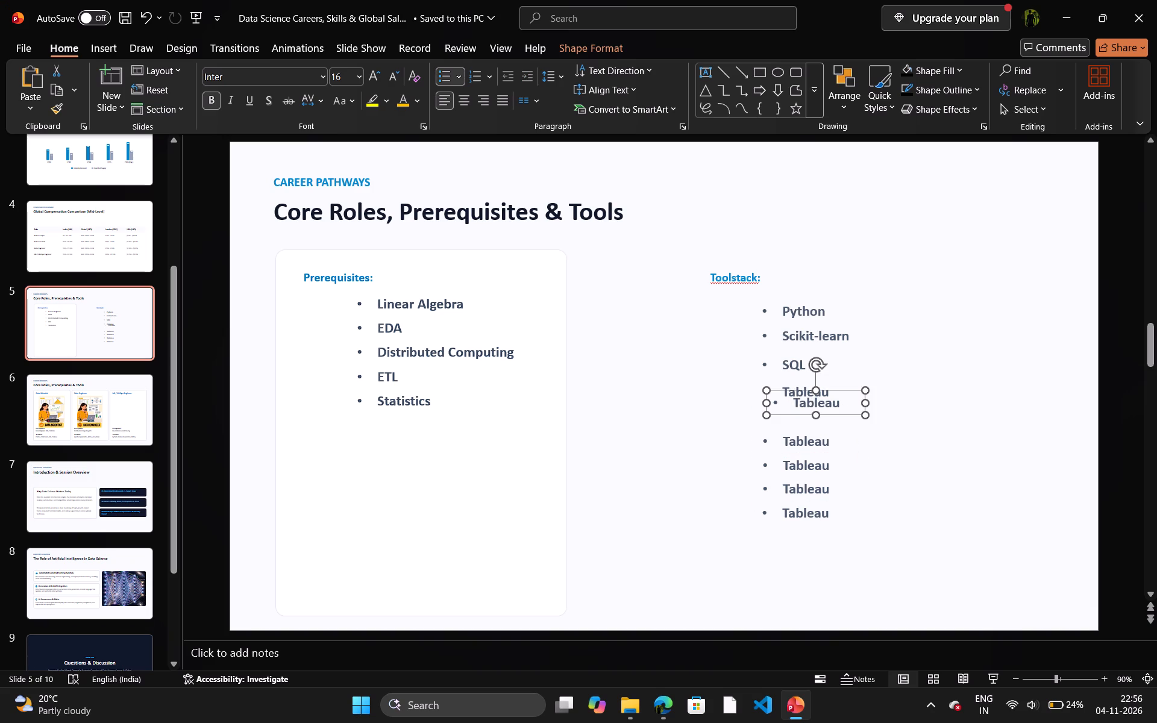
drag(833, 415, 821, 431)
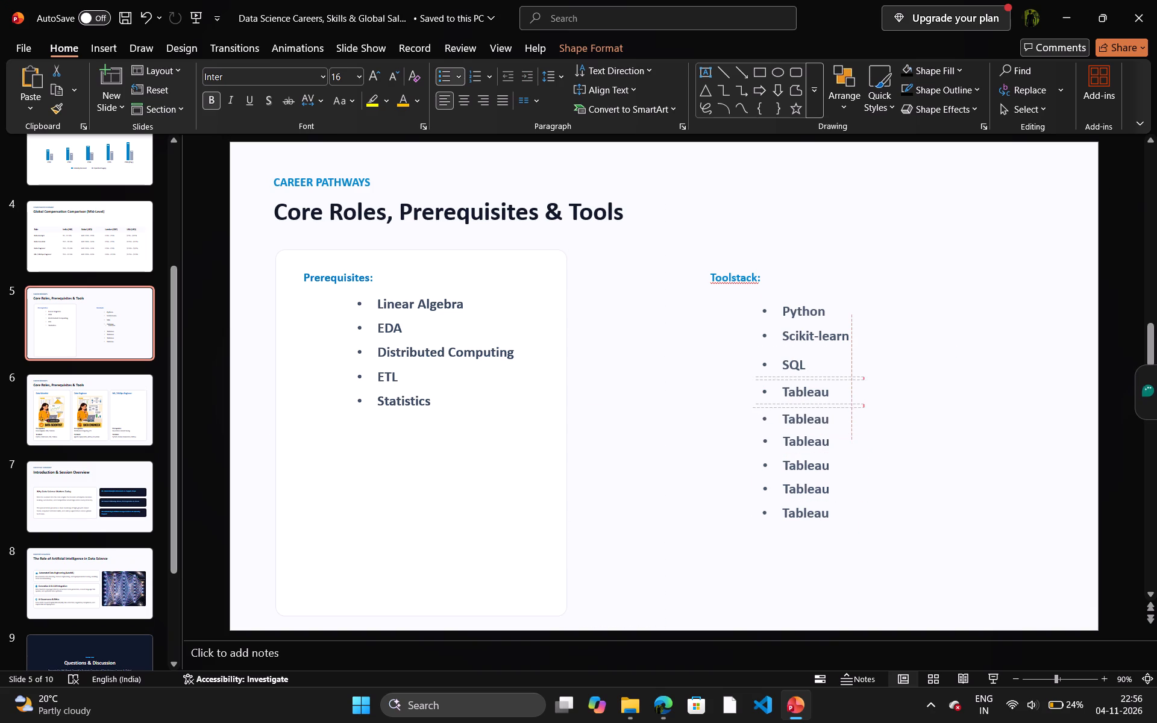
drag(821, 431, 824, 430)
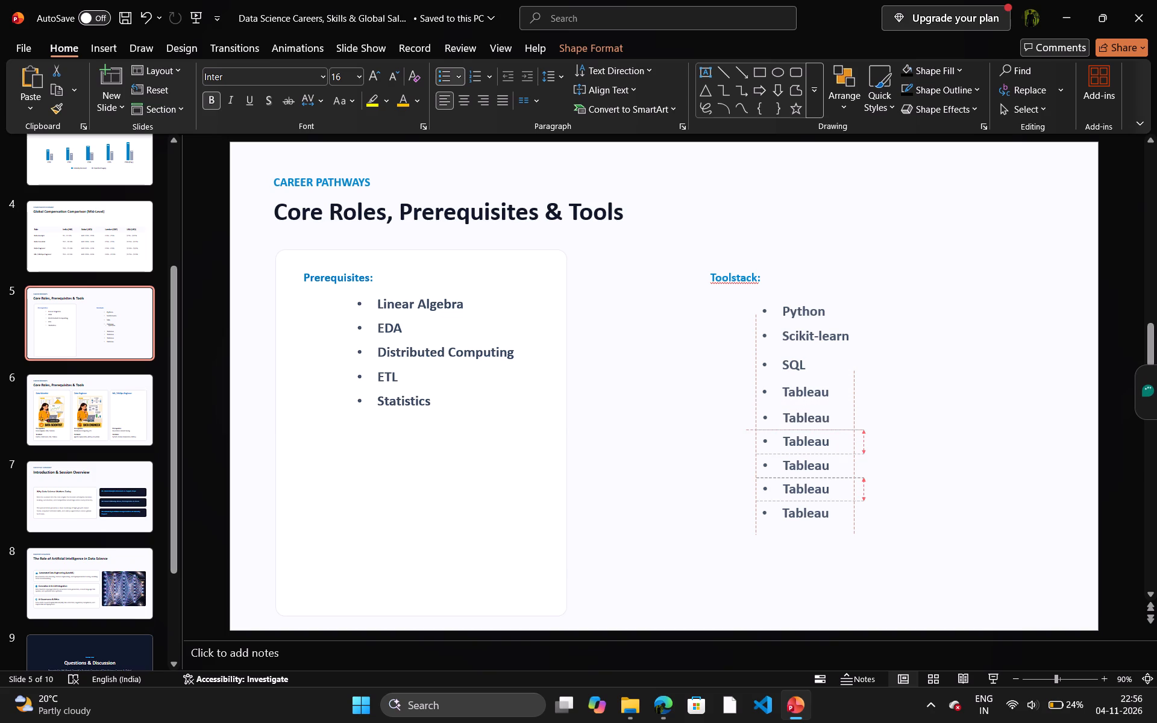
drag(824, 430, 824, 430)
Adjust the original Tableau bullet's vertical position between SQL and the first copy, keeping it aligned with the column.
click(824, 401)
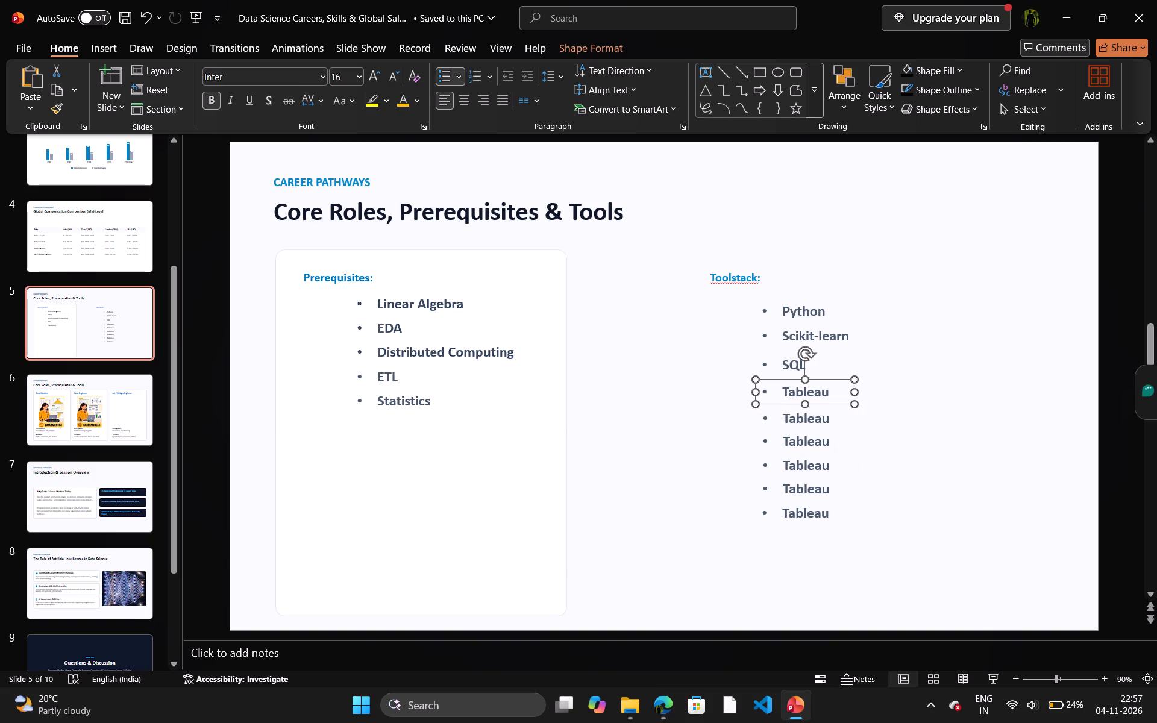
drag(831, 403, 832, 409)
click(899, 405)
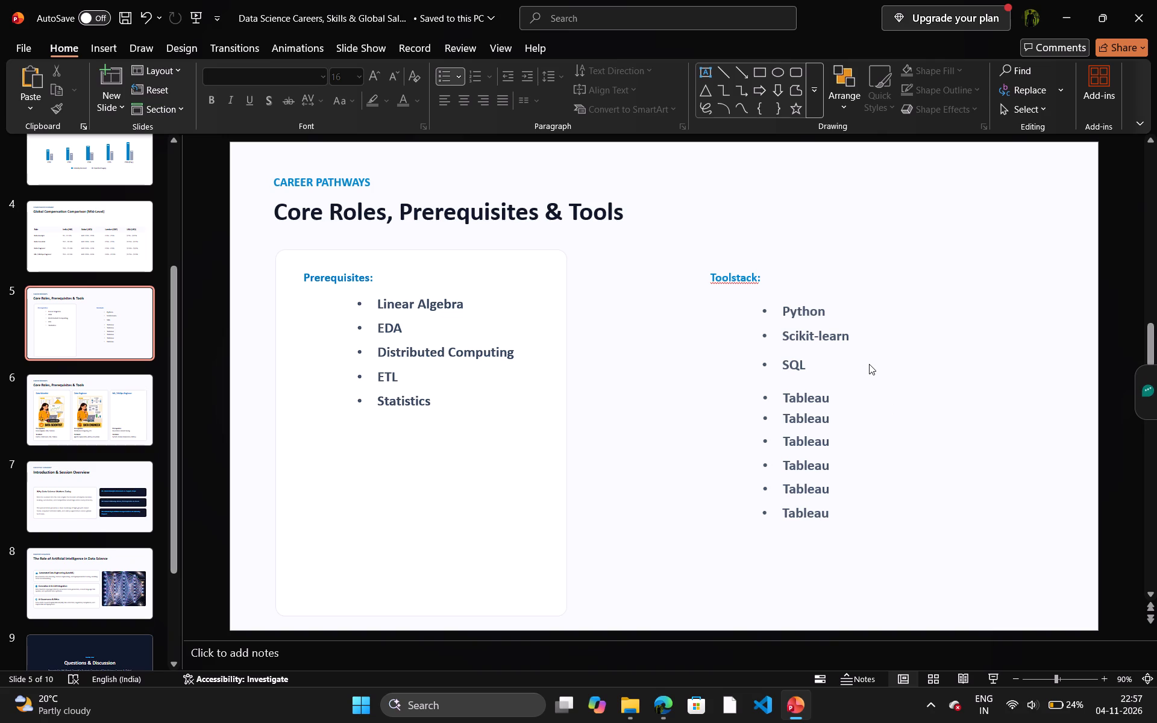
click(821, 401)
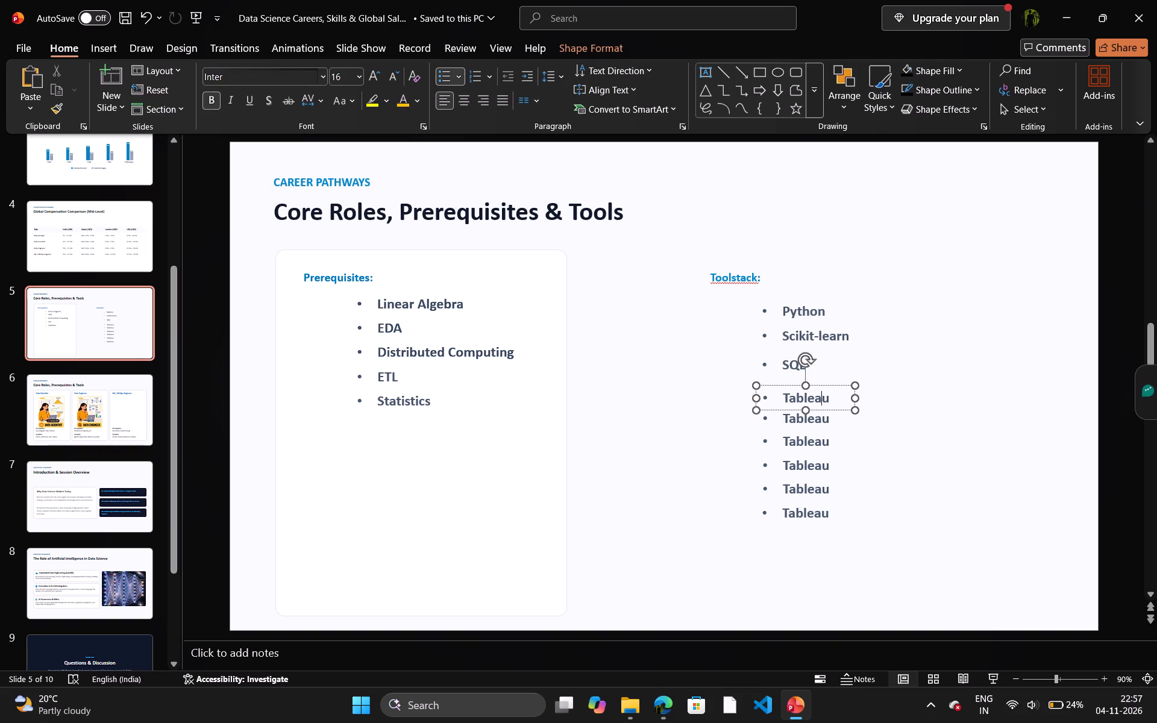
click(836, 410)
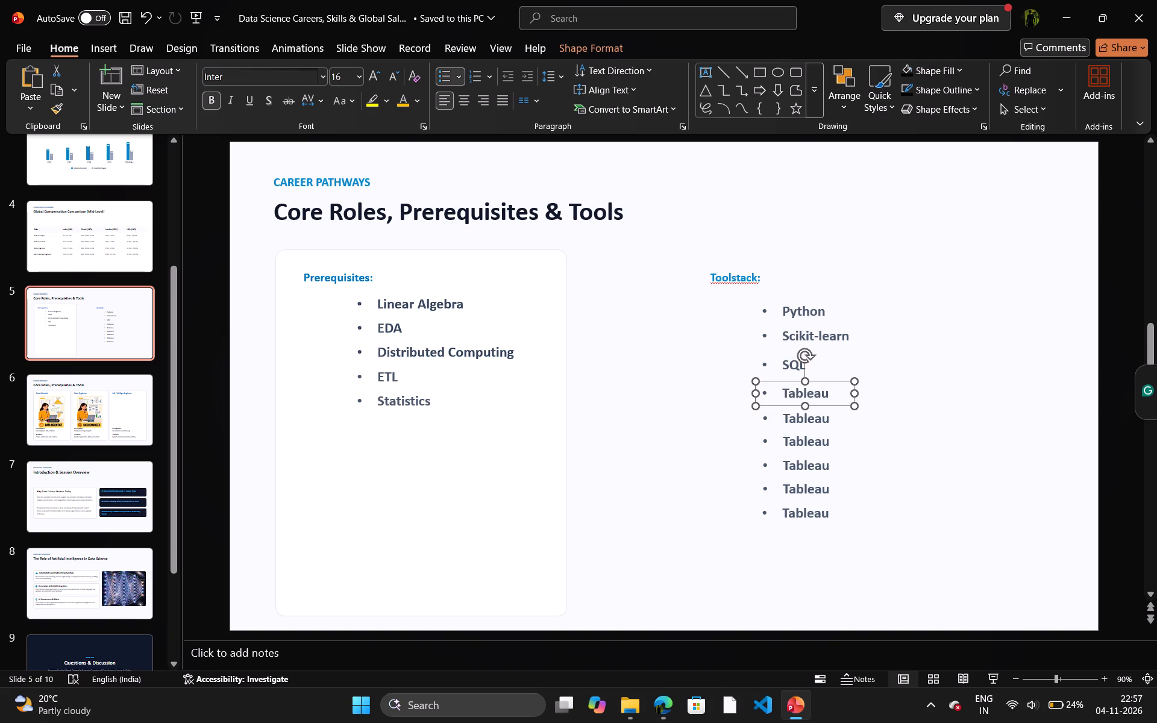
click(832, 402)
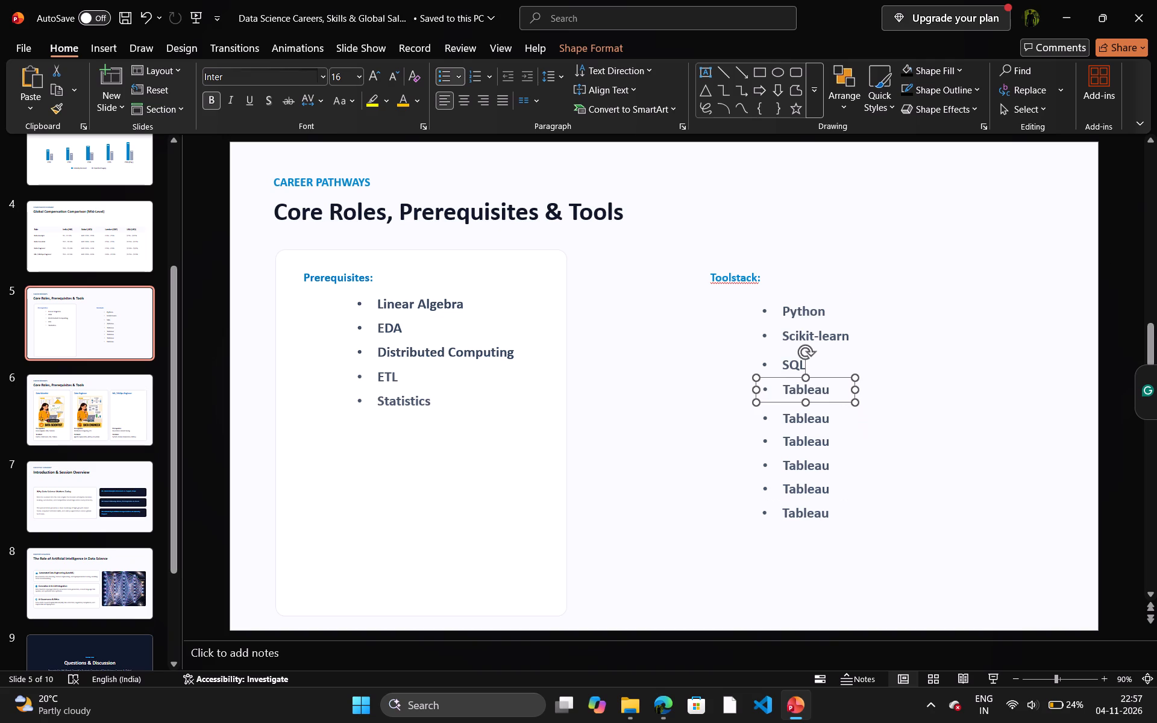
Copy "Apache Spark" from the Data Engineer toolstack on slide 6 and return to slide 5.
click(832, 421)
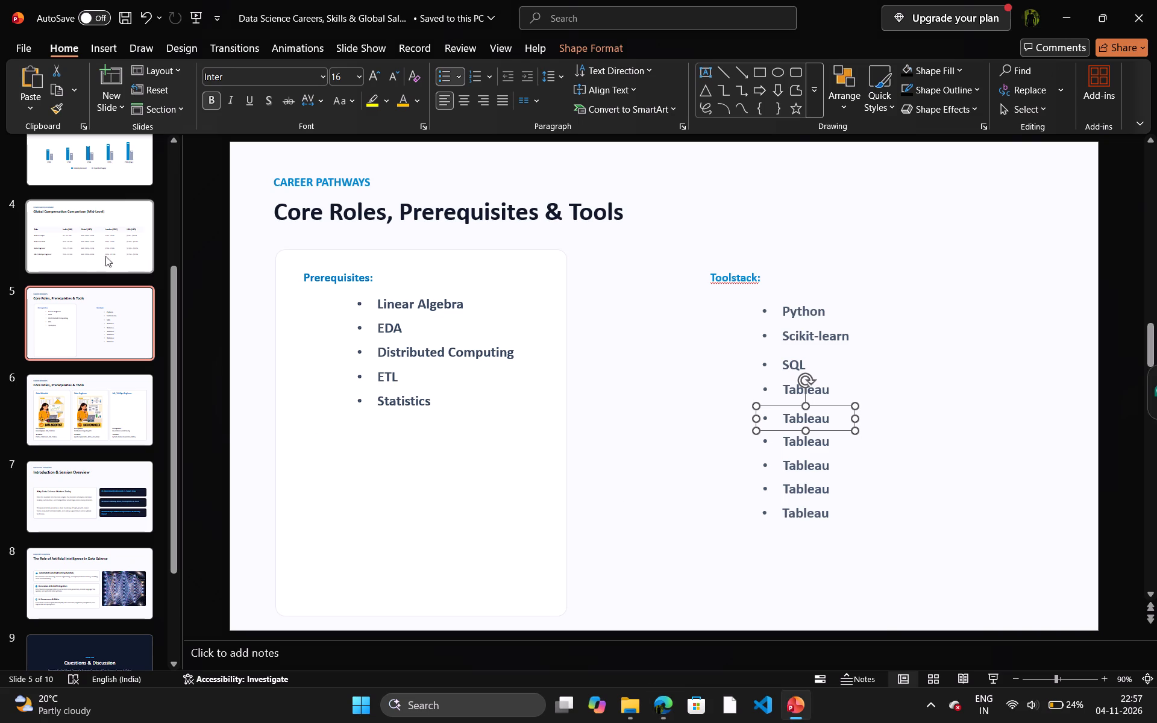
click(101, 249)
click(128, 418)
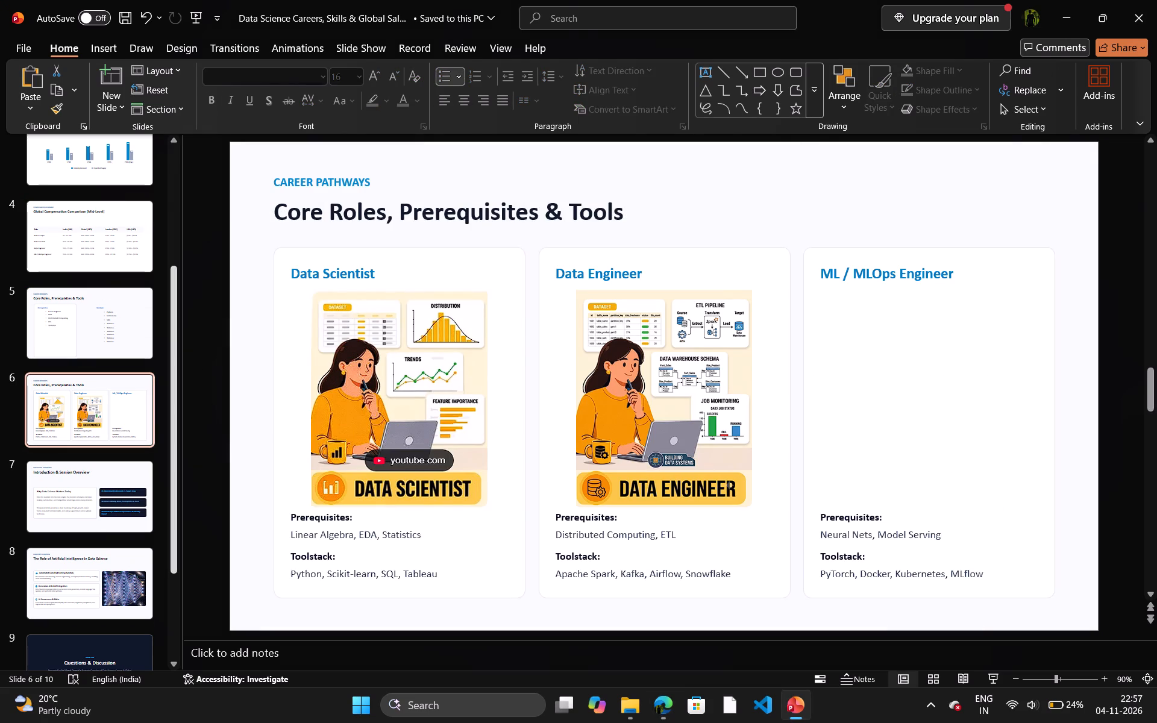
drag(614, 577, 562, 572)
key(ctrl+c)
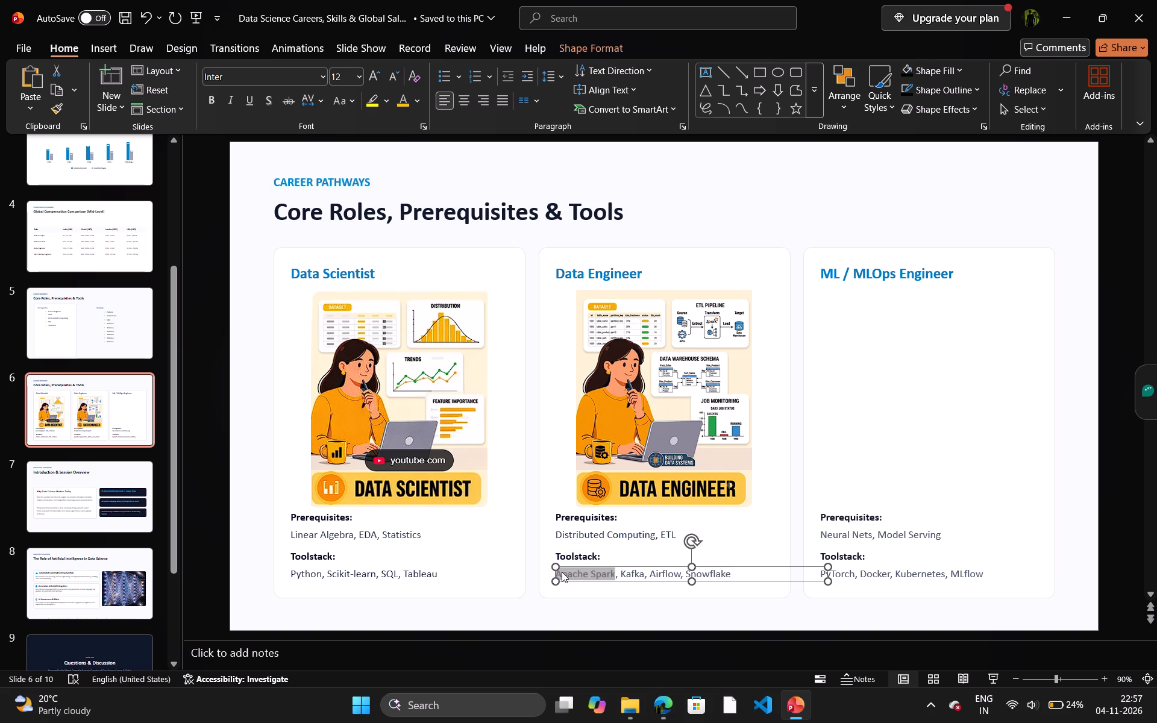
click(135, 321)
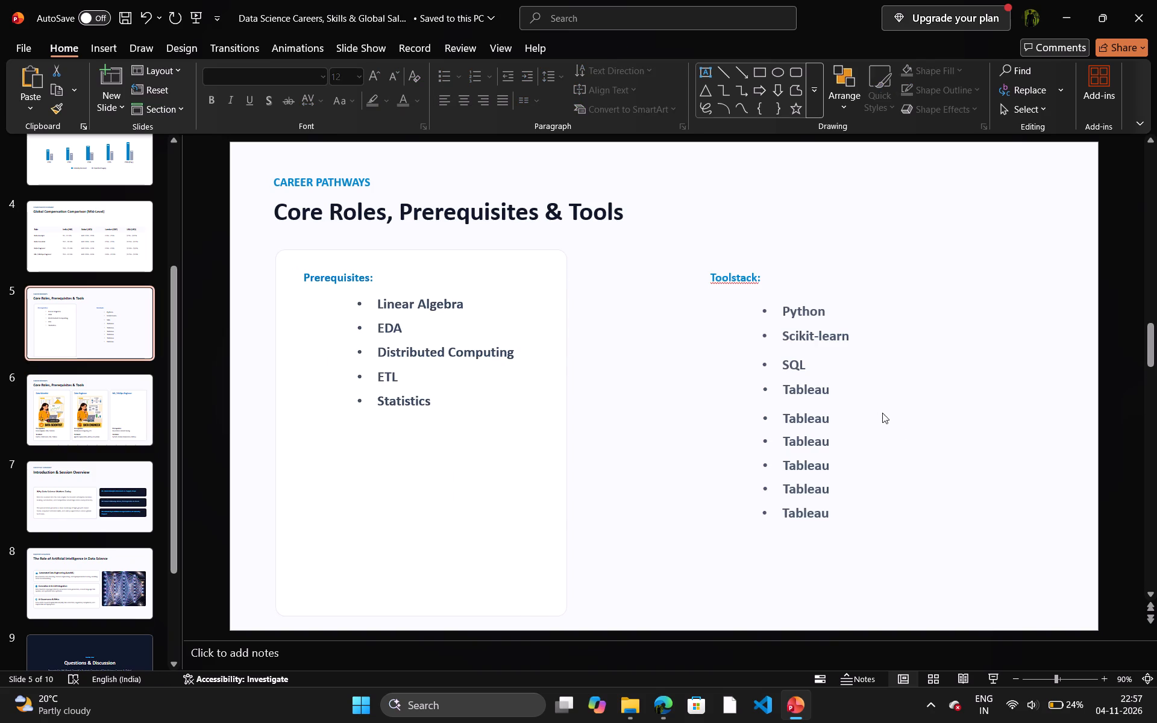
Replace the first Tableau copy below the original bullet with the copied "Apache Spark", widen its box to fit one line, and bold it.
click(826, 422)
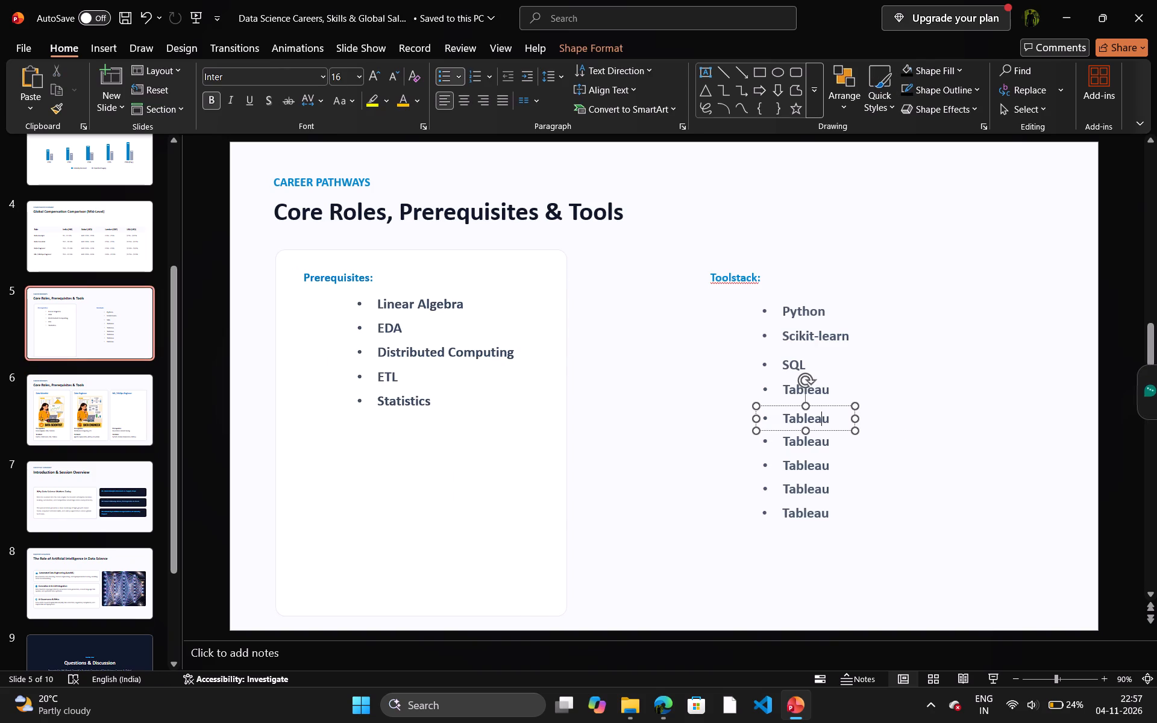
click(835, 420)
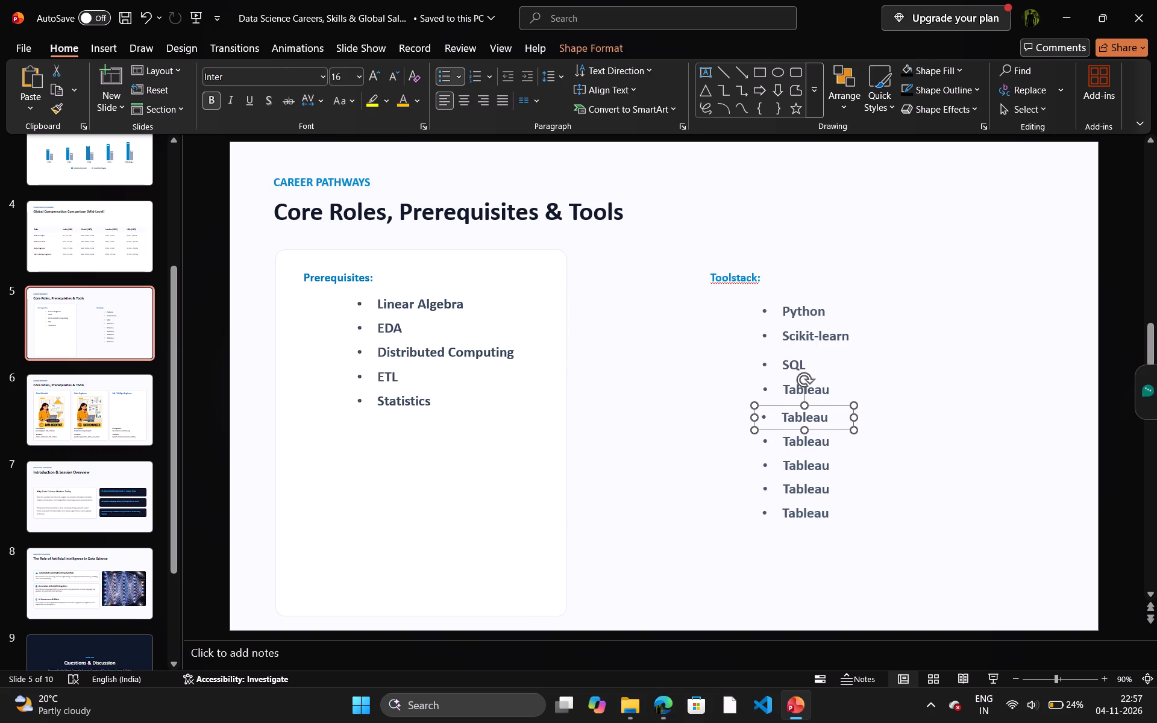
key(ctrl+z)
drag(829, 419, 809, 421)
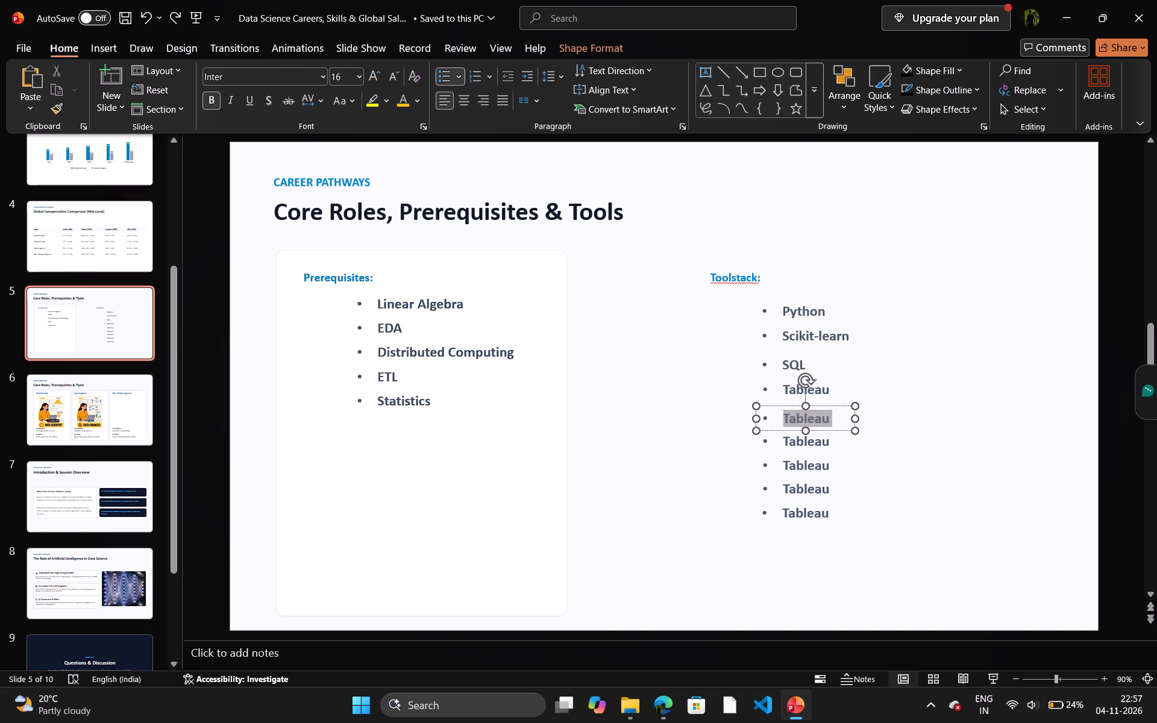
drag(809, 421, 783, 424)
key(ctrl+v)
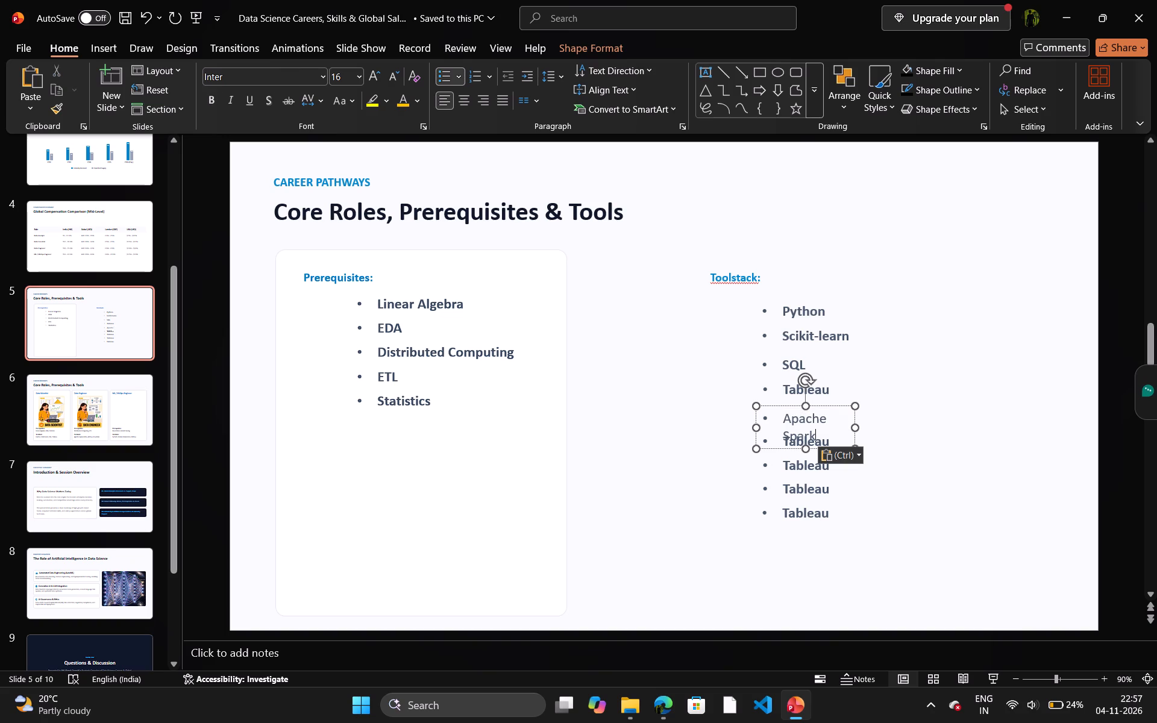
drag(856, 430, 883, 426)
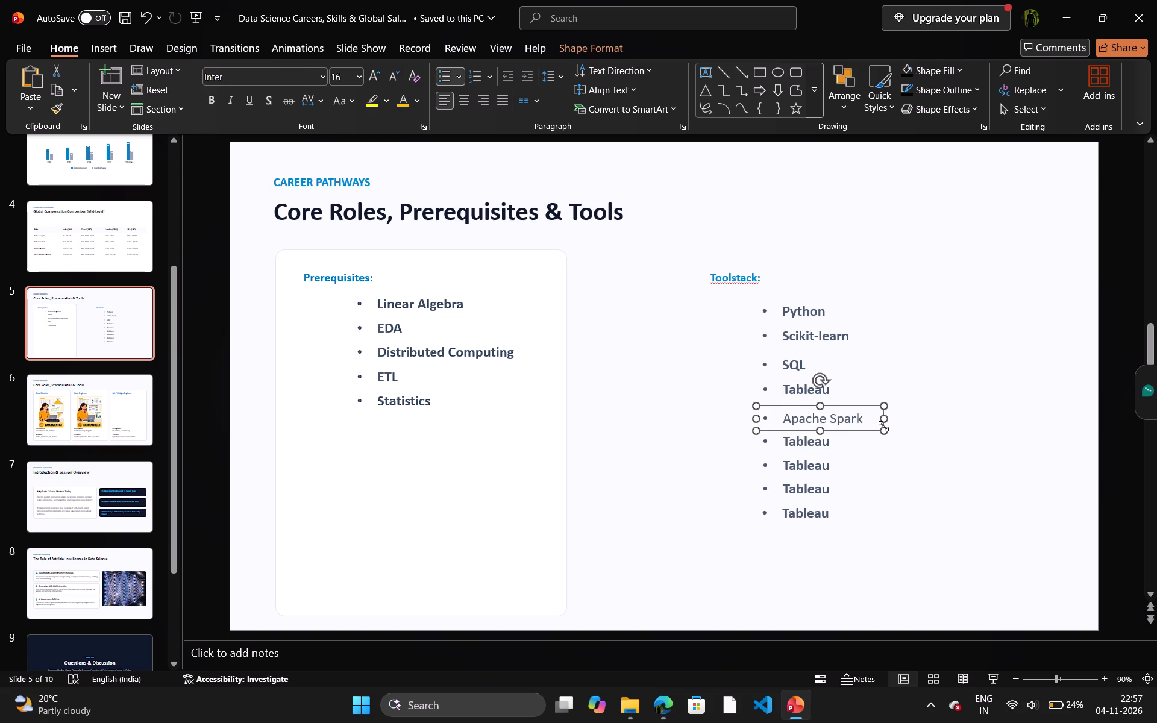
click(867, 426)
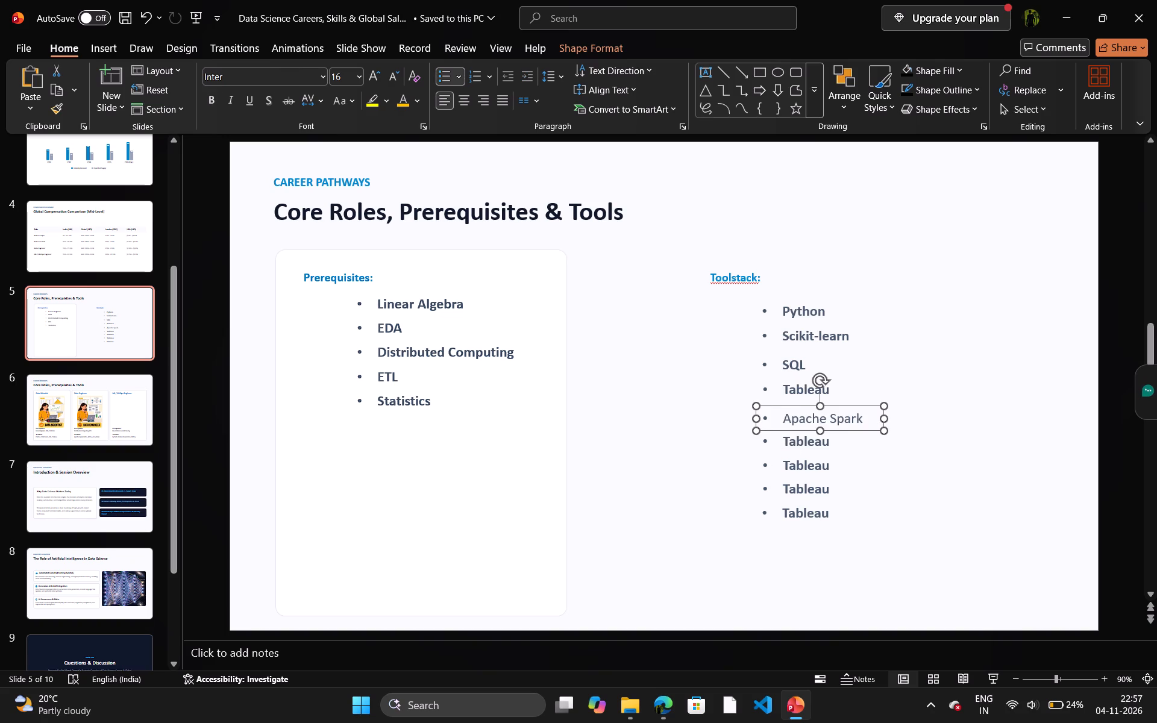
click(860, 418)
key(ctrl+a)
key(ctrl+b)
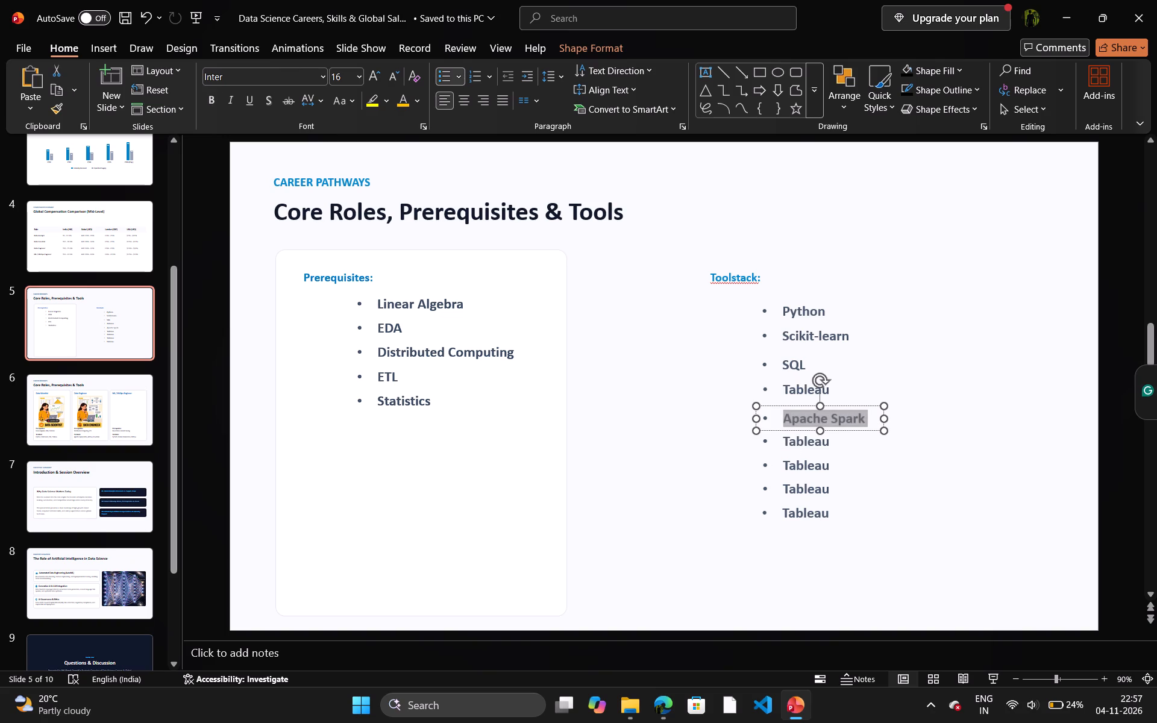
click(897, 452)
Shift the Tableau copy directly beneath Apache Spark slightly lower, keeping it aligned with the Toolstack column.
click(832, 449)
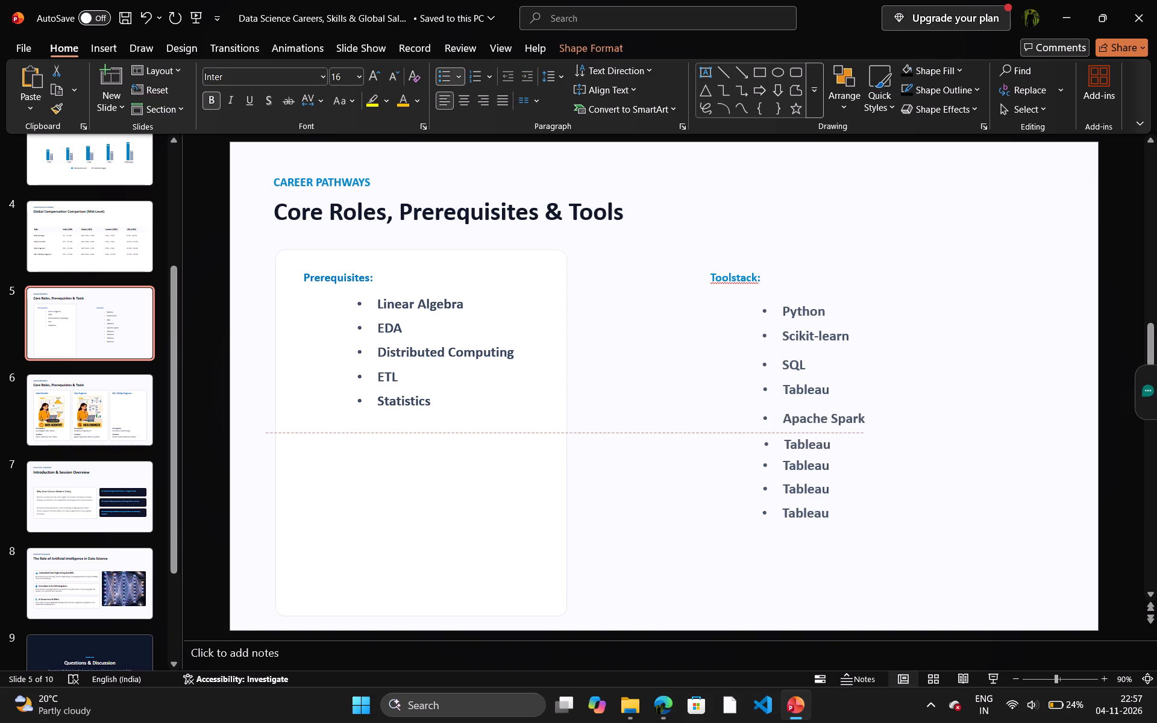
key(Left)
key(Left)
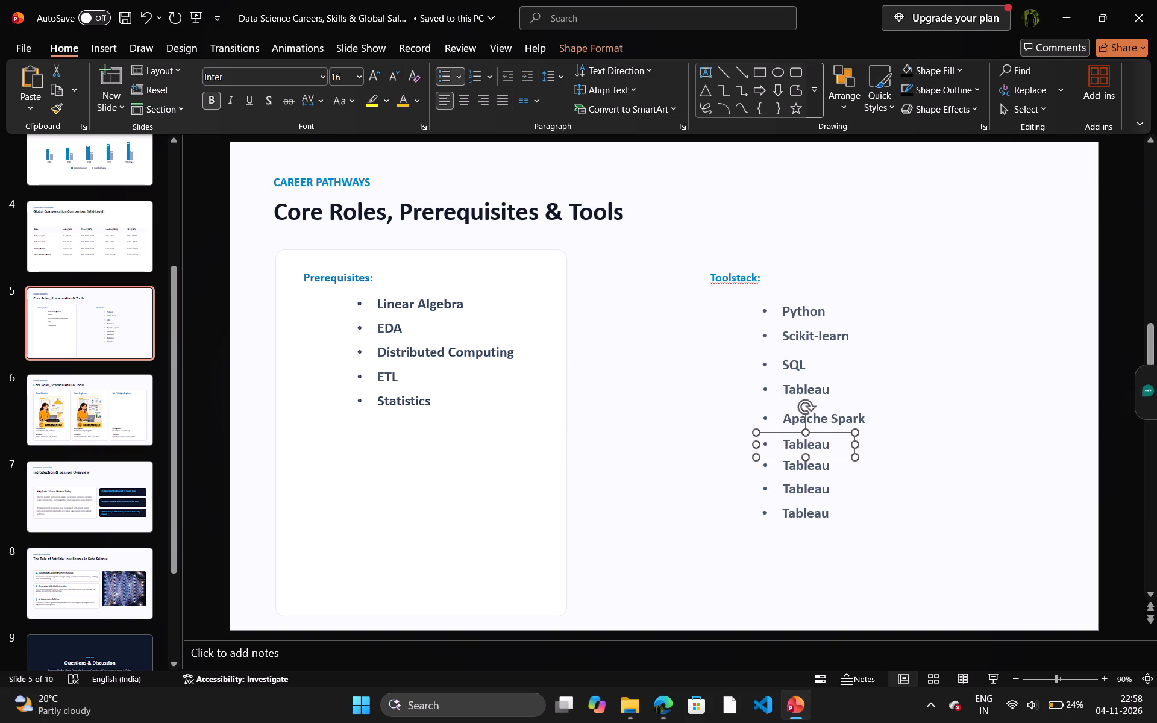
key(Right)
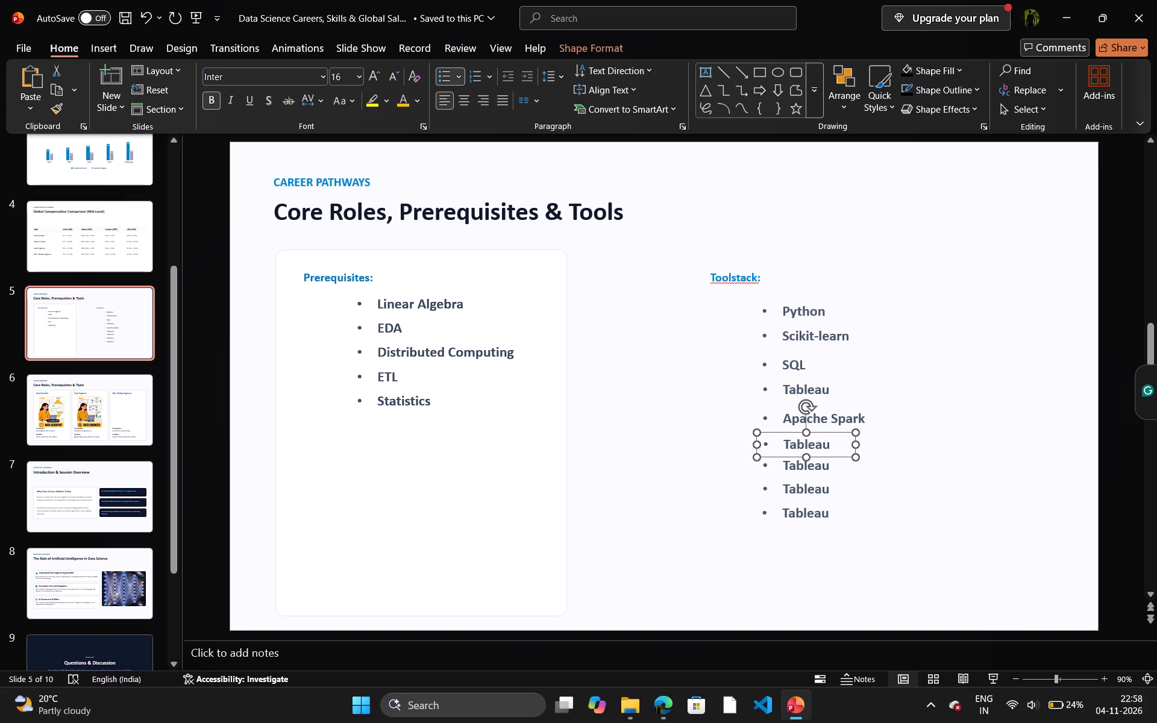
Copy "Kafka" from the Data Engineer toolstack on slide 6, paste it over the Tableau copy below Apache Spark on slide 5, and bold it.
click(825, 444)
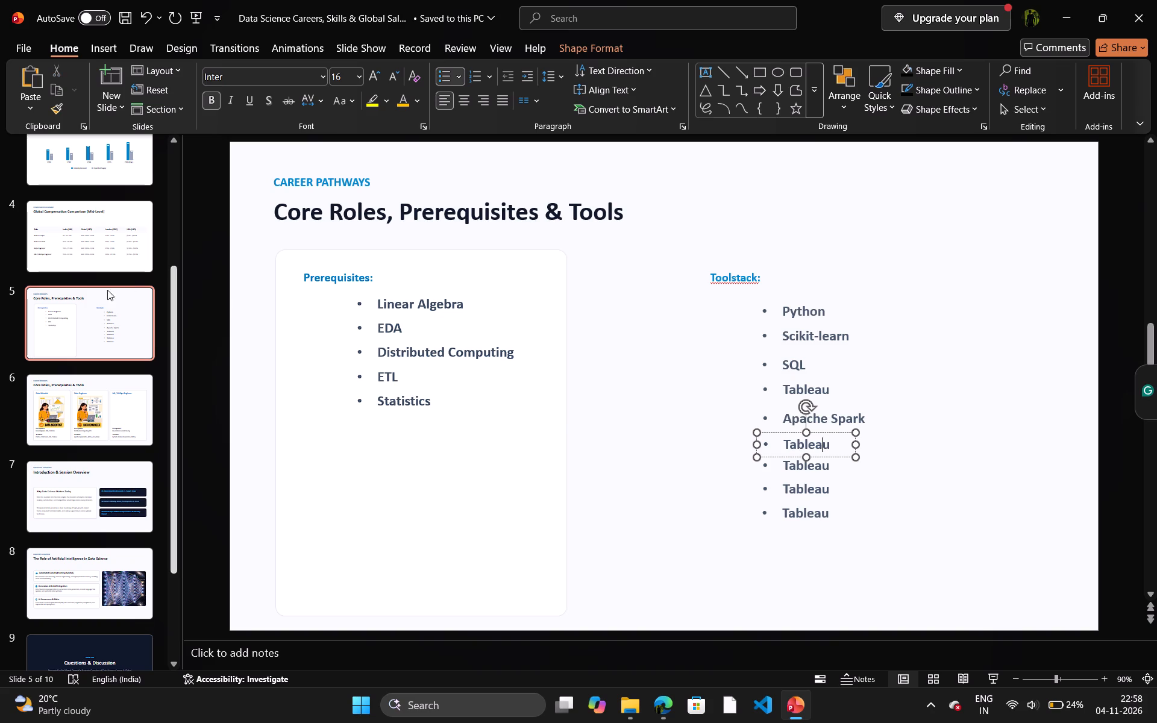
click(106, 424)
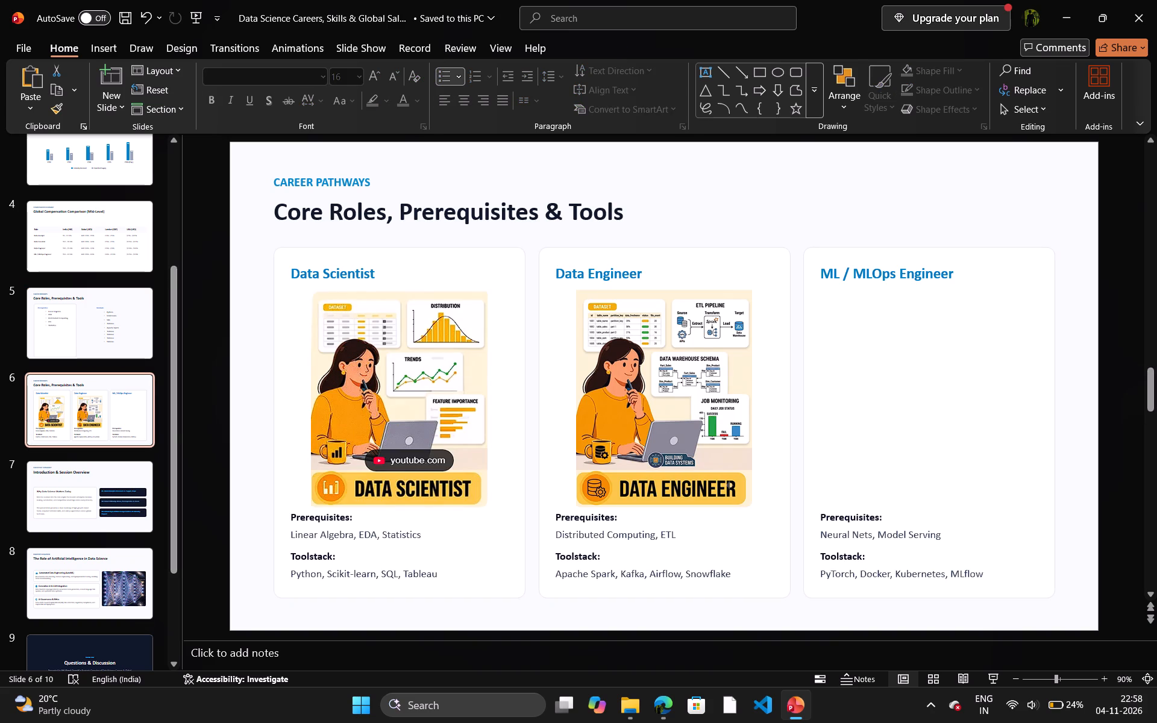
drag(620, 570, 642, 572)
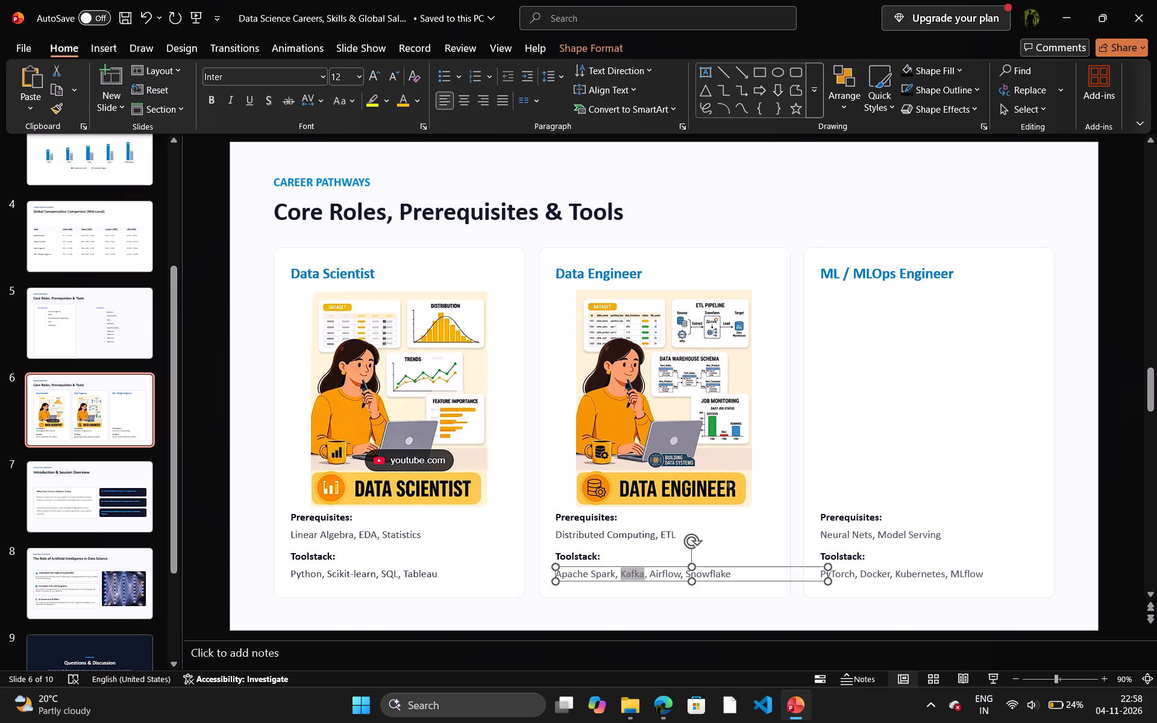
drag(642, 572, 642, 572)
key(ctrl+c)
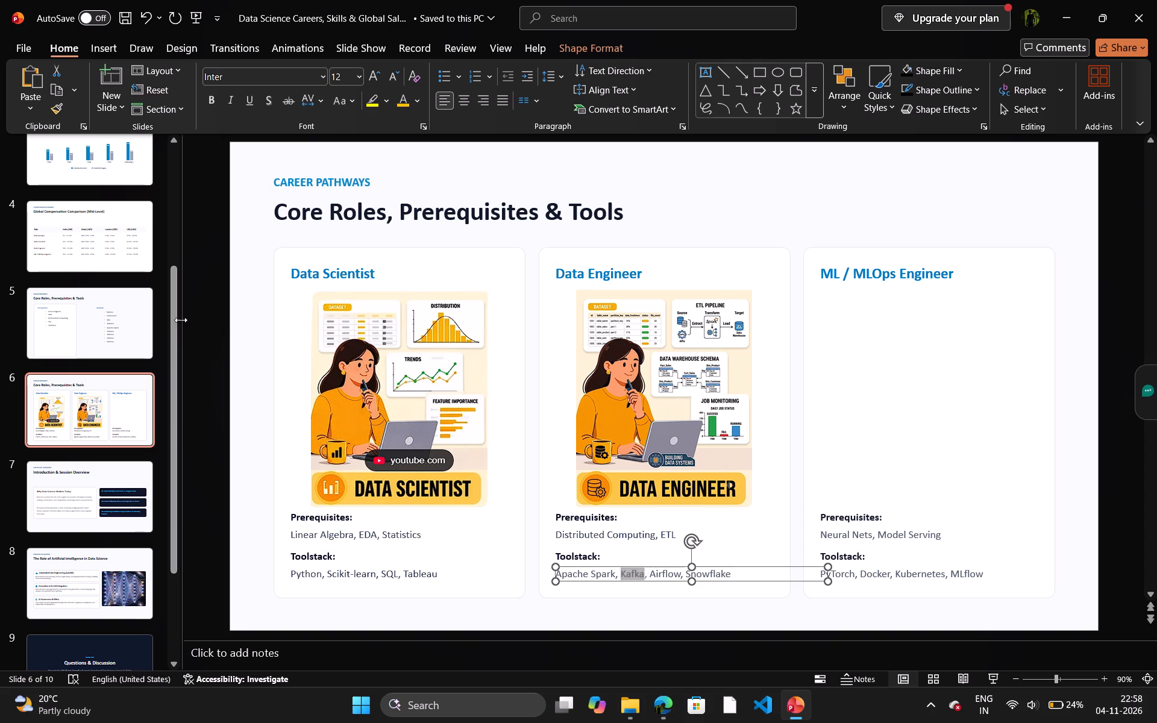
click(105, 324)
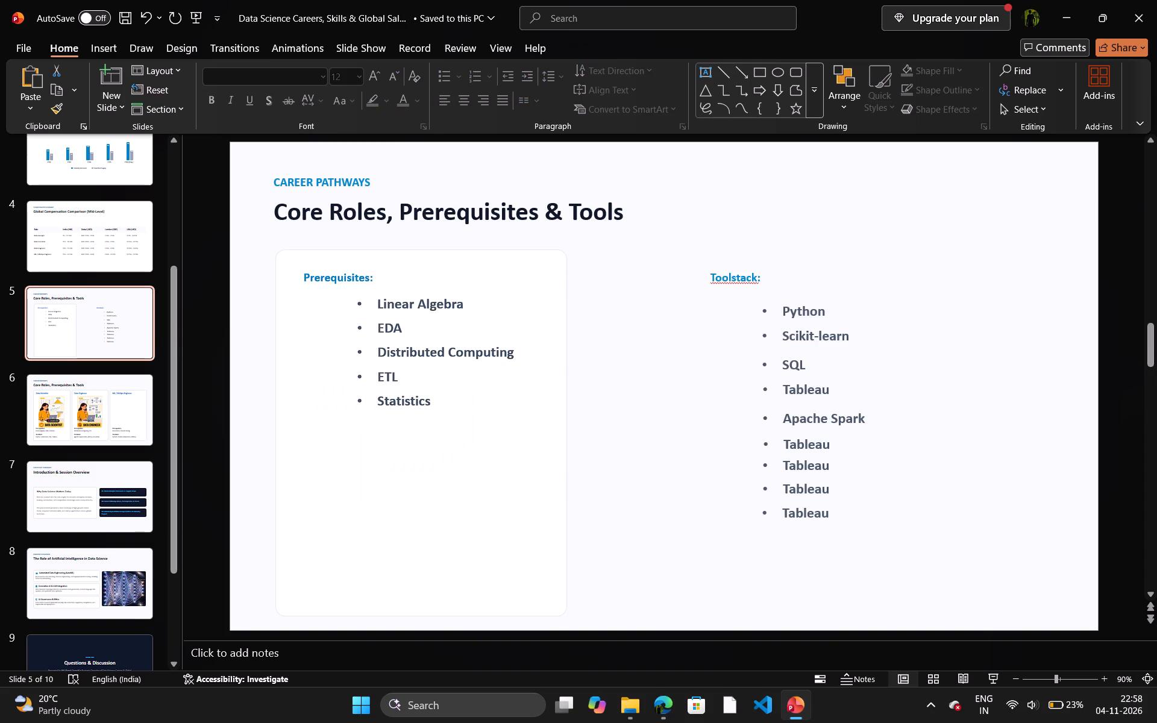
double_click(827, 447)
triple_click(827, 447)
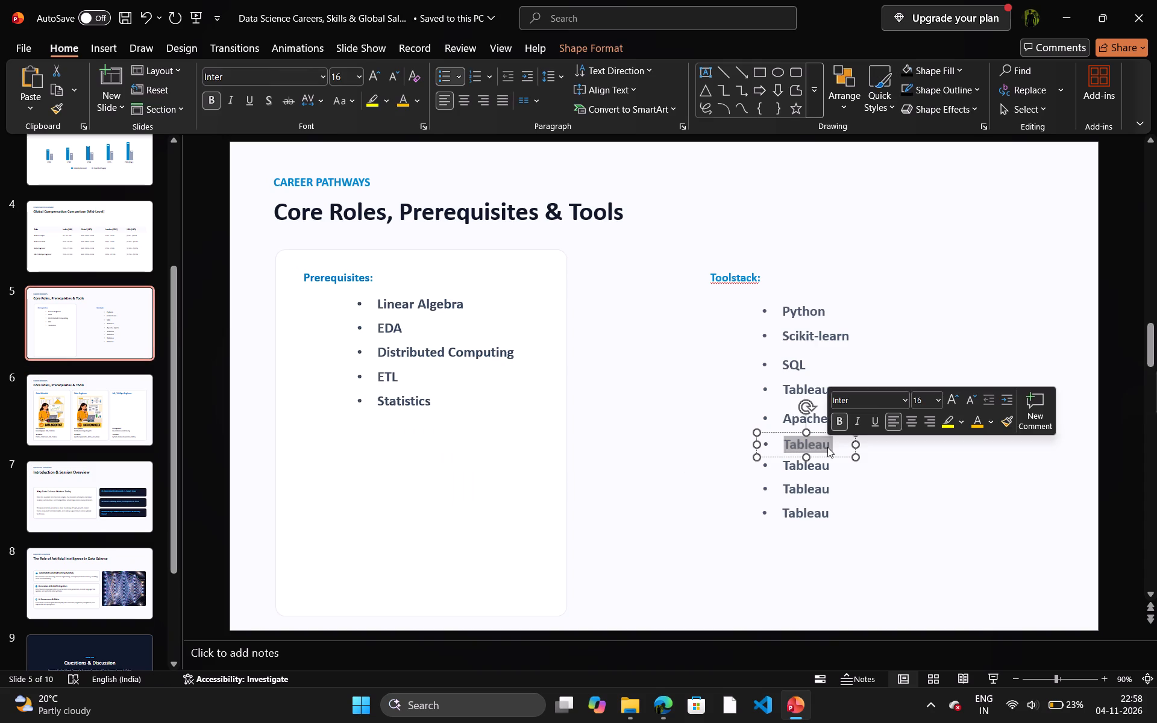
key(ctrl+v)
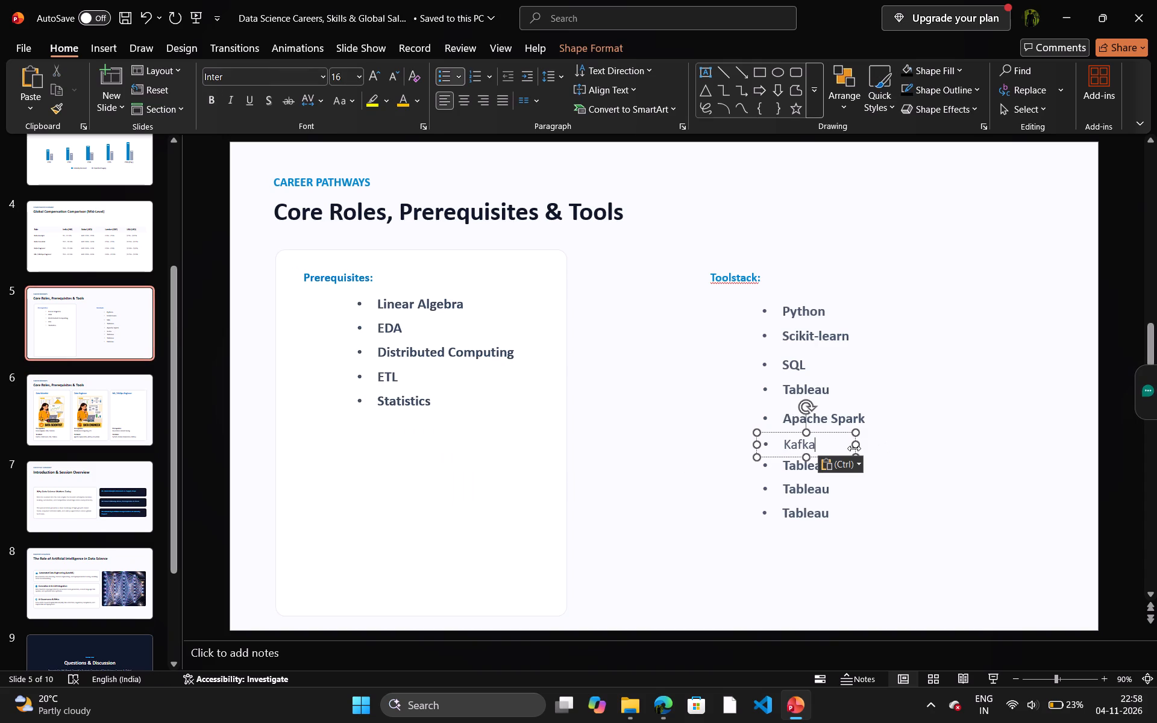
key(ctrl+a)
key(ctrl+b)
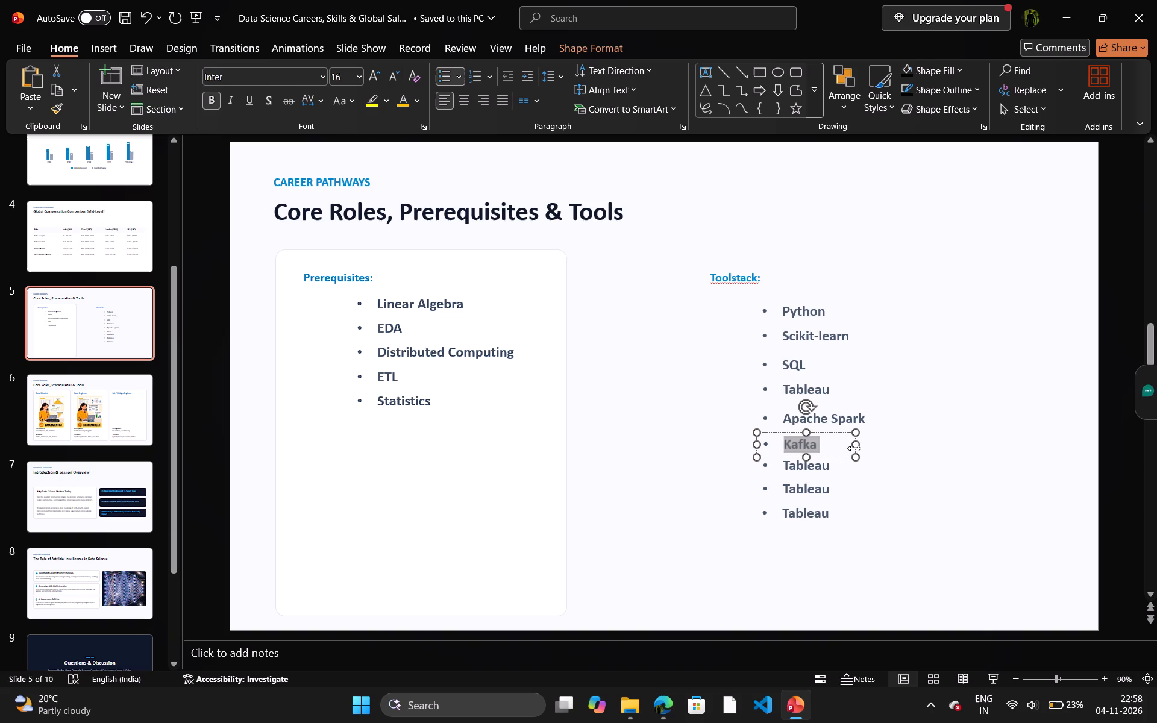
Move the three remaining Tableau copies below Kafka further down the Toolstack column to space them apart.
click(853, 474)
click(835, 479)
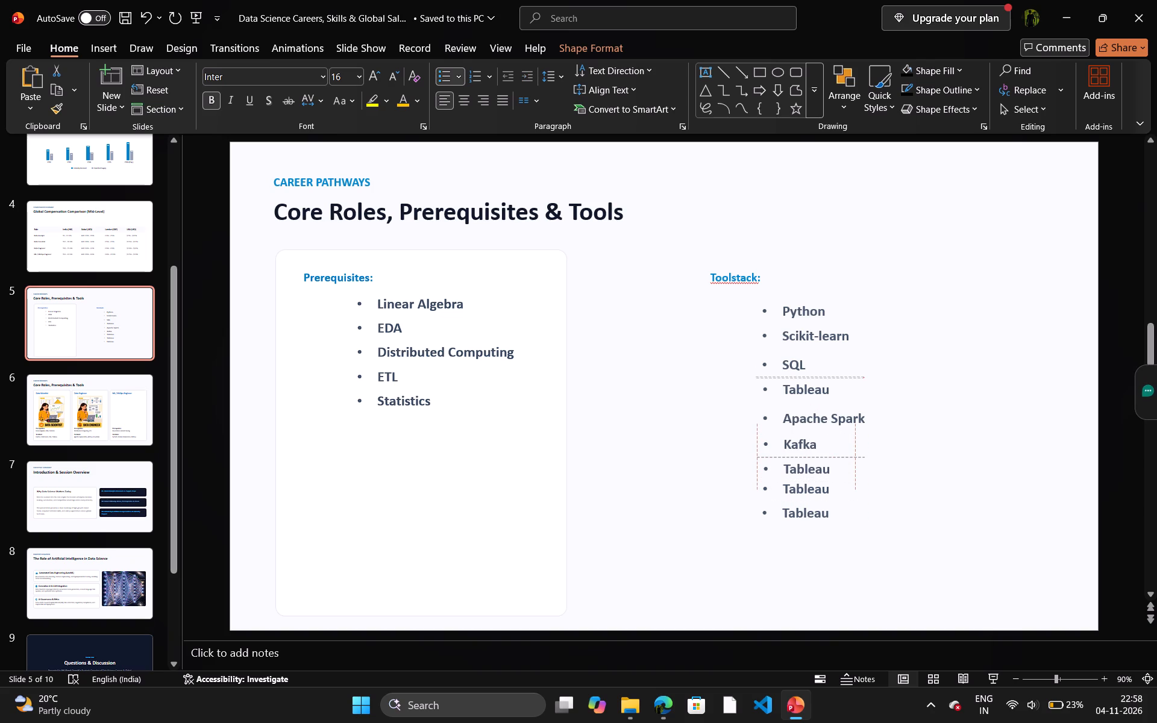
drag(818, 487, 835, 493)
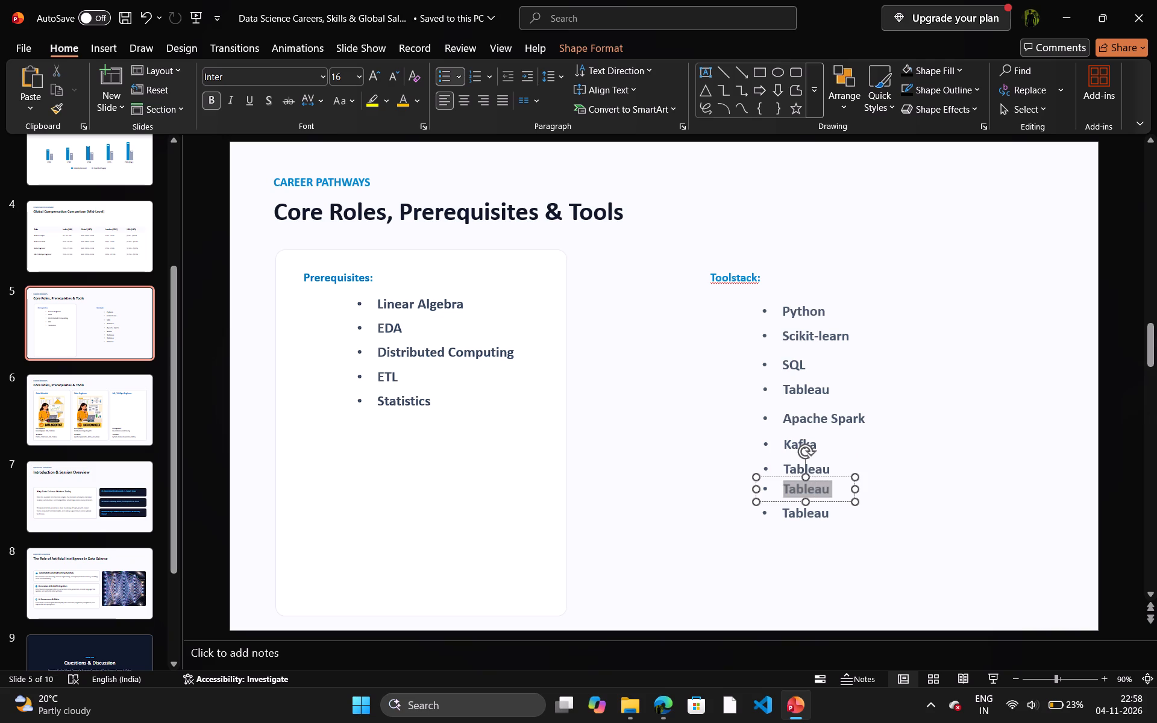
drag(835, 493, 838, 501)
drag(838, 501, 841, 509)
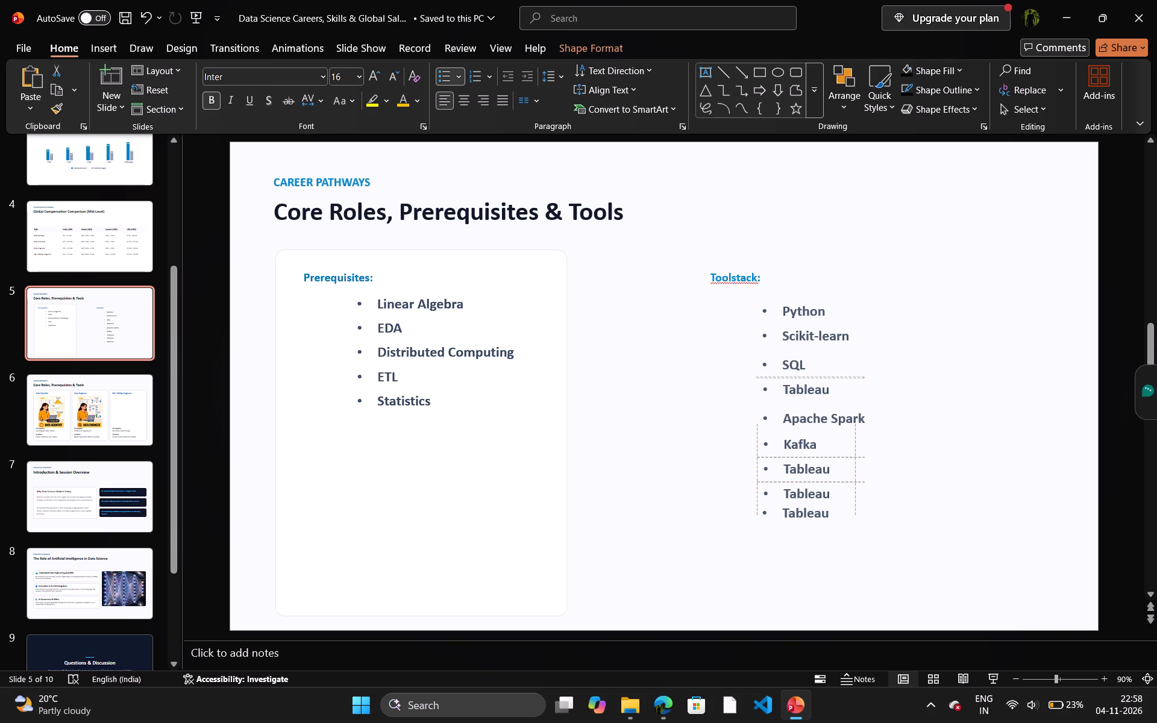
drag(841, 509, 841, 510)
drag(841, 510, 840, 510)
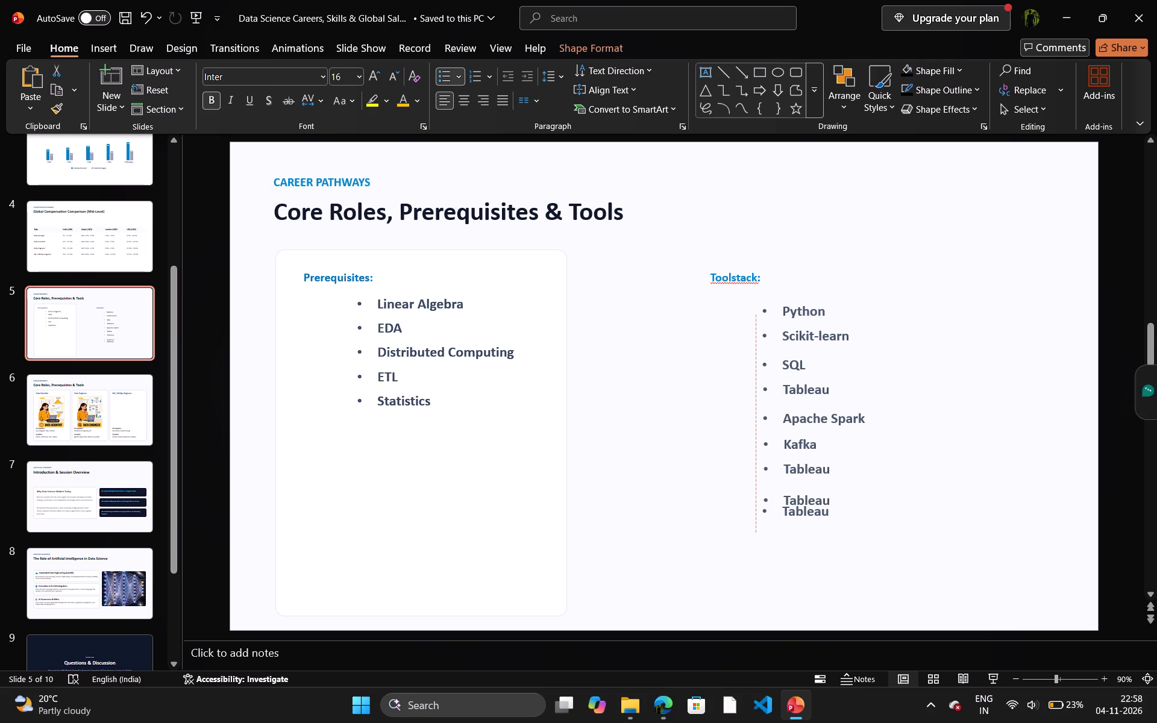
drag(840, 510, 843, 517)
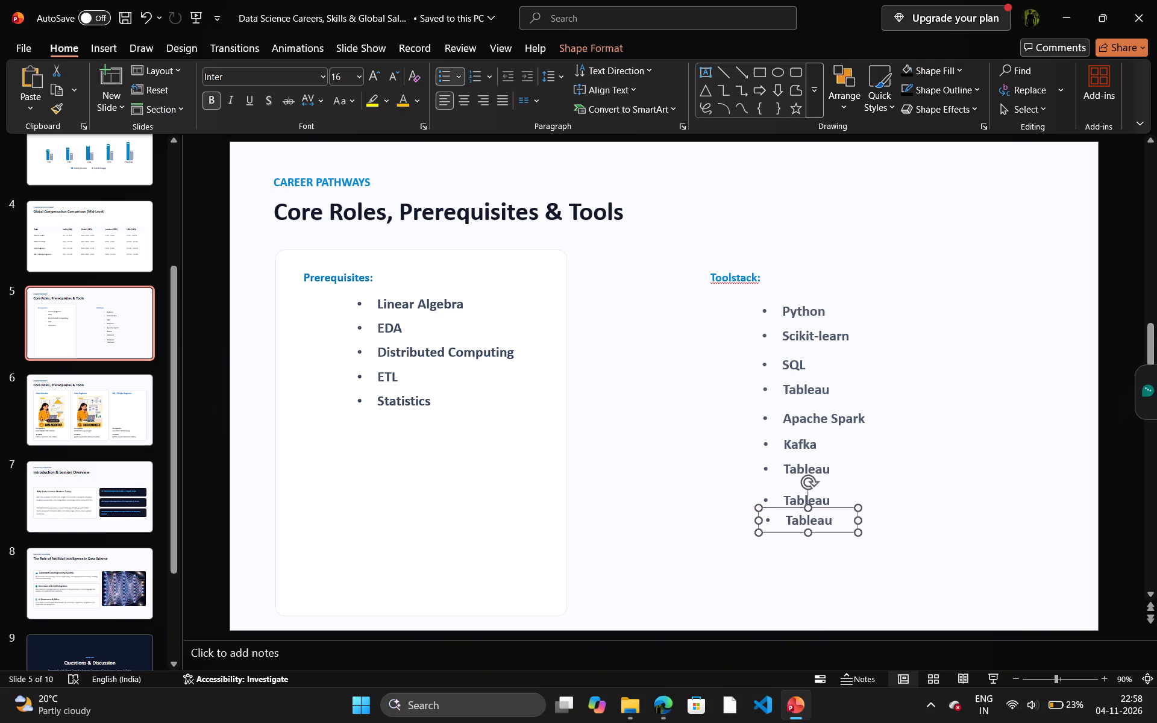
Copy "Airflow" from the Data Engineer toolstack on slide 6, paste it over the Tableau copy below Kafka on slide 5, and bold it.
click(817, 460)
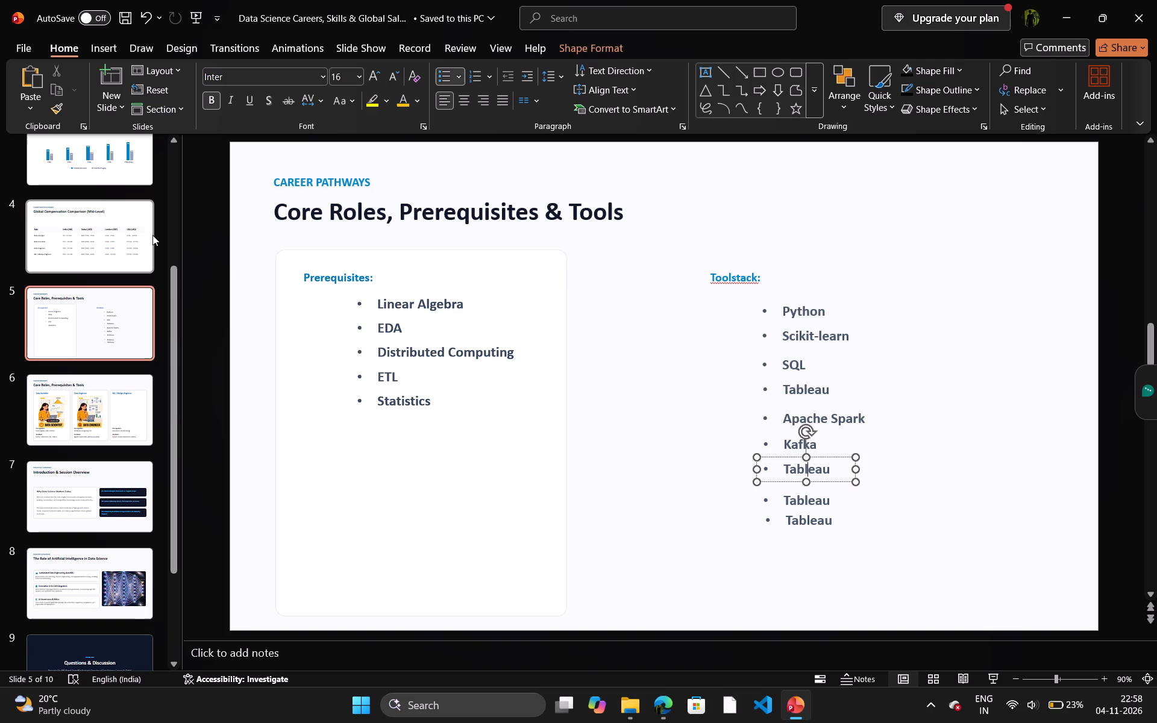
click(161, 412)
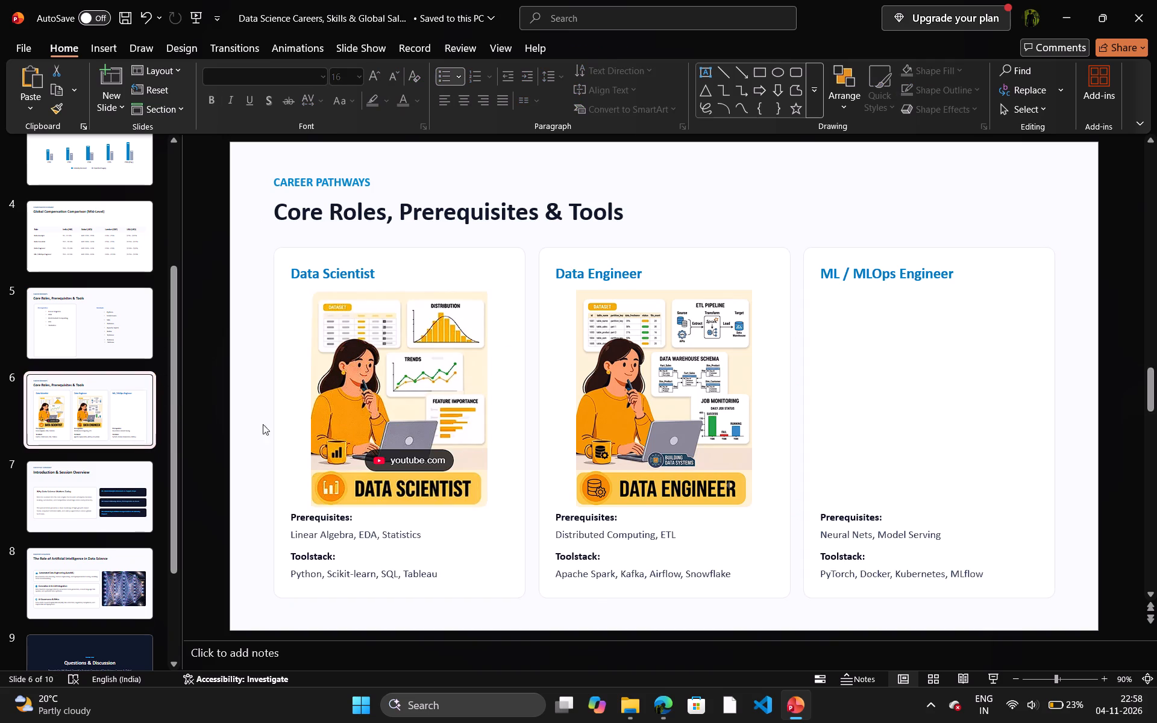
drag(651, 574, 679, 572)
key(ctrl+v)
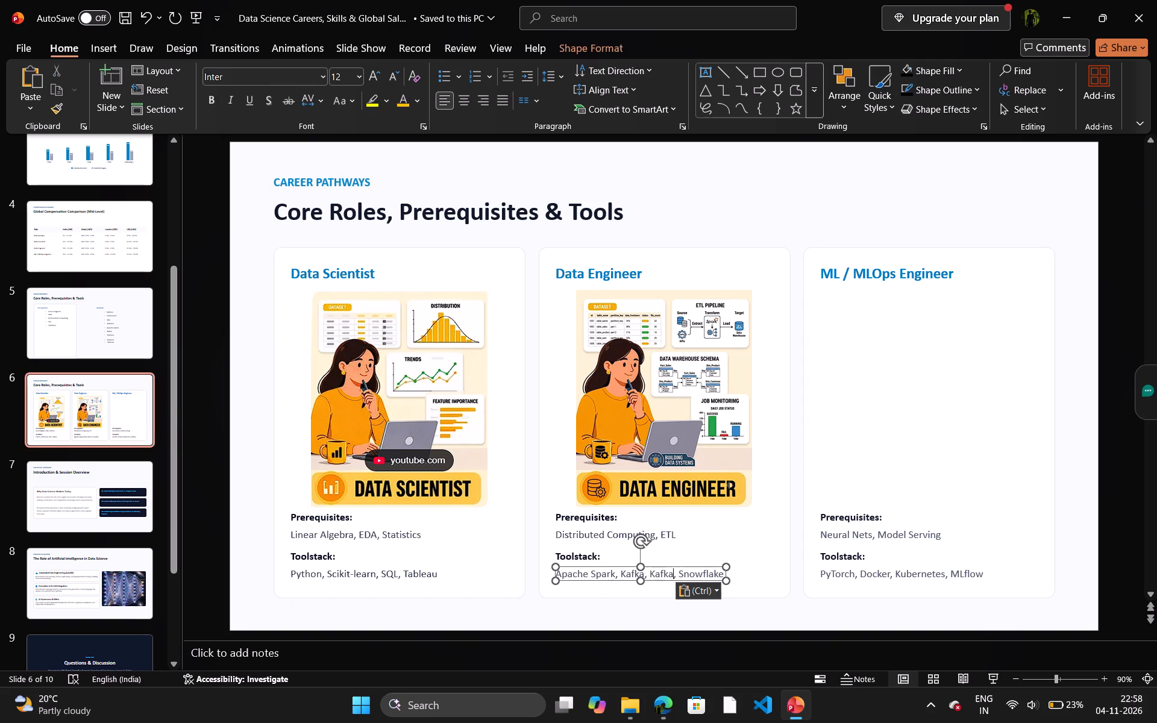
key(ctrl+z)
key(ctrl+c)
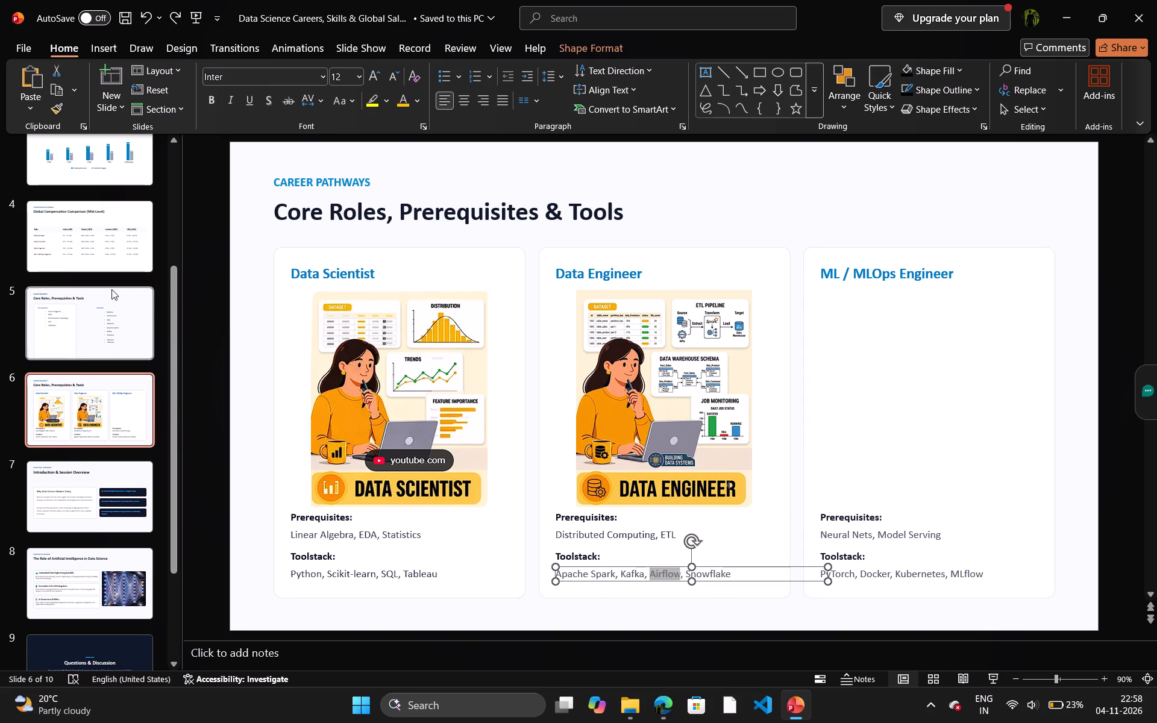
click(112, 352)
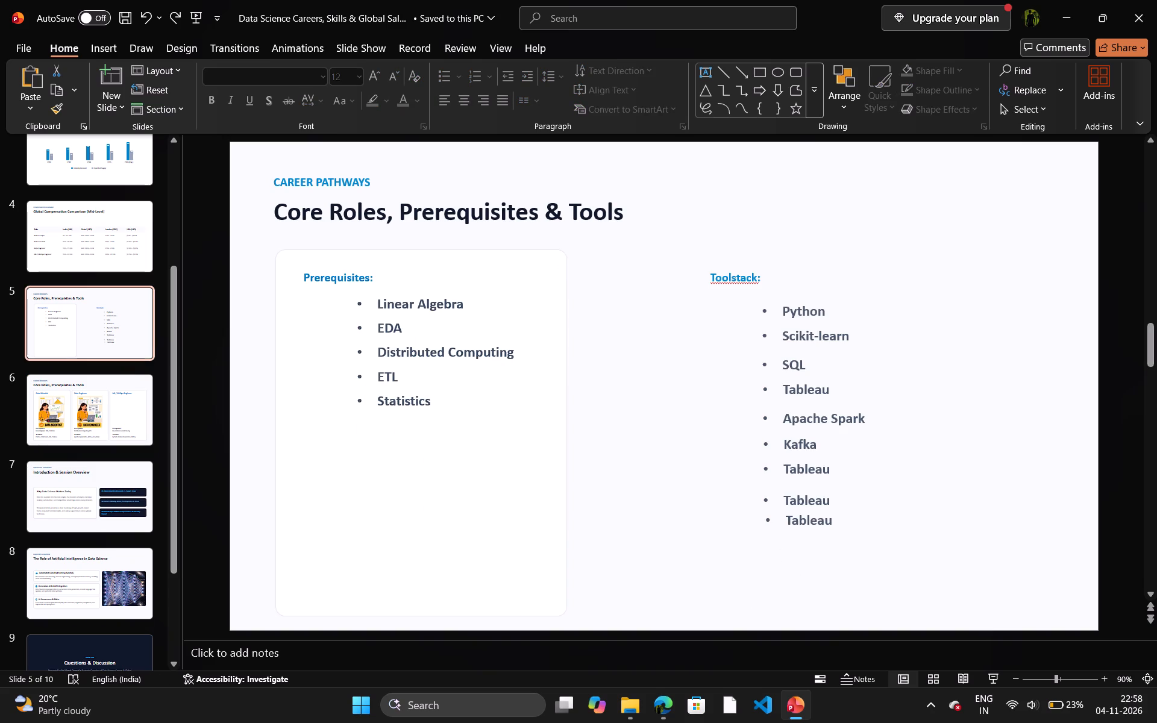
click(829, 471)
drag(829, 471, 789, 473)
key(ctrl+v)
key(ctrl+a)
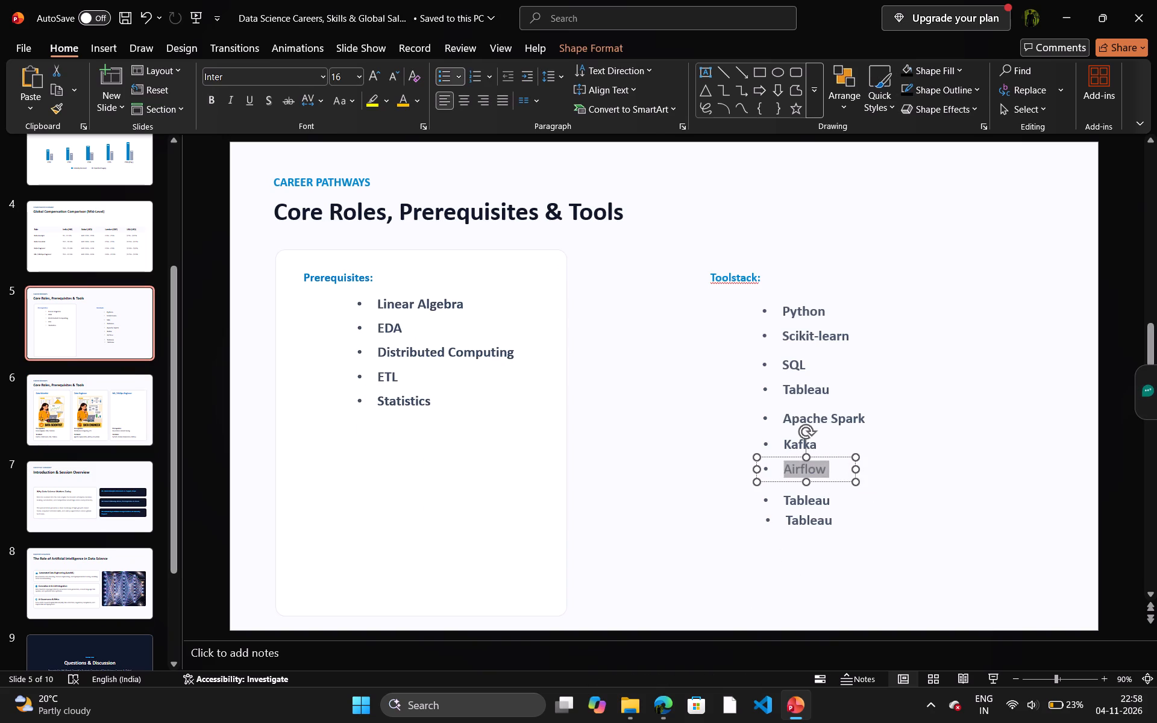
key(ctrl+b)
Reposition the last two Tableau copies below Airflow so they are evenly spaced and aligned with the Toolstack column.
click(832, 494)
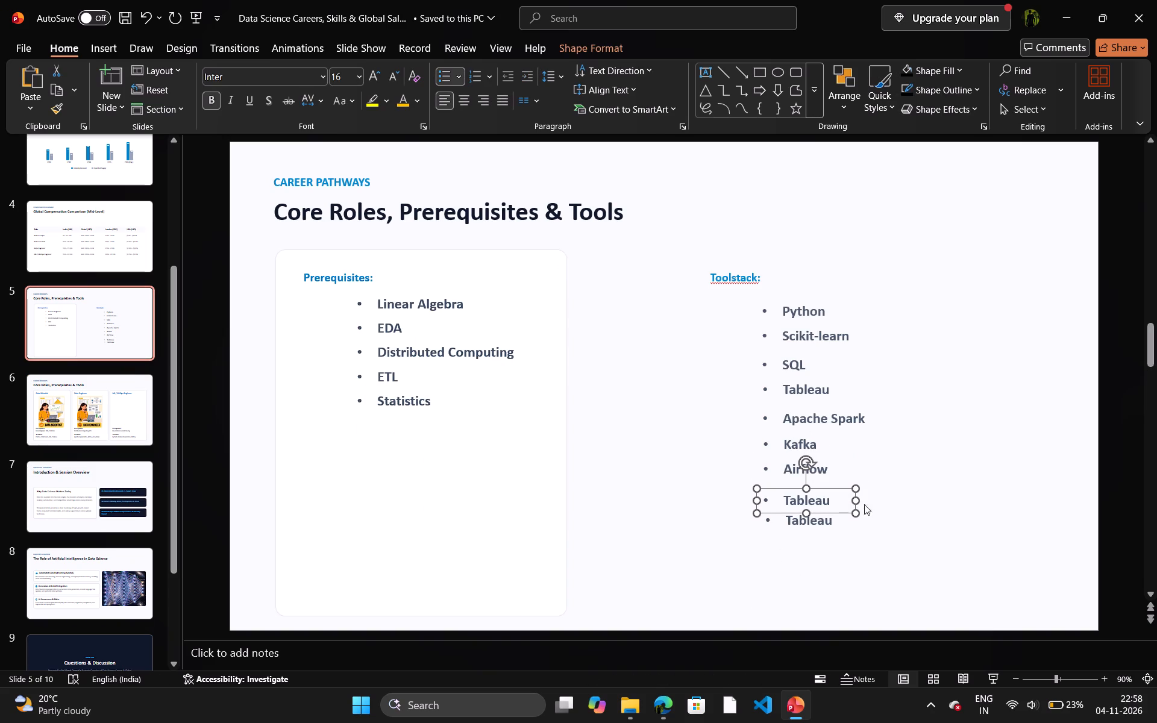
click(865, 542)
click(815, 506)
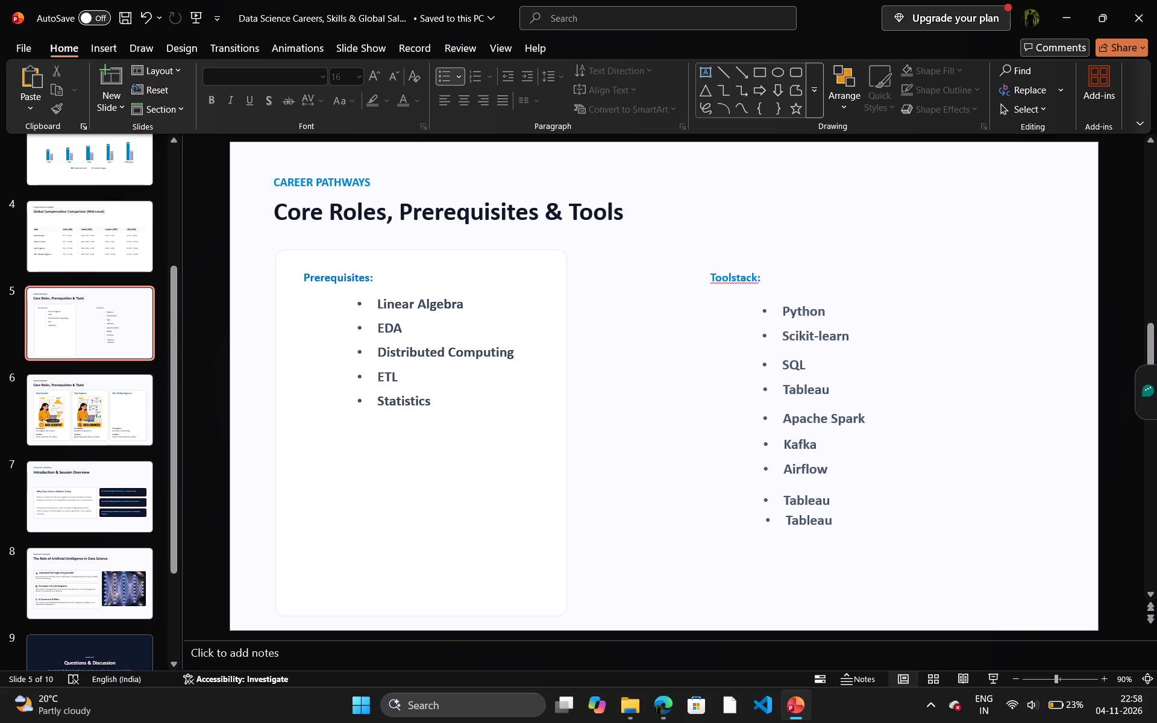
click(841, 515)
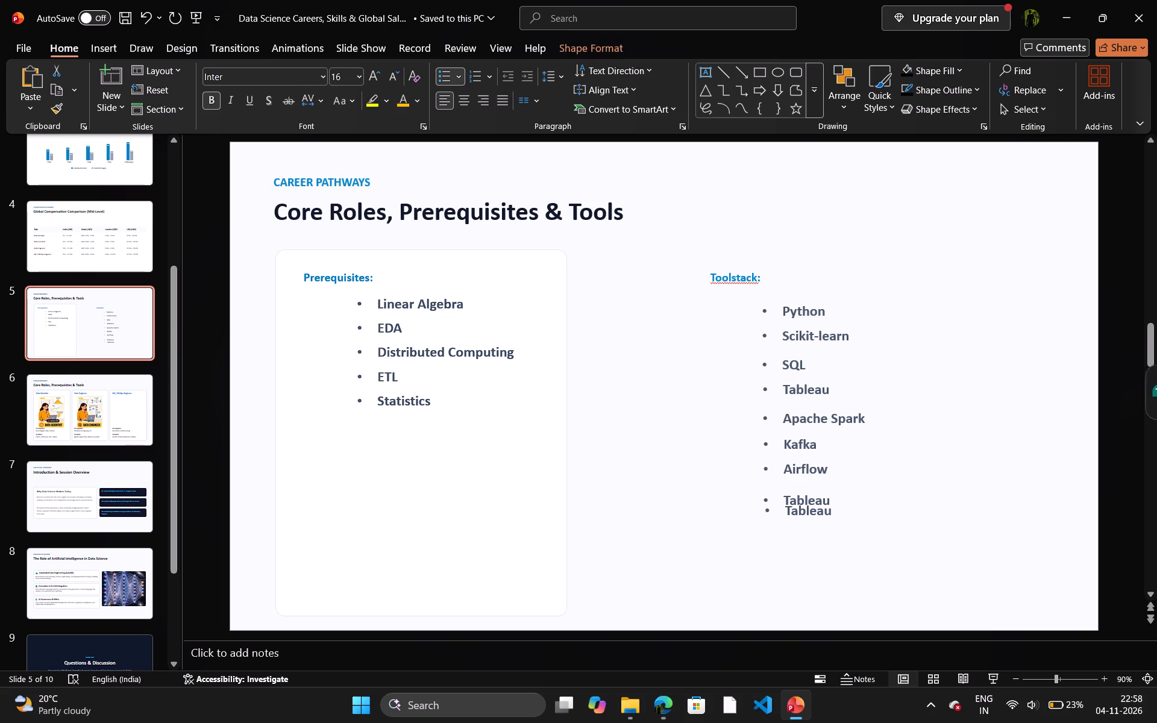
drag(829, 502, 835, 510)
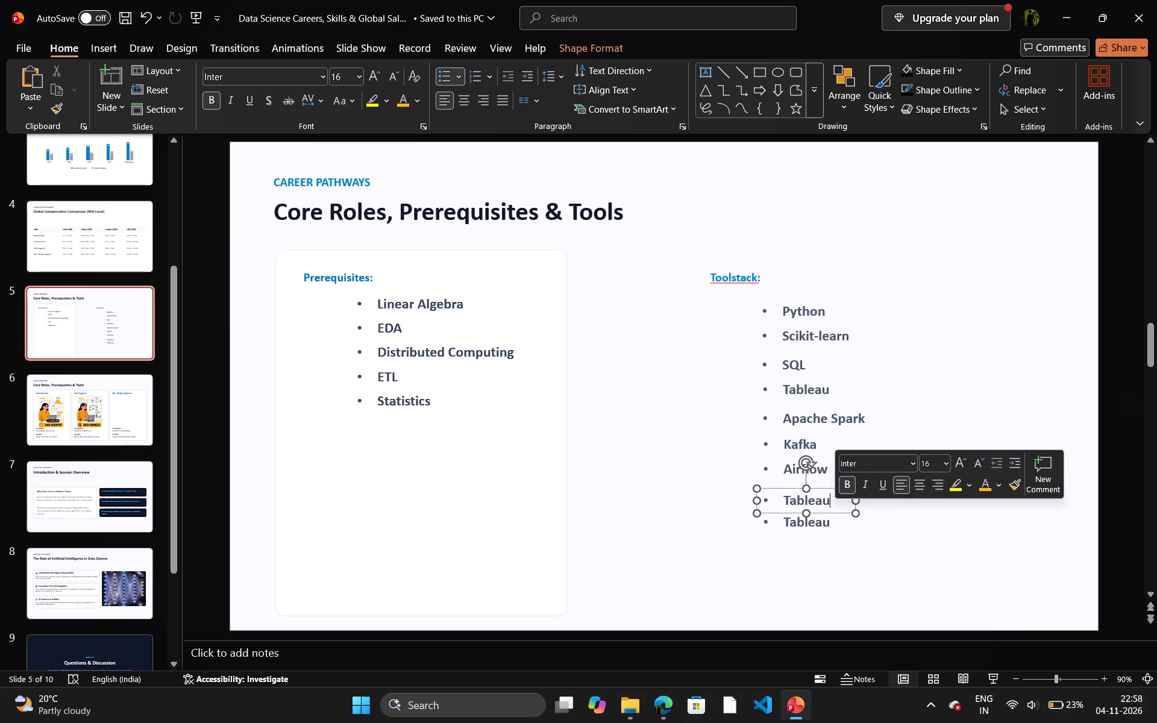
drag(835, 511, 835, 505)
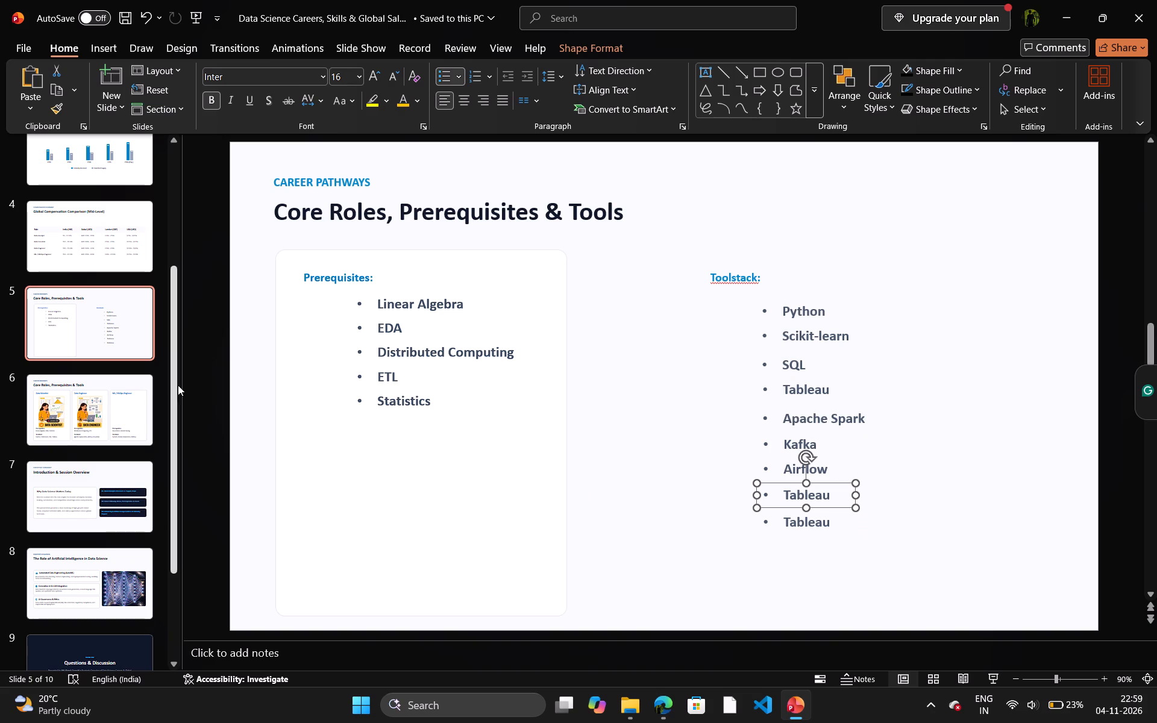
Copy "Snowflake" from the Data Engineer toolstack on slide 6, paste it over the Tableau copy below Airflow on slide 5, and bold it.
click(107, 409)
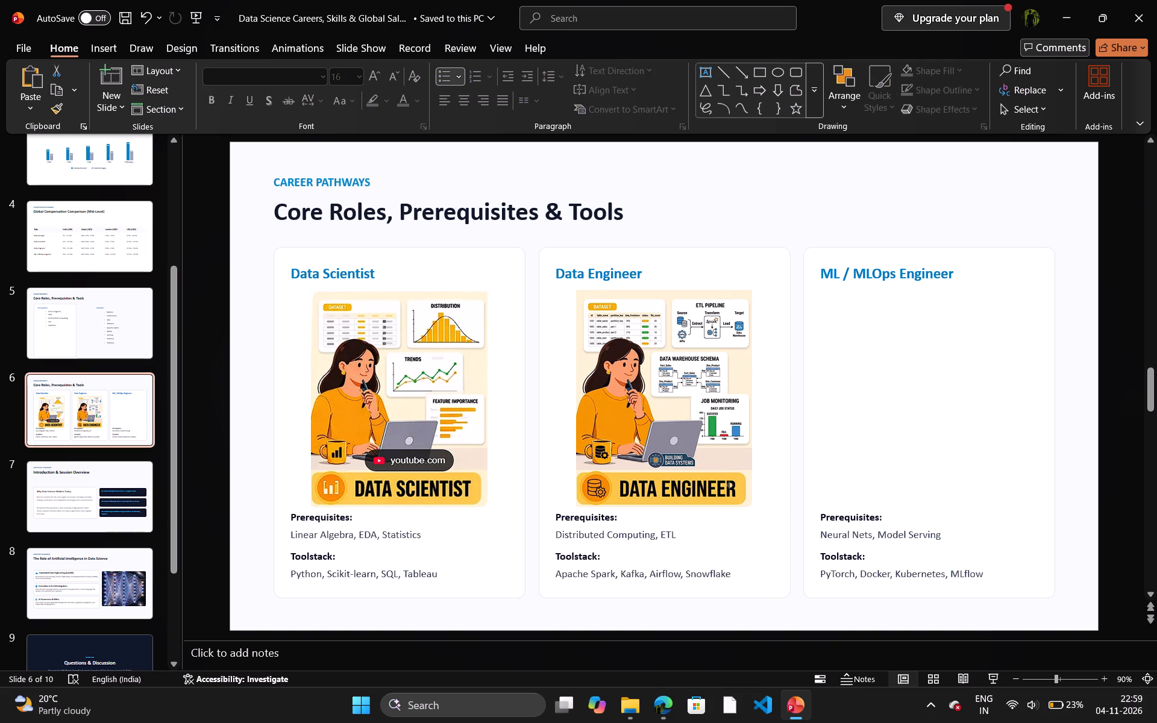
drag(686, 573, 740, 567)
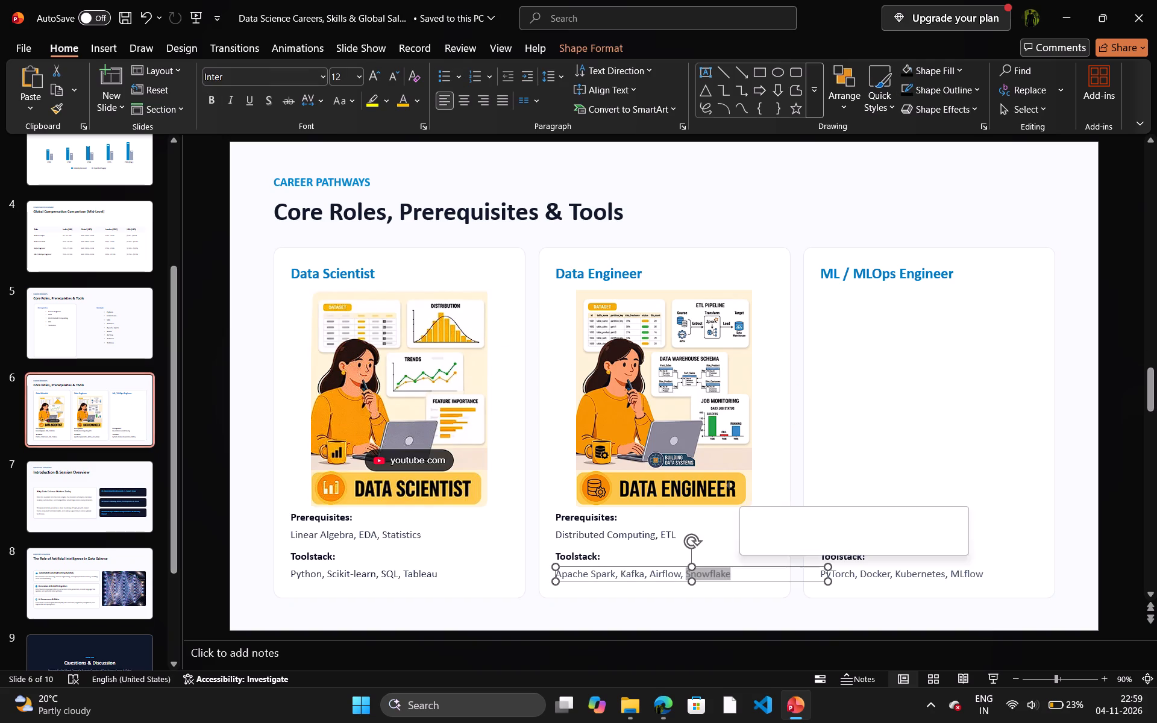
key(ctrl+c)
click(82, 331)
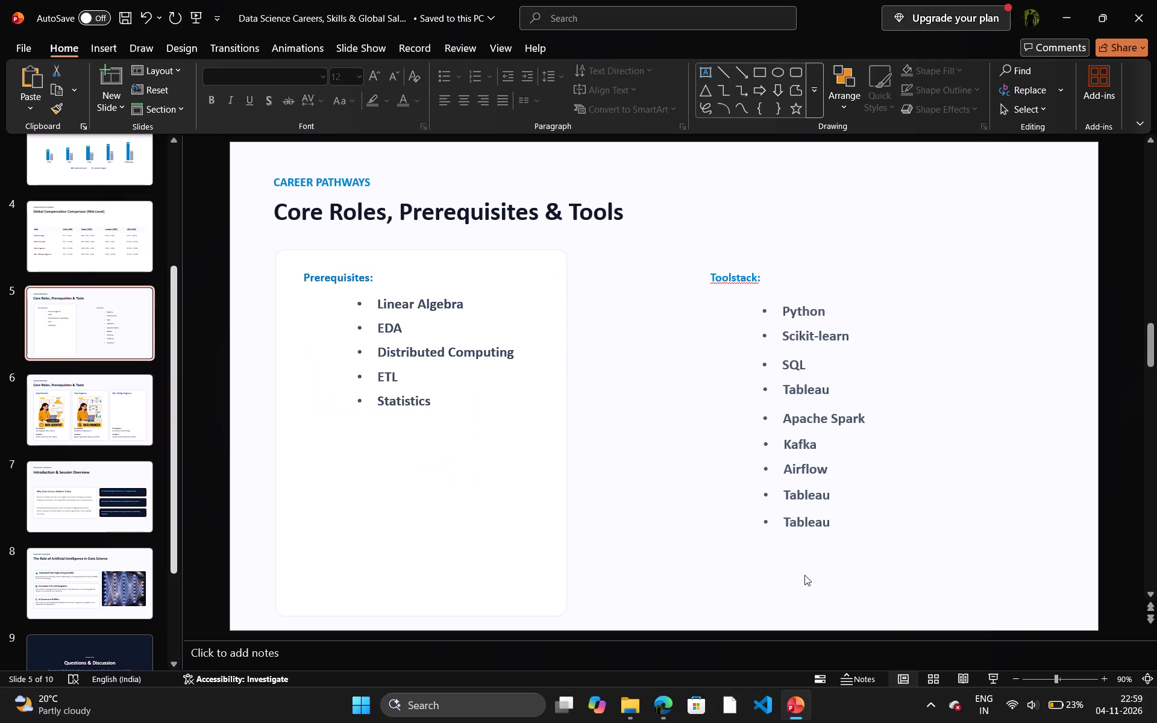
click(829, 498)
drag(829, 498, 779, 496)
key(ctrl+v)
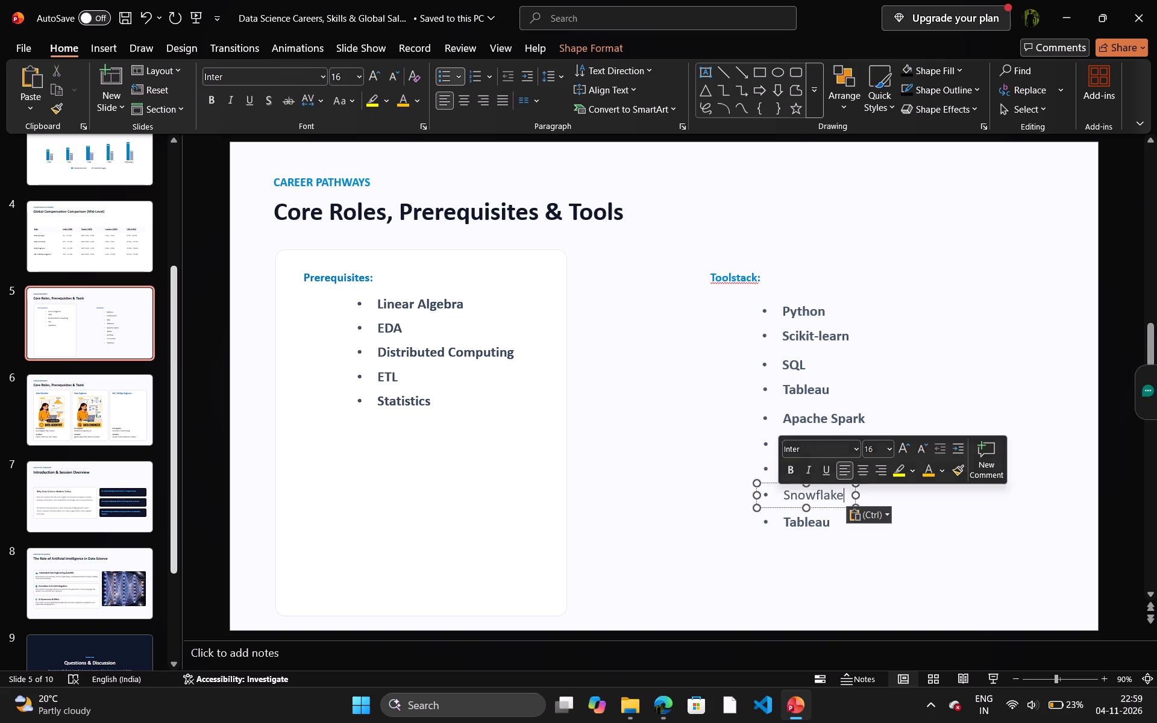
key(ctrl+a)
key(ctrl+b)
Copy "PyTorch" from the ML / MLOps Engineer toolstack on slide 6 and return to slide 5.
click(830, 527)
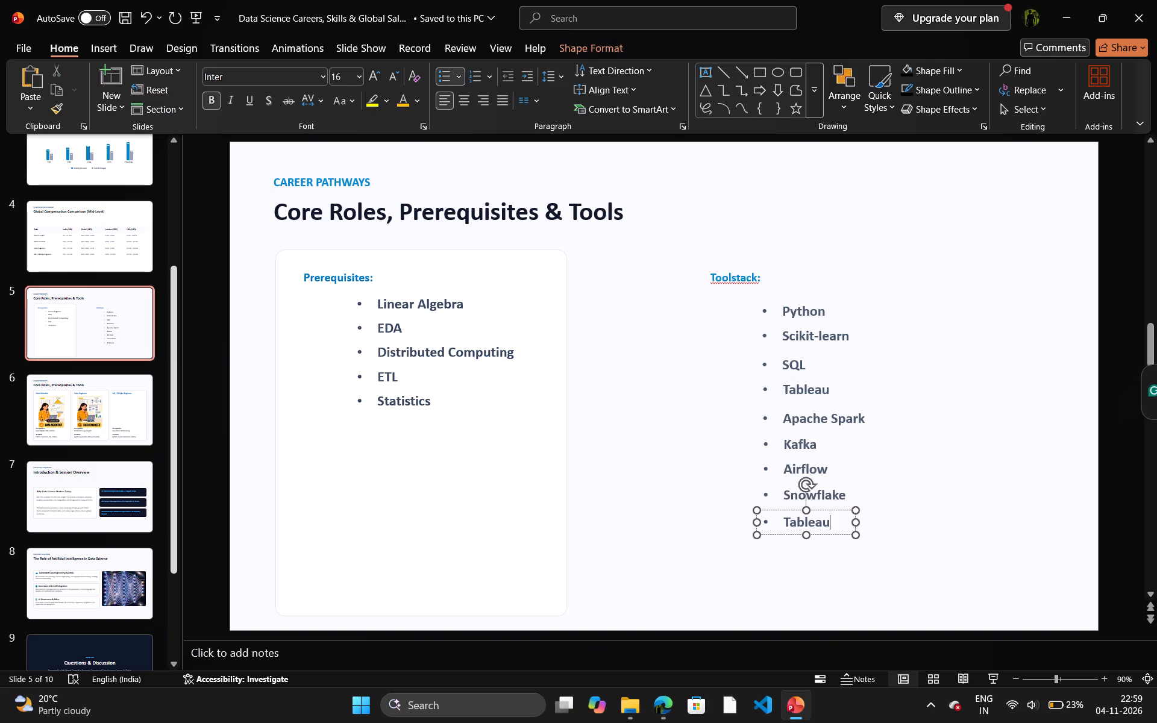
click(98, 433)
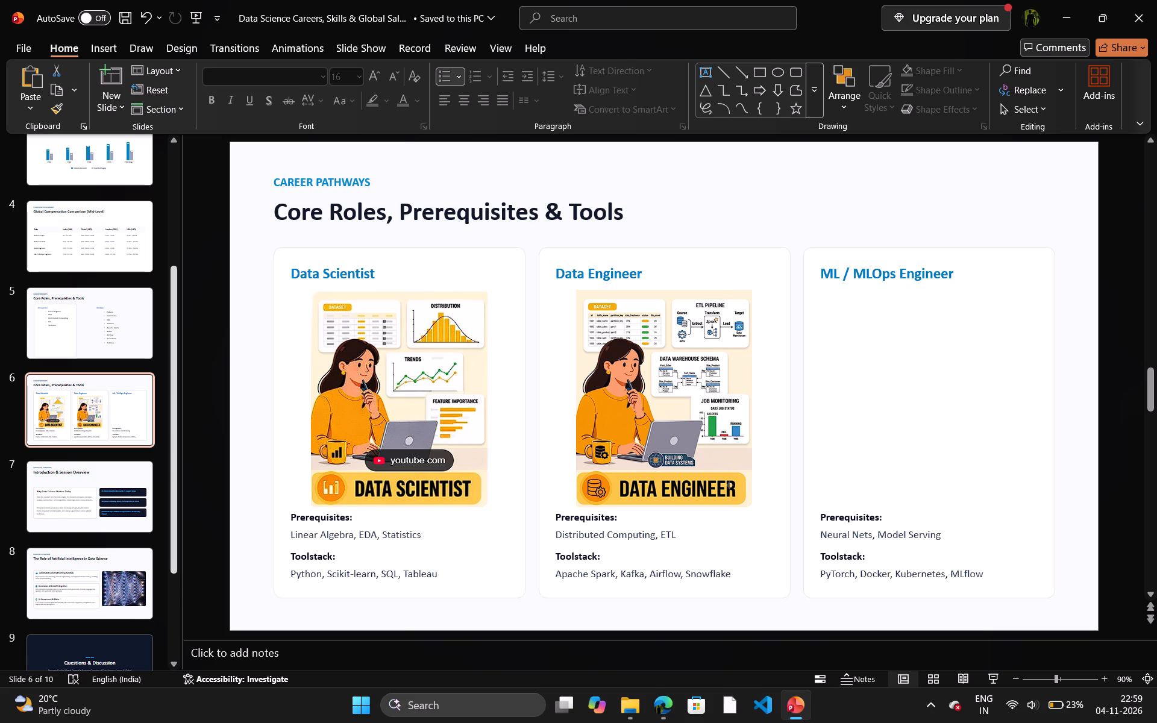
drag(854, 575, 816, 578)
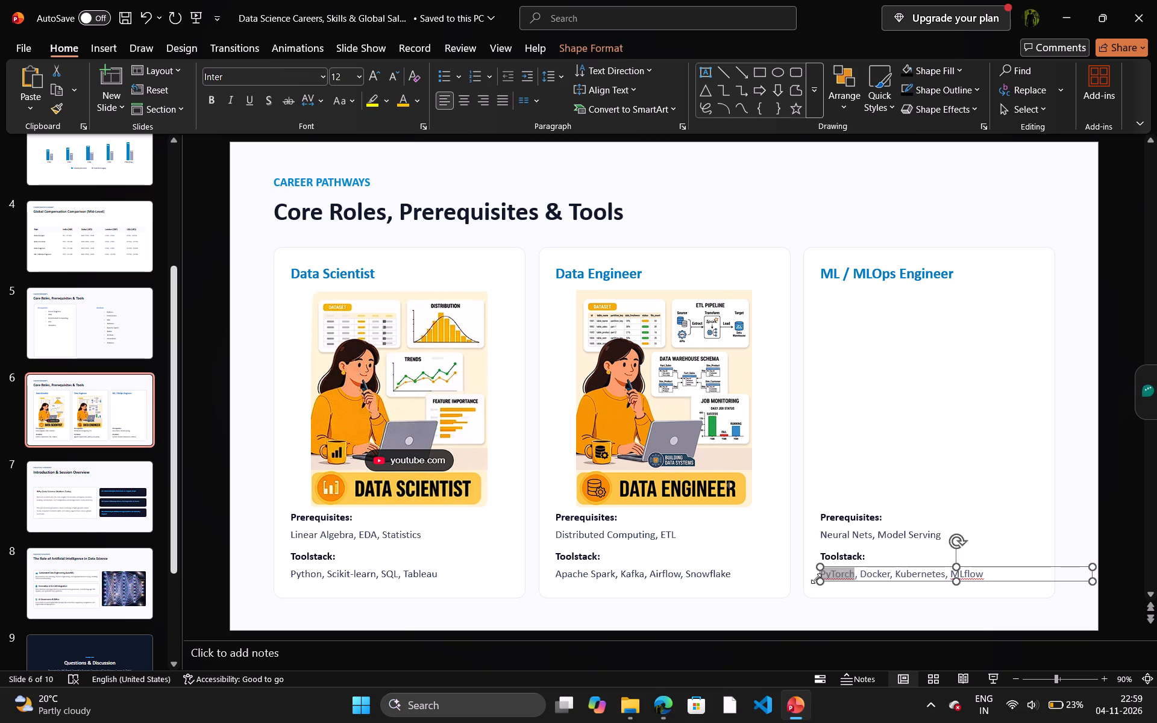
key(ctrl+c)
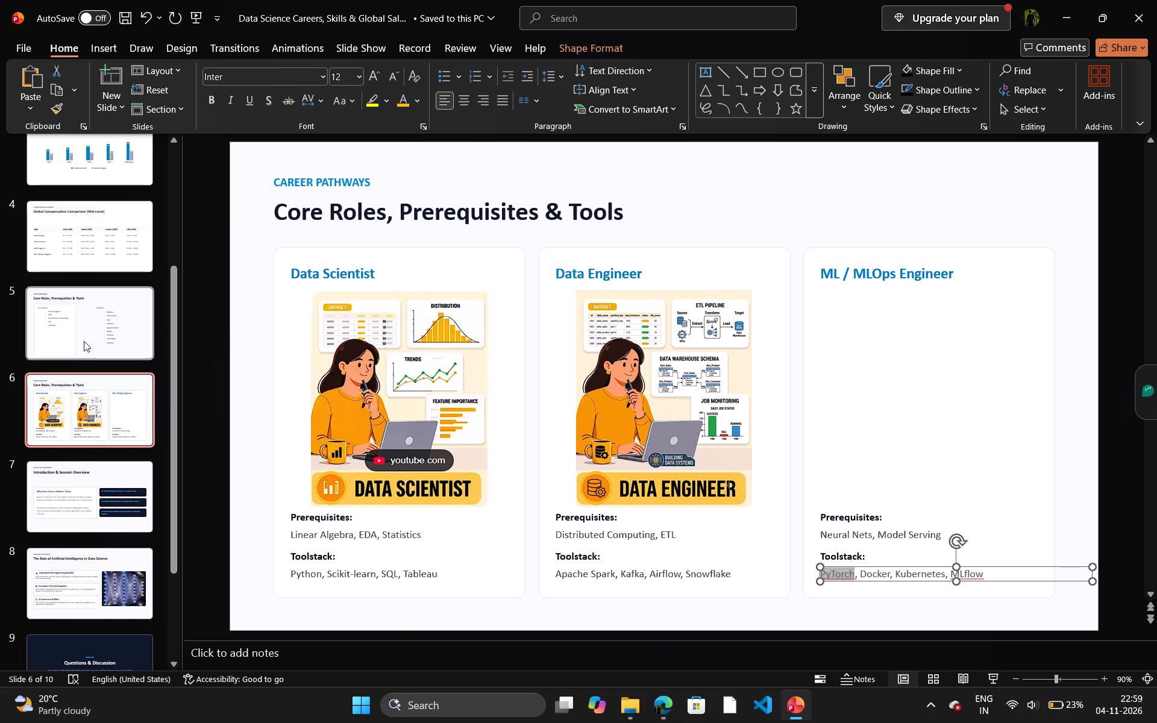
click(76, 339)
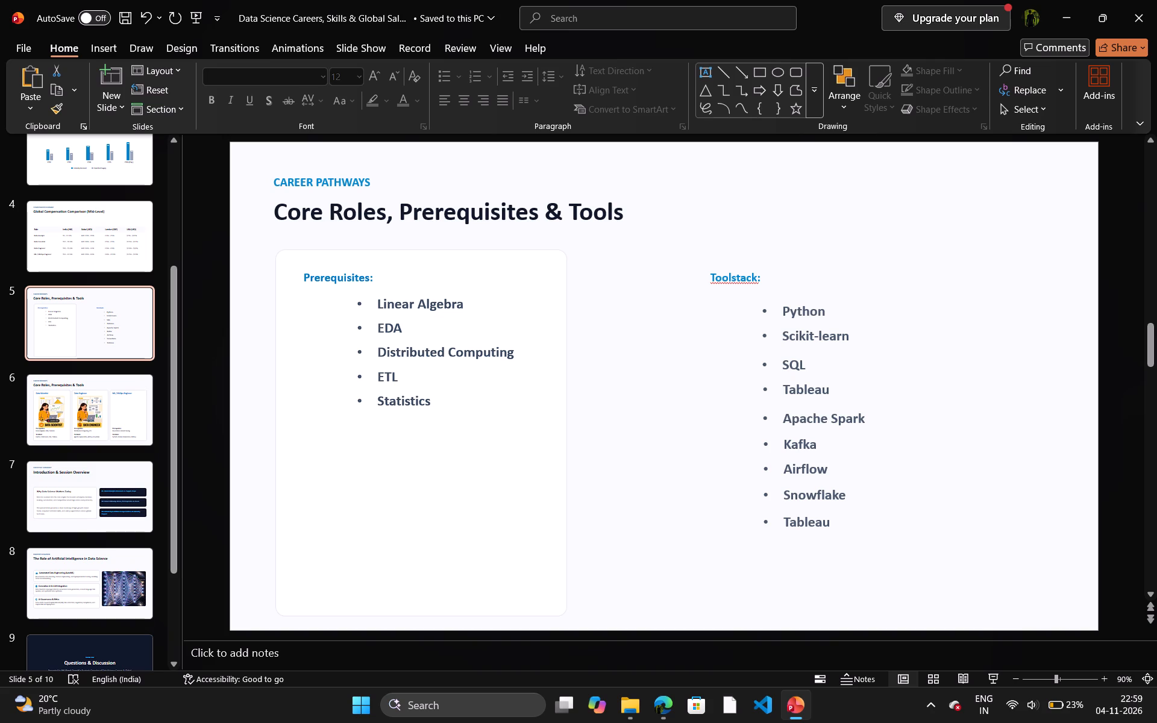
Shift the Snowflake bullet and the last Tableau copy slightly down to even out the spacing below Airflow.
click(836, 469)
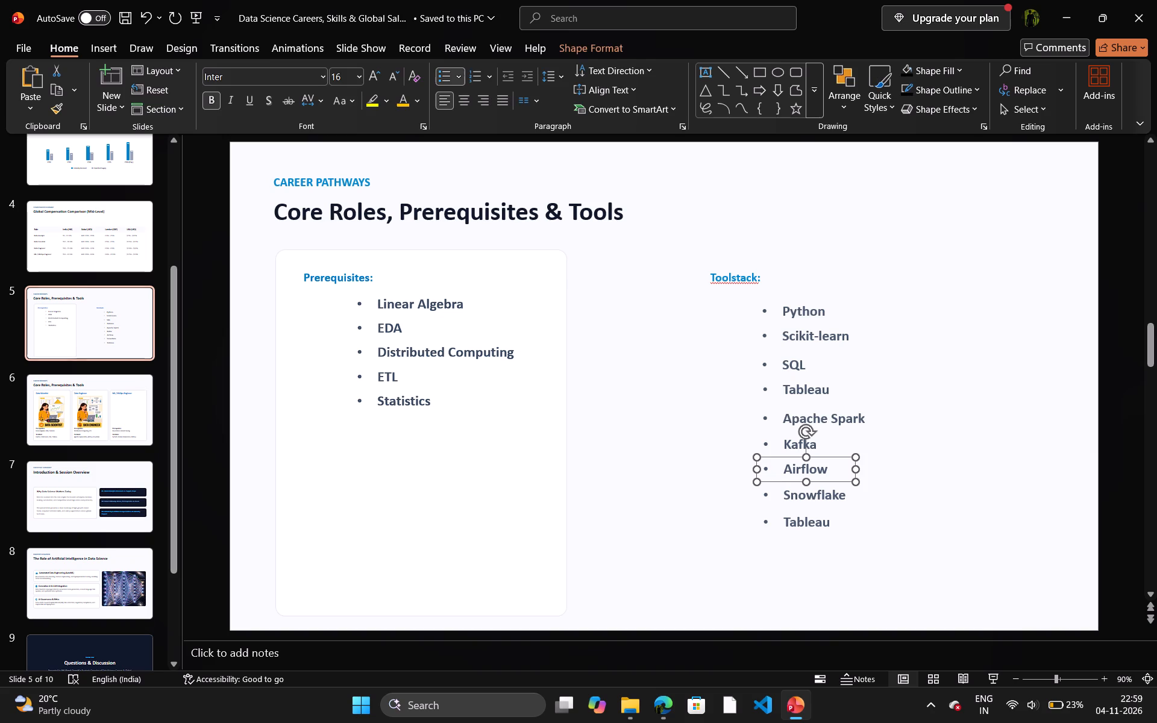
click(840, 480)
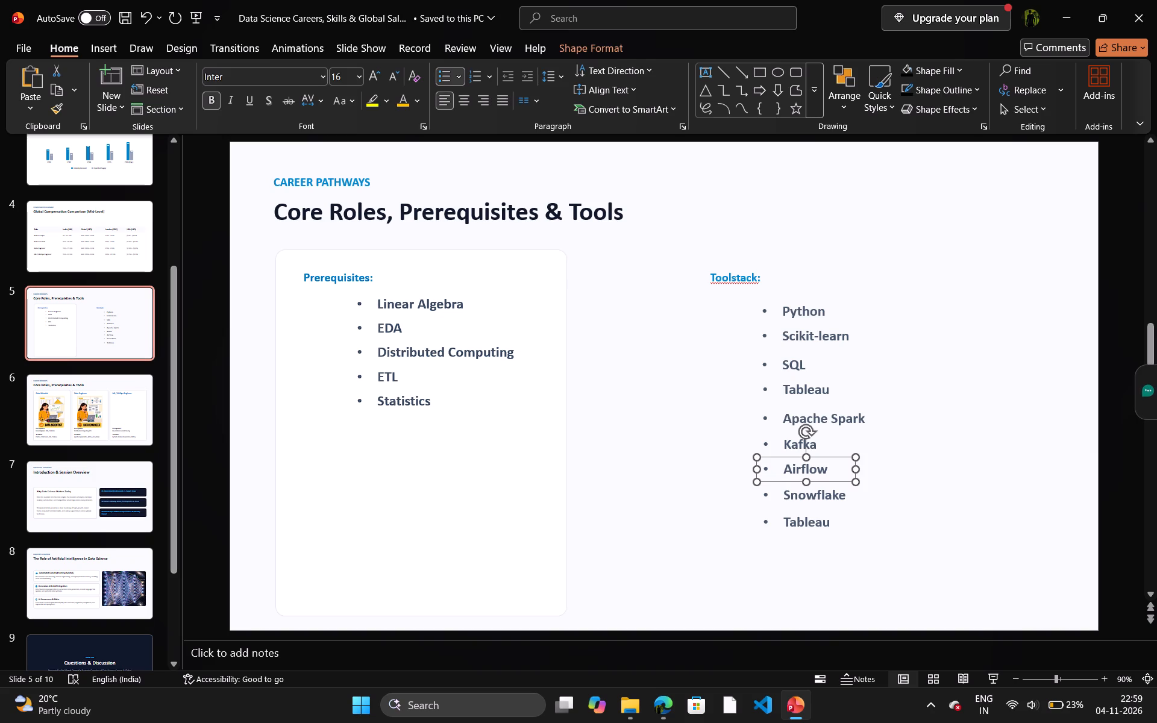
click(838, 498)
click(840, 509)
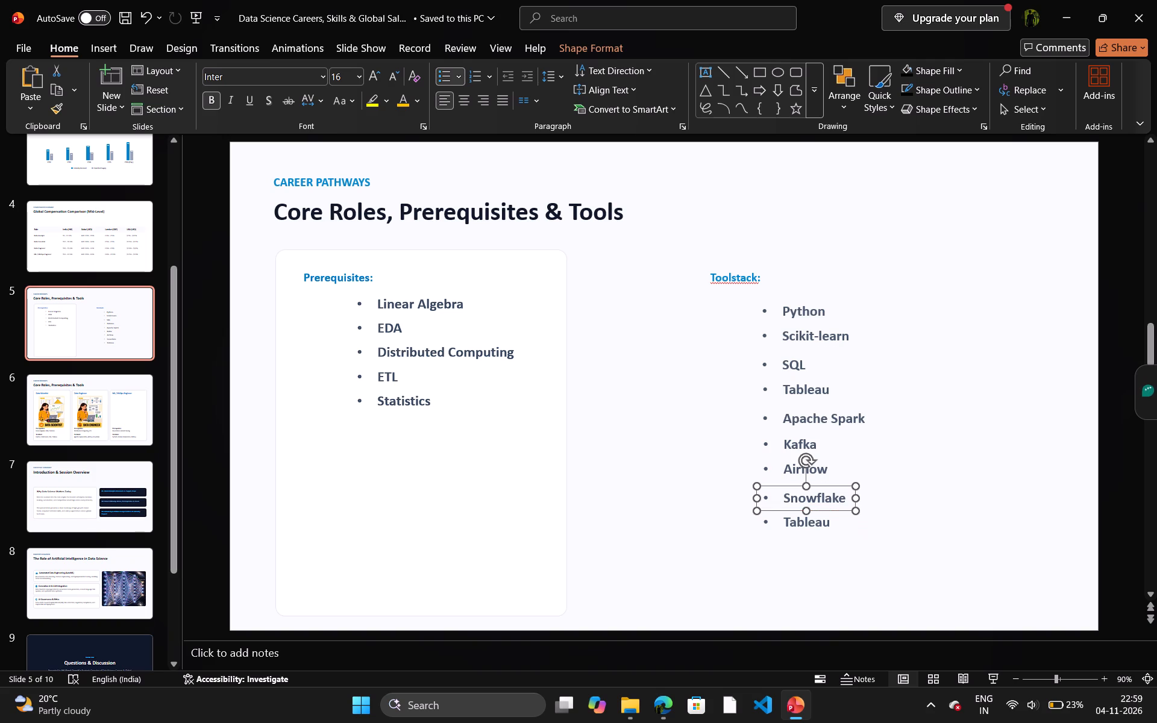
click(835, 527)
click(836, 535)
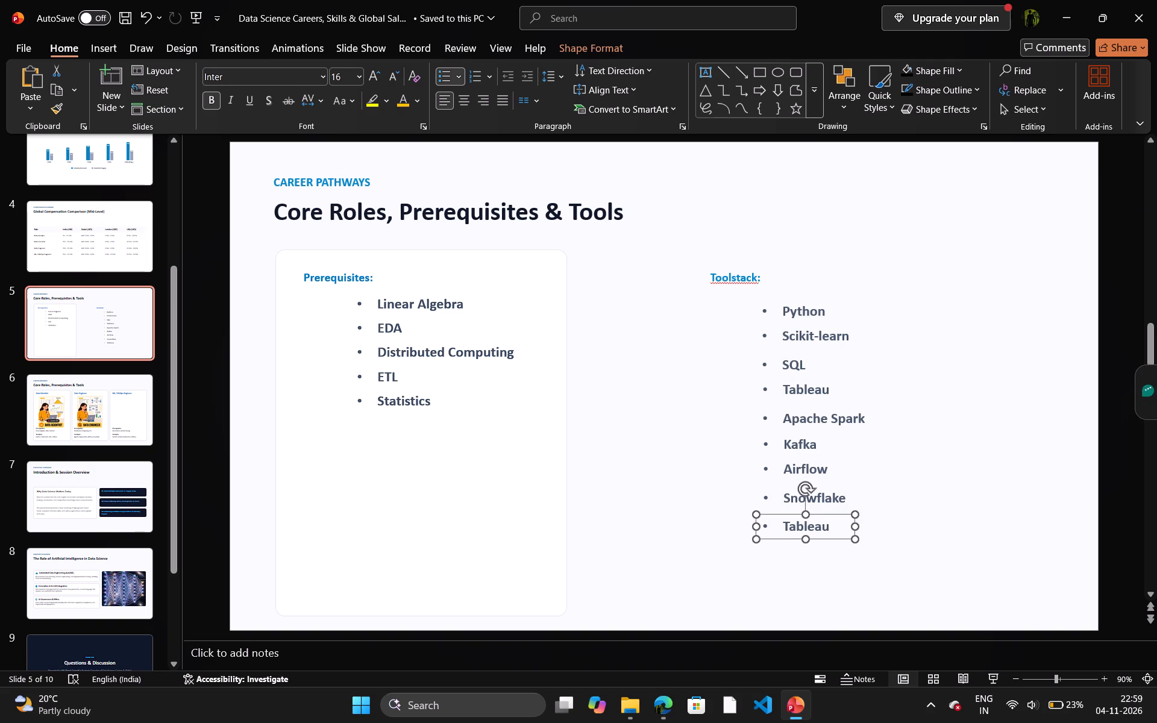
Replace the last Tableau copy below Snowflake with the copied "PyTorch" text and make it bold.
double_click(835, 530)
key(ctrl+a)
key(ctrl+v)
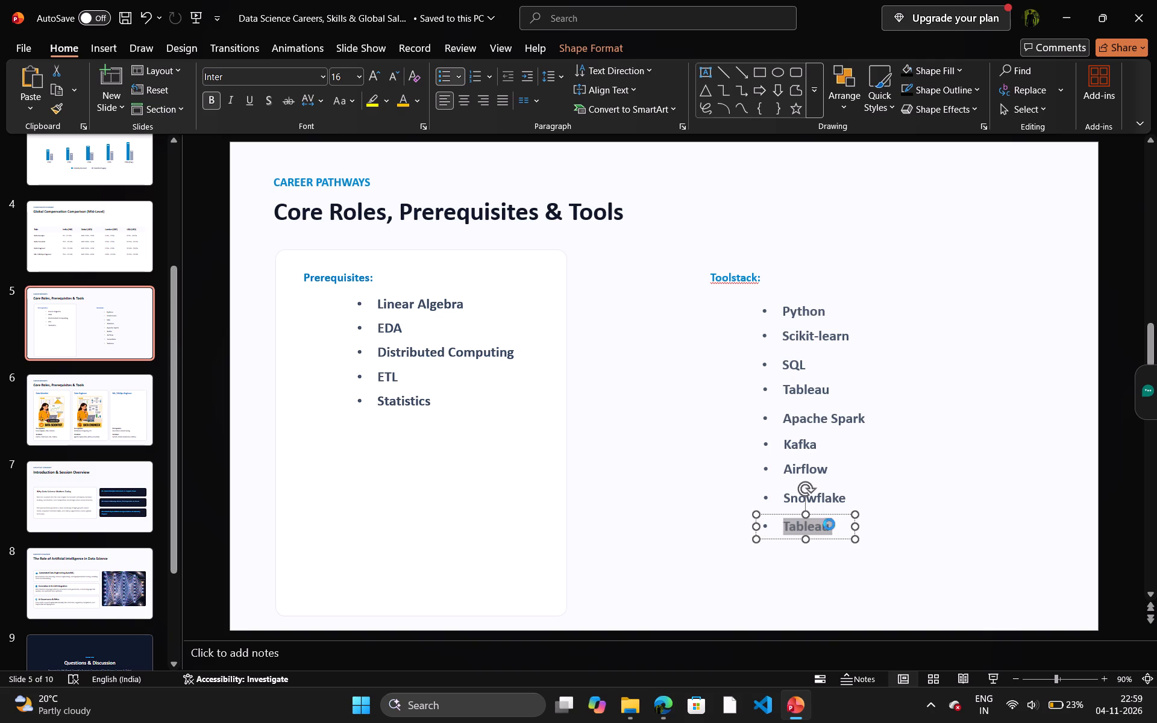
key(ctrl+a)
key(ctrl+b)
click(852, 579)
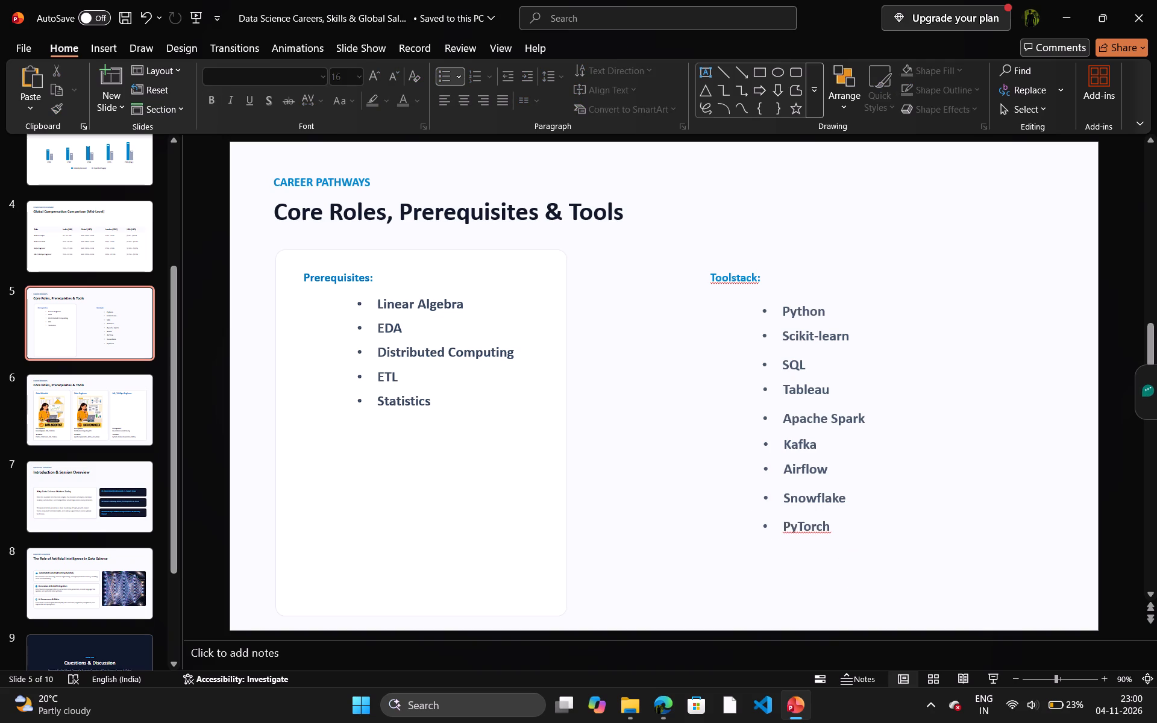
Nudge the PyTorch bullet slightly to the right to line it up with the Toolstack column.
drag(824, 519, 838, 539)
click(838, 539)
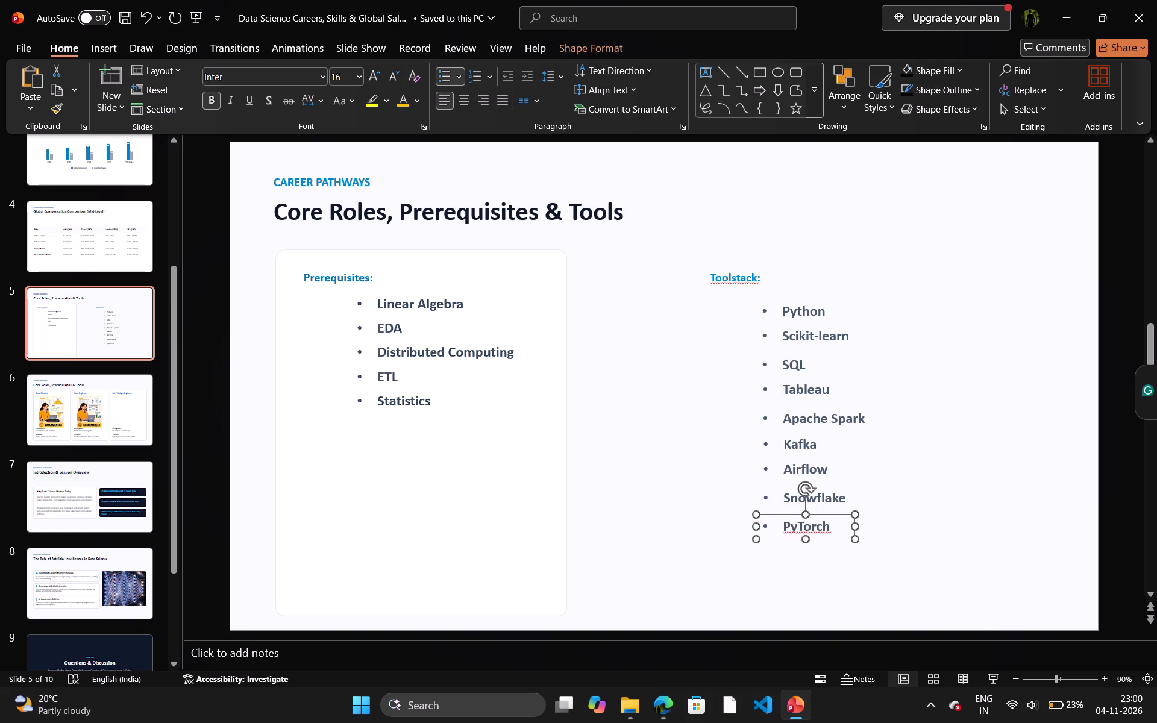
key(Right)
key(Right)
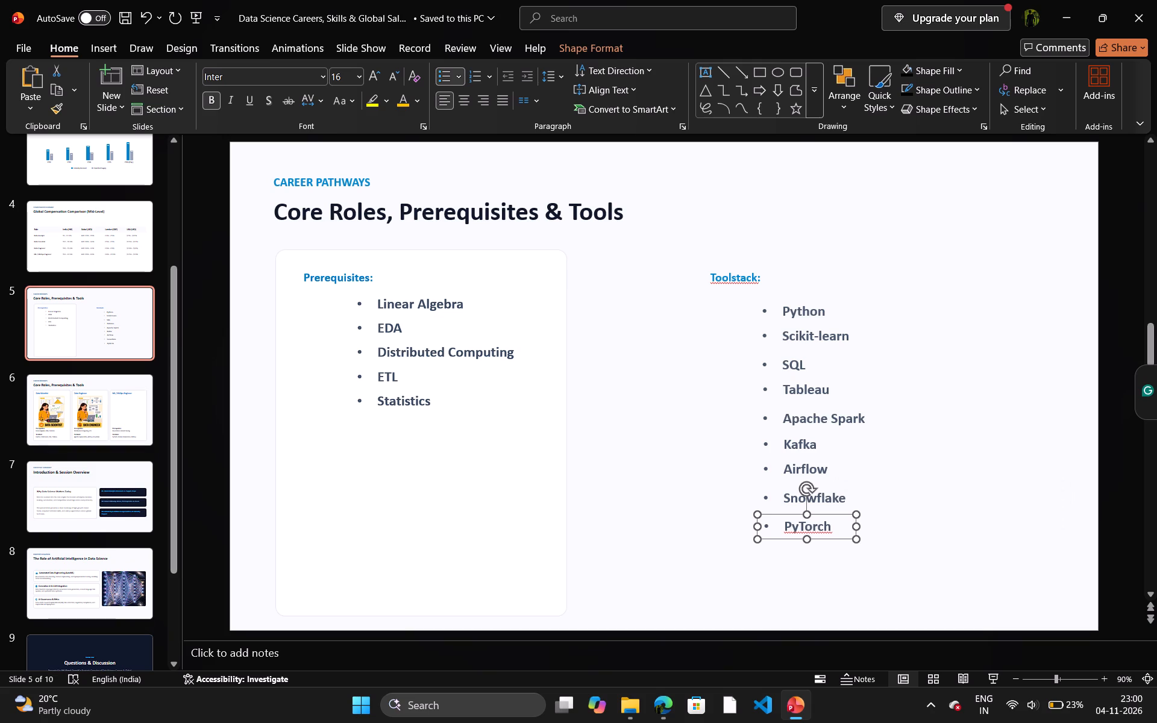
click(1000, 478)
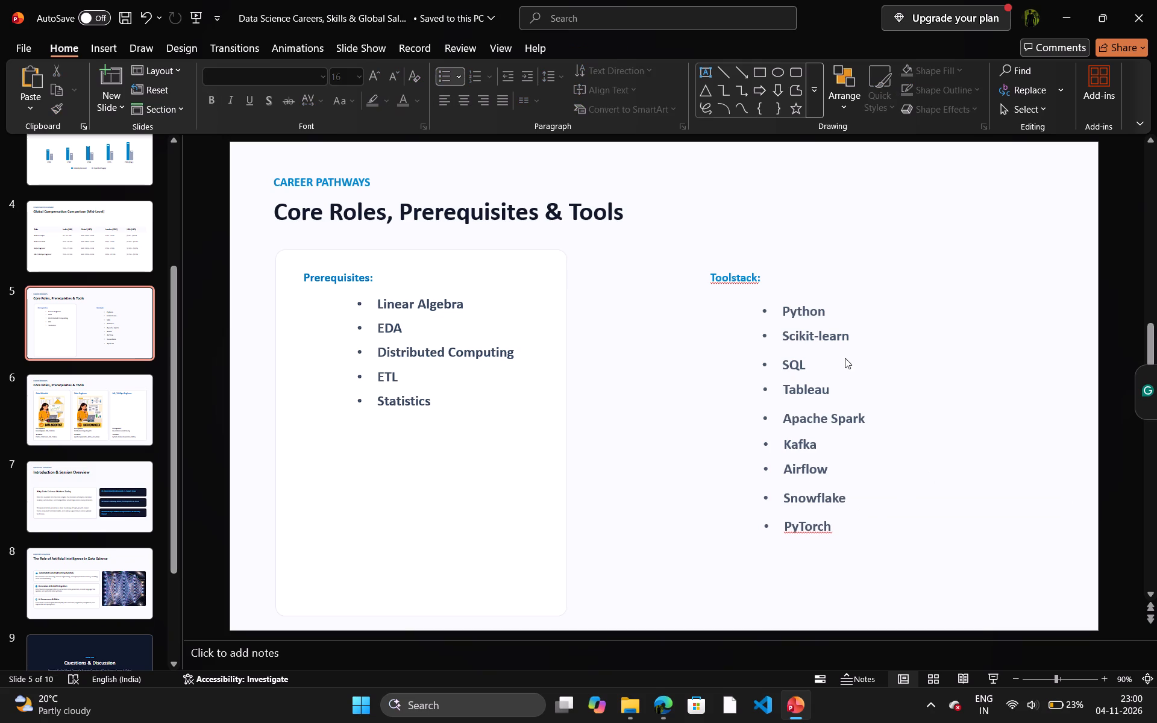
Narrow the overly wide Scikit-learn text box in the Toolstack column so it ends just past its text.
drag(735, 298, 860, 390)
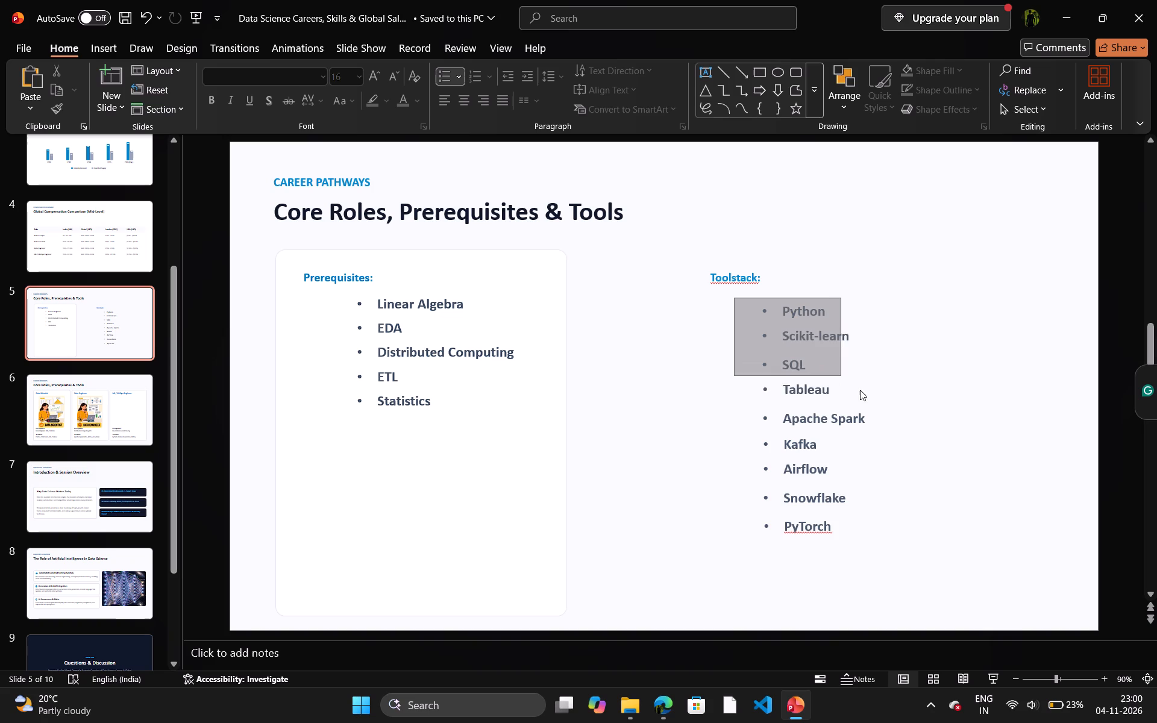
drag(860, 390, 905, 409)
click(840, 404)
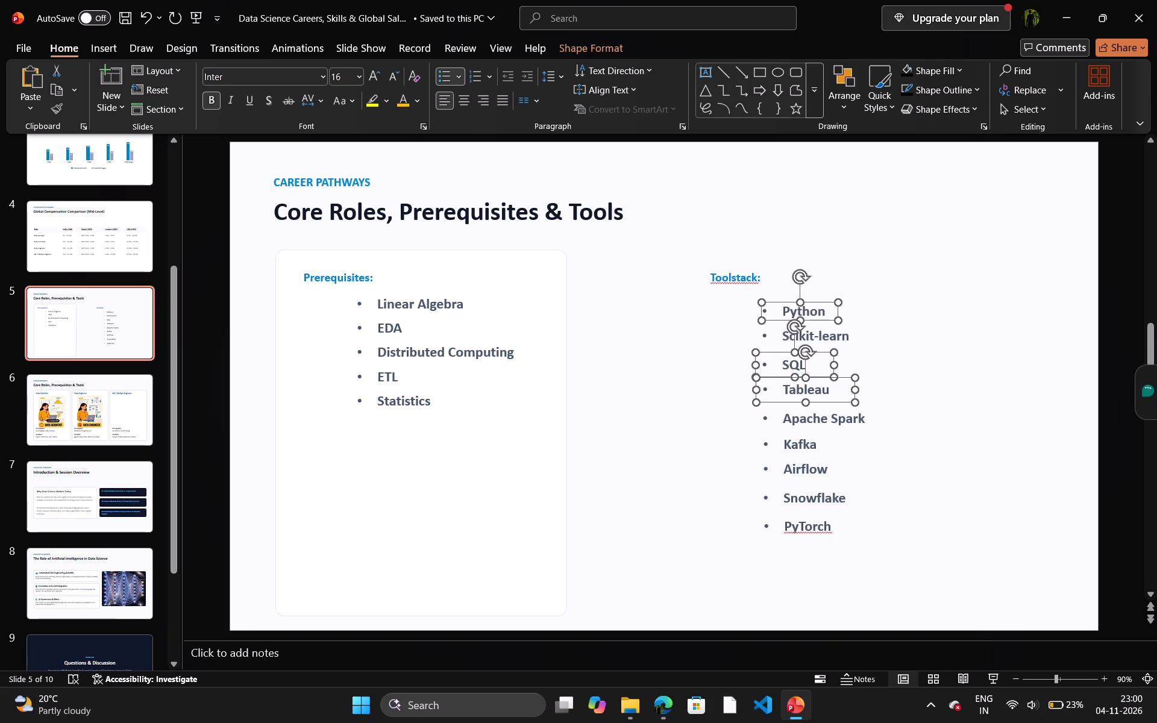
click(779, 340)
drag(950, 334, 908, 336)
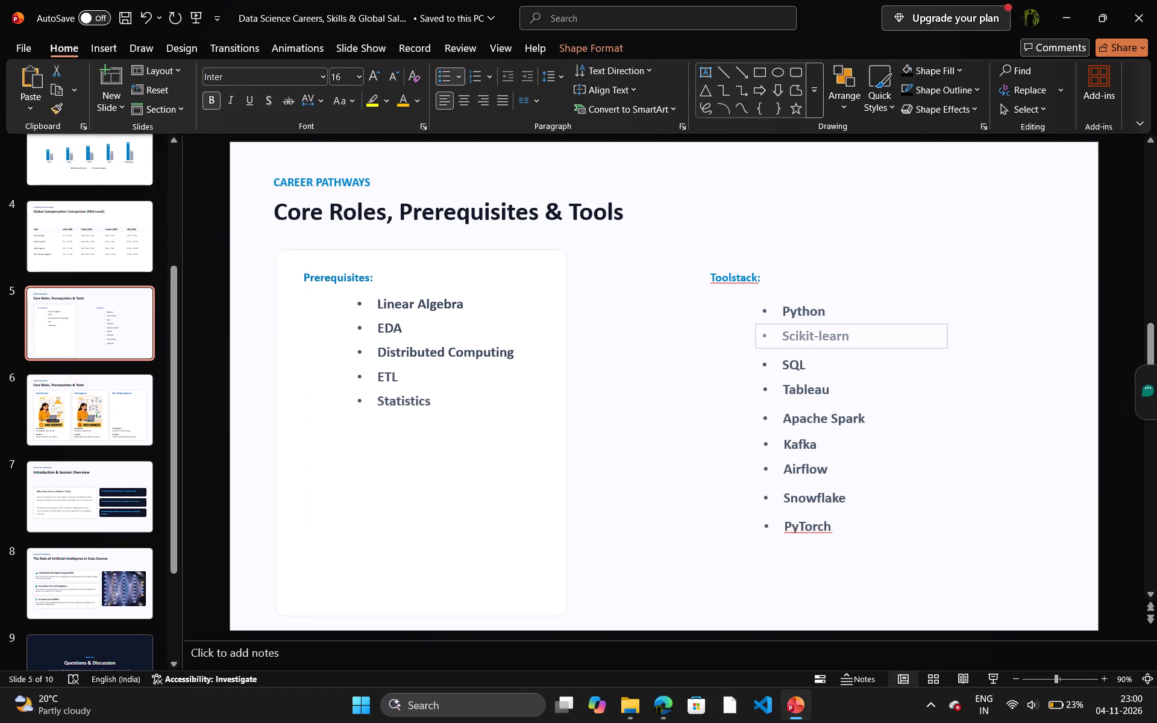
drag(908, 336, 864, 331)
double_click(738, 292)
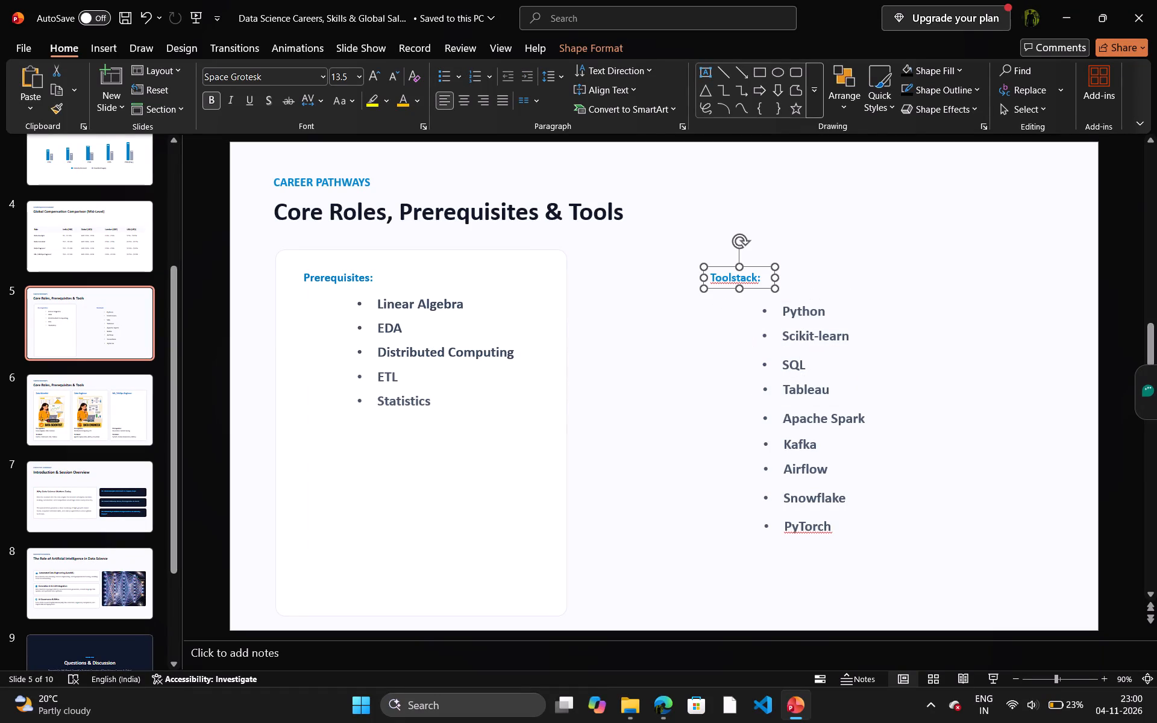
Move the Python, Scikit-learn, SQL and Tableau bullets together to the far right side of the slide, just below the Toolstack heading's level.
drag(741, 298, 900, 408)
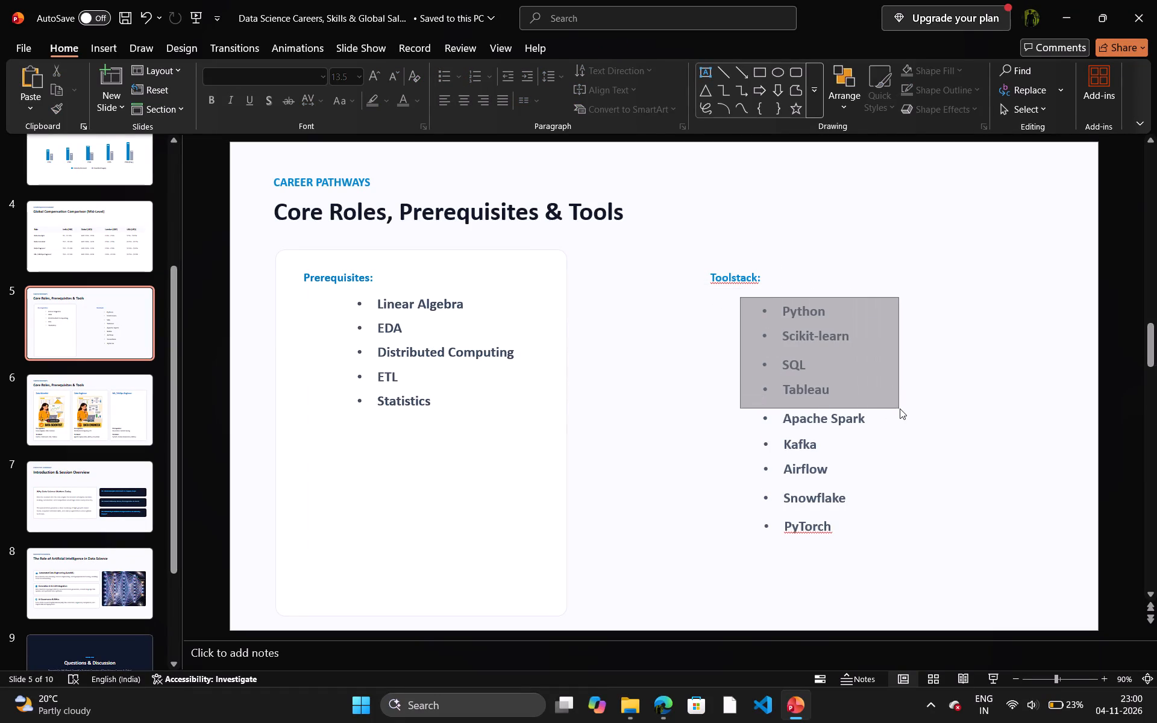
drag(900, 408, 912, 414)
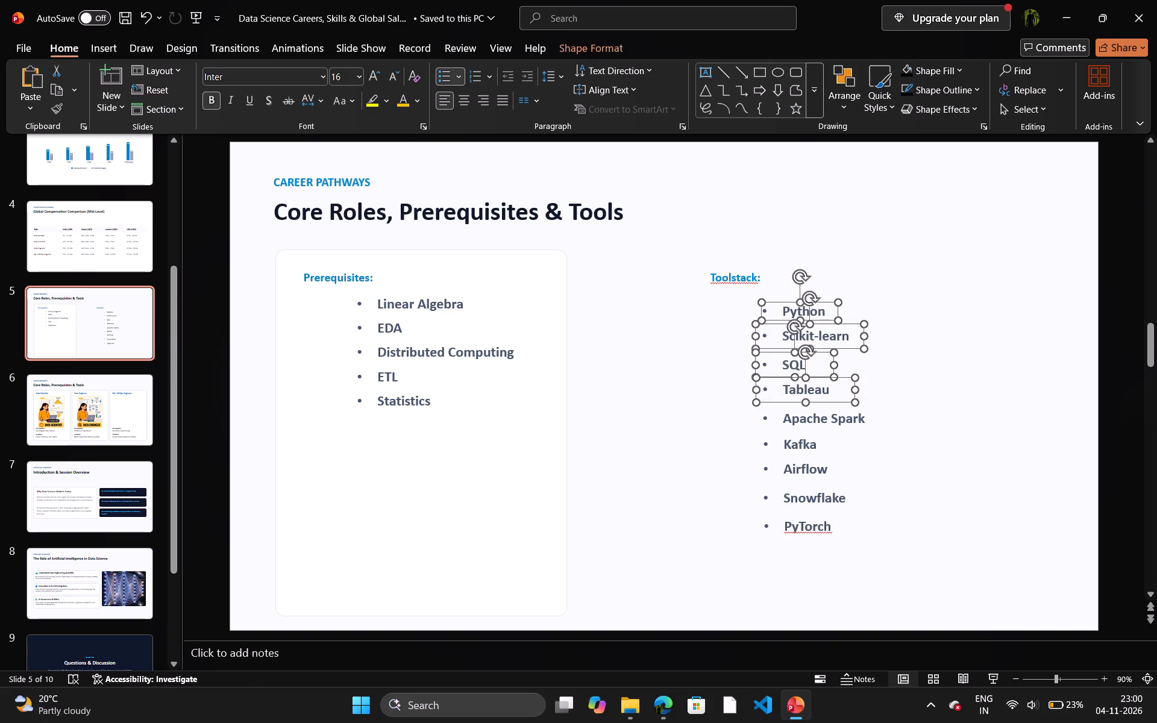
drag(831, 405, 718, 405)
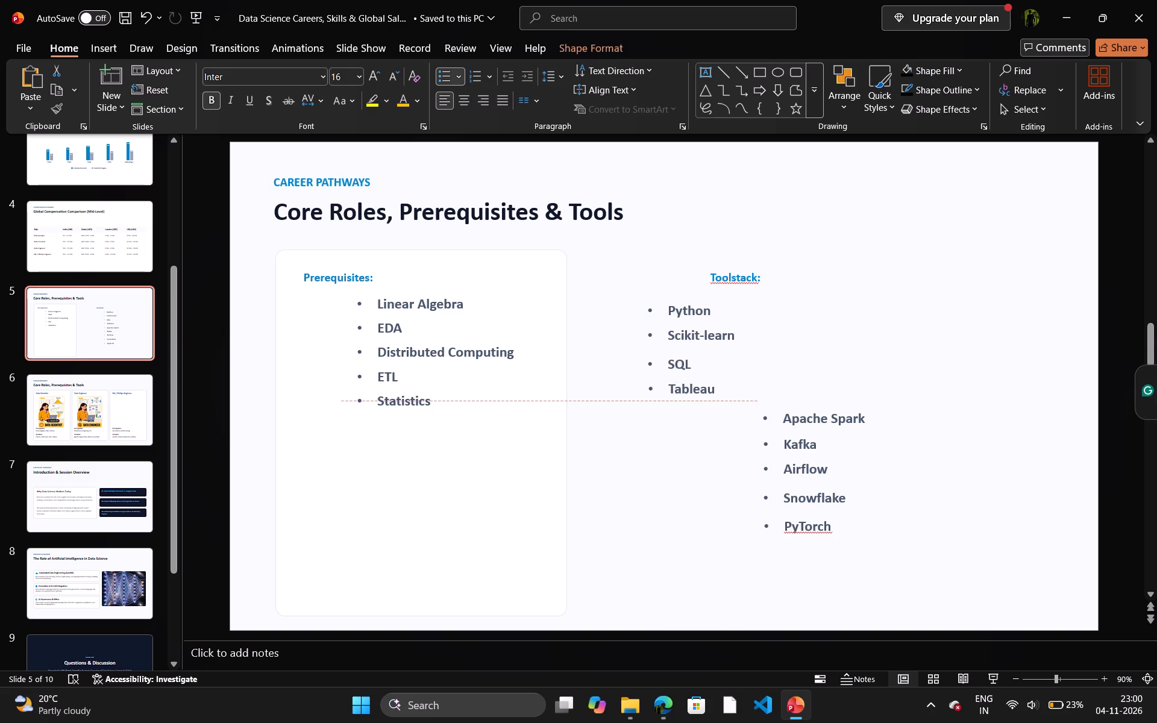
drag(718, 405, 768, 398)
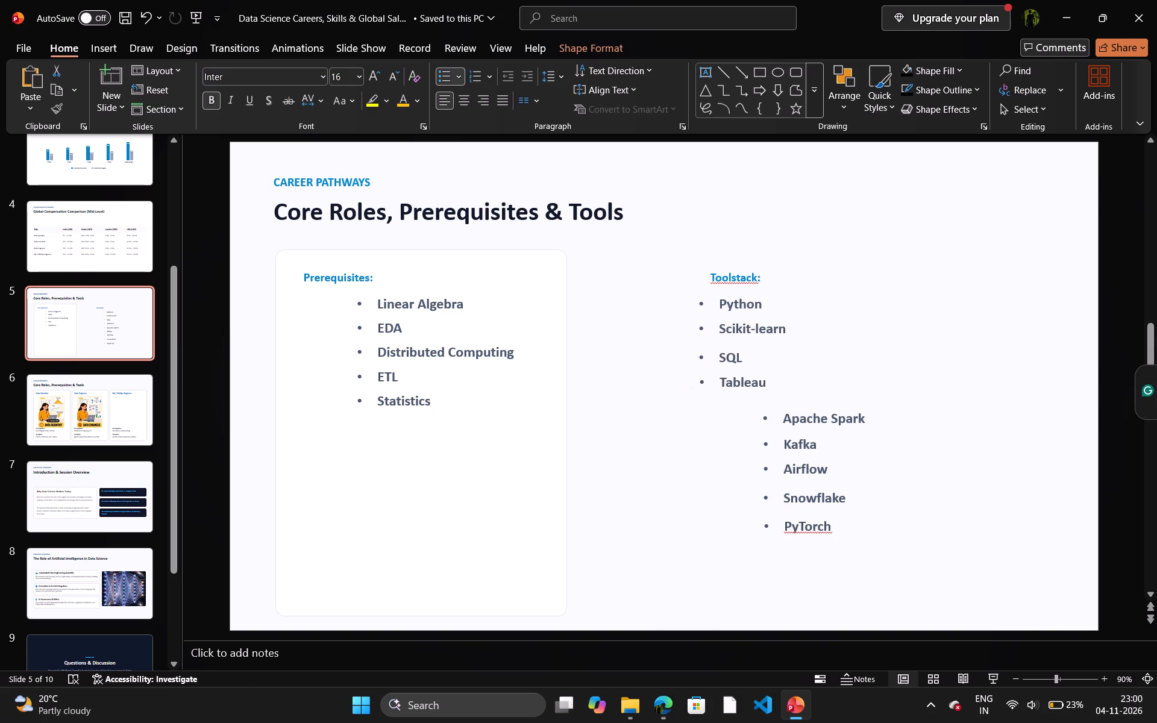
drag(768, 398, 1024, 392)
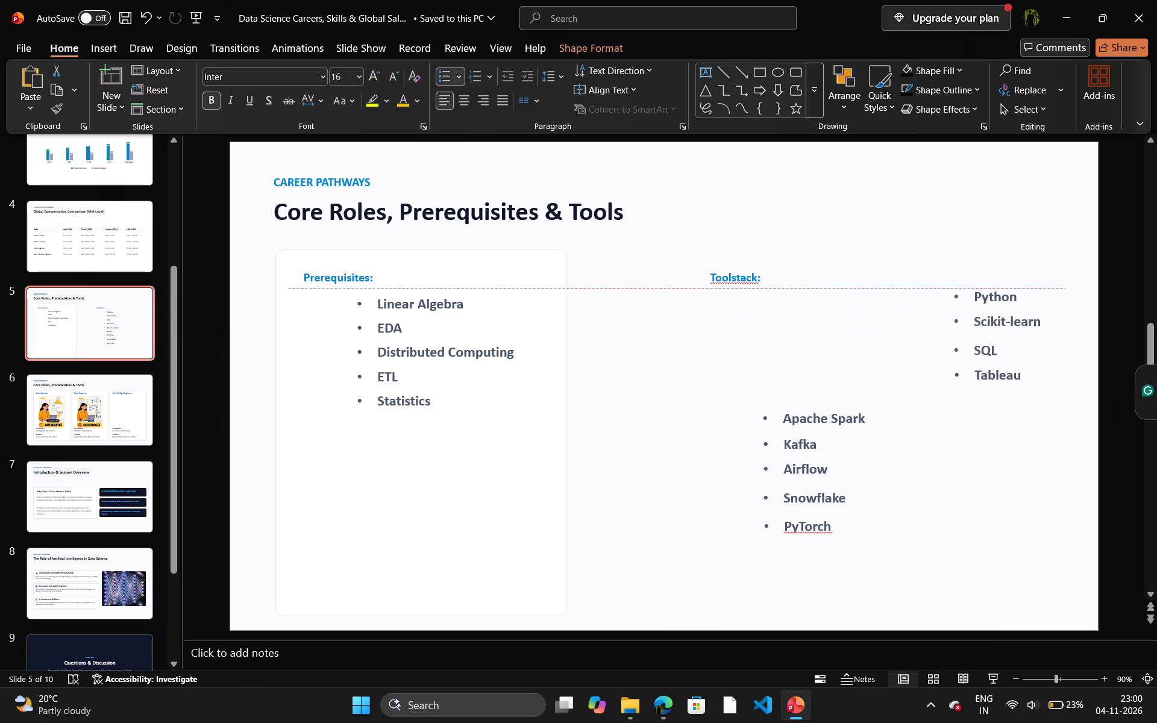
drag(1024, 392, 1009, 395)
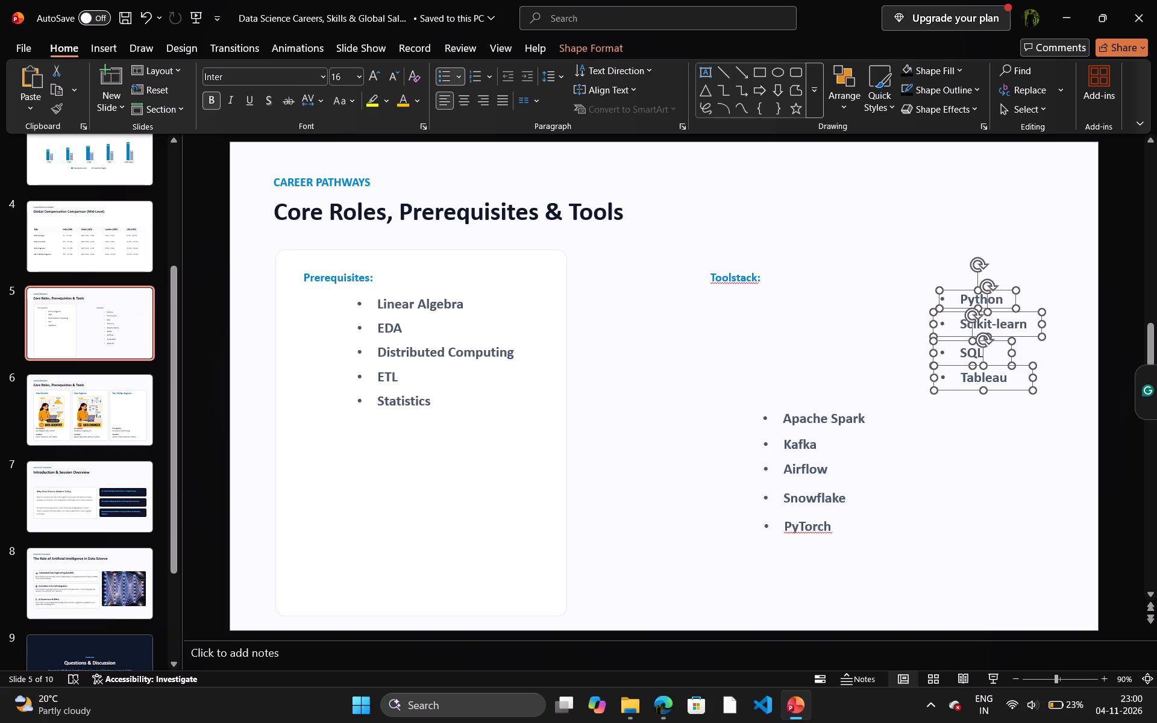
Move the Apache Spark, Kafka and Airflow bullets together to sit directly below the relocated Tableau bullet, aligned with it.
drag(750, 405, 1132, 493)
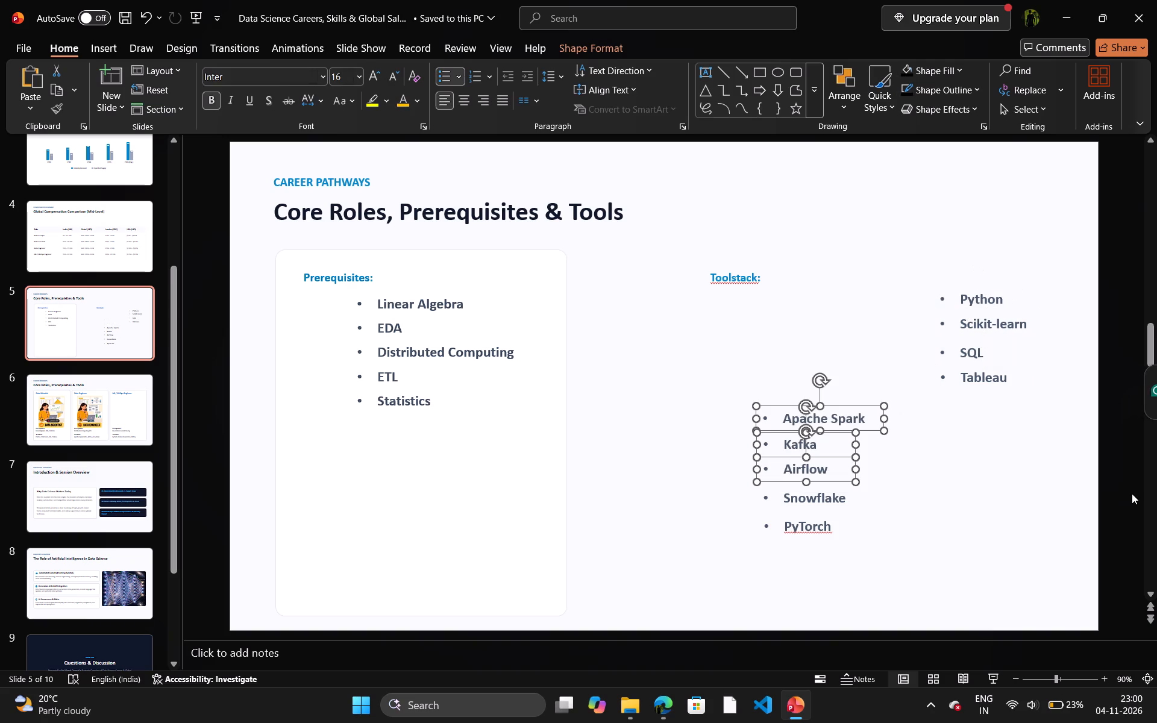
drag(844, 484, 1024, 476)
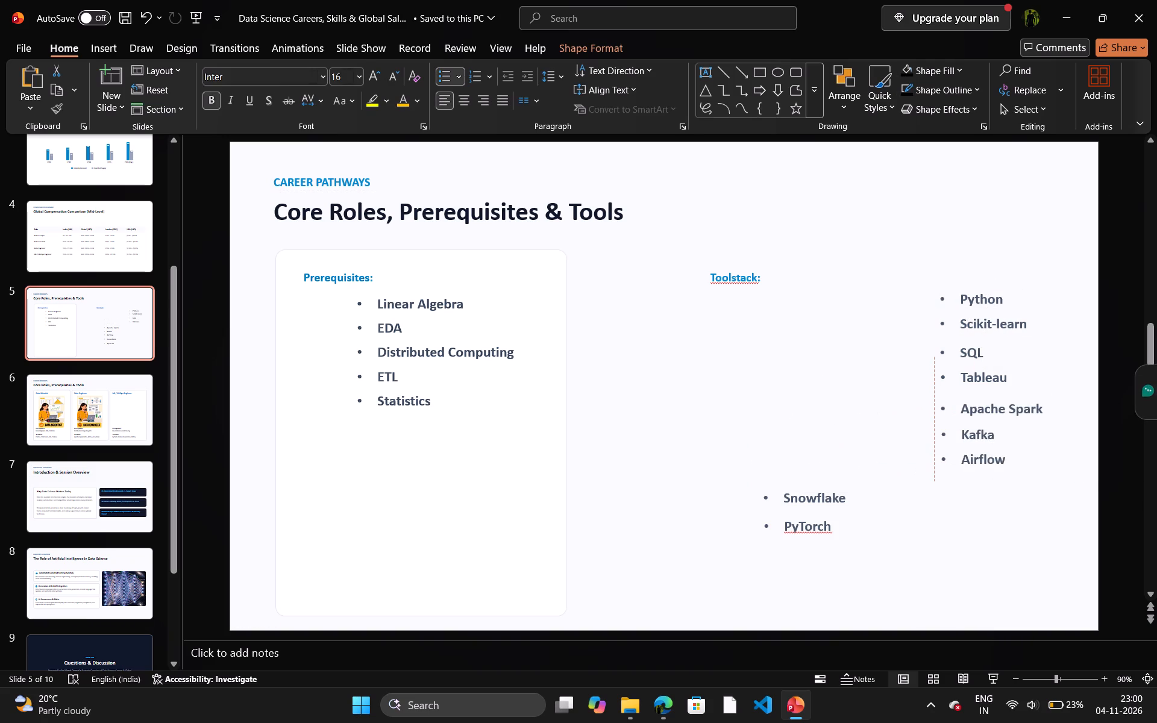
drag(1024, 476, 1022, 469)
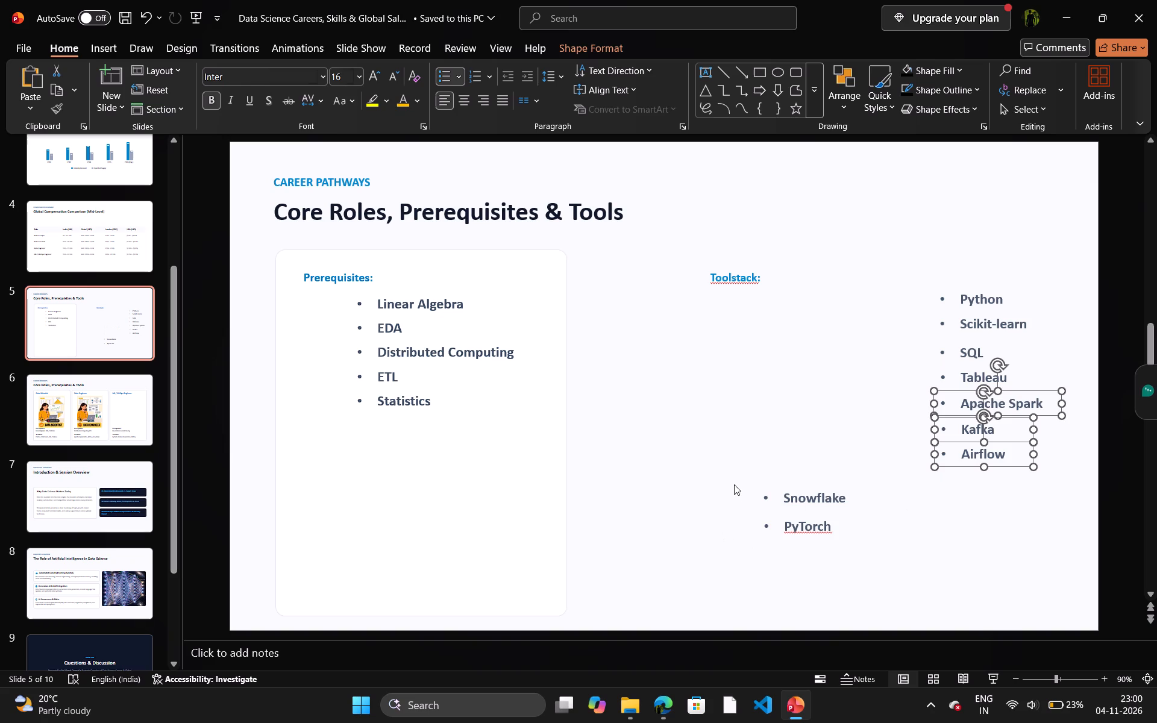
Move the Snowflake and PyTorch bullets together up beside the right-hand tool list, with Snowflake level with Python.
drag(739, 481, 916, 566)
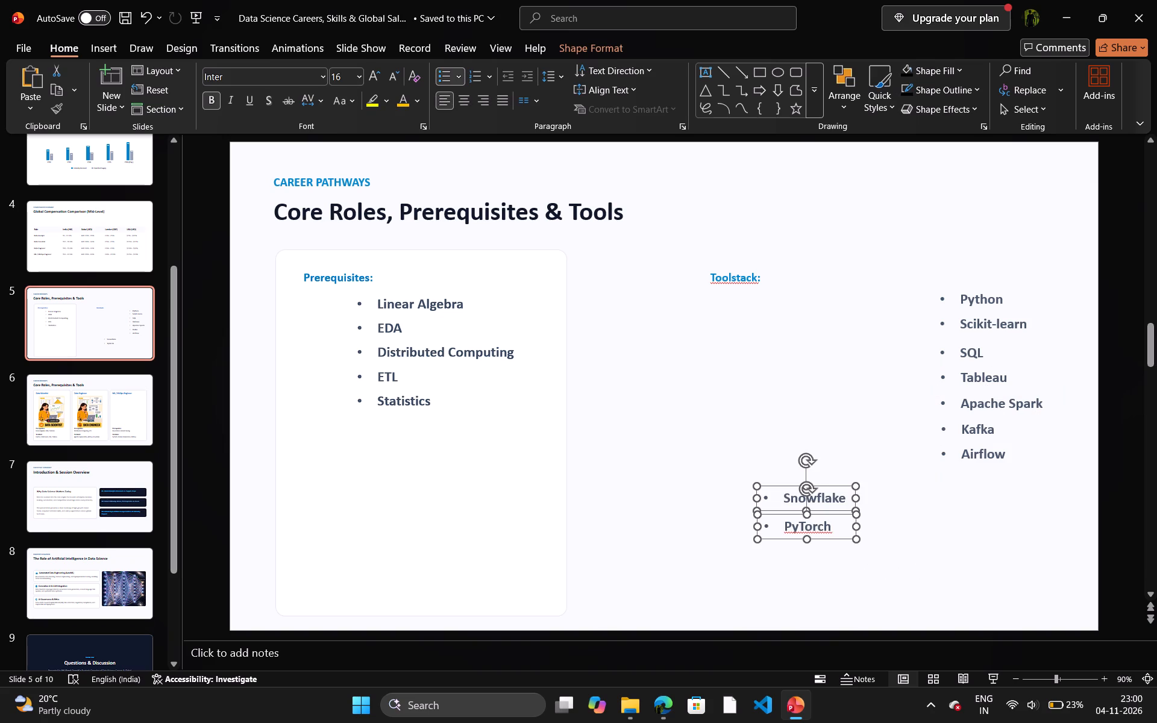
drag(838, 539, 798, 343)
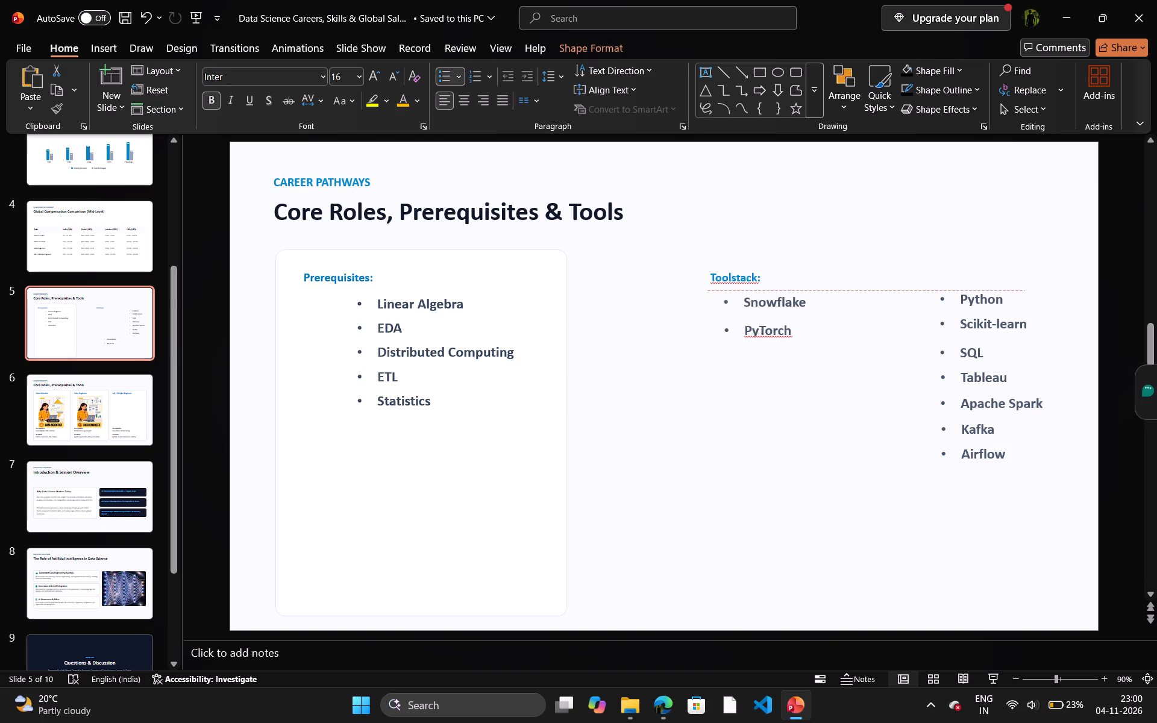
drag(798, 343, 828, 343)
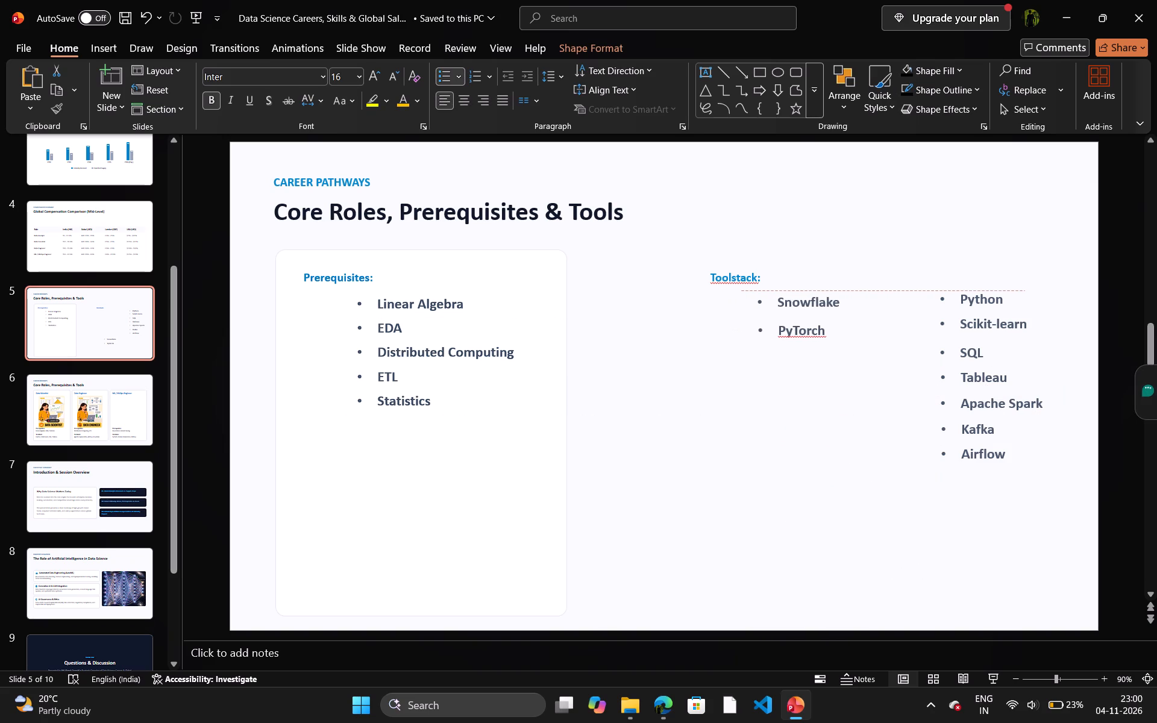
drag(828, 343, 828, 342)
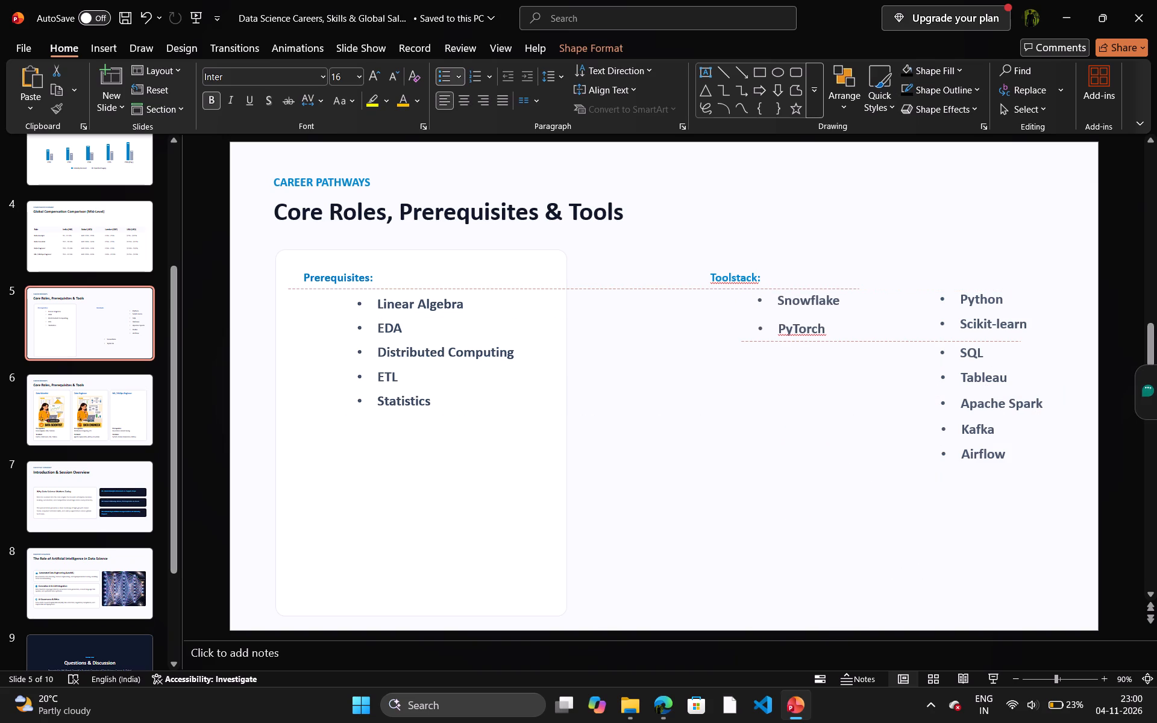
drag(828, 342, 828, 346)
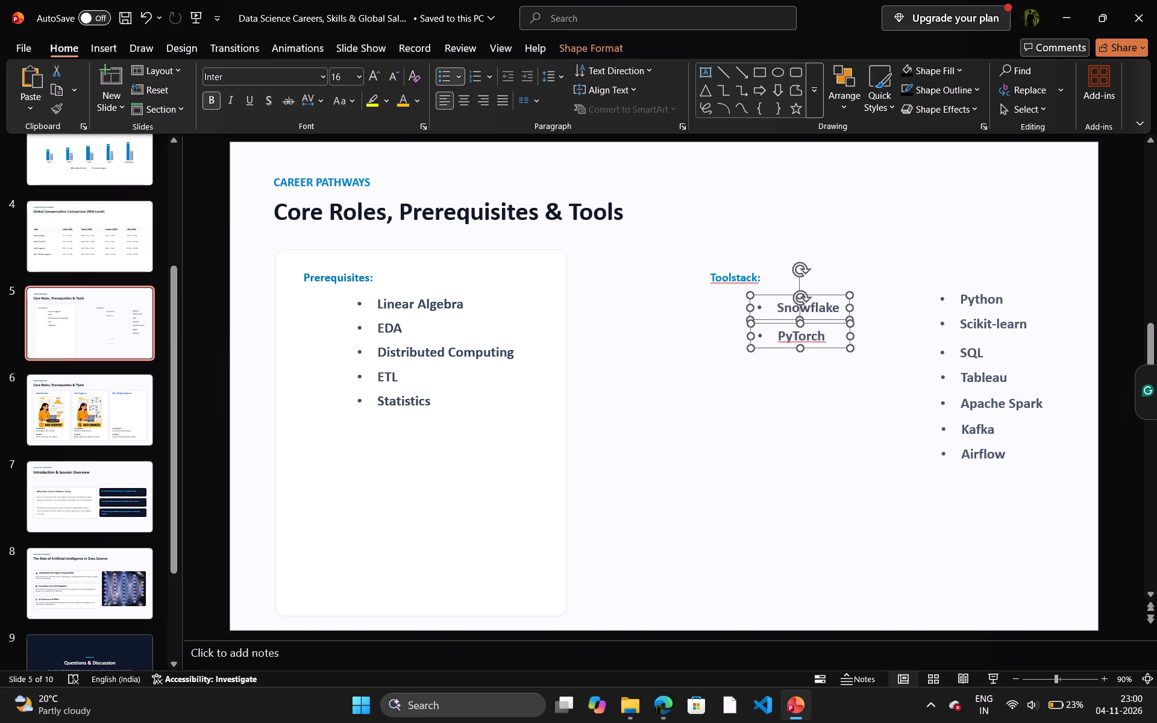
drag(823, 297, 823, 293)
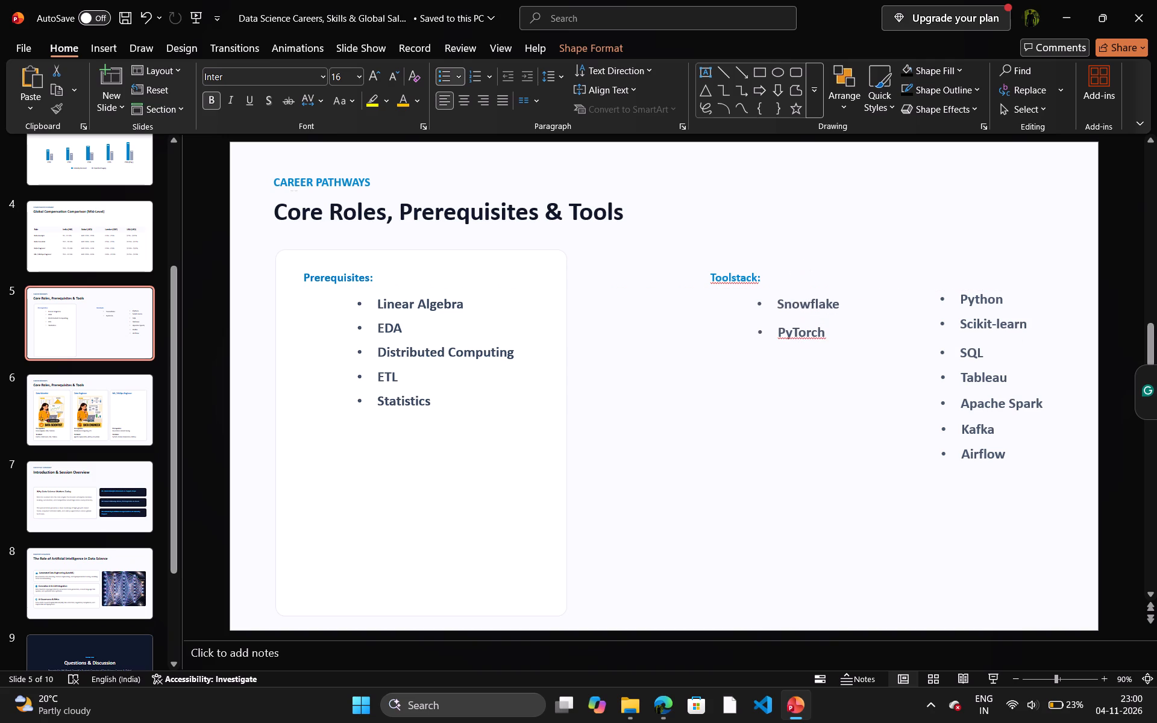
drag(823, 293, 944, 321)
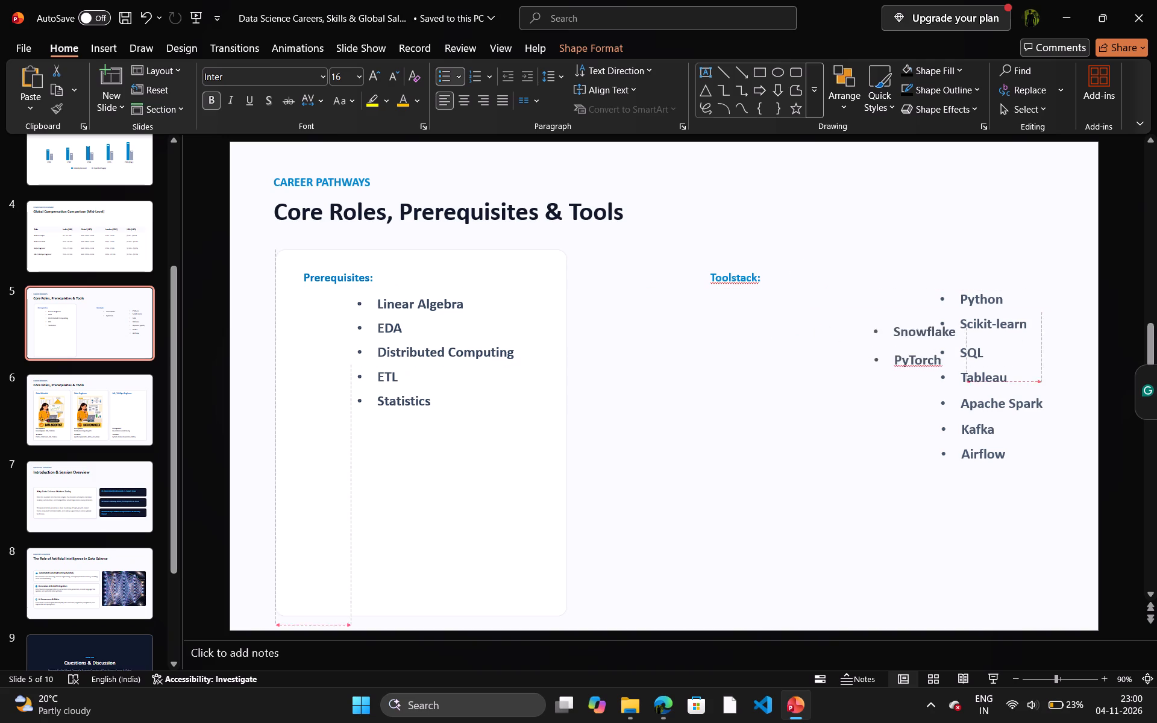
drag(944, 321, 930, 289)
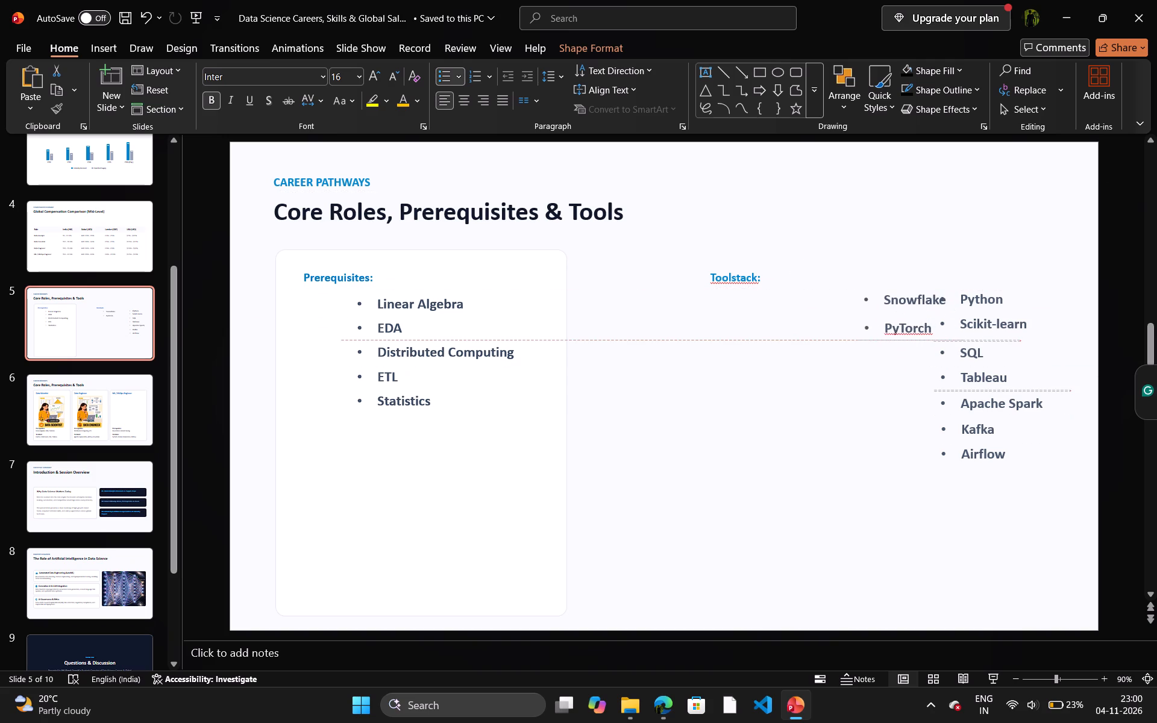
drag(930, 289, 927, 289)
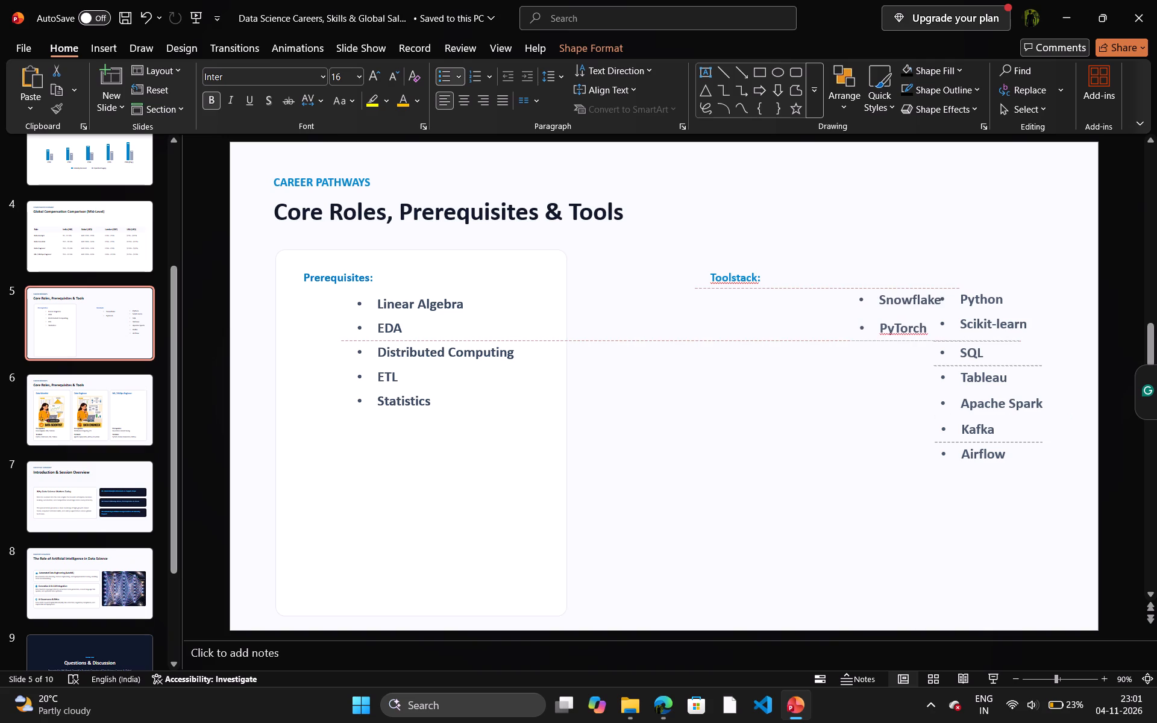
drag(927, 289, 927, 289)
Nudge the Snowflake and PyTorch bullets left, clear of the Python list, so they start beneath the end of the Toolstack heading.
key(Left)
key(Left)
key(Left)
key(Left)
key(Left)
key(Left)
key(Left)
key(Left)
key(Left)
key(Left)
key(Left)
key(Left)
key(Left)
key(Left)
key(Left)
key(Left)
key(Left)
key(Left)
key(Left)
key(Left)
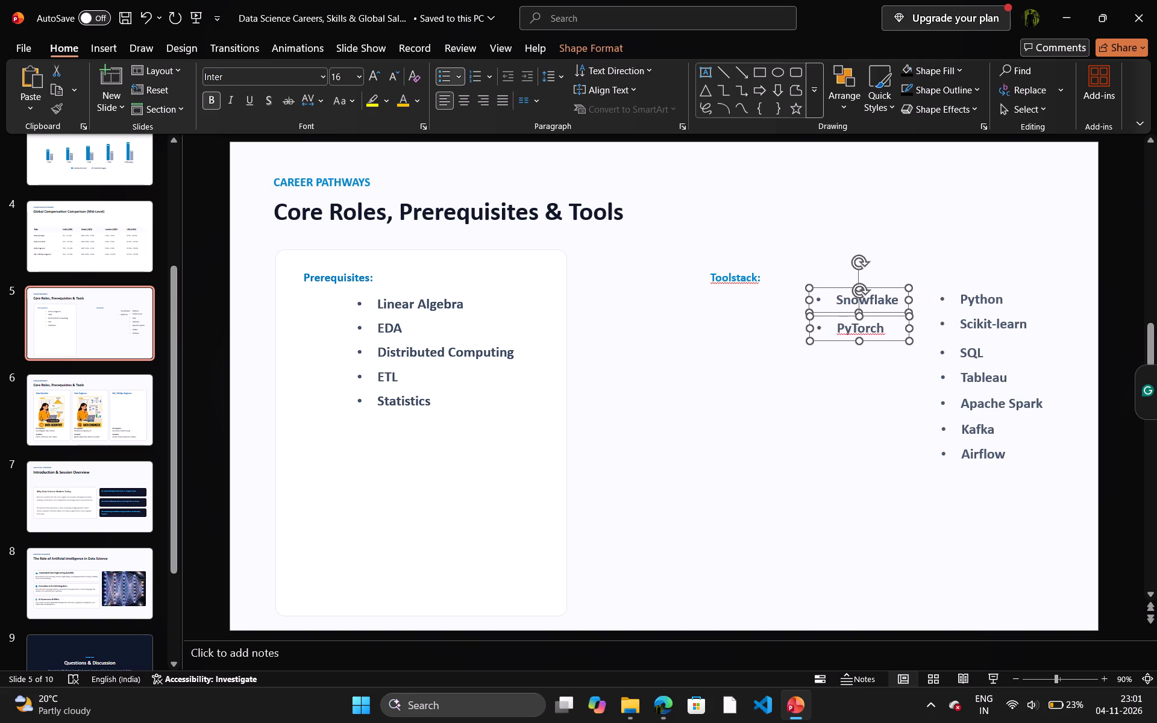
key(Right)
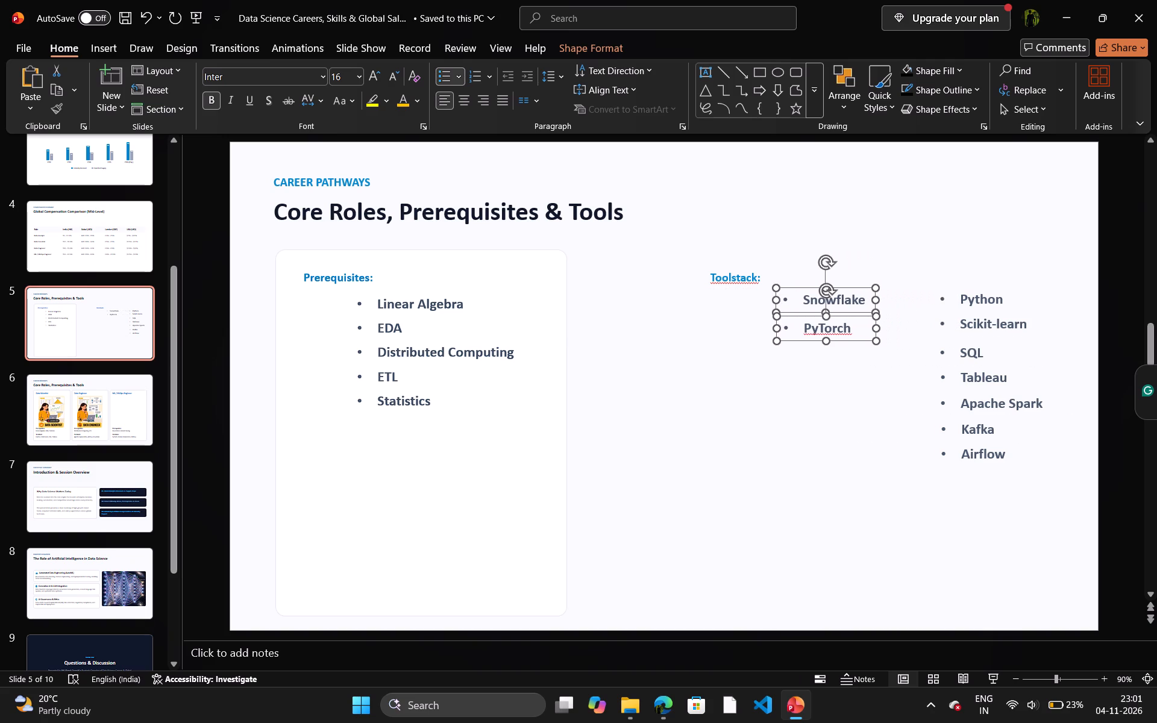
key(Left)
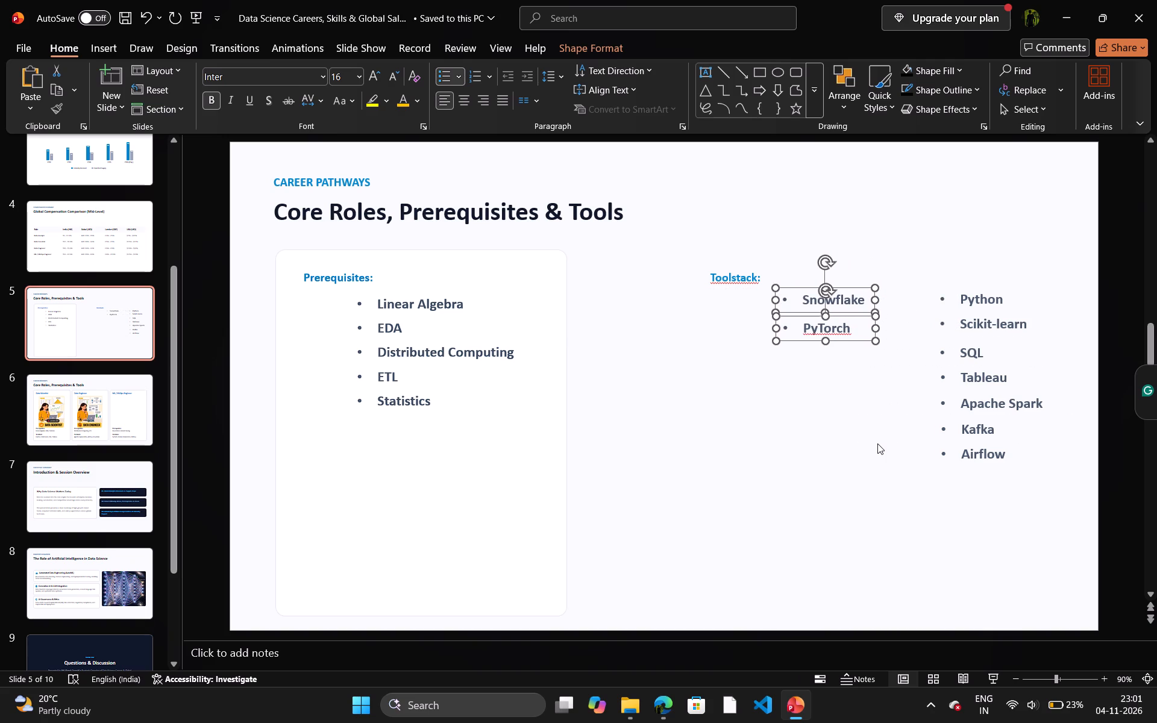
key(Left)
key(Left)
key(Left)
key(Left)
key(Left)
key(Left)
key(Left)
key(Left)
key(Left)
key(Left)
key(Left)
key(Left)
key(Left)
key(Left)
key(Left)
key(Left)
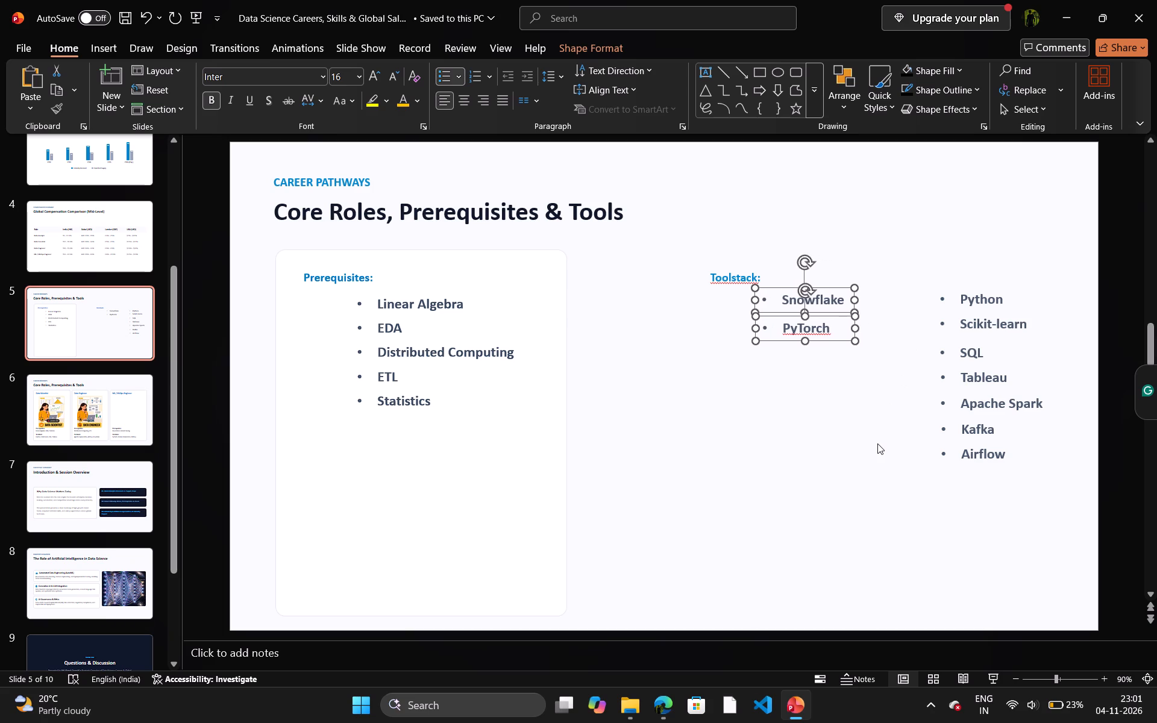
key(Left)
click(877, 443)
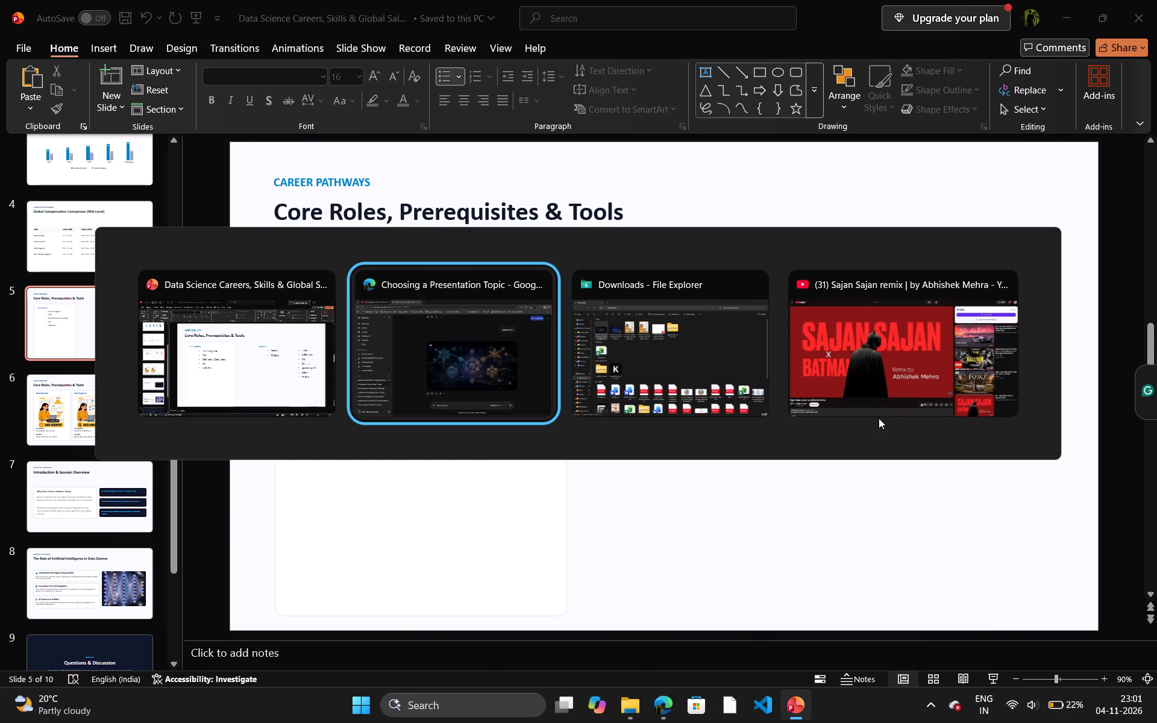
Copy Docker from the ML / MLOps Engineer toolstack on slide 6 into a new bullet below PyTorch on slide 5.
click(68, 425)
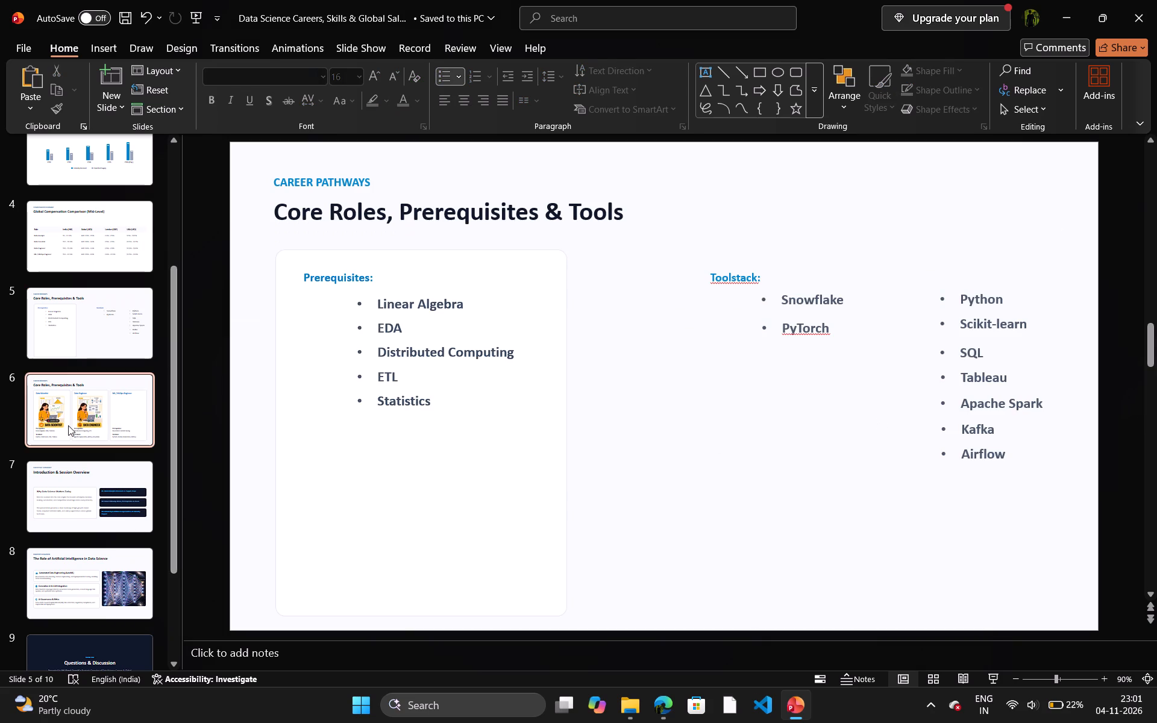
double_click(879, 576)
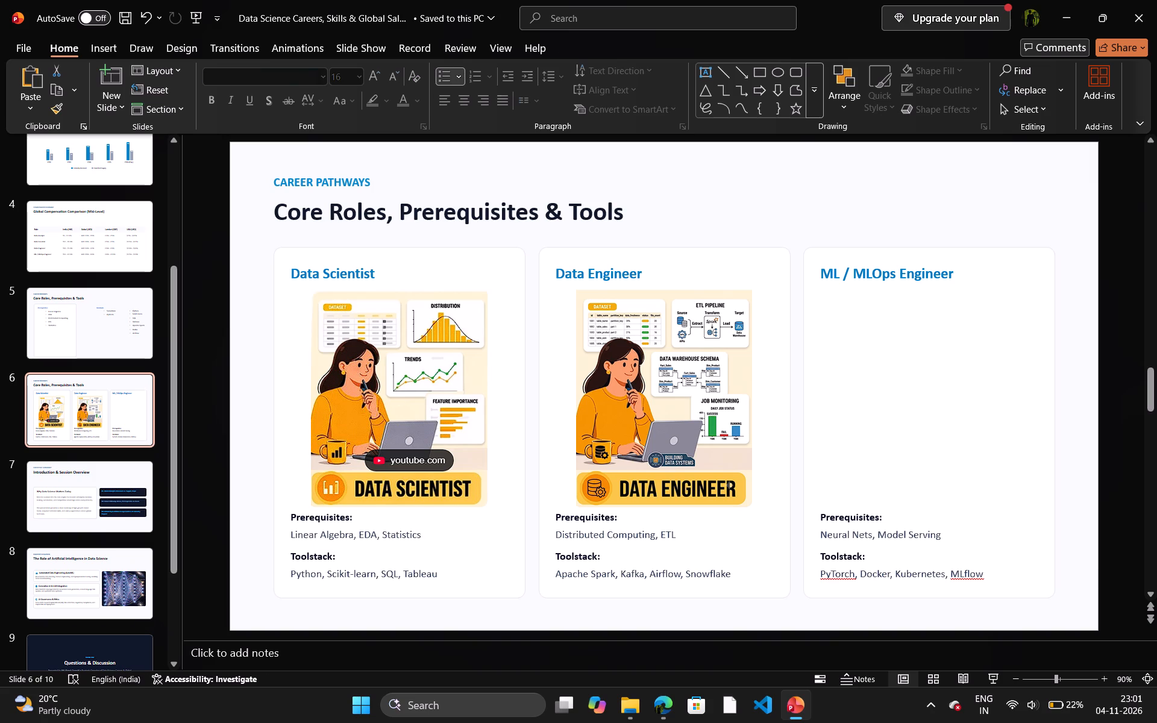
key(ctrl+c)
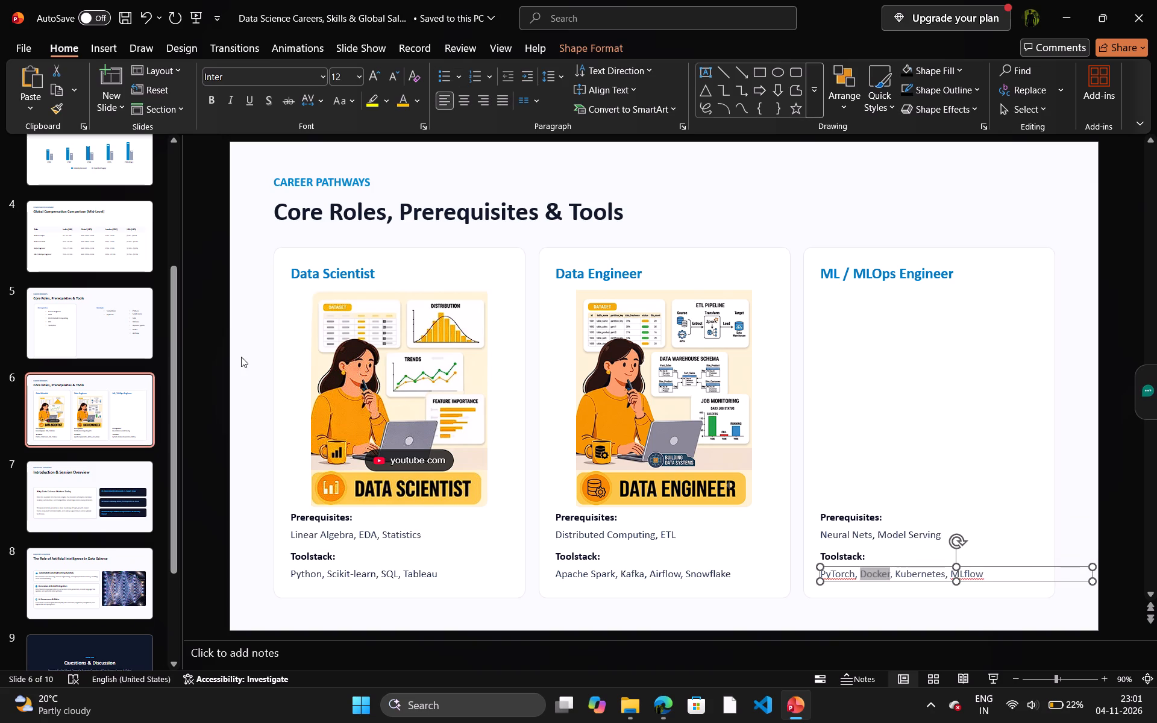
click(81, 337)
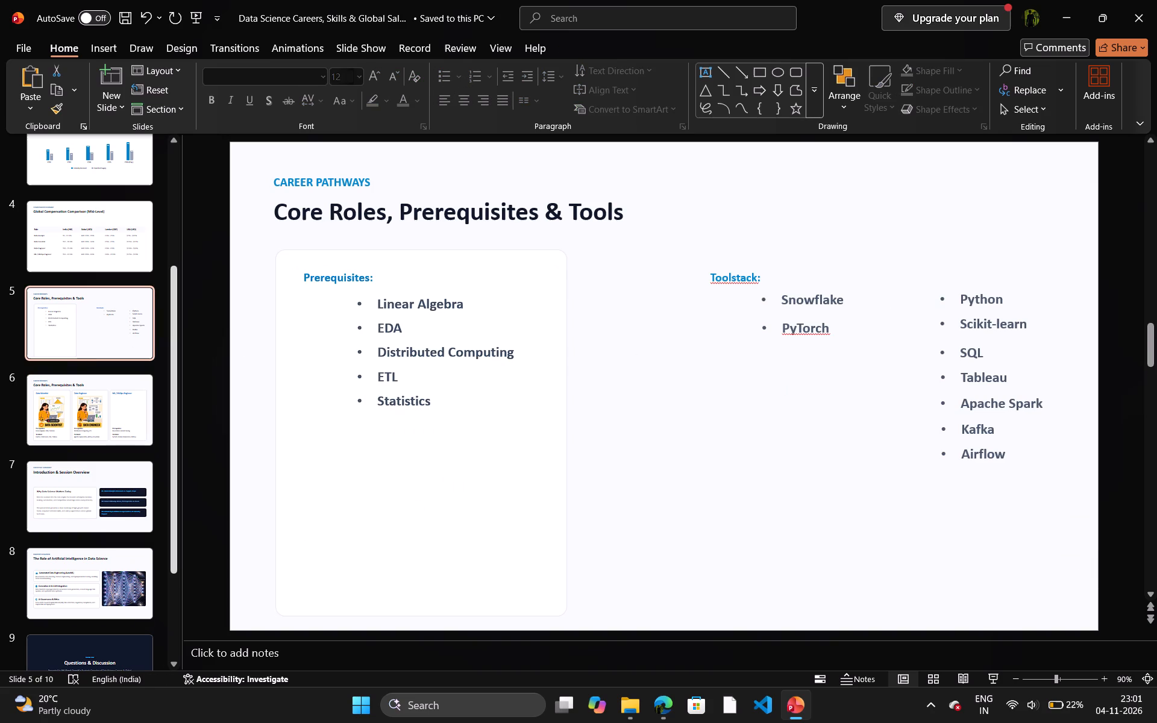
click(832, 330)
click(828, 328)
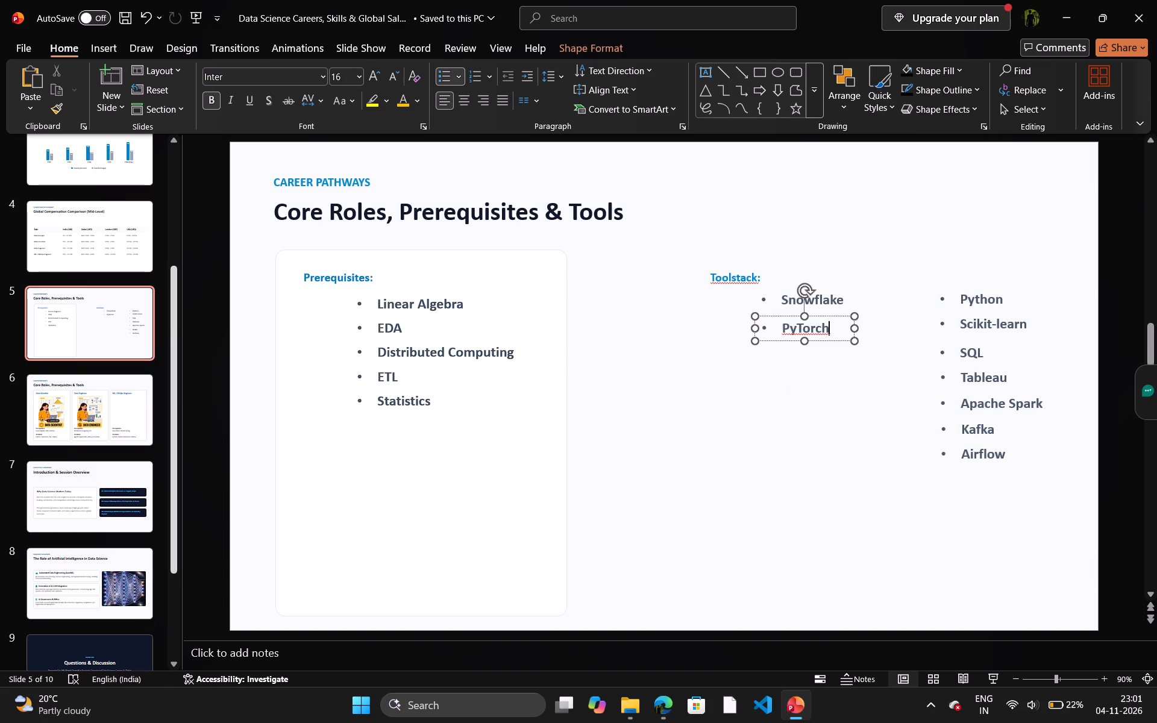
key(Return)
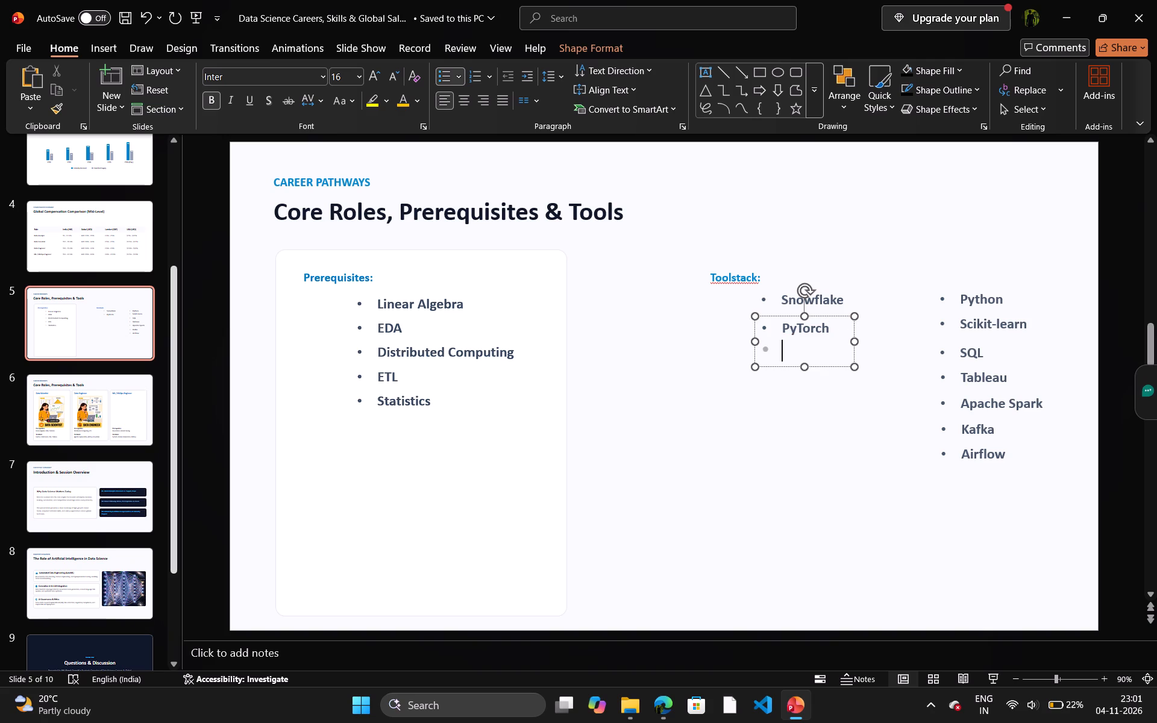
key(ctrl+v)
Format the PyTorch and Docker bullets as bold text at size 16.
key(Left)
key(Left)
key(Left)
key(Left)
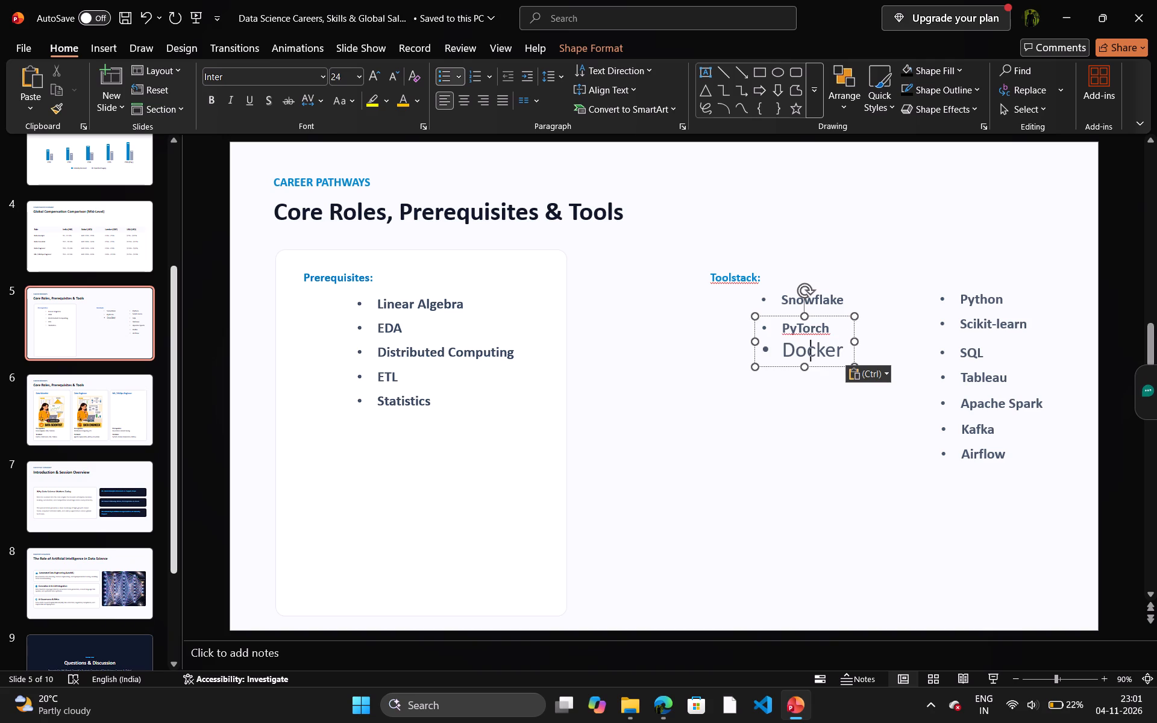
key(Left)
key(Left)
key(ctrl+a)
key(ctrl+b)
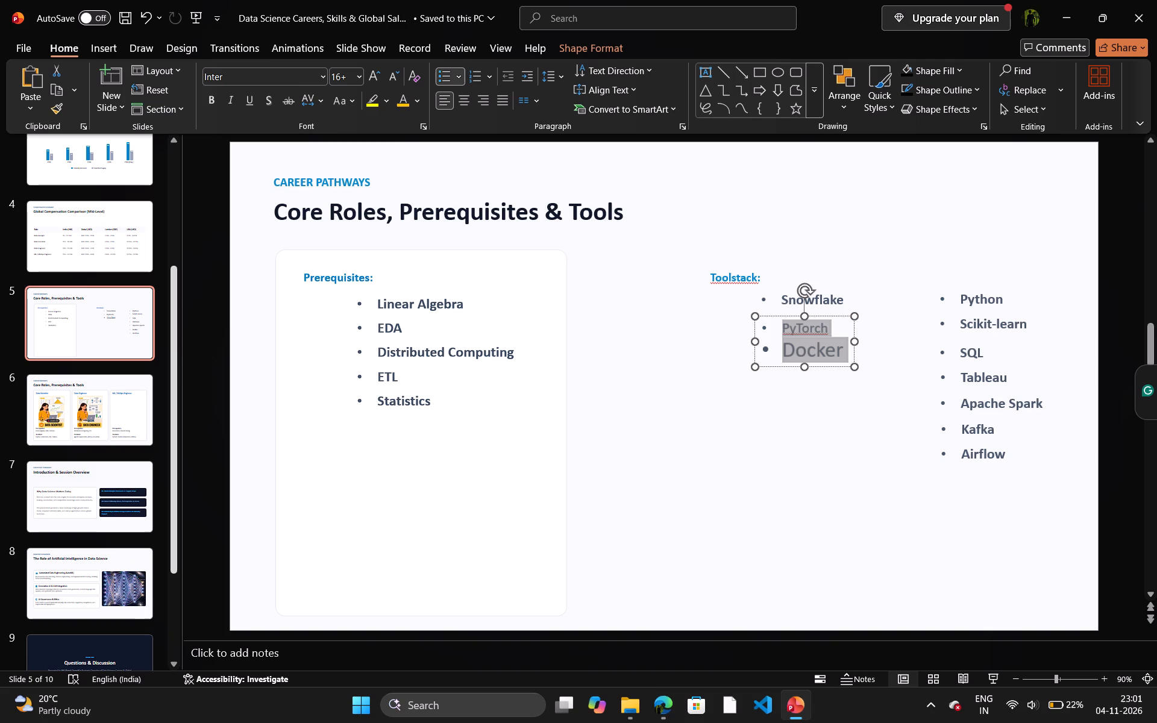
key(ctrl+b)
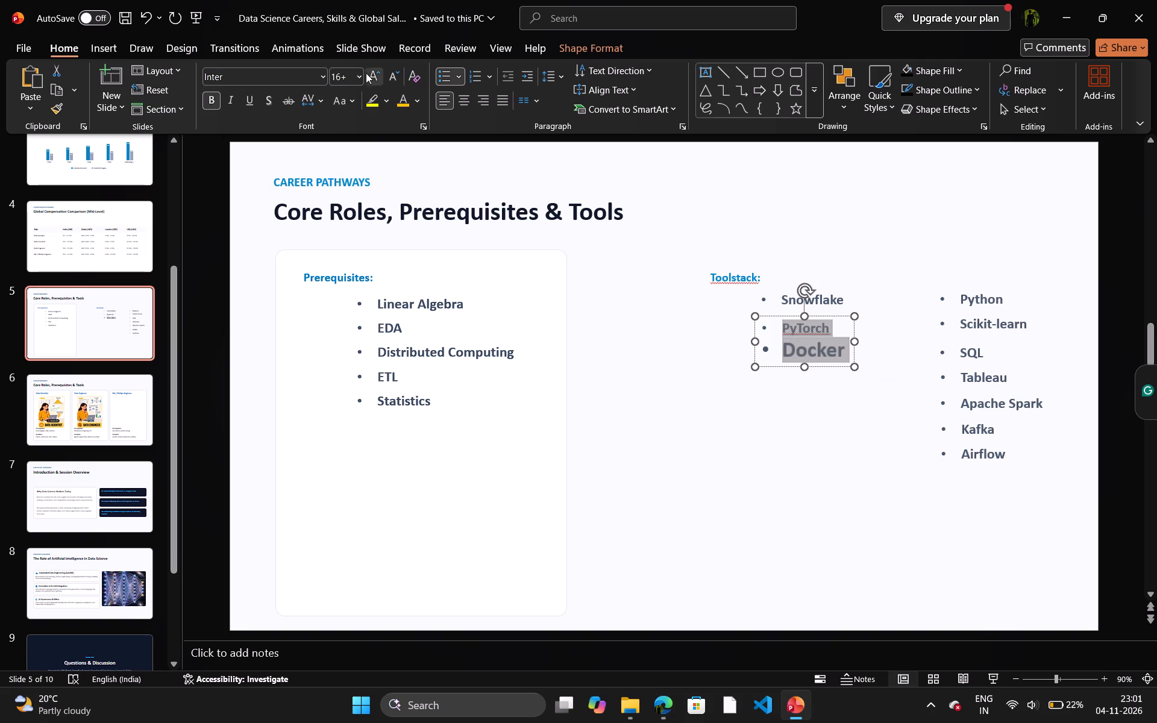
click(362, 75)
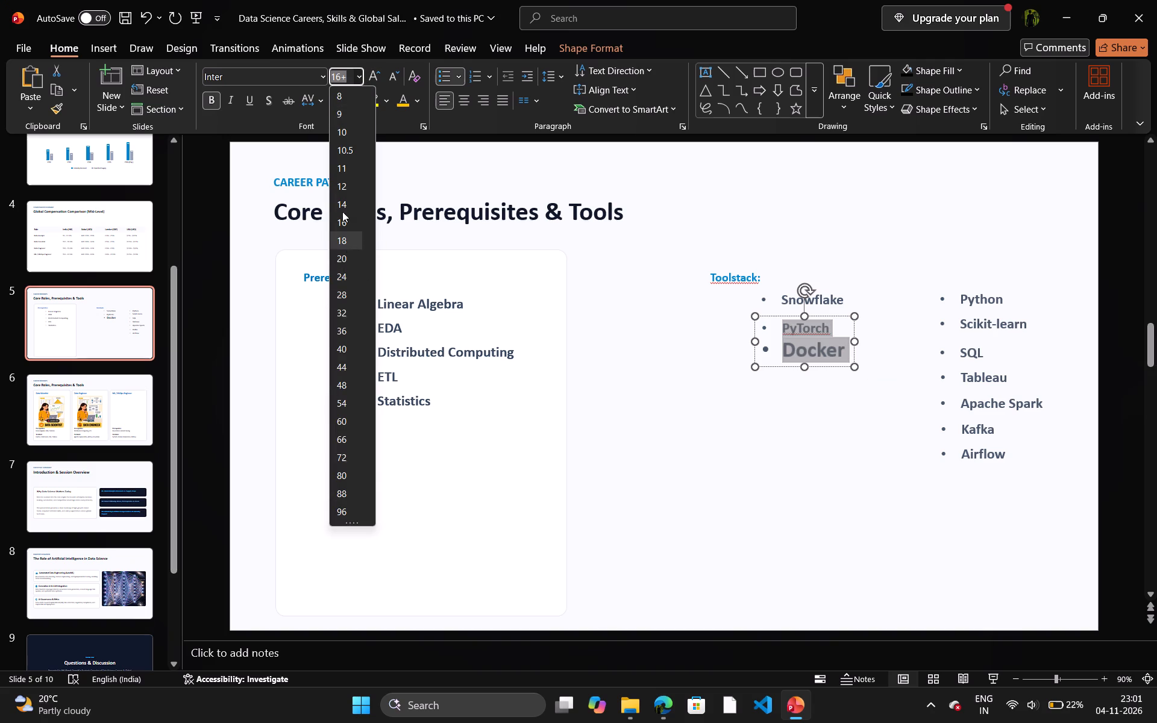
click(342, 221)
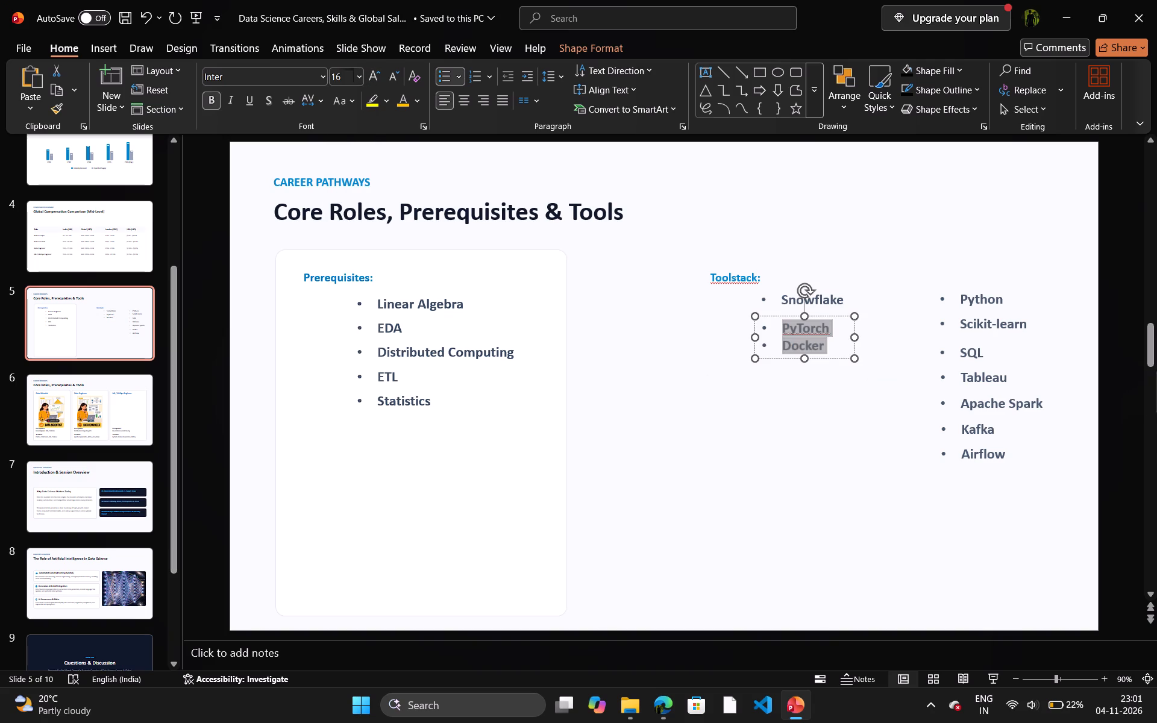
Insert an empty line without a bullet between PyTorch and Docker to space them apart.
click(843, 328)
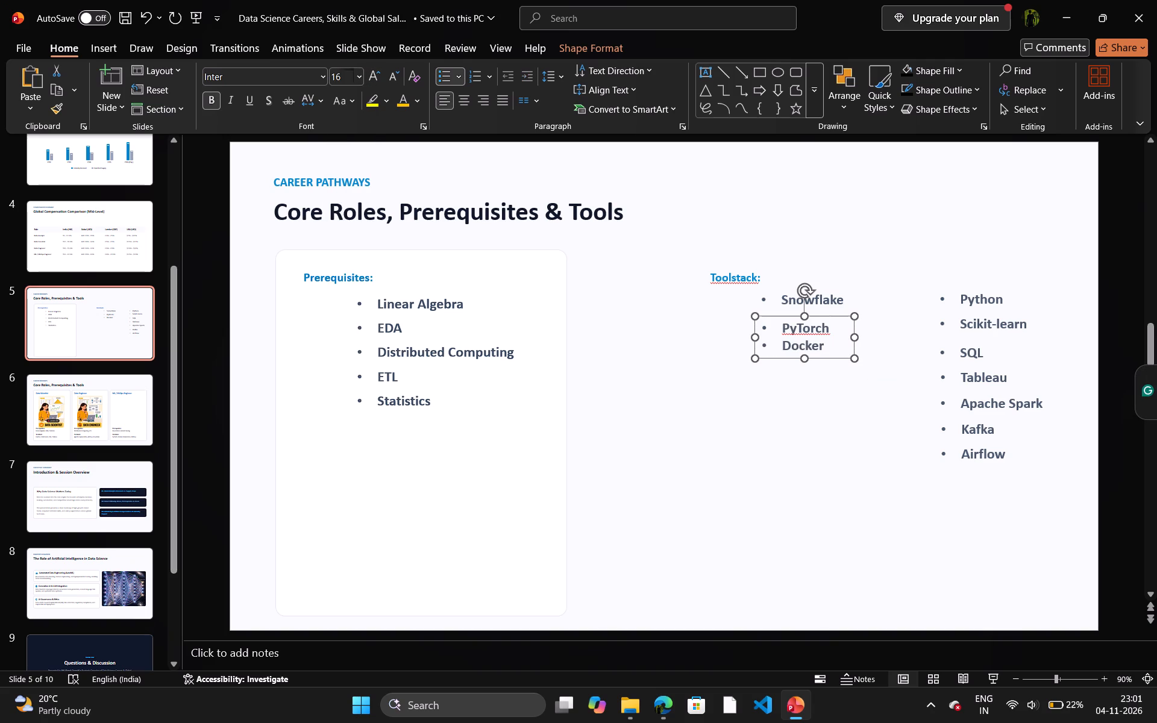
click(830, 328)
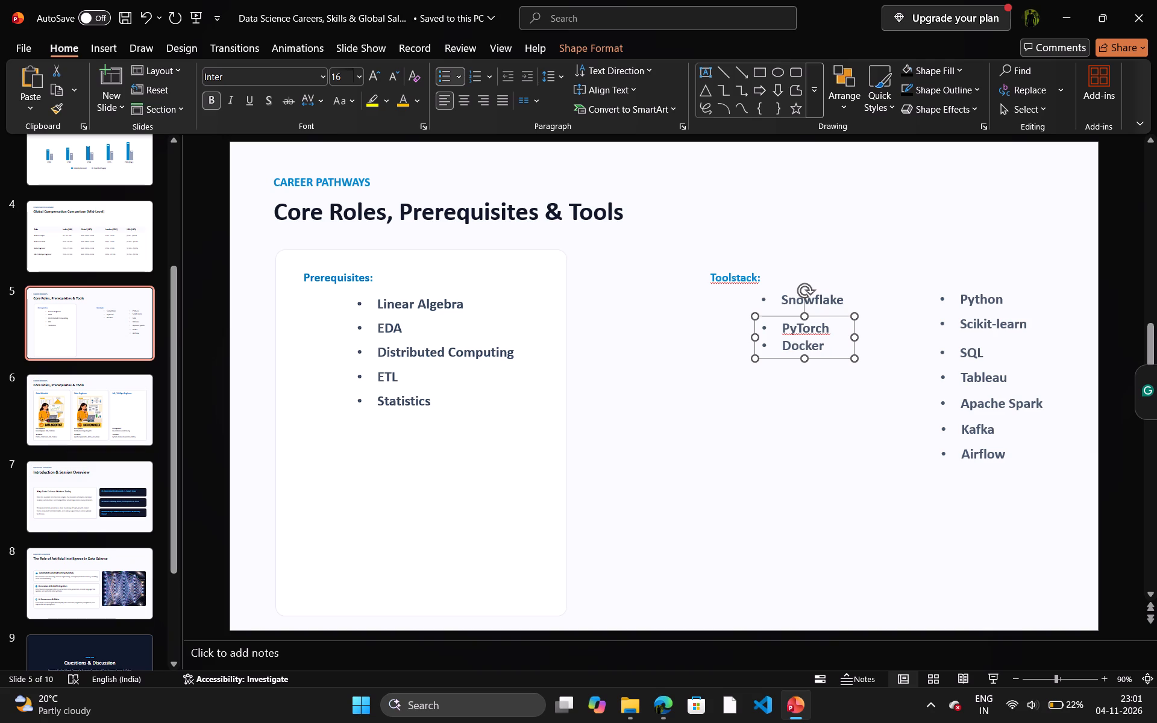
click(826, 328)
key(Return)
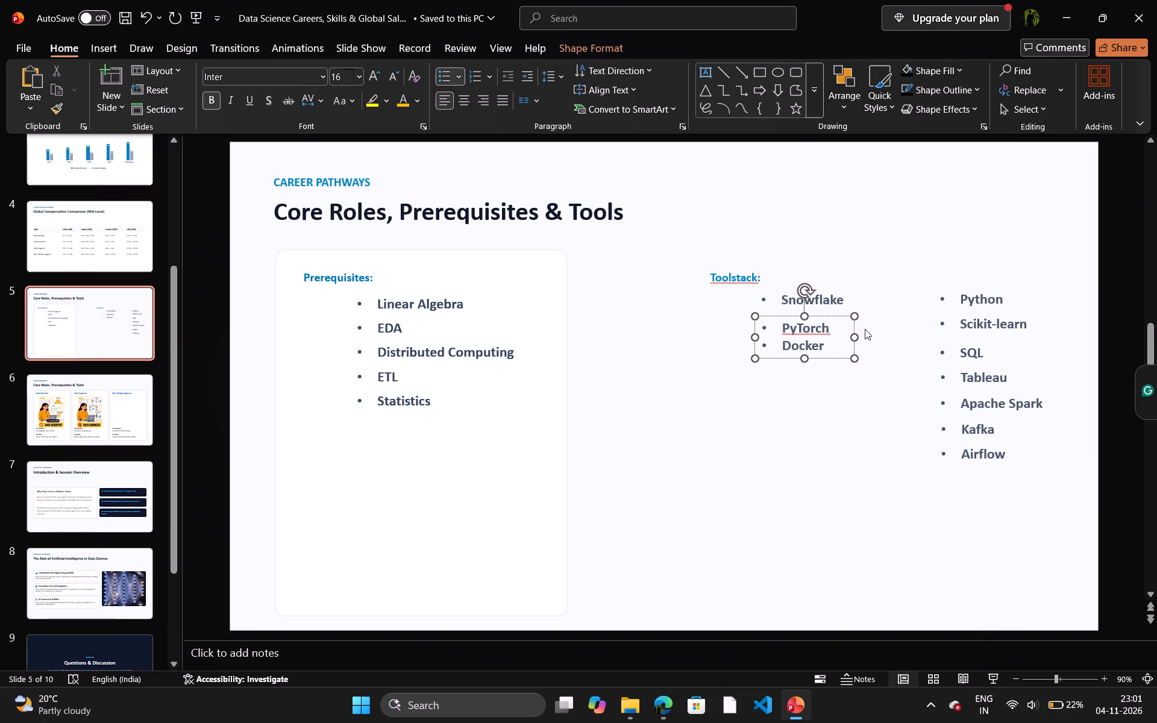
key(BackSpace)
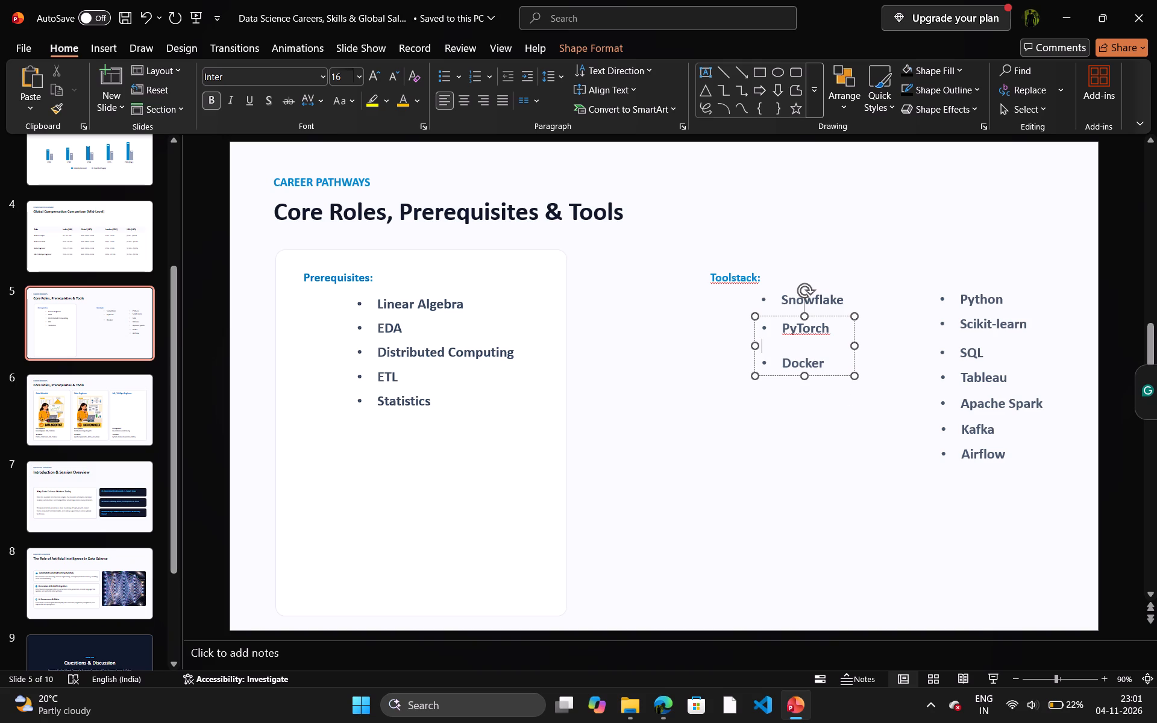
click(886, 319)
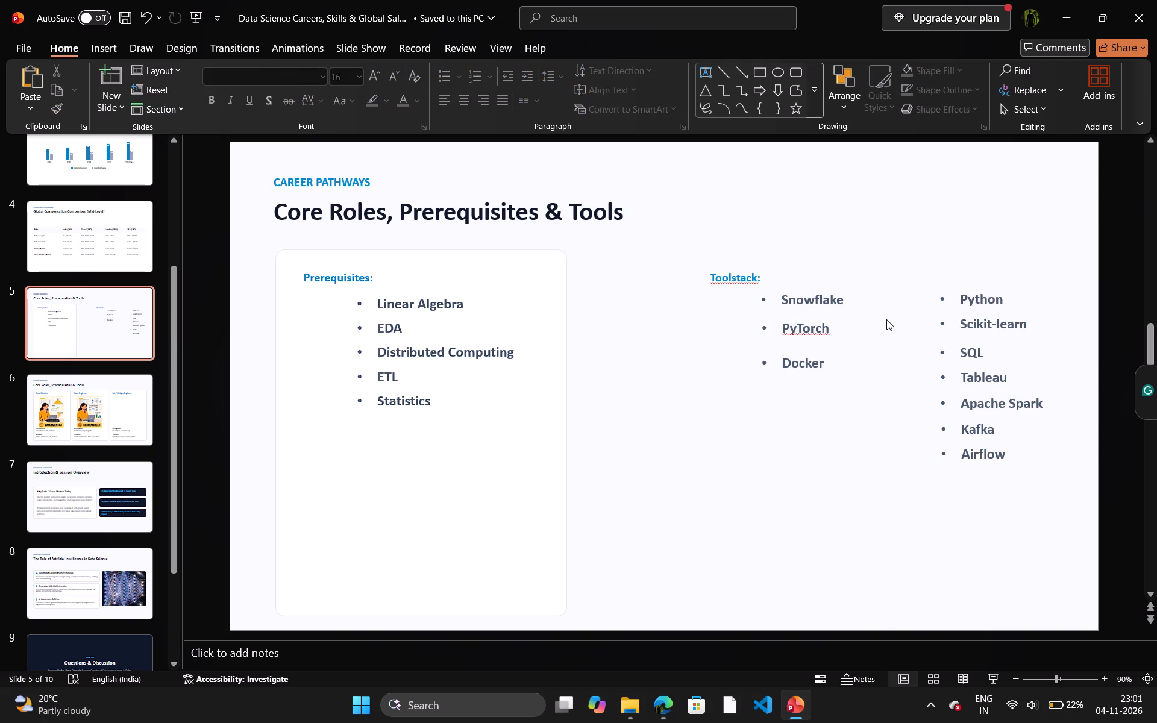
Move the PyTorch and Docker text box slightly down to even out the gap below Snowflake.
click(830, 328)
drag(859, 330, 859, 336)
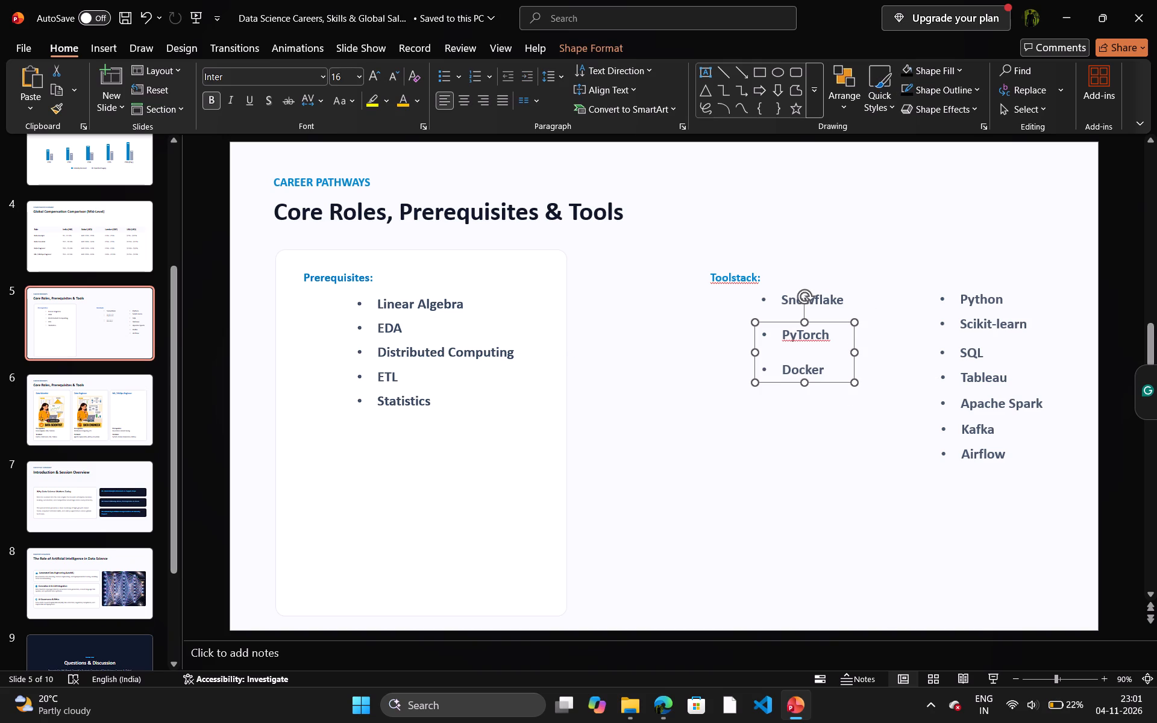
click(812, 441)
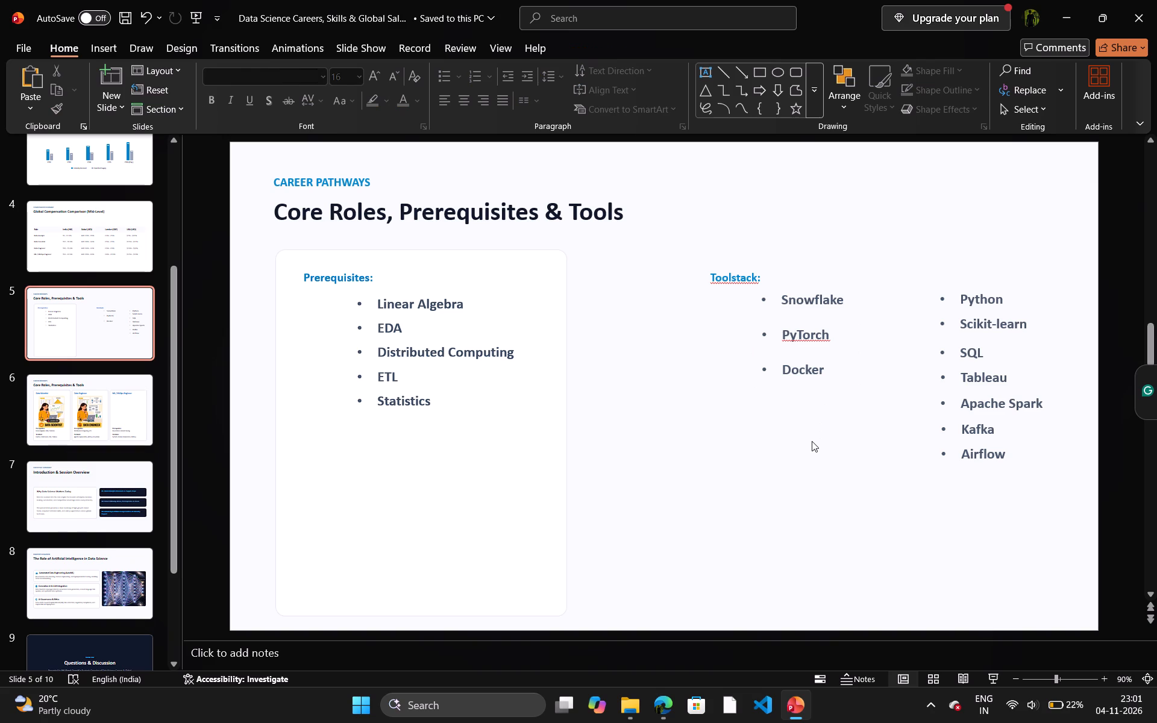
Move the Scikit-learn, SQL, Tableau, Apache Spark, Kafka and Airflow bullets down together to widen the gap below Python.
click(989, 360)
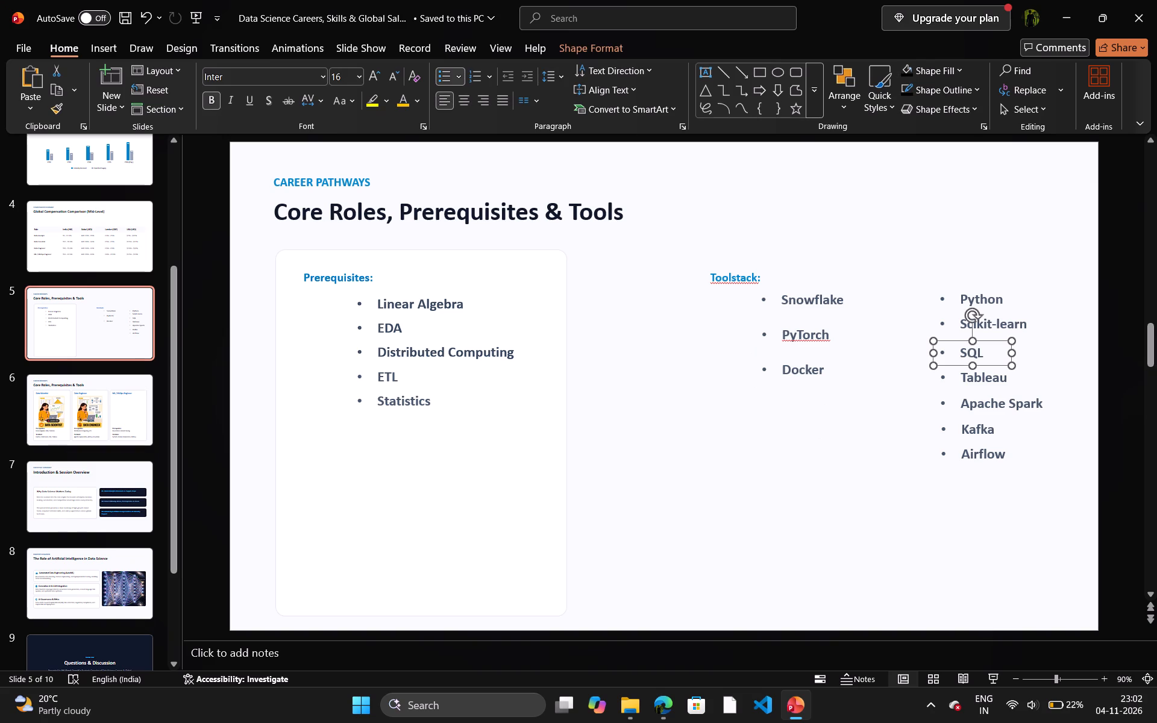
click(994, 331)
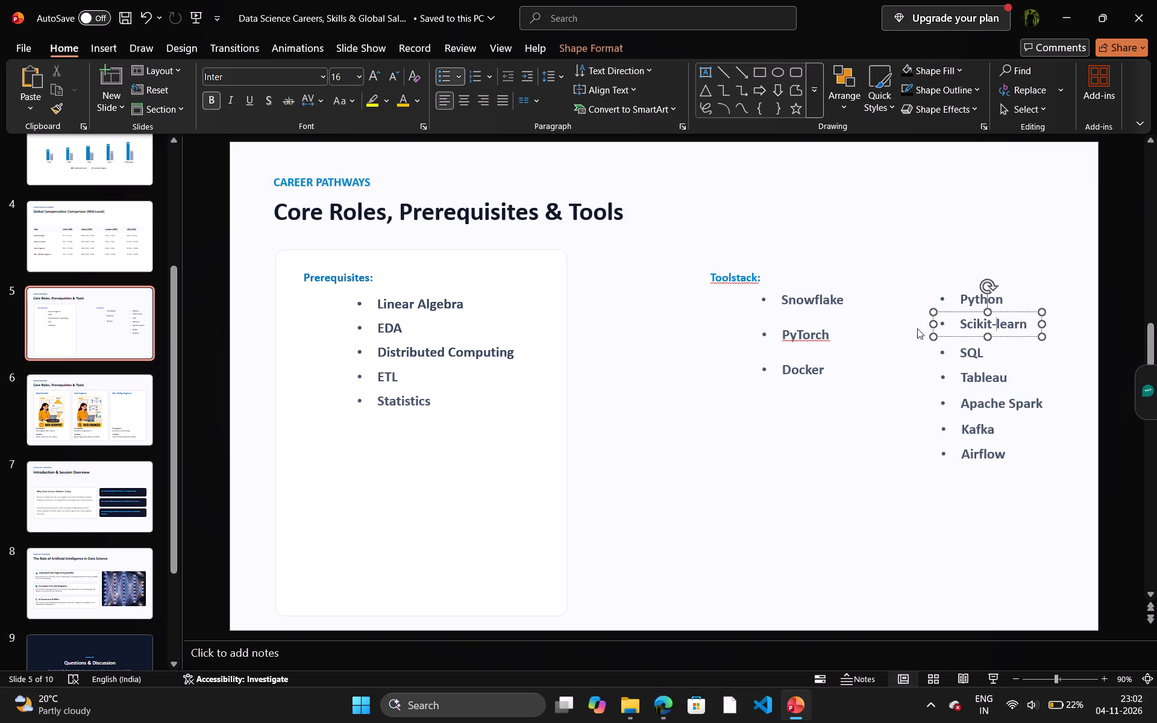
drag(910, 307, 1141, 522)
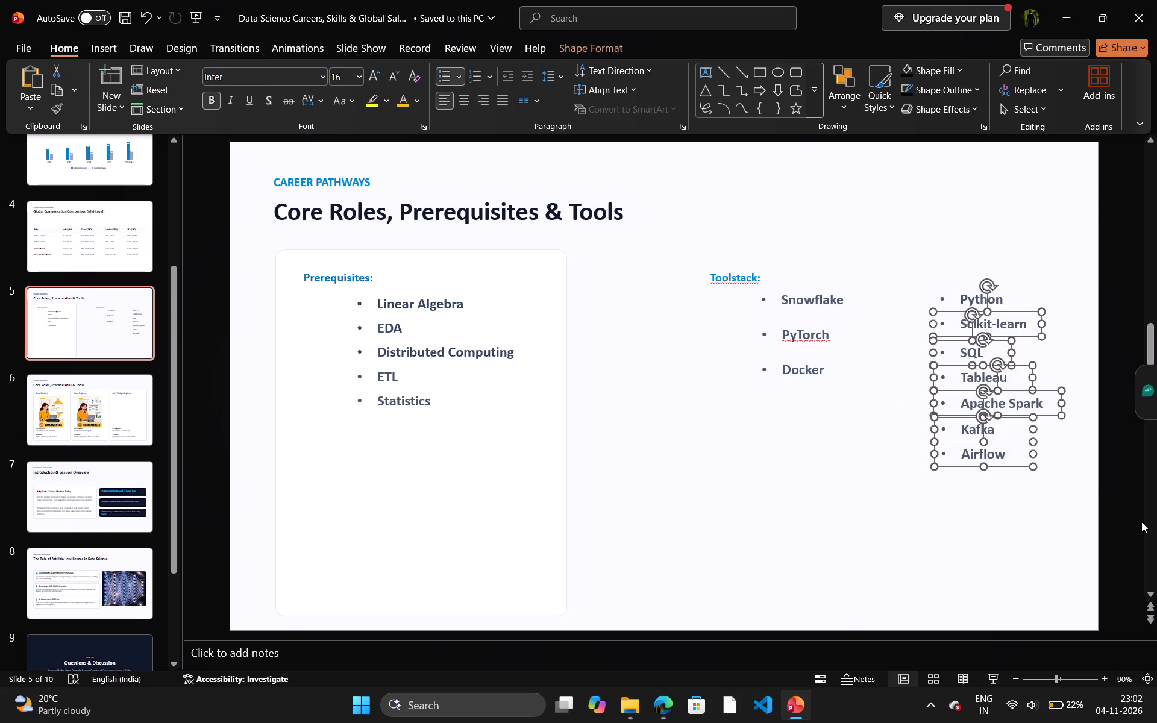
drag(1014, 468, 1014, 474)
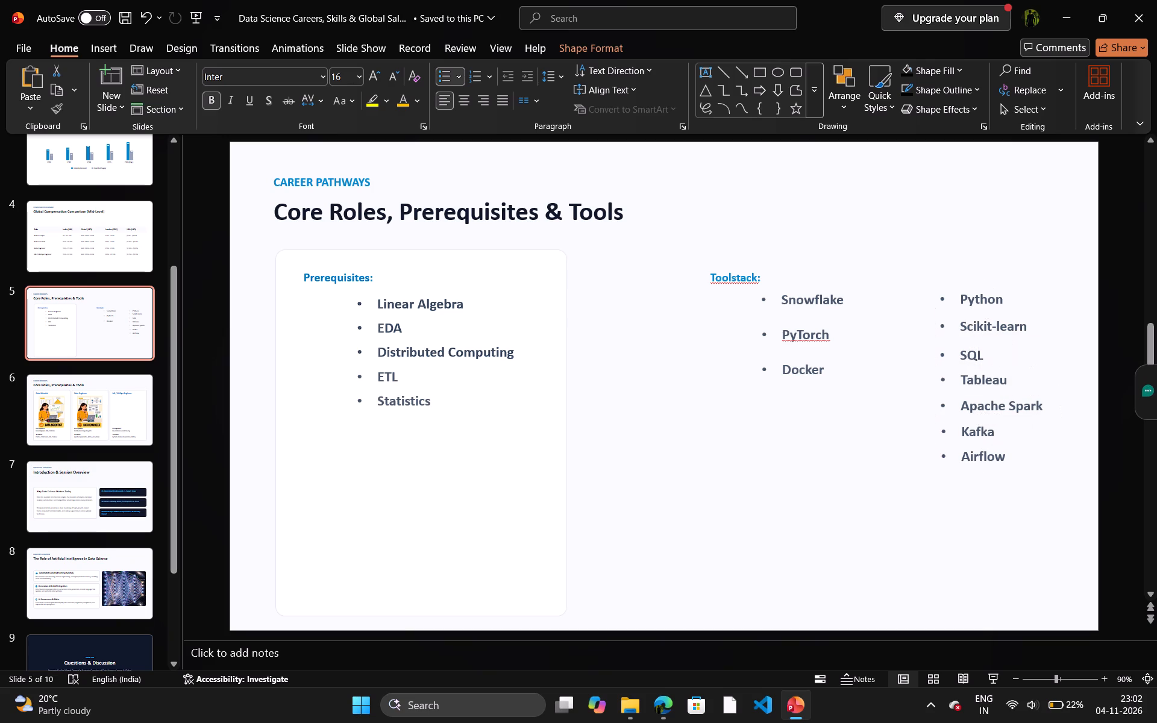
drag(1014, 474, 1014, 479)
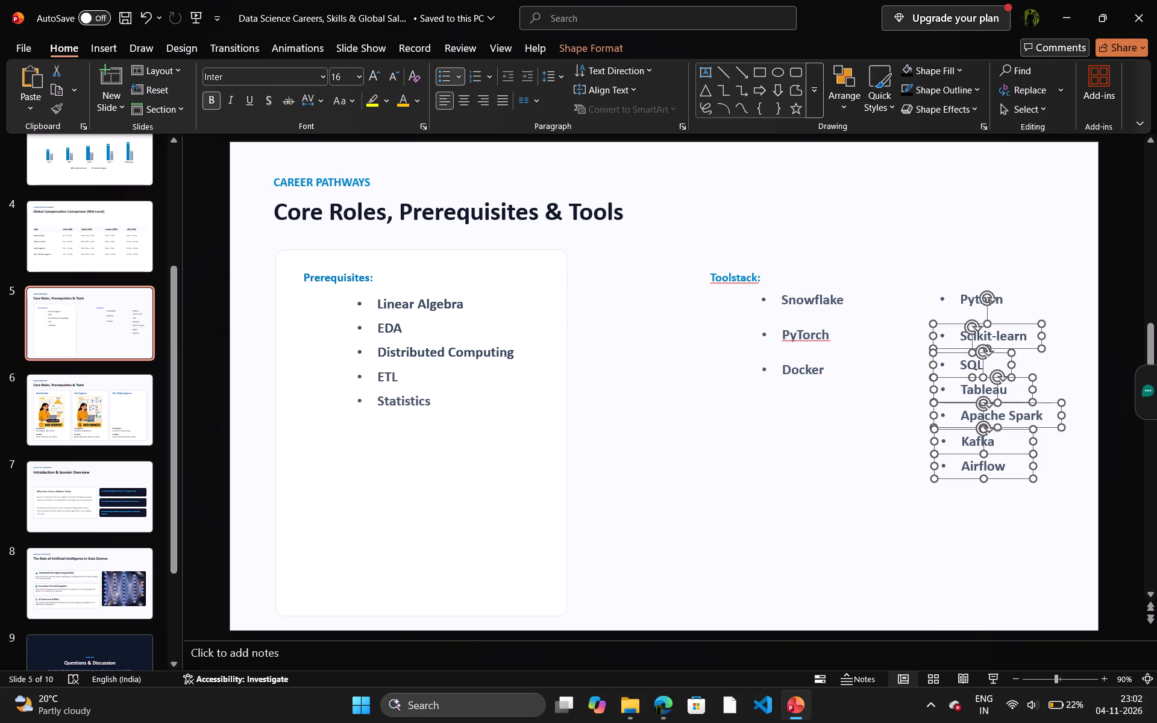
Move the Tableau, Apache Spark, Kafka and Airflow bullets down together to open space below SQL.
drag(907, 356, 1086, 504)
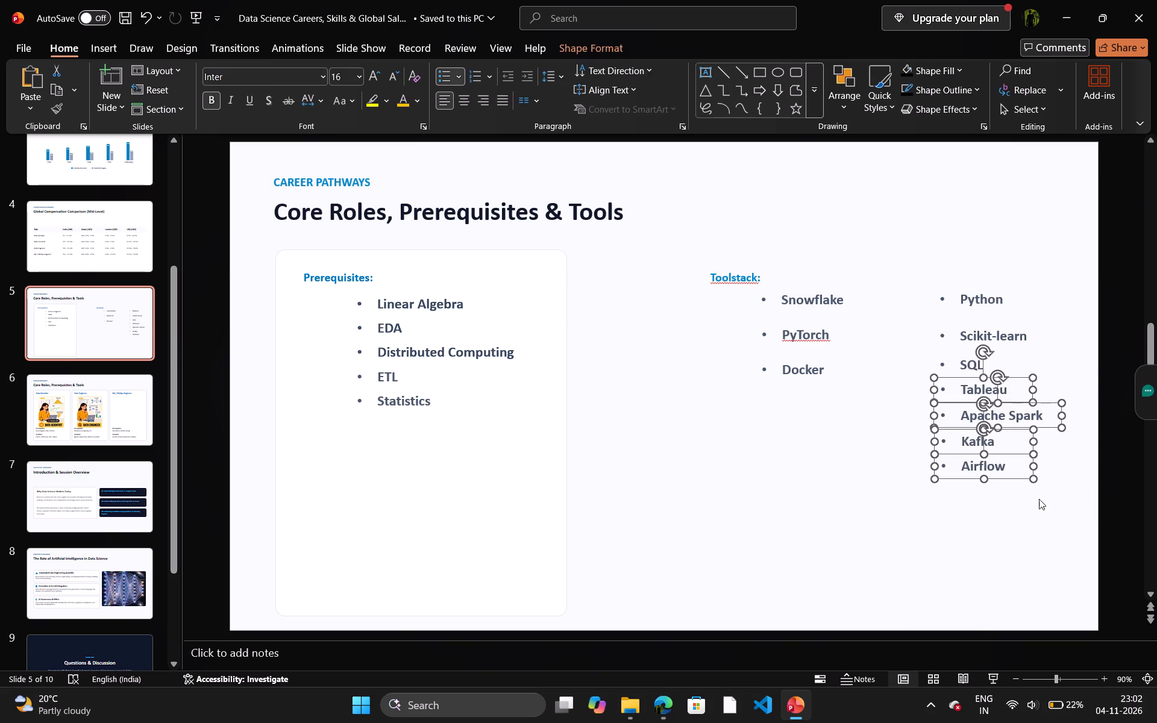
drag(1016, 481, 1016, 502)
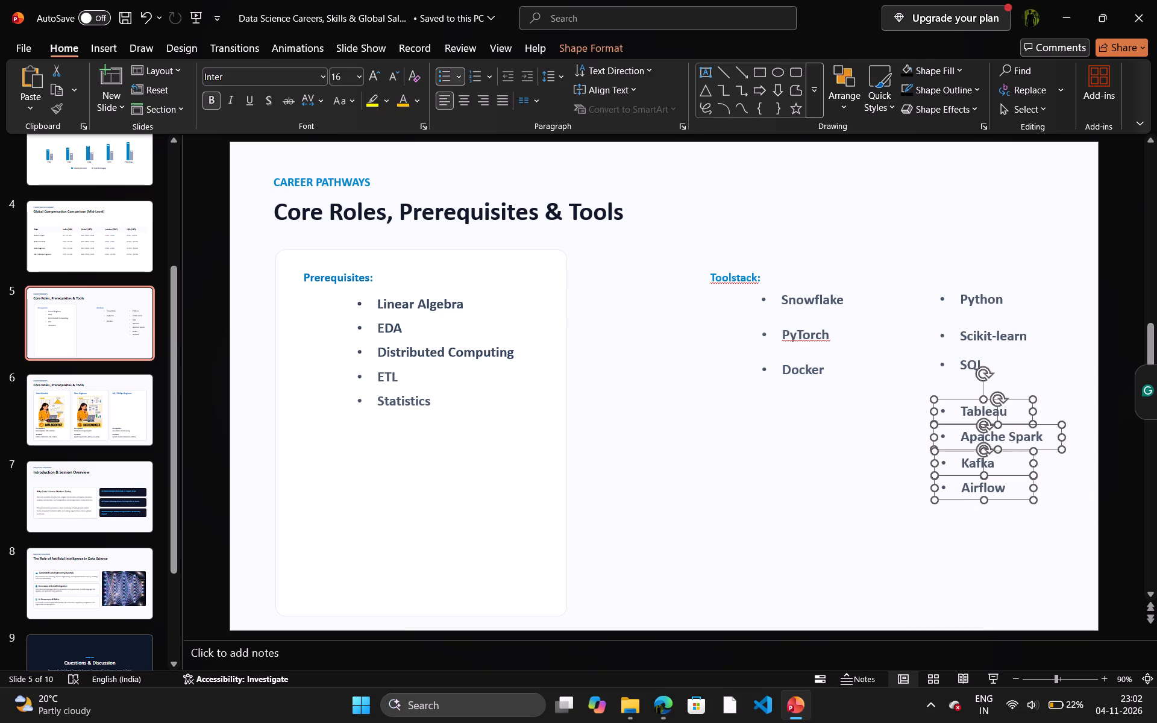
Move the SQL bullet slightly down so its gap below Scikit-learn matches the gap between Python and Scikit-learn.
drag(909, 347, 1090, 392)
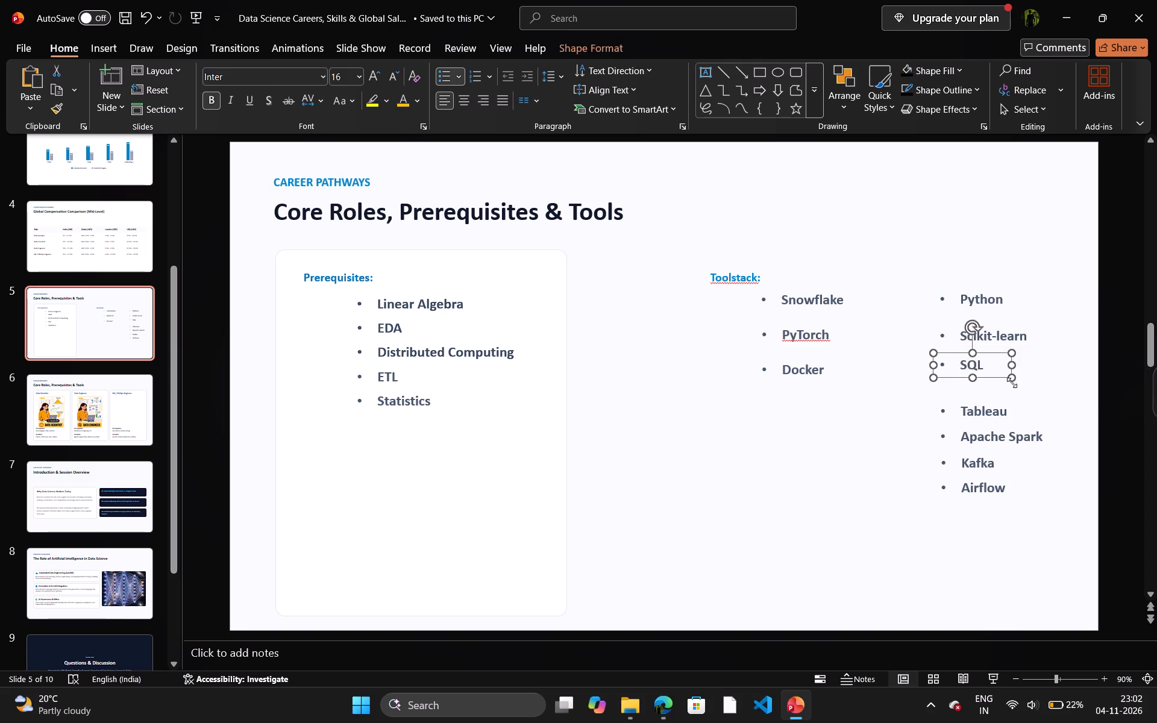
drag(995, 378, 995, 384)
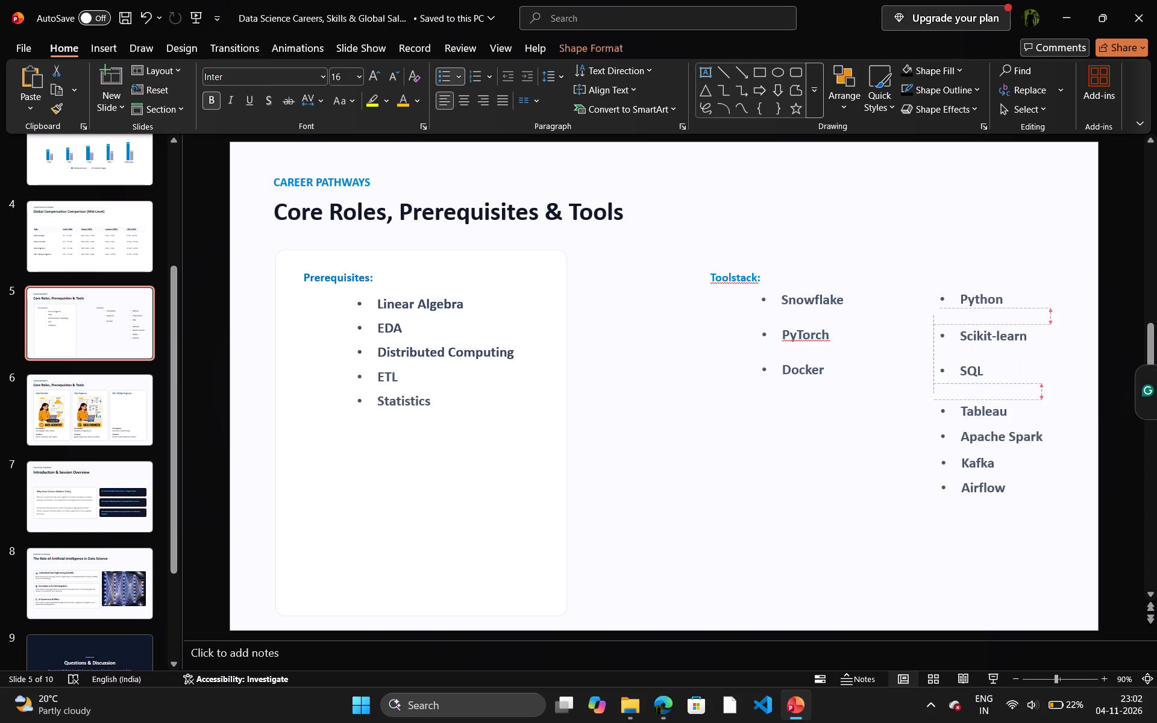
drag(995, 384, 996, 384)
drag(996, 384, 996, 384)
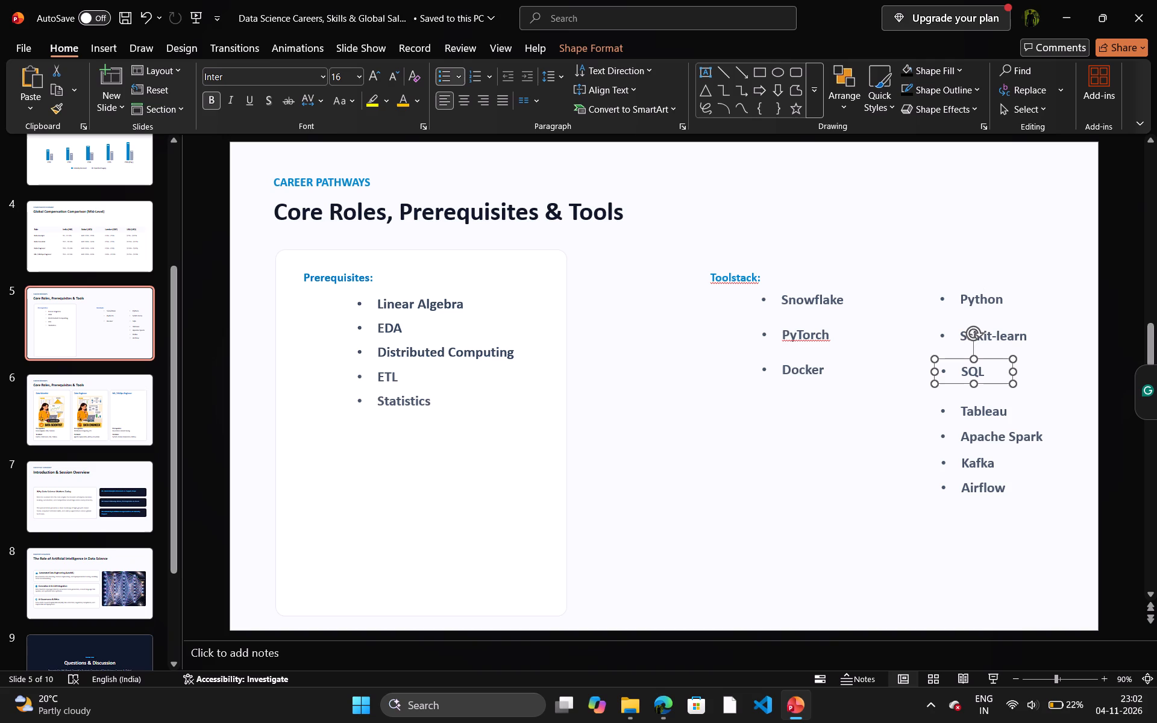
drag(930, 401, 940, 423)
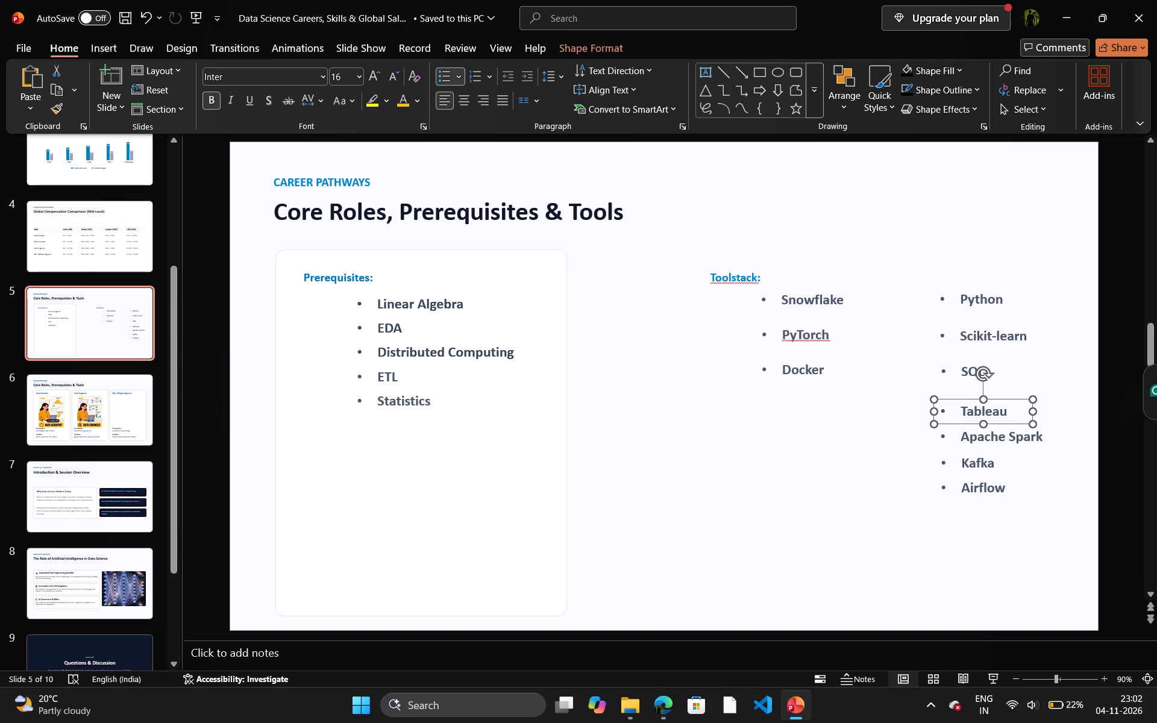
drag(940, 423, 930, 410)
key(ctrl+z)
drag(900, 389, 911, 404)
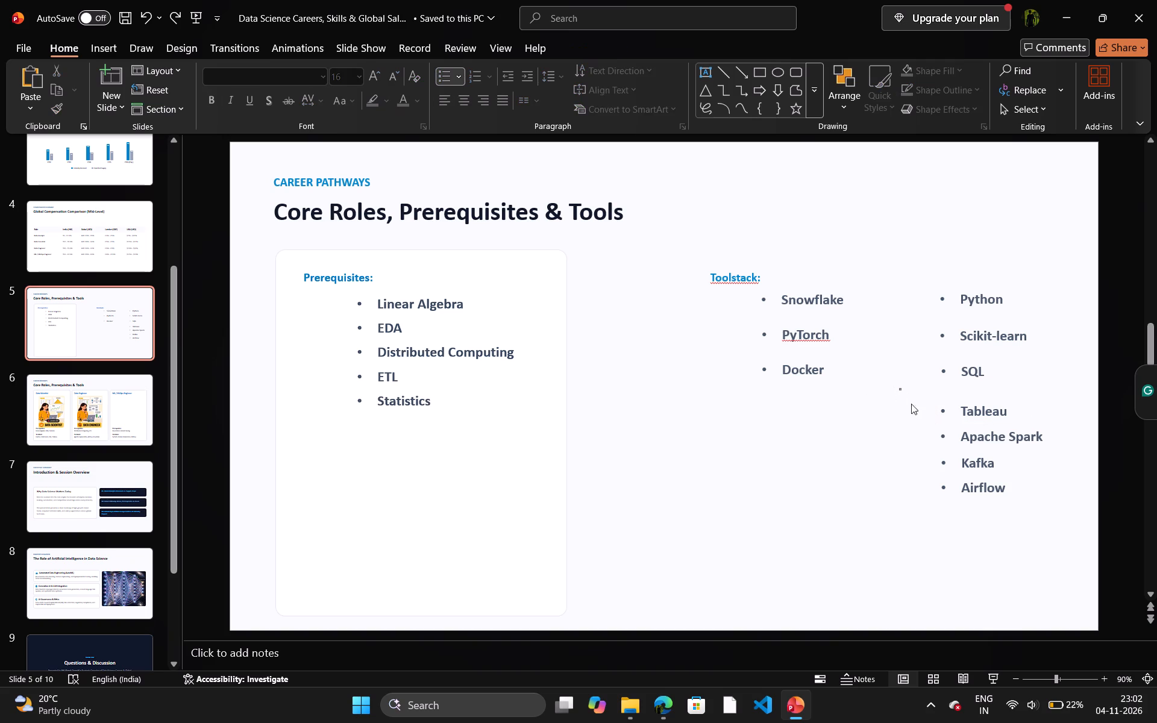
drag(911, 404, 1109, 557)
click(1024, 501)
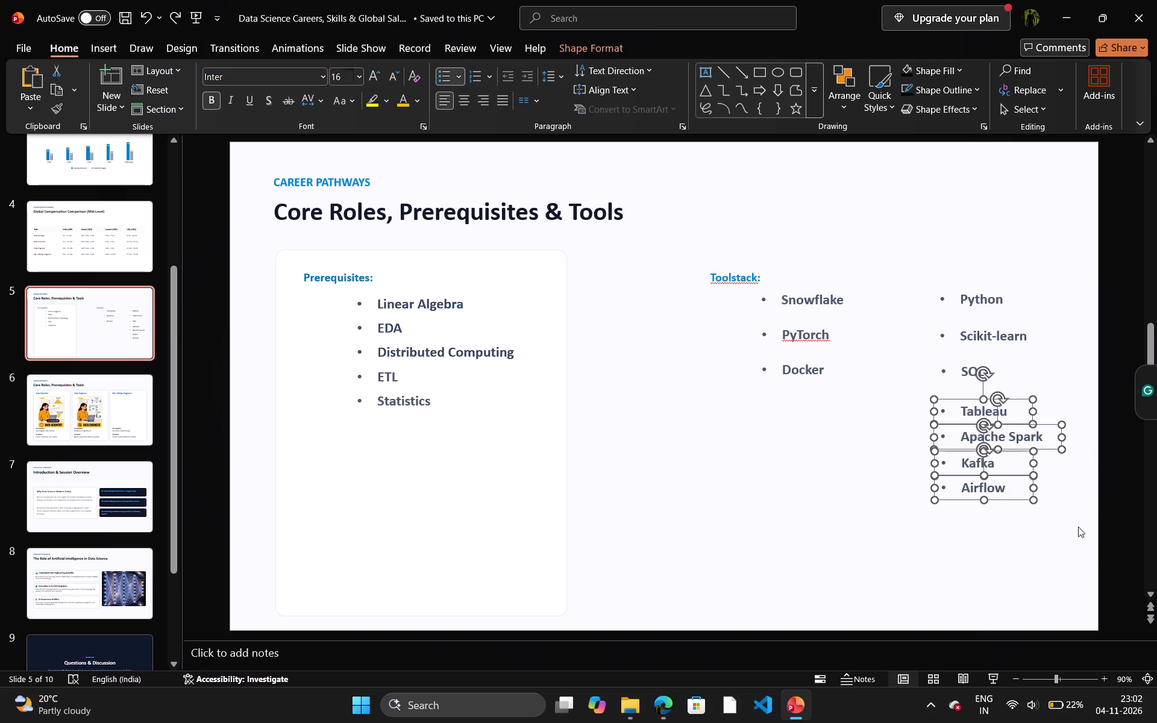
Move the Apache Spark, Kafka and Airflow bullets together down and slightly right, widening the gap below Tableau.
drag(1078, 526, 895, 420)
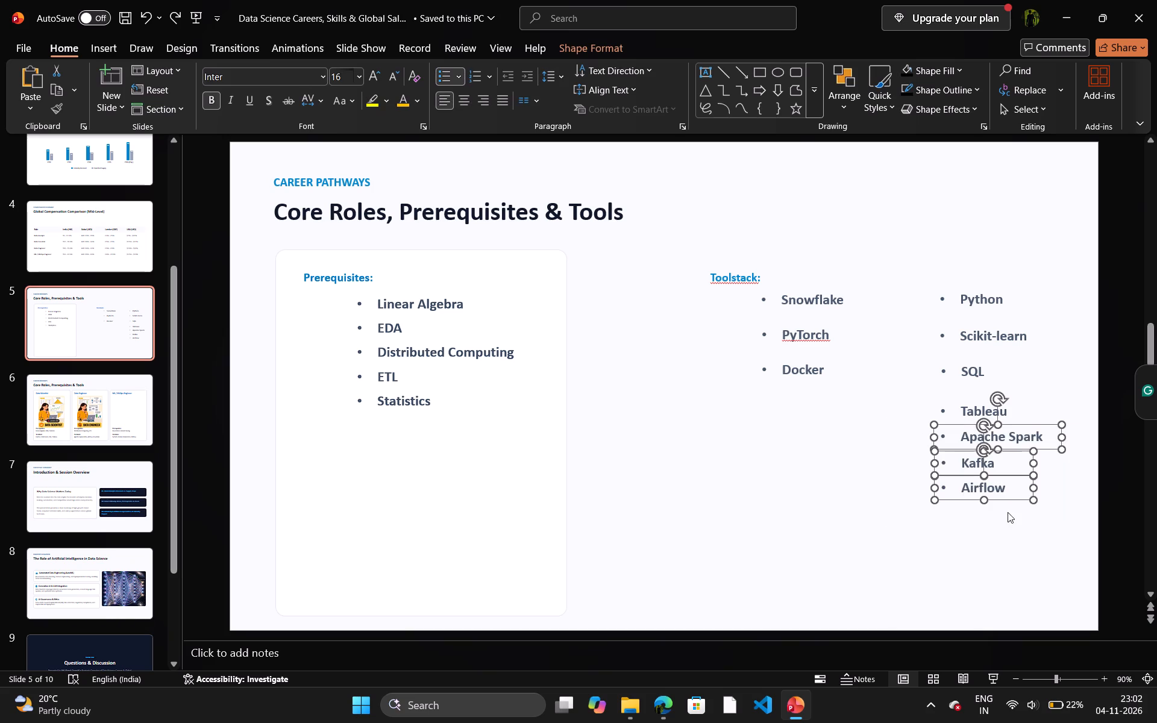
click(1004, 499)
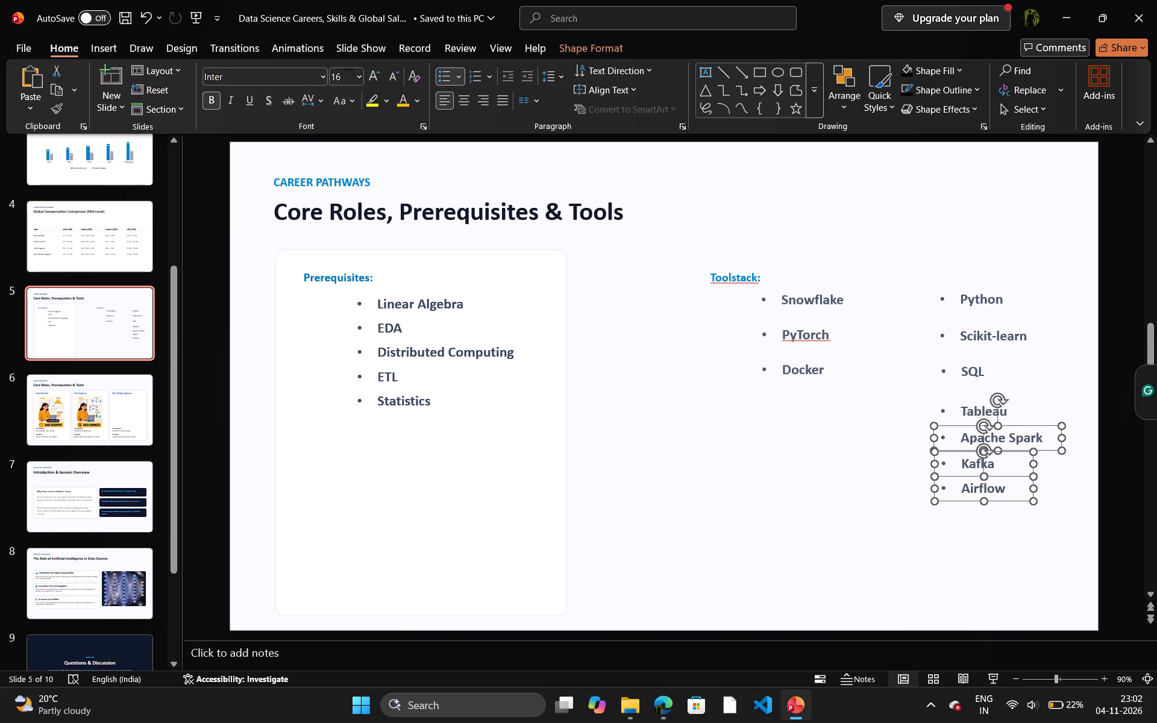
click(1009, 504)
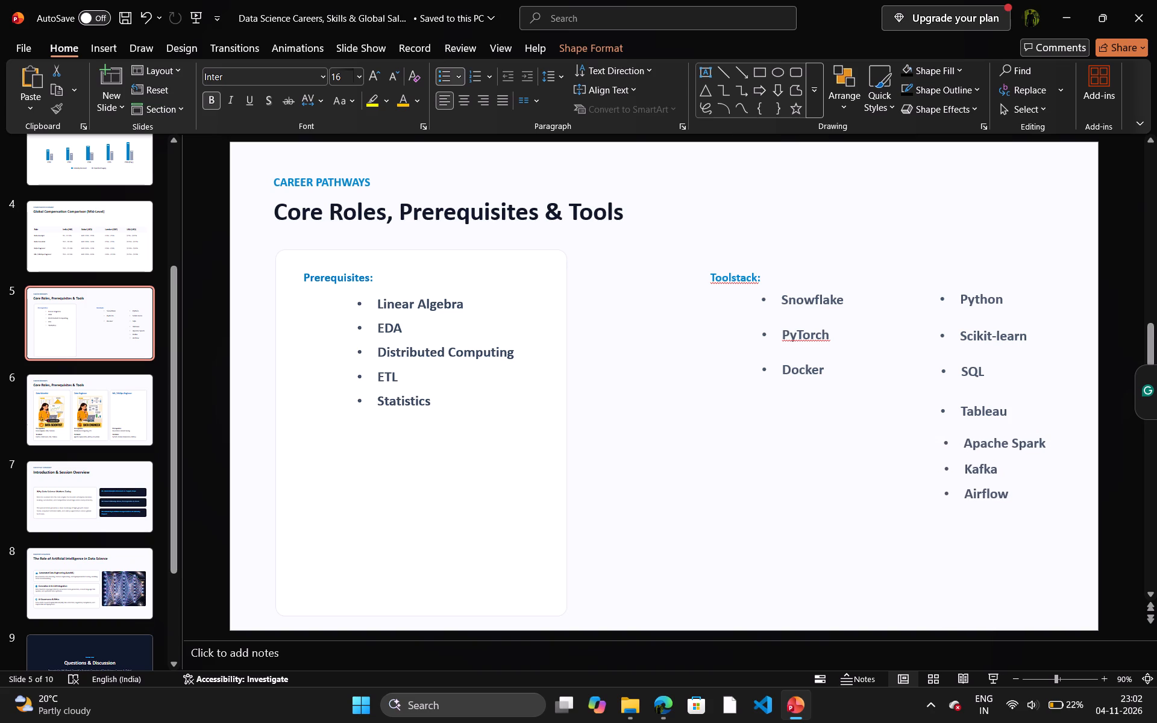
click(1010, 508)
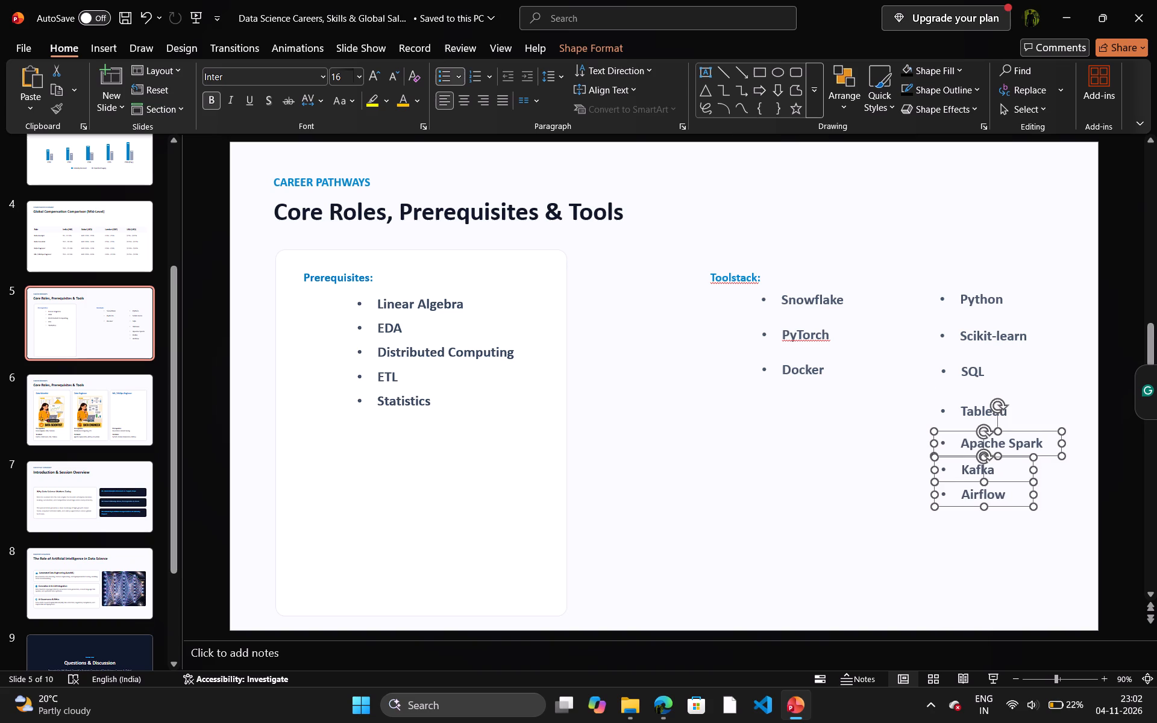
key(Right)
key(Right)
key(Right)
key(Right)
key(Right)
key(Right)
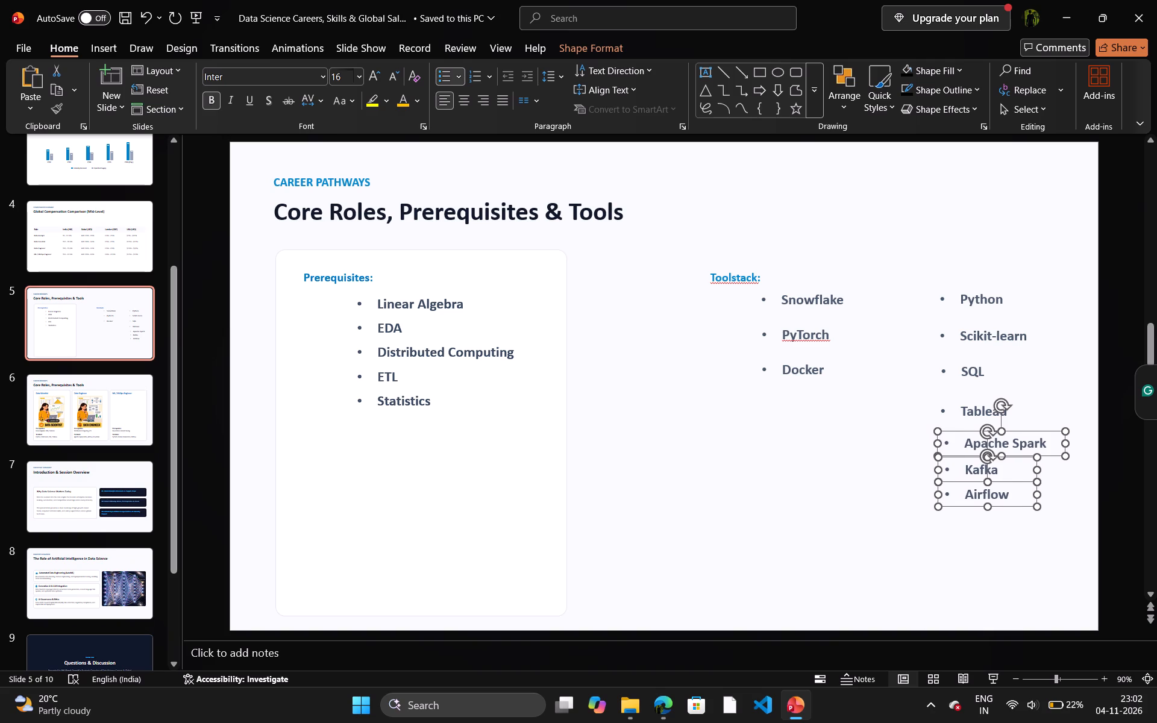
key(Left)
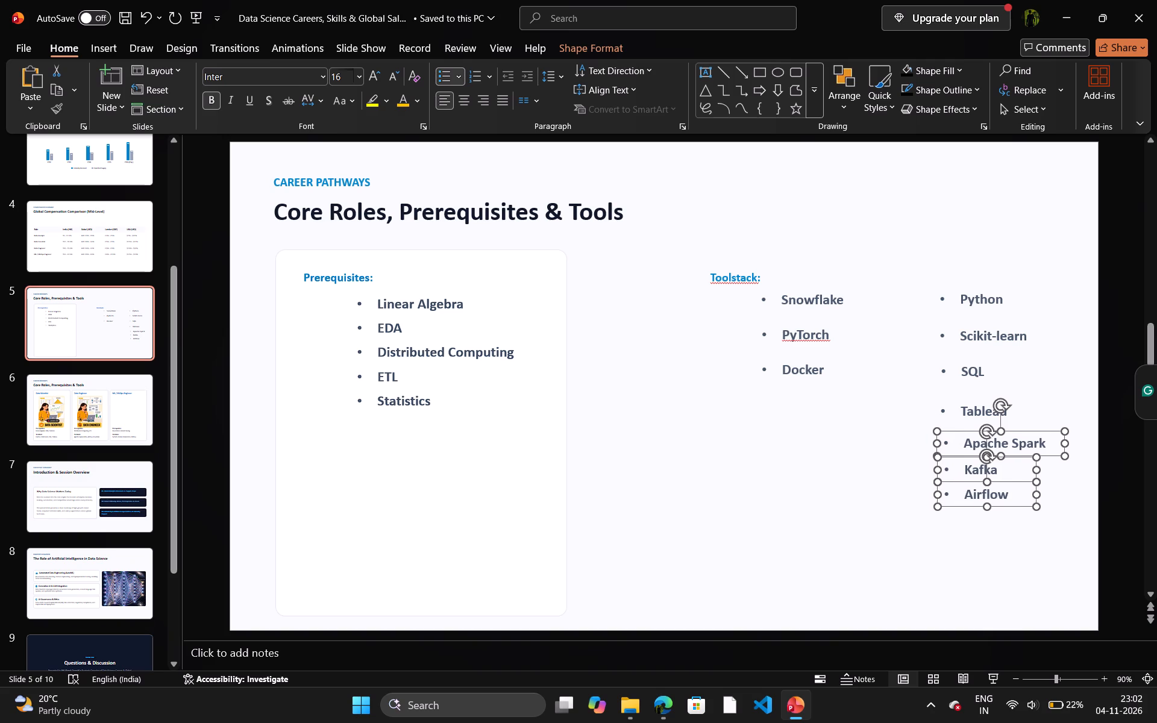
Nudge the Tableau bullet slightly right to line it up with the Apache Spark bullet below.
click(961, 412)
click(920, 405)
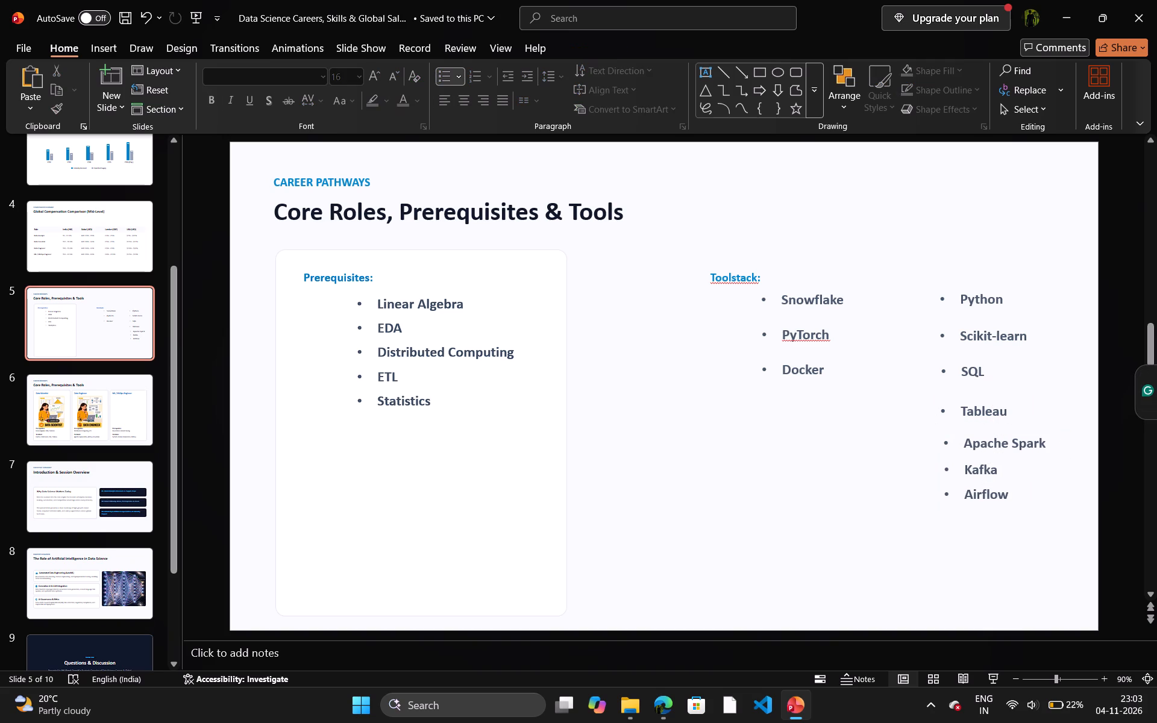
click(959, 420)
key(Right)
key(Right)
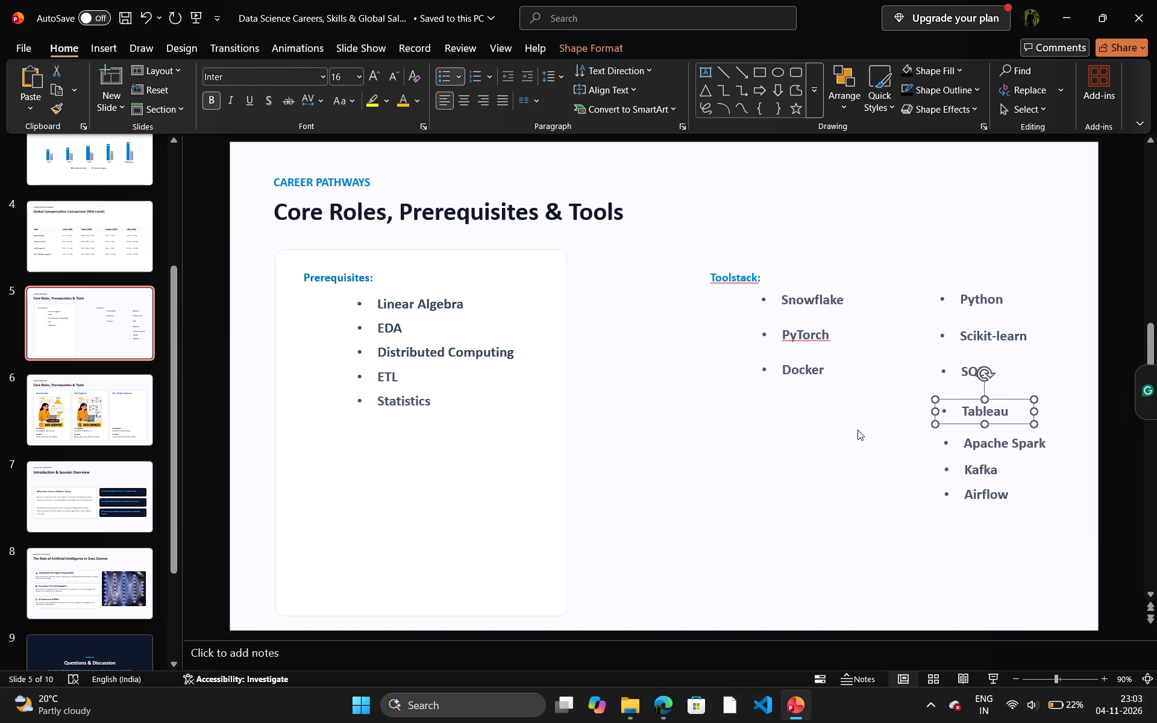
key(Right)
key(Right)
key(Left)
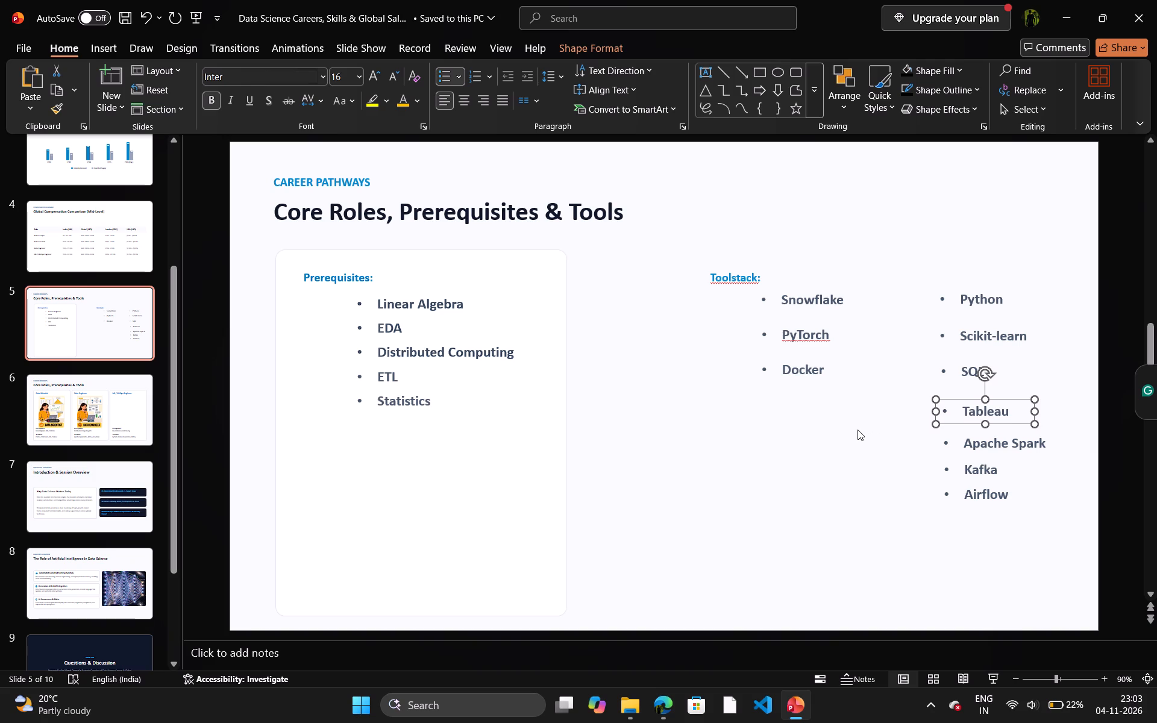
Nudge the Apache Spark, Kafka and Airflow bullets together slightly left to align them with Tableau.
click(953, 504)
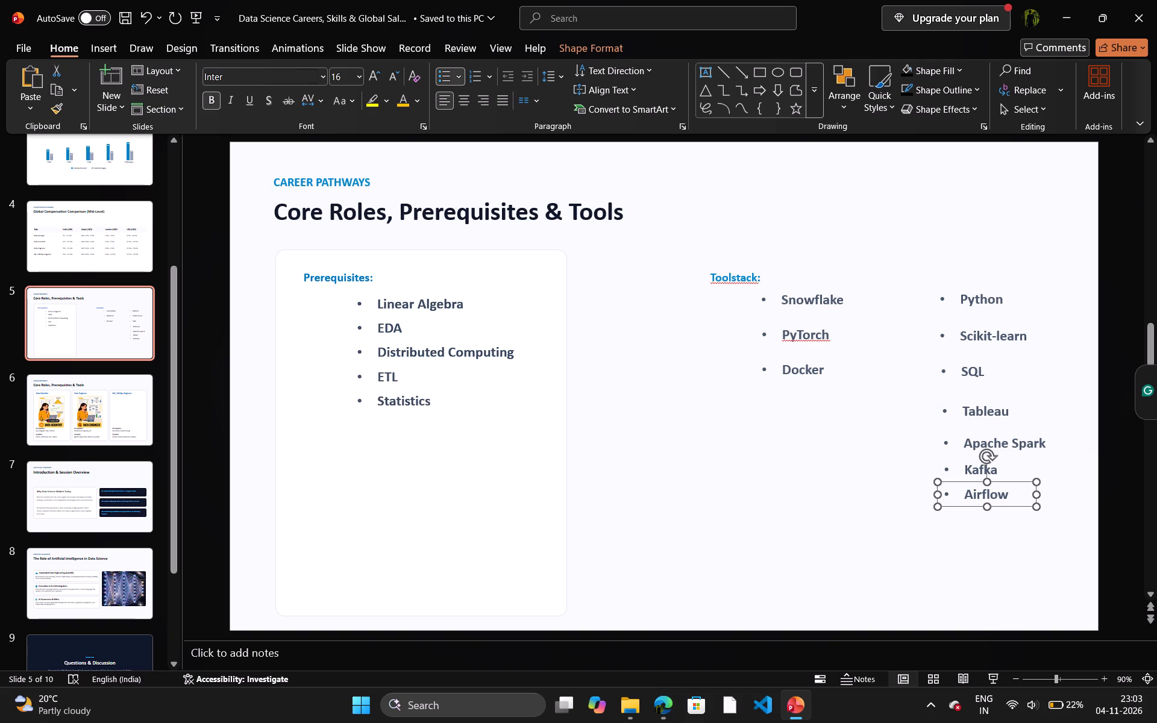
drag(928, 426, 1139, 577)
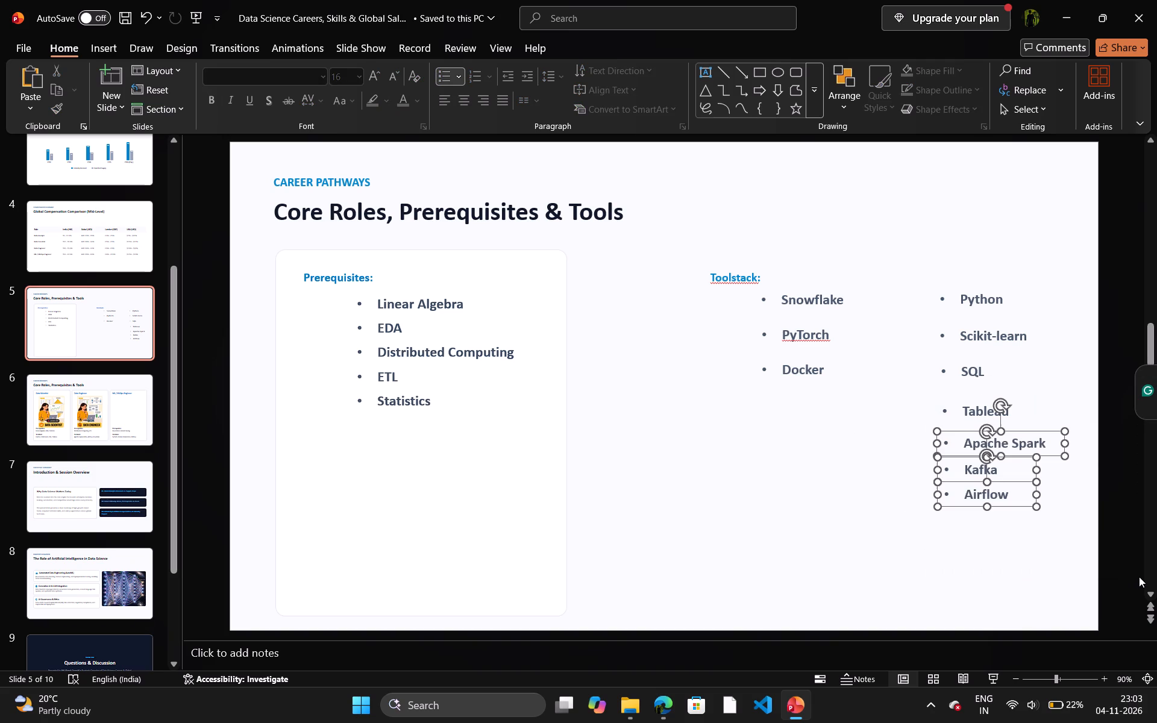
key(Left)
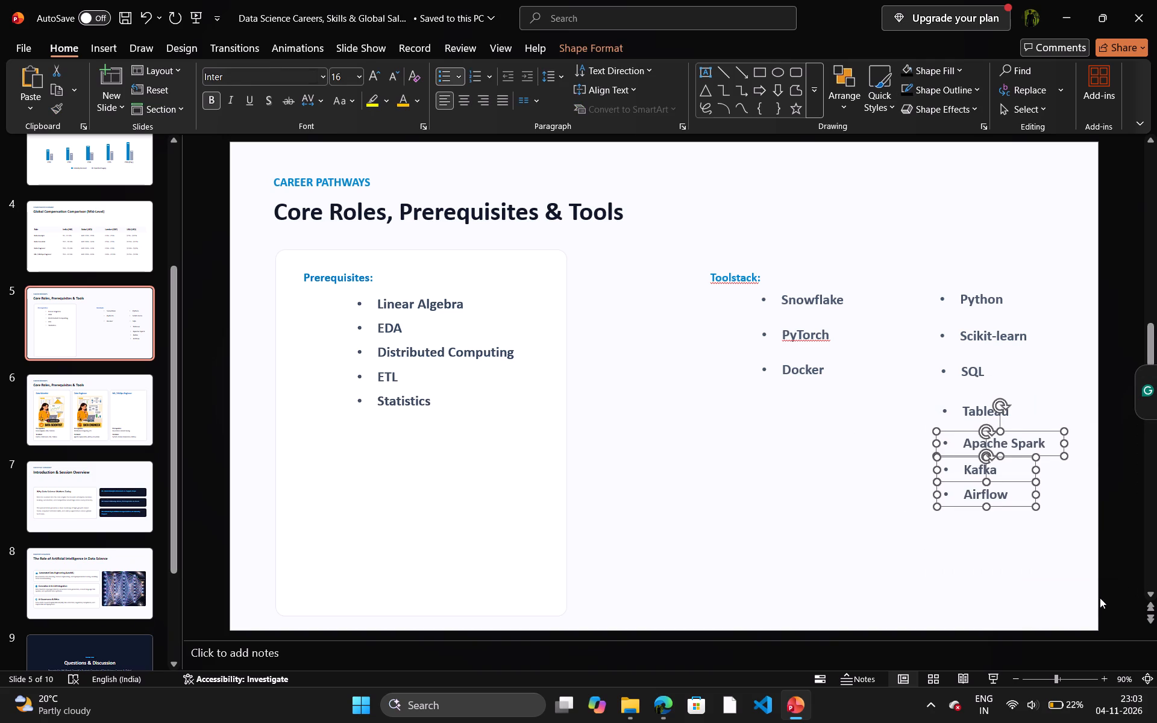
click(1016, 564)
Nudge the Kafka and Airflow bullets down together to widen the gap below Apache Spark.
drag(918, 448, 1075, 534)
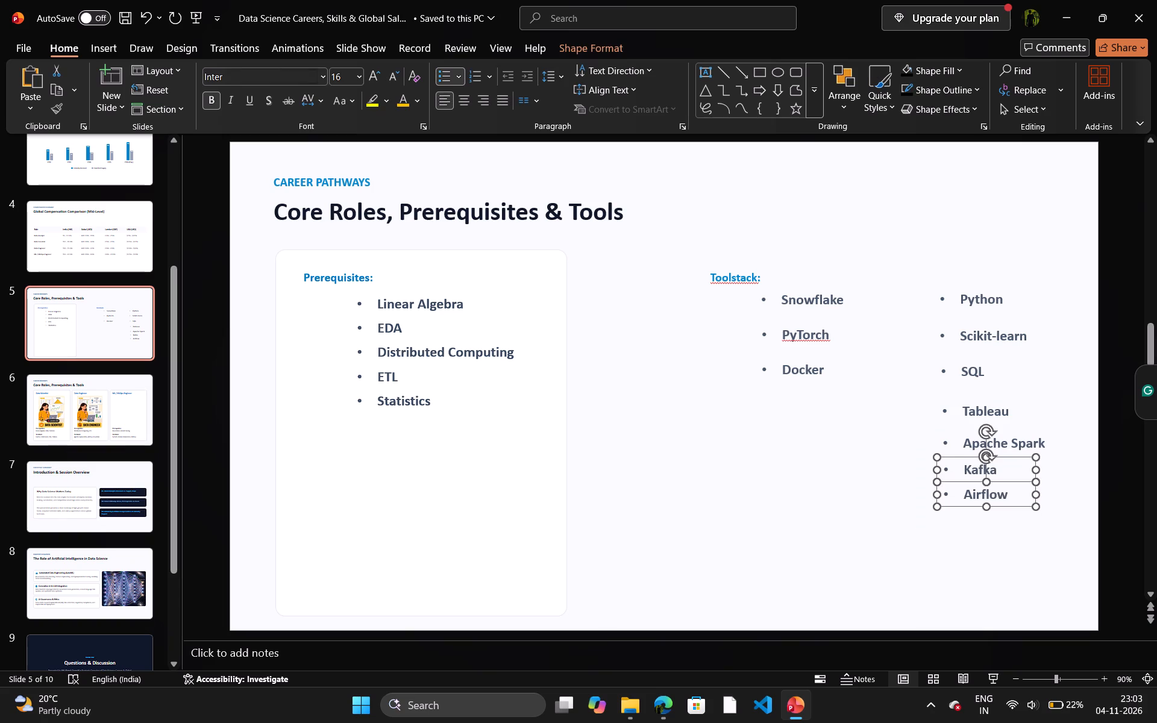
key(Down)
key(Down)
key(Down)
key(Down)
key(Down)
key(Down)
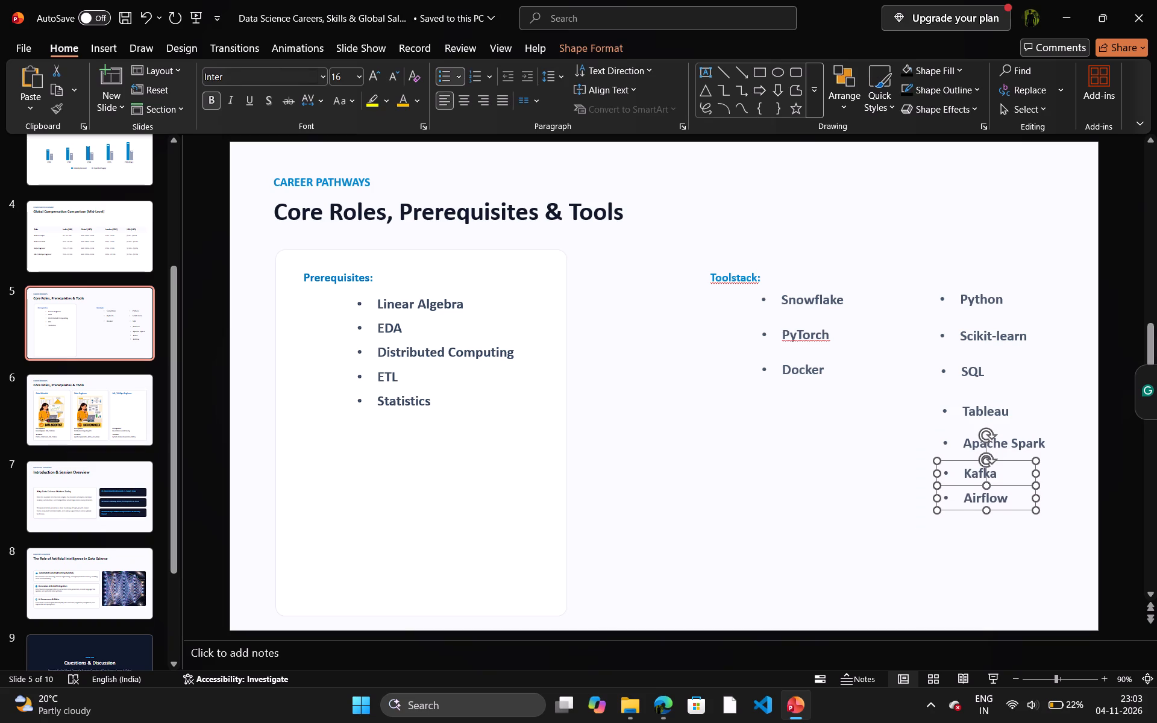
key(Down)
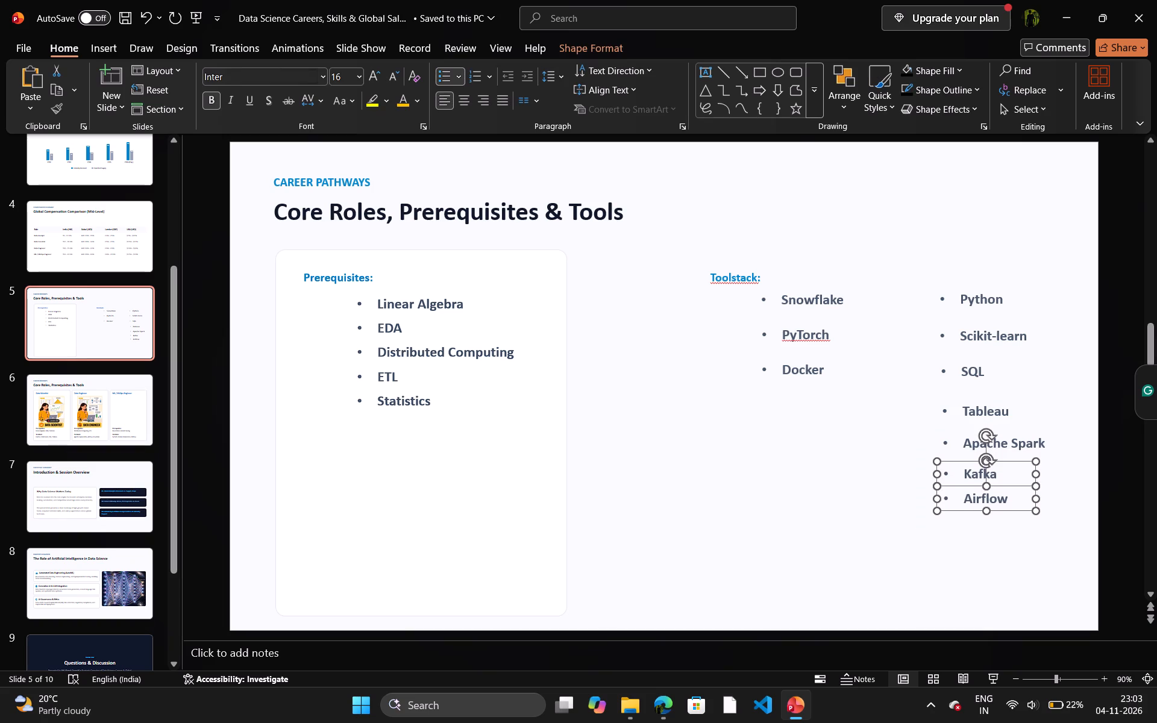
Nudge the Airflow bullet down until its gap below Kafka matches the spacing of the bullets above.
drag(921, 473, 1044, 537)
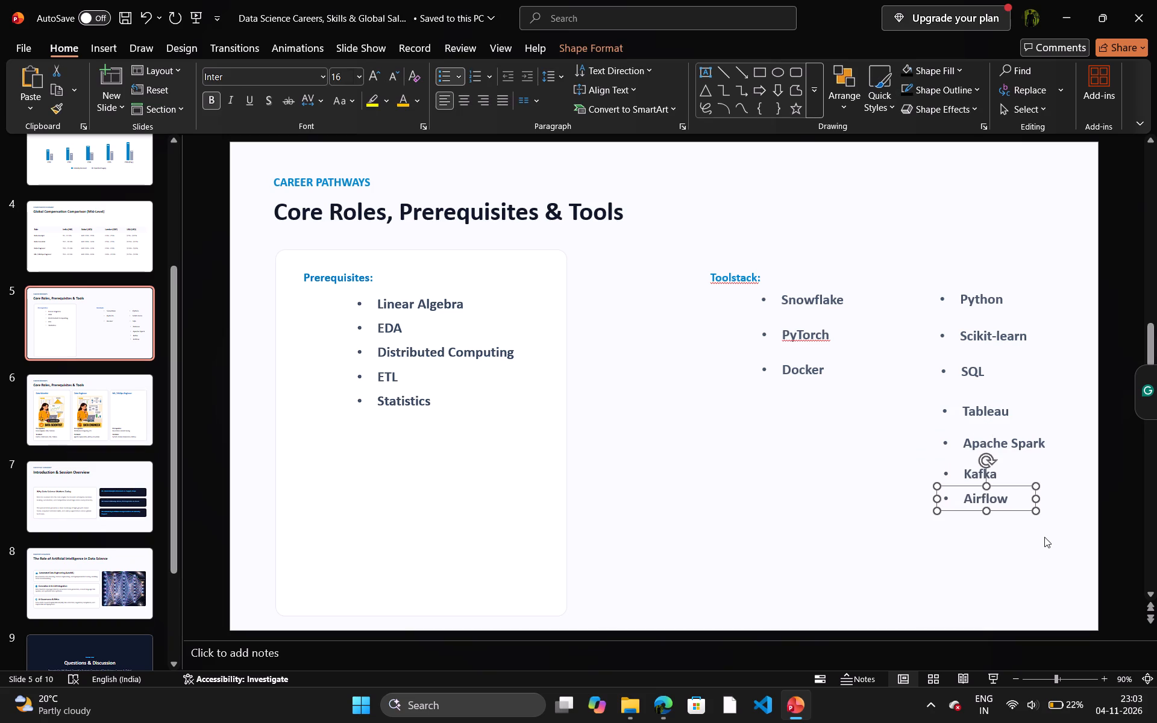
key(Down)
key(Down)
key(Down)
key(Down)
key(Down)
key(Down)
key(Down)
key(Down)
key(Down)
key(Down)
key(Up)
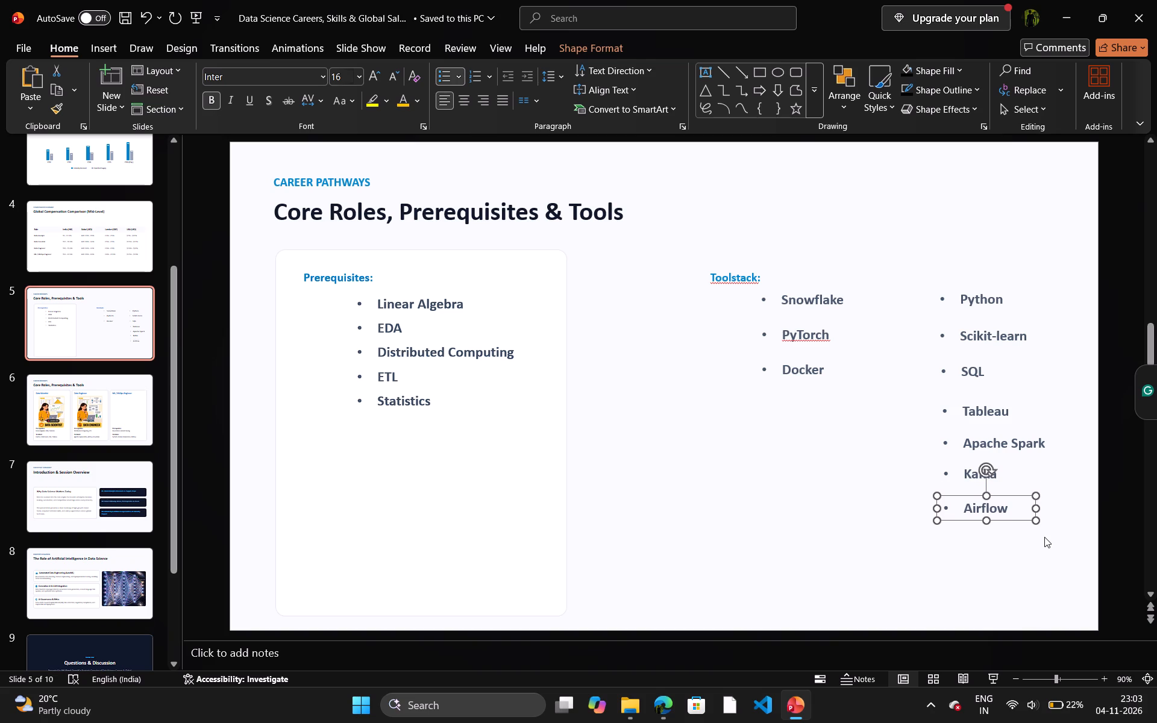
key(Up)
key(Up)
key(Up)
key(Up)
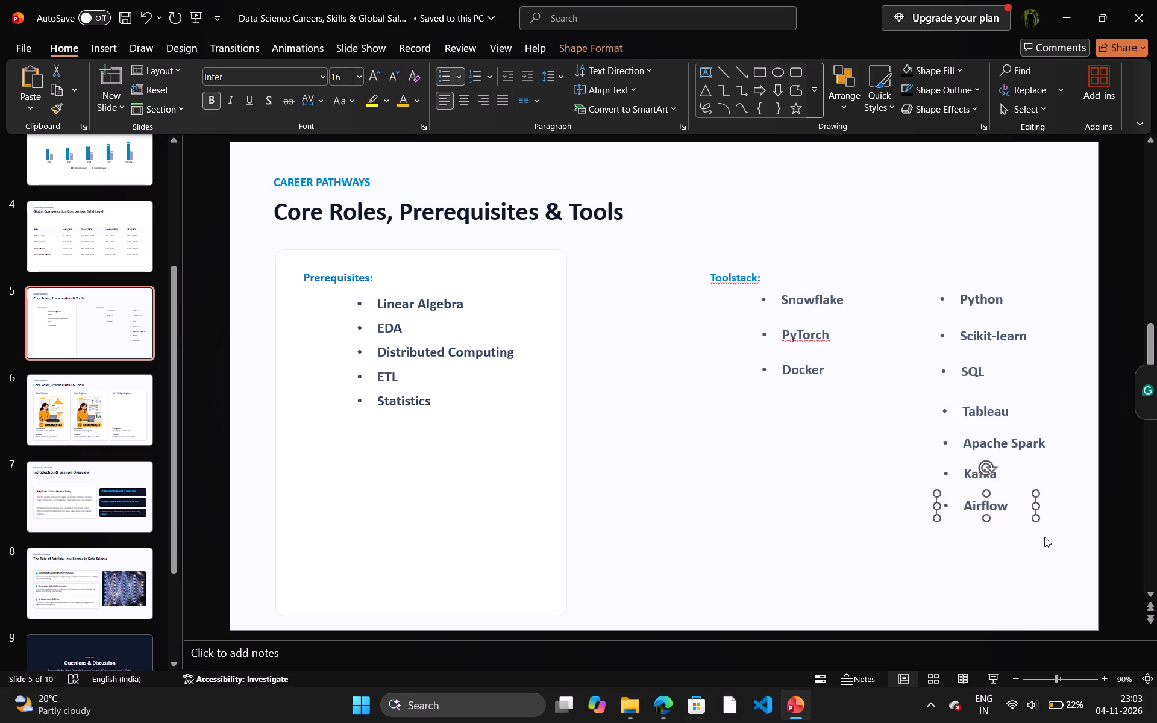
click(832, 501)
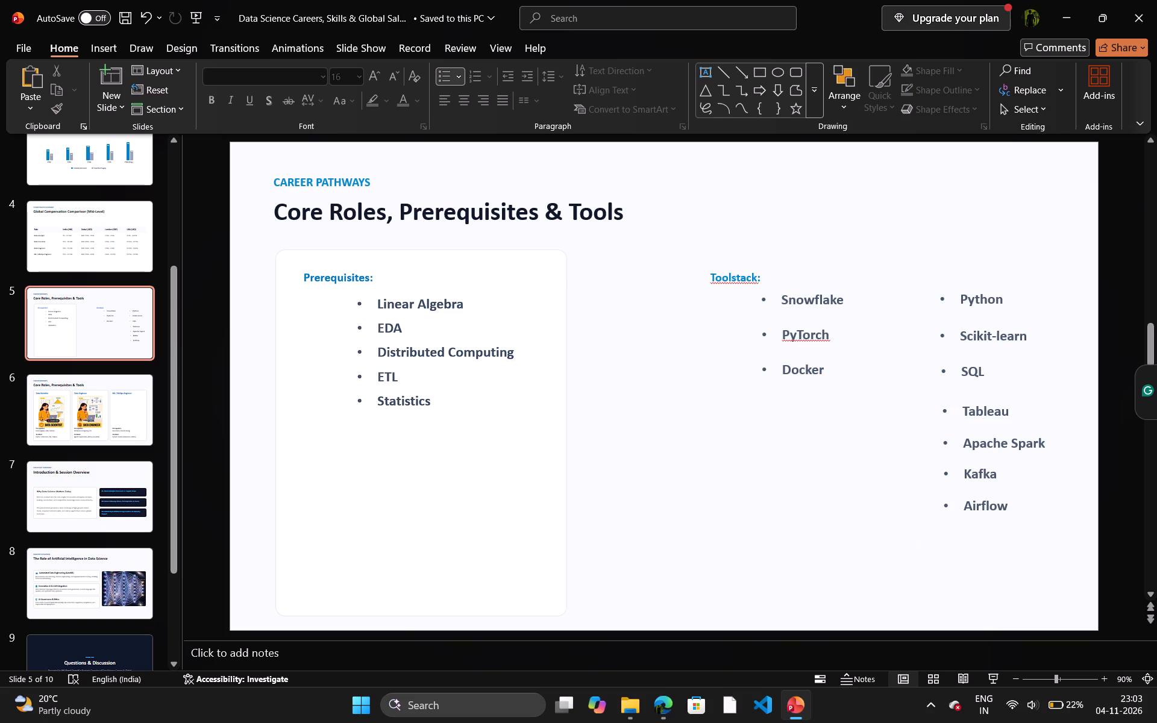
Nudge the Tableau, Apache Spark, Kafka and Airflow bullets up together to narrow the gap below SQL.
drag(923, 389, 1111, 542)
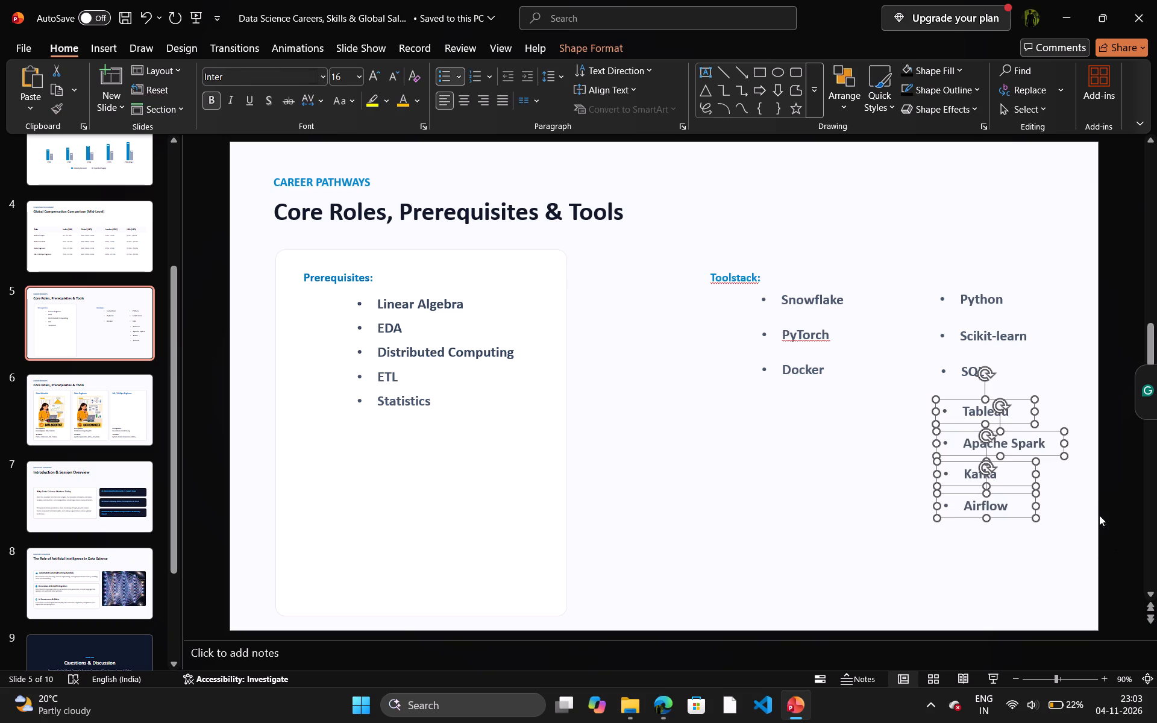
key(Up)
key(Up)
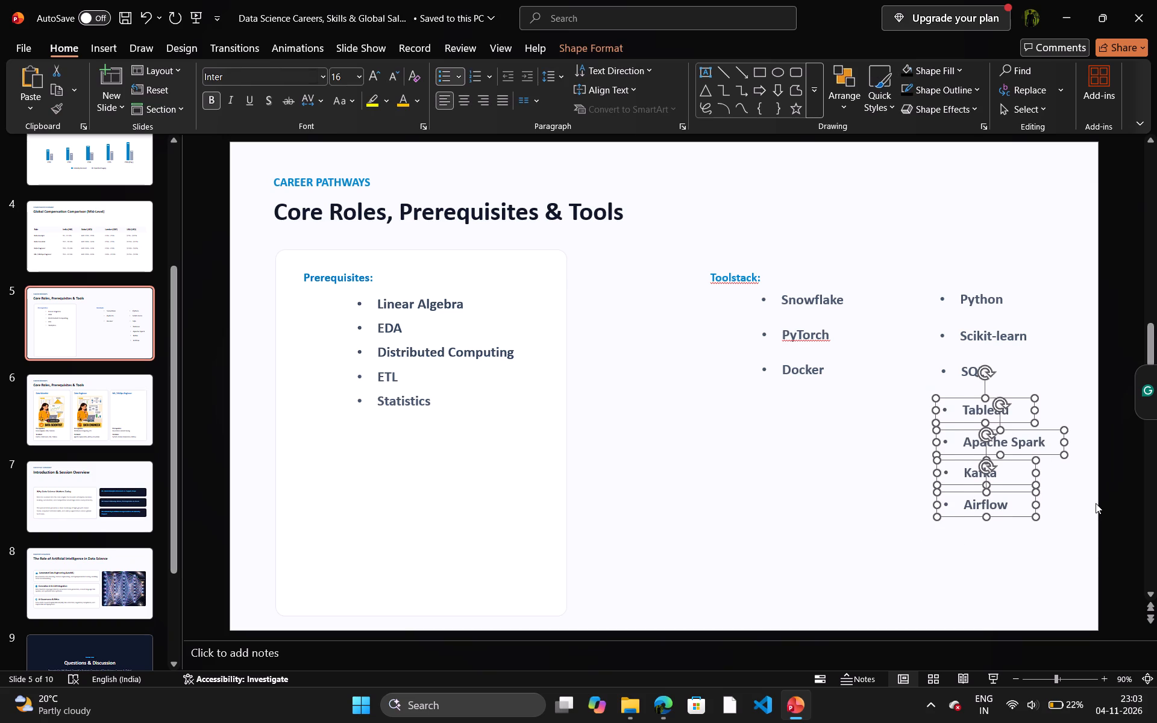
key(Up)
click(1003, 533)
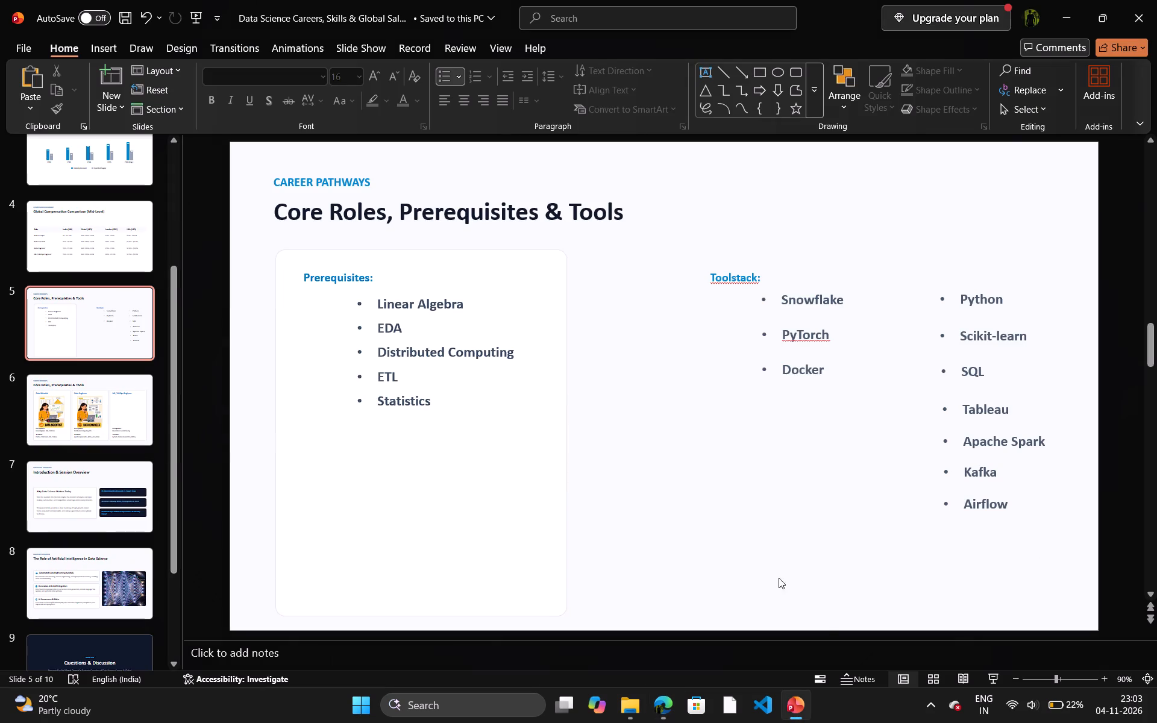
Copy MLflow from the ML / MLOps Engineer toolstack on slide 6 and return to slide 5.
click(109, 403)
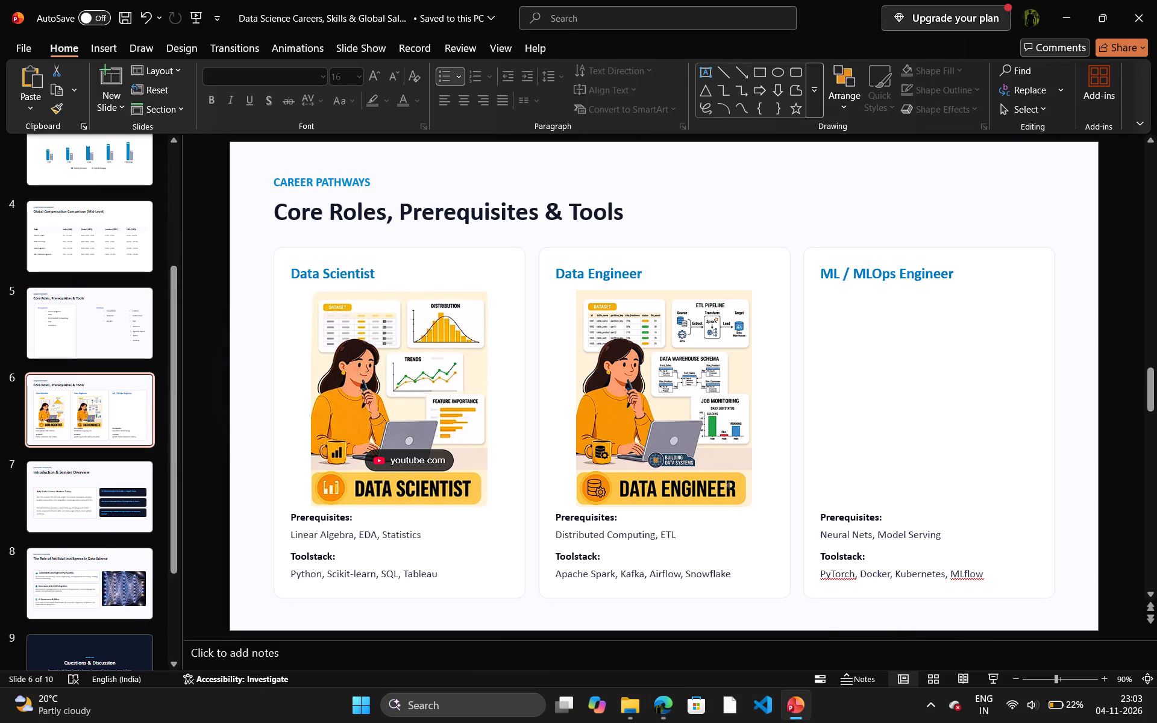
double_click(929, 572)
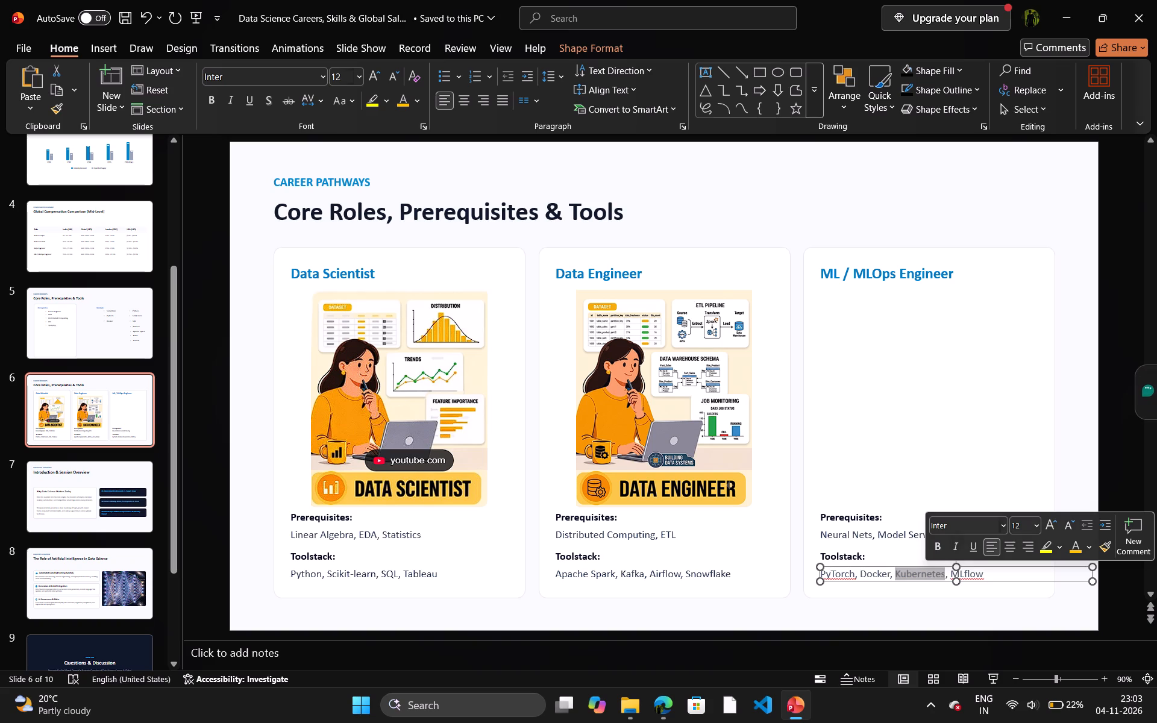
double_click(973, 574)
key(ctrl+c)
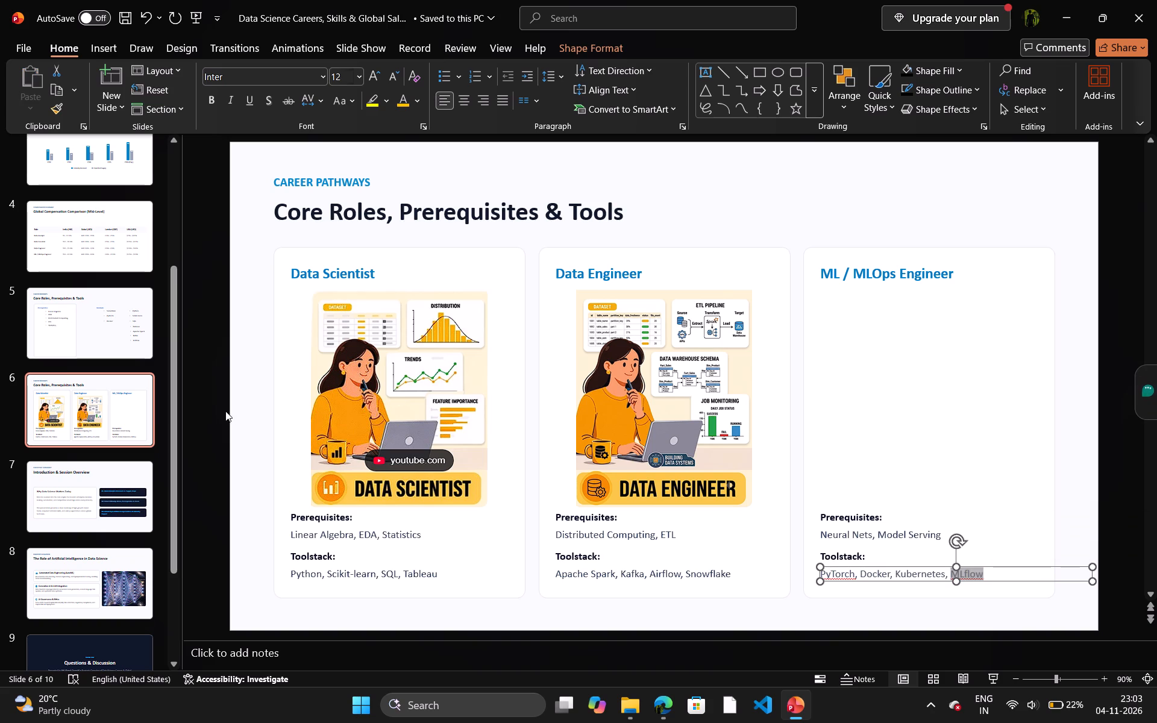
click(101, 345)
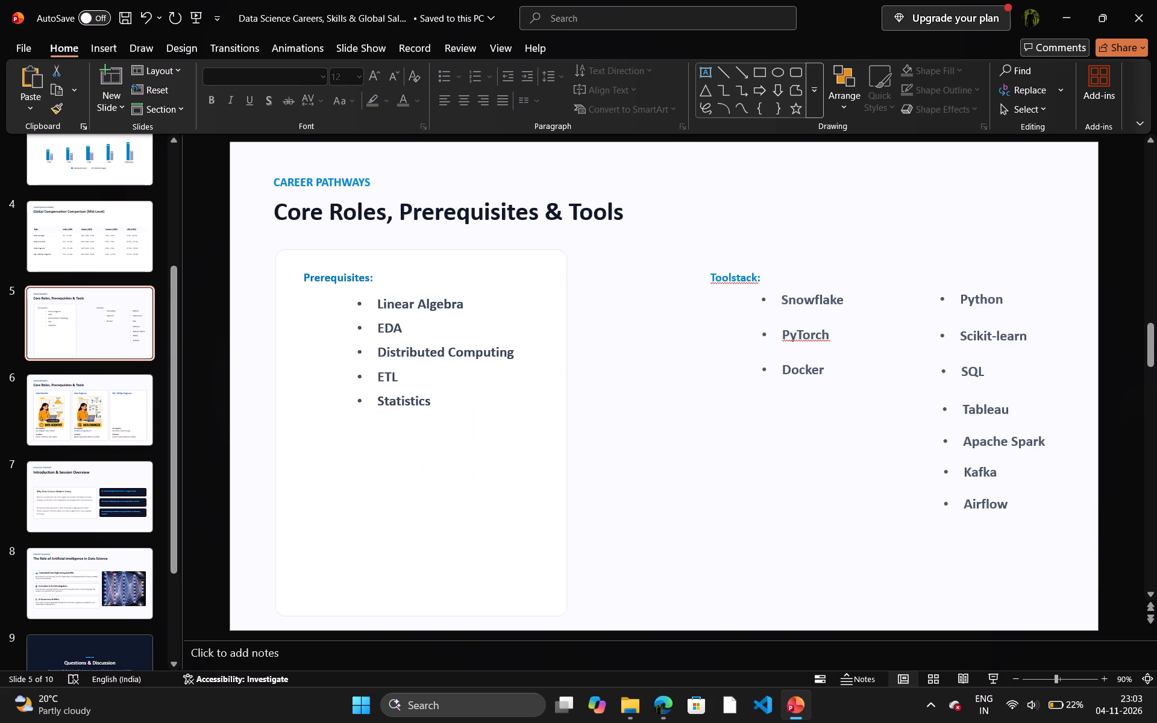
click(111, 390)
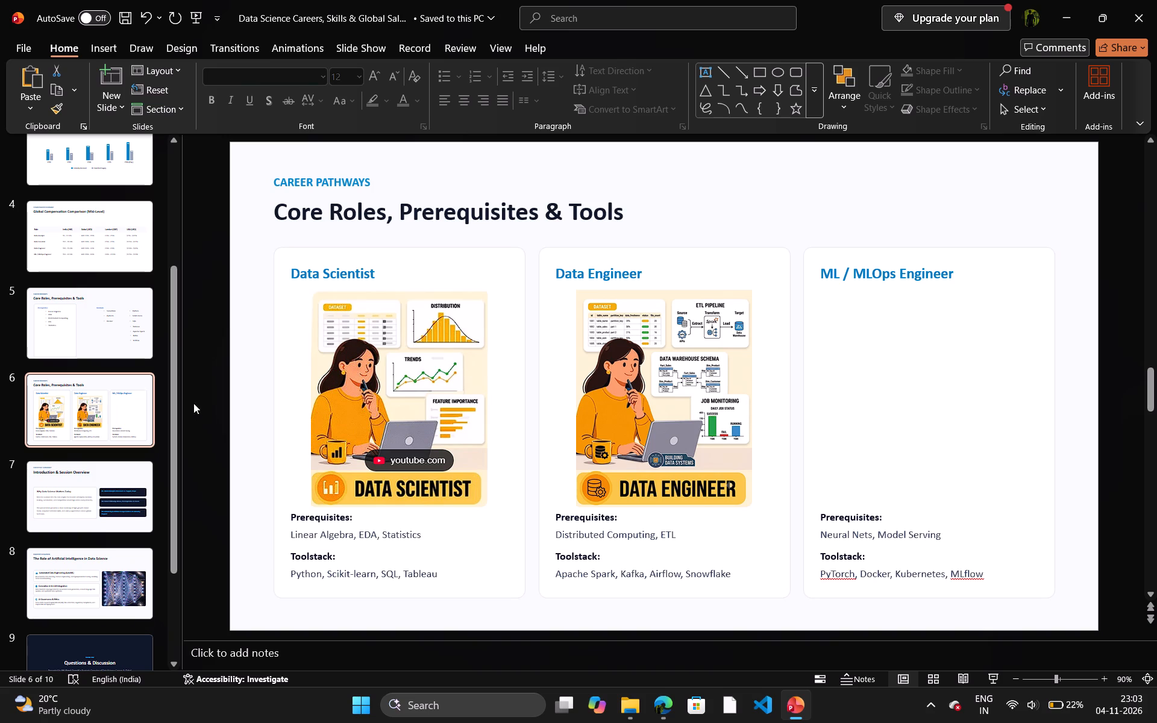
click(82, 328)
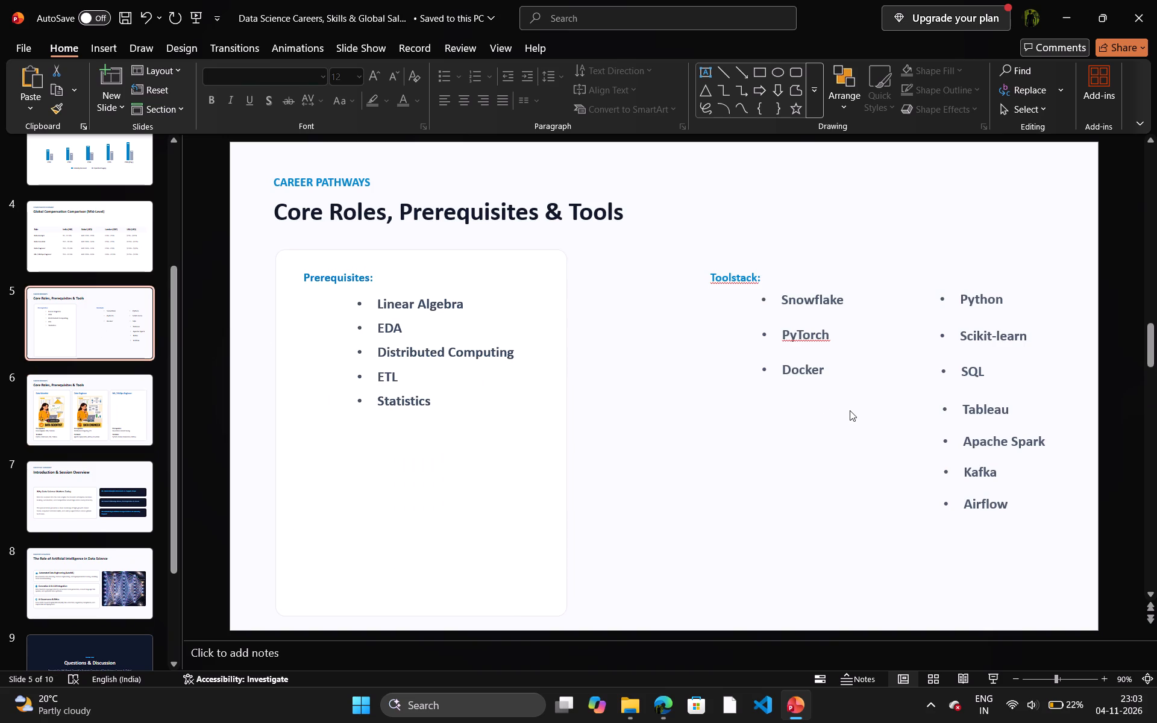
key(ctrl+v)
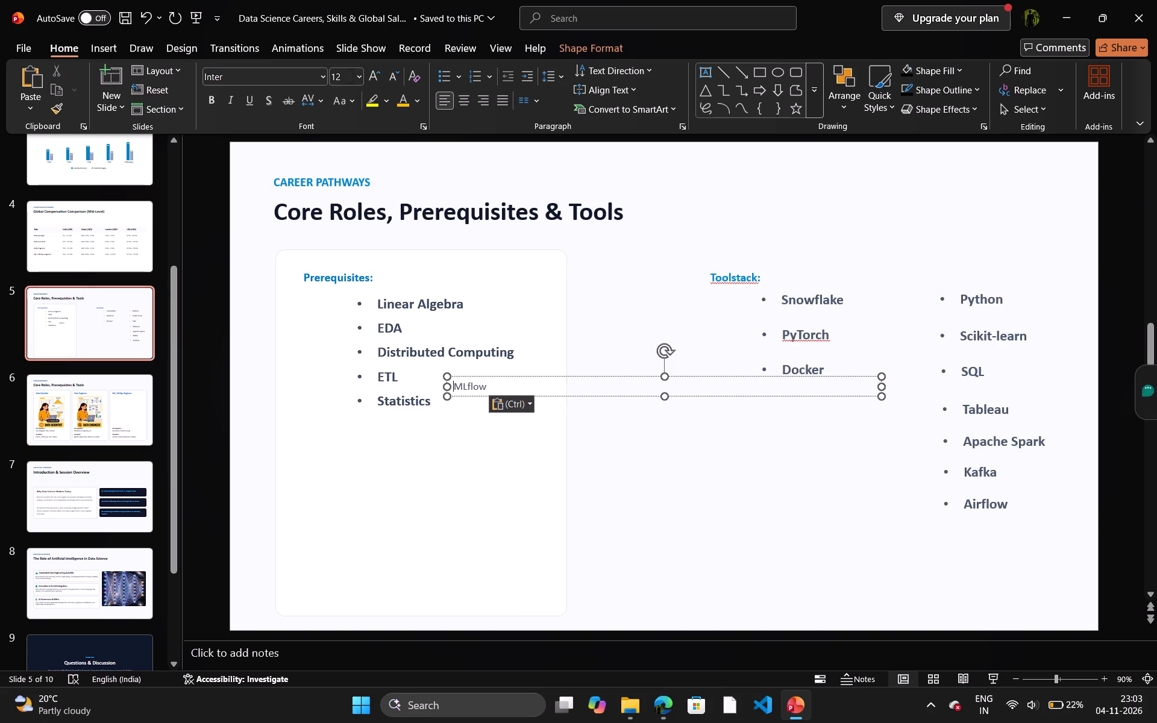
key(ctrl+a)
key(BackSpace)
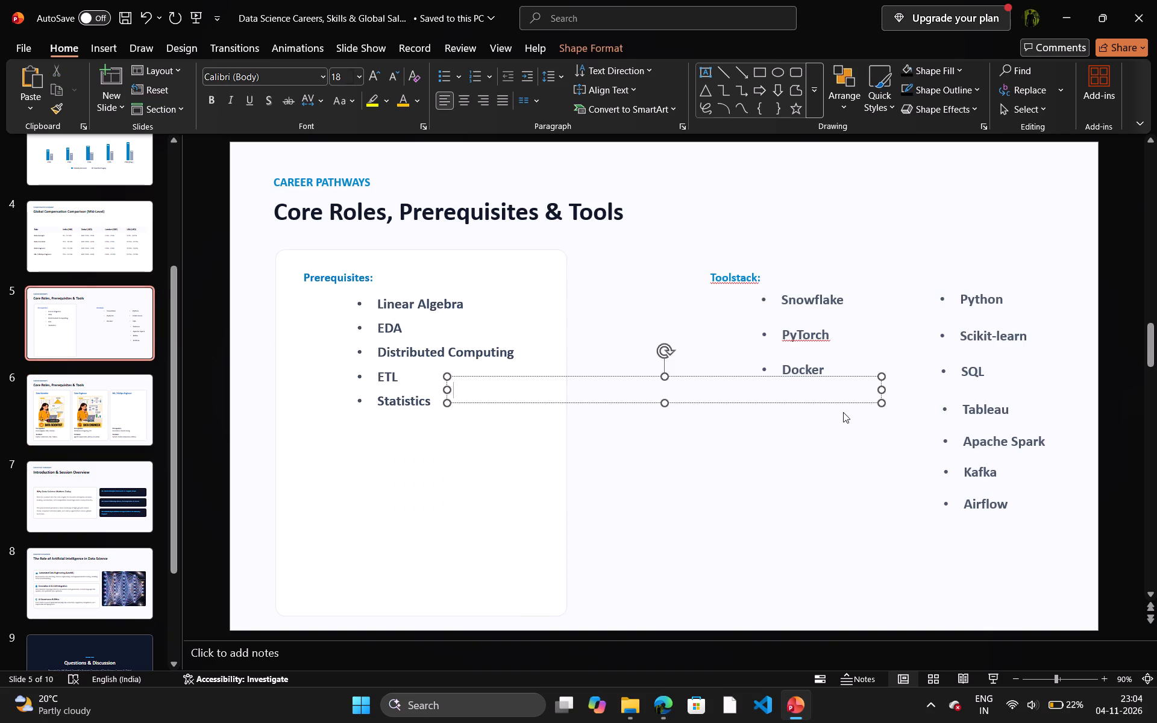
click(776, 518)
Paste MLflow after Docker in the PyTorch and Docker text box, and format all its text as bold and bulleted.
click(822, 371)
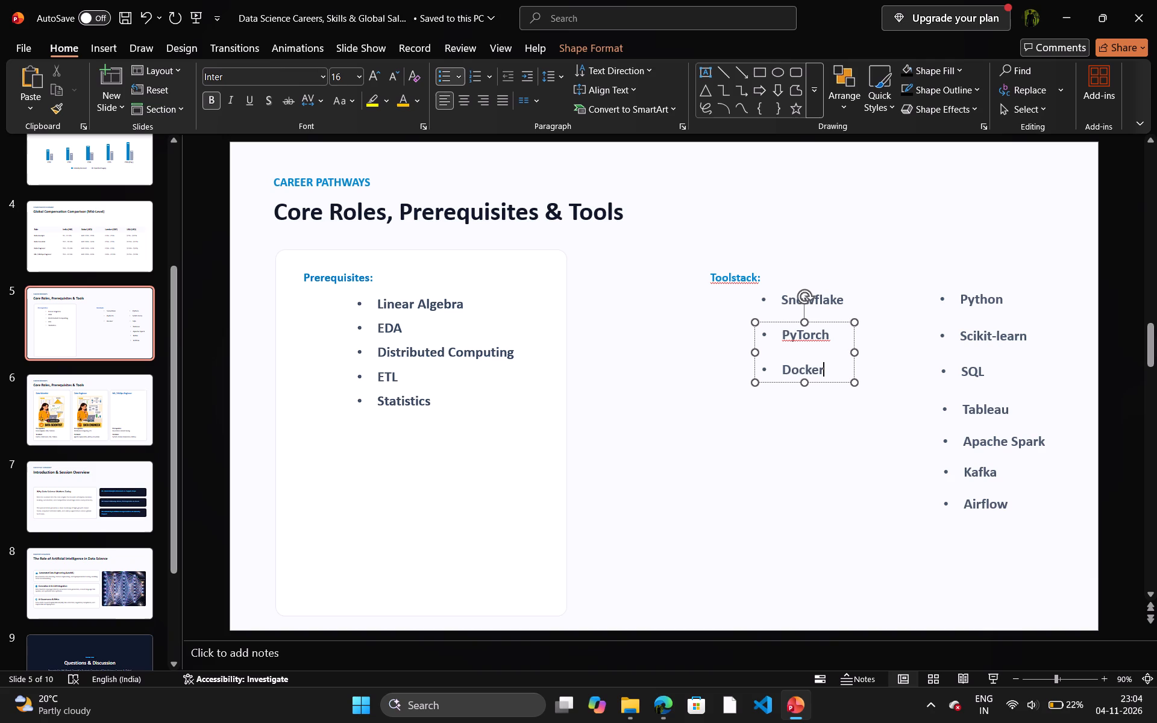
key(ctrl+v)
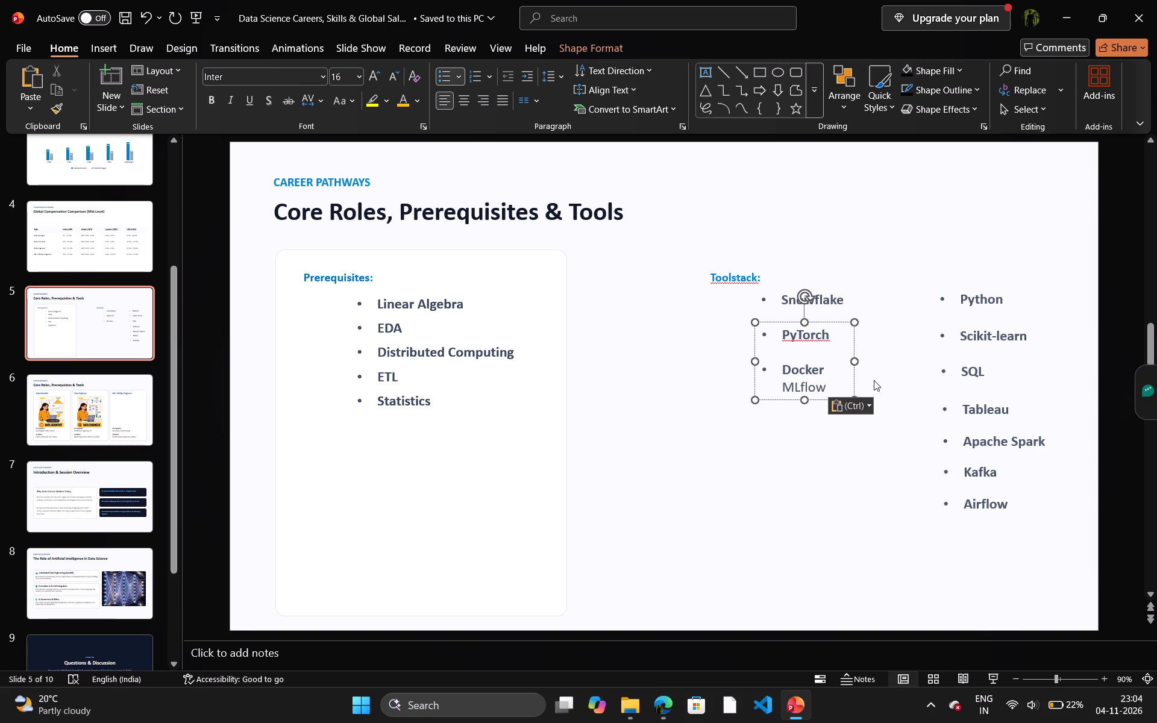
key(Left)
key(Left)
key(Left)
key(Left)
key(Left)
key(ctrl+a)
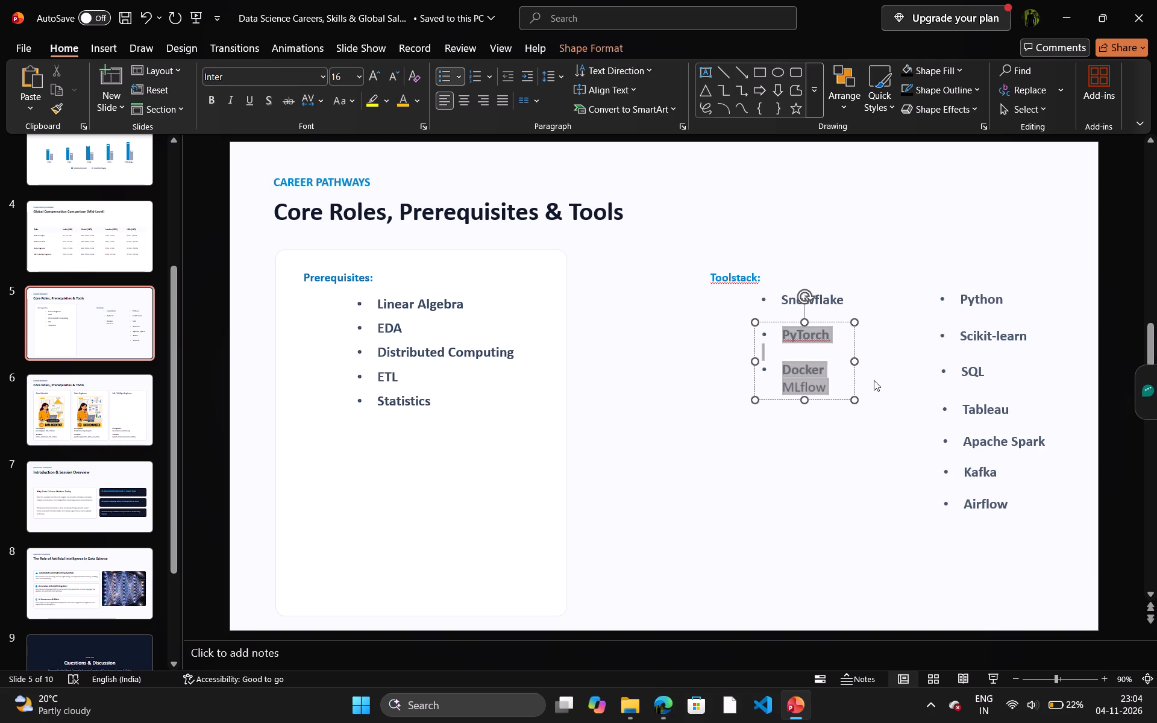
key(ctrl+v)
key(ctrl+z)
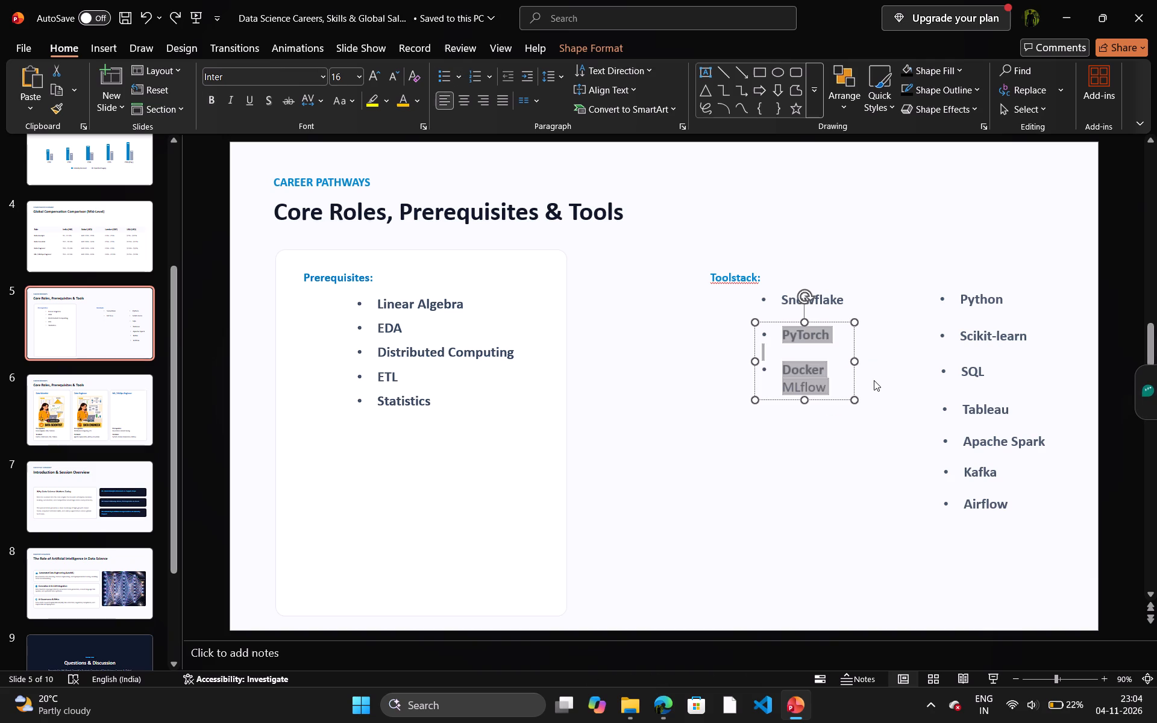
key(ctrl+b)
key(ctrl+b)
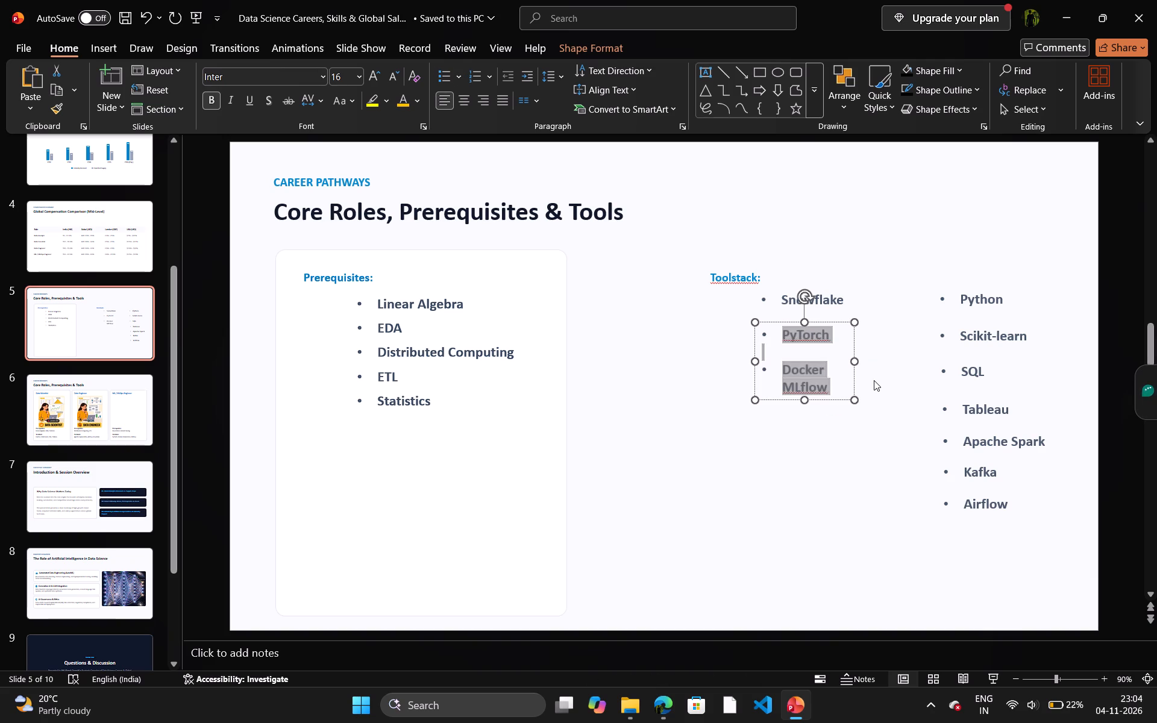
double_click(446, 73)
click(446, 73)
Make MLflow its own bullet below Docker, separated by a blank line like the bullets above.
click(788, 381)
key(BackSpace)
key(Return)
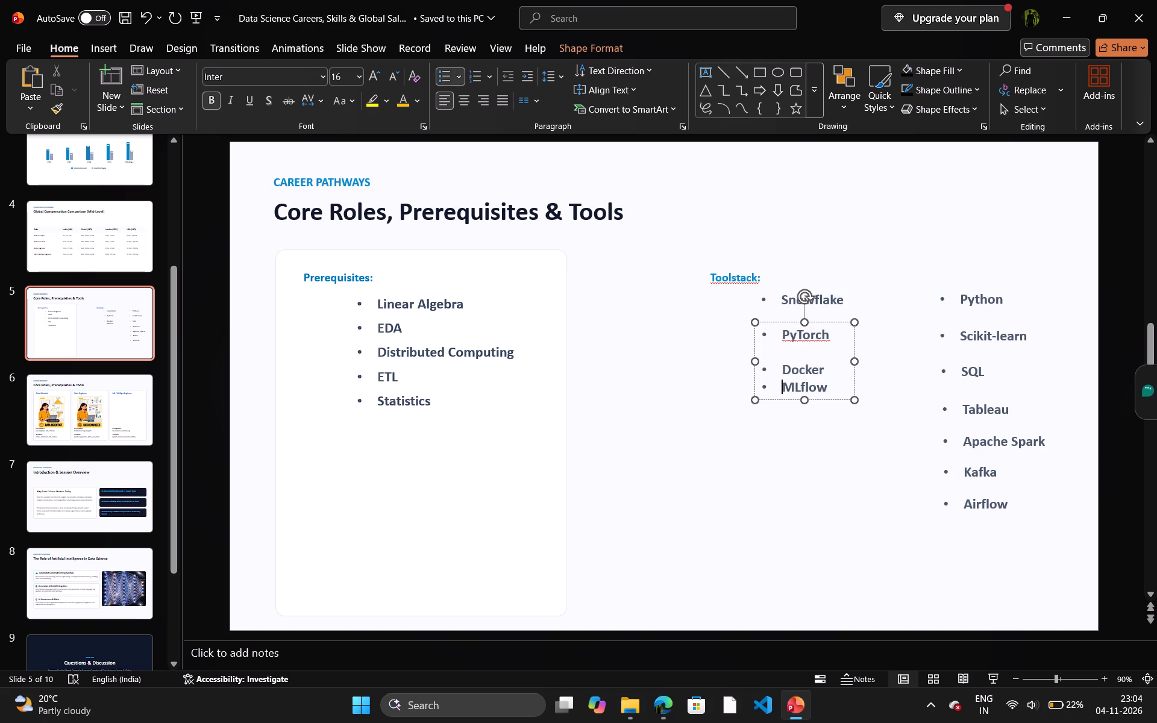
key(Return)
key(Up)
key(Down)
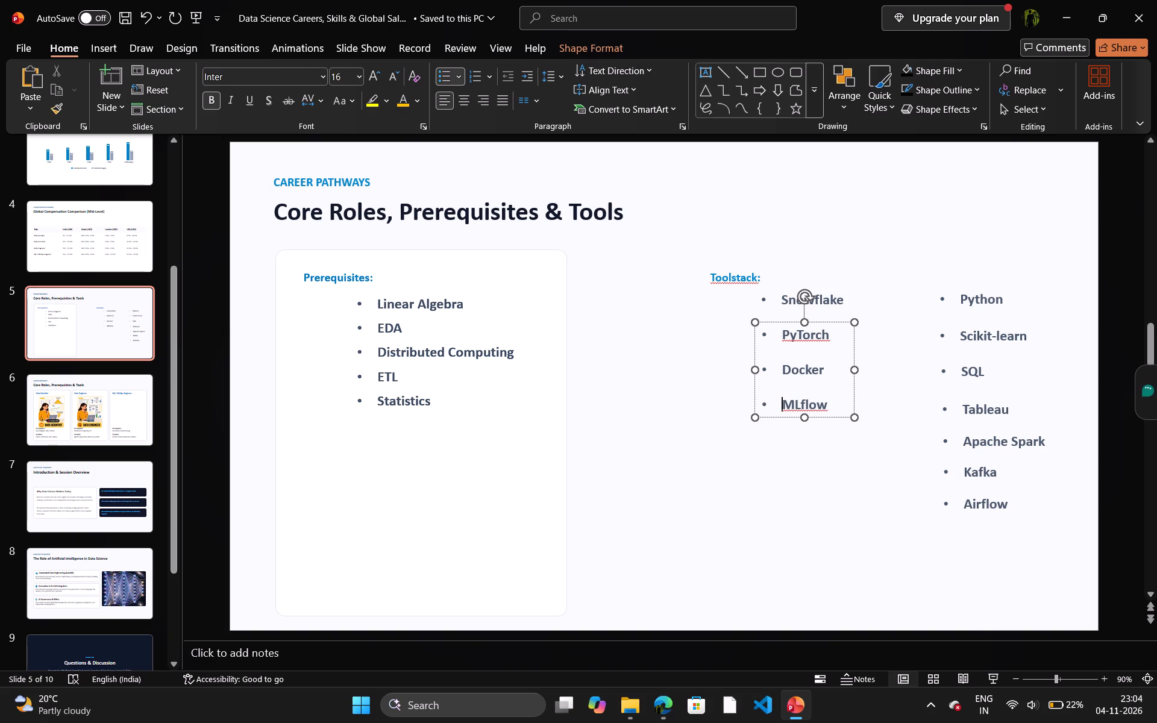
key(Right)
key(Right)
key(Right)
key(Right)
key(Right)
key(Right)
key(Right)
click(1058, 386)
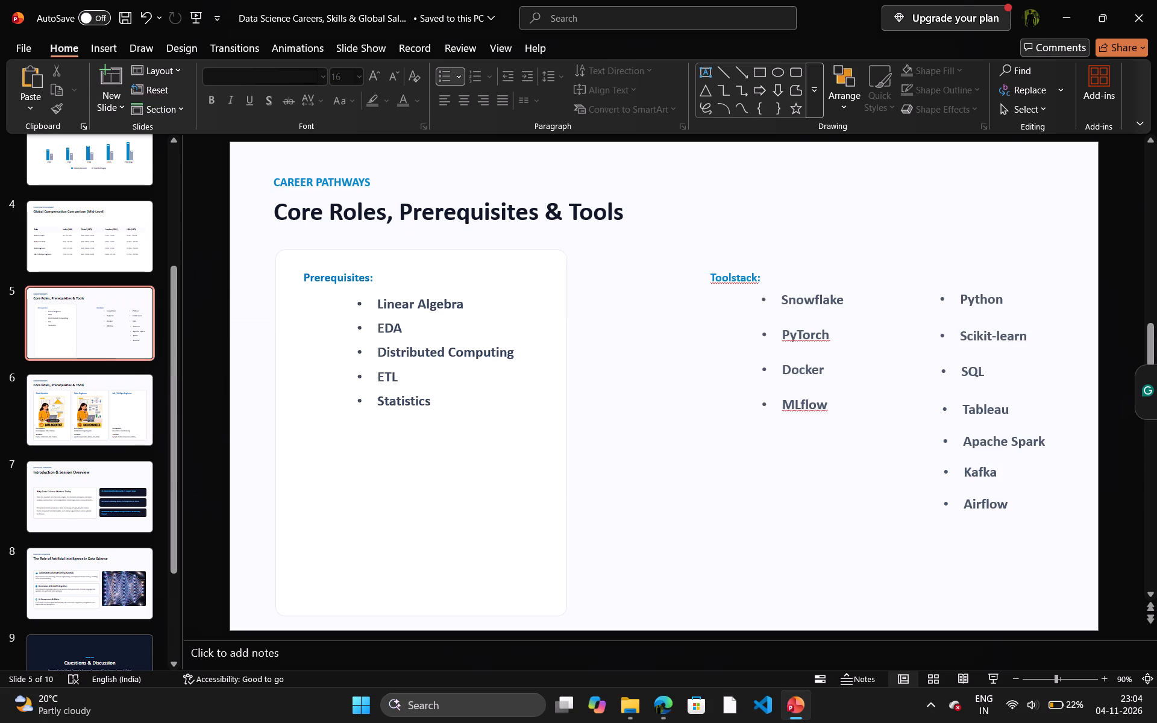
Compare the tools listed on slide 6 with the Toolstack bullets on slide 5.
click(89, 411)
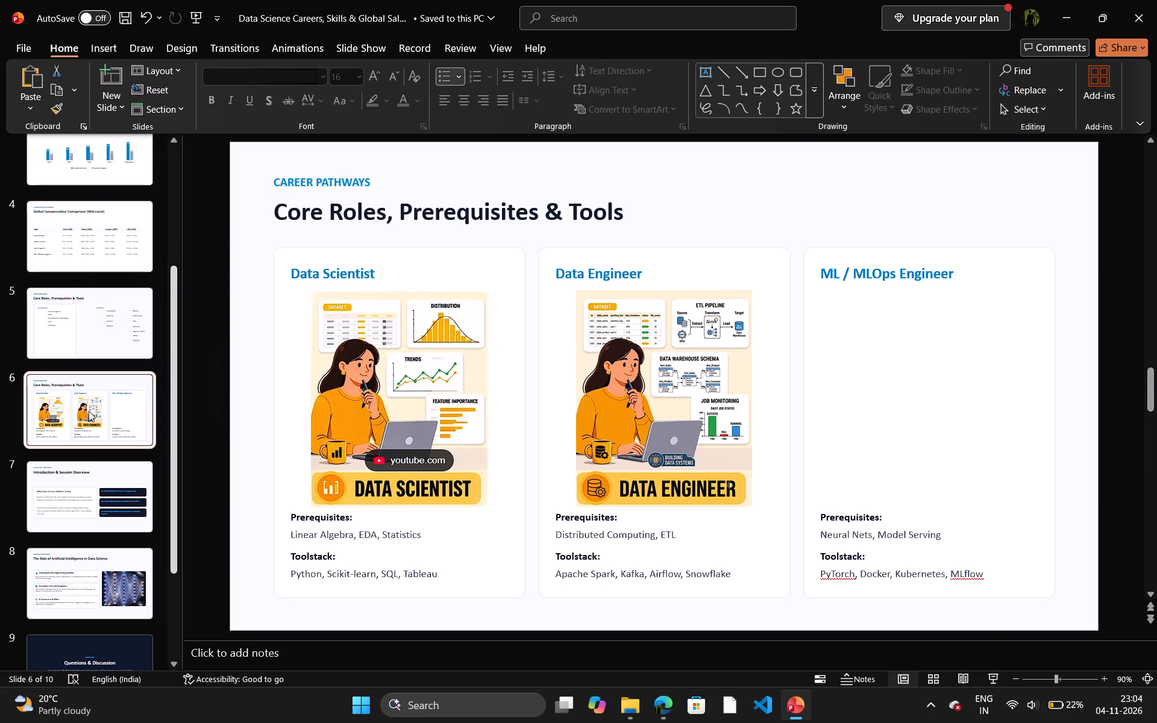
click(90, 336)
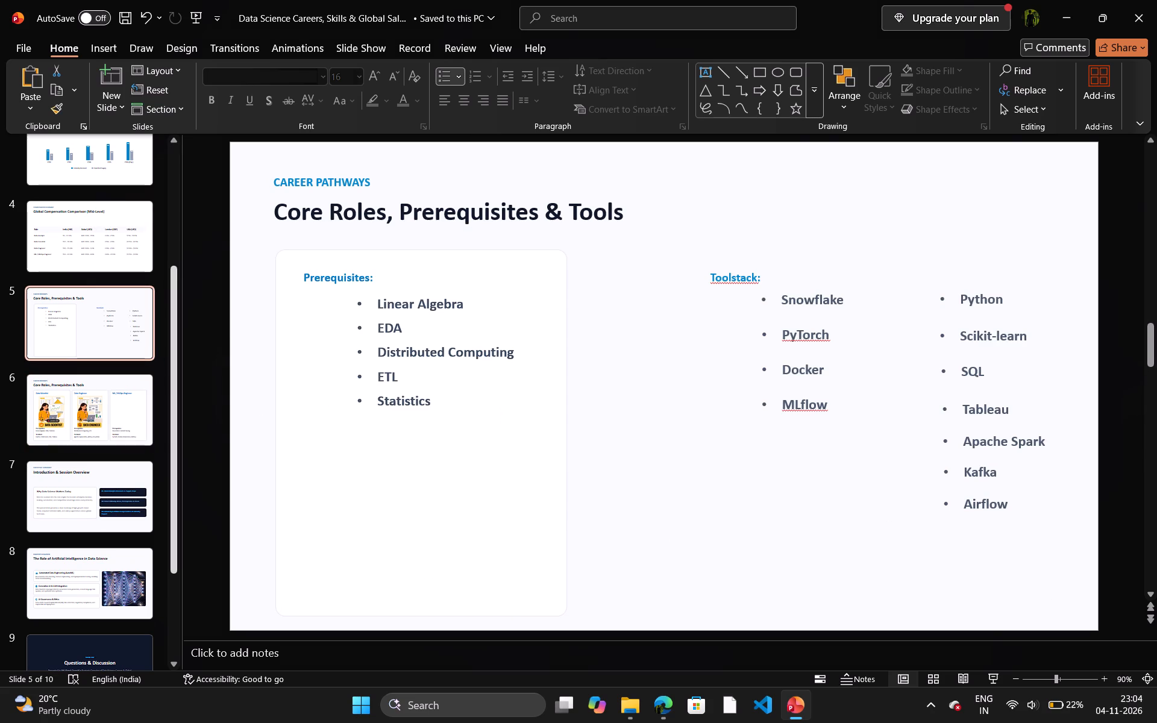
click(1021, 443)
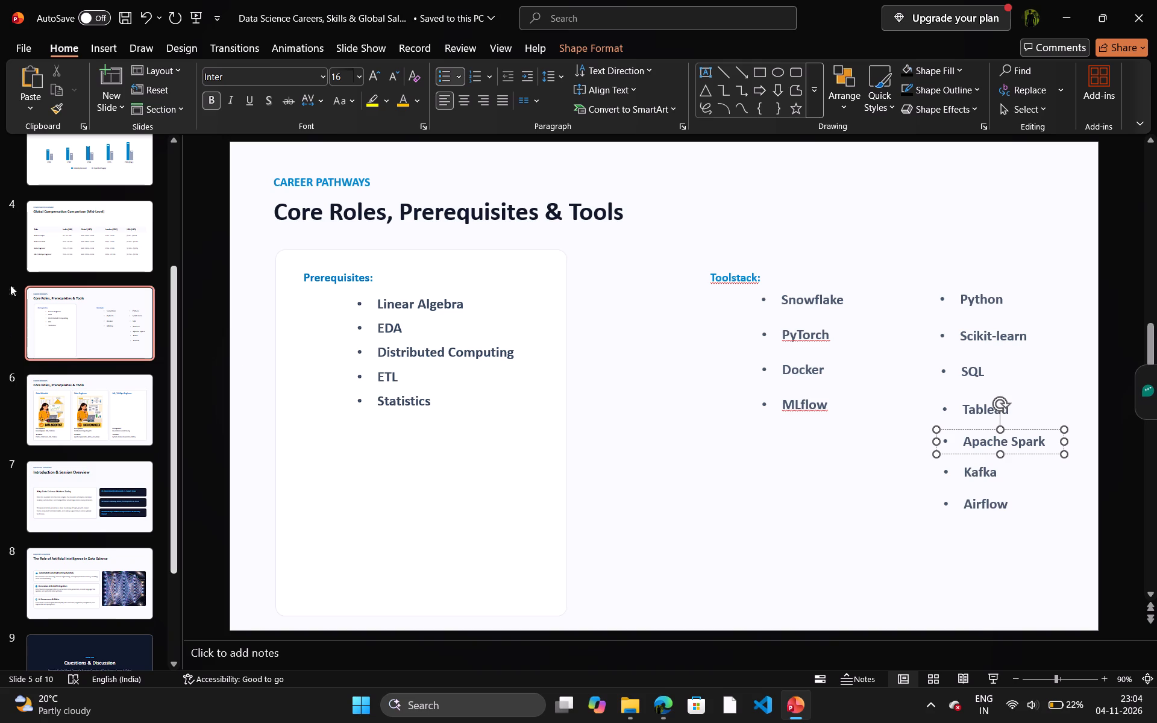
click(65, 416)
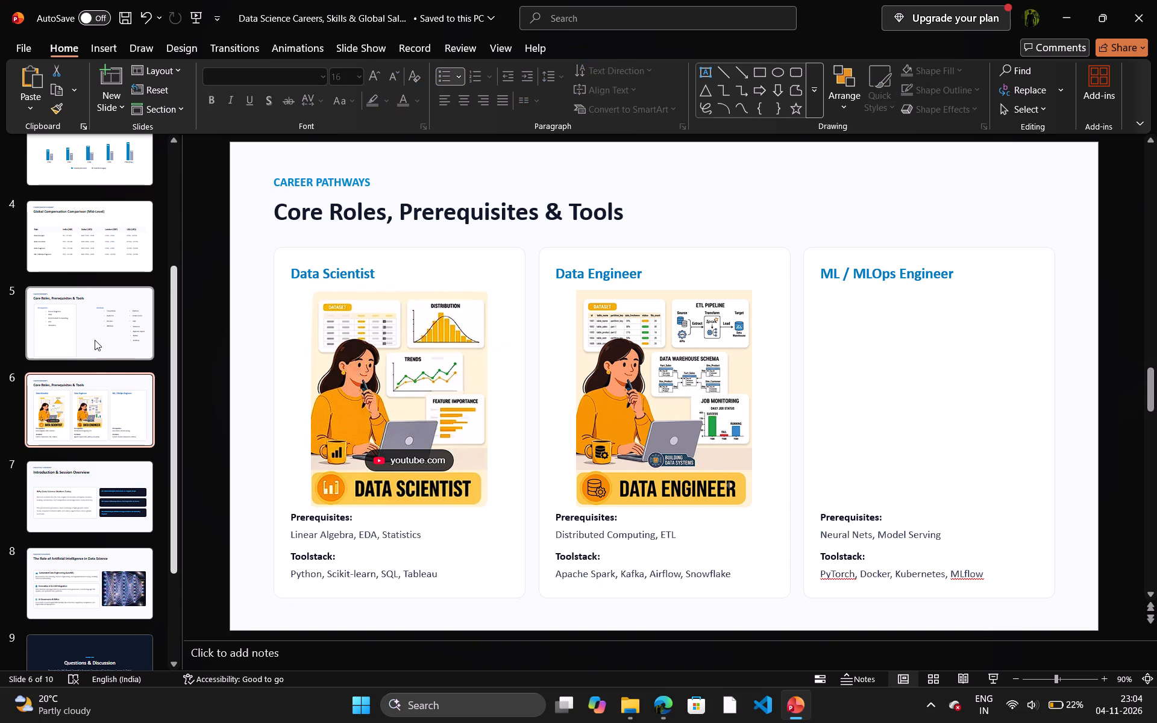
click(95, 340)
click(1046, 443)
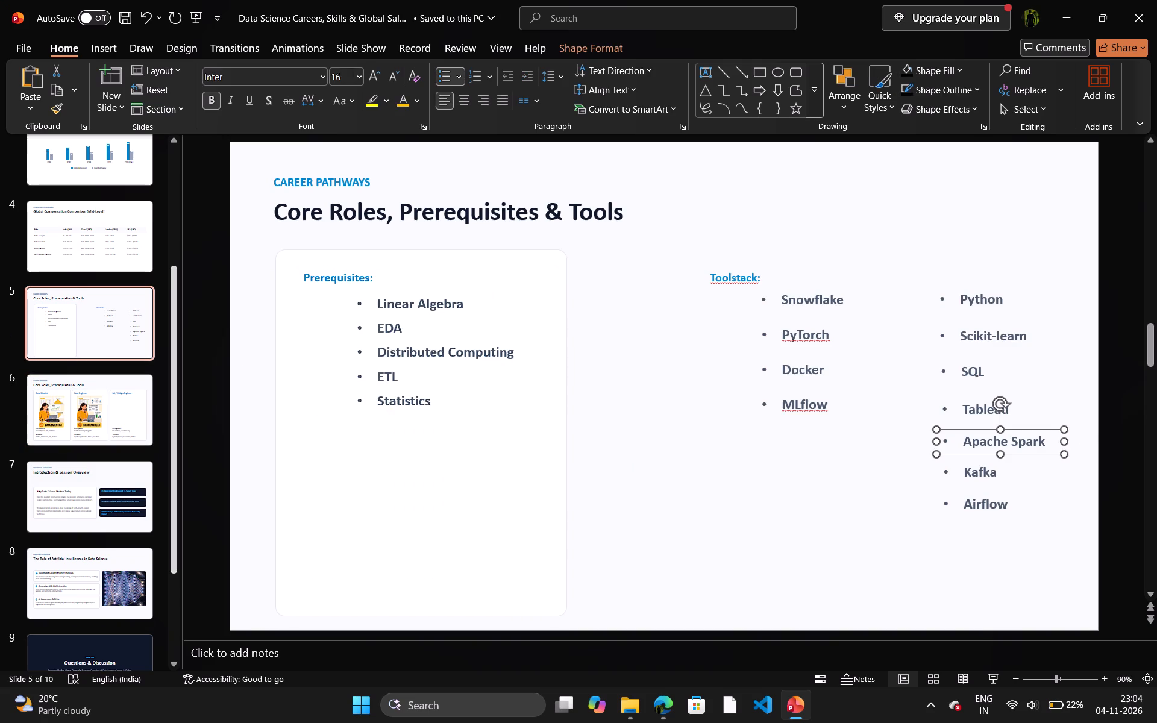
Move the Airflow and Kafka bullets into the Snowflake column, with Airflow below MLflow and Kafka below Airflow.
click(1011, 504)
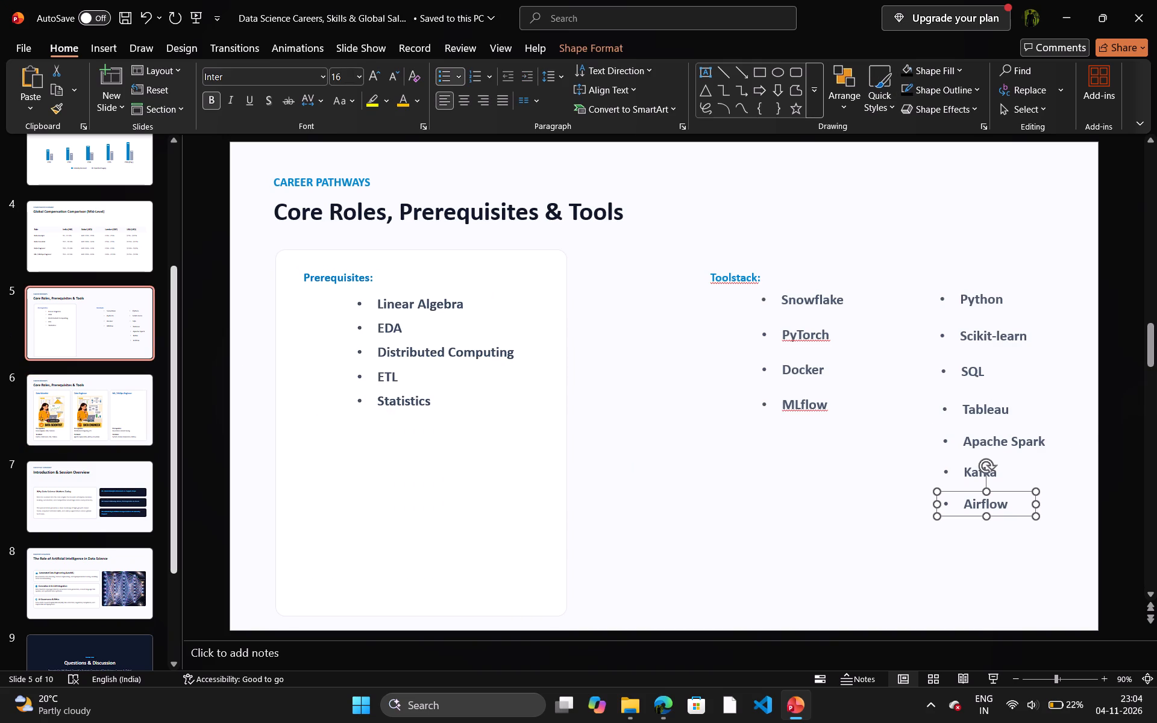
drag(1014, 490, 832, 429)
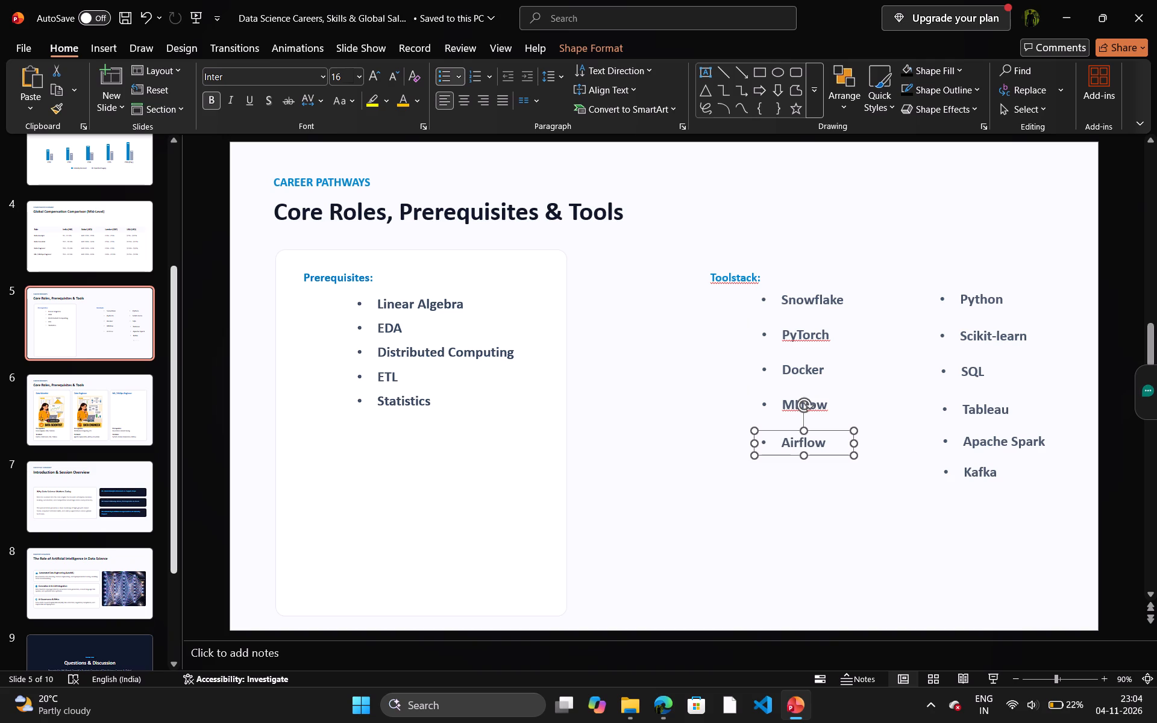
drag(996, 470, 1021, 485)
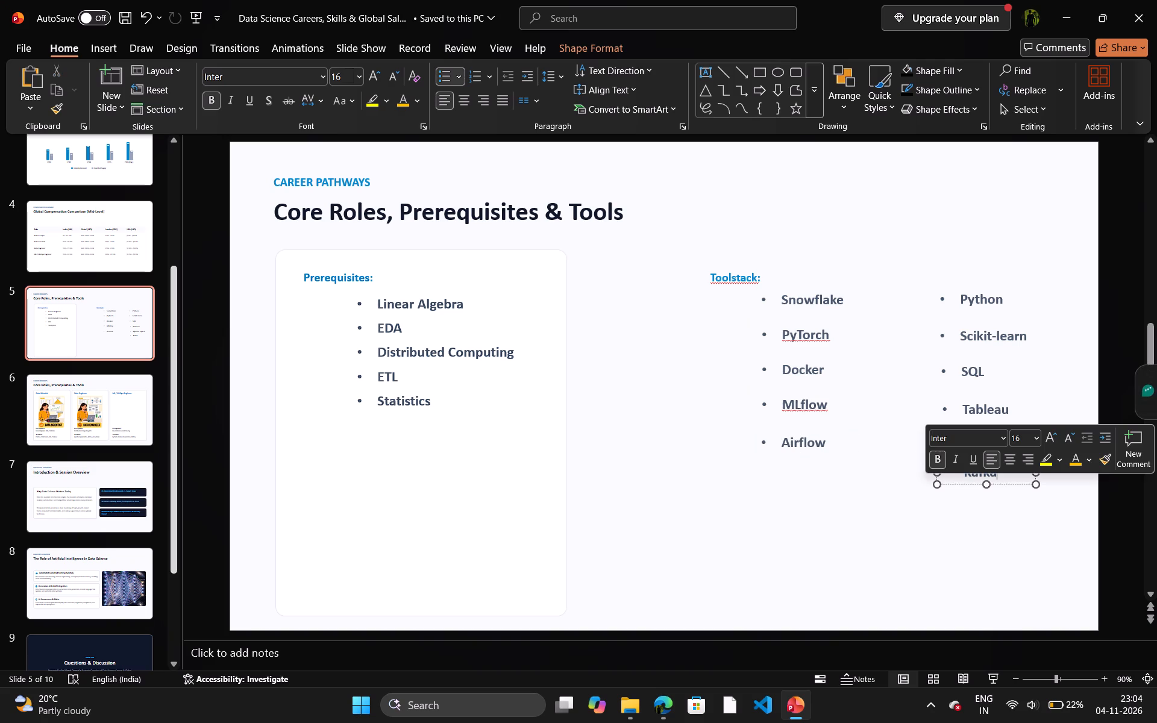
drag(1020, 484, 834, 499)
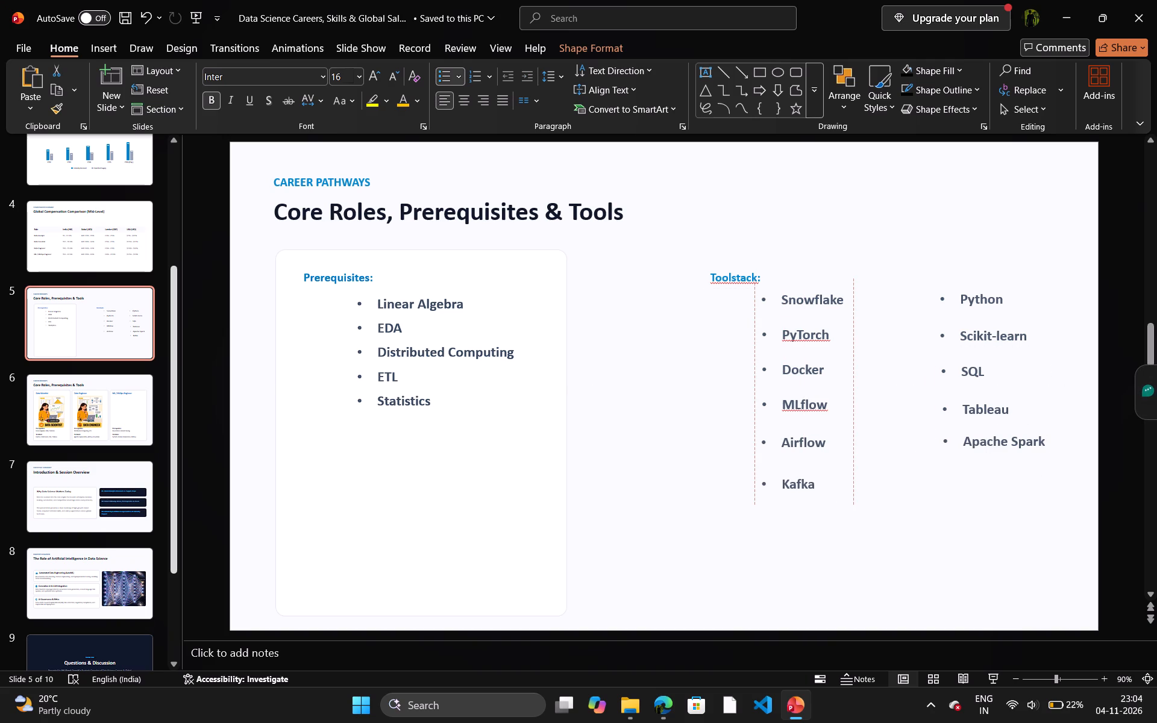
drag(834, 499, 834, 496)
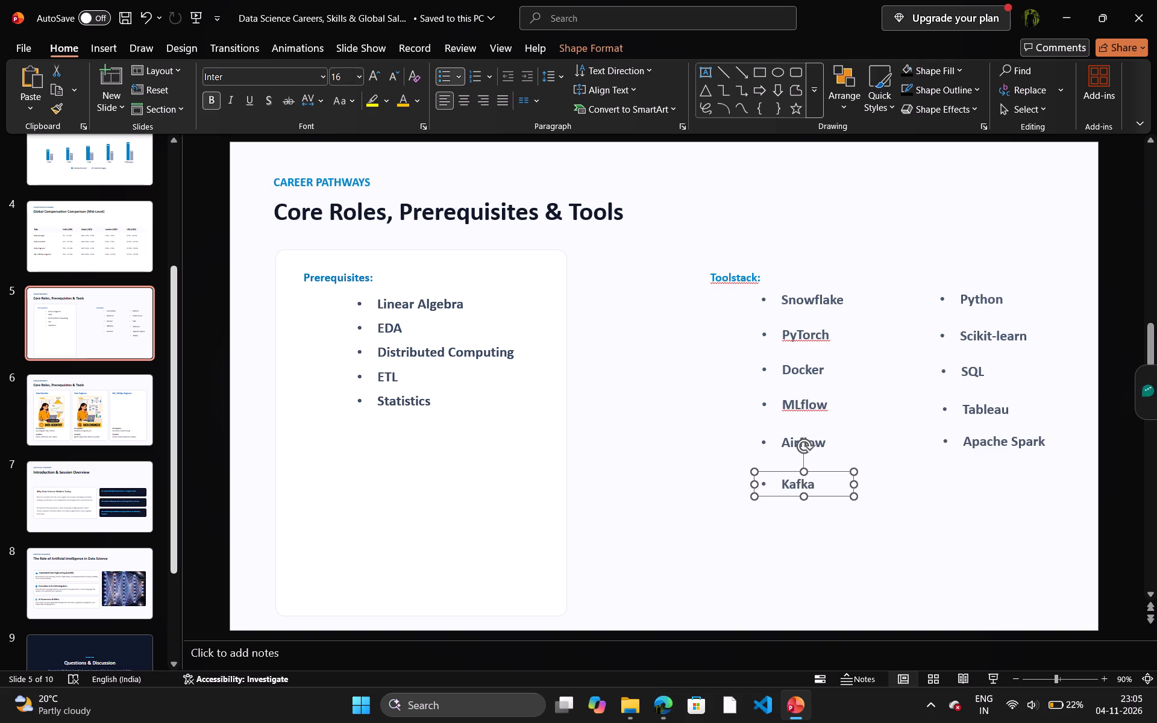
click(948, 511)
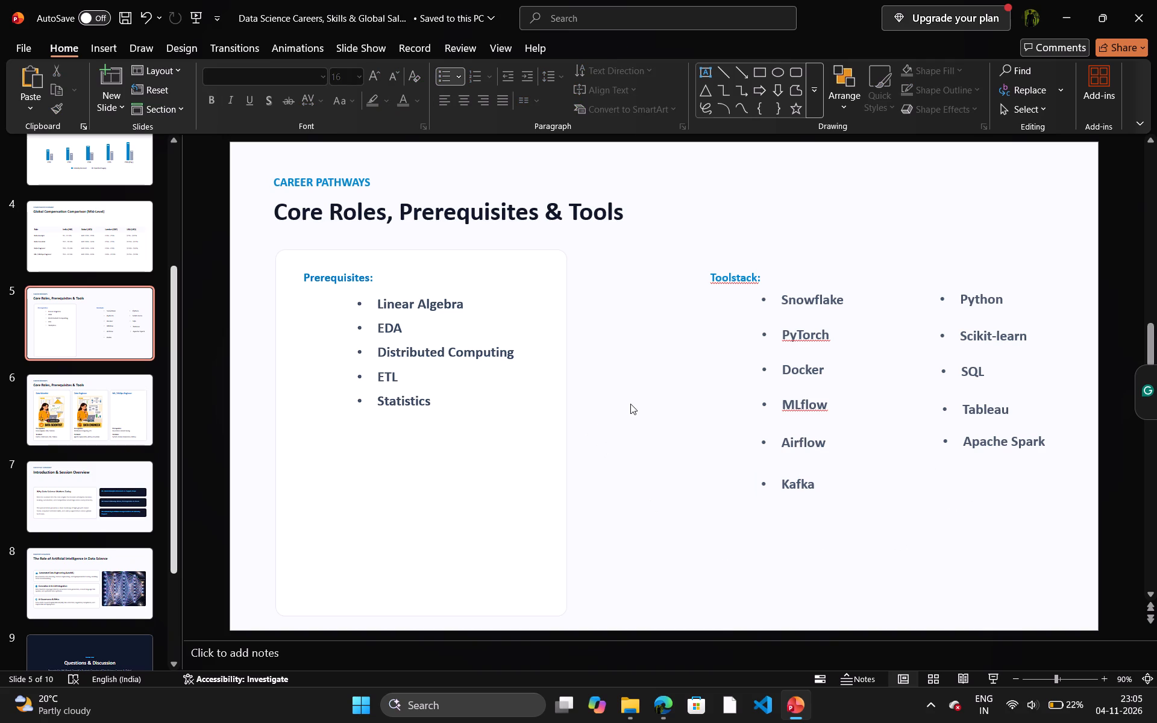
Duplicate the Prerequisites background card, place the copy over the Toolstack lists, and widen it to about 14.65 cm.
click(720, 627)
click(457, 490)
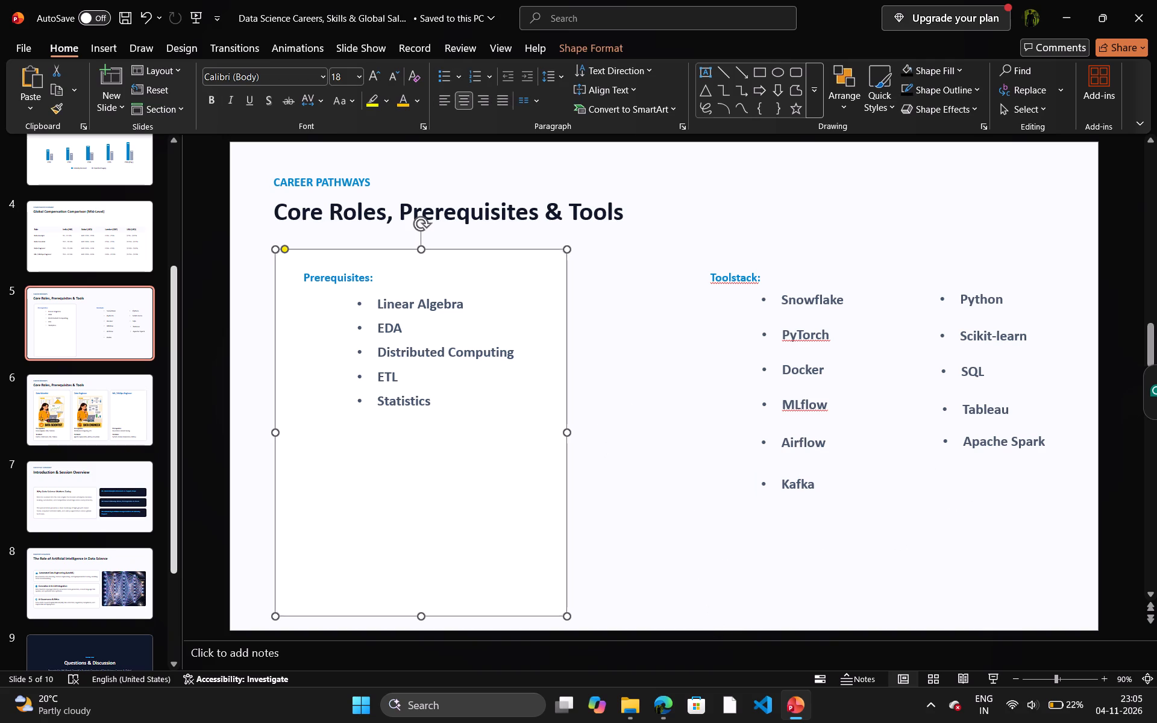
key(ctrl+c)
key(ctrl+v)
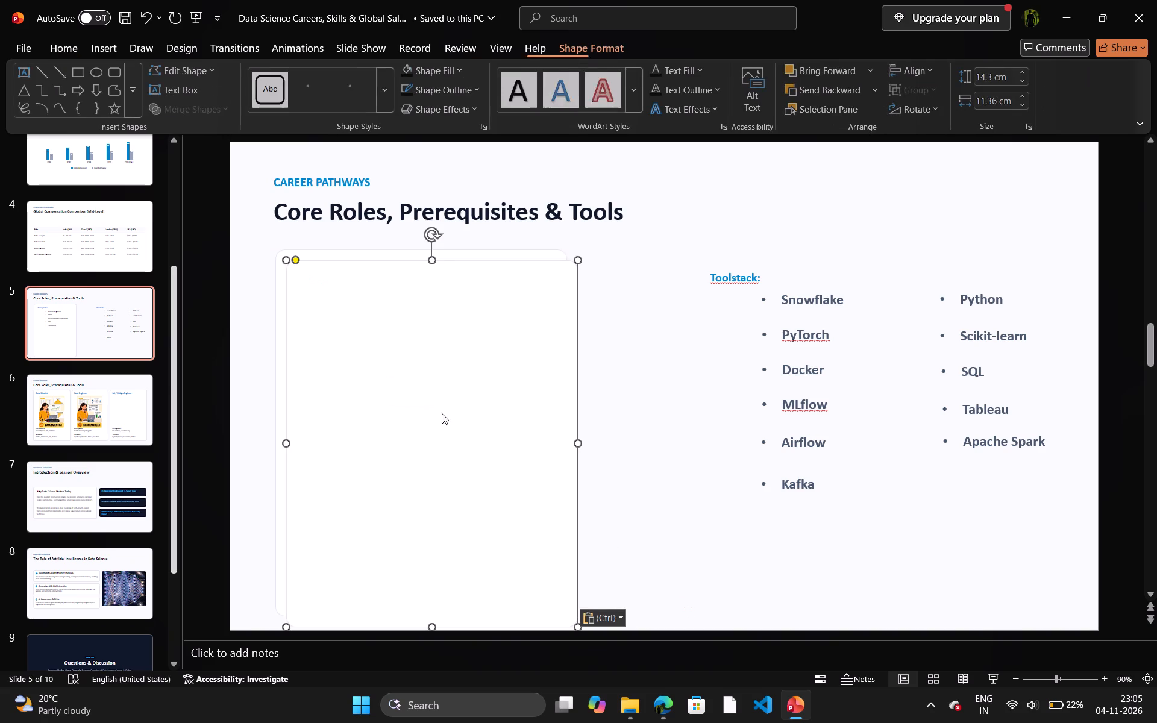
drag(437, 401, 839, 384)
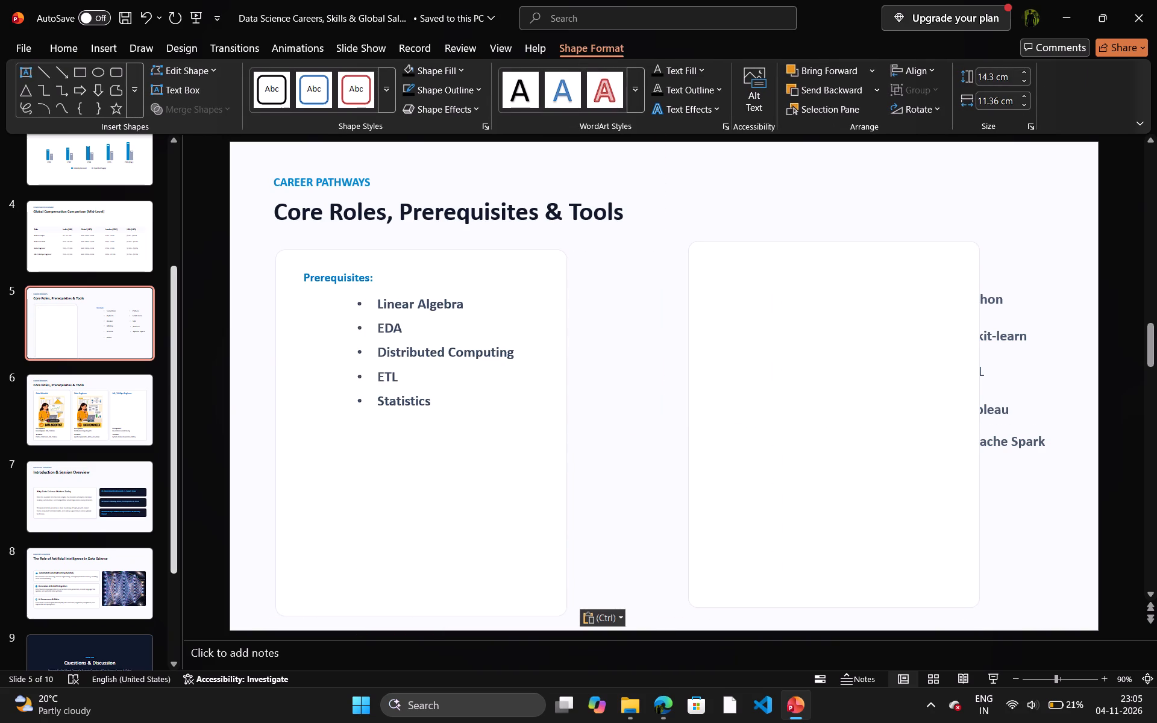
drag(839, 384, 839, 386)
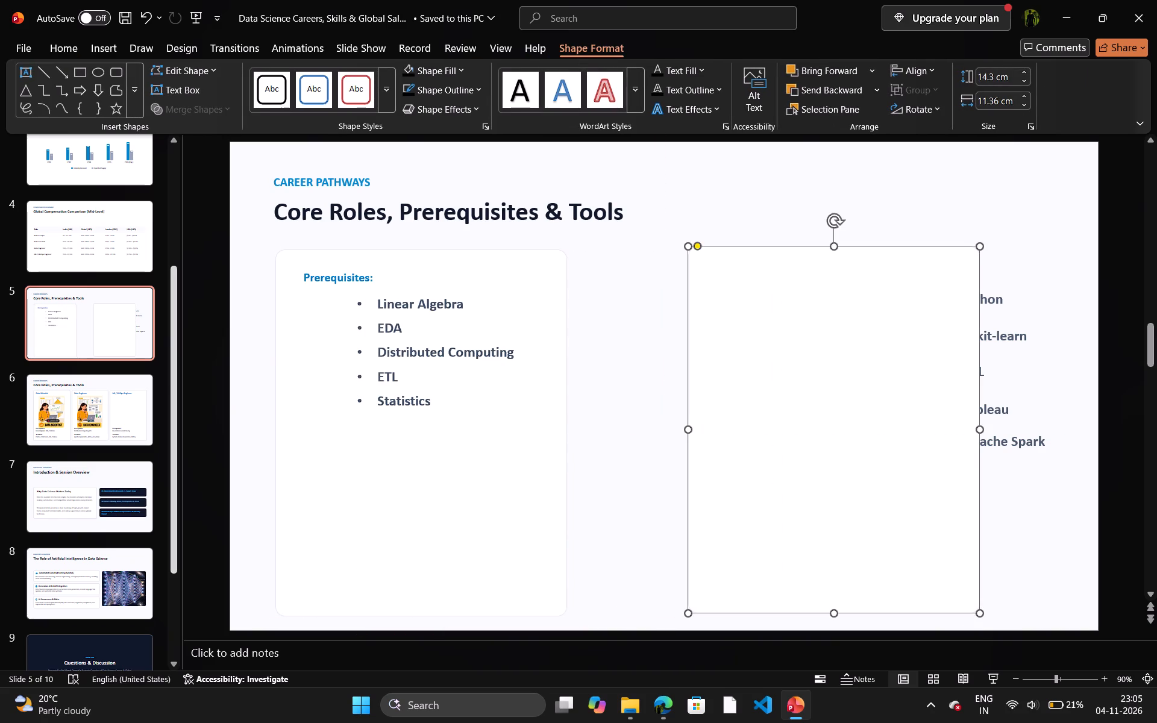
drag(982, 429, 1076, 433)
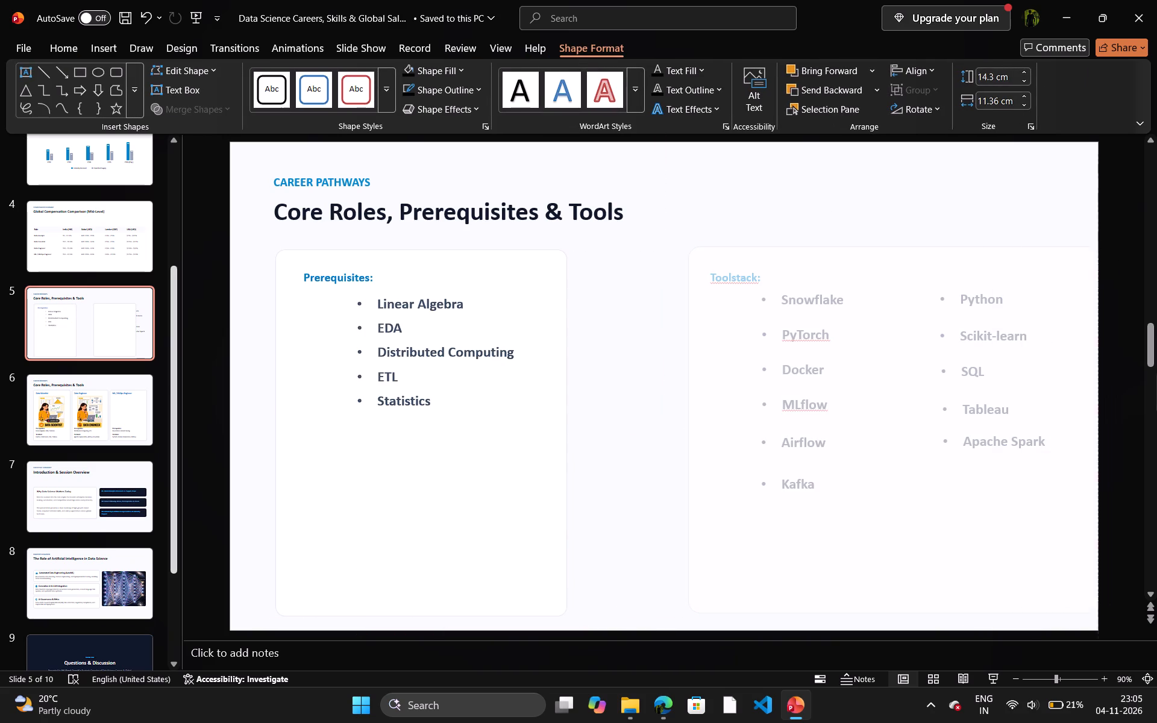
drag(1076, 433, 1059, 435)
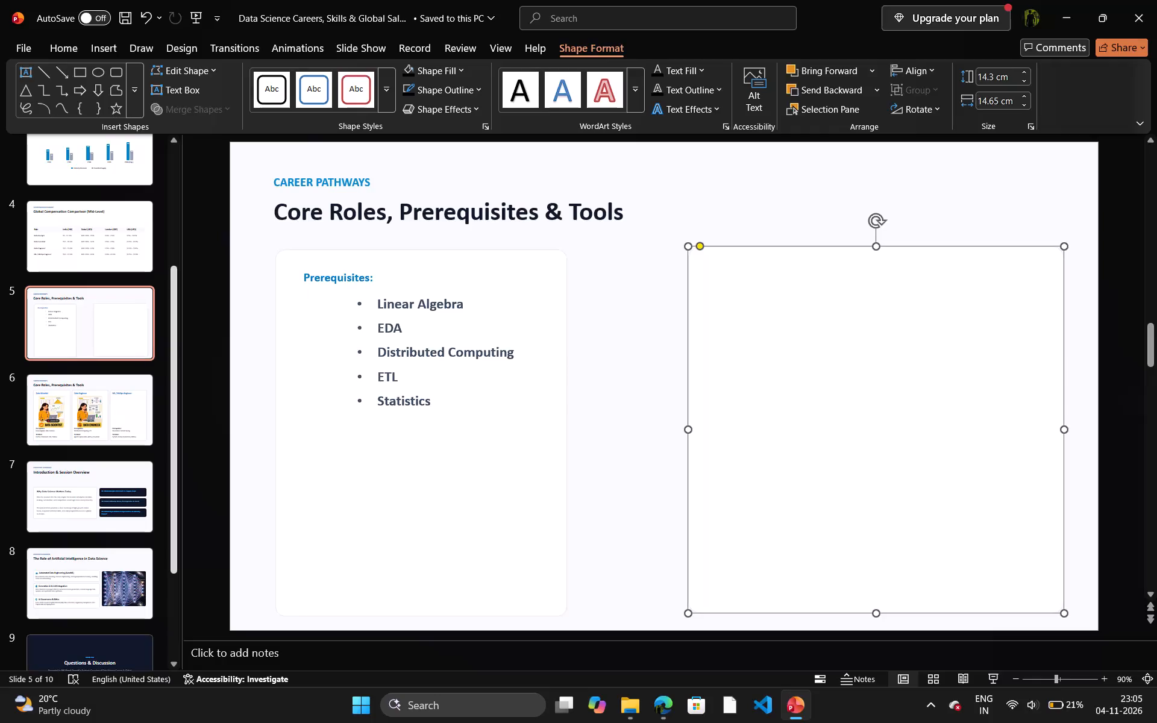
Send the new Toolstack card behind the Toolstack heading and bullets.
right_click(847, 277)
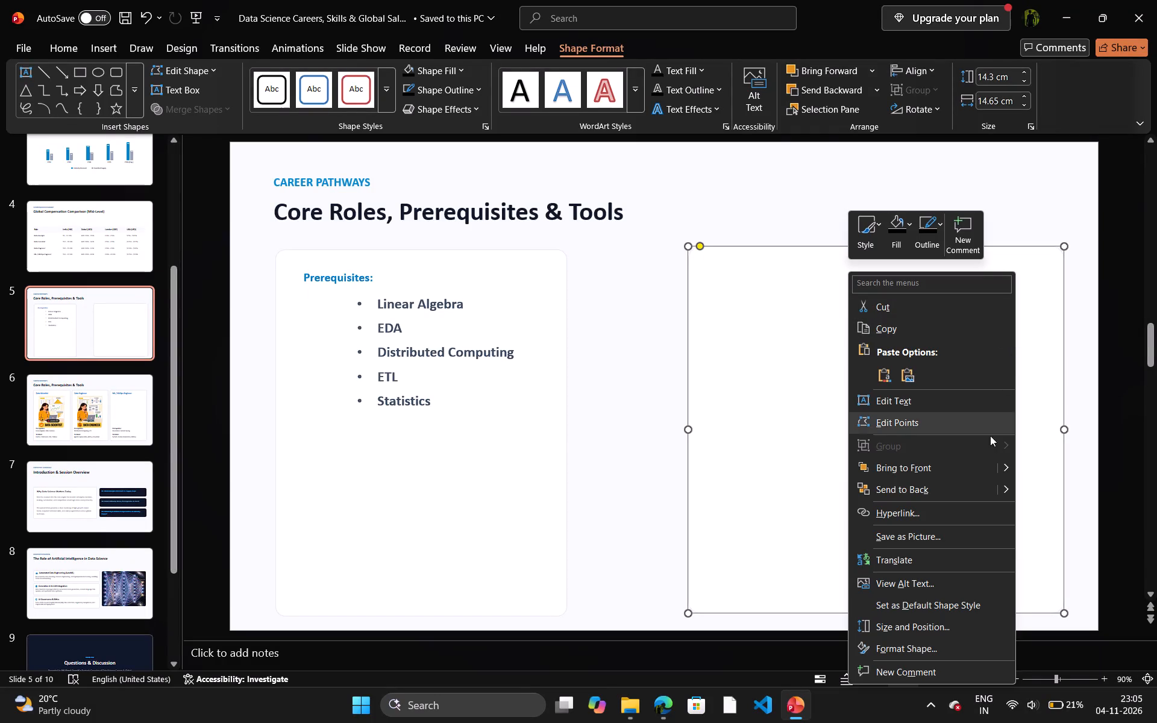
click(958, 482)
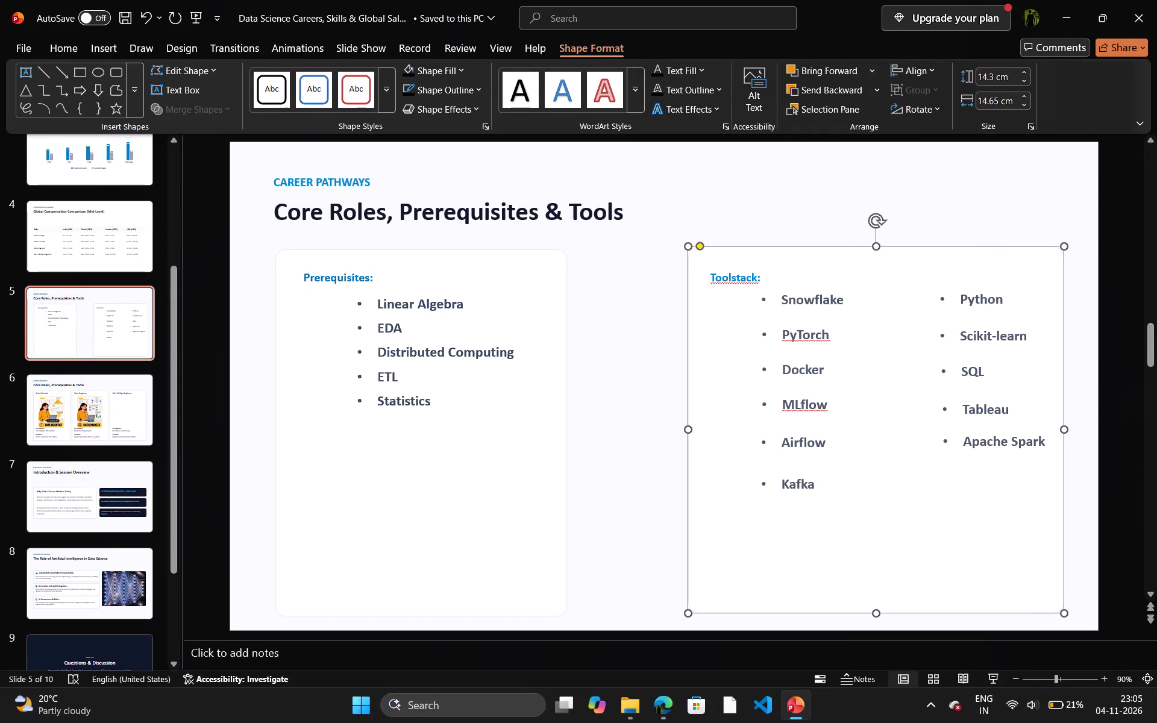
click(1119, 188)
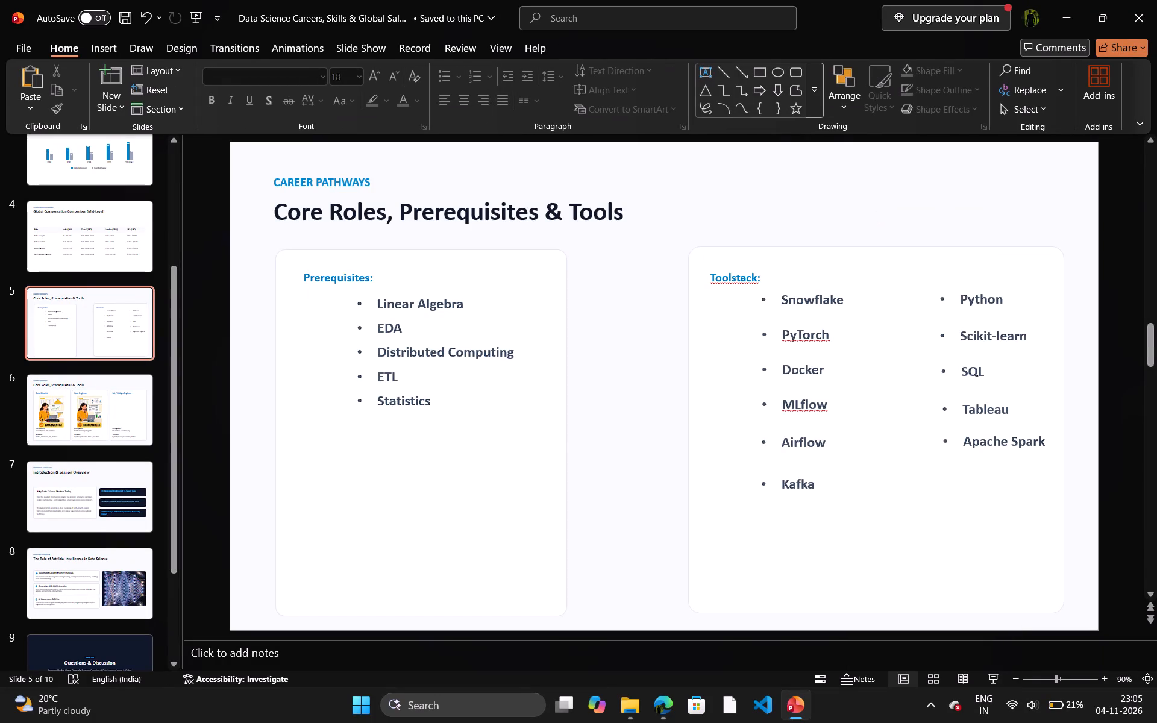
click(909, 562)
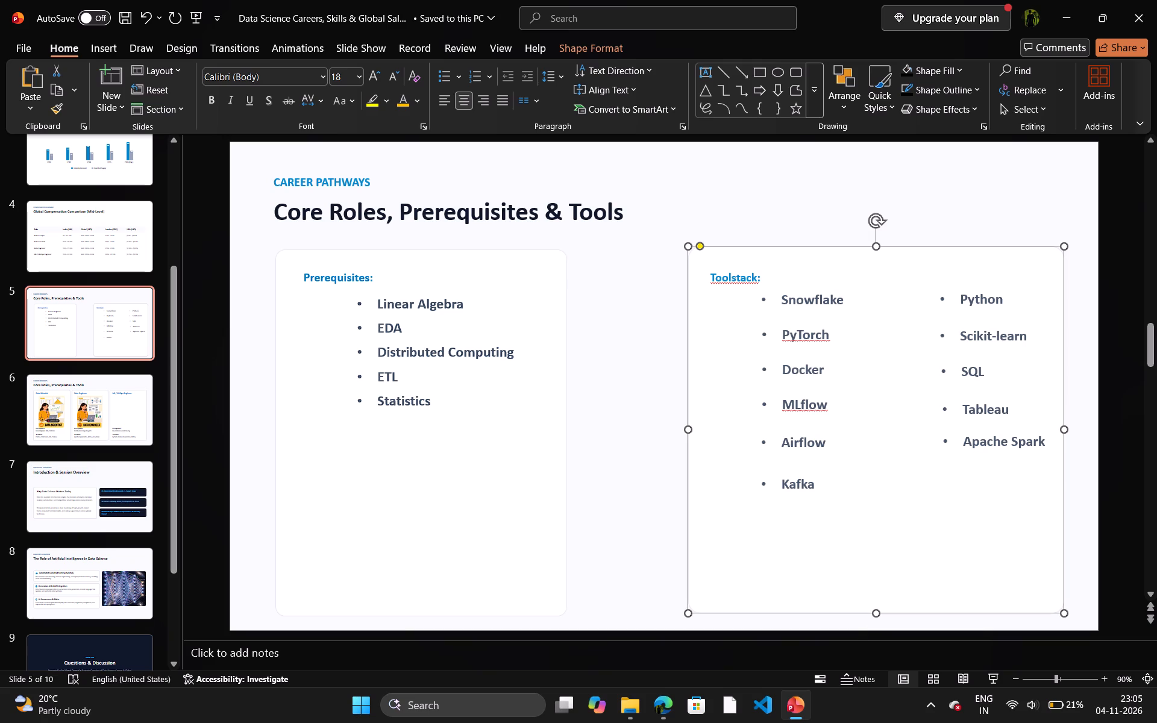
click(614, 529)
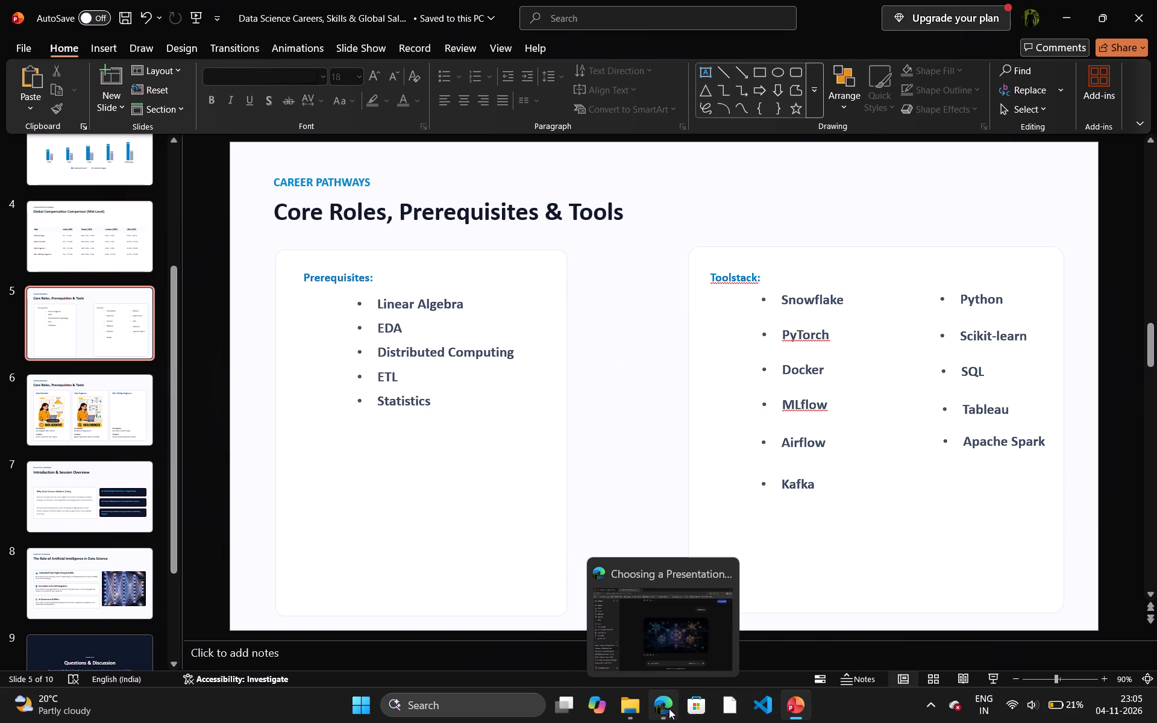
click(560, 621)
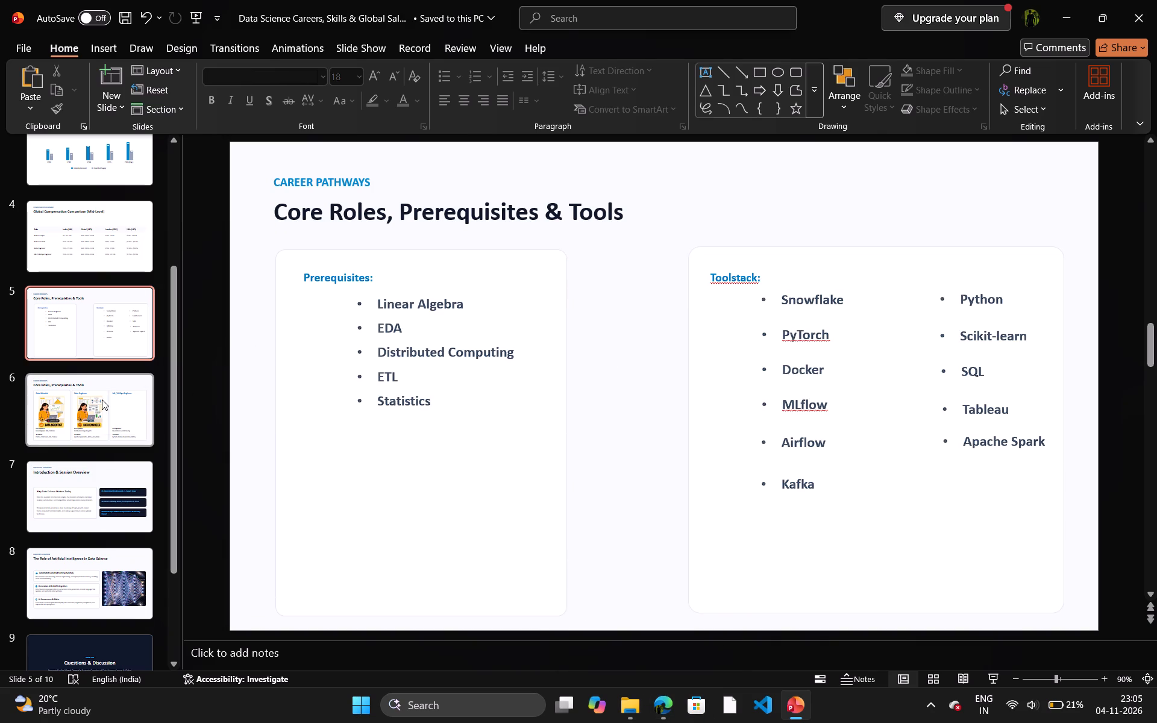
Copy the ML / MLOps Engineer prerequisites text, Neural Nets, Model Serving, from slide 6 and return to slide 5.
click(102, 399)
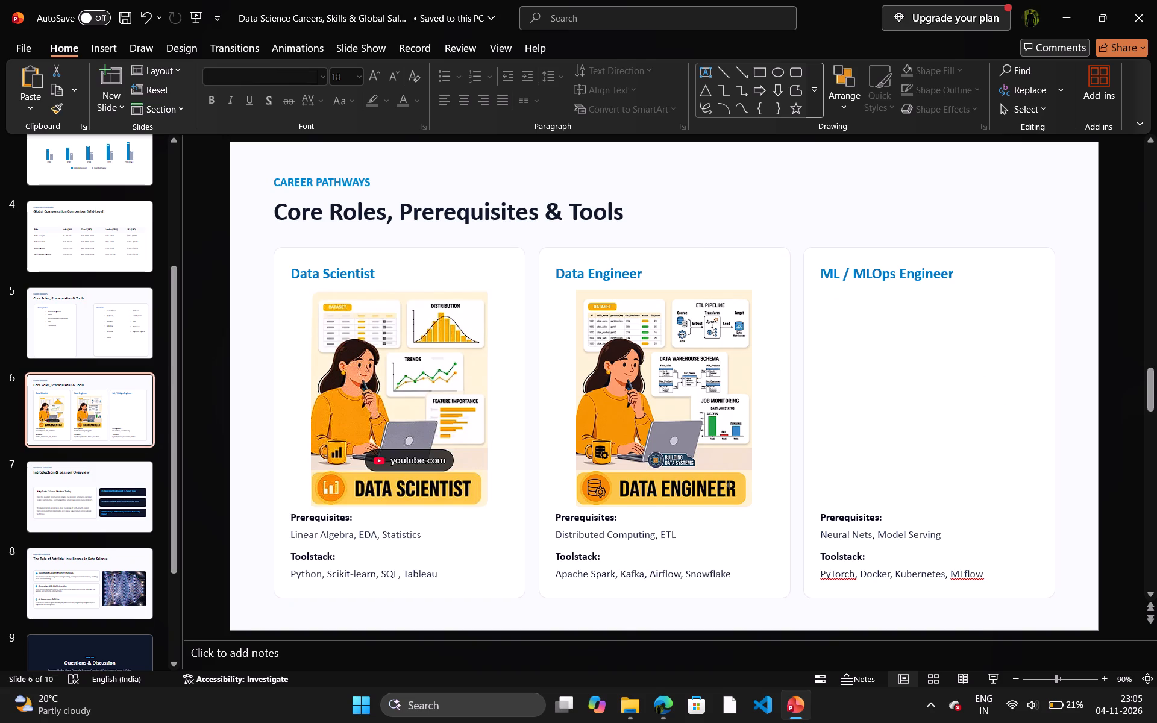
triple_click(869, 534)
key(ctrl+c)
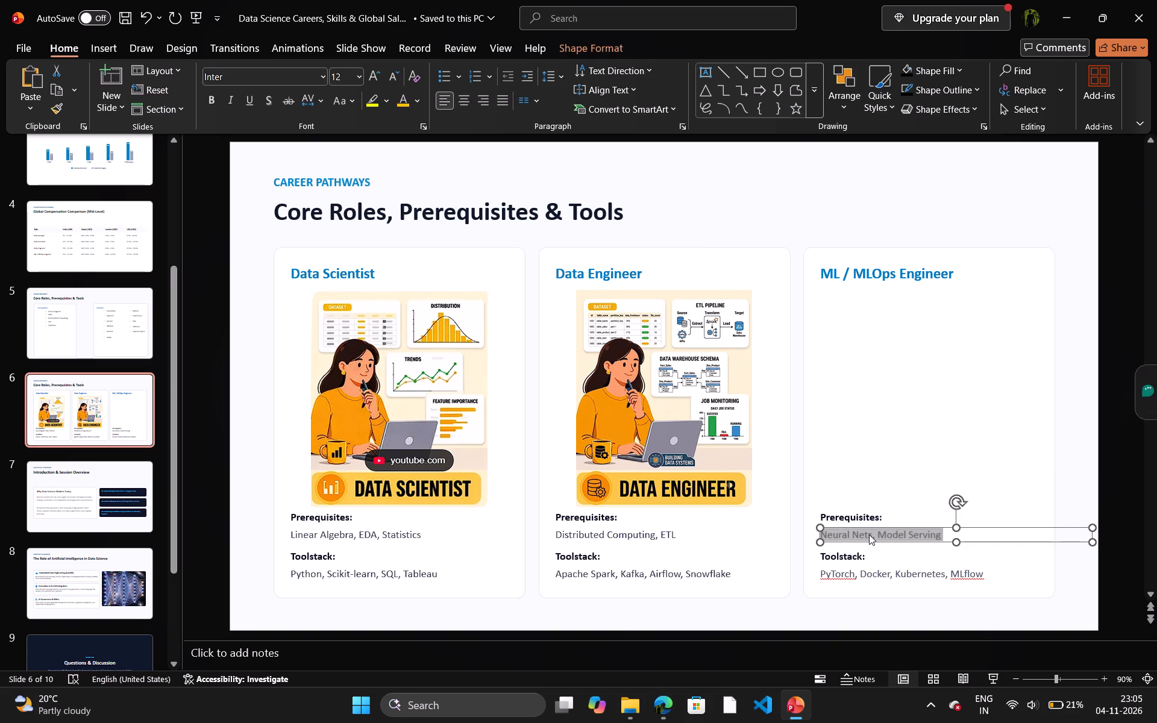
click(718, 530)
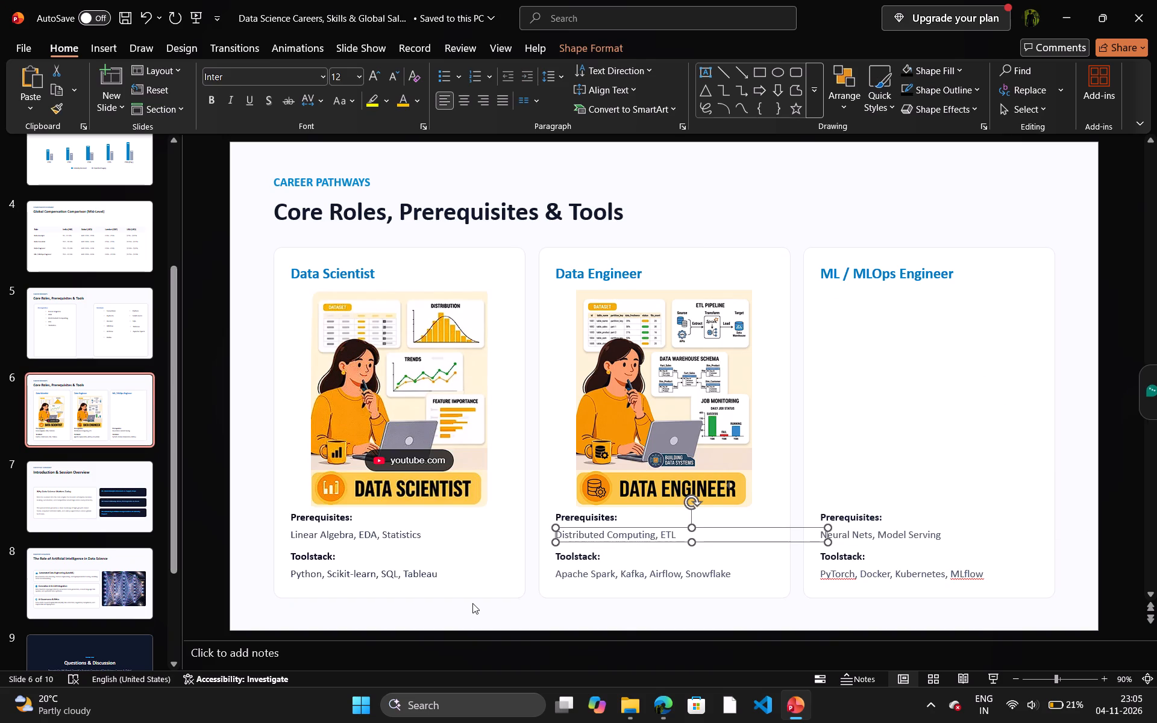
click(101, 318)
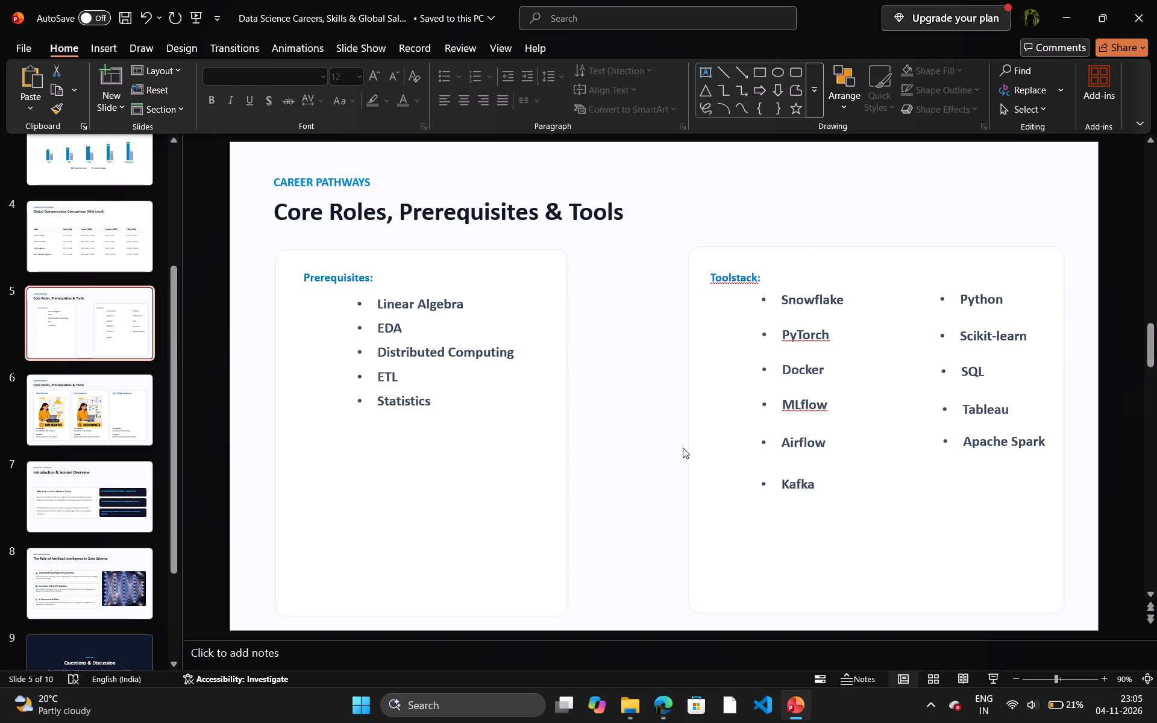
Duplicate the Statistics bullet's text box in the Prerequisites card.
click(407, 424)
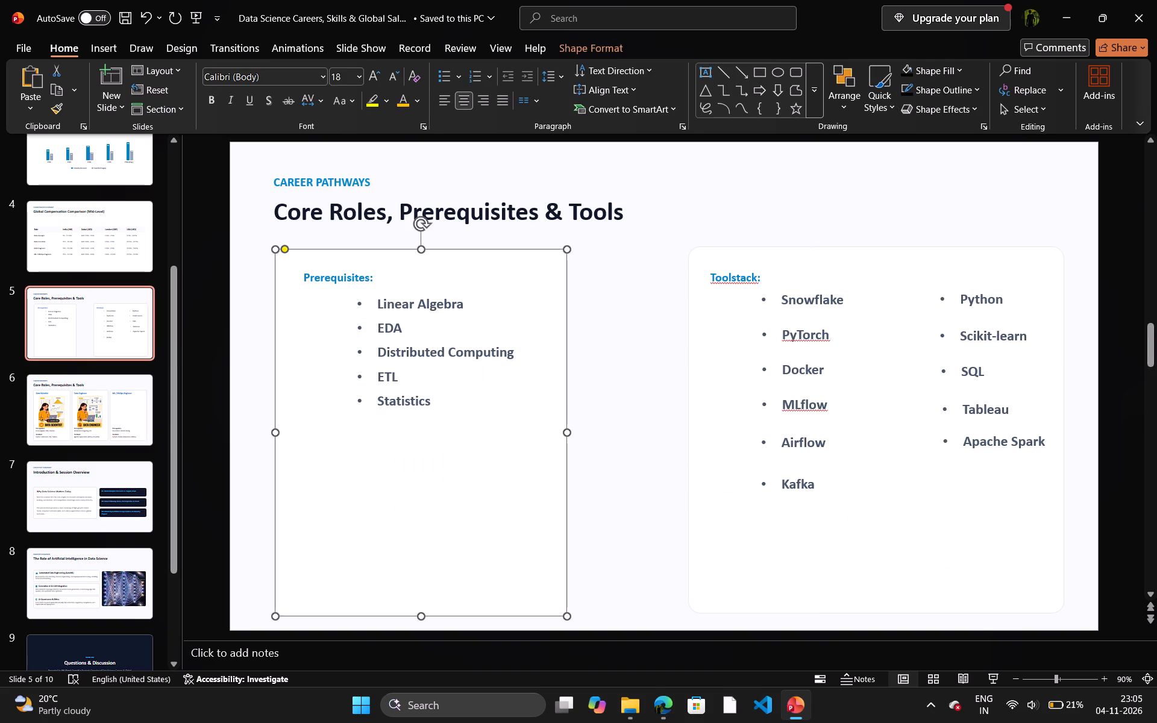
click(407, 401)
click(433, 402)
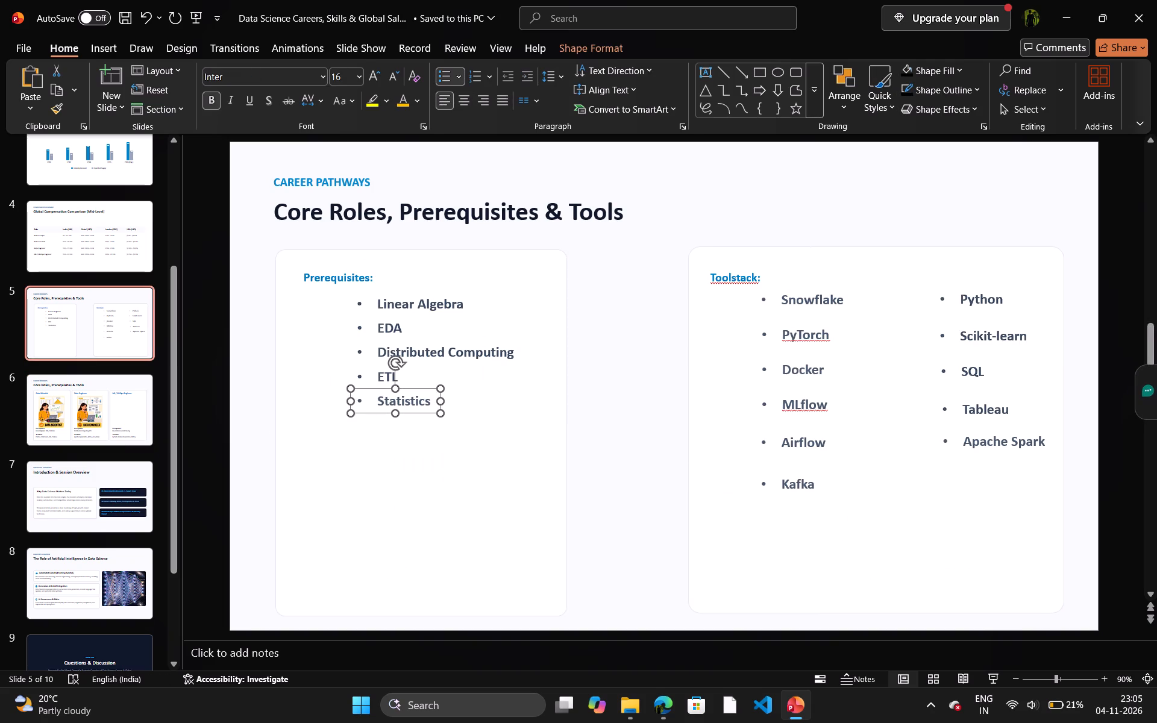
click(427, 402)
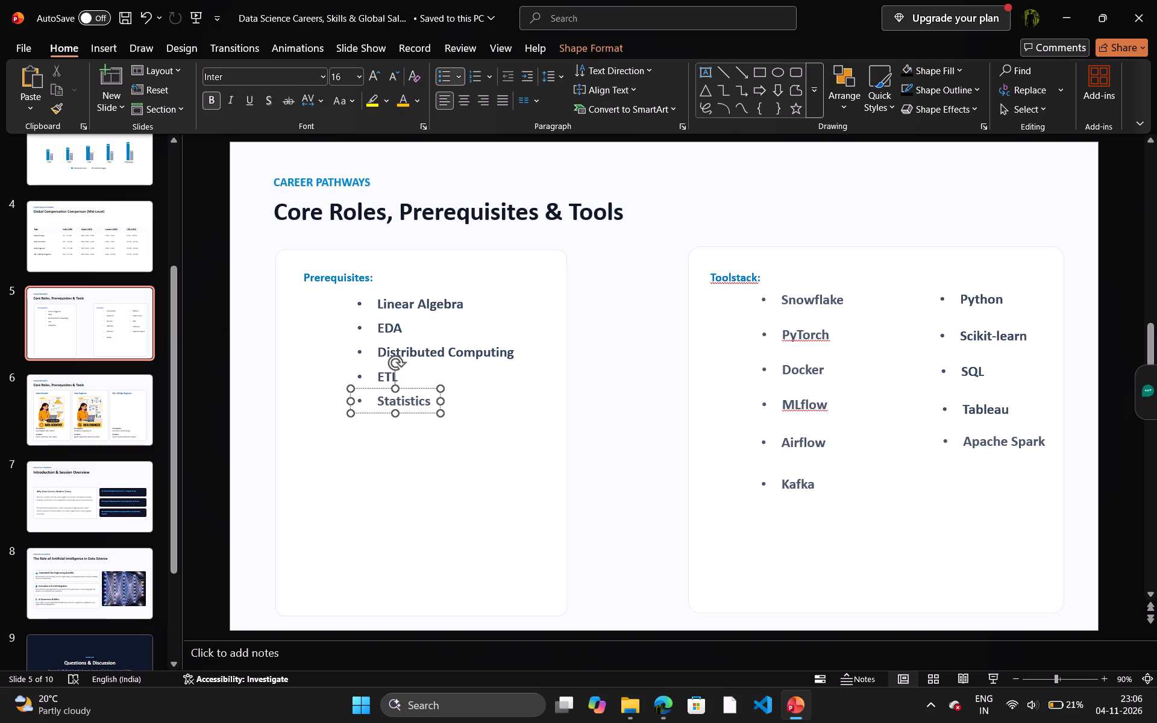
right_click(413, 410)
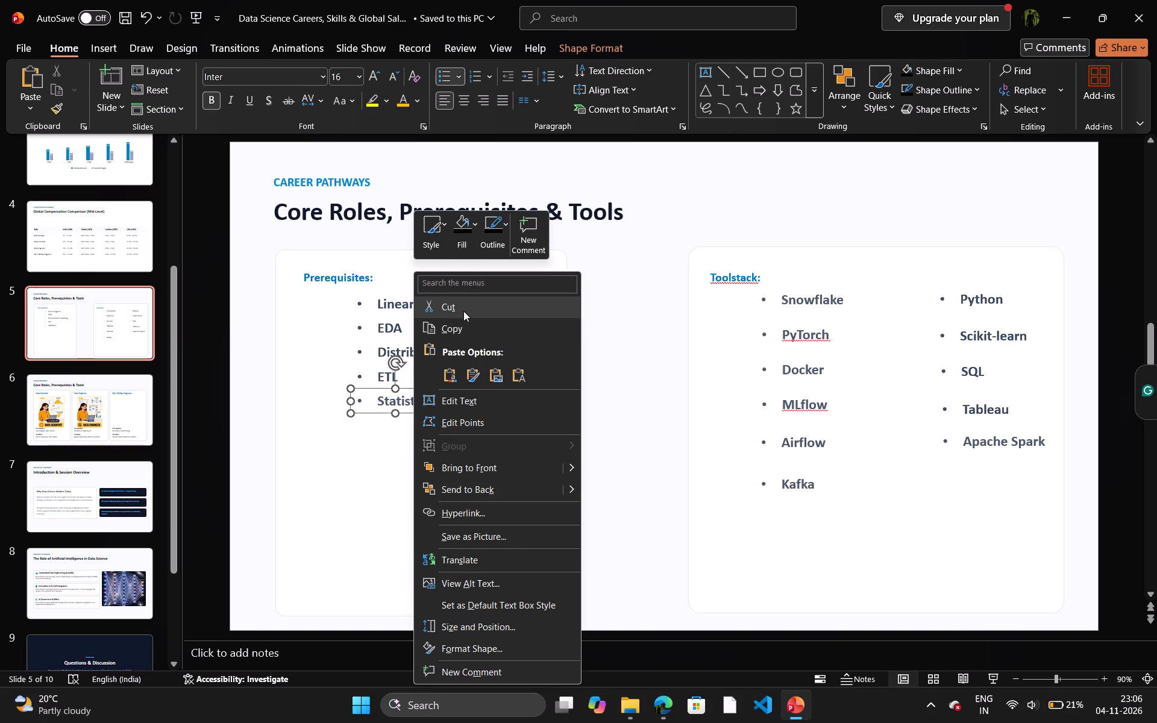
click(463, 328)
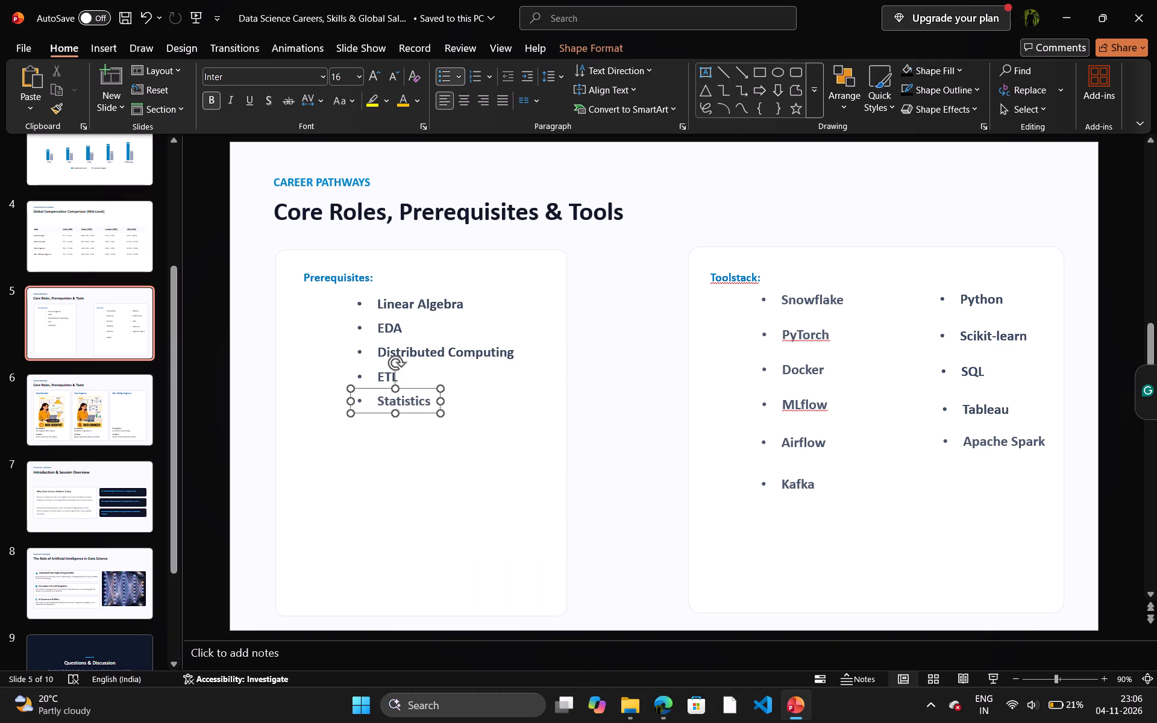
key(ctrl+v)
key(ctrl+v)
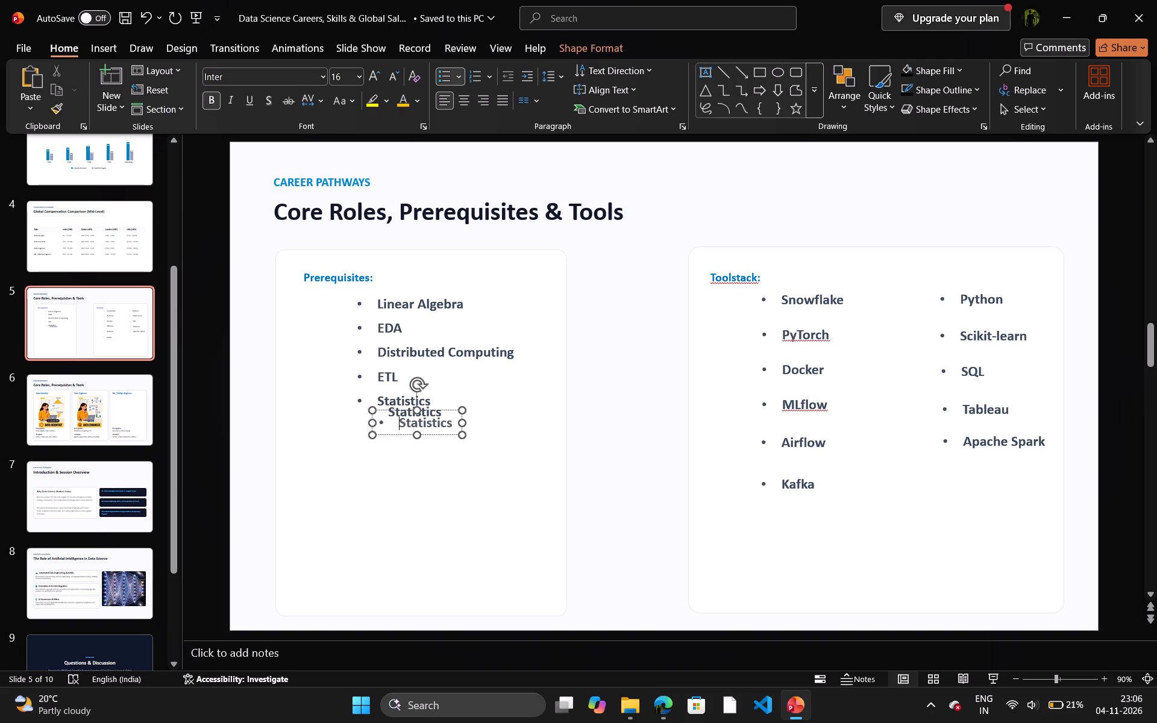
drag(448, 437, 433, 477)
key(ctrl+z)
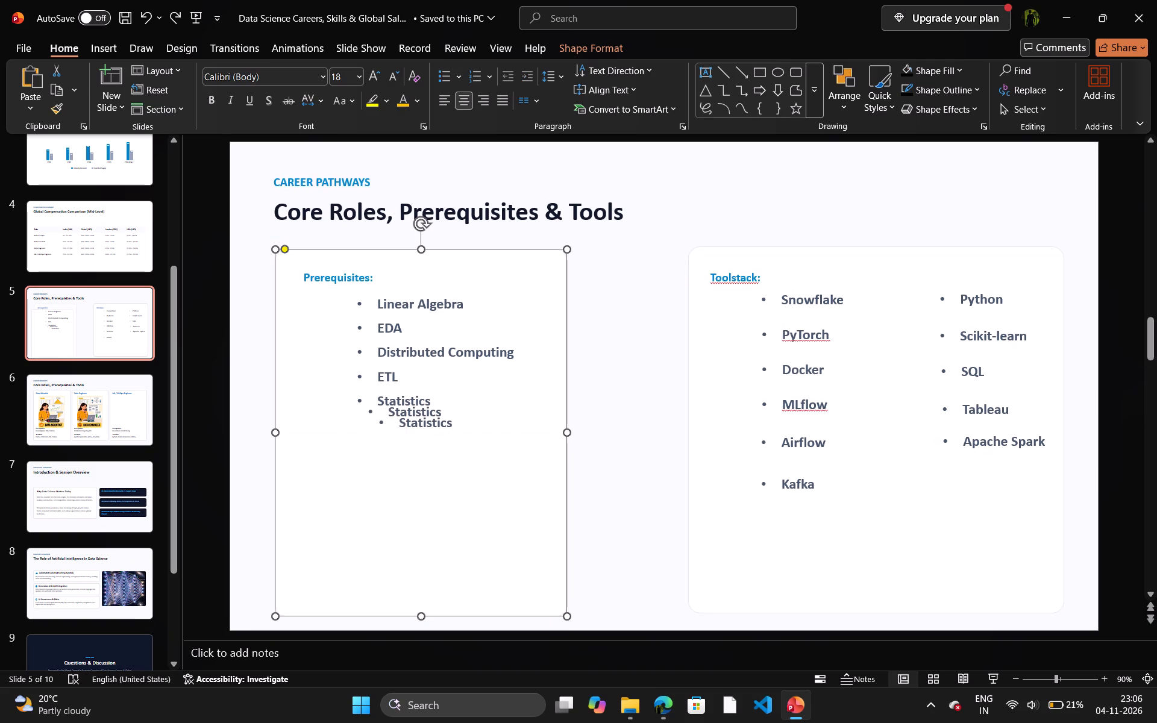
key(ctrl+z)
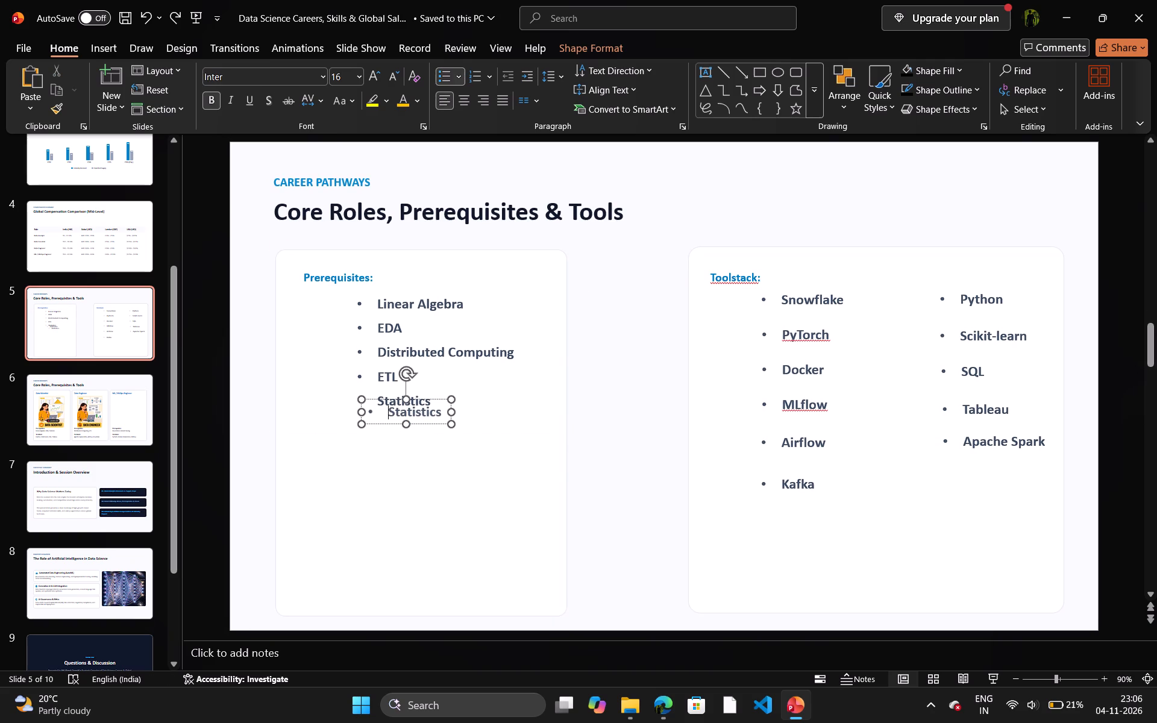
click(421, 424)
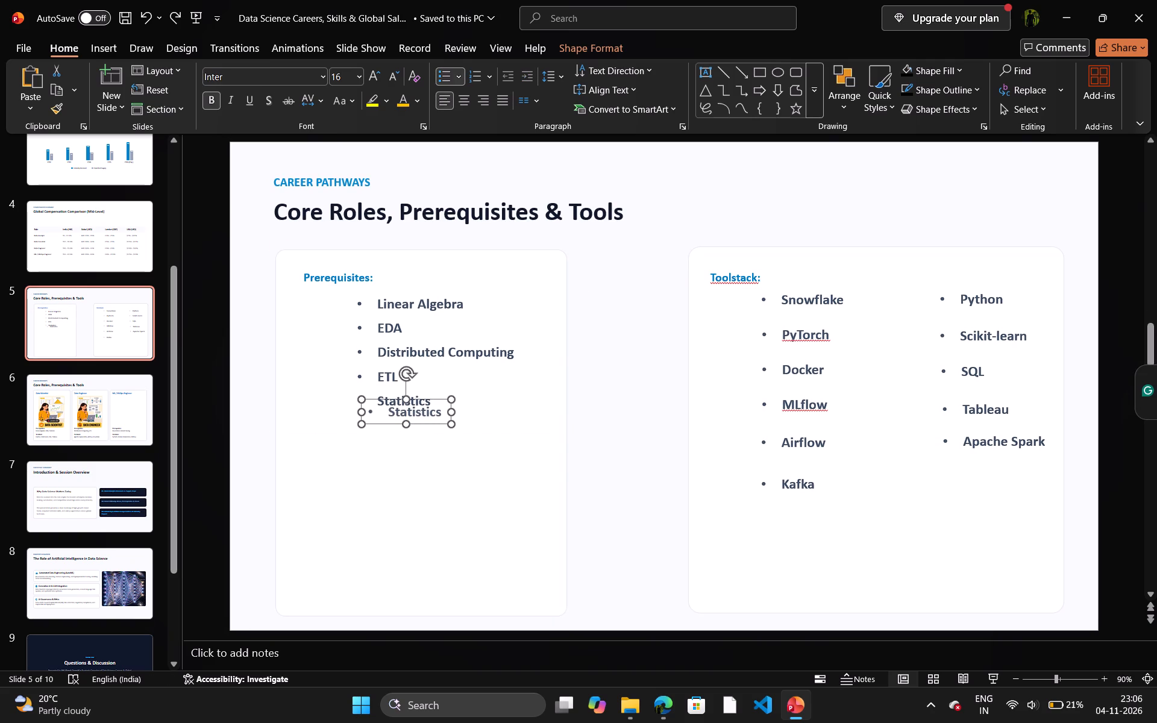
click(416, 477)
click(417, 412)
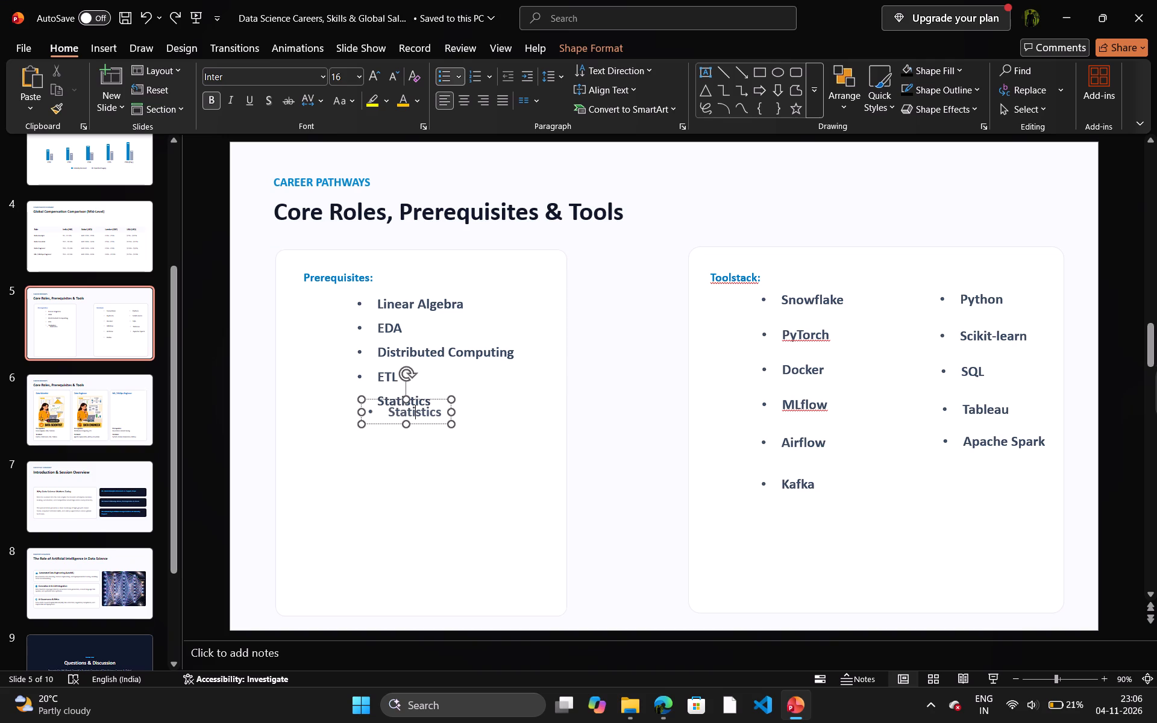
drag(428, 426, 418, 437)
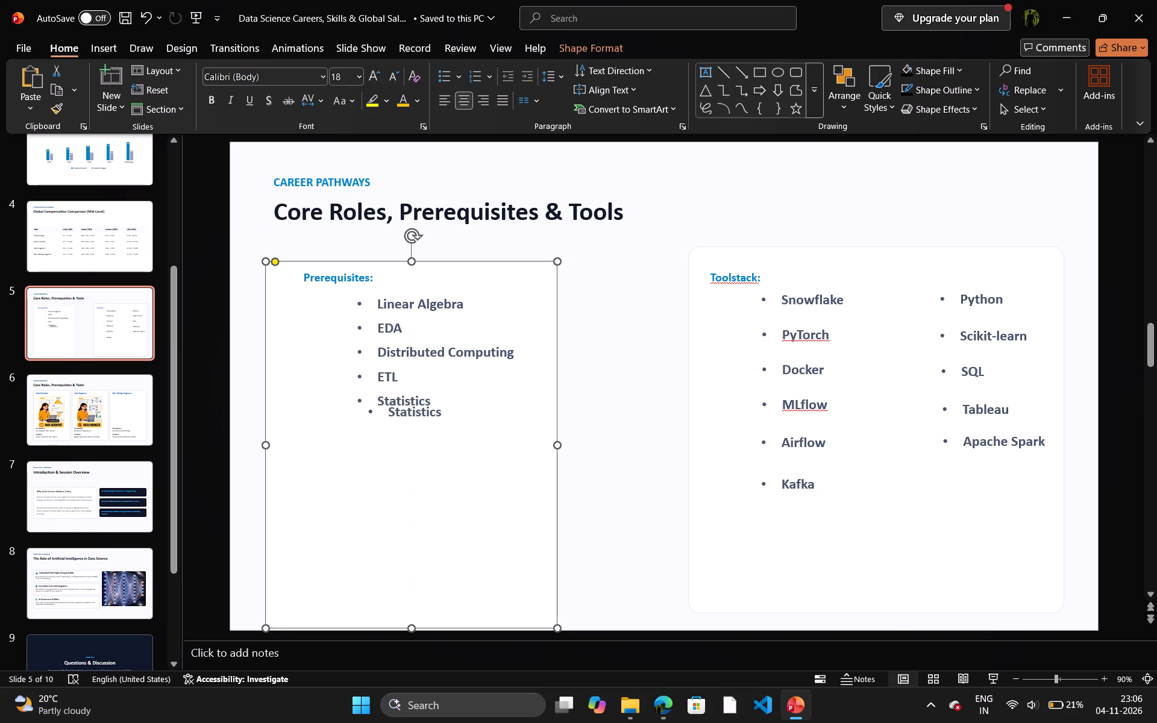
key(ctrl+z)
Place the copied Statistics bullet just below the original, aligned with the other Prerequisites bullets.
click(423, 416)
drag(435, 423, 424, 439)
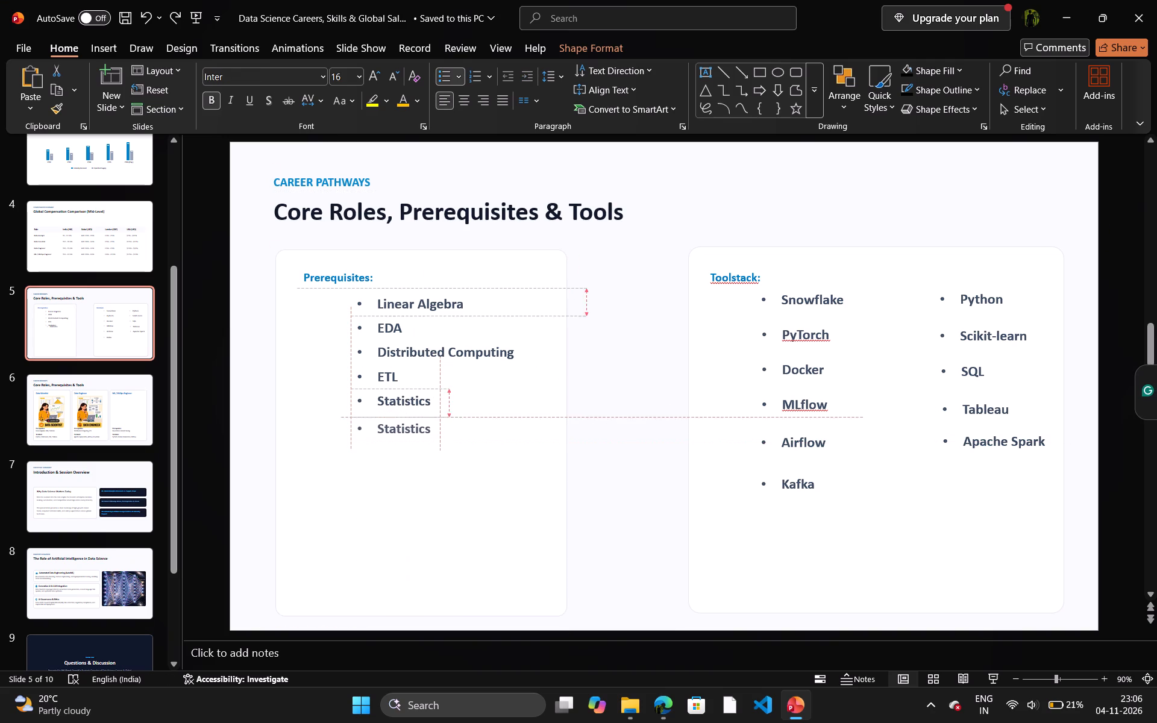
drag(424, 439, 422, 442)
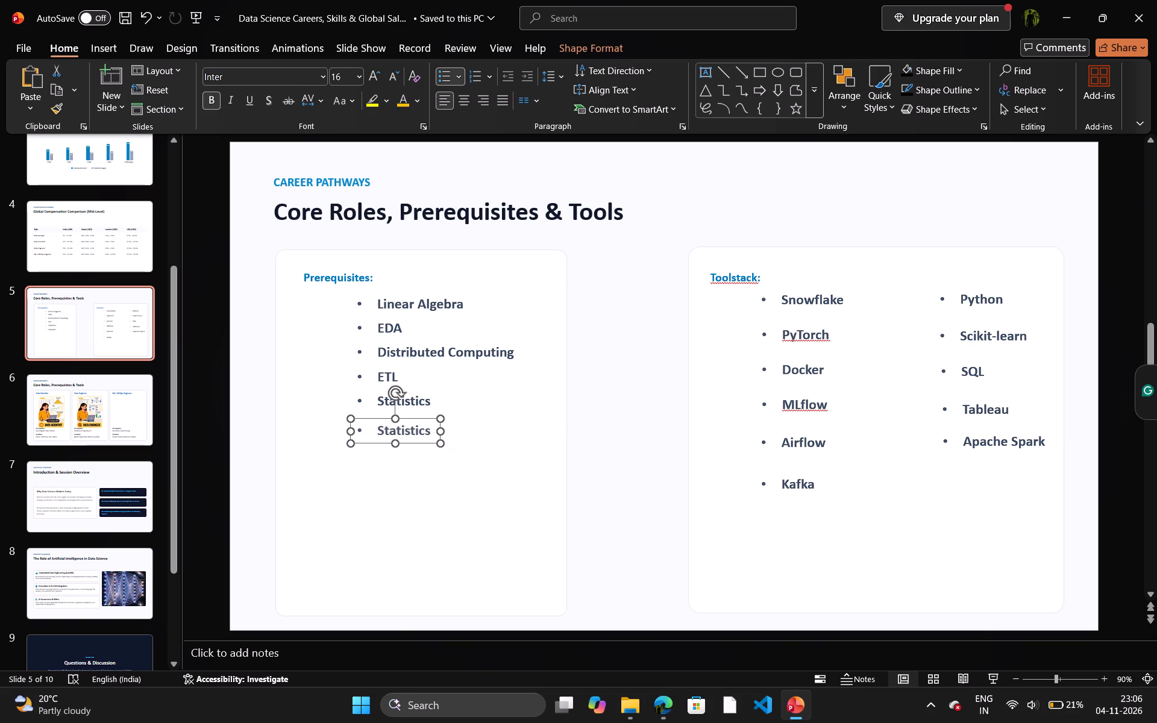
Duplicate the lower Statistics bullet and align the new copy beneath it as the last Prerequisites bullet.
key(ctrl+c)
key(ctrl+v)
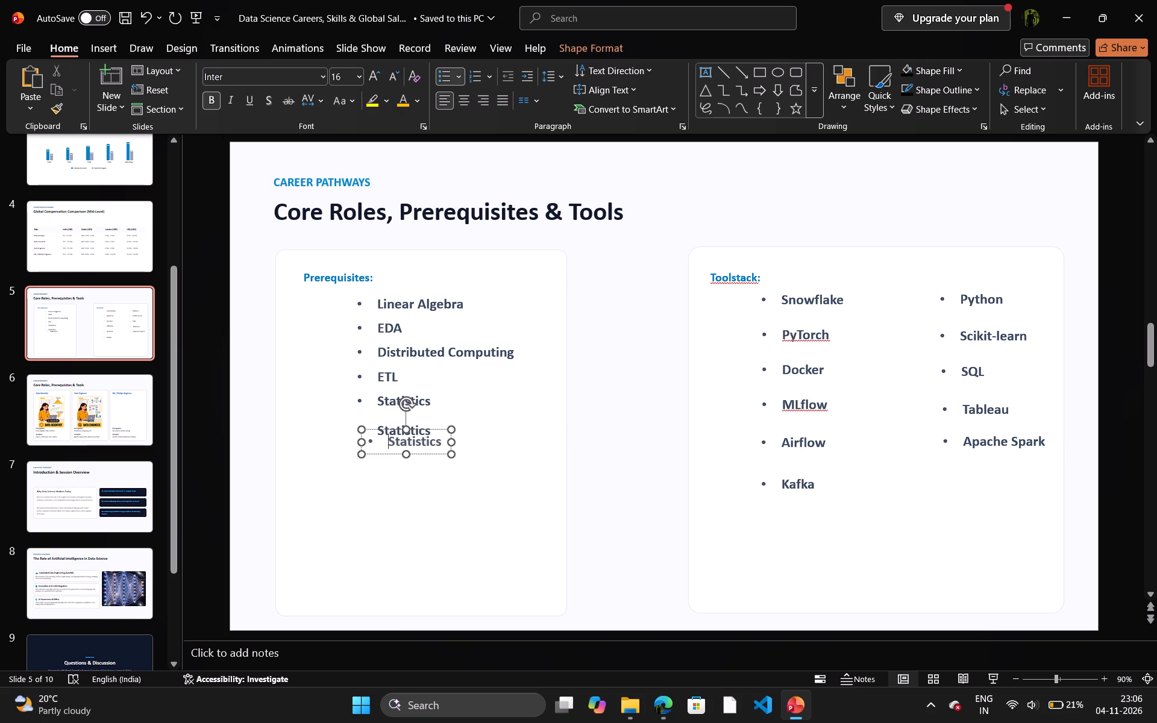
drag(422, 455, 415, 477)
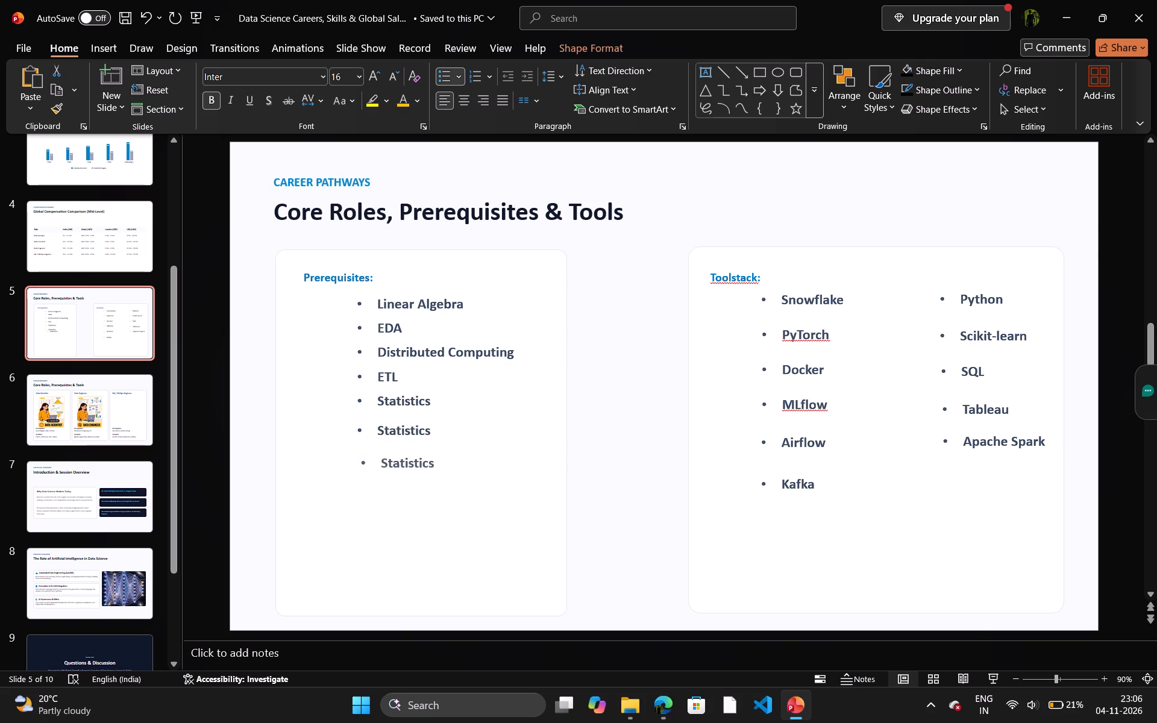
drag(415, 477, 414, 481)
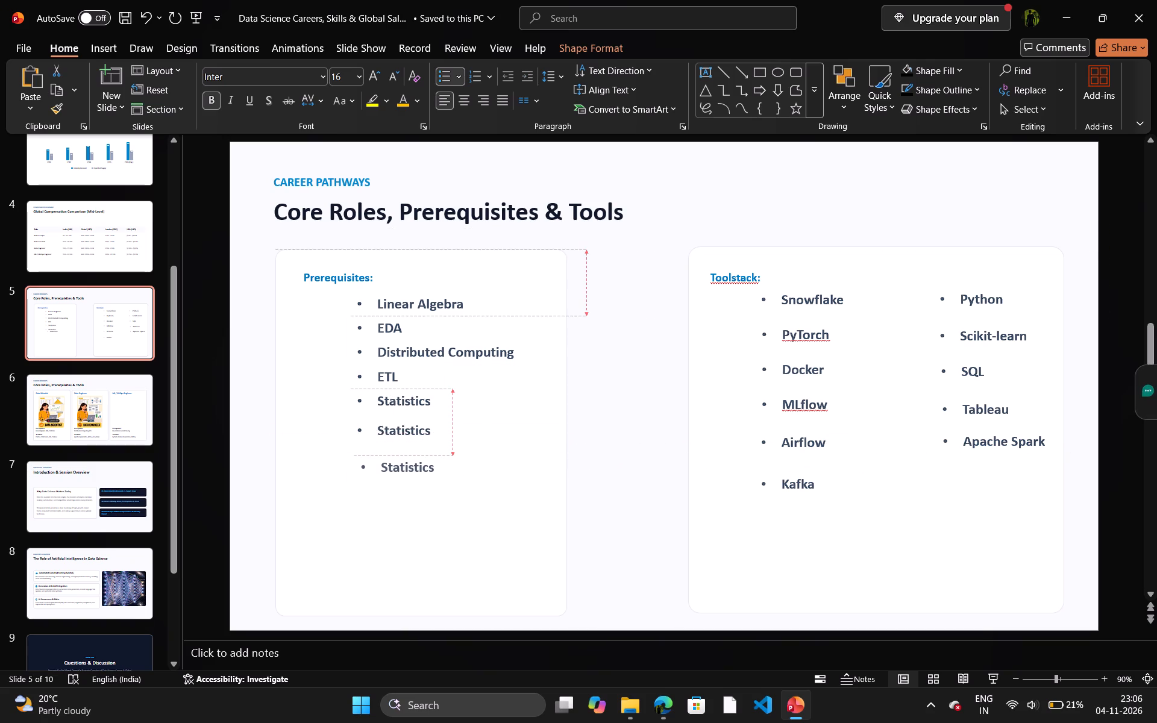
drag(414, 481, 412, 480)
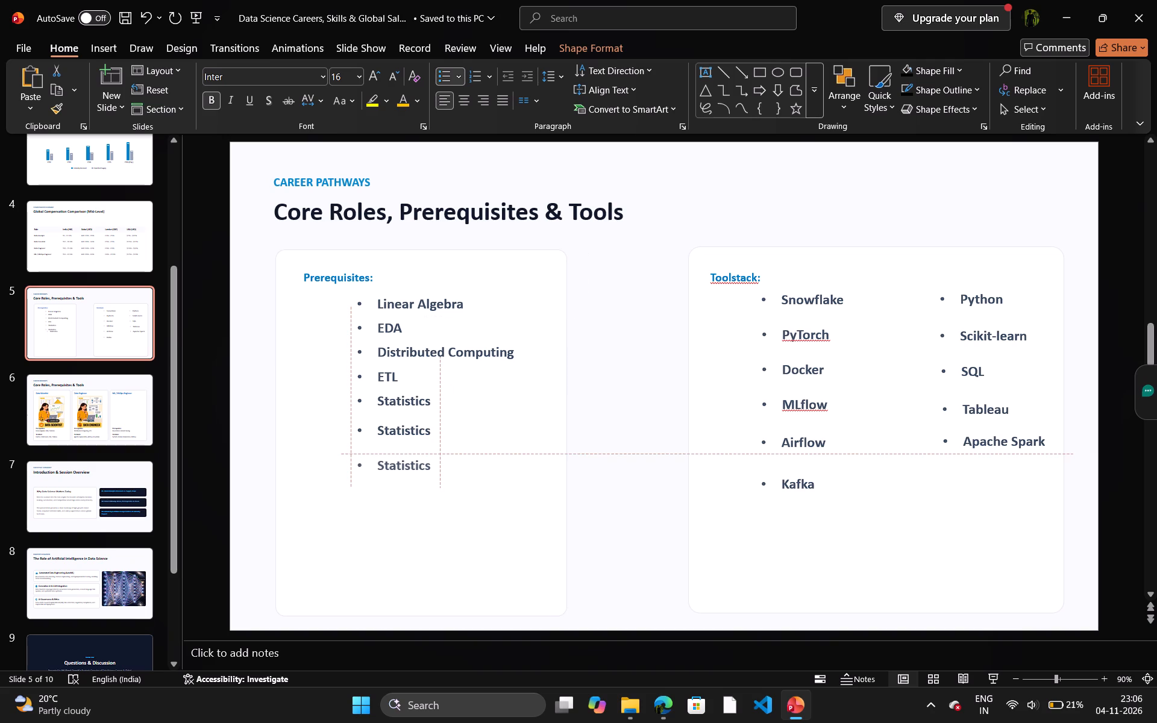
drag(412, 480, 413, 476)
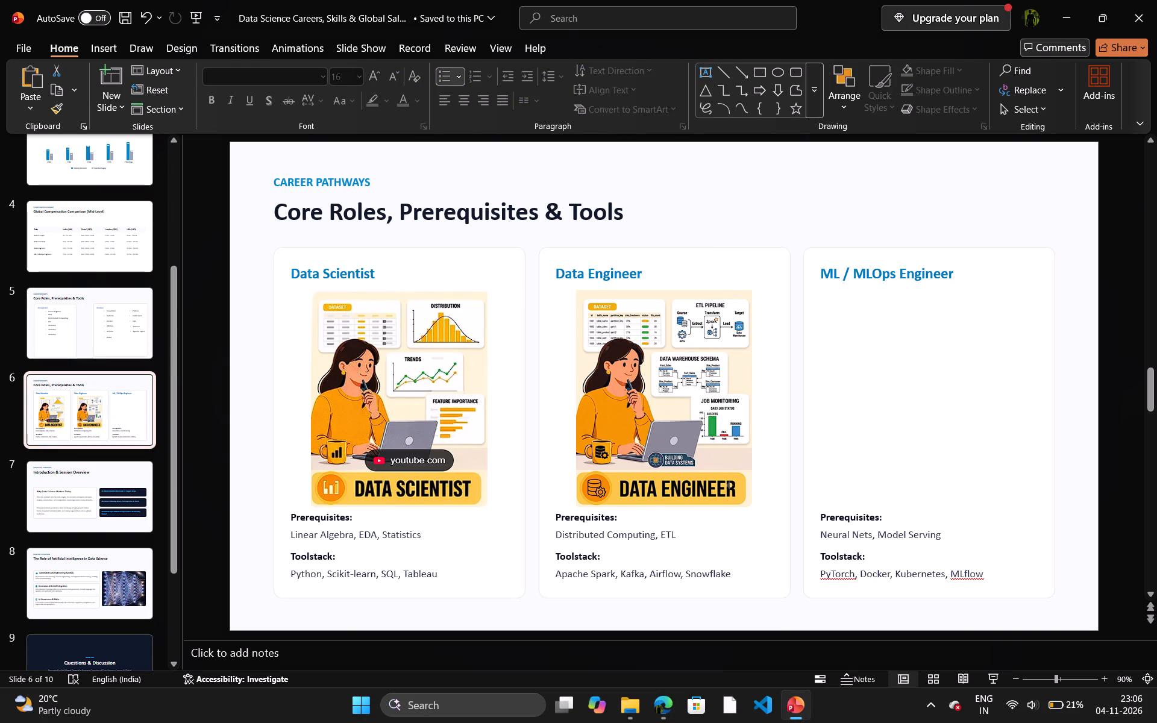
triple_click(884, 533)
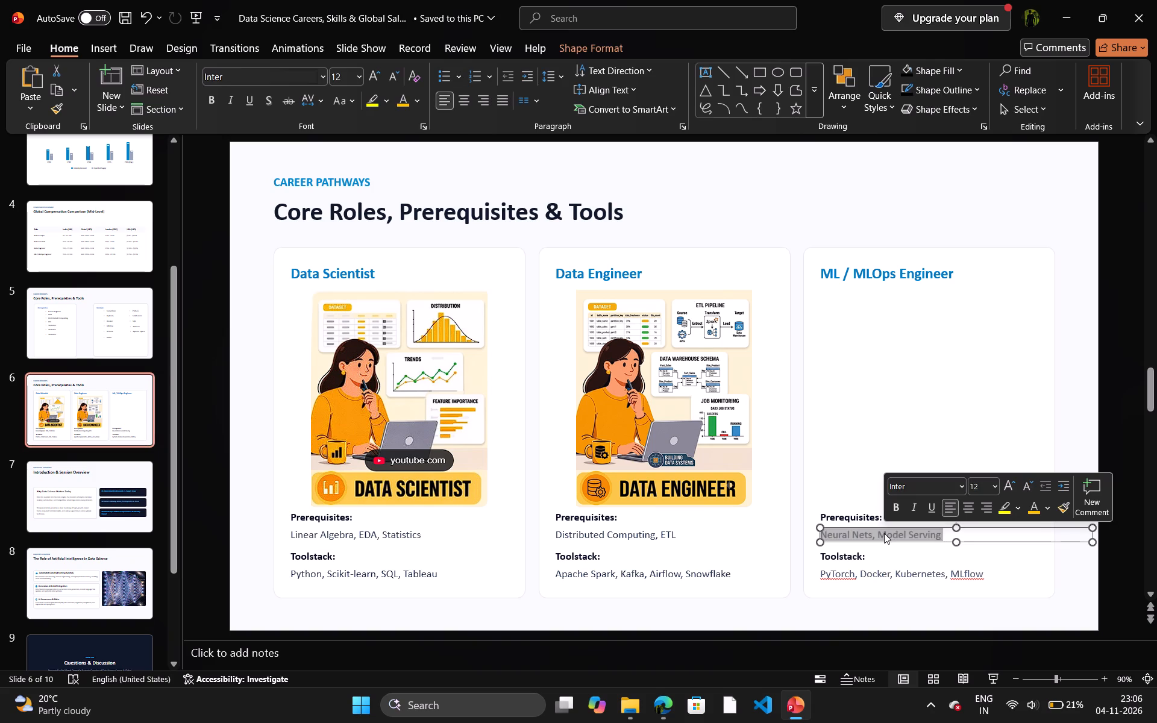
click(916, 536)
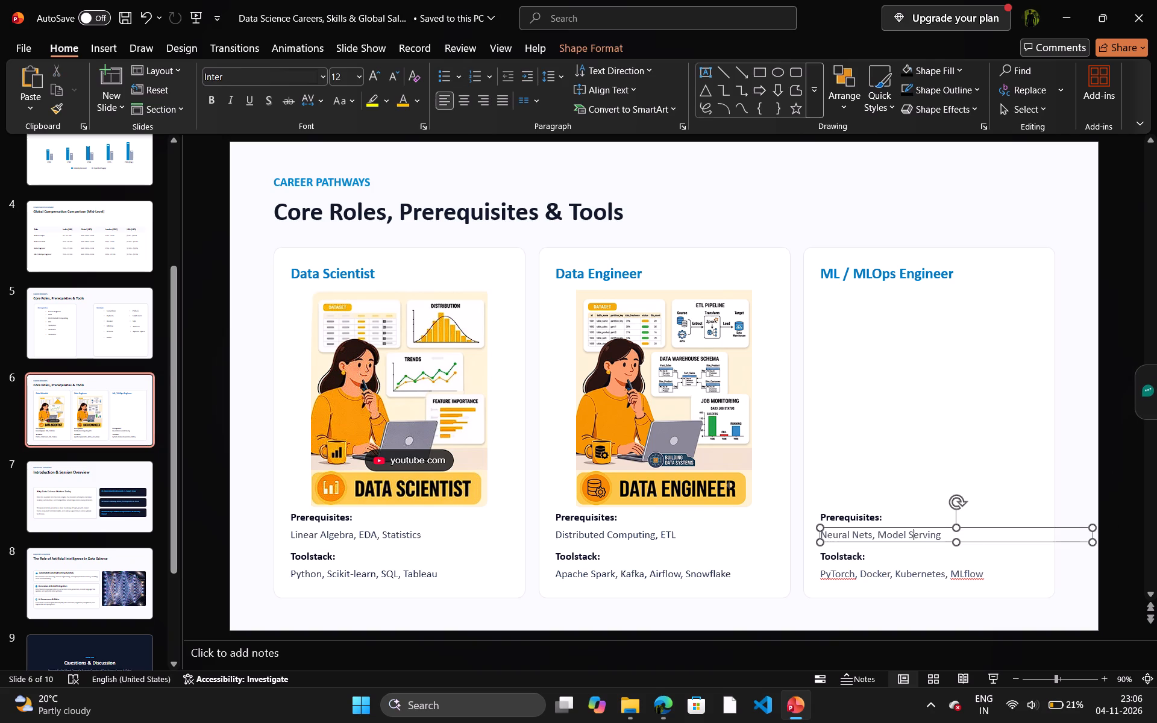
drag(939, 533, 888, 533)
key(ctrl+c)
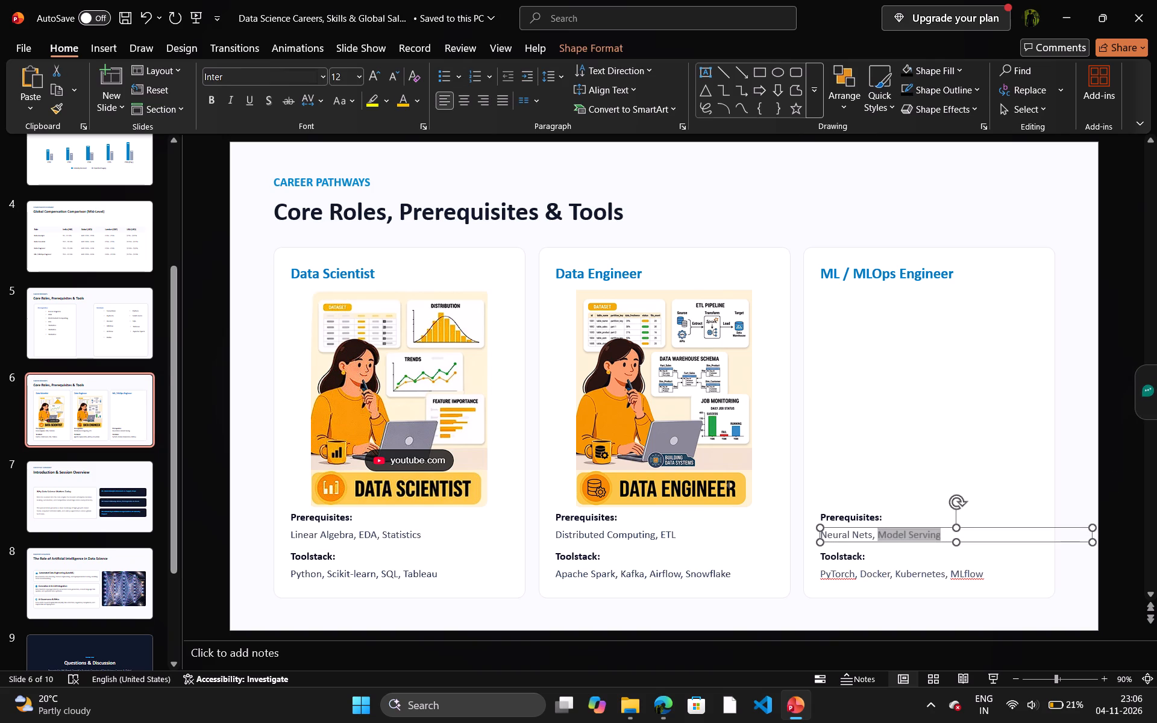
click(59, 333)
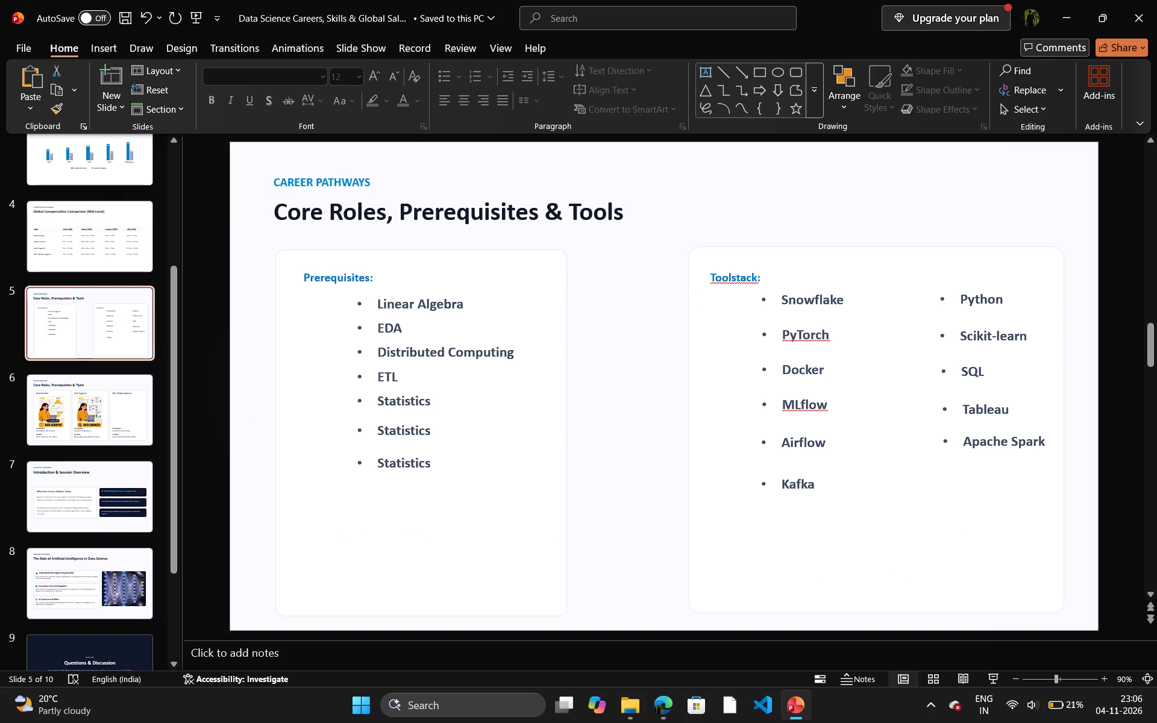
Replace the Statistics bullet directly below ETL with the copied Model Serving and widen its text box to fit on one line.
triple_click(426, 401)
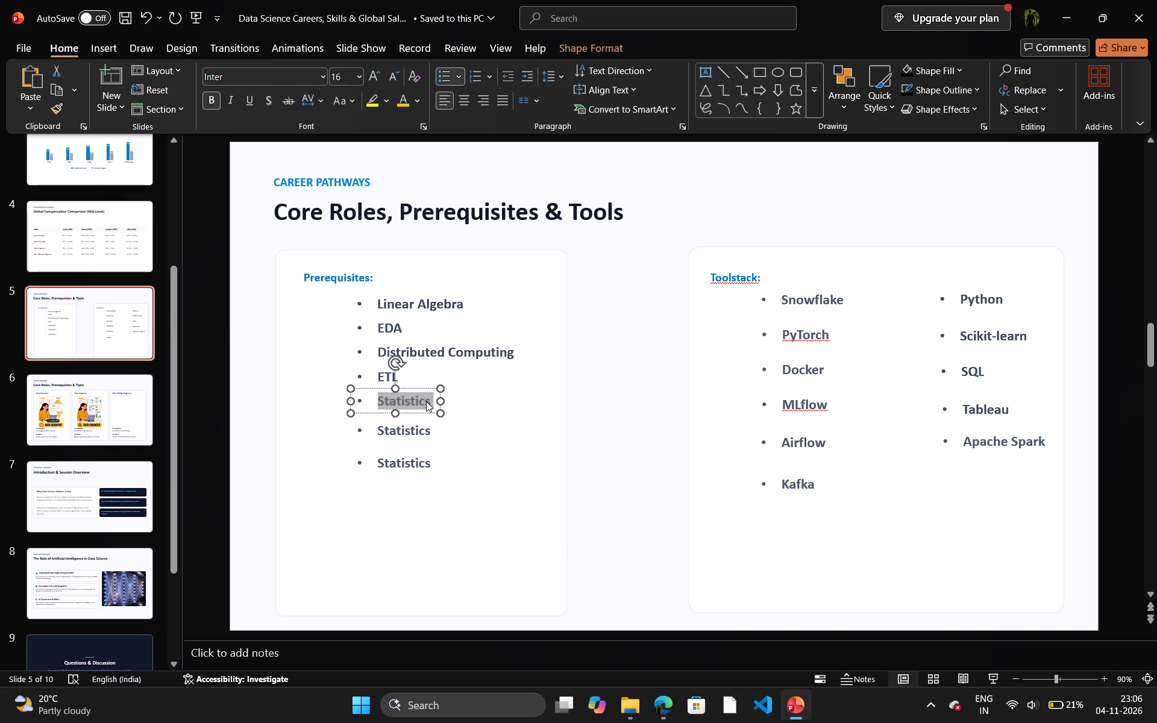
key(ctrl+v)
drag(439, 410, 466, 410)
drag(466, 410, 483, 410)
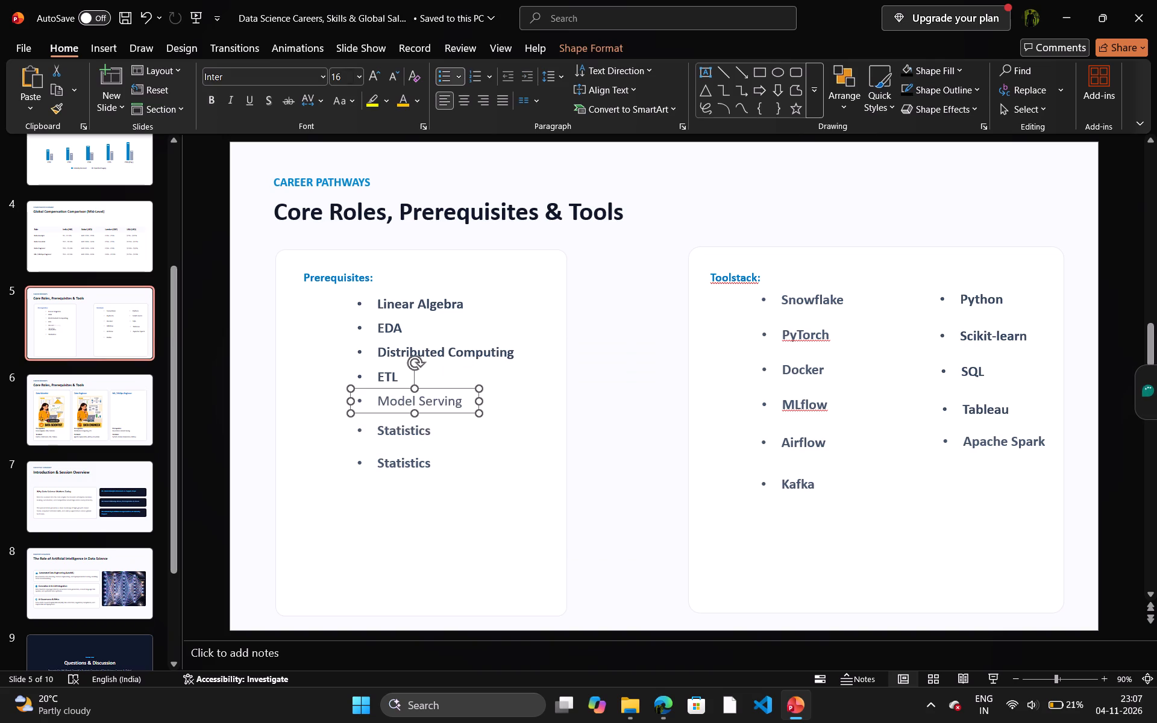
Make the Model Serving bullet bold to match the other Prerequisites bullets.
ctrl+click(464, 401)
double_click(464, 401)
key(ctrl+a)
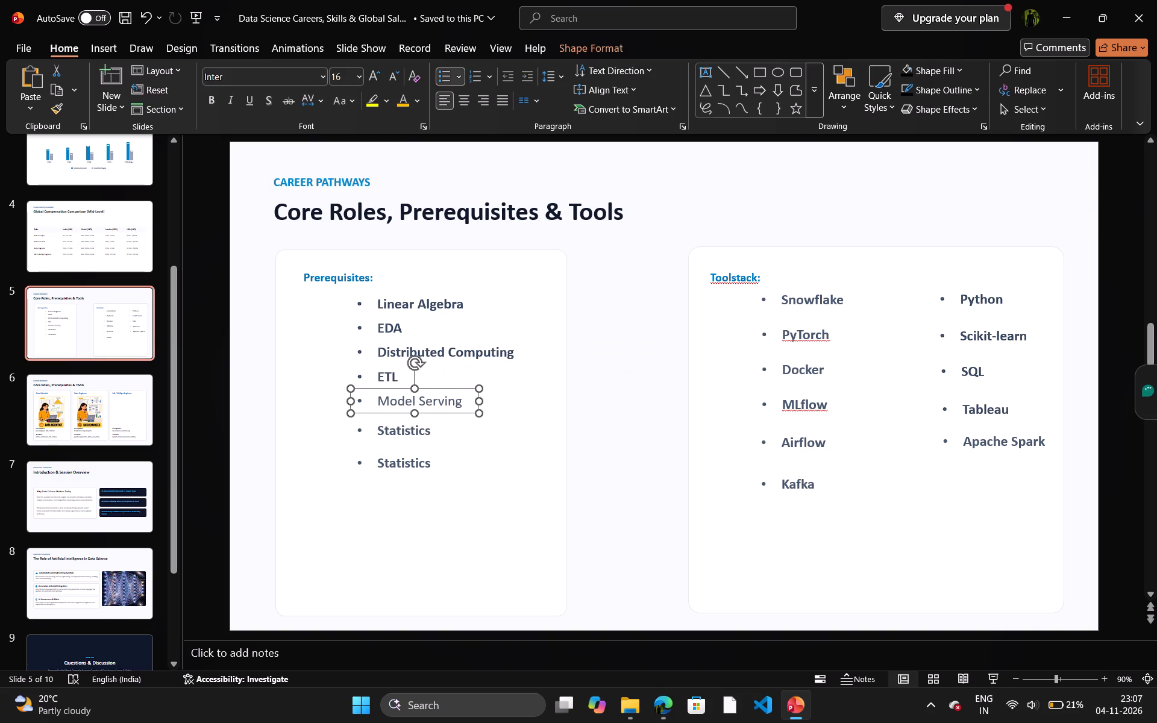
triple_click(464, 401)
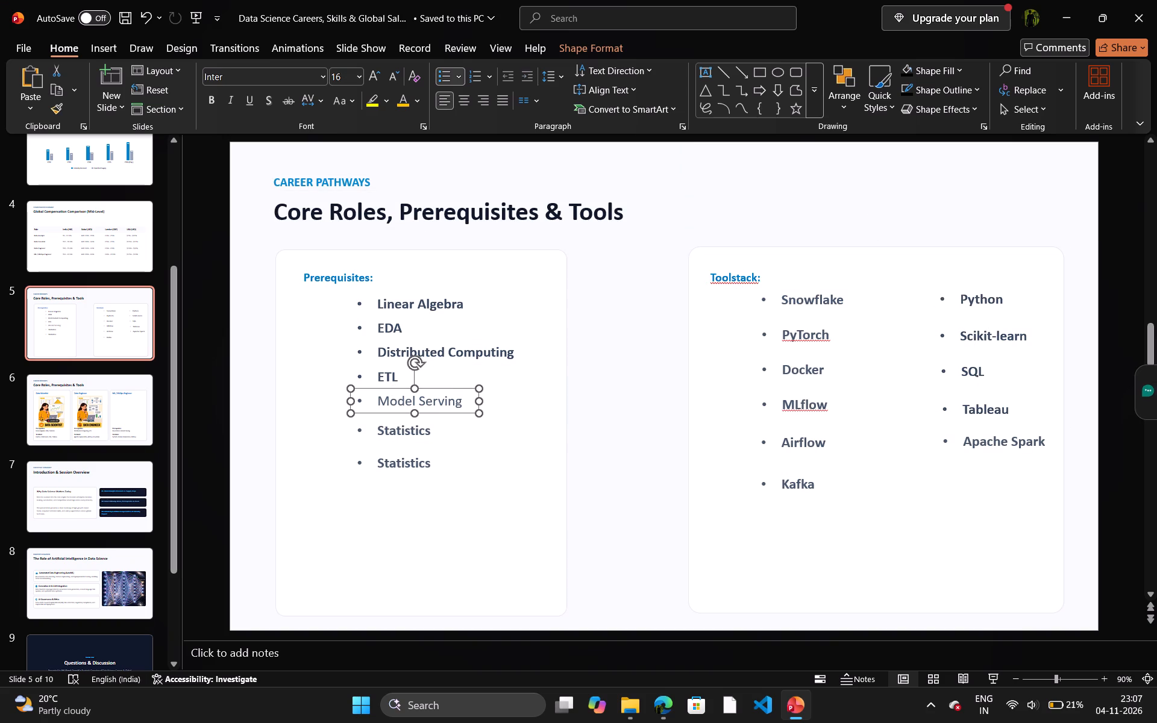
triple_click(447, 404)
key(ctrl+b)
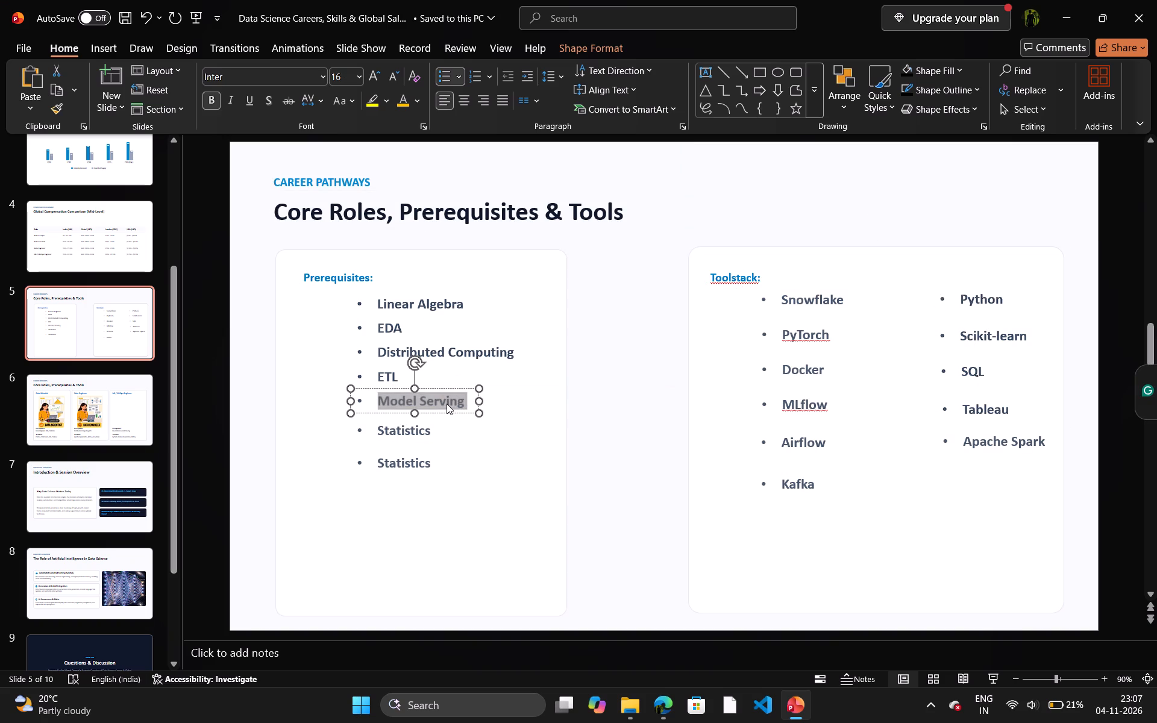
click(447, 404)
triple_click(447, 404)
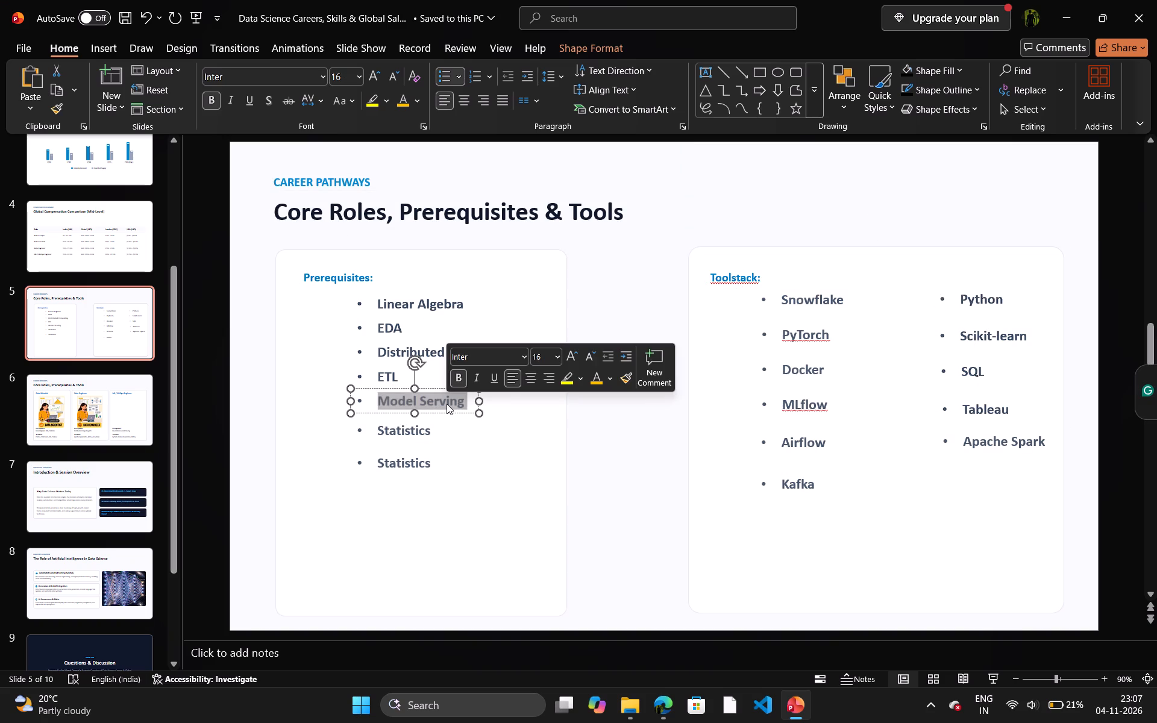
click(272, 434)
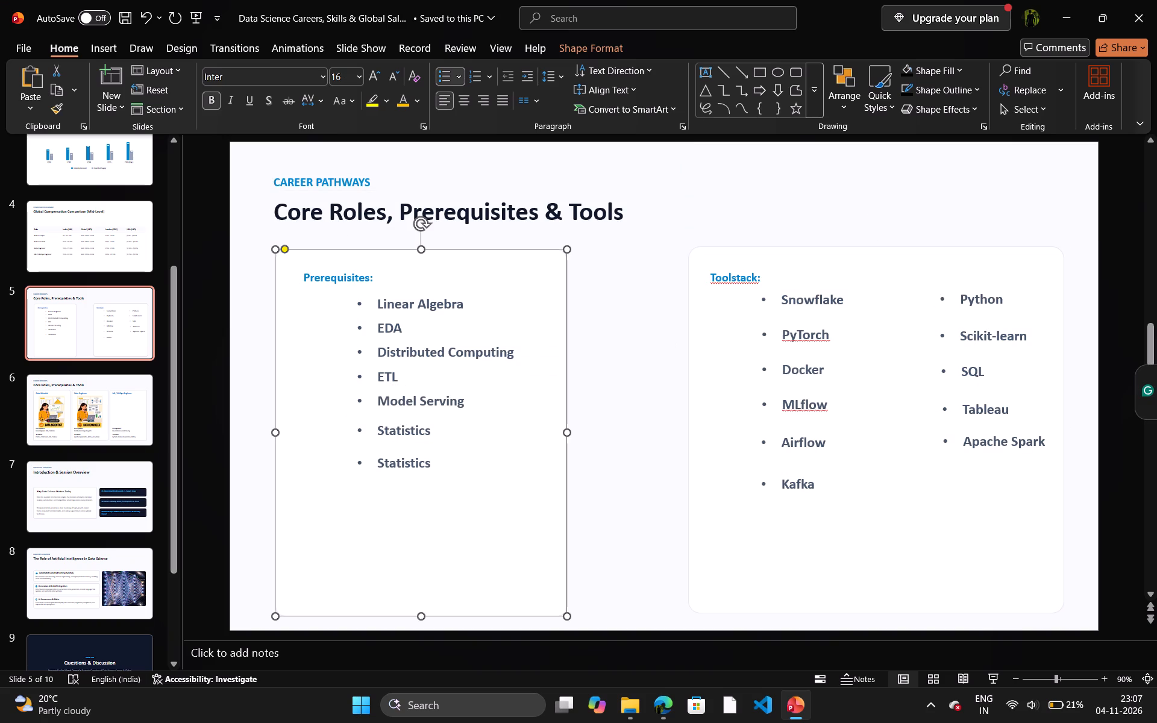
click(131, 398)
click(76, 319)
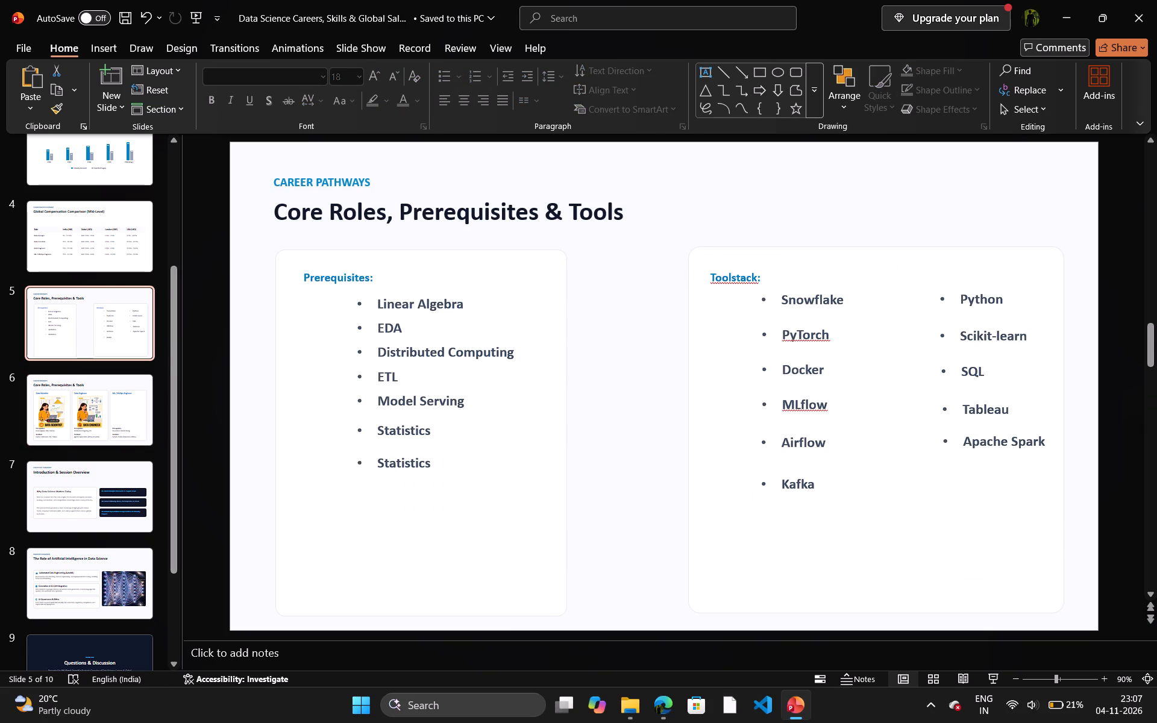
Nudge the Statistics bullet below Model Serving slightly upward to match the spacing of the Prerequisites list.
click(426, 436)
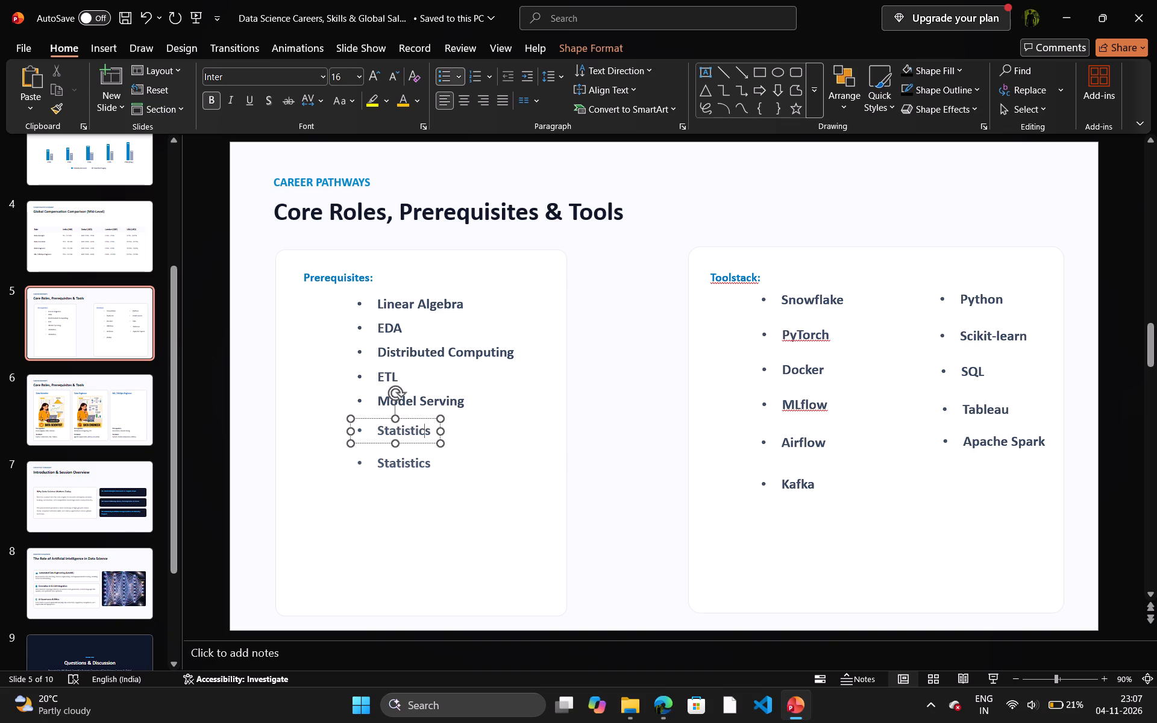
key(Up)
key(Up)
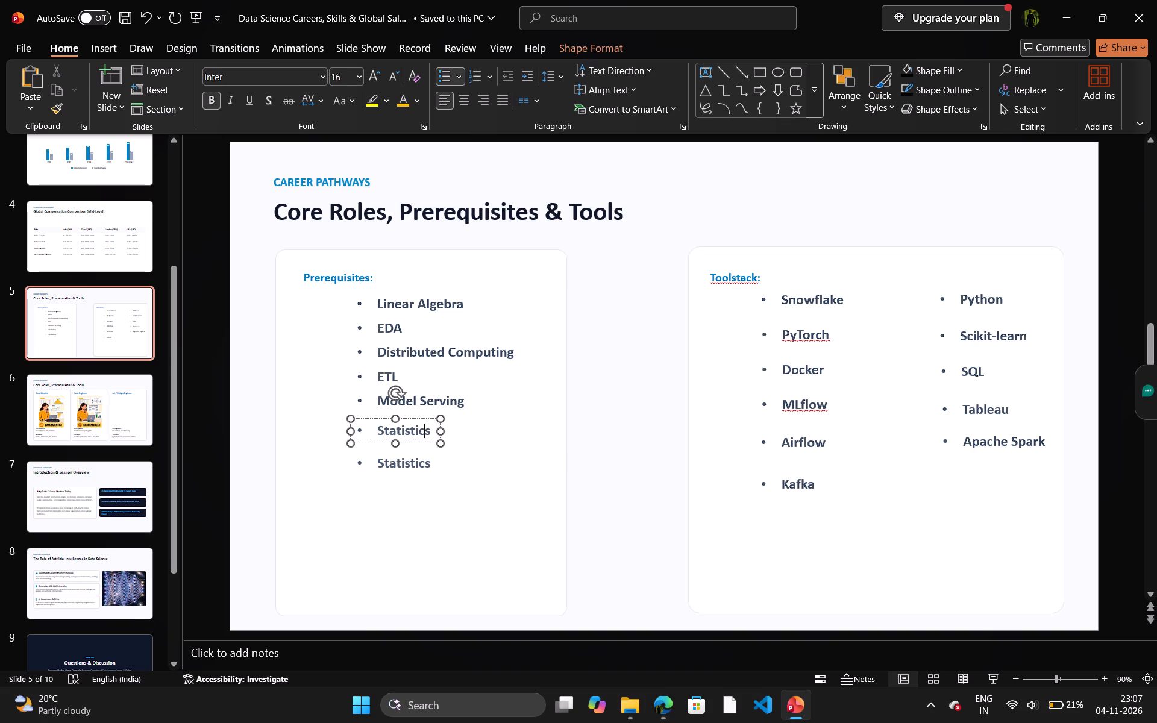
click(428, 419)
key(Up)
key(Up)
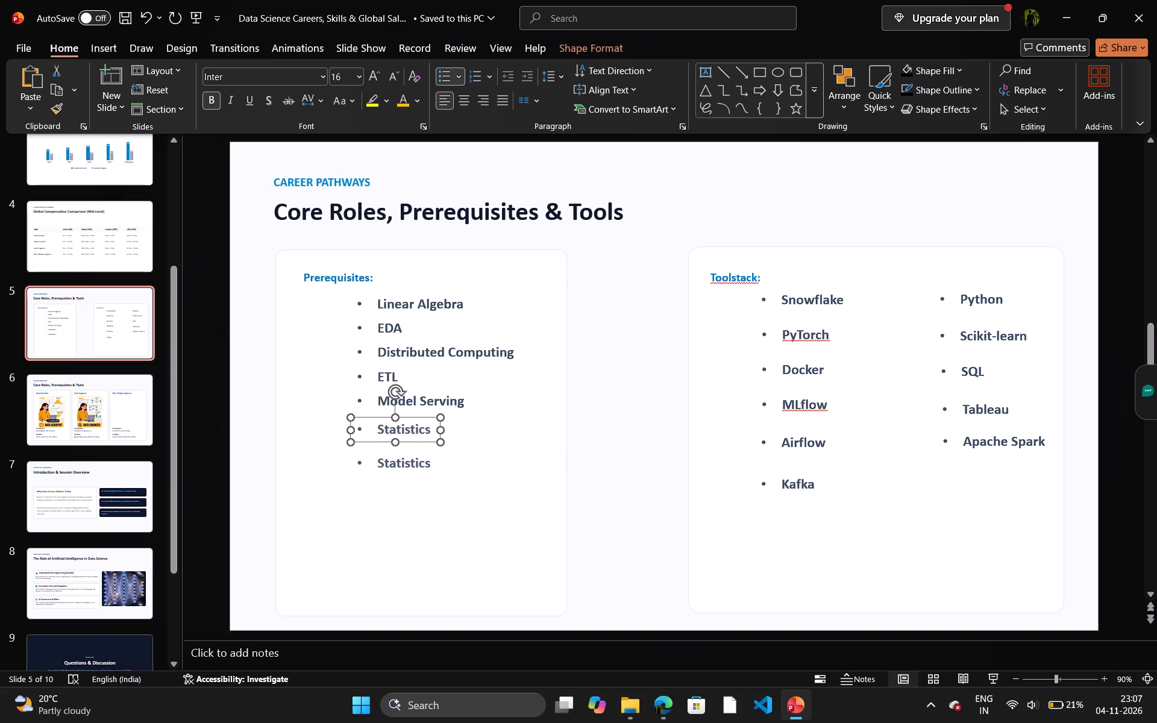
key(Up)
key(Up)
key(Up)
key(Up)
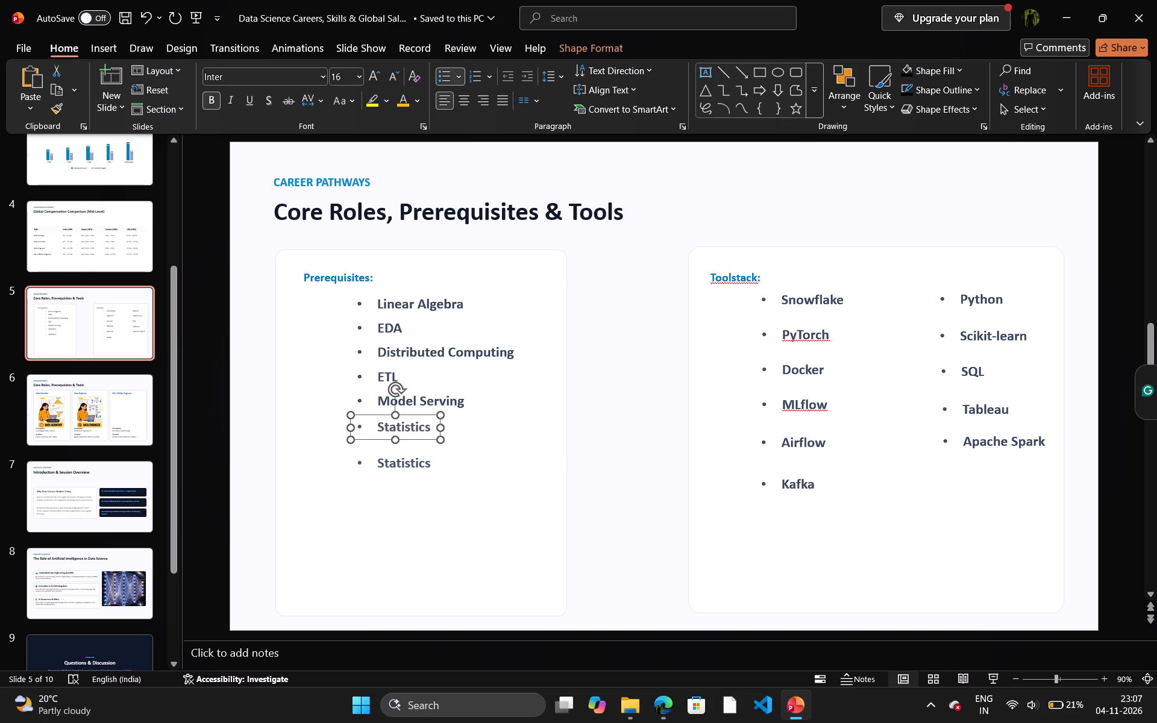
Nudge the last Statistics bullet in the Prerequisites card slightly upward toward the one above it.
click(401, 470)
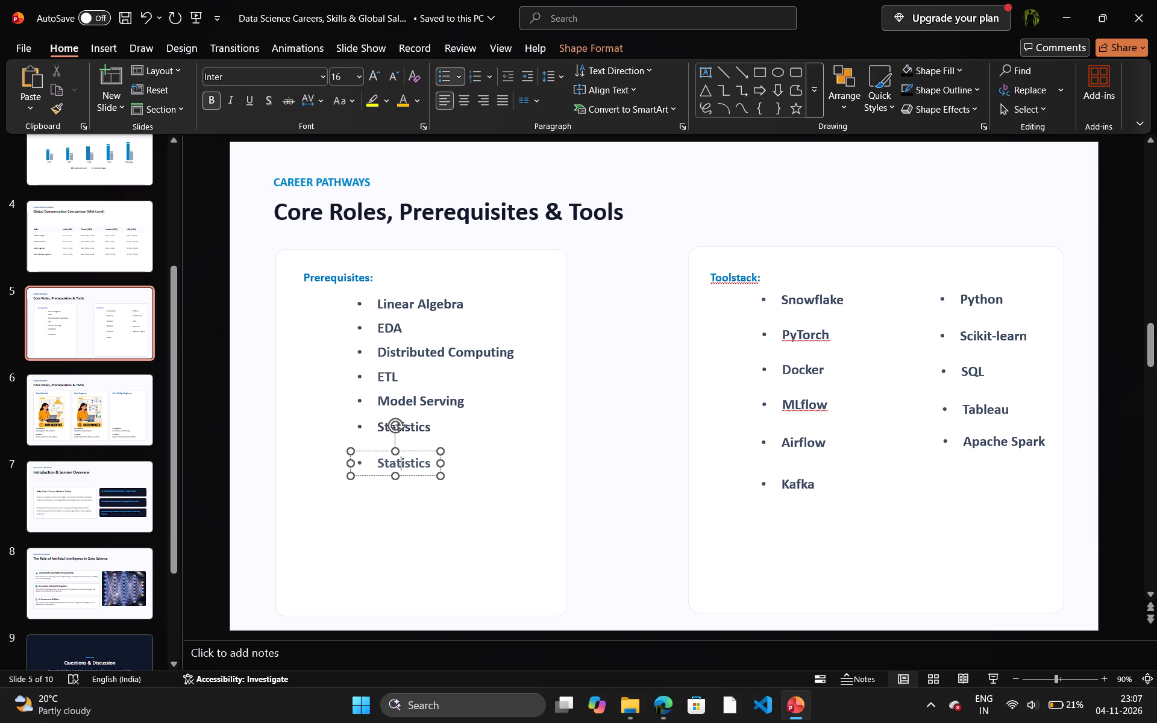
click(416, 454)
key(Up)
key(Up)
key(Up)
key(Up)
key(Up)
key(Up)
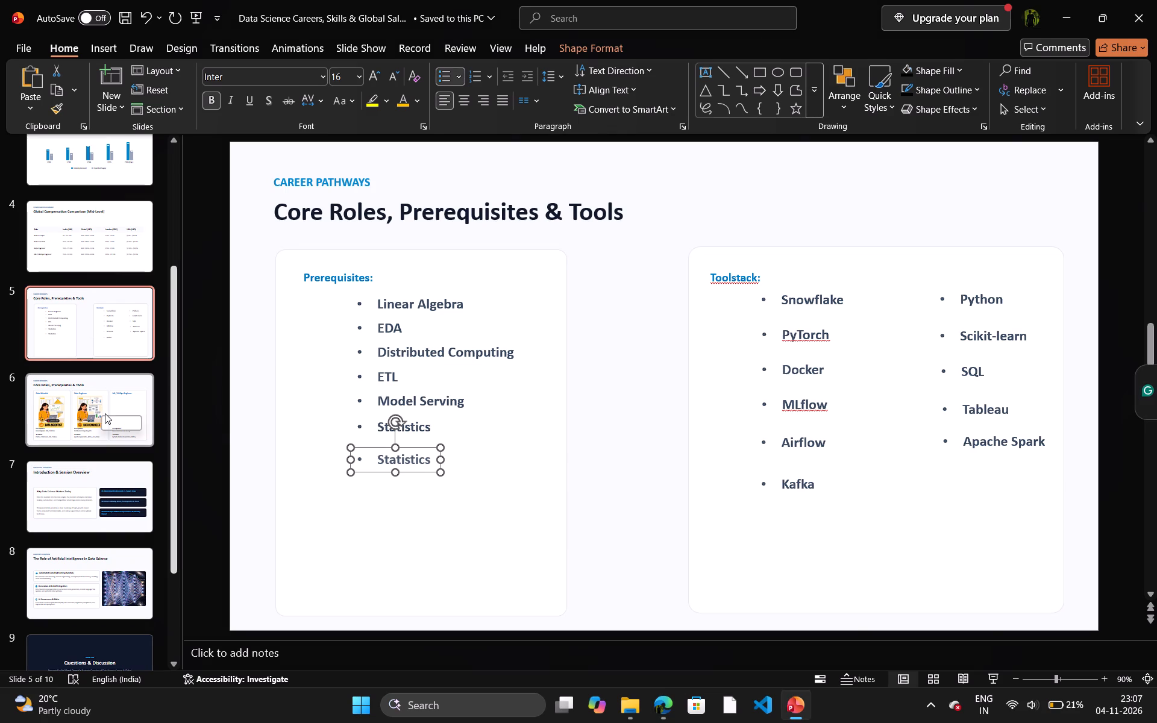
Copy only Neural Nets from the ML / MLOps Engineer prerequisites on slide 6 and return to slide 5.
click(105, 413)
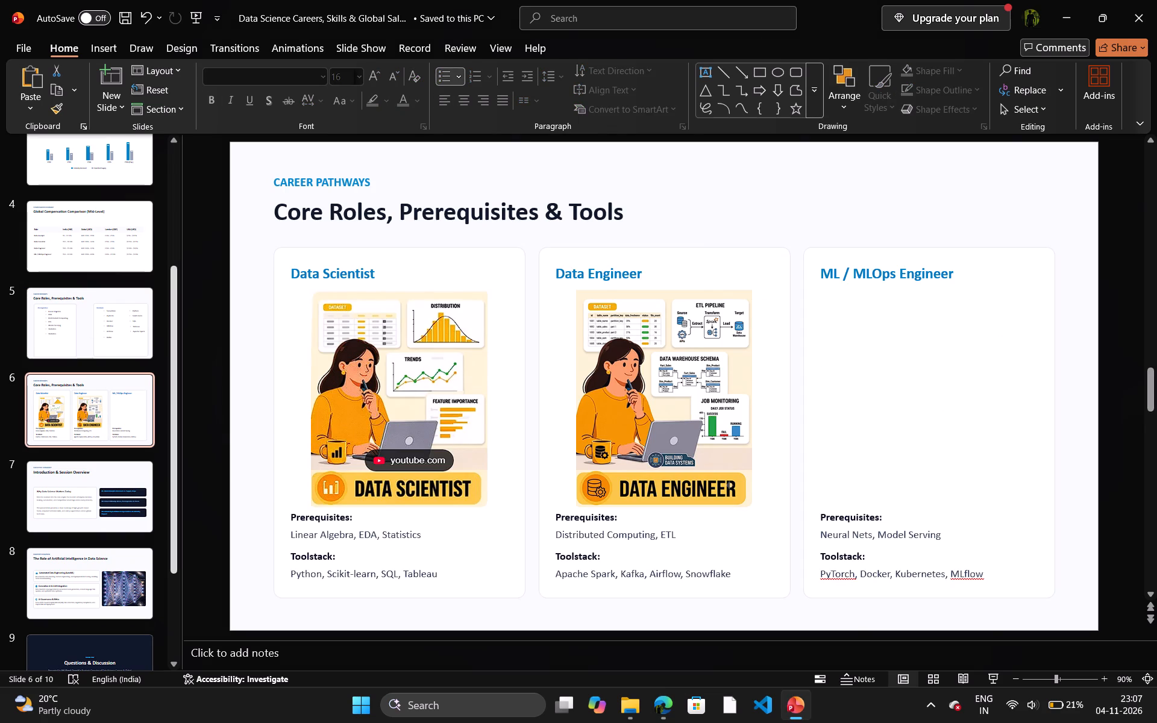
triple_click(853, 533)
click(868, 534)
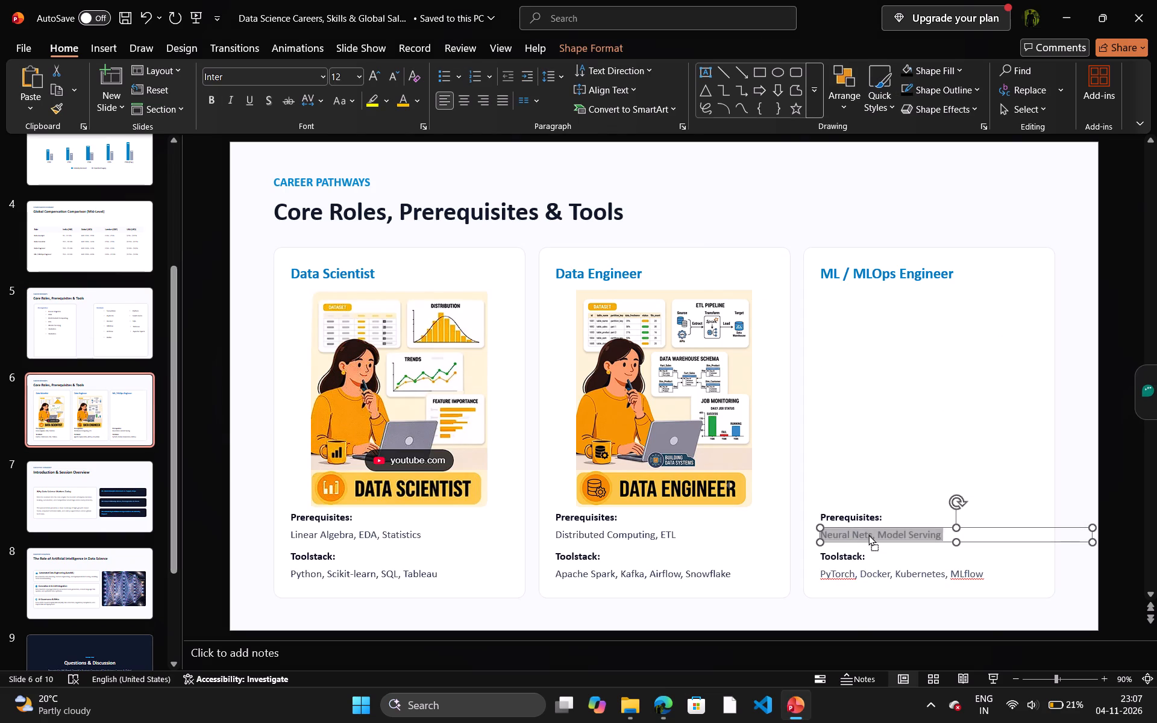
drag(872, 537, 825, 537)
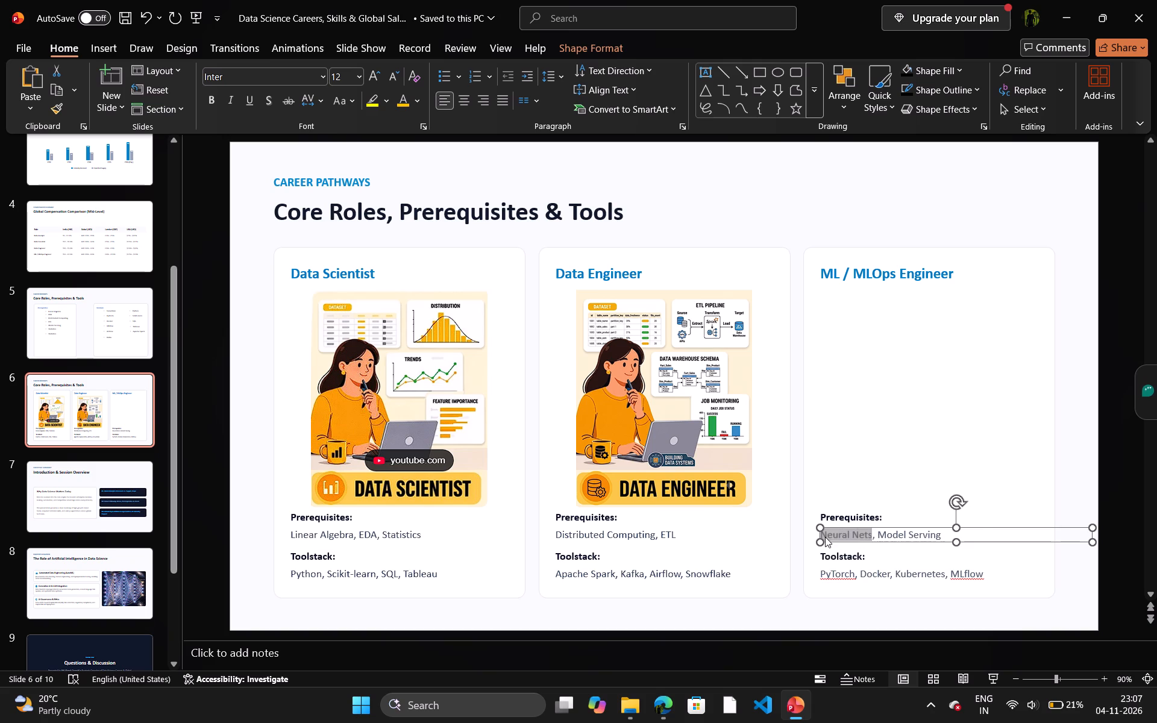
key(ctrl+c)
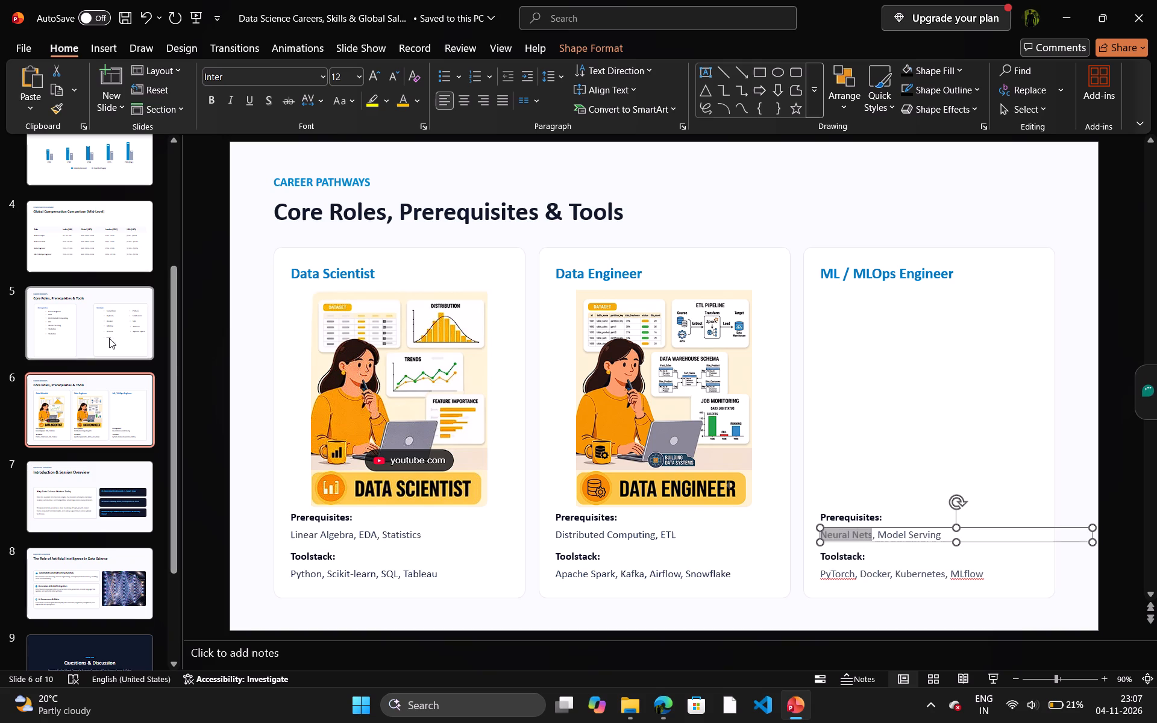
click(108, 339)
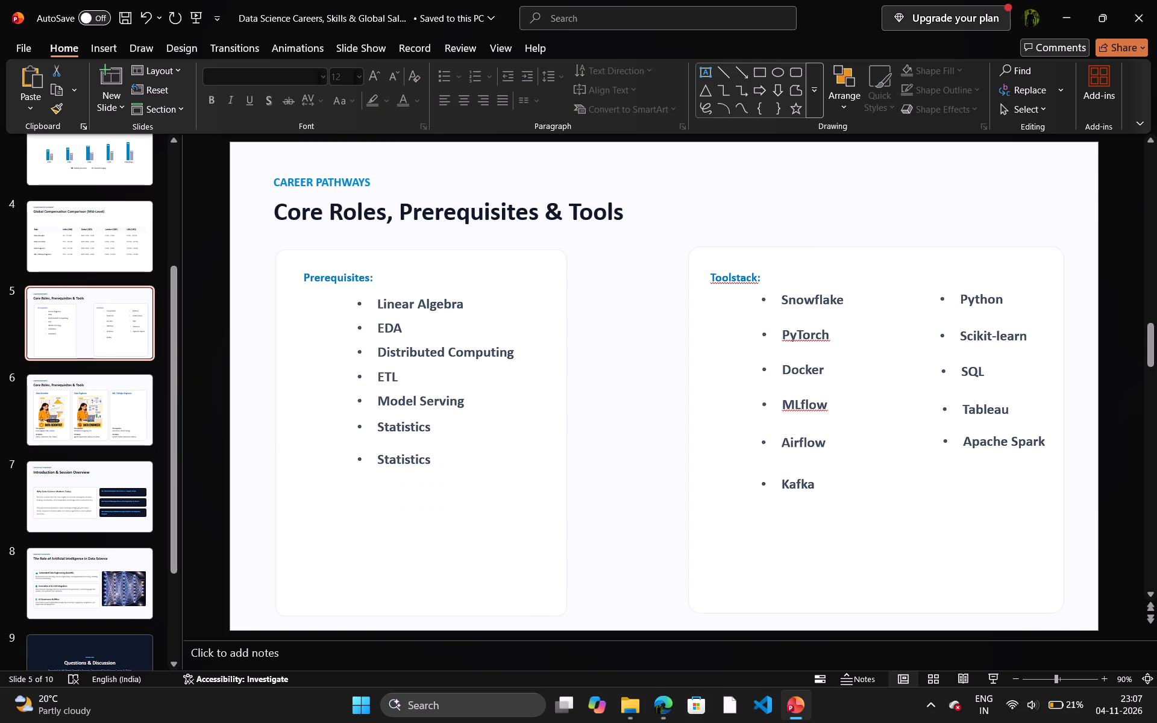
Replace the last Statistics bullet in the Prerequisites card with the copied Neural Nets and widen its text box to fit.
click(424, 455)
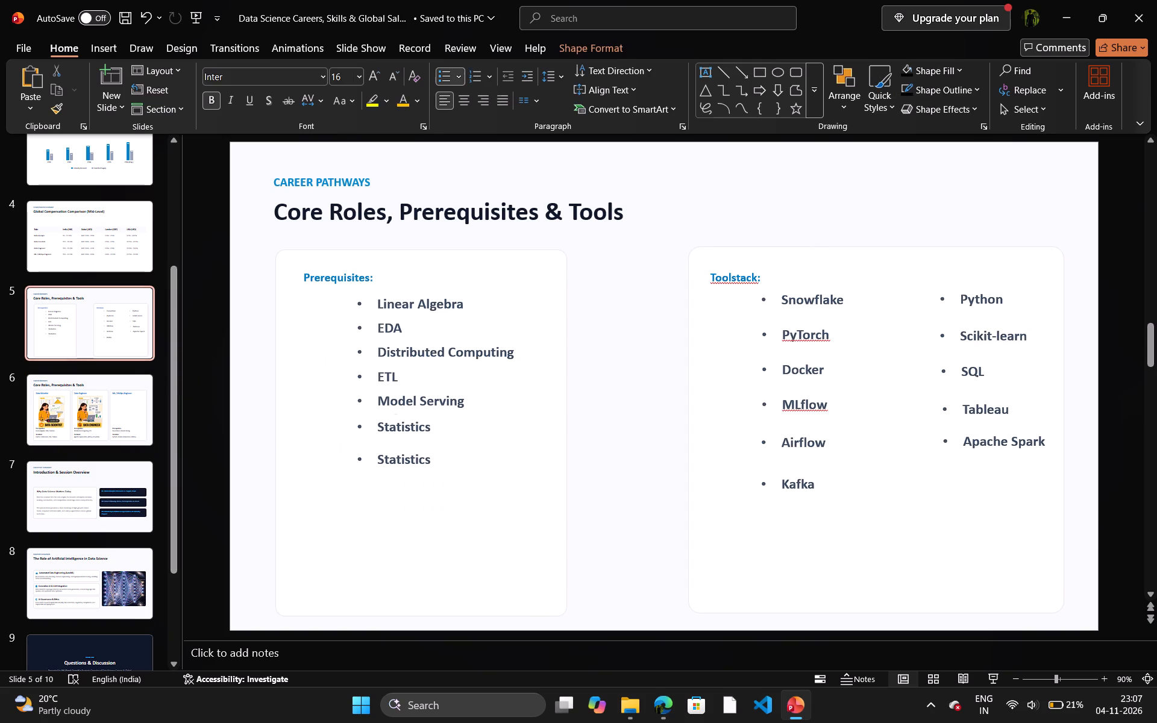
drag(428, 459, 353, 468)
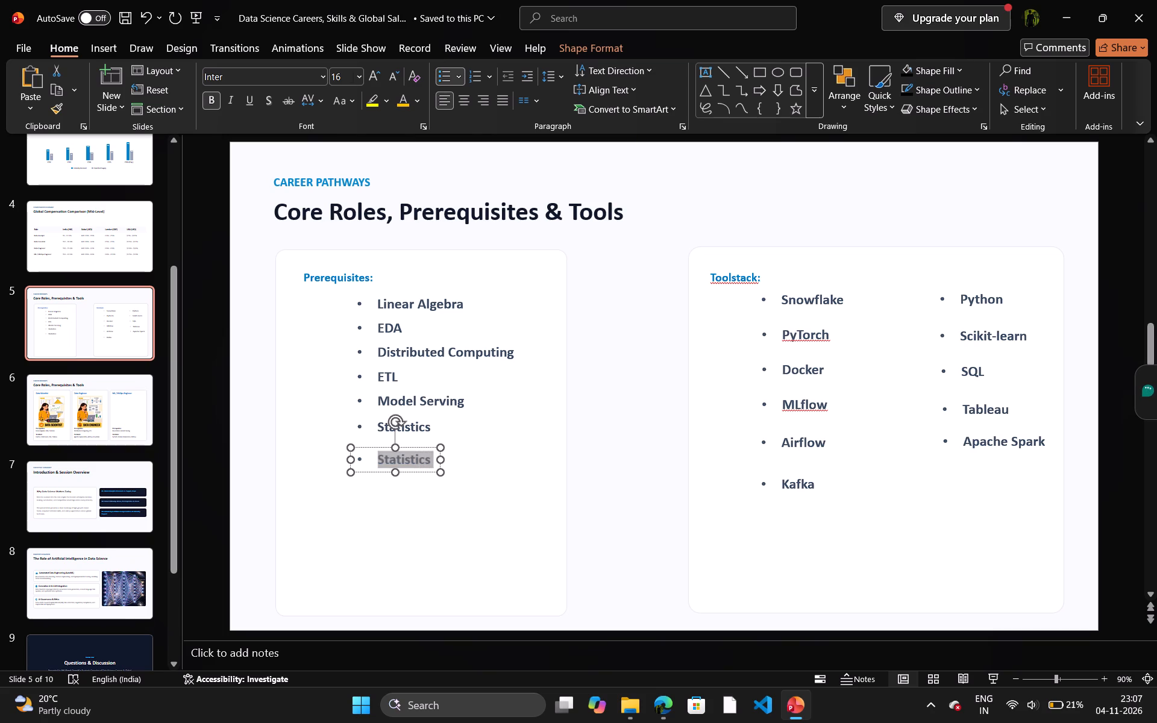
drag(353, 468, 352, 467)
key(ctrl+v)
drag(443, 468, 467, 468)
Make the Neural Nets bullet bold to match the other Prerequisites bullets.
click(453, 462)
key(ctrl+a)
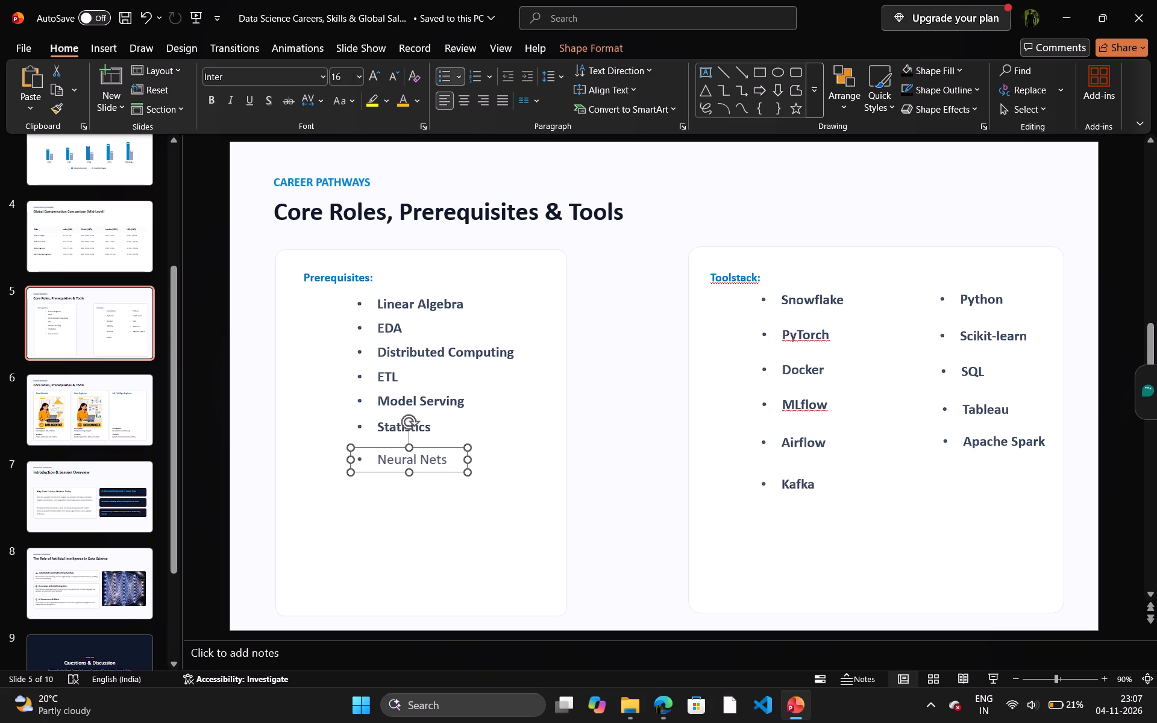
click(450, 458)
click(450, 458)
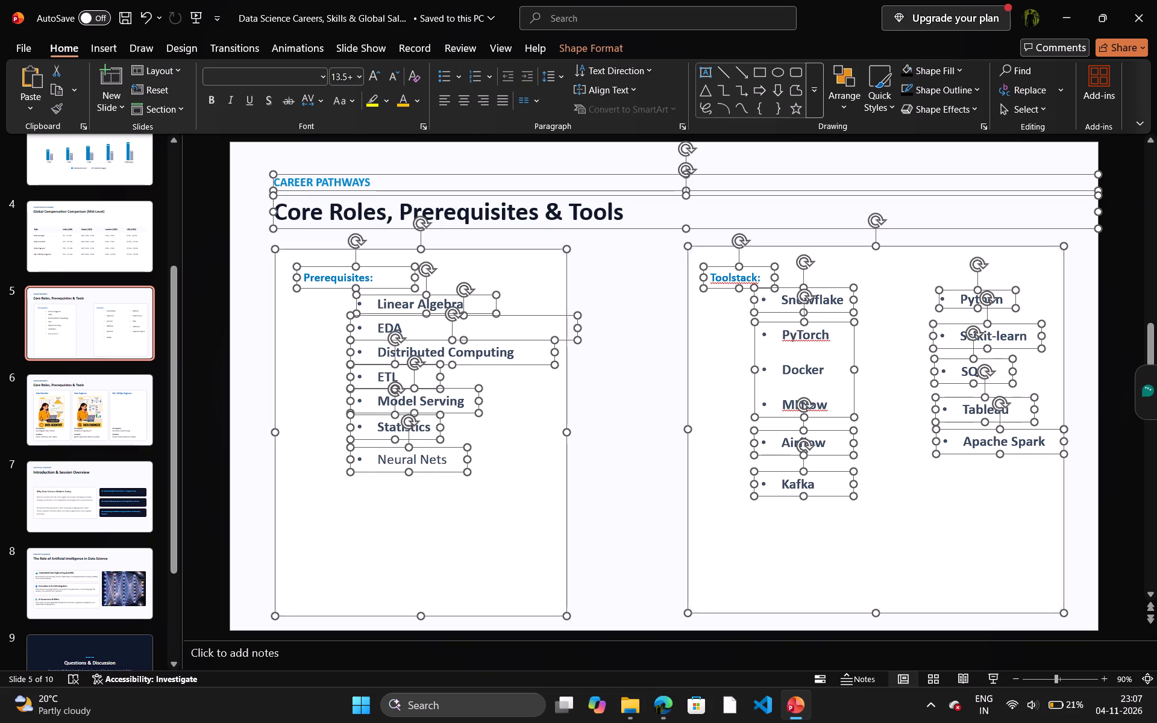
click(449, 493)
click(360, 331)
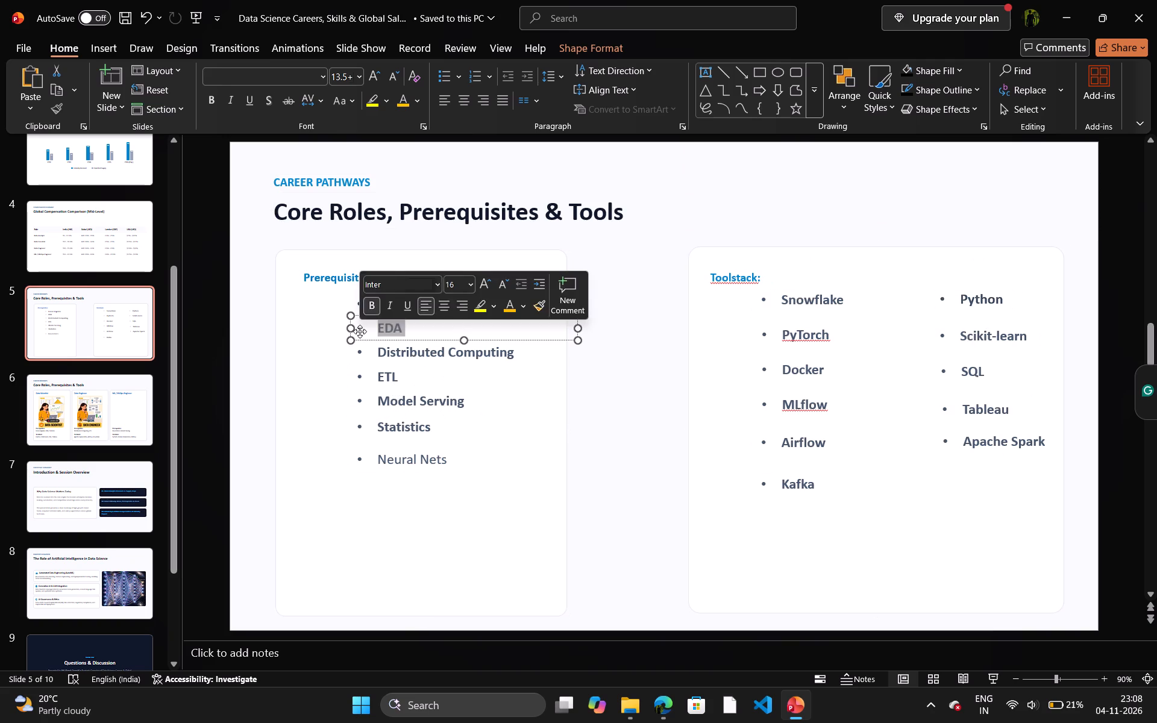
triple_click(420, 462)
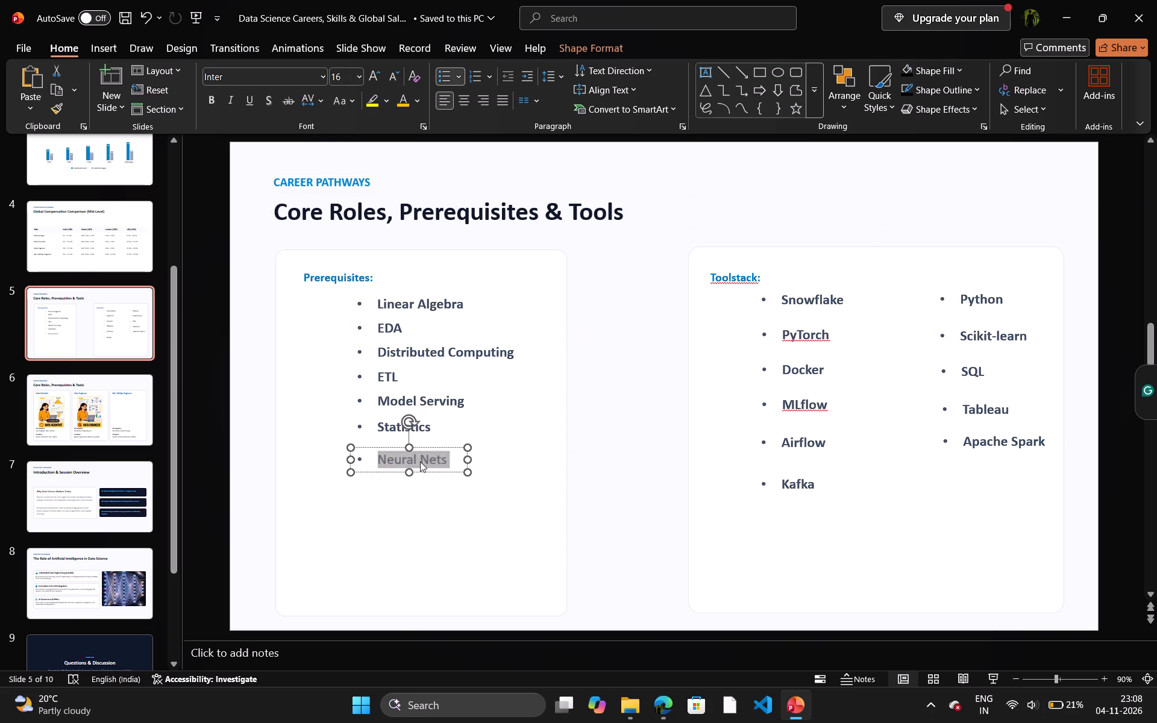
key(ctrl+b)
click(418, 501)
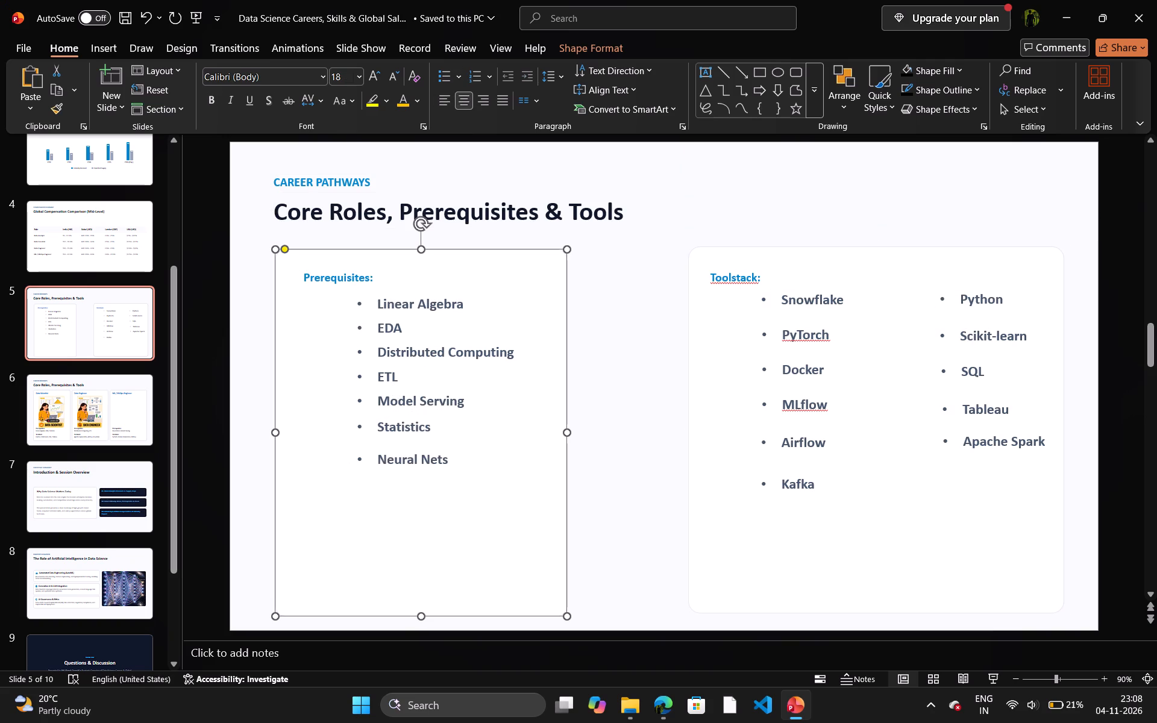
Move the Neural Nets bullet slightly up so its gap below Statistics matches the rest of the Prerequisites list.
click(439, 466)
click(430, 476)
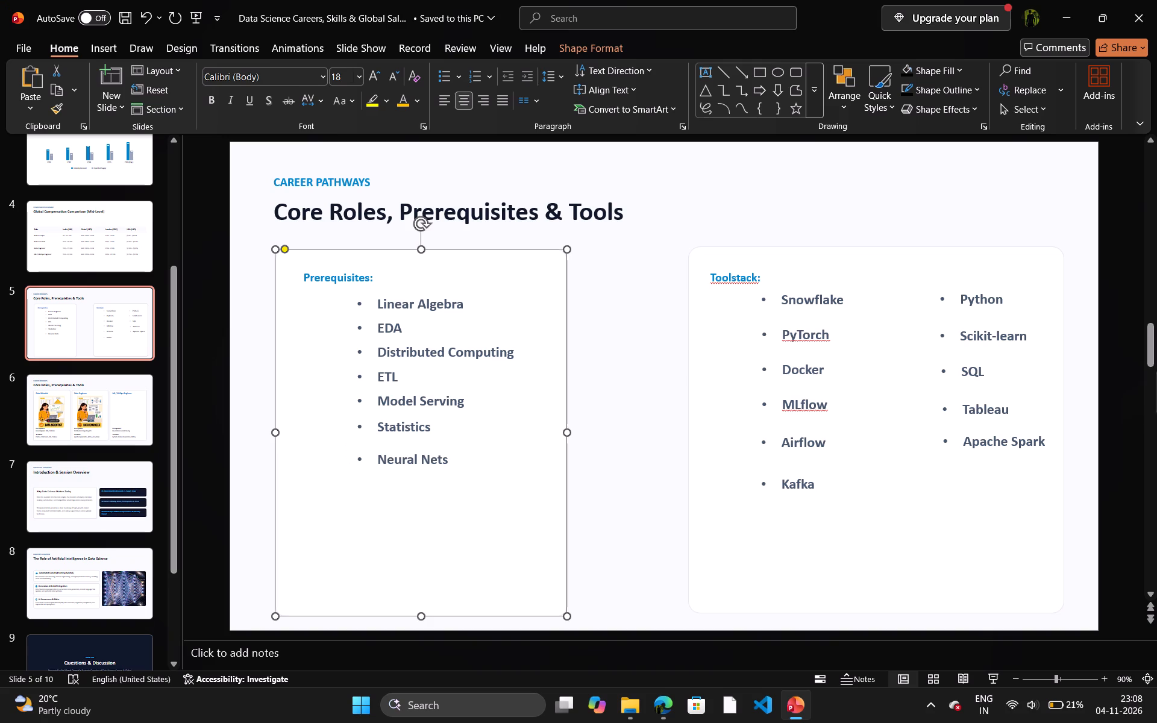
click(431, 465)
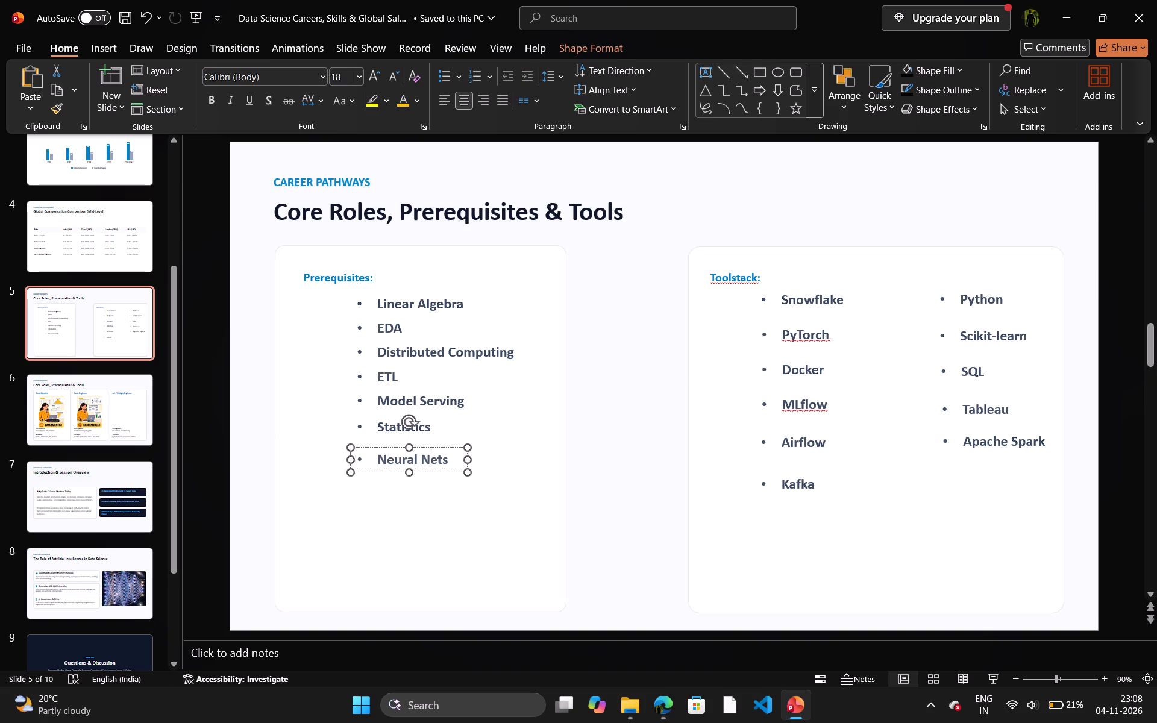
click(434, 471)
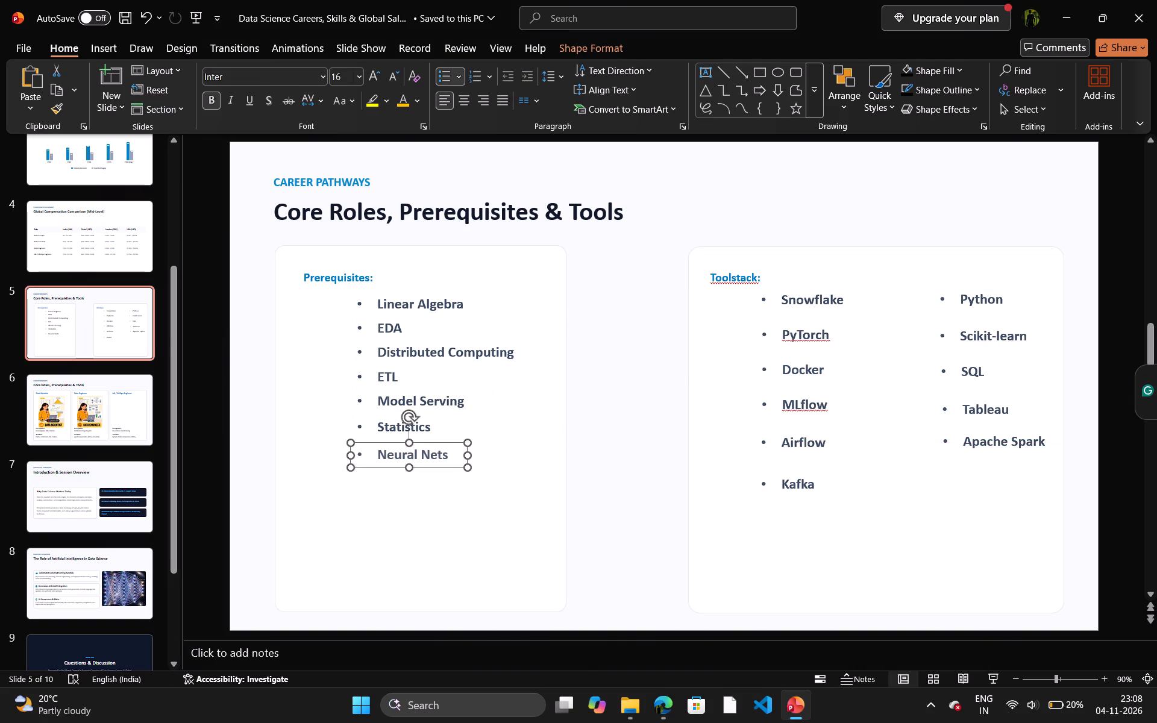
Nudge the Neural Nets bullet slightly up so it lines up evenly below Statistics.
click(447, 468)
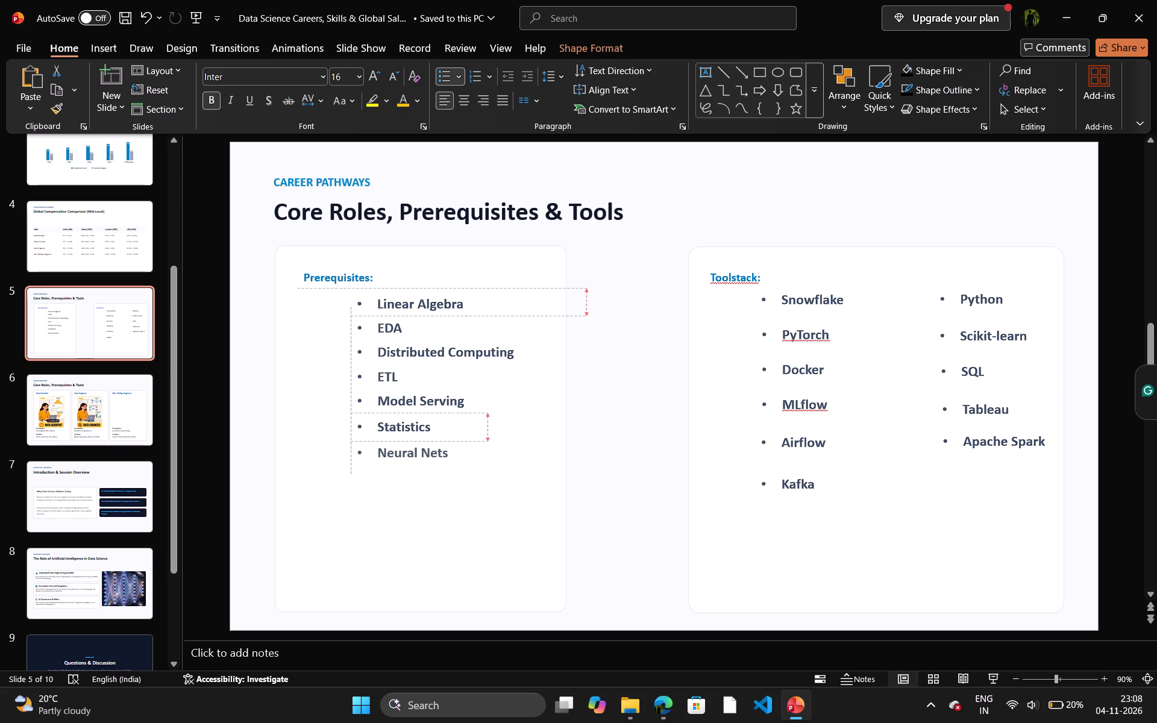
click(647, 410)
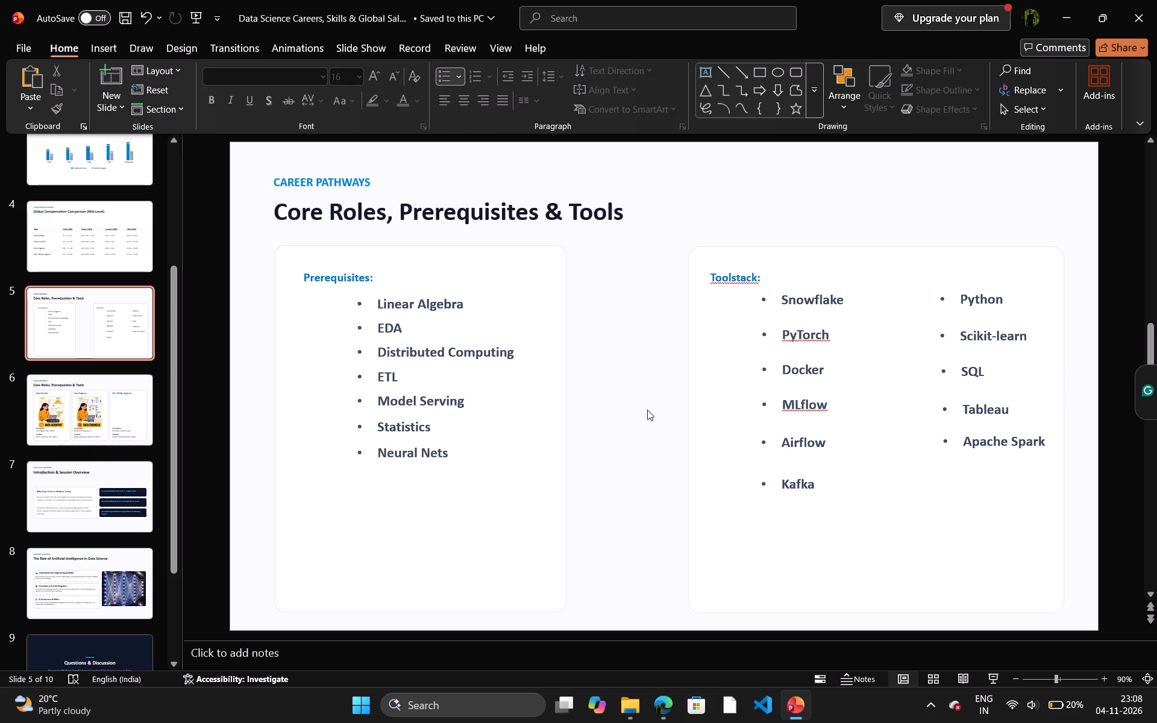
Pull the Prerequisites card out from behind its text, and shift the Prerequisites heading and all its bullets together slightly right and down.
drag(465, 273, 603, 604)
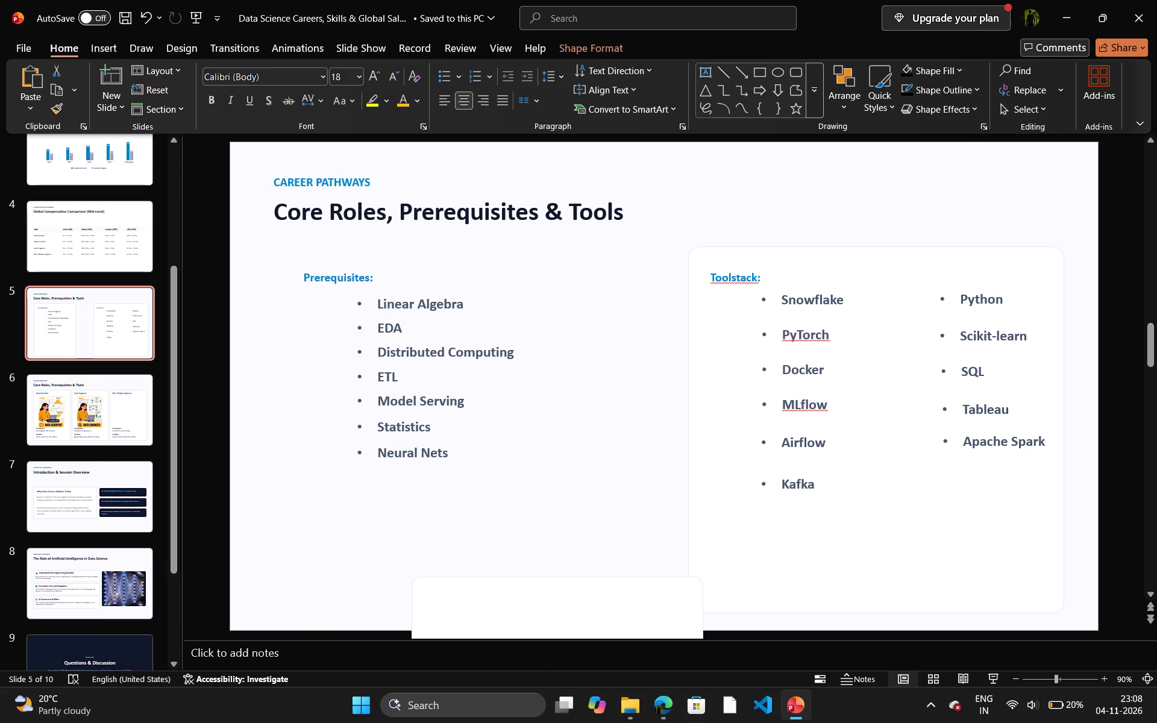
drag(603, 604, 603, 602)
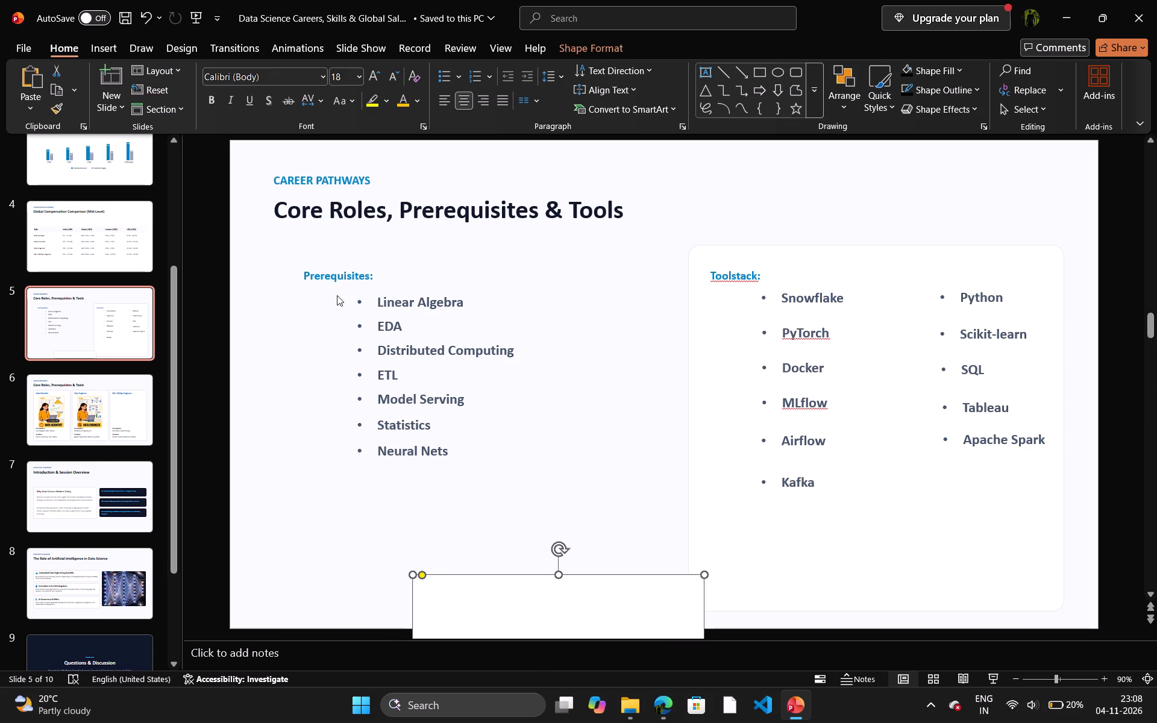
drag(336, 295, 375, 330)
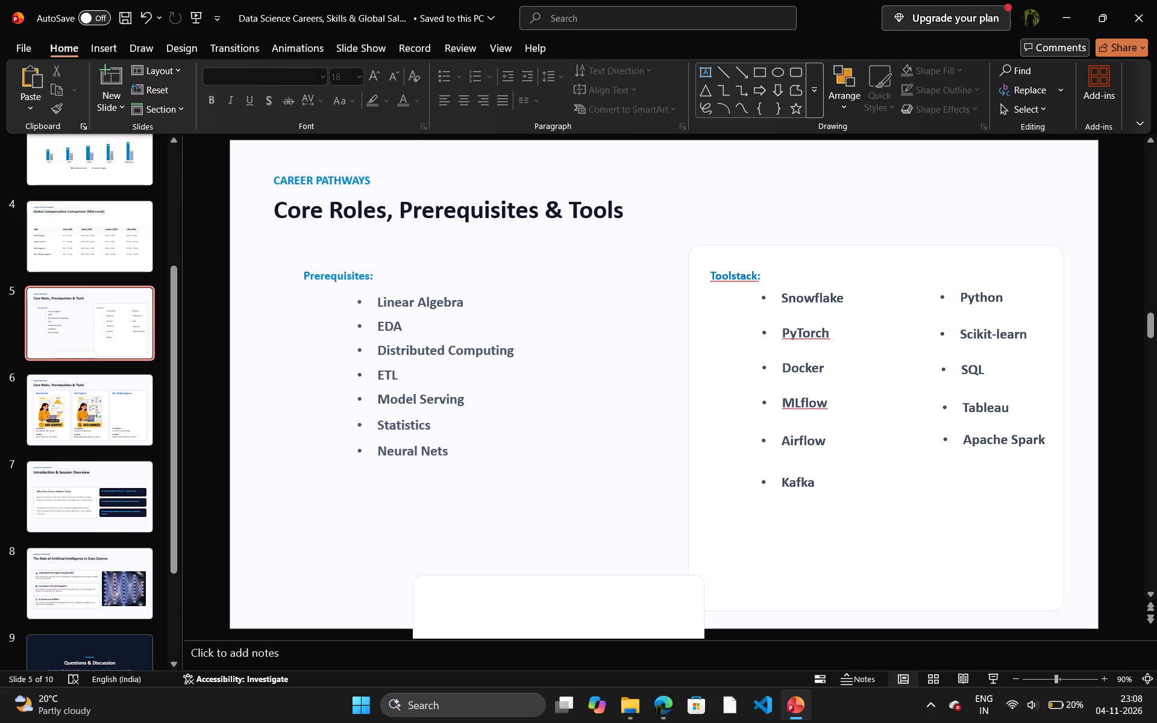
drag(274, 257, 588, 570)
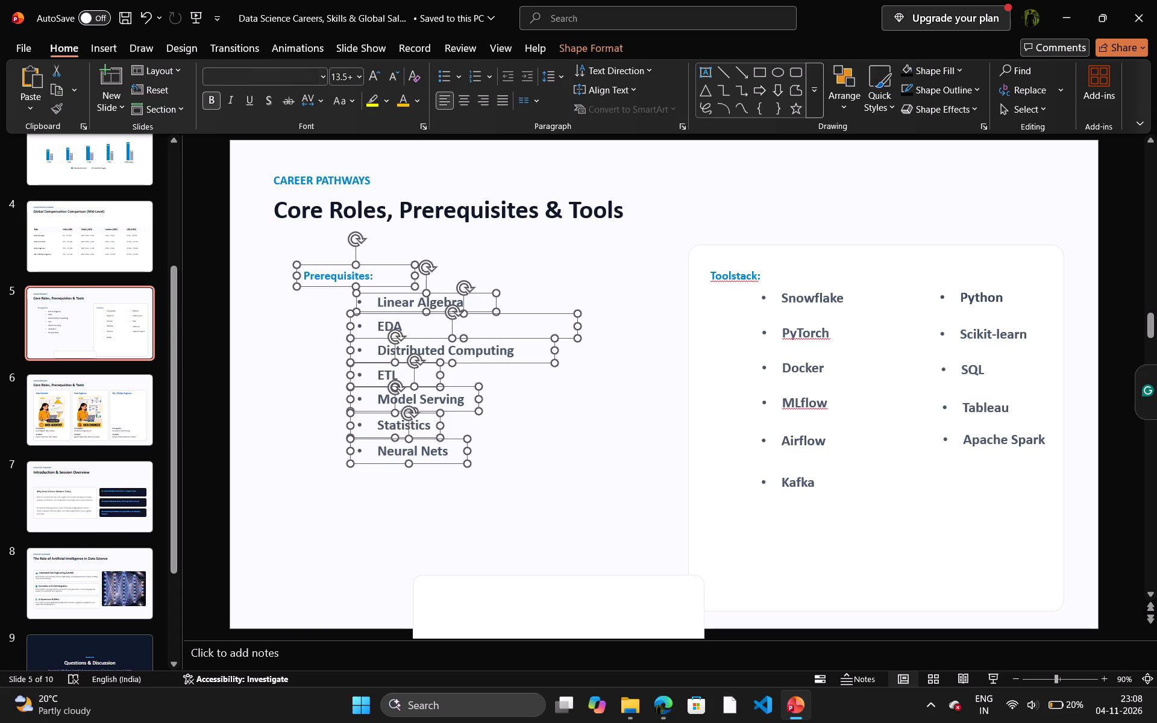
drag(434, 463, 436, 478)
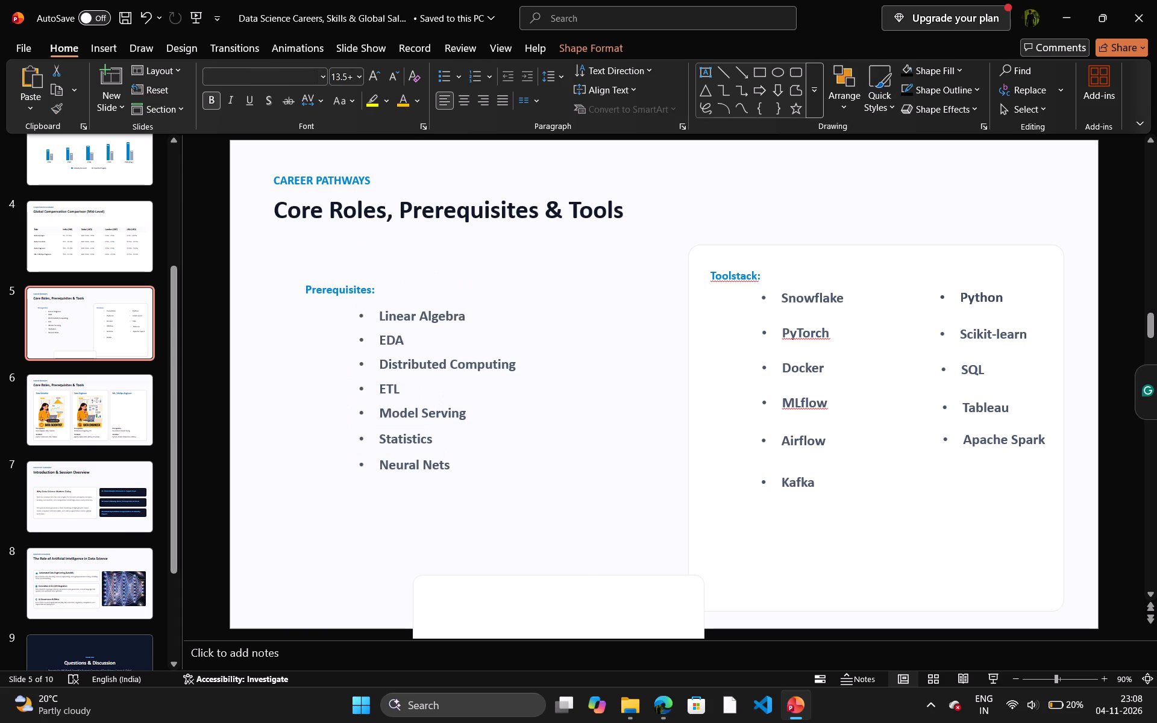
drag(436, 478, 433, 475)
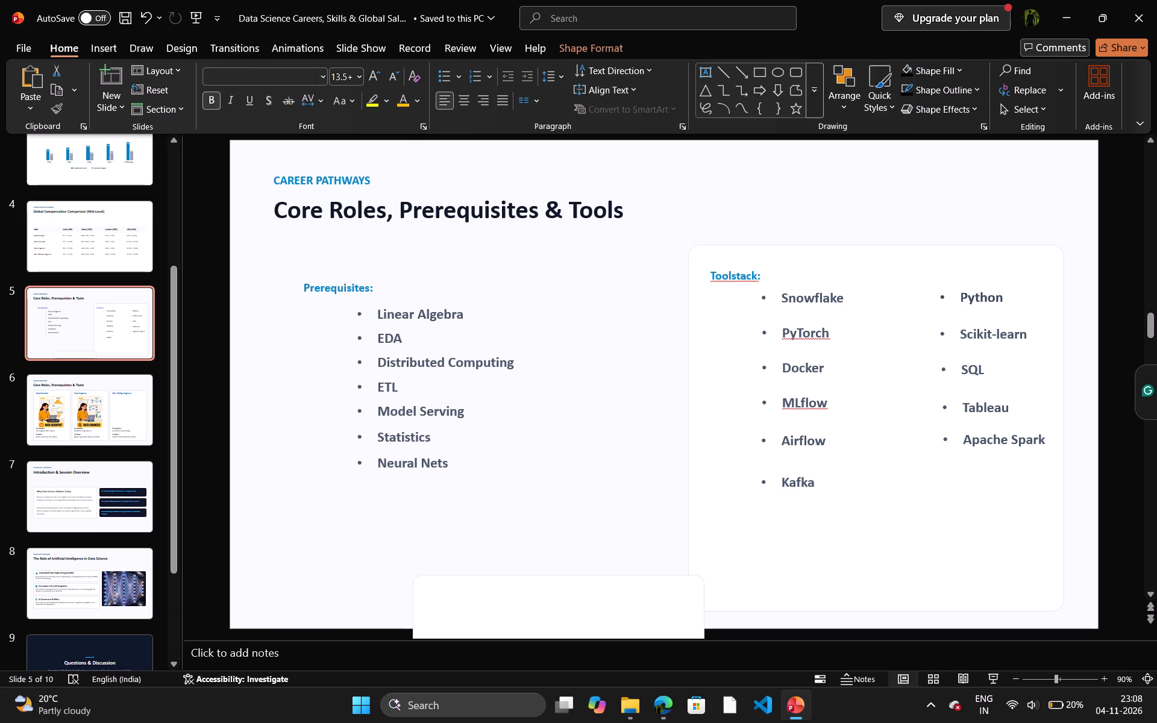
drag(433, 475, 431, 465)
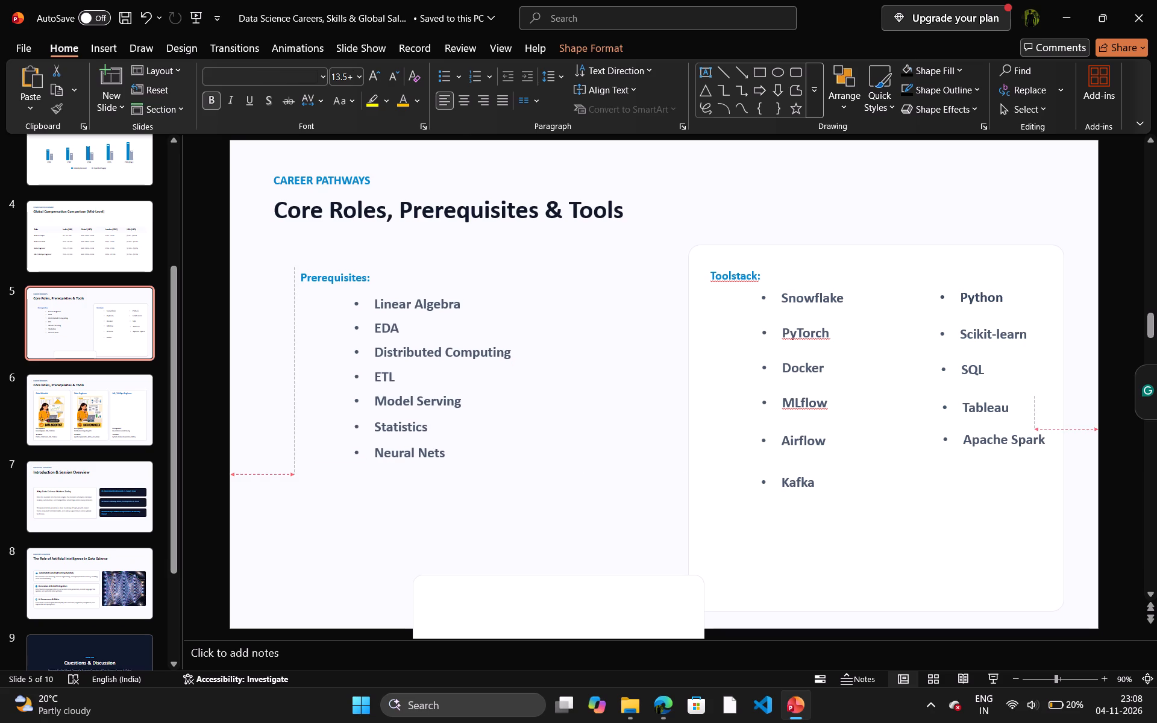
drag(431, 465, 442, 469)
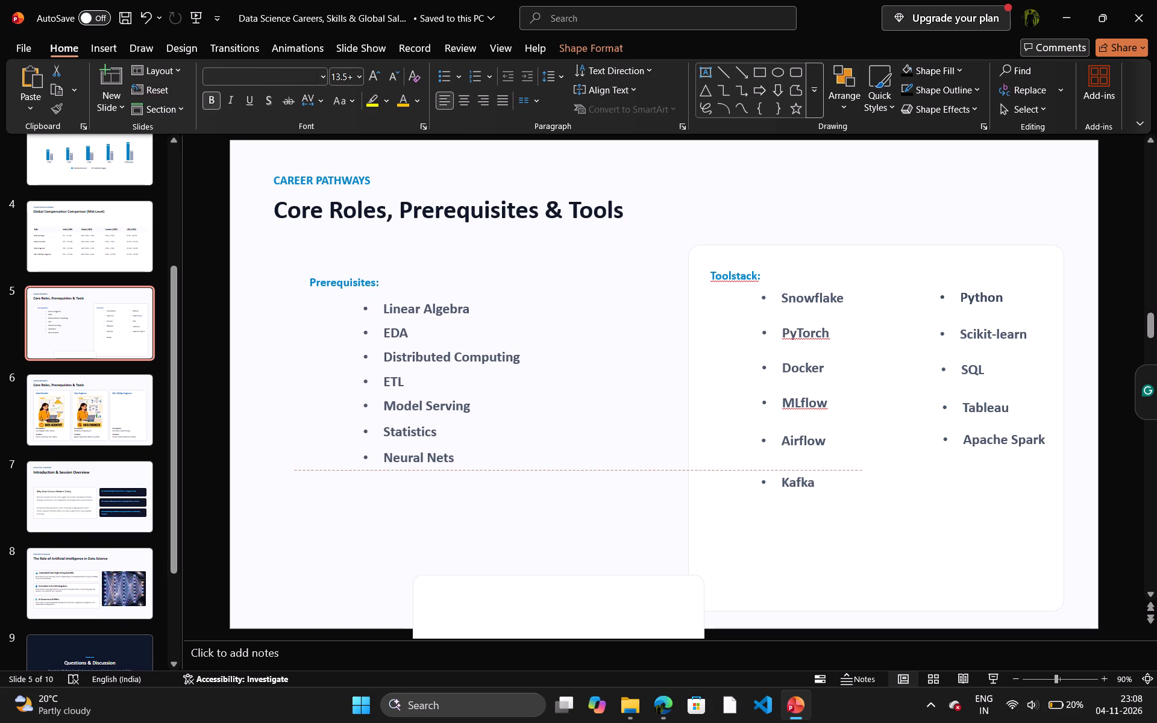
drag(442, 469, 441, 470)
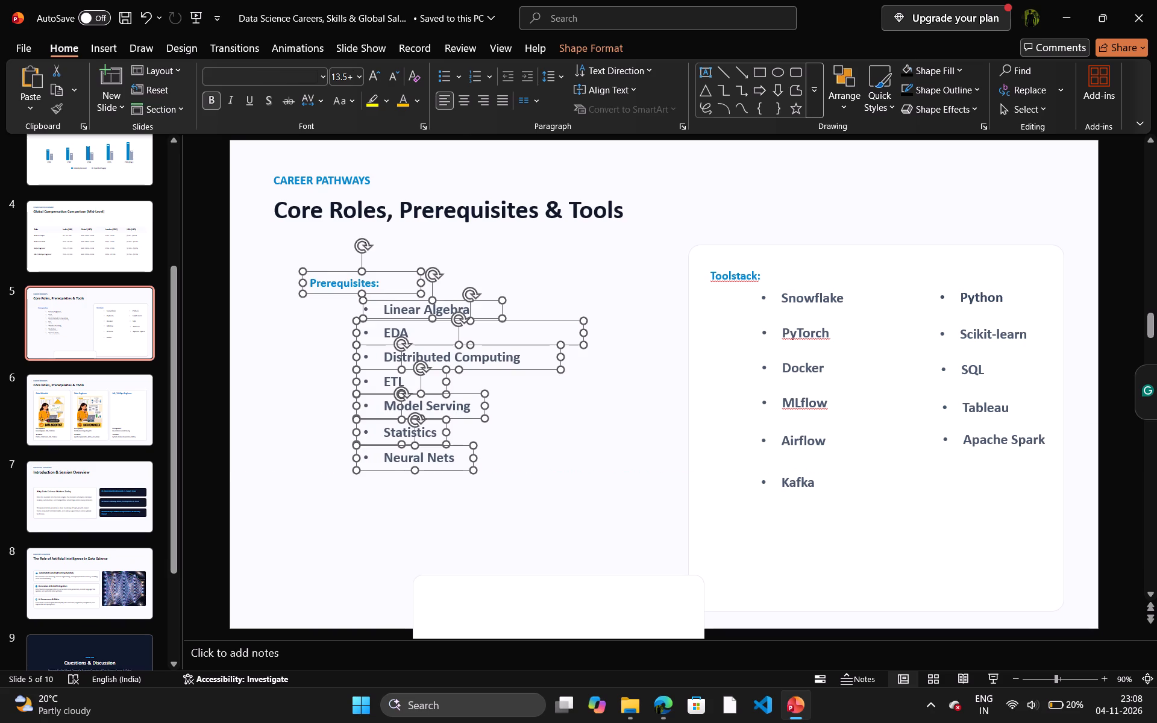
click(562, 502)
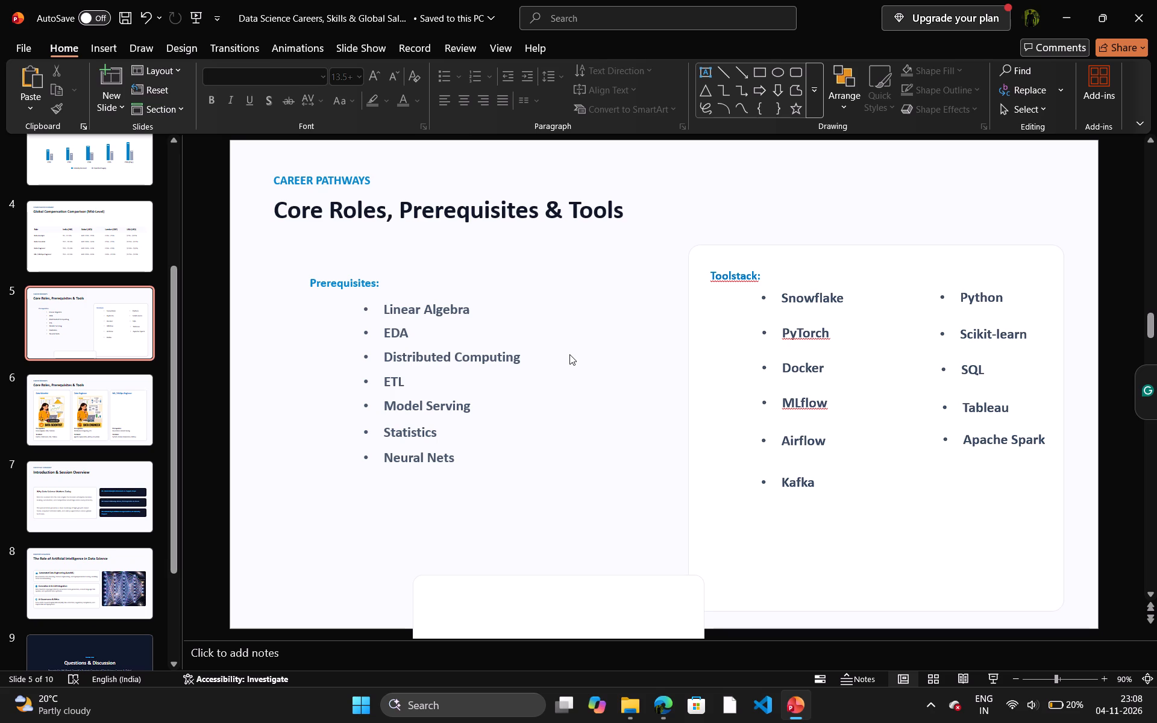
Move the Prerequisites card back behind its heading and bullets and shorten it from the bottom edge.
drag(513, 592, 436, 351)
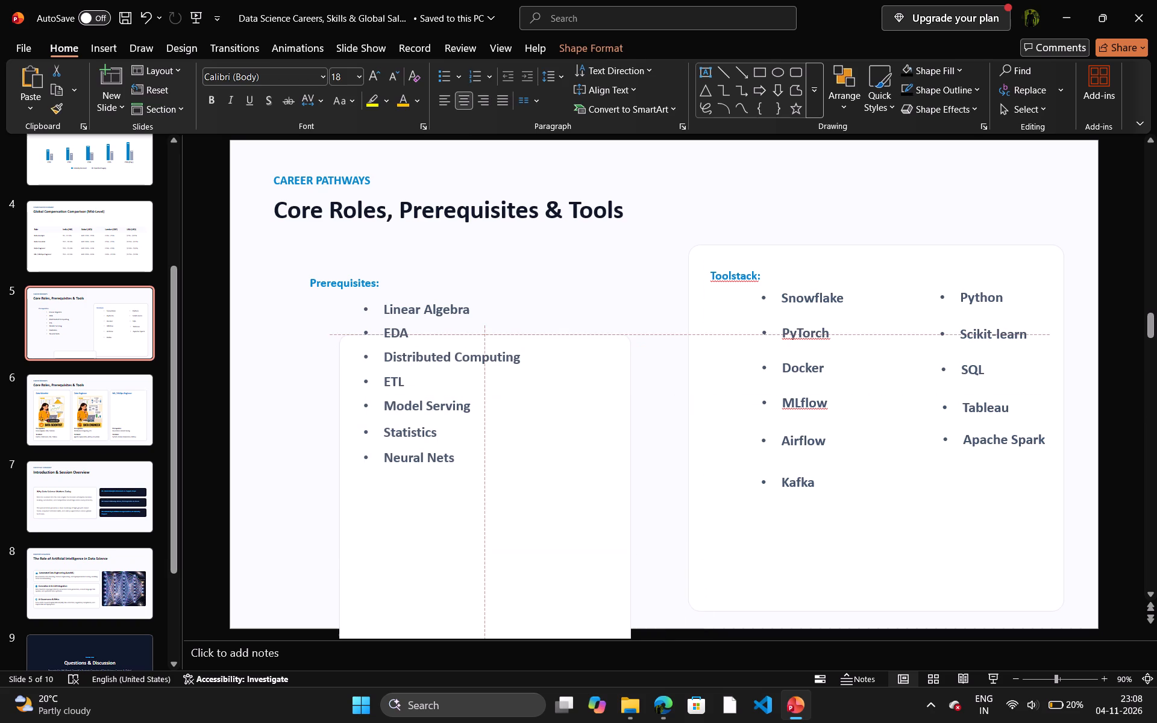
drag(436, 351, 390, 268)
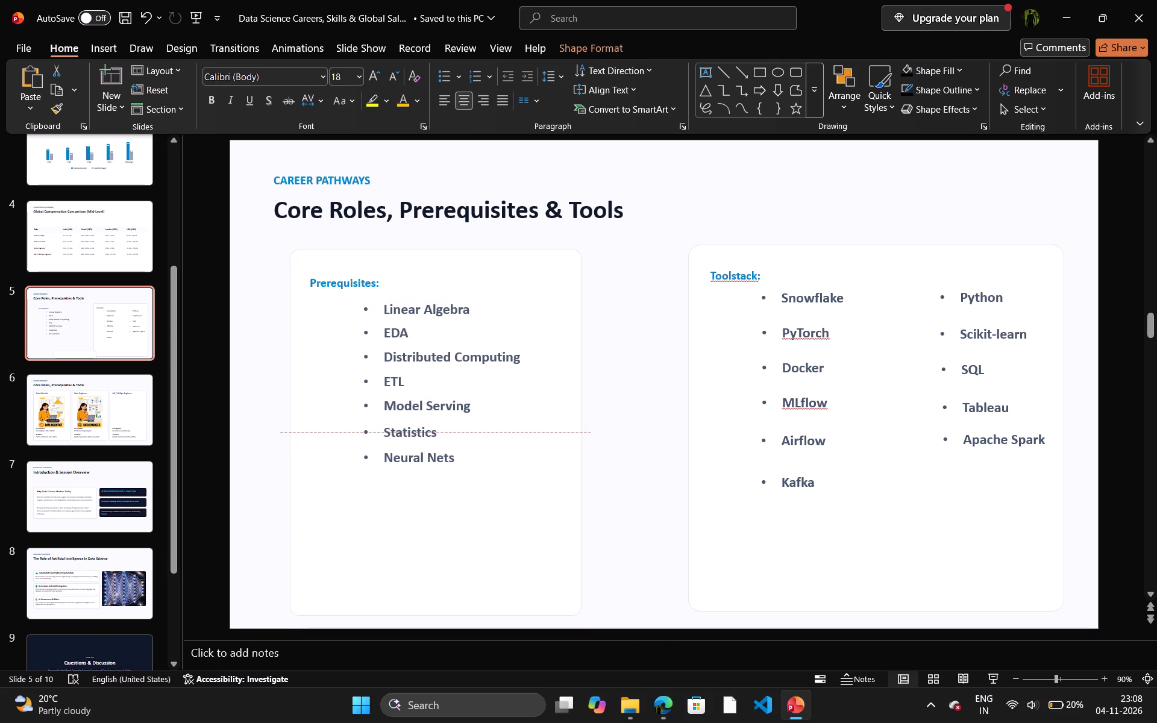
drag(390, 268, 388, 269)
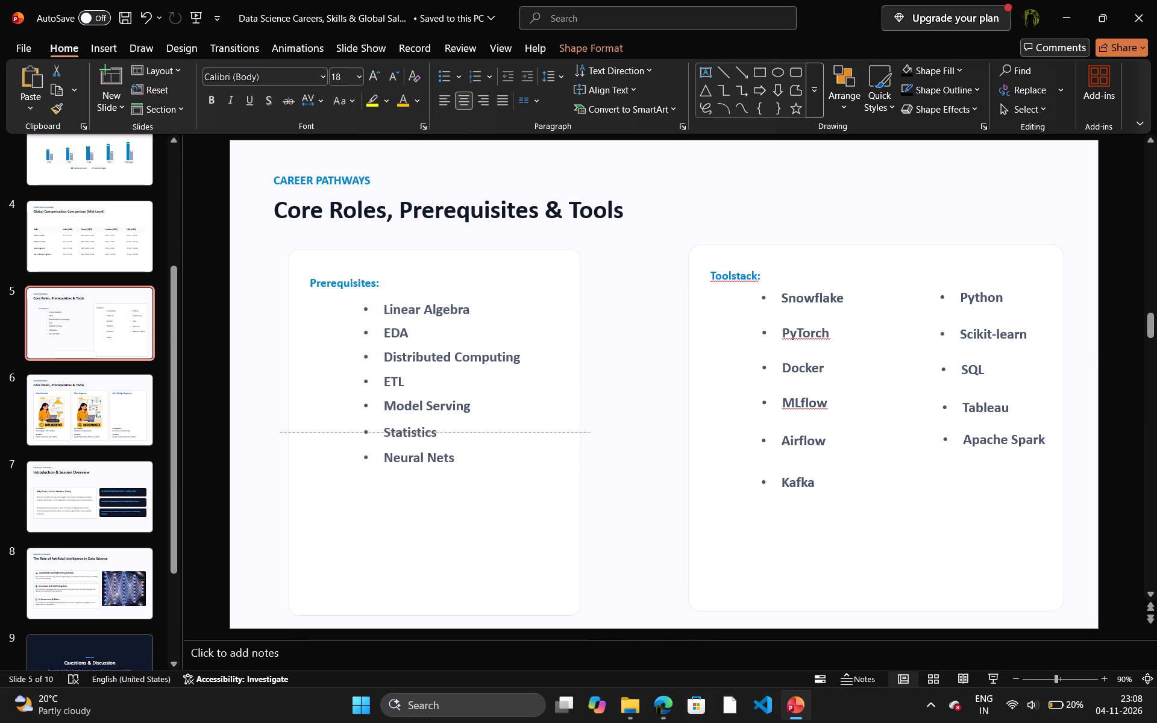
drag(388, 269, 387, 268)
drag(432, 616, 434, 598)
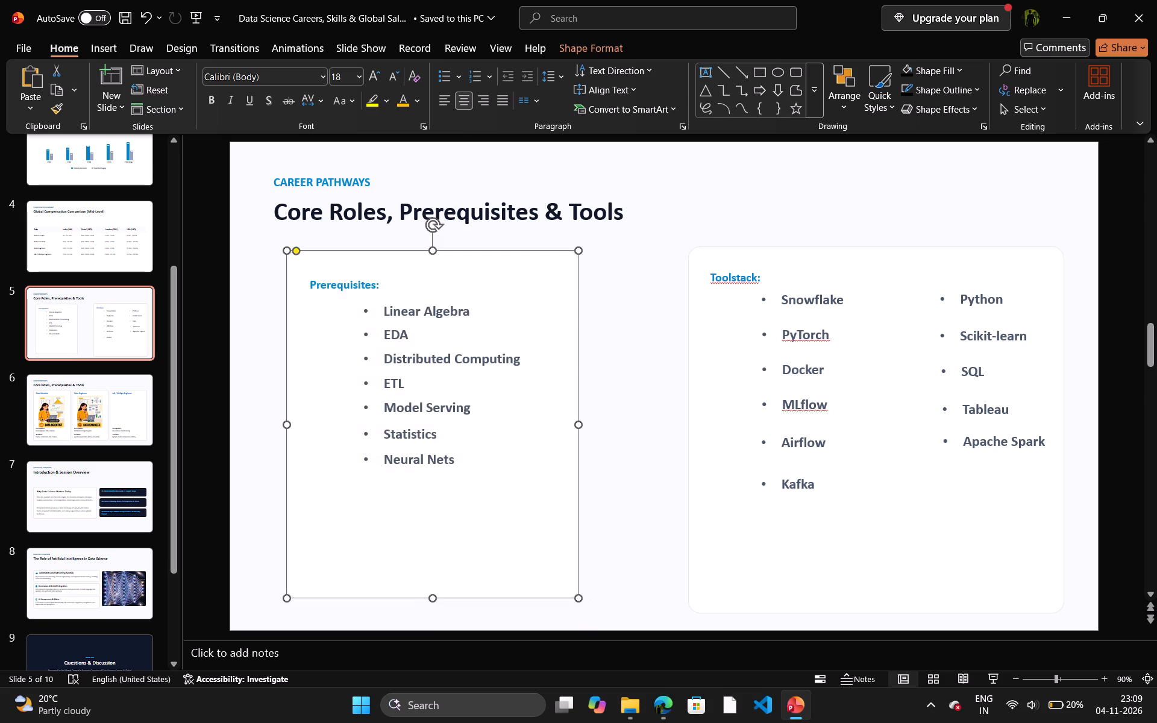
click(605, 505)
Raise the Toolstack card and lower its top edge so it lines up with the Prerequisites card.
click(766, 530)
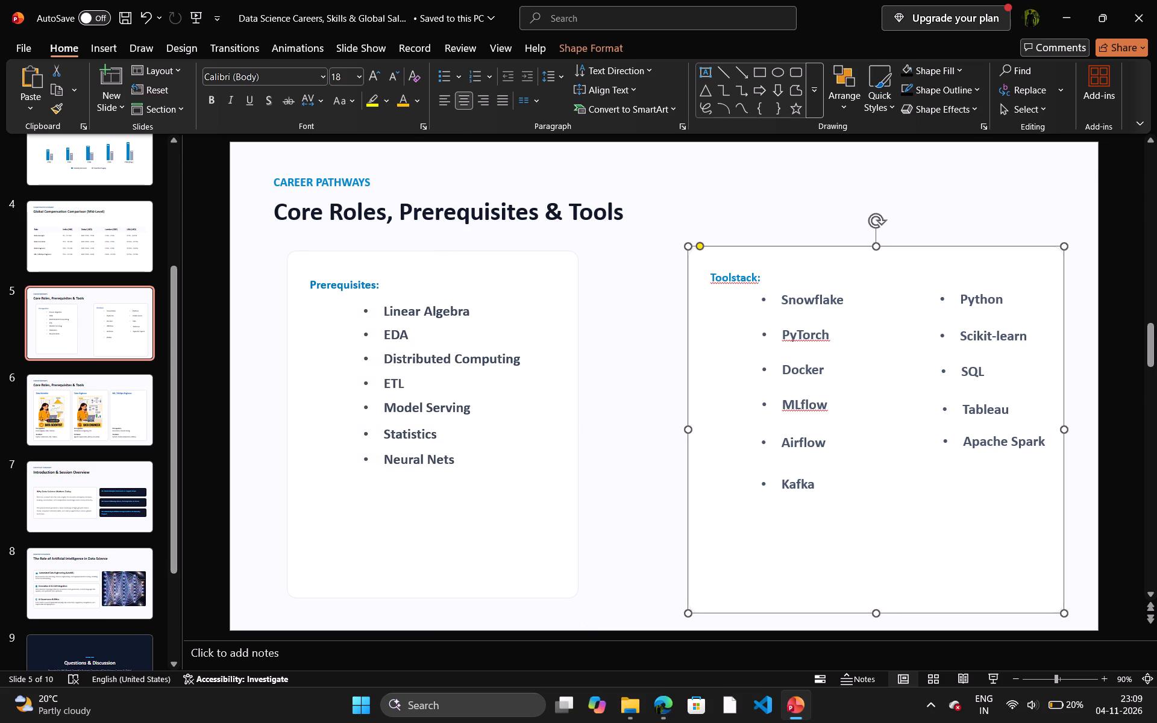
drag(770, 533, 770, 513)
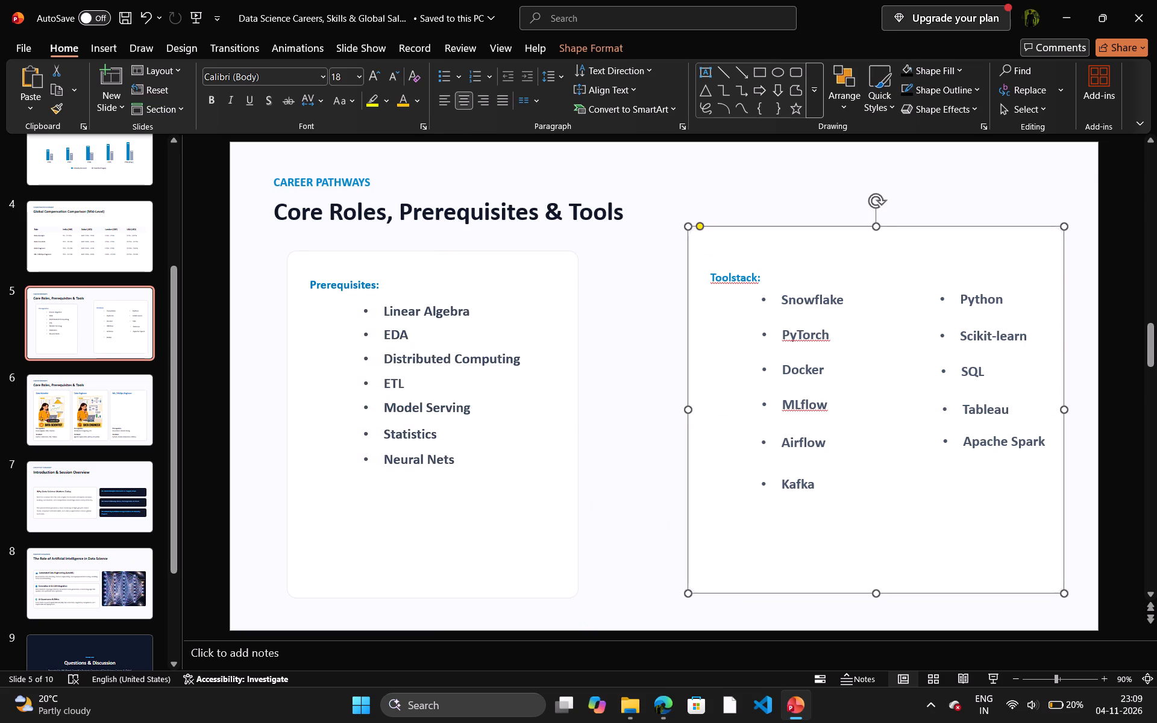
drag(879, 227, 879, 254)
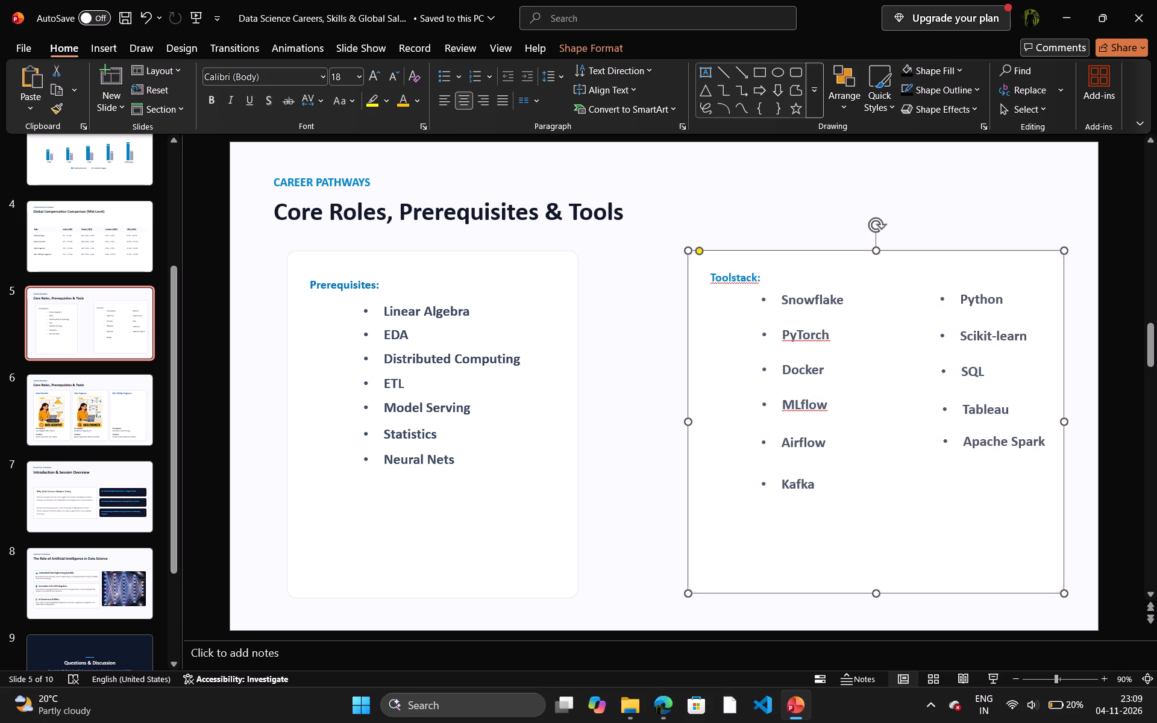
drag(733, 413, 743, 413)
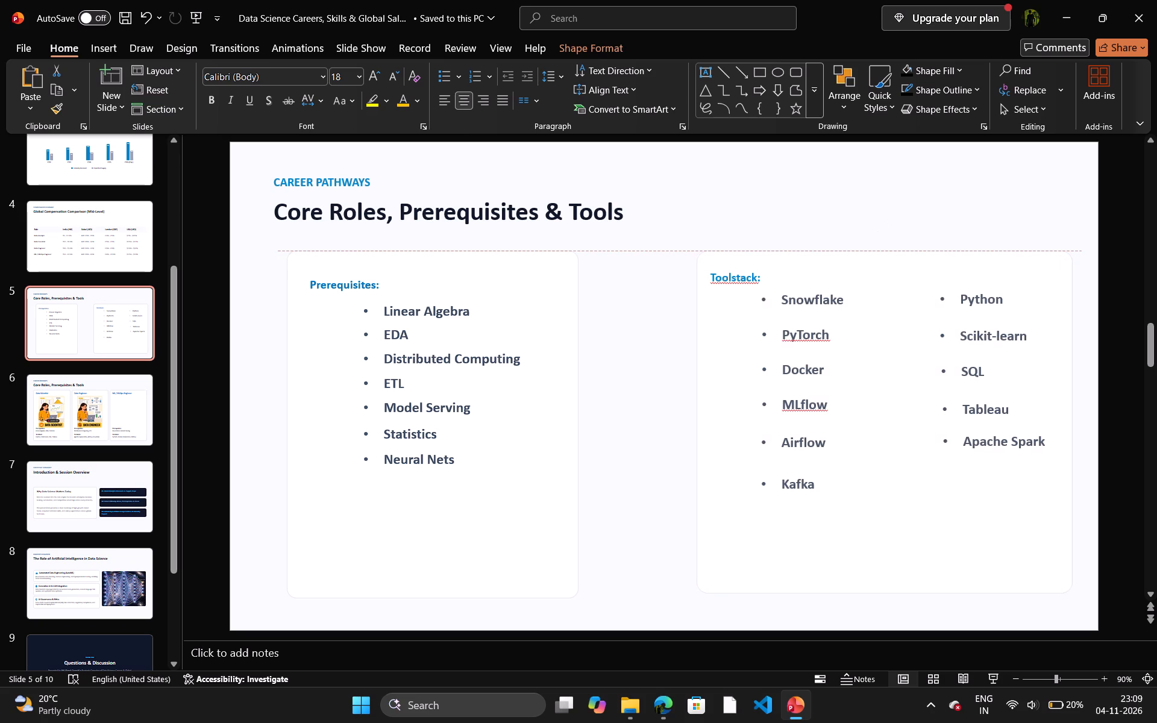
drag(743, 413, 739, 413)
click(677, 371)
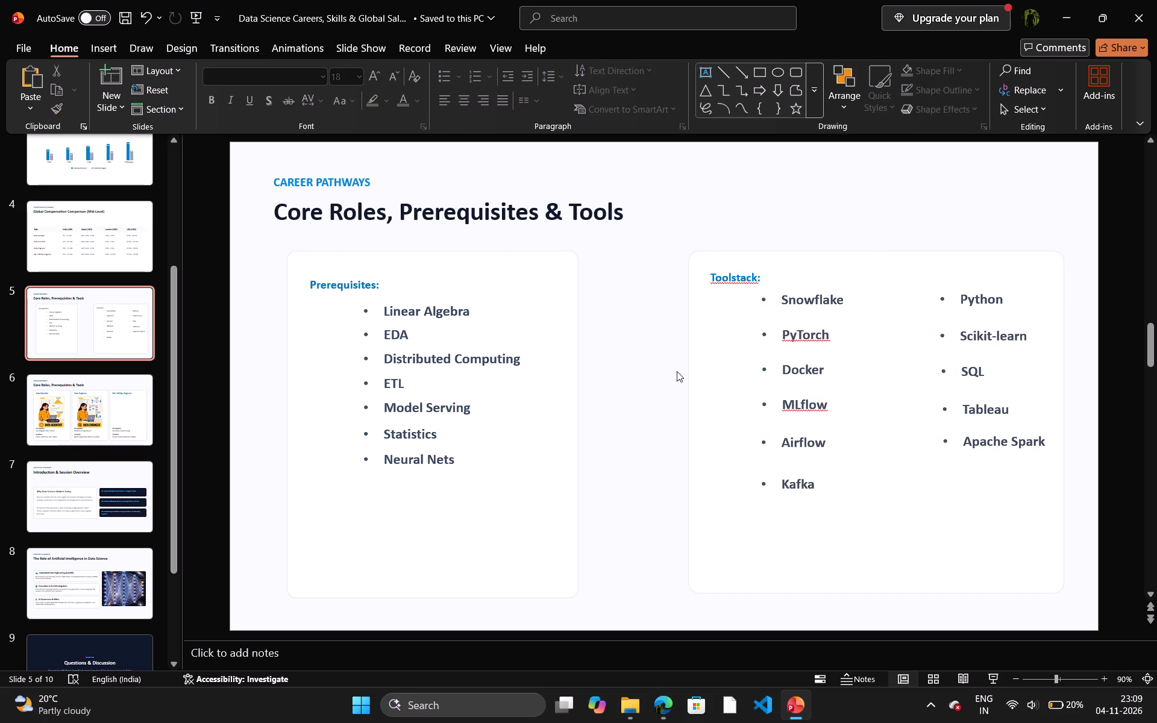
Move the Toolstack card left to sit close beside the Prerequisites card and widen its right side past the Apache Spark bullet.
drag(709, 362, 623, 356)
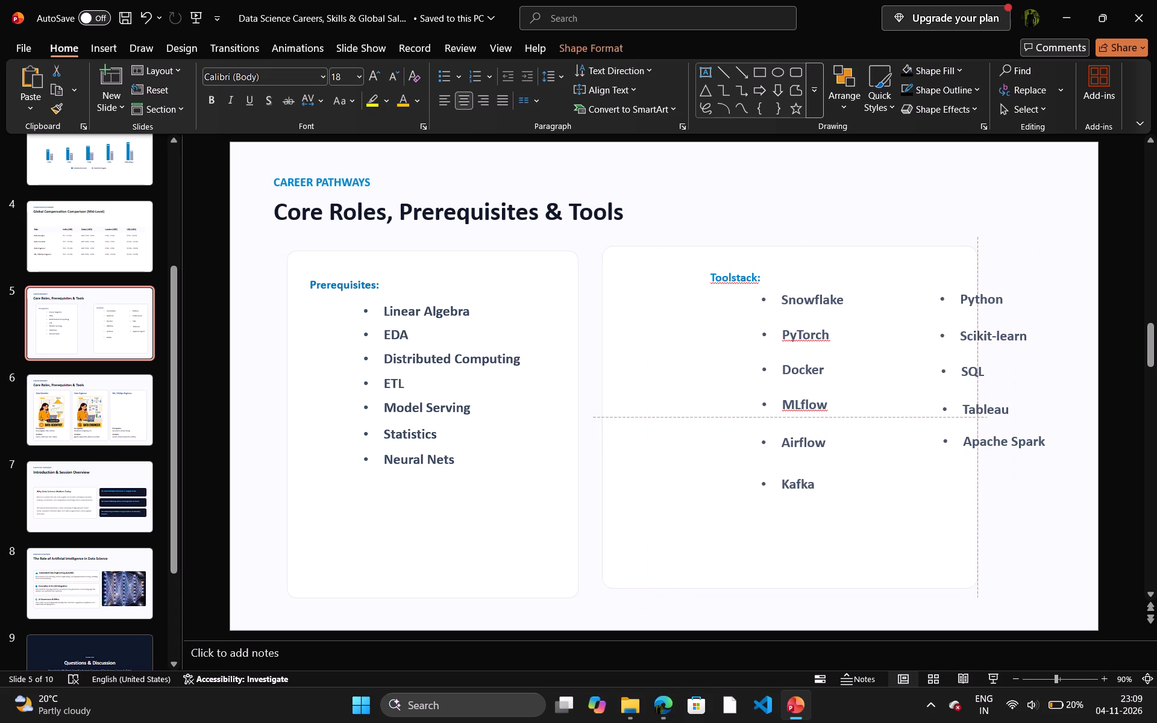
drag(623, 356, 625, 360)
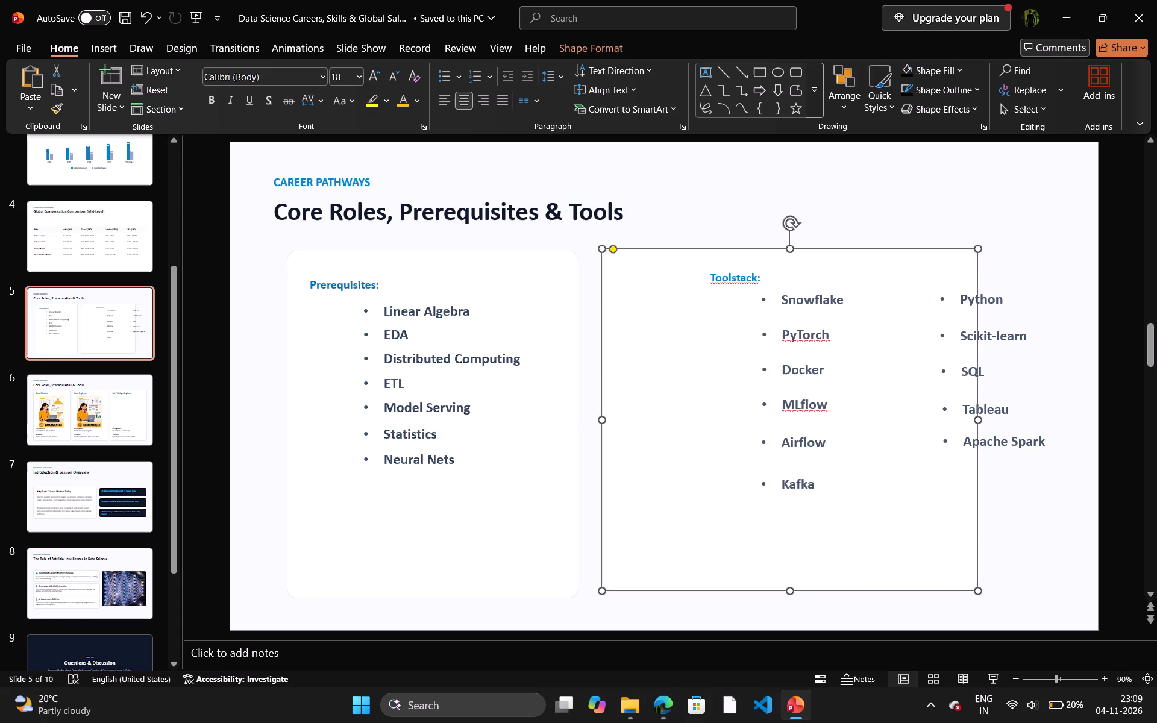
drag(980, 418, 1054, 410)
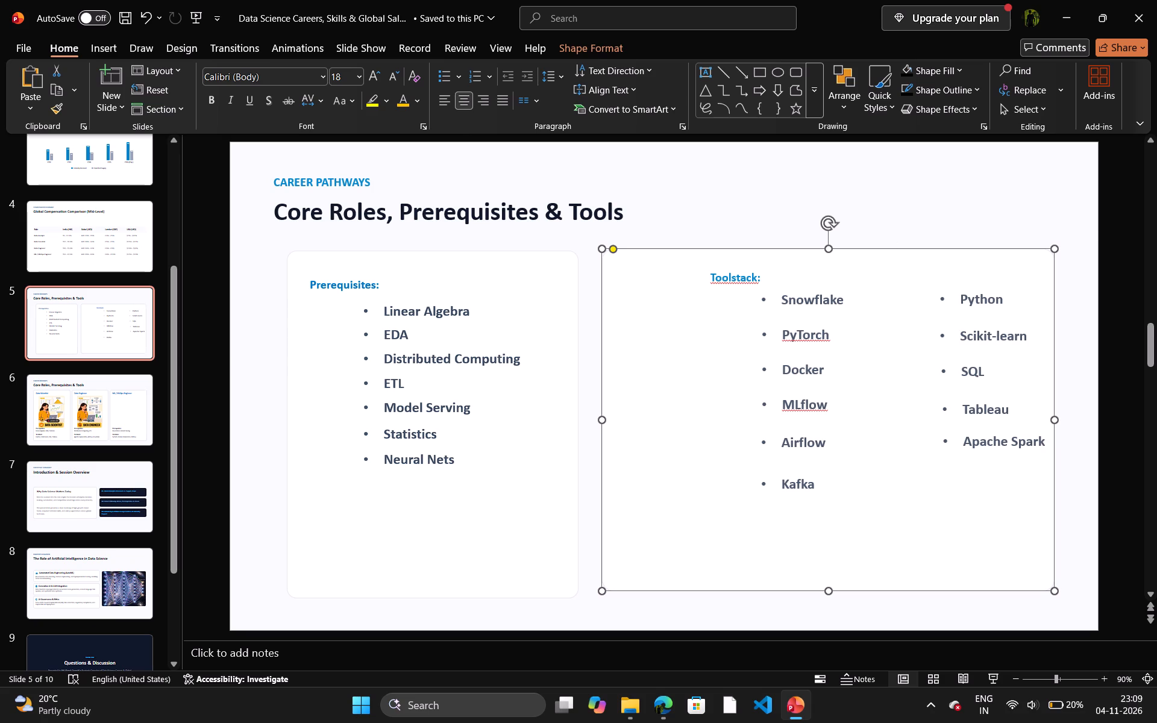
click(792, 191)
click(737, 168)
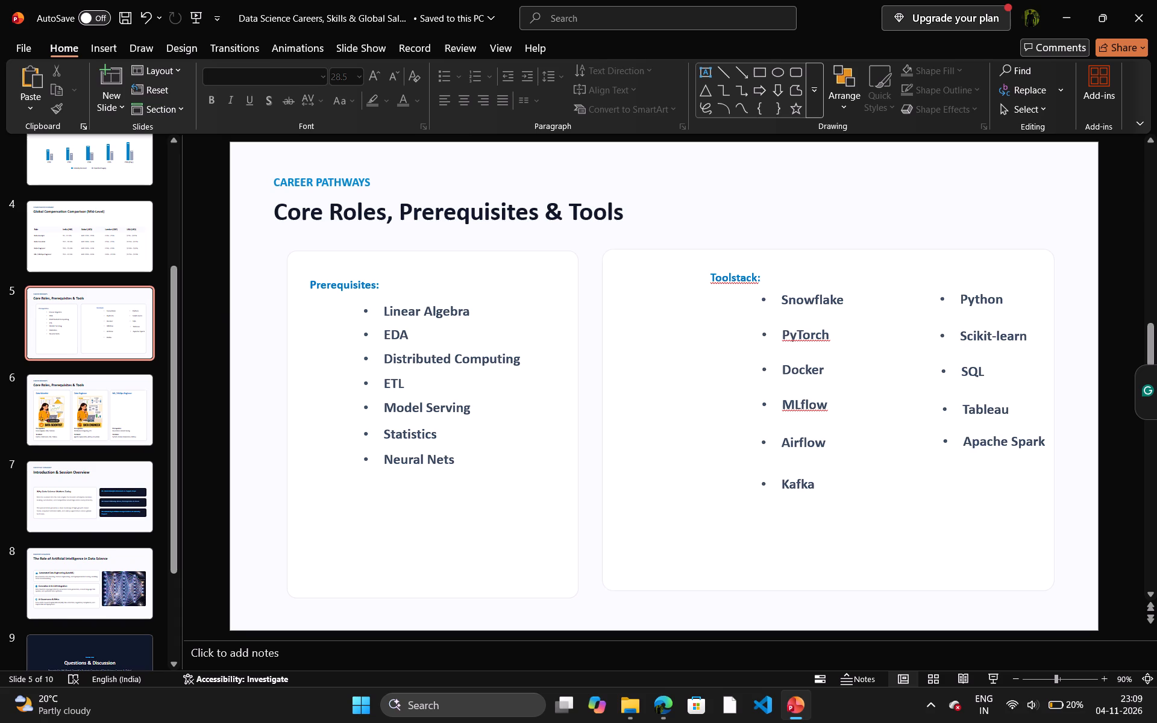
Delete slide 6, the old Core Roles slide with the three illustrated role cards.
click(90, 401)
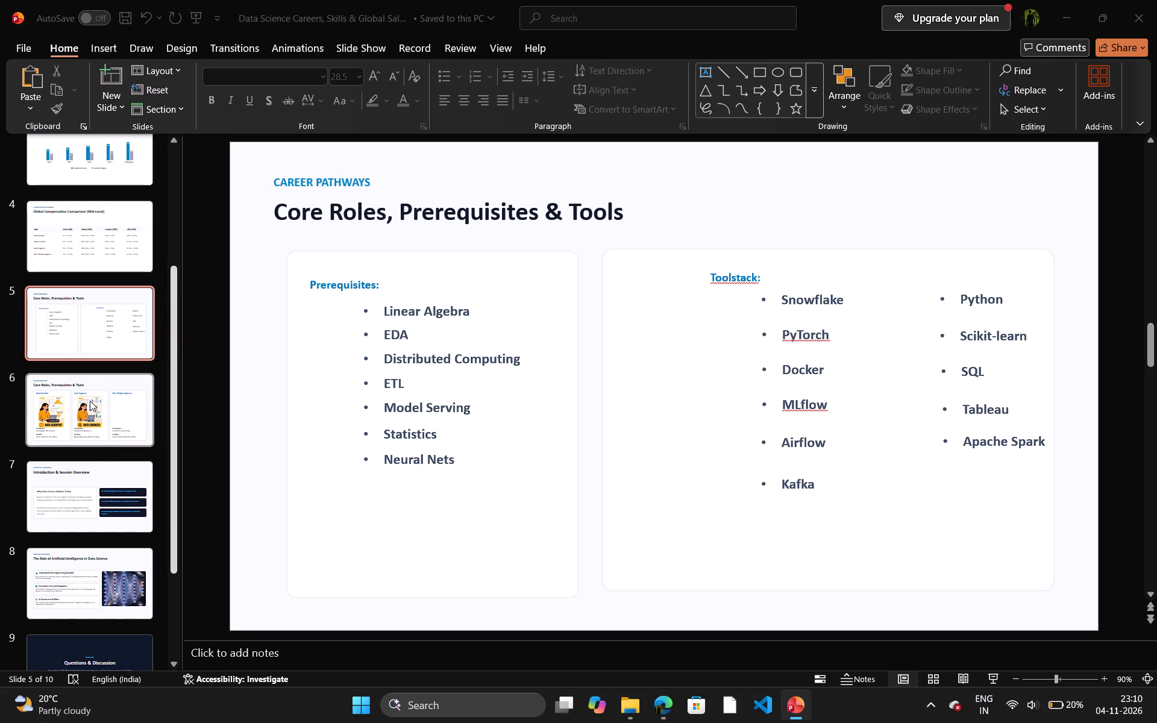
click(90, 401)
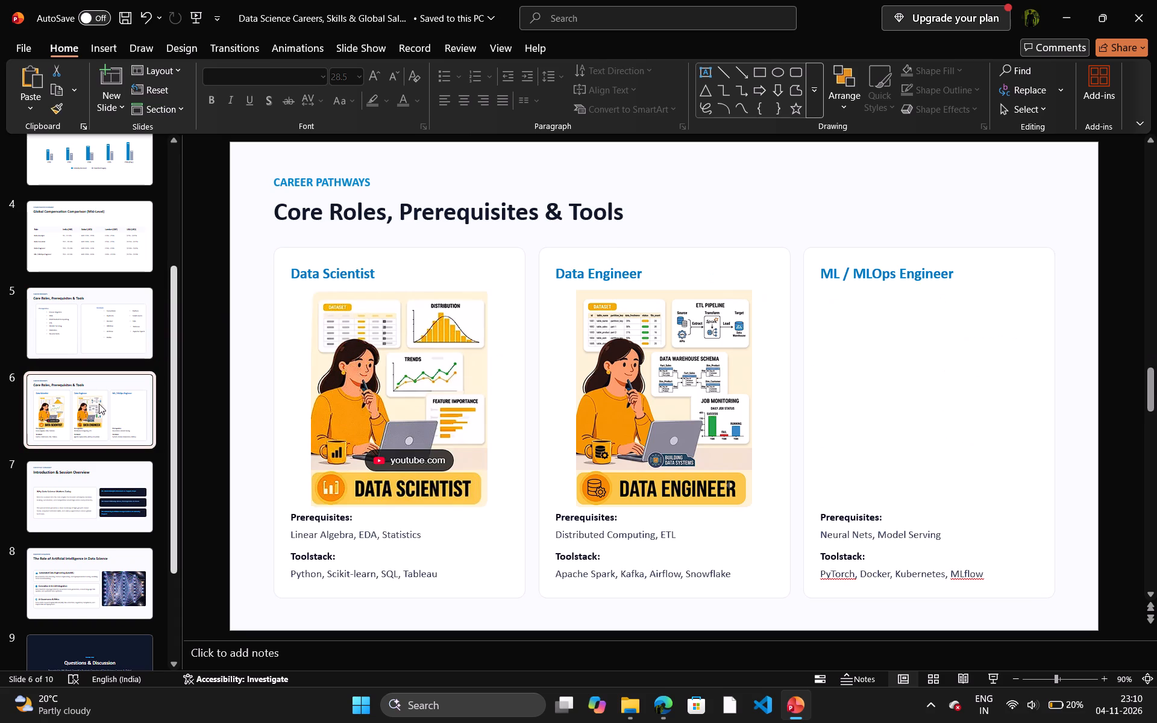
key(Delete)
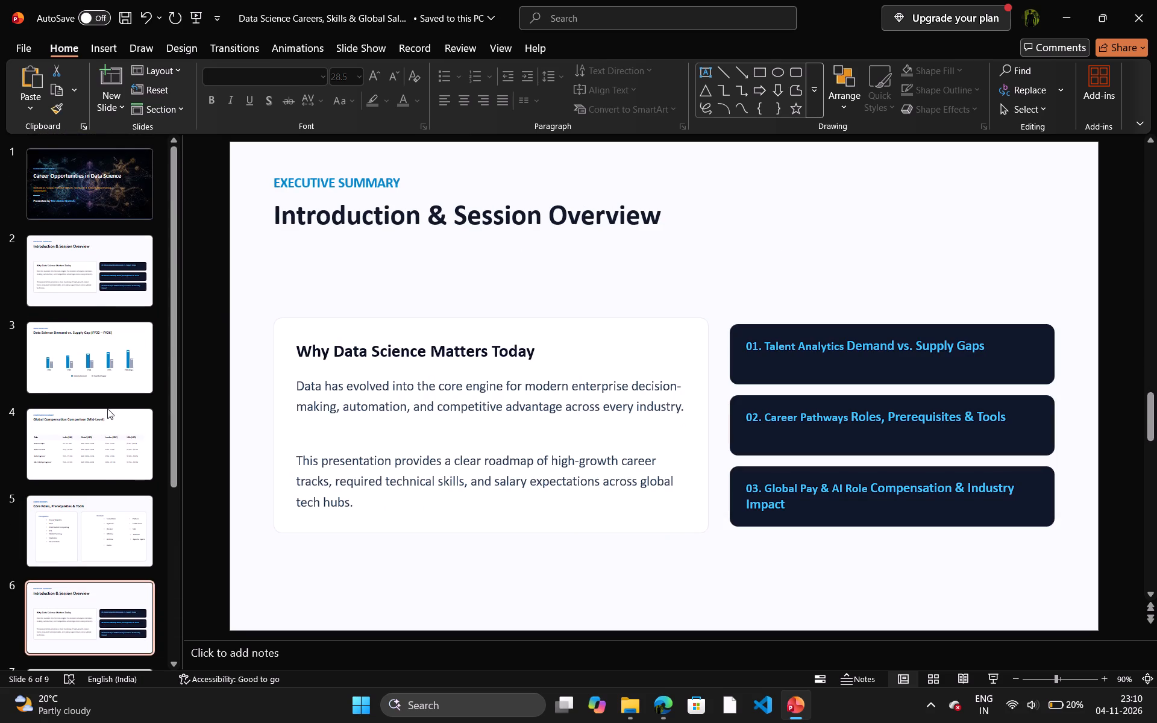
Review the opening slides up to Core Roles, comparing the order of the demand chart and the compensation table.
click(99, 440)
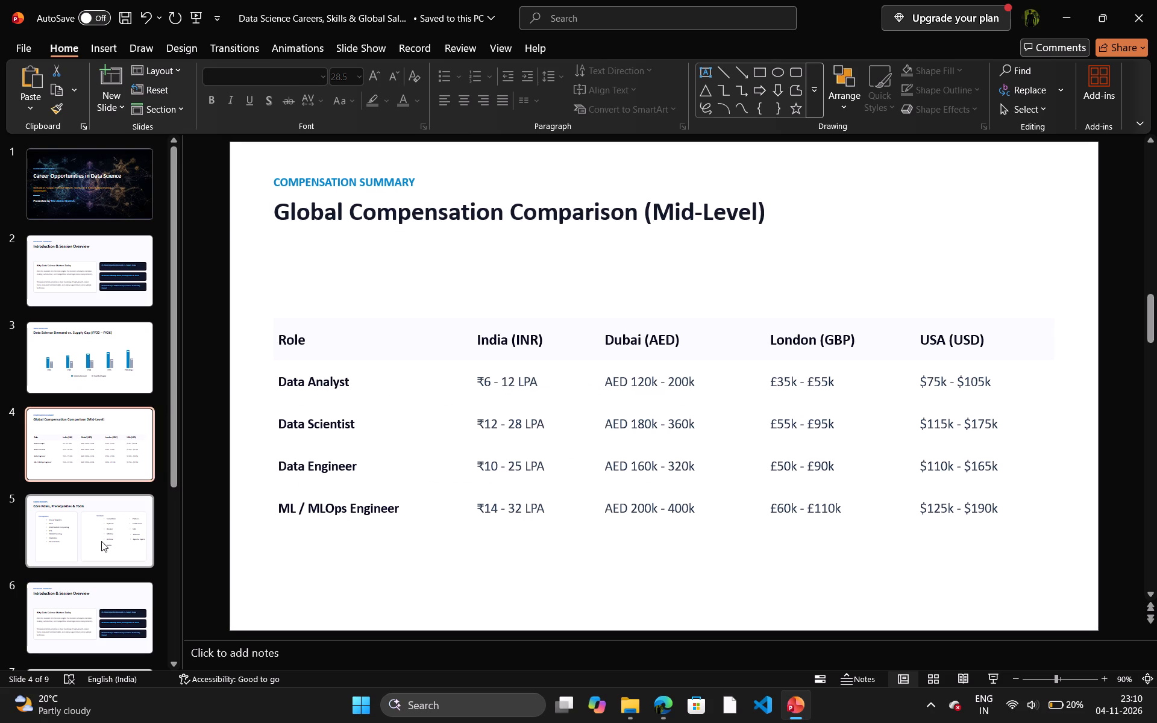
click(100, 351)
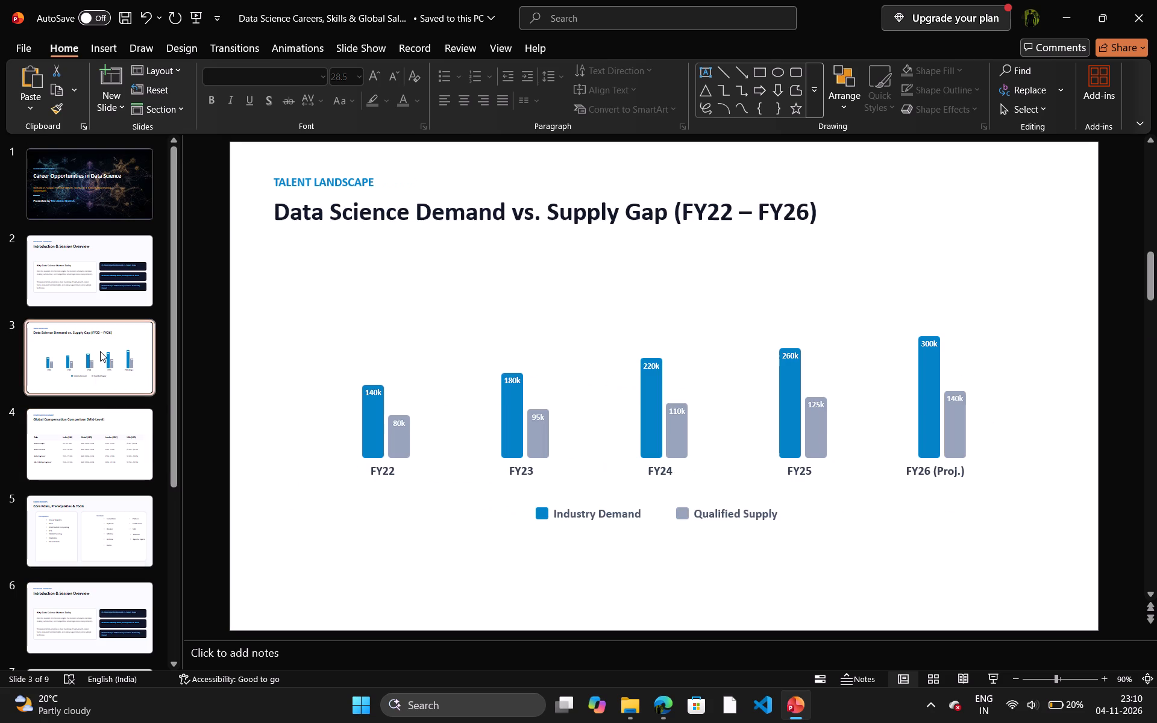
click(95, 508)
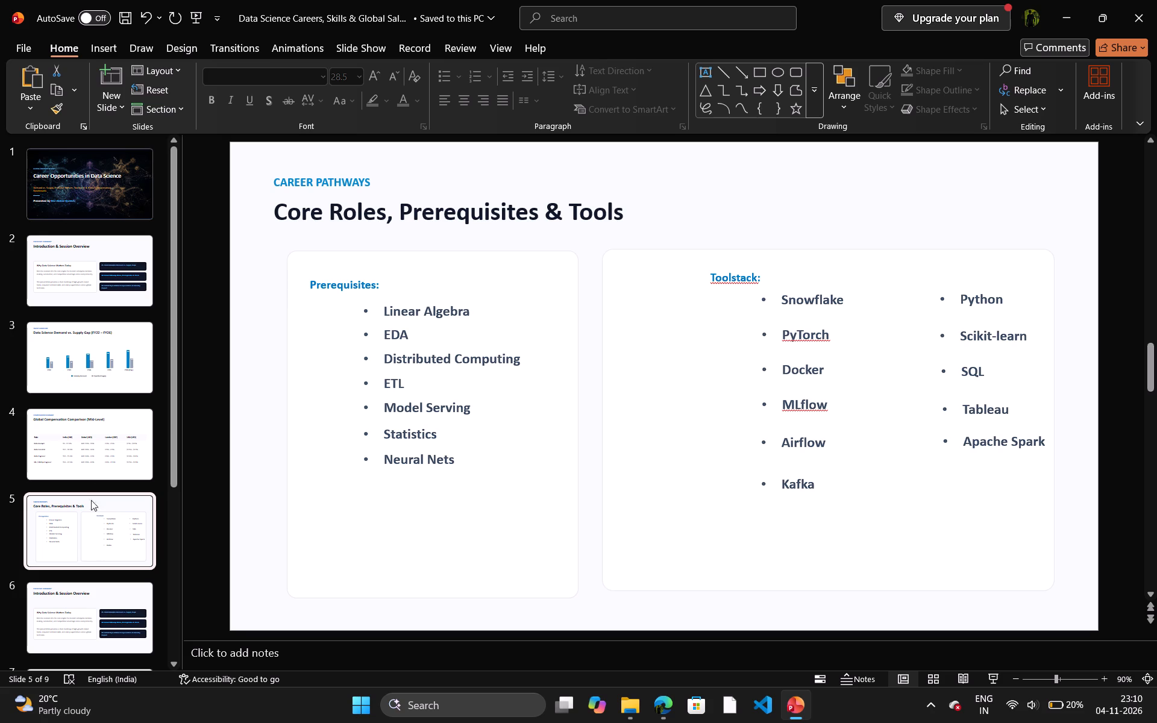
click(92, 423)
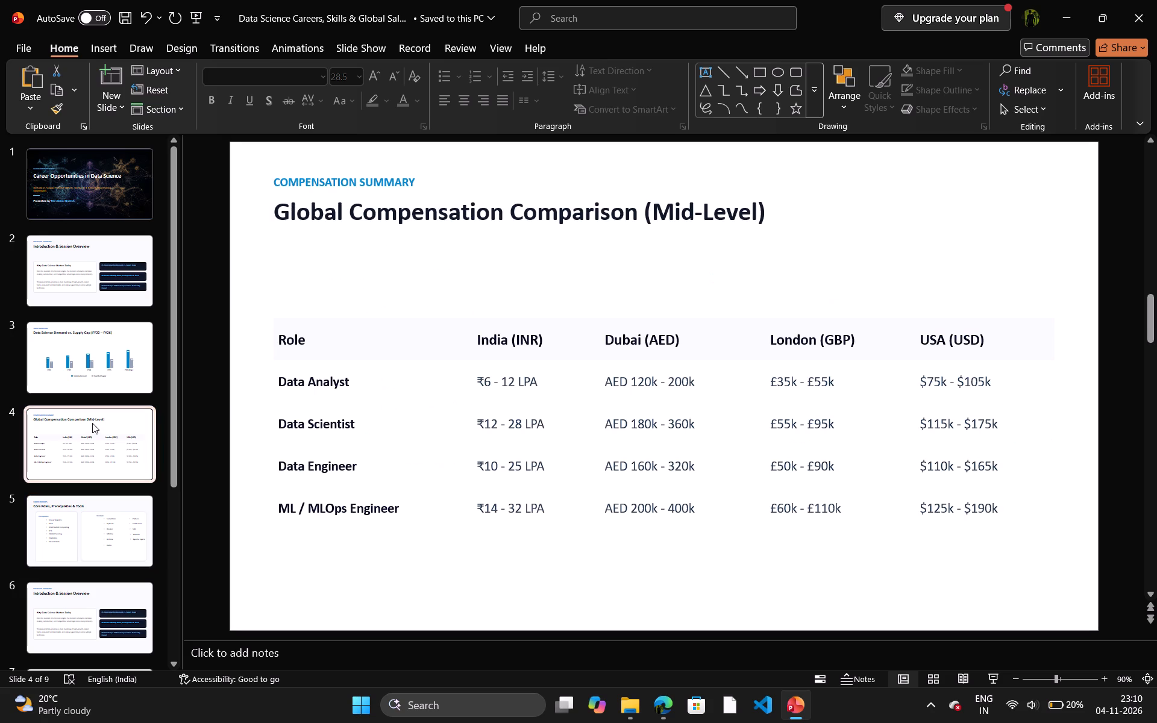
scroll(92, 423, up, 11)
click(78, 187)
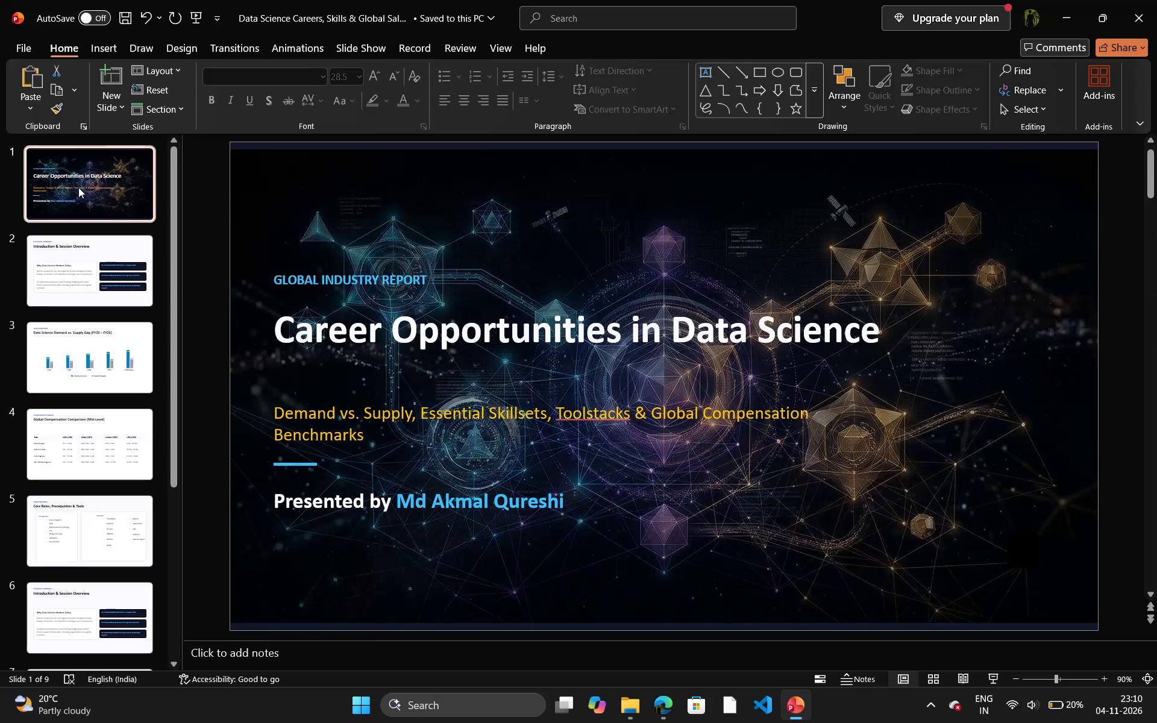
key(Right)
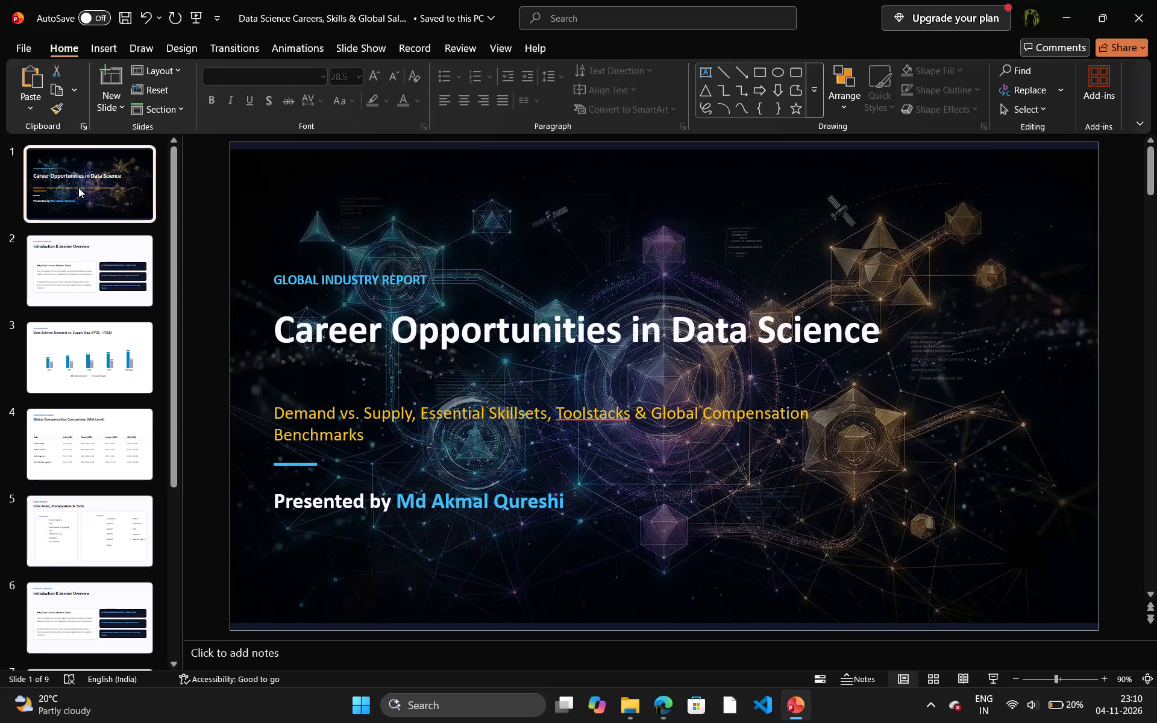
key(Down)
key(Down)
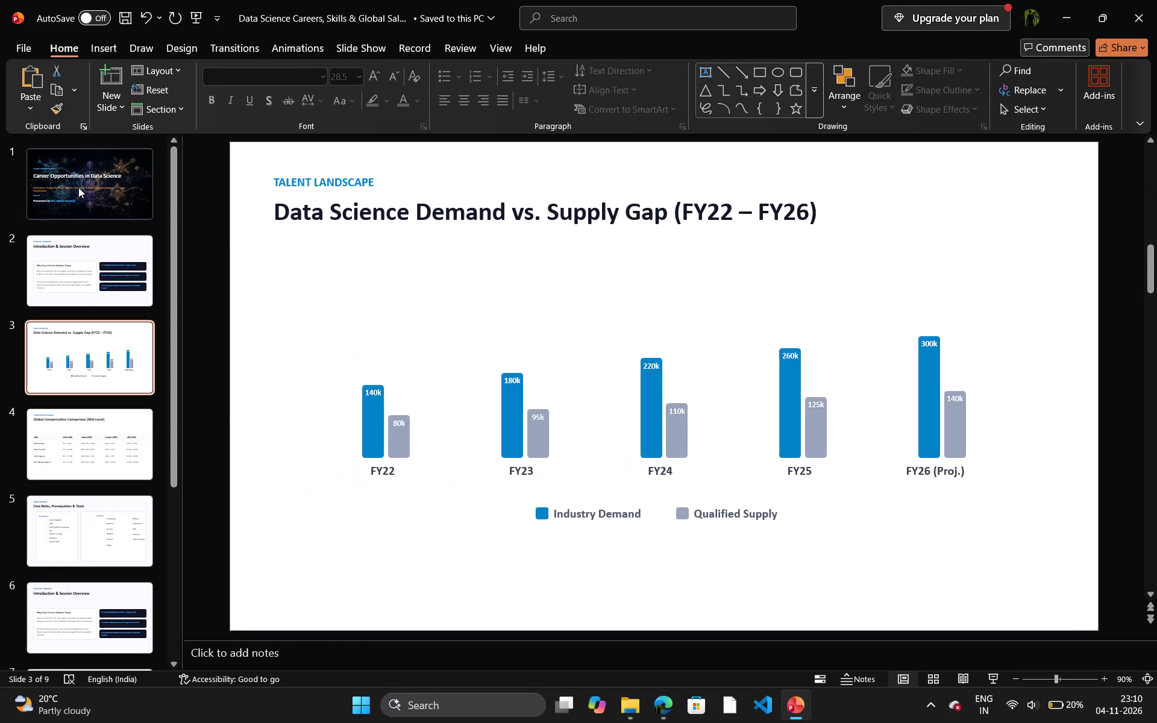
key(Down)
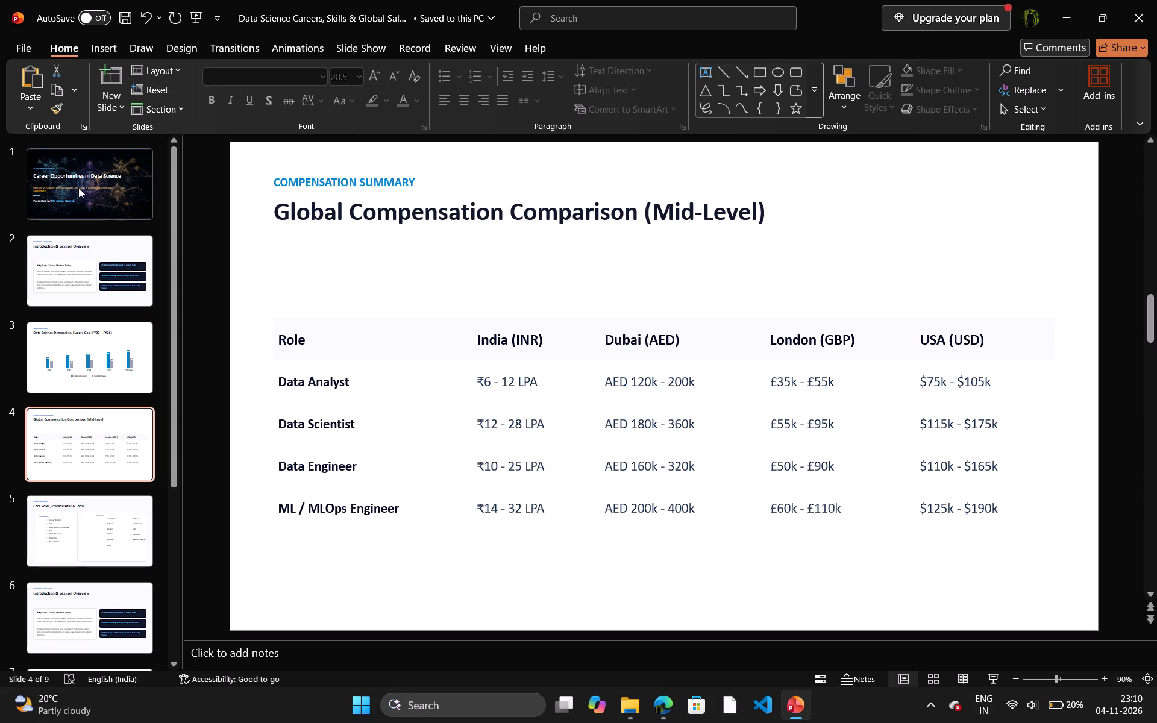
Move the Global Compensation Comparison slide ahead of the Data Science Demand vs. Supply Gap slide.
drag(101, 446, 104, 352)
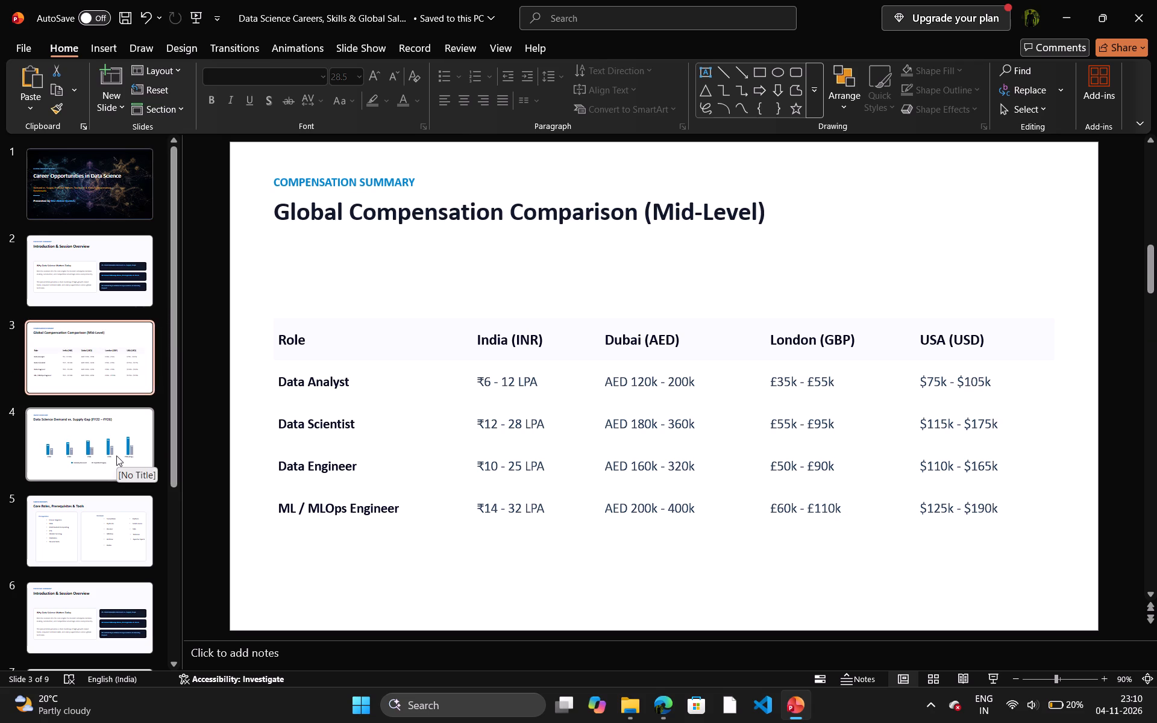
Review the slides from the demand chart through to the closing slides of the reordered deck.
key(Down)
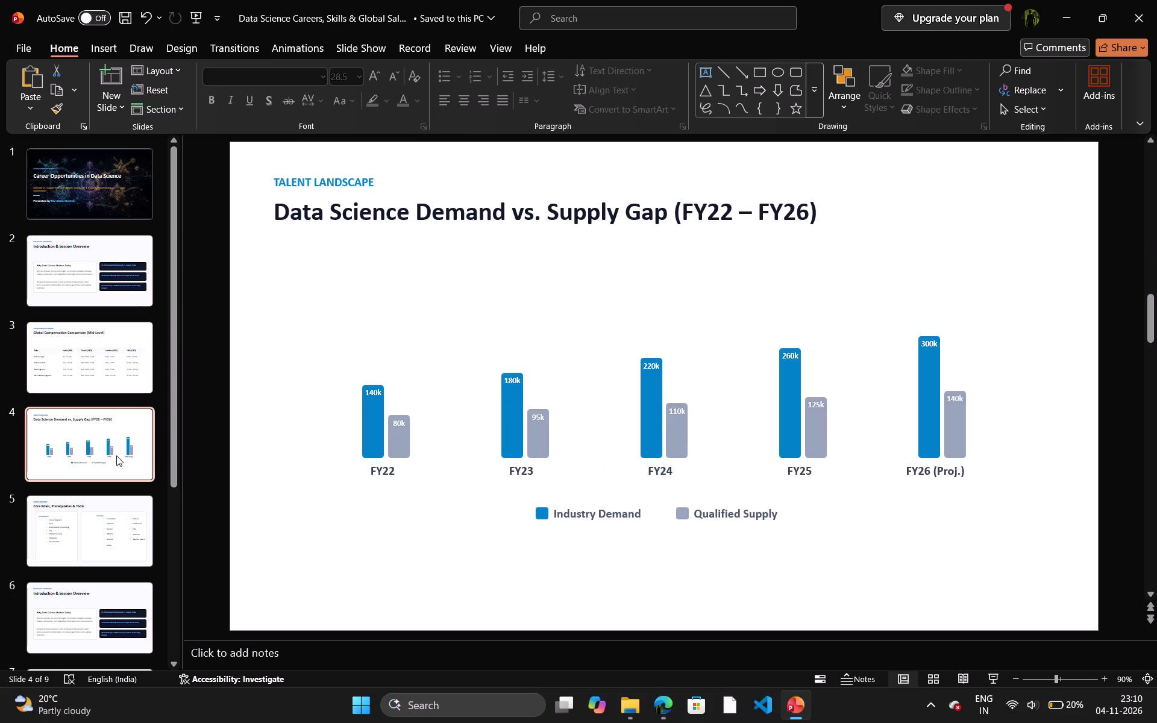
key(Down)
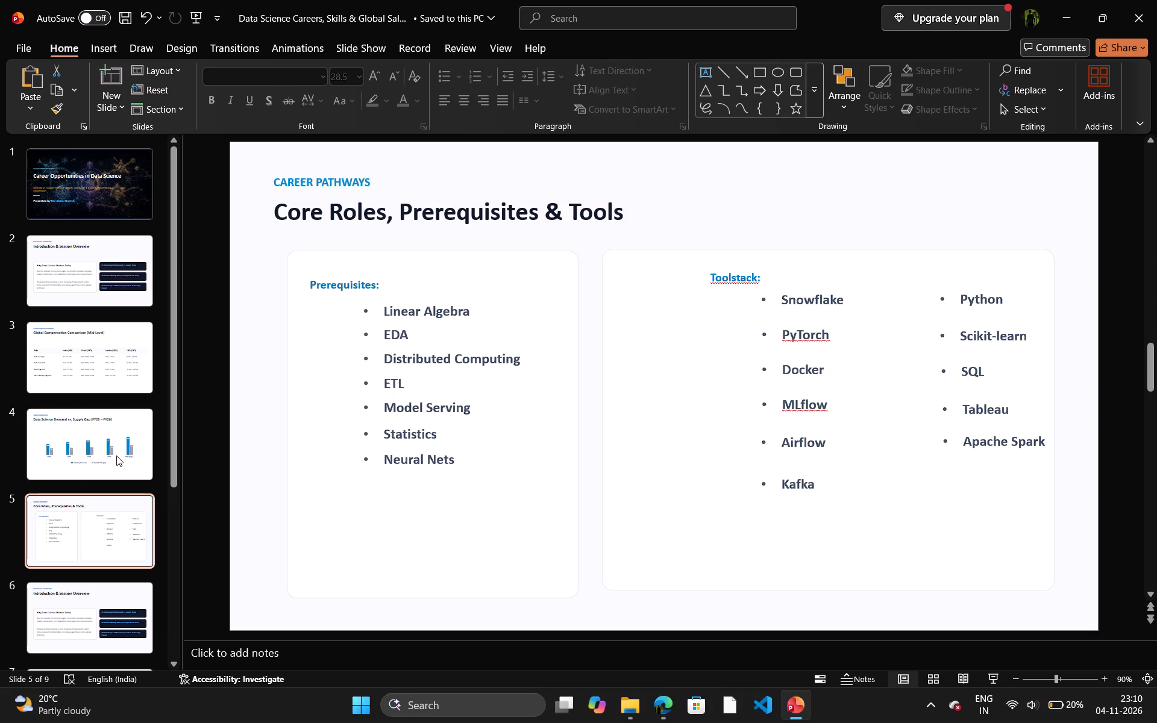
key(Down)
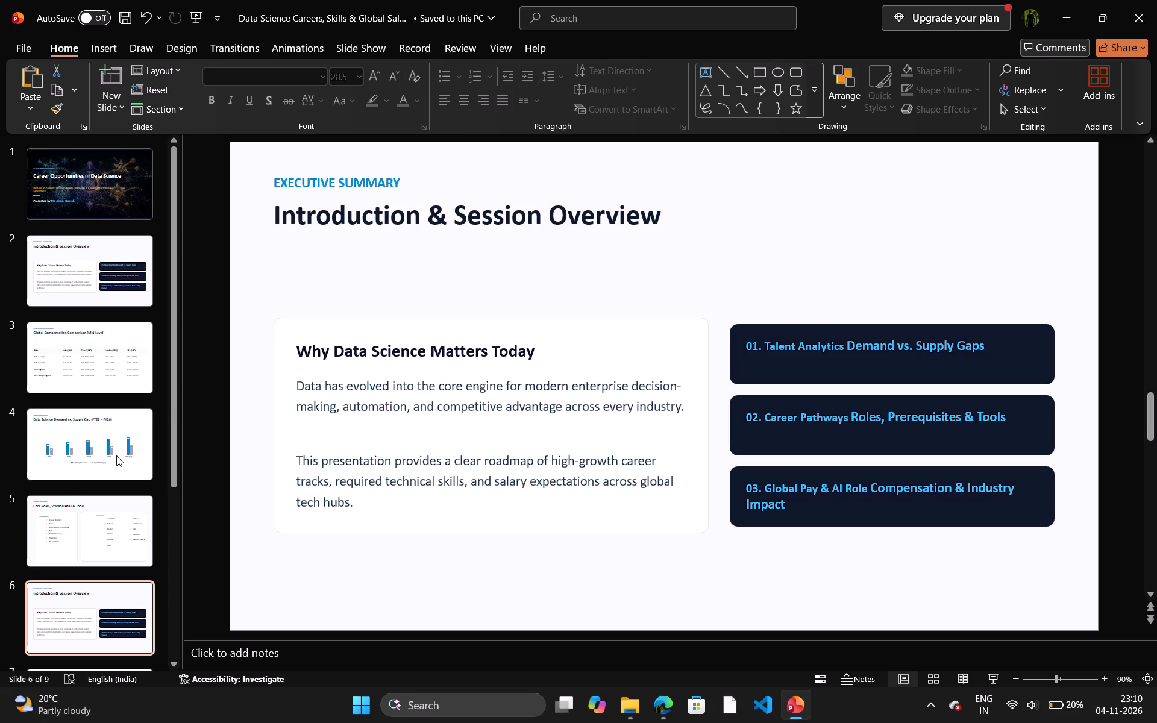
key(Down)
key(Up)
key(Down)
key(Up)
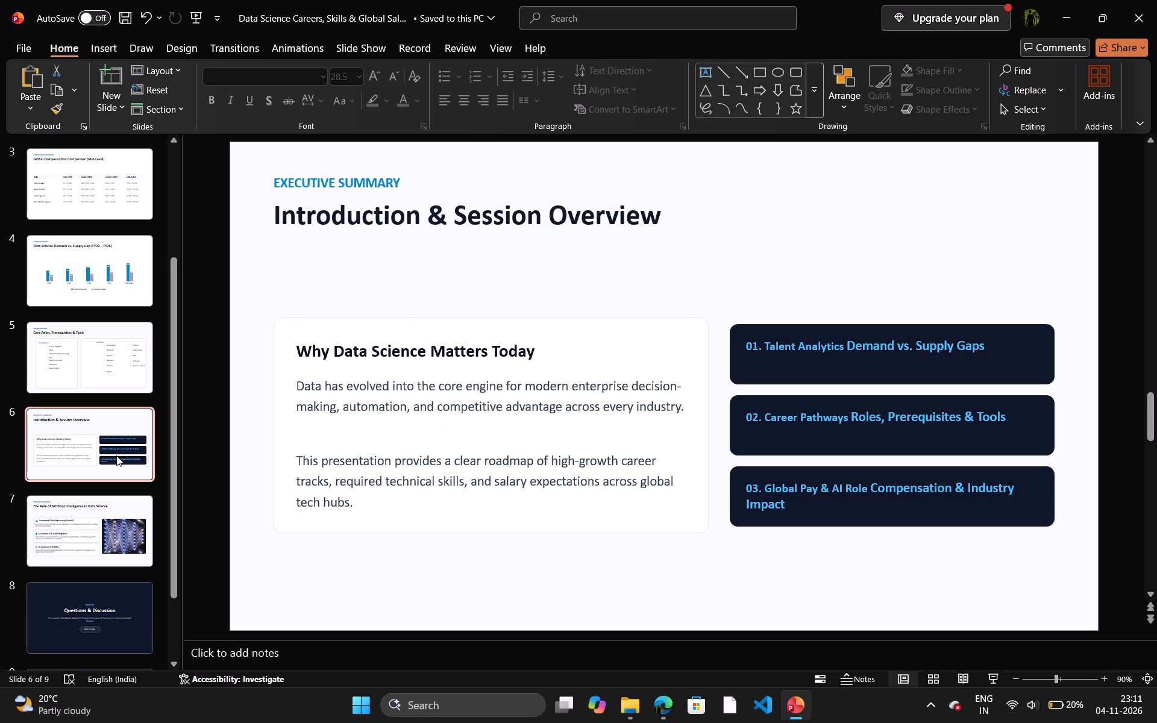
key(Down)
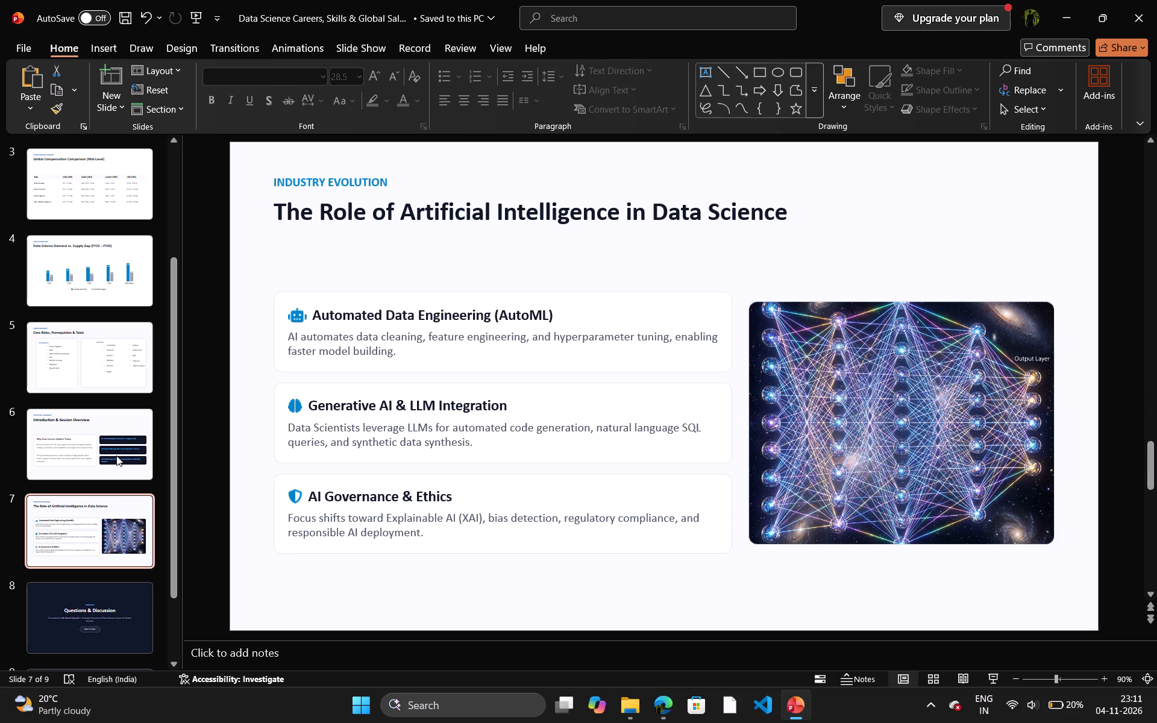
key(Down)
key(Down)
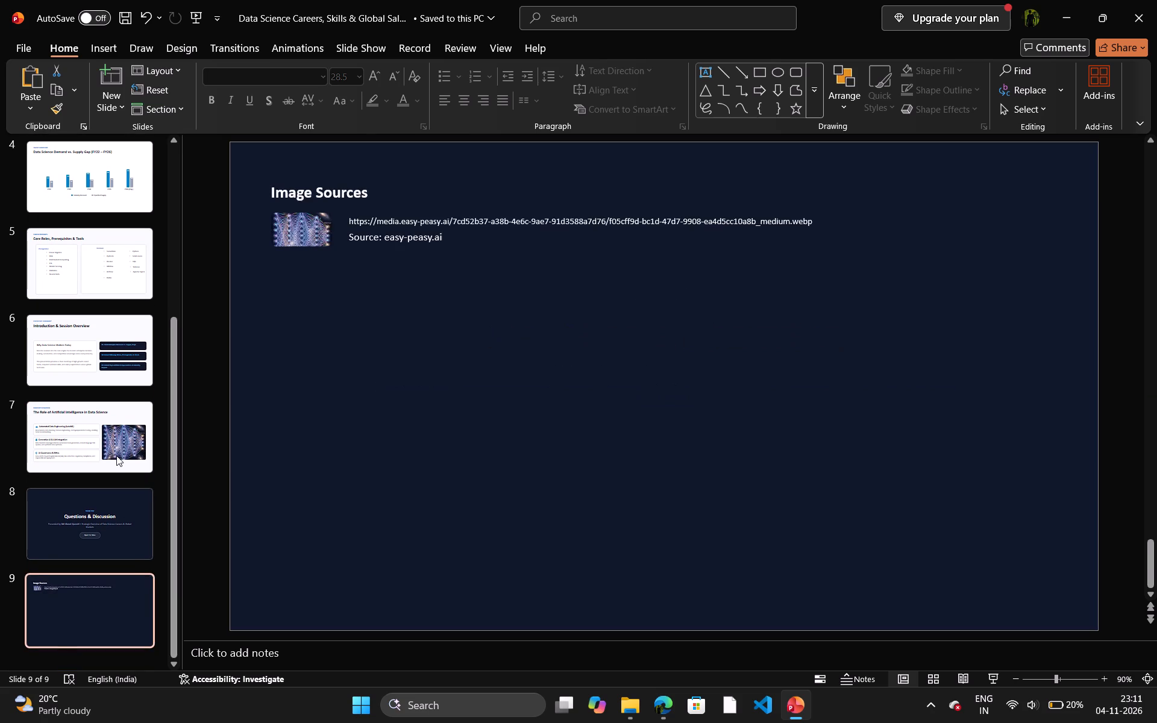
key(Up)
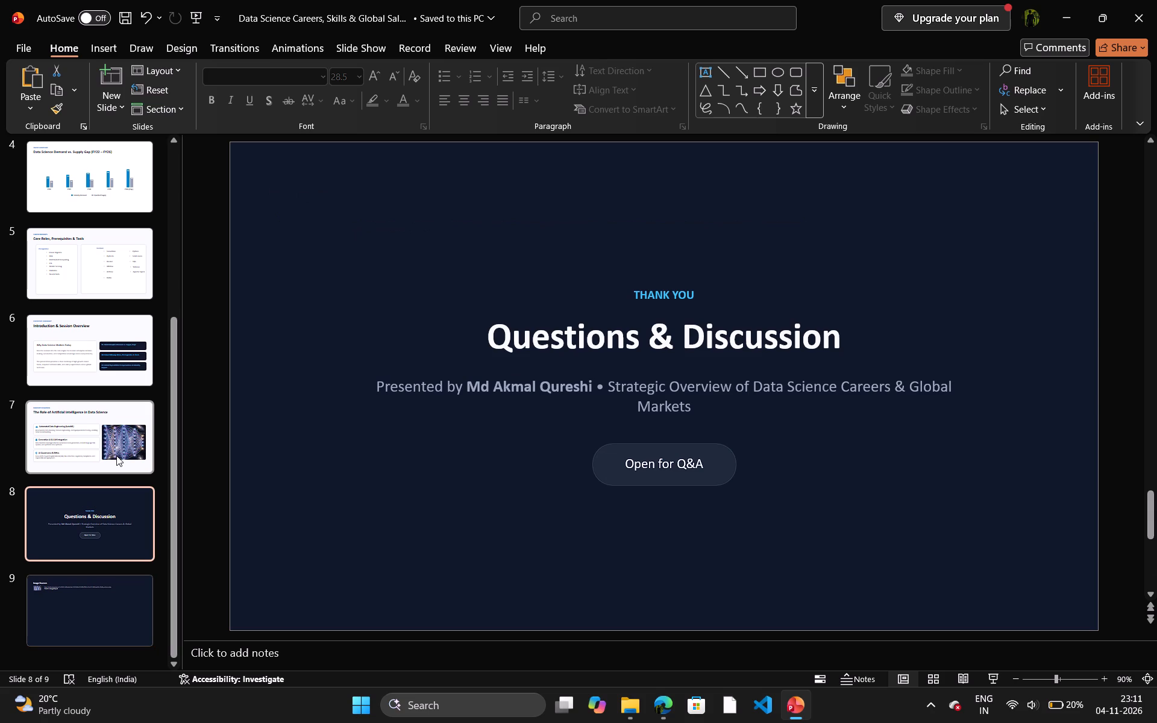
Delete the Image Sources slide at the end of the deck.
click(91, 610)
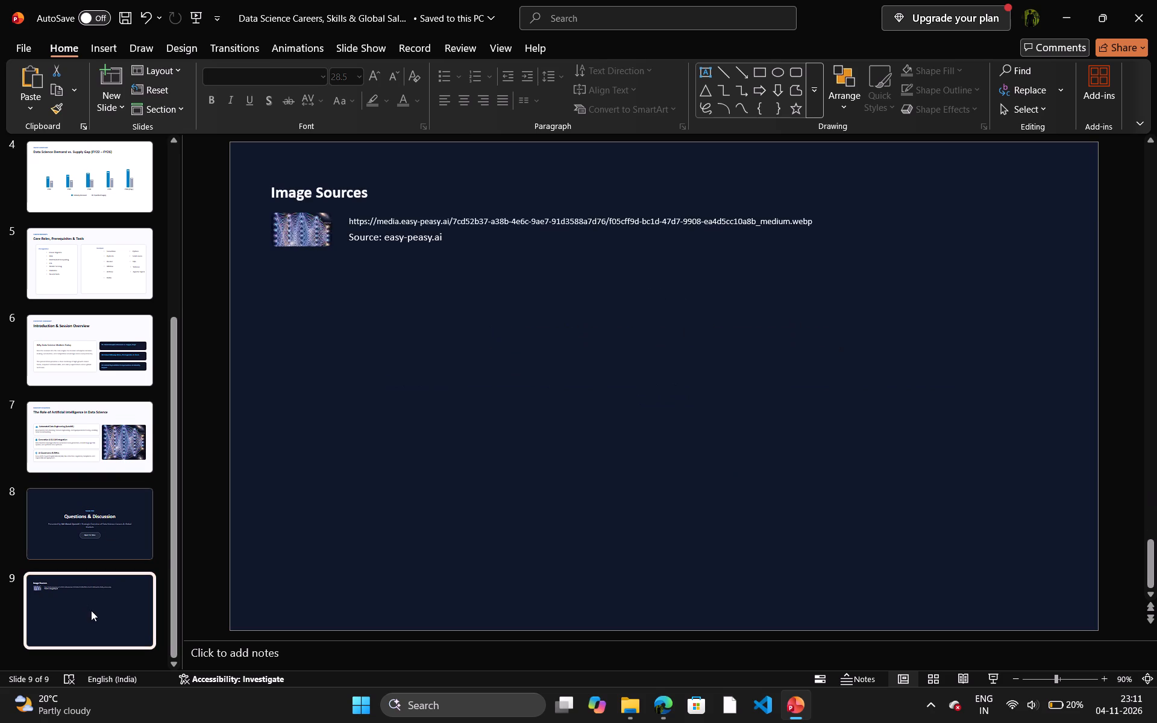
key(Delete)
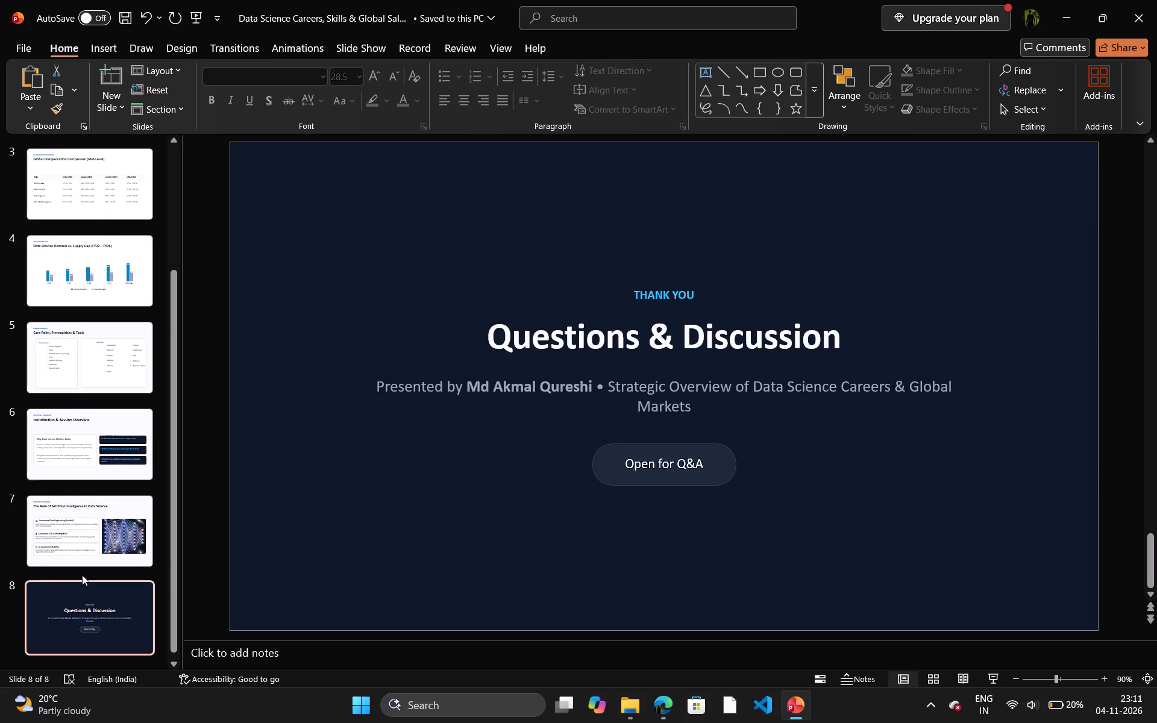
Review the whole deck from the title slide to the Questions & Discussion slide, checking the slide order.
scroll(82, 575, up, 7)
click(114, 168)
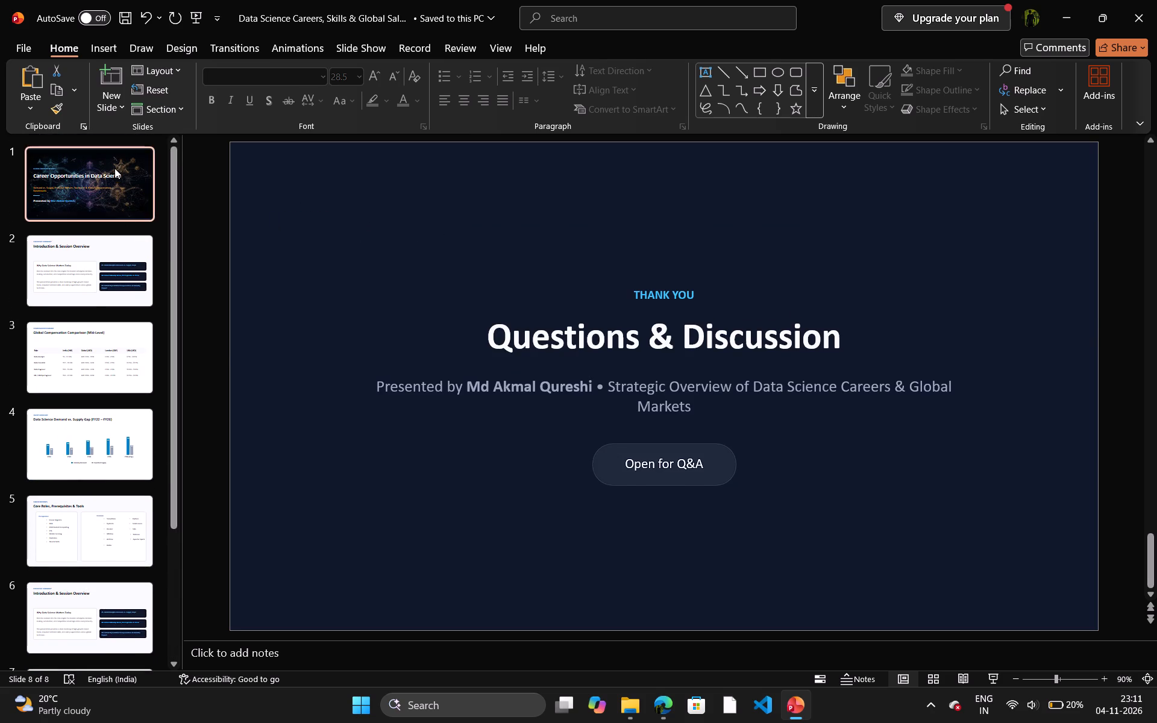
key(Down)
key(Down)
key(Down)
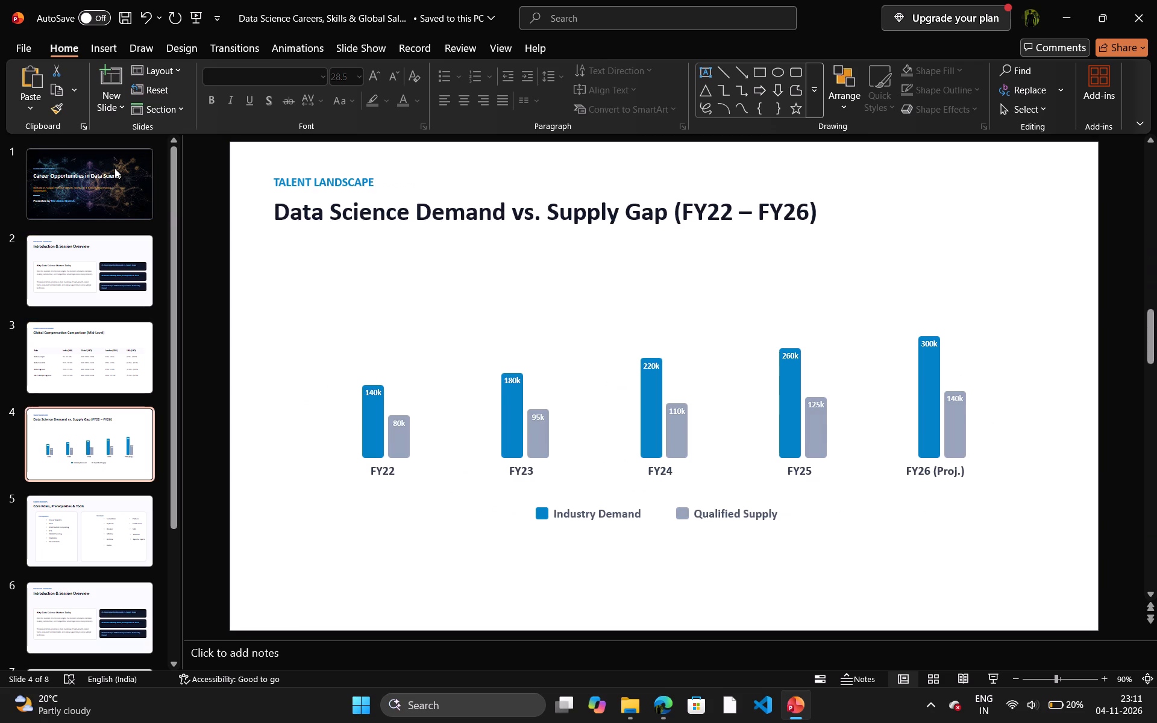
key(Up)
key(Down)
key(Up)
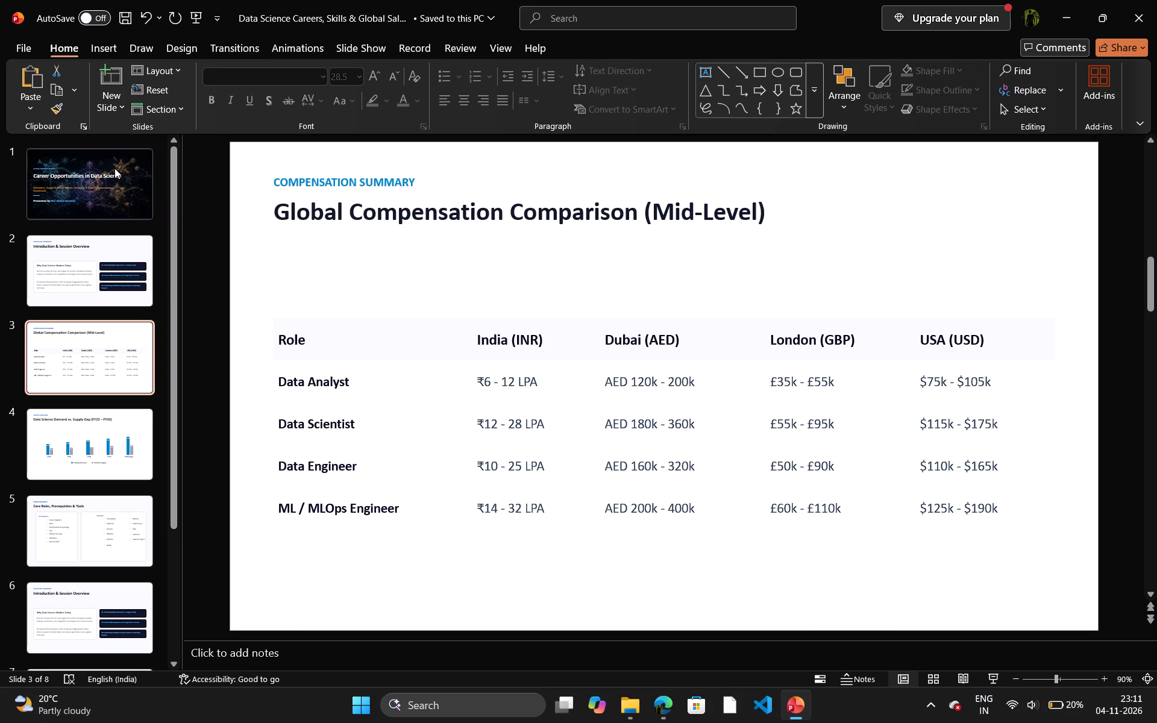
key(Down)
key(Down)
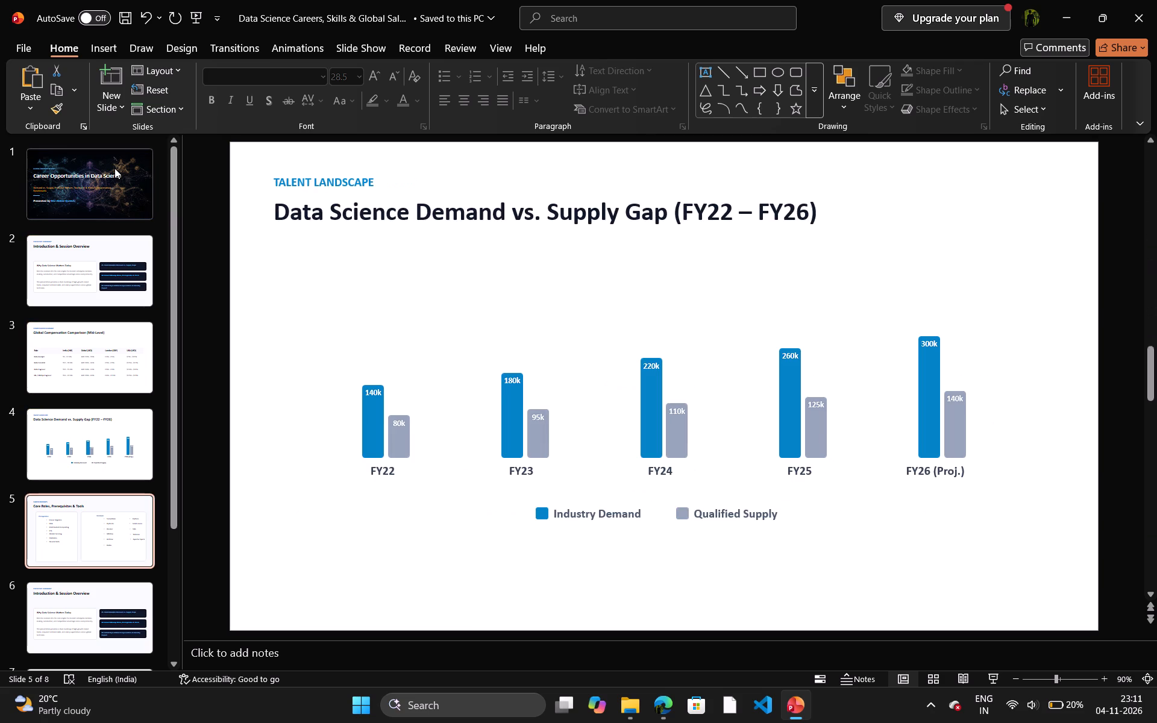
key(Down)
key(Down)
key(Down)
Save the presentation under its existing name, accepting that unavailable fonts are not embedded.
key(ctrl+s)
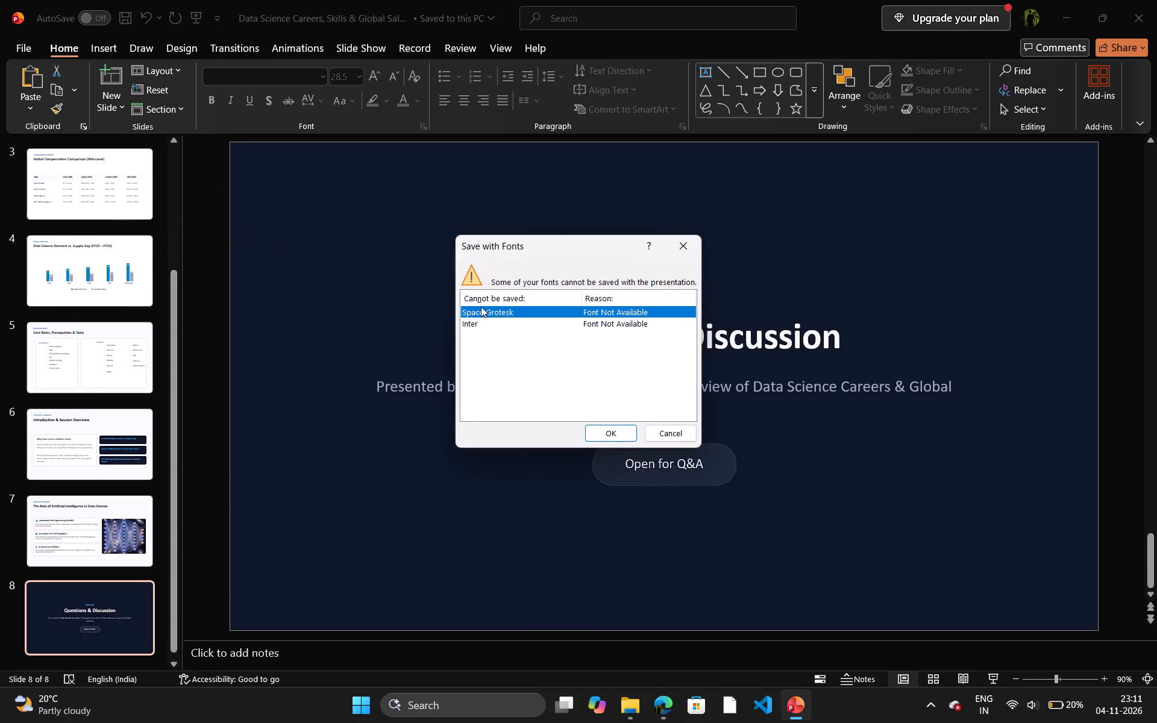
click(619, 430)
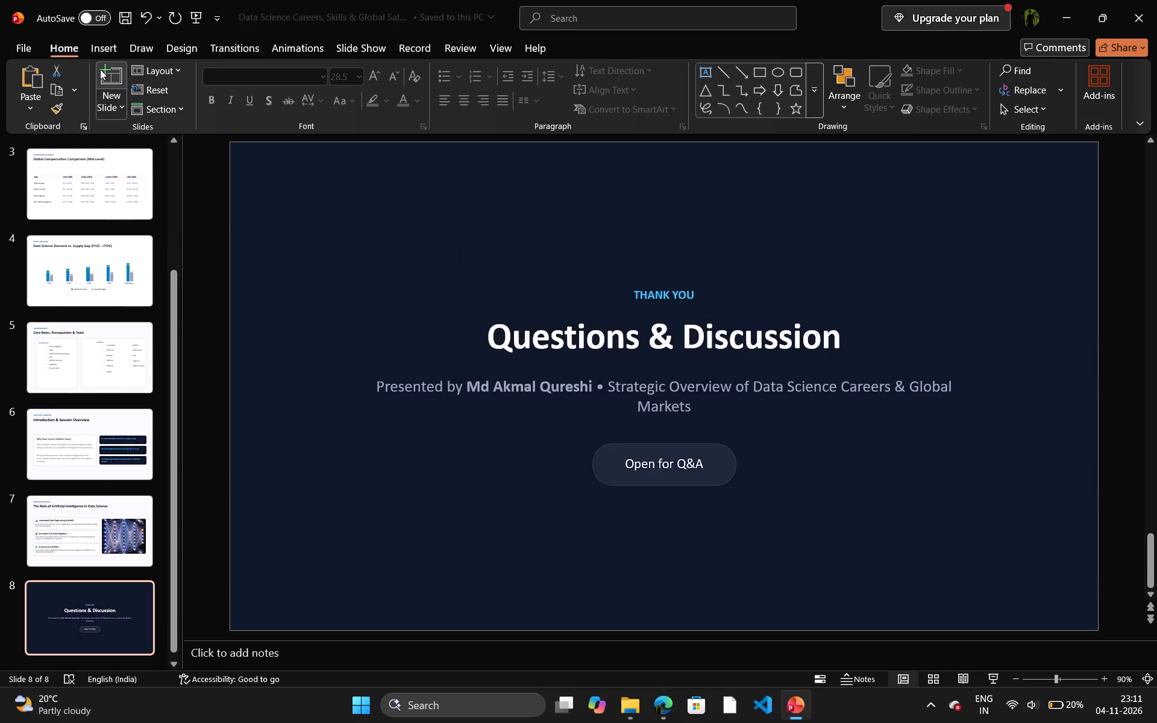
Save a copy in Downloads as "Data Science Careers, Skills & Global Salaries Presentation" in PowerPoint Presentation format, without the unavailable fonts.
click(38, 49)
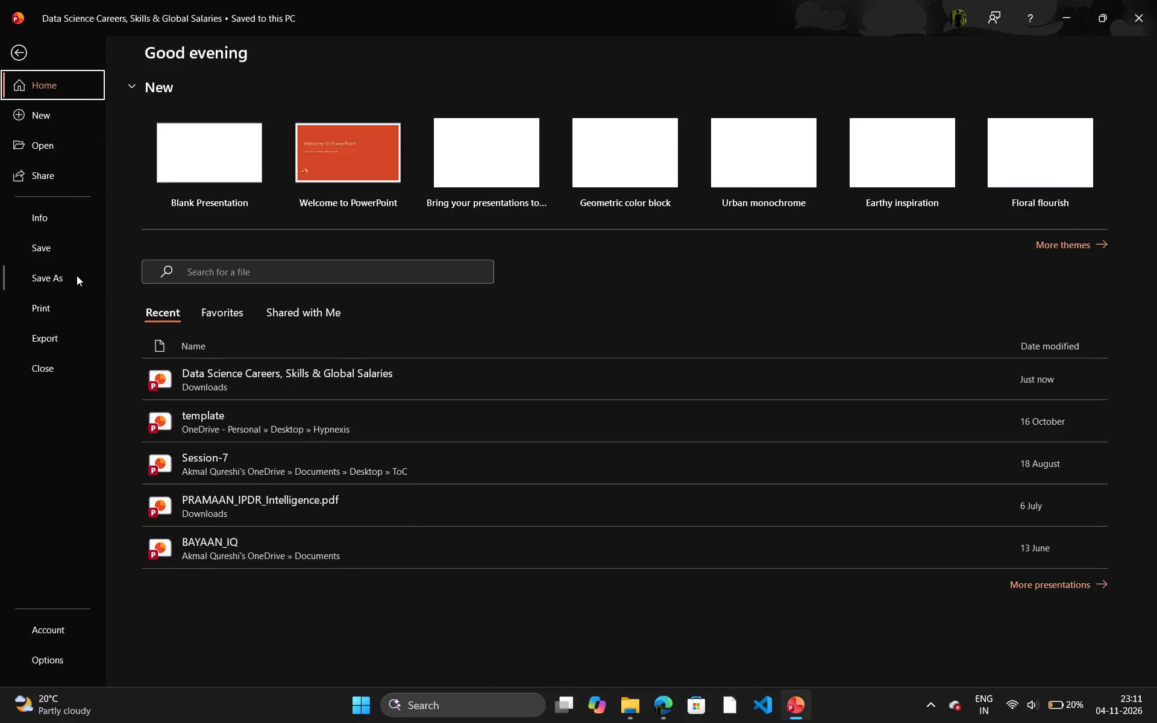
click(77, 275)
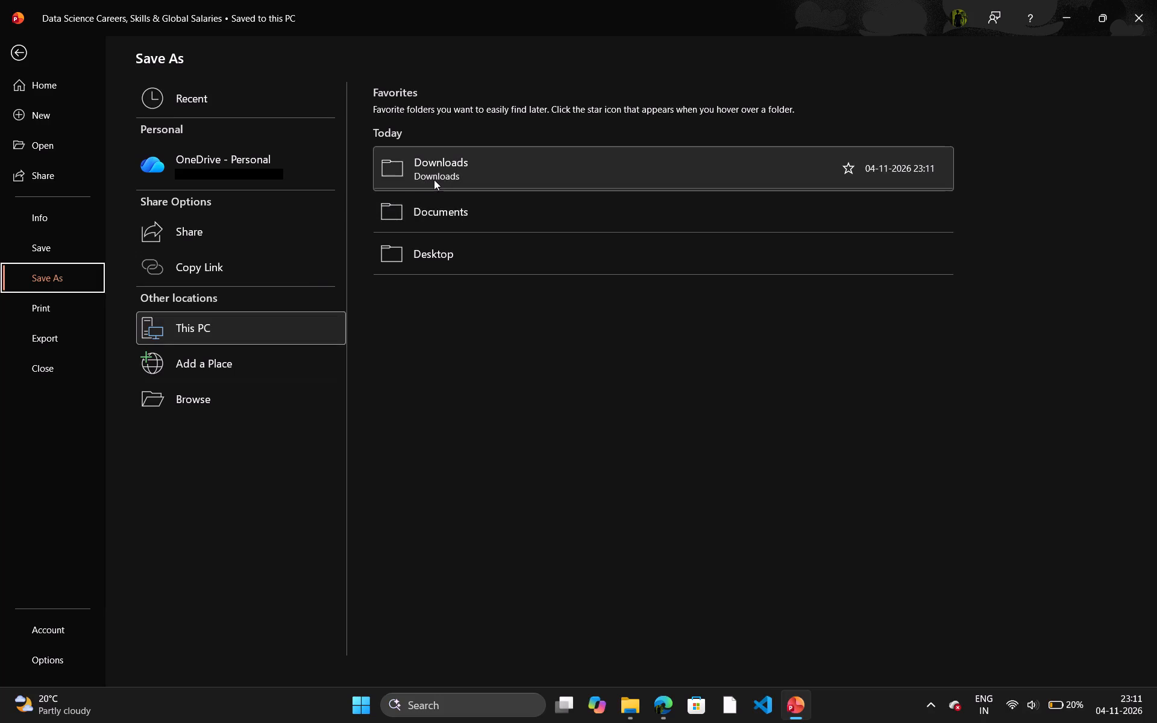
click(434, 180)
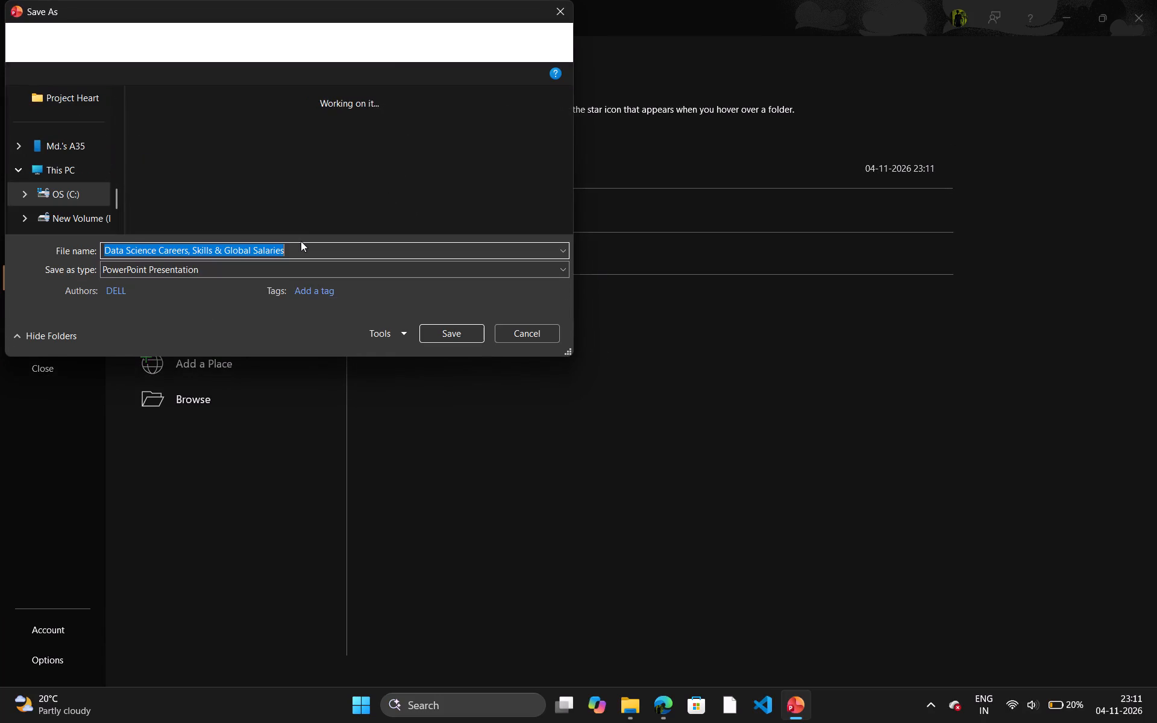
click(315, 251)
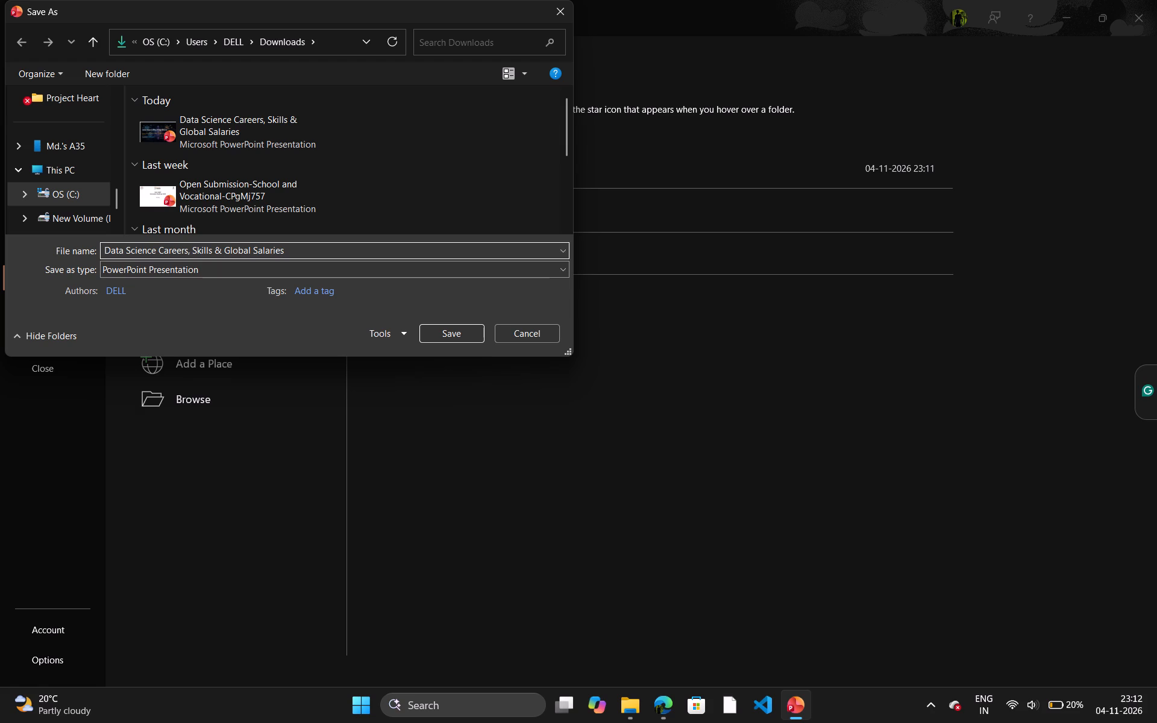
key(space)
key(ctrl+p)
text(Presentation)
key(Return)
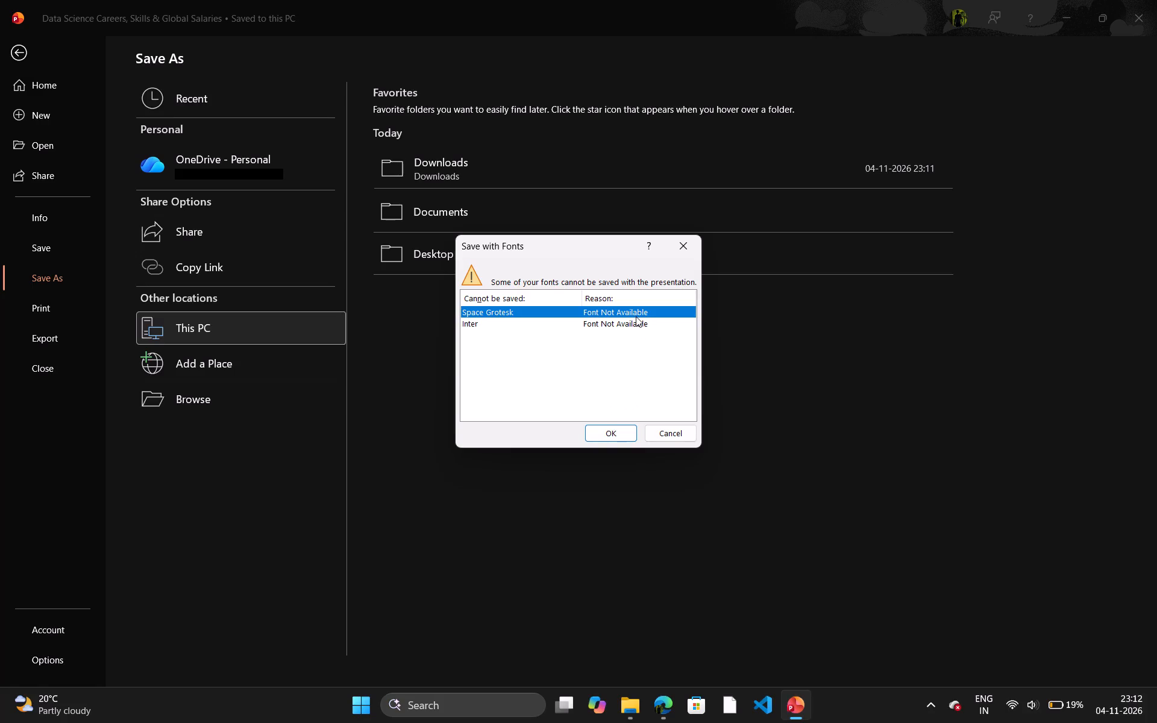
click(592, 329)
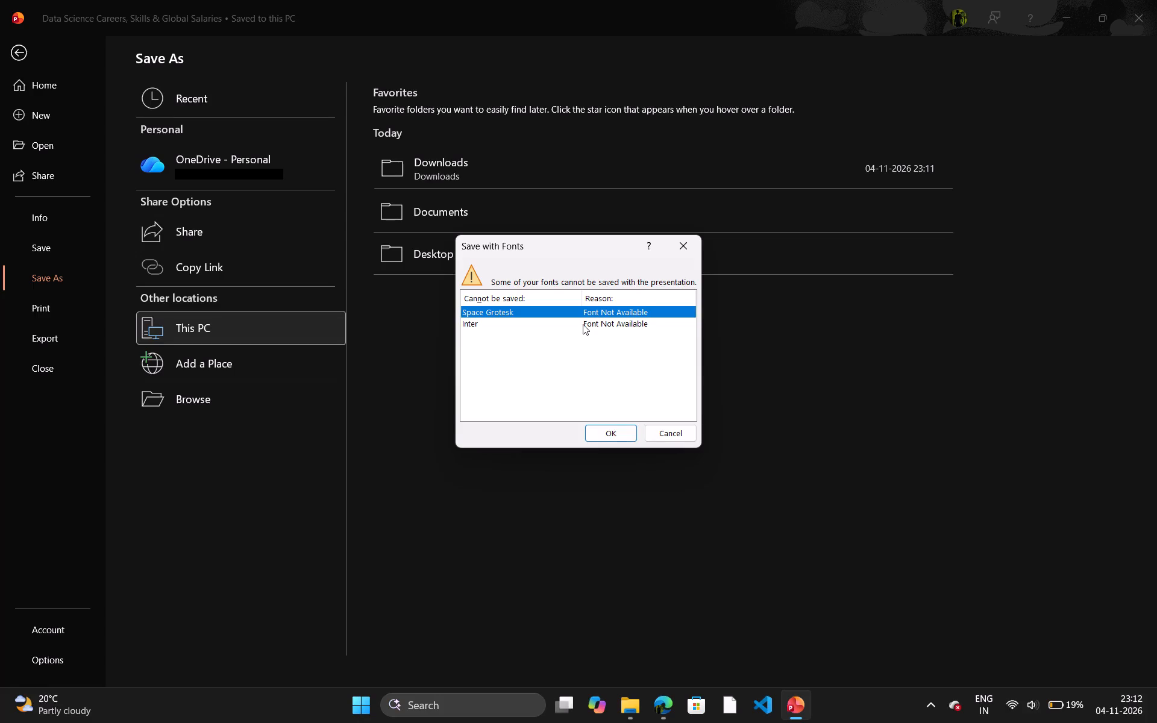
click(583, 324)
click(612, 436)
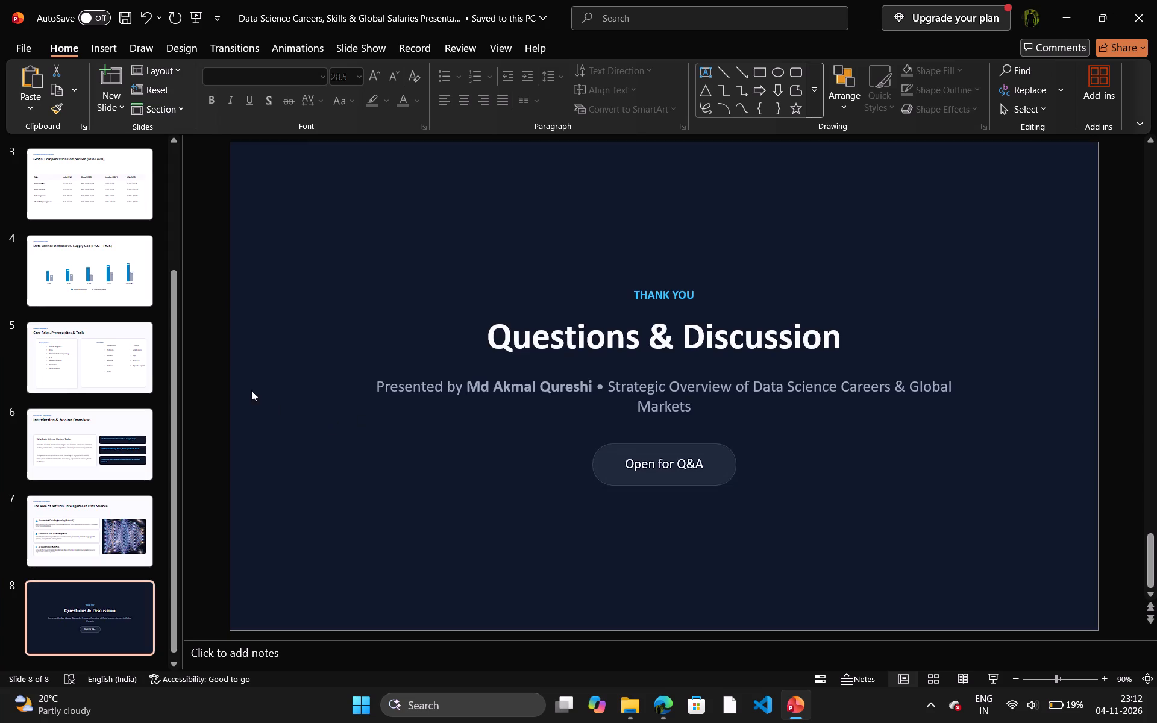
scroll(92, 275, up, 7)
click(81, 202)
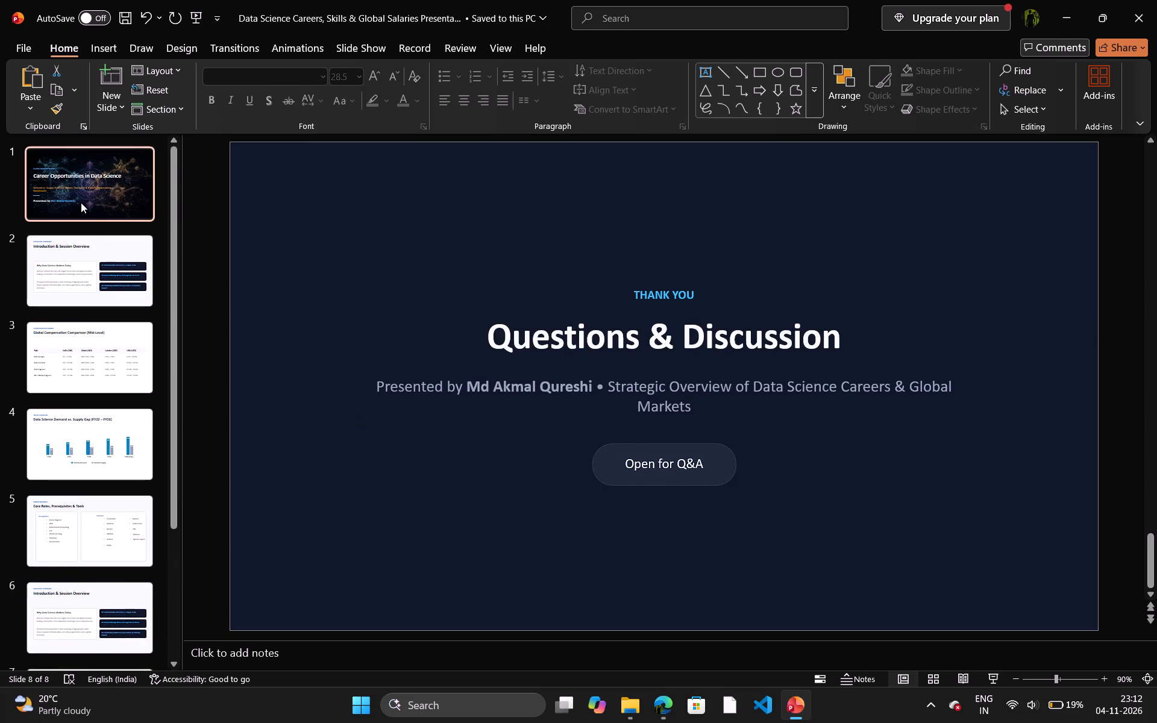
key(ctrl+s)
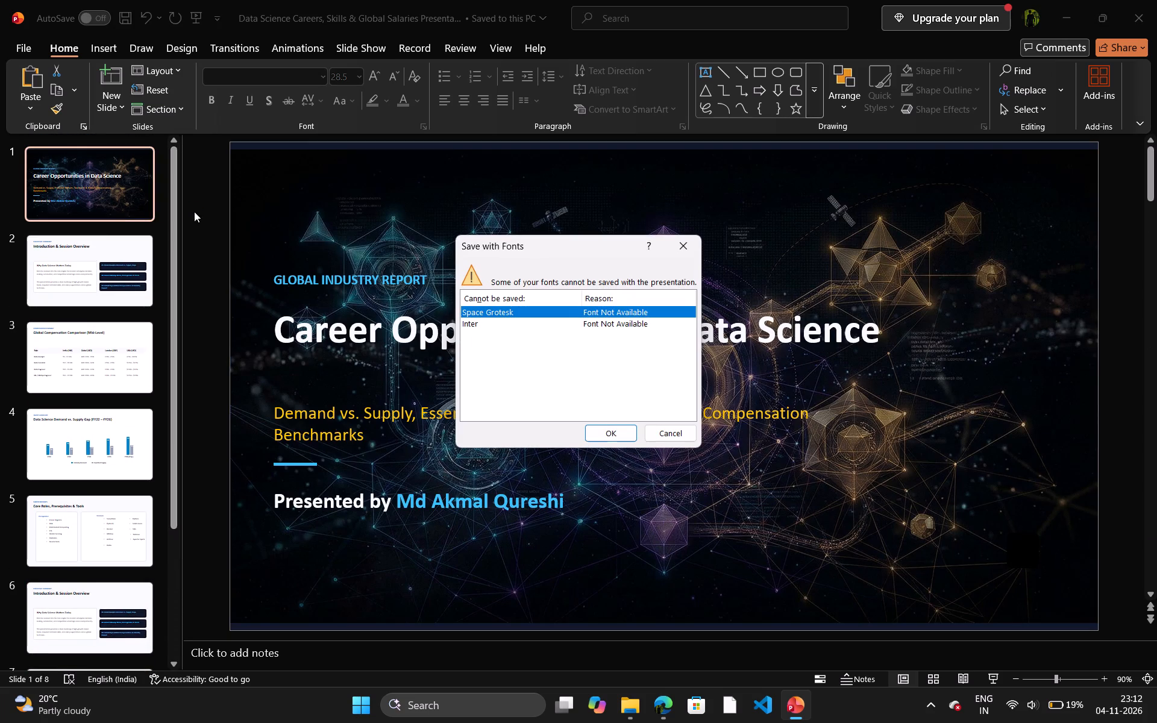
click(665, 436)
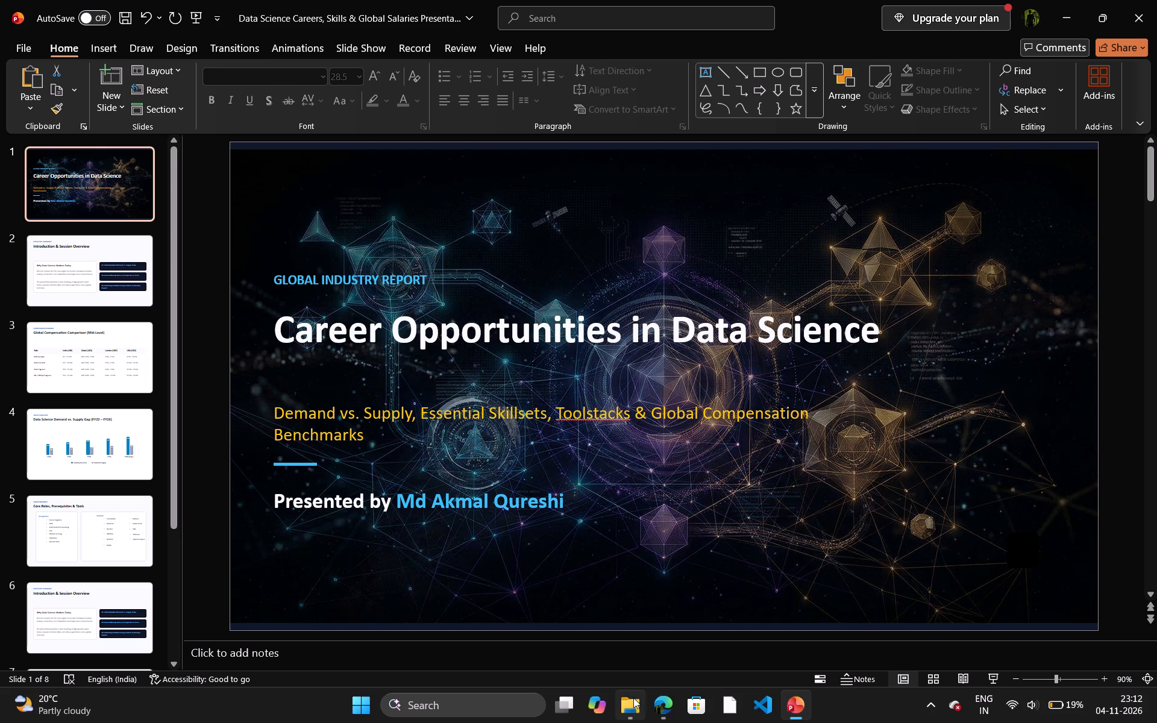
Open the original "Data Science Careers, Skills & Global Salaries" presentation from Downloads, accepting that its embedded fonts are not installed.
click(633, 698)
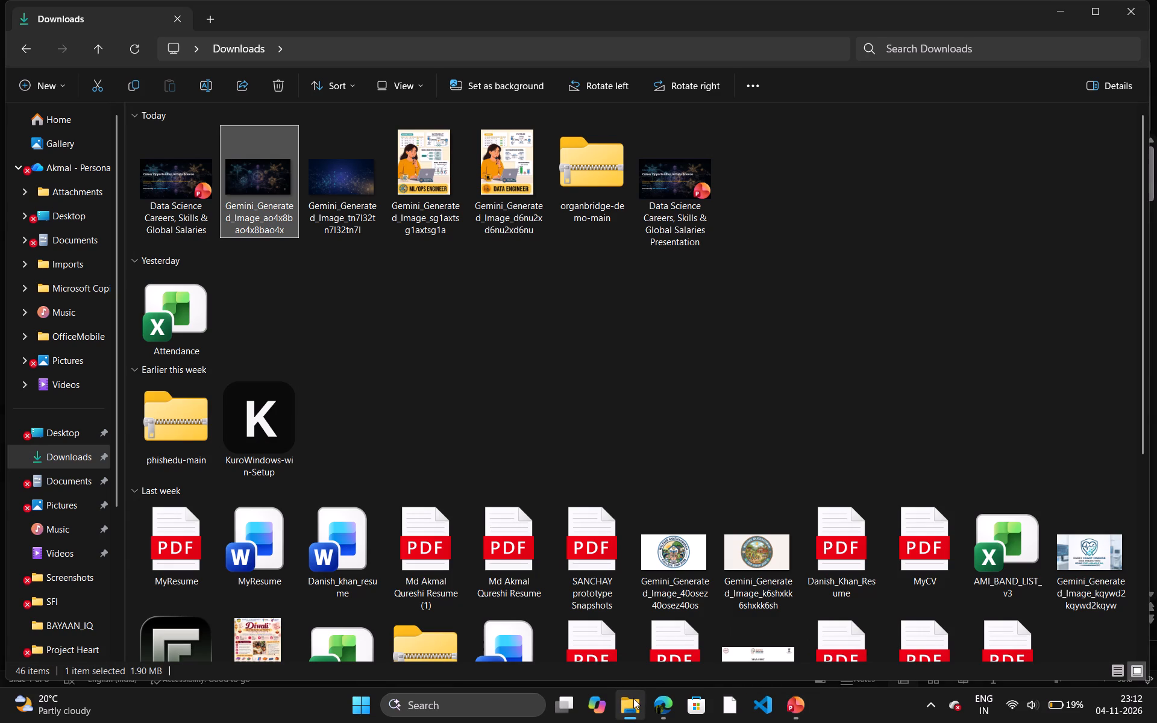
double_click(187, 198)
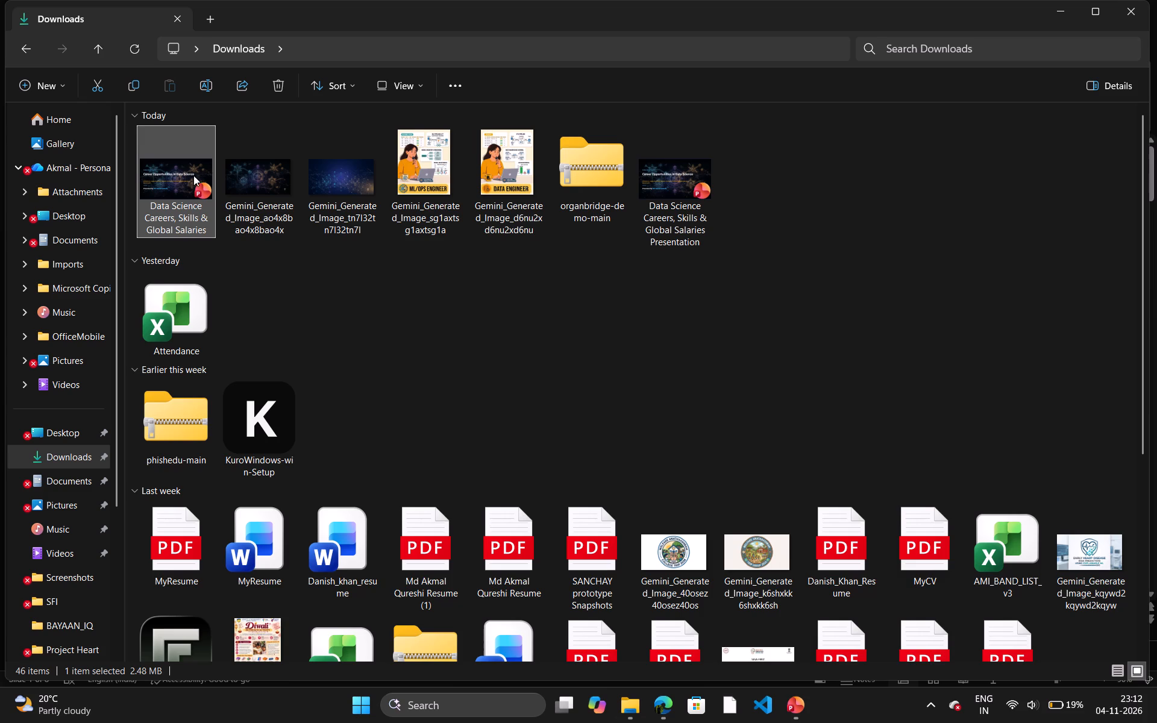
double_click(160, 174)
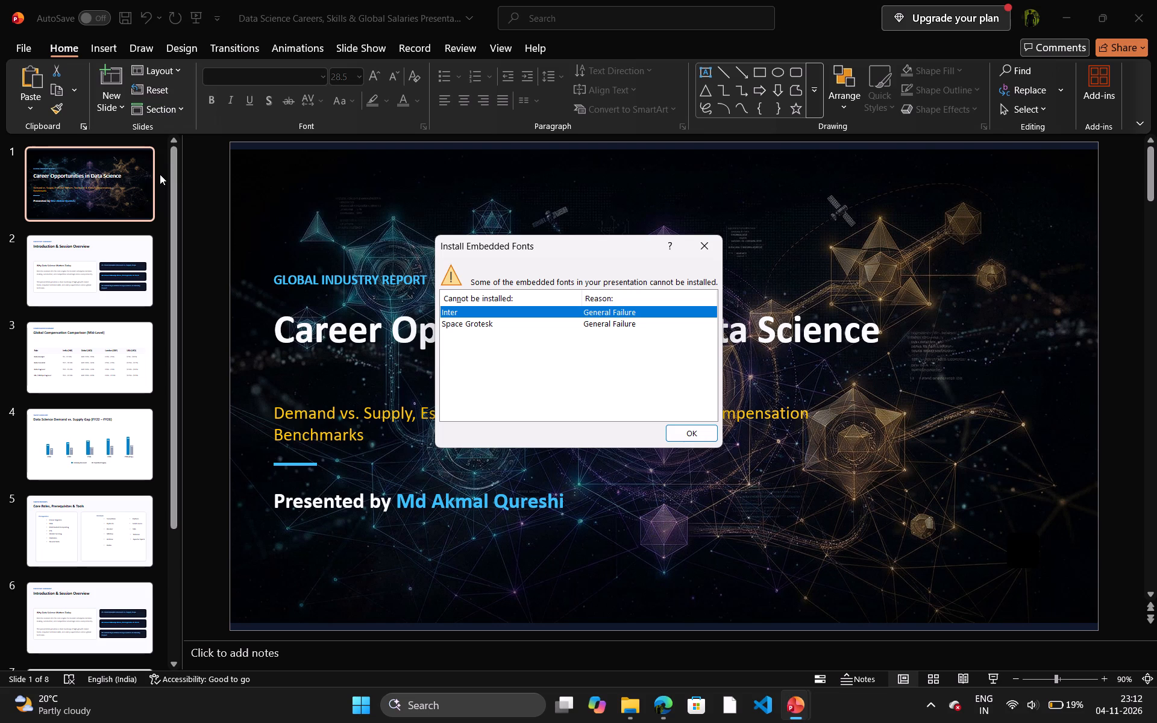
click(685, 430)
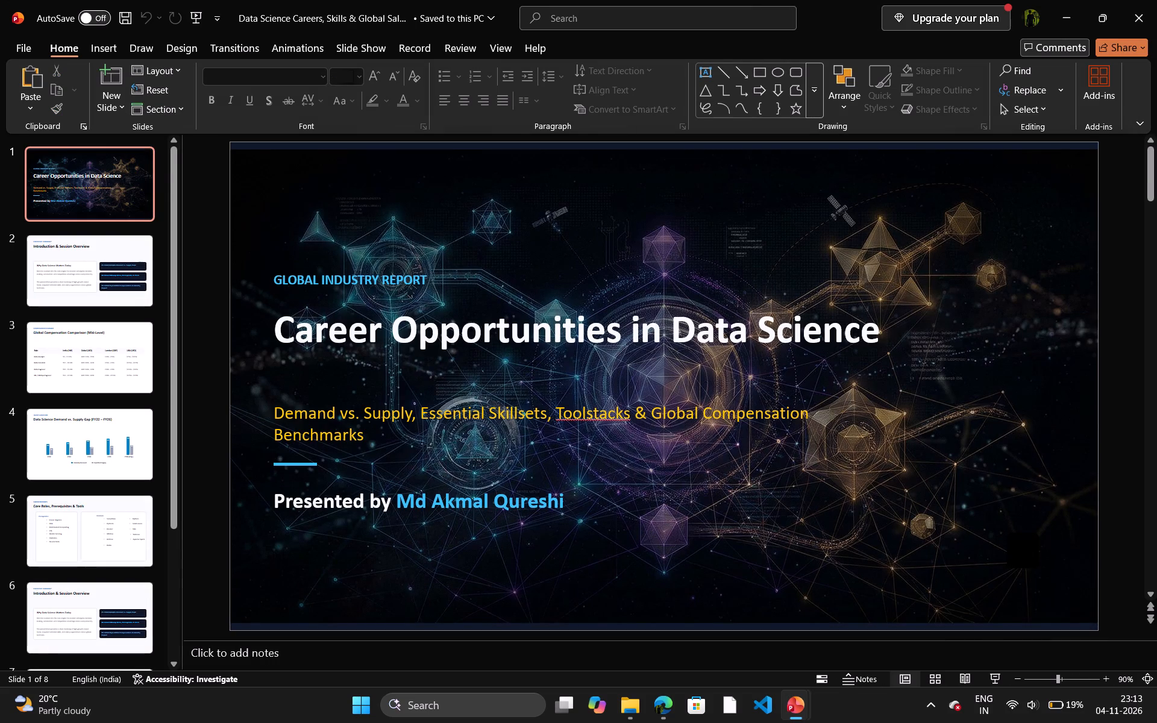
Change the title of slide 5 to "Core Role Prerequisites & Tools".
click(85, 296)
click(110, 453)
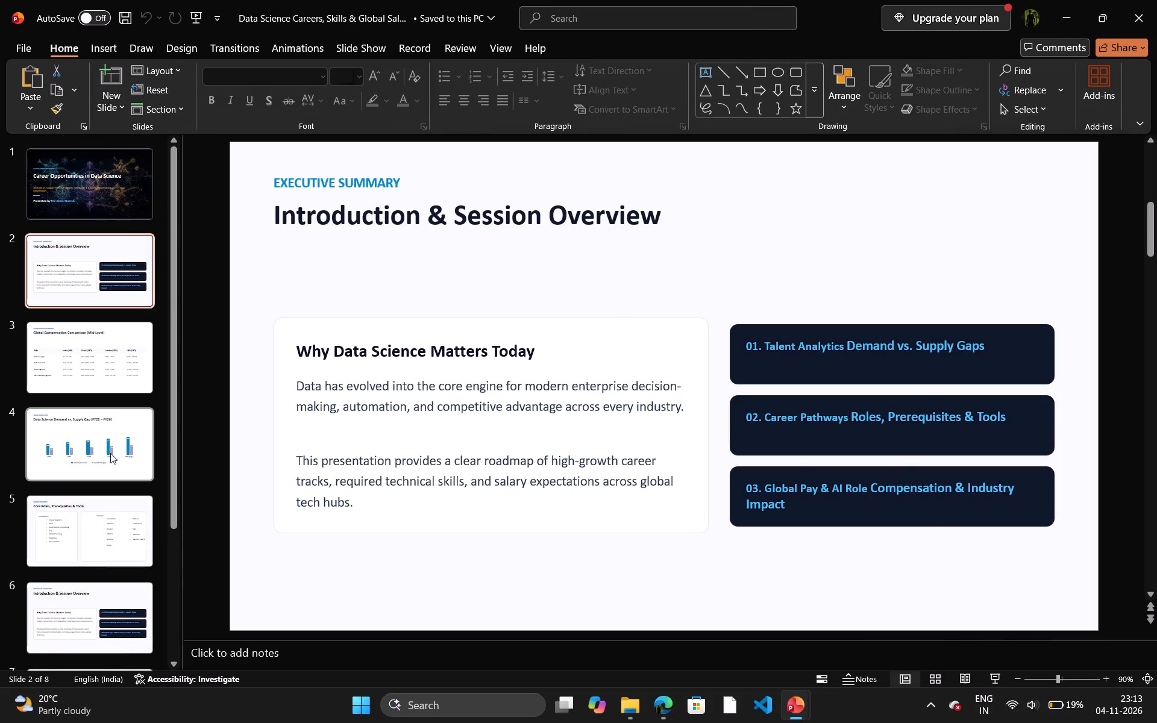
click(114, 532)
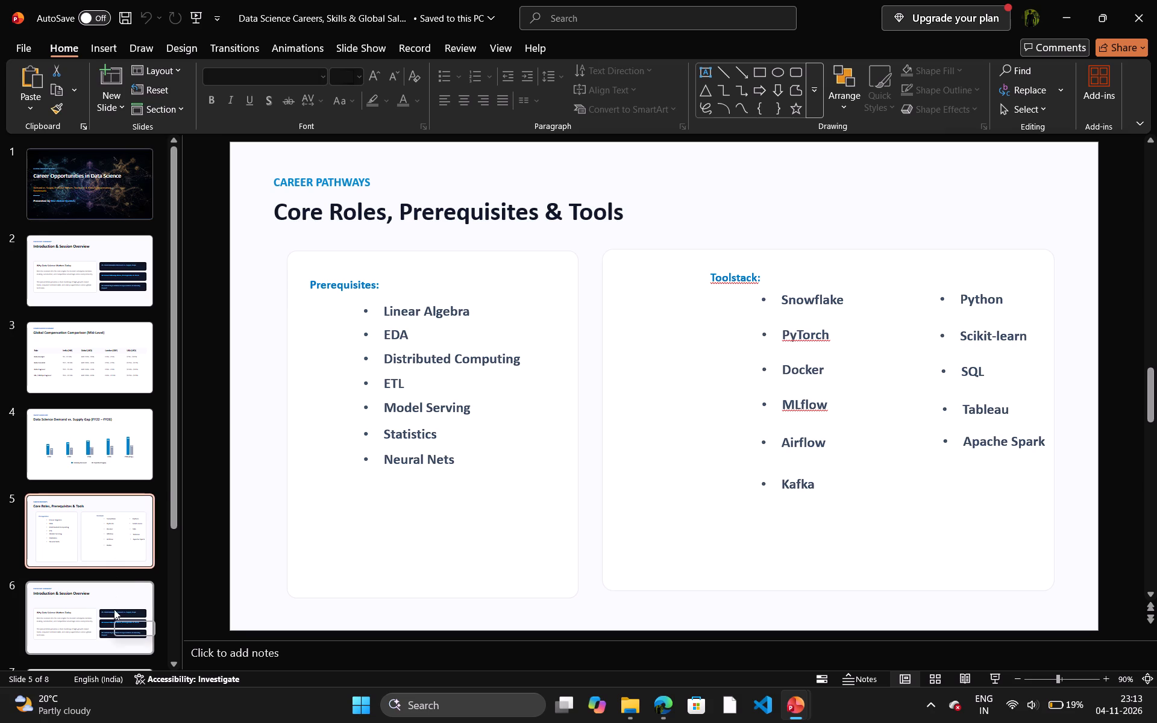
double_click(406, 216)
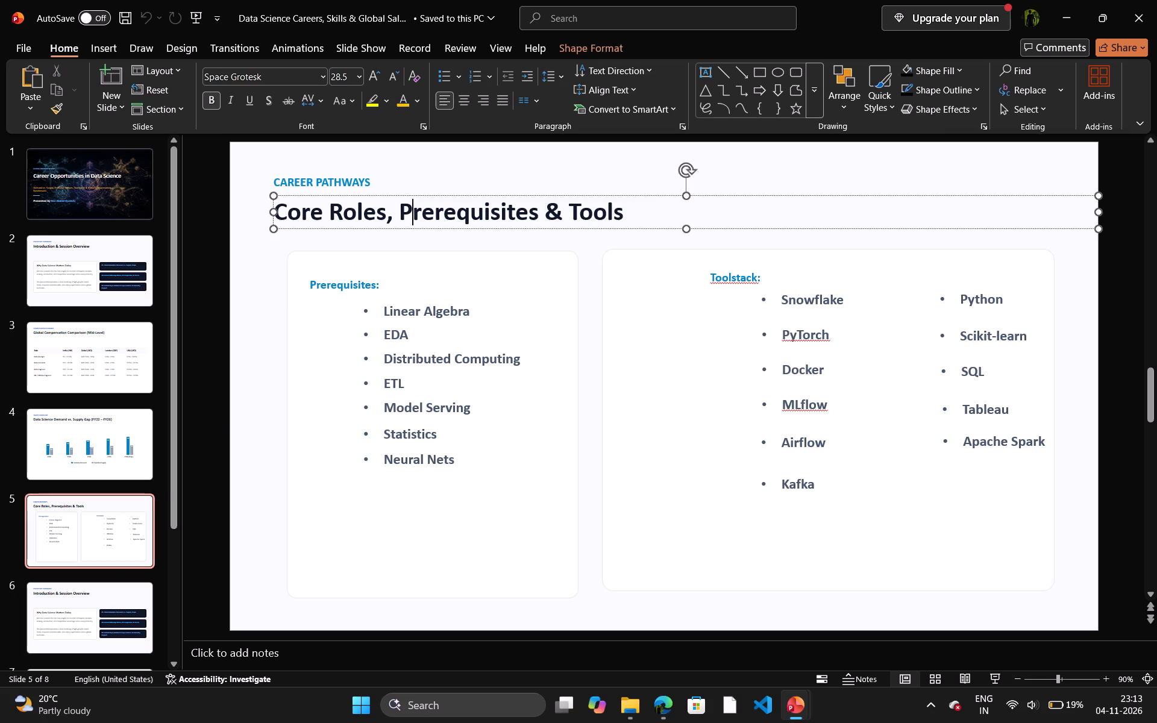
click(401, 212)
key(BackSpace)
key(BackSpace)
key(space)
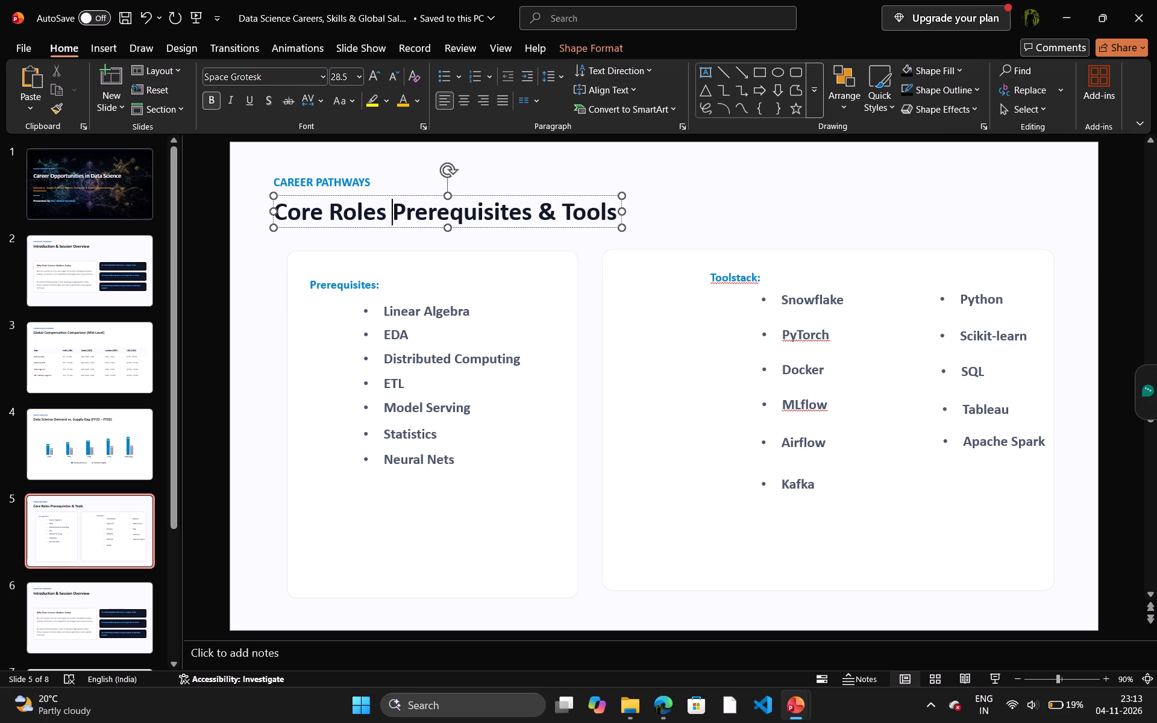
key(BackSpace)
key(BackSpace)
key(space)
key(Right)
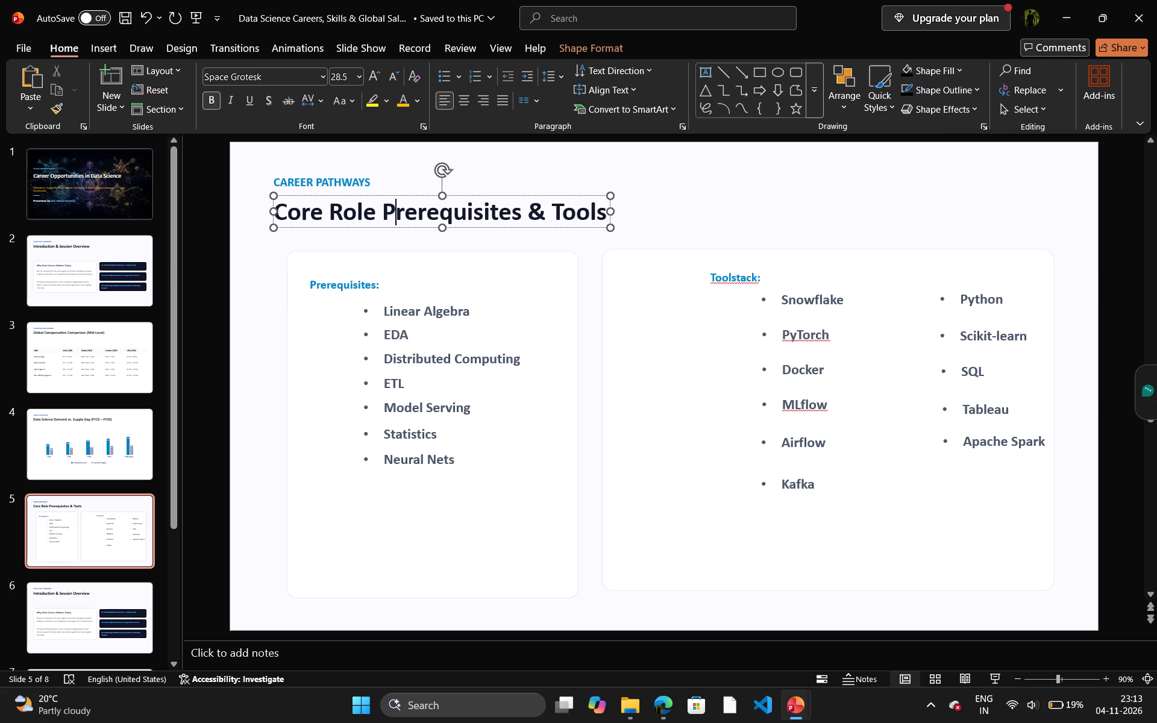
click(686, 201)
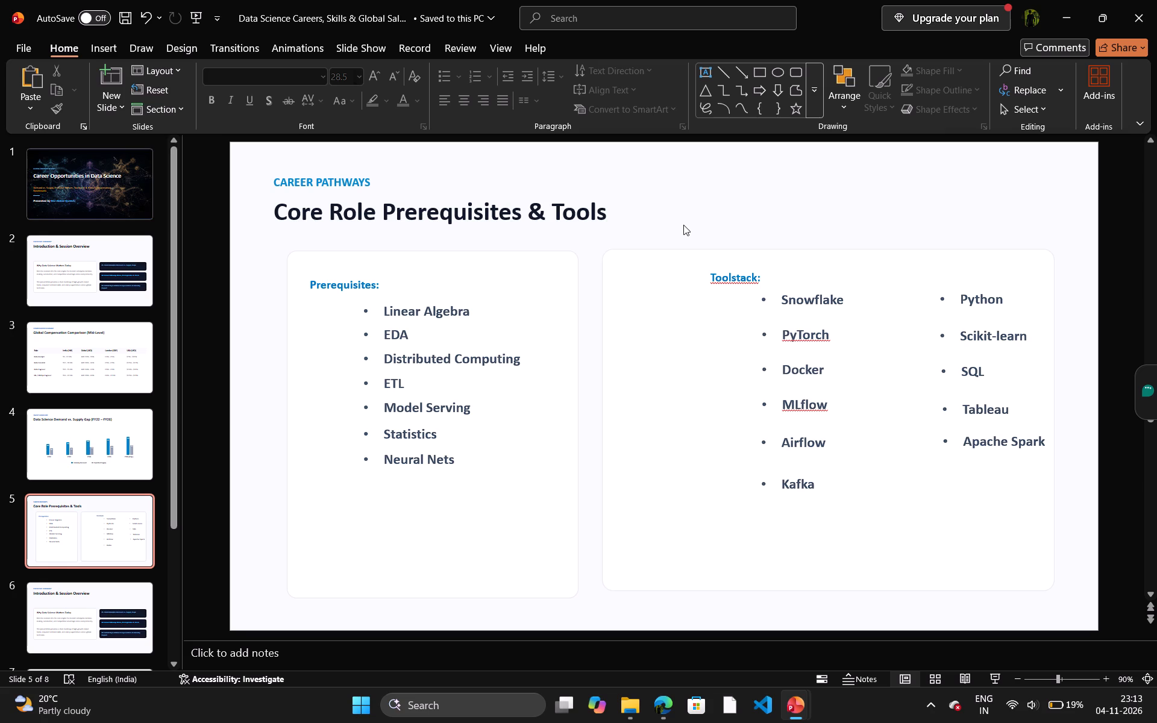
Review every slide of the opened deck in order, from the title slide to the Questions & Discussion slide.
click(89, 186)
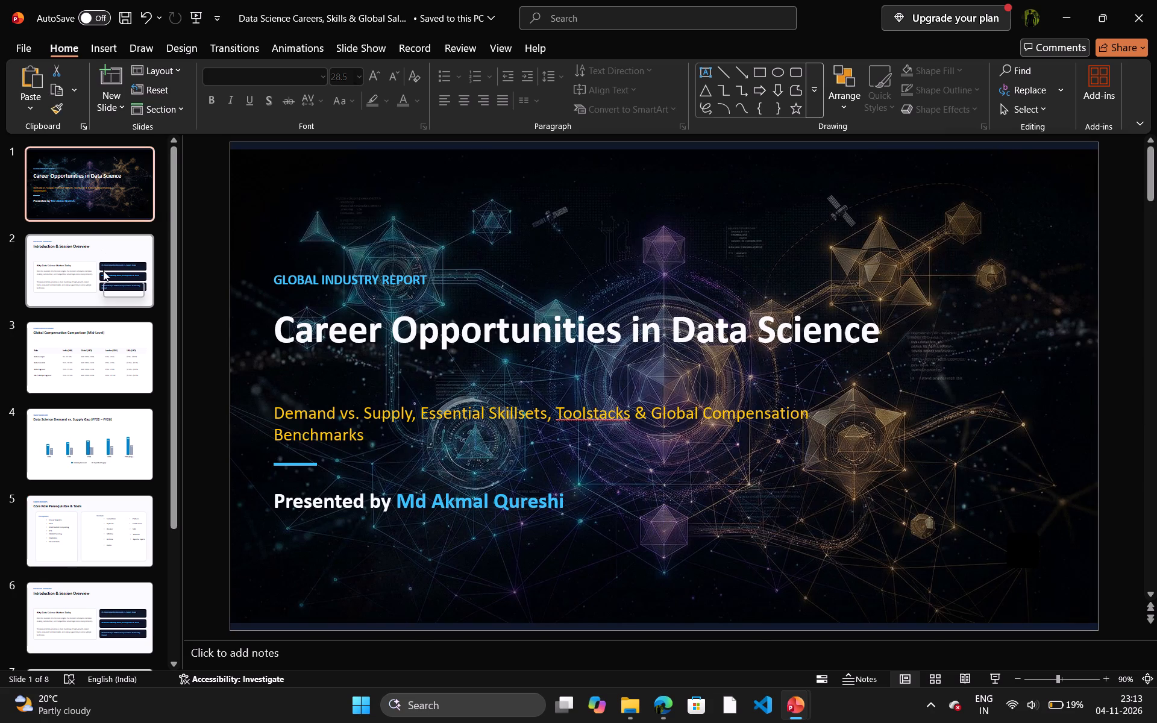
key(Down)
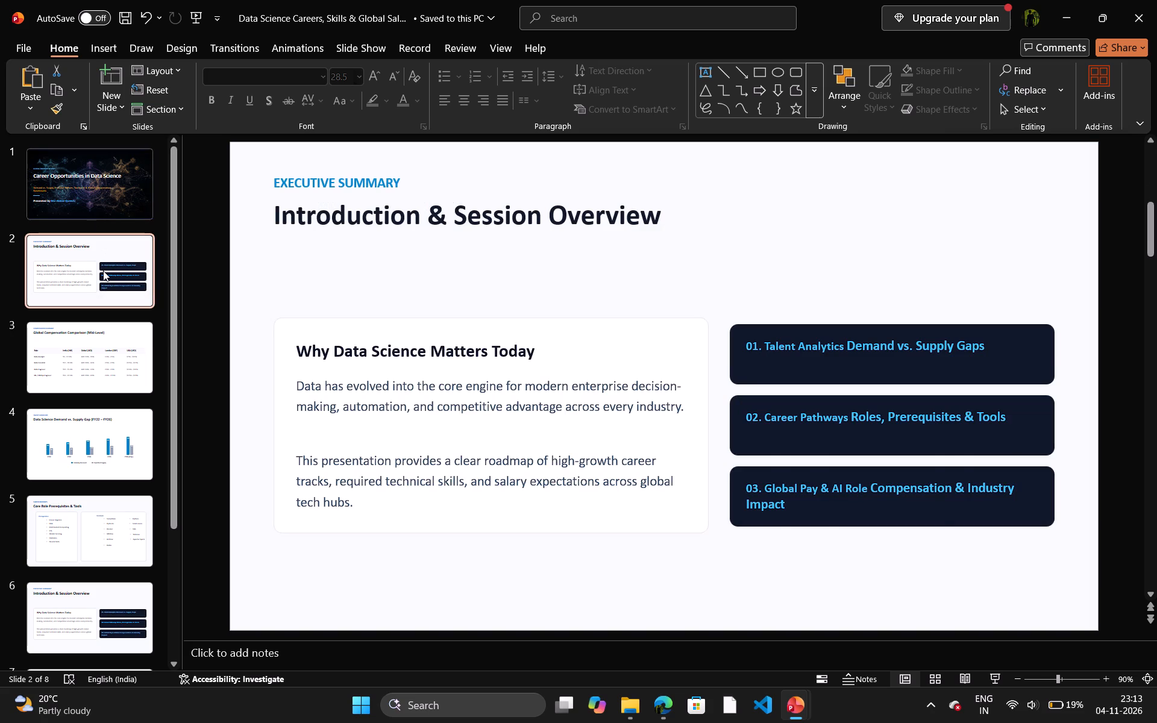
key(Down)
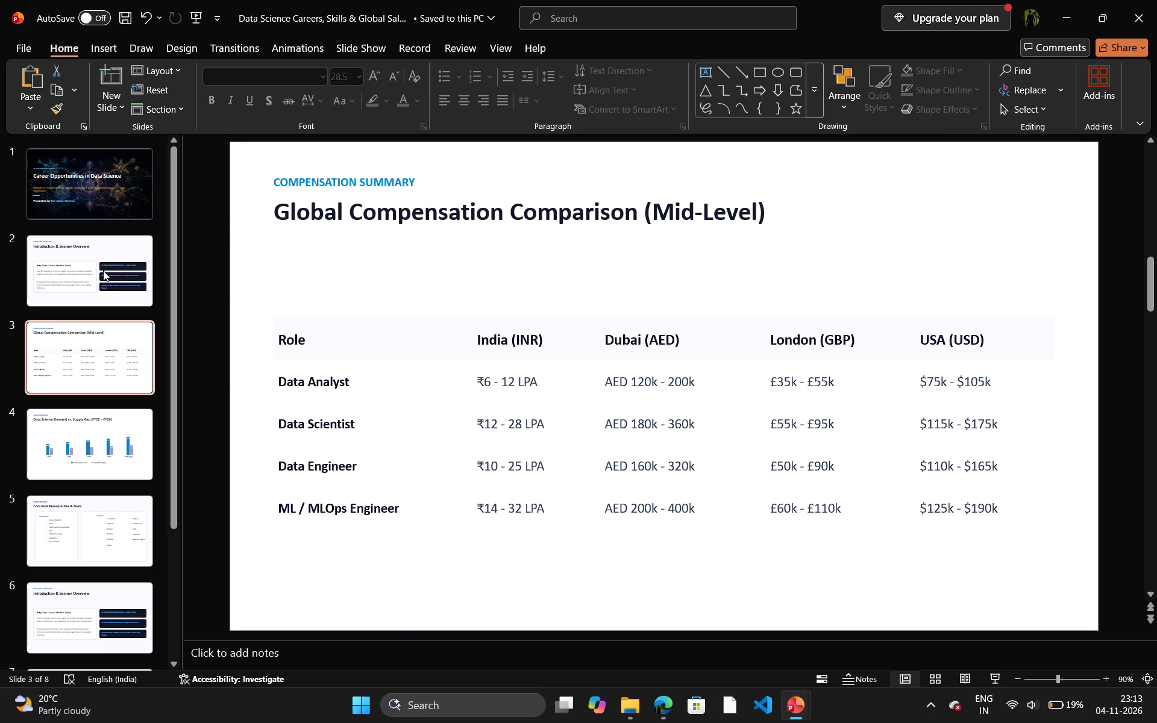
key(Down)
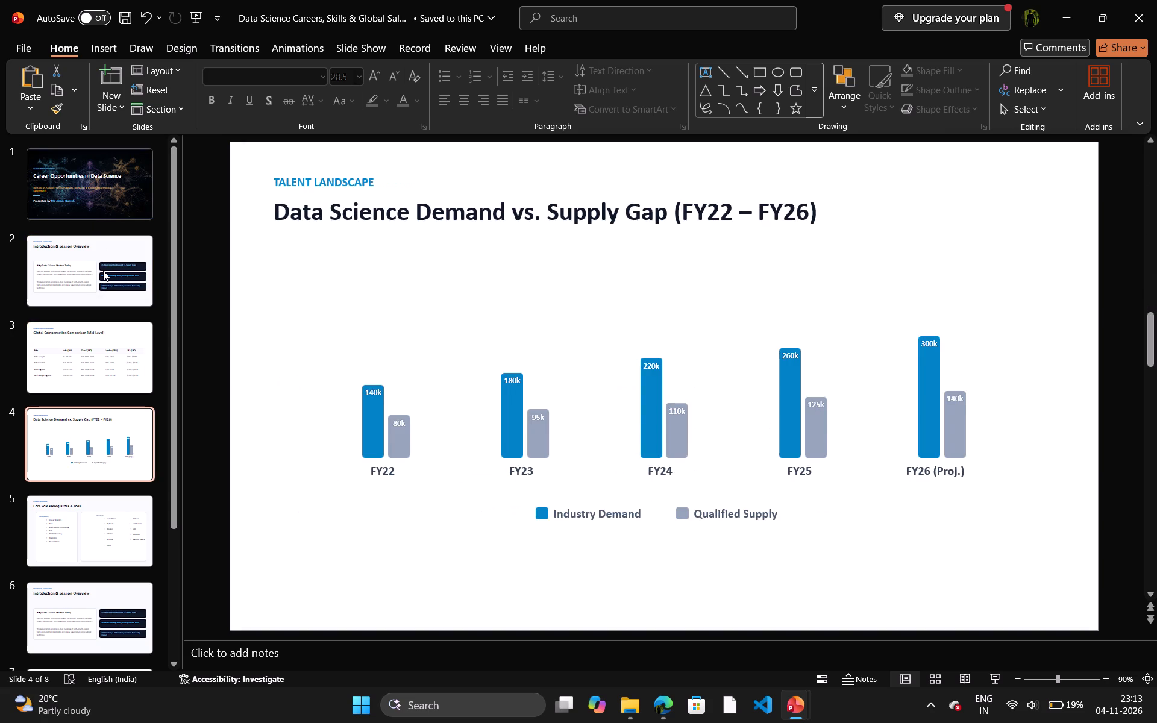
key(Down)
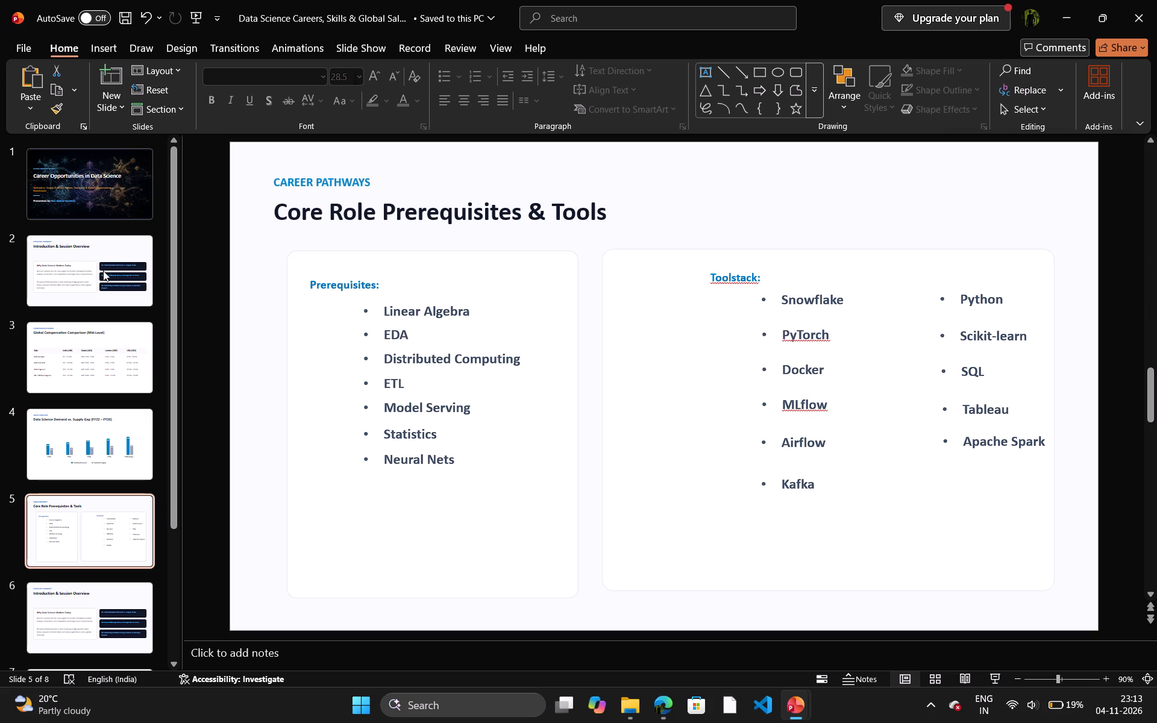
key(Down)
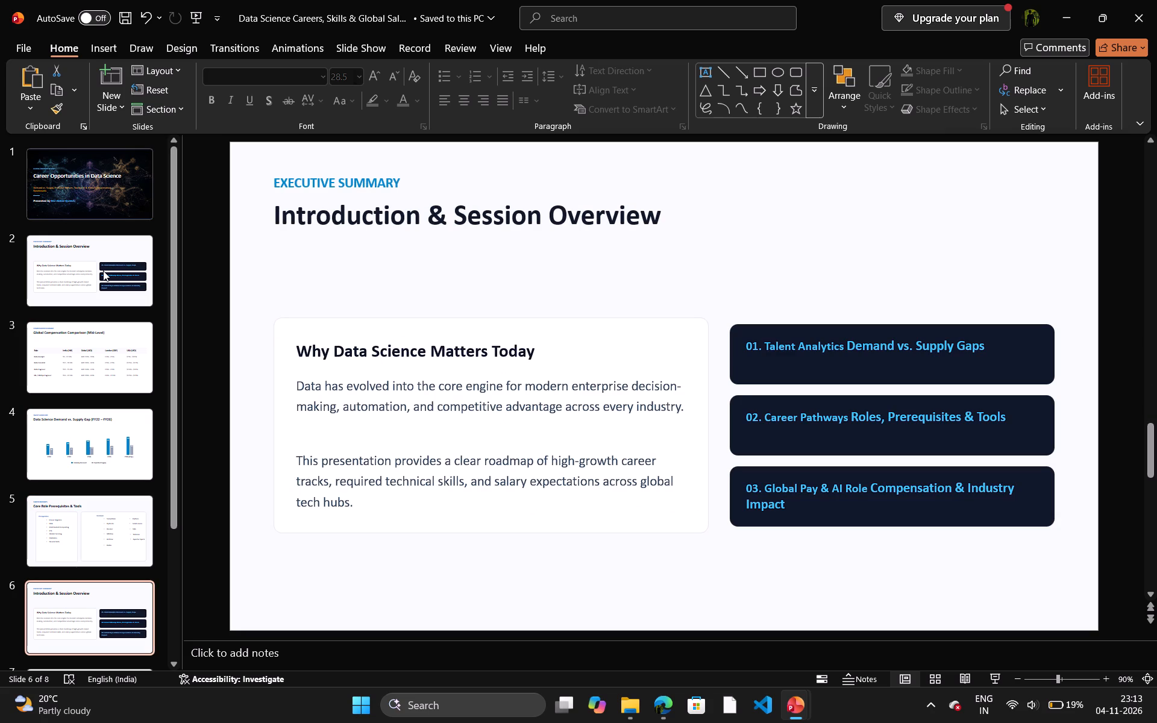
key(Down)
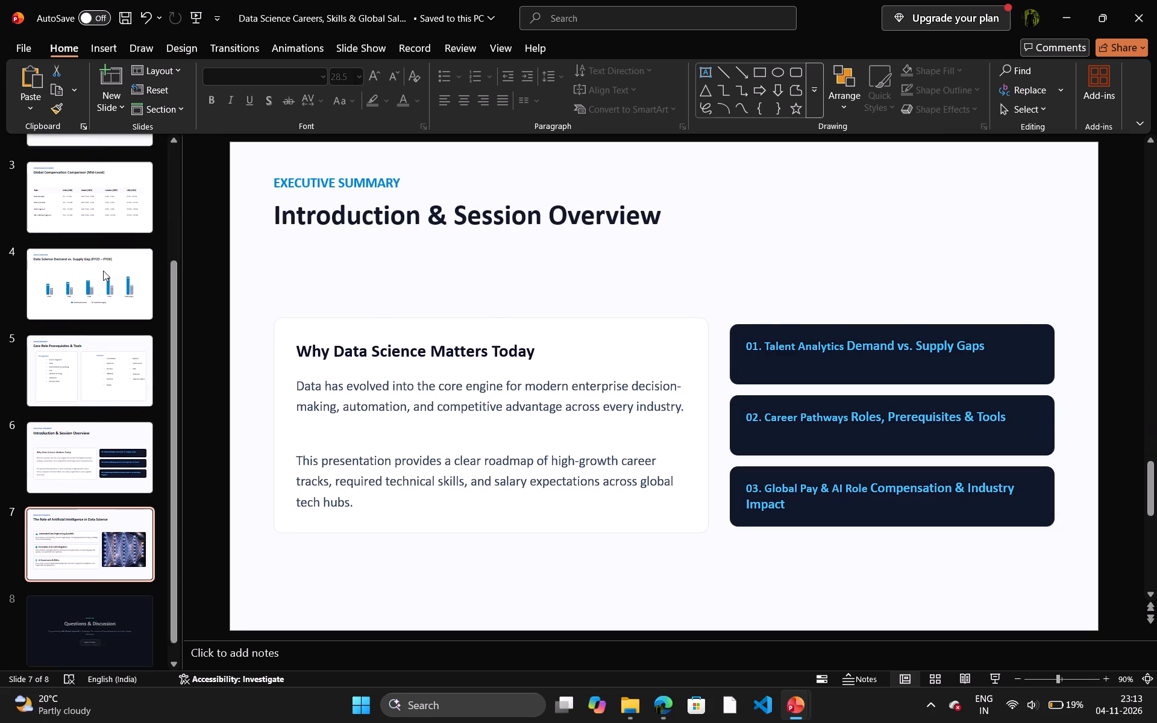
key(Down)
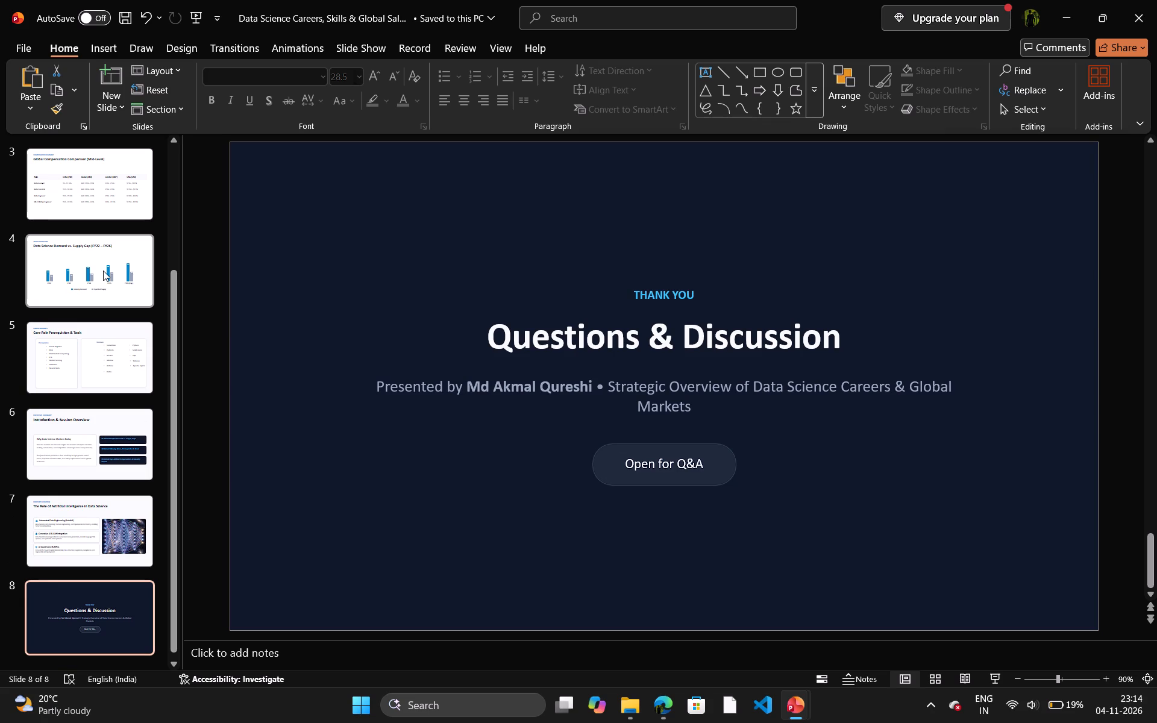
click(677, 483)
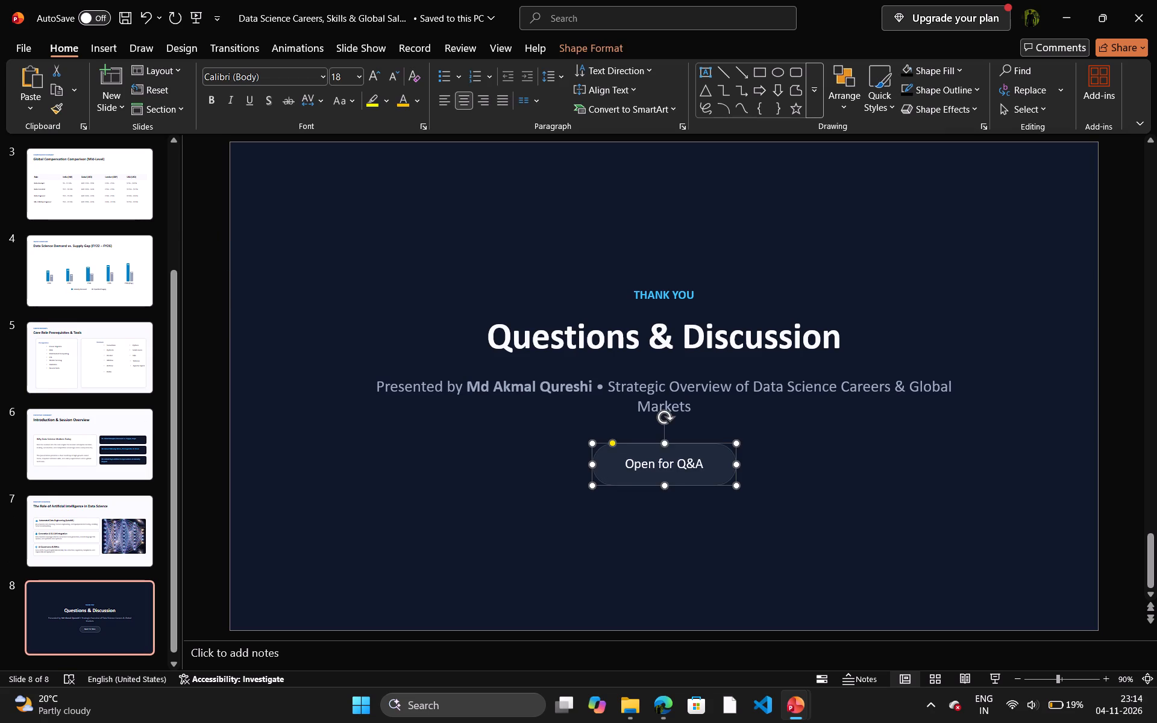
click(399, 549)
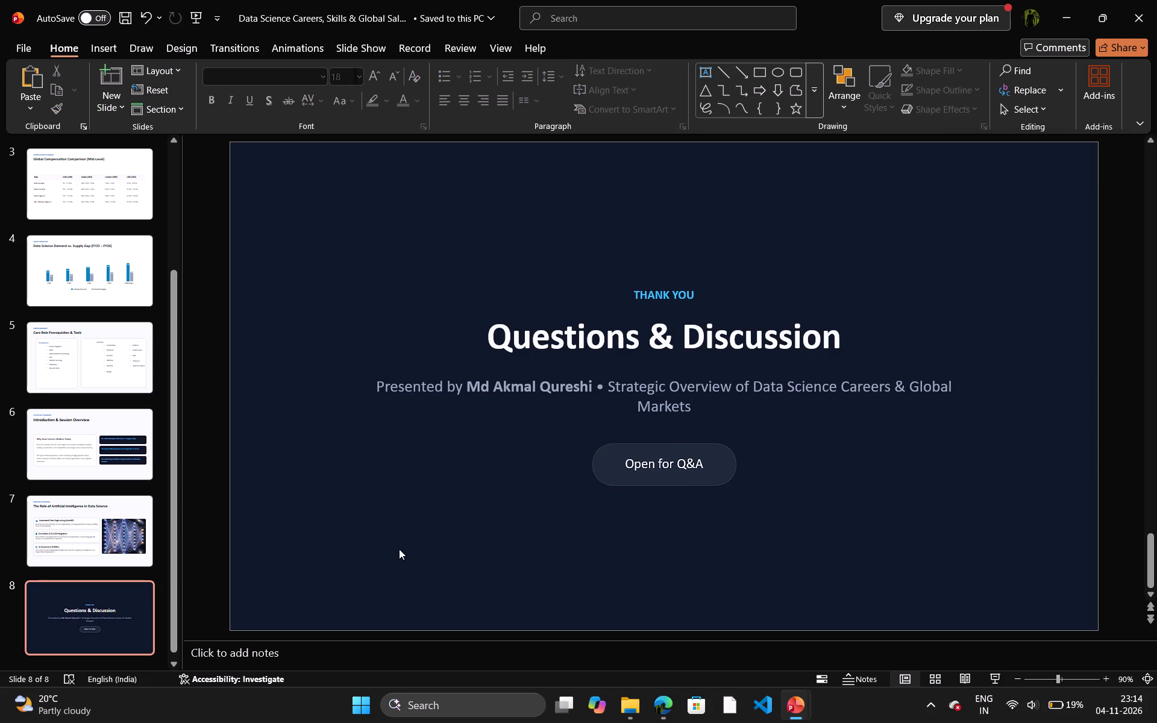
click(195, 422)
Enlarge the THANK YOU text box on the Questions & Discussion slide, making it wider and taller.
click(672, 293)
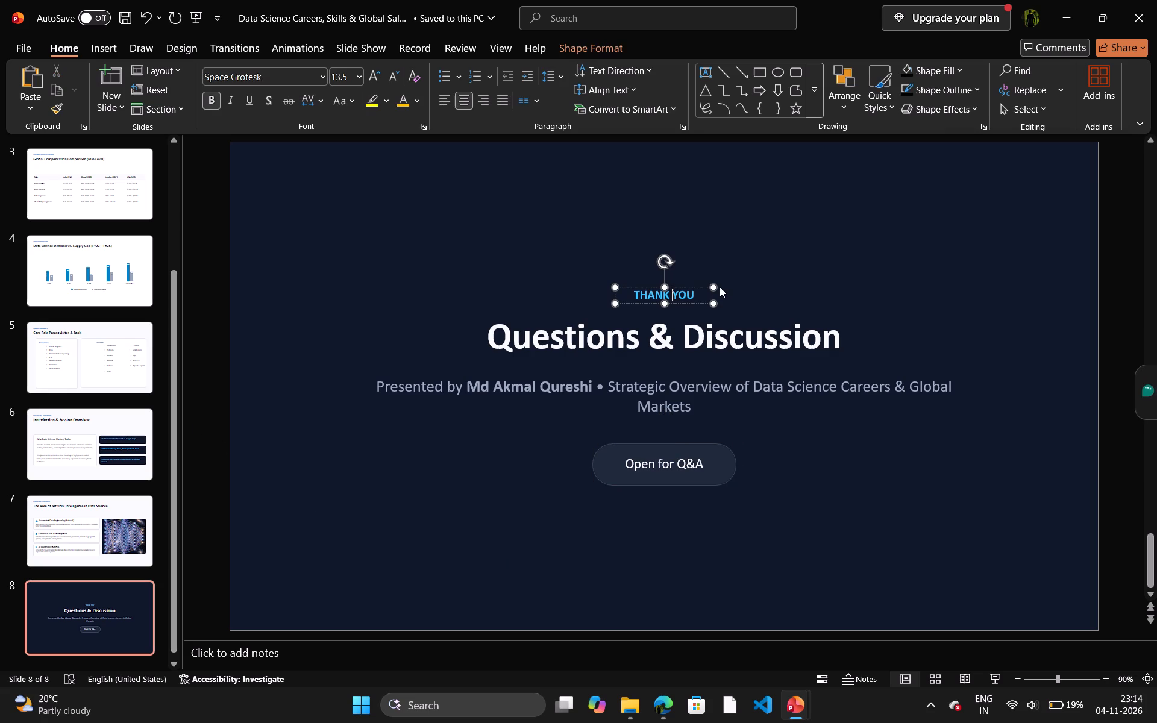
drag(713, 287, 753, 275)
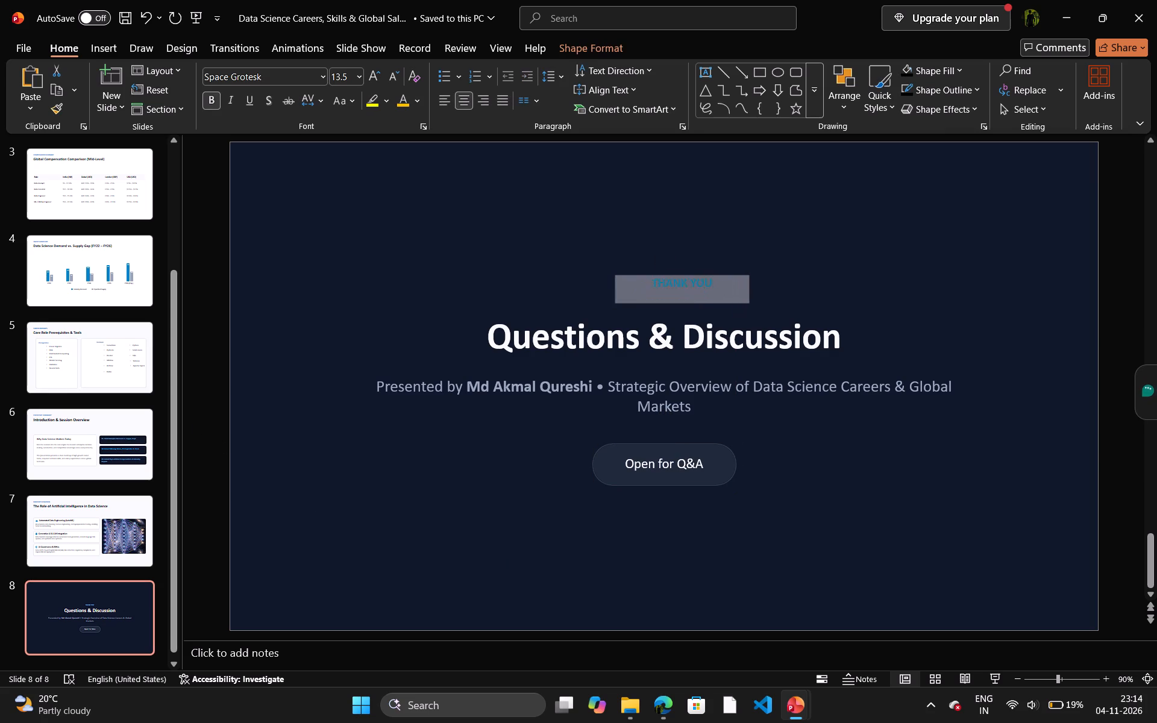
drag(753, 275, 755, 275)
Move the THANK YOU text box down so it sits horizontally centred directly above the Questions & Discussion title.
drag(732, 290, 721, 301)
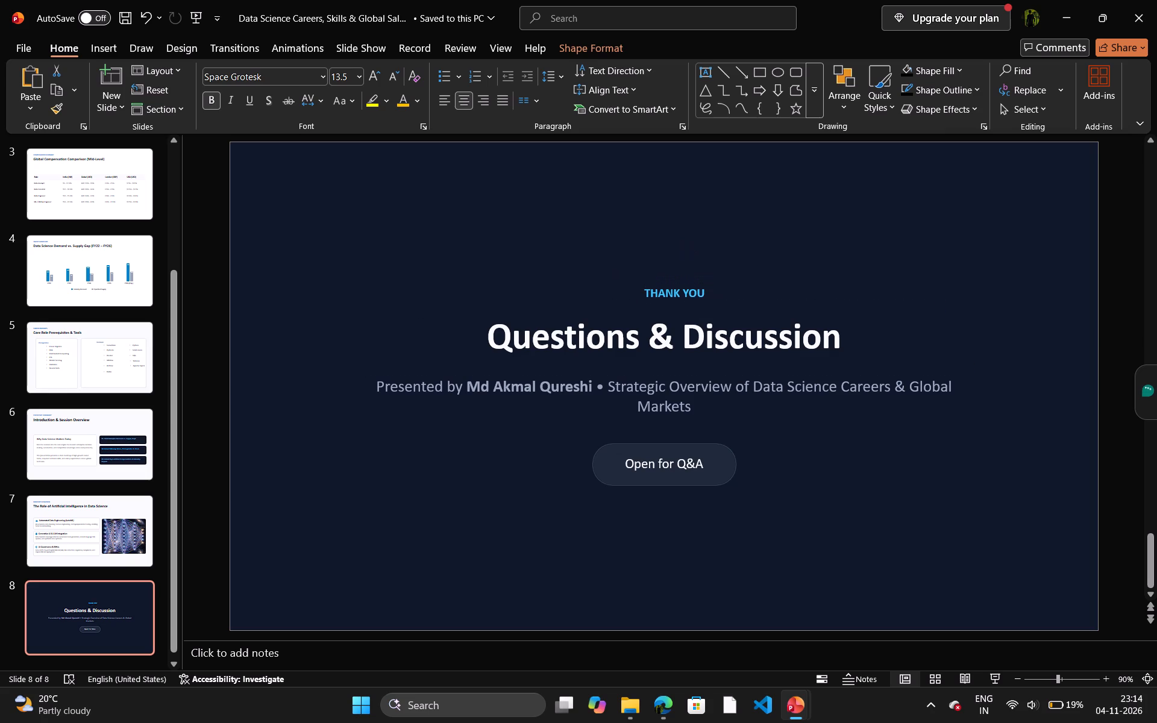
drag(721, 301, 709, 307)
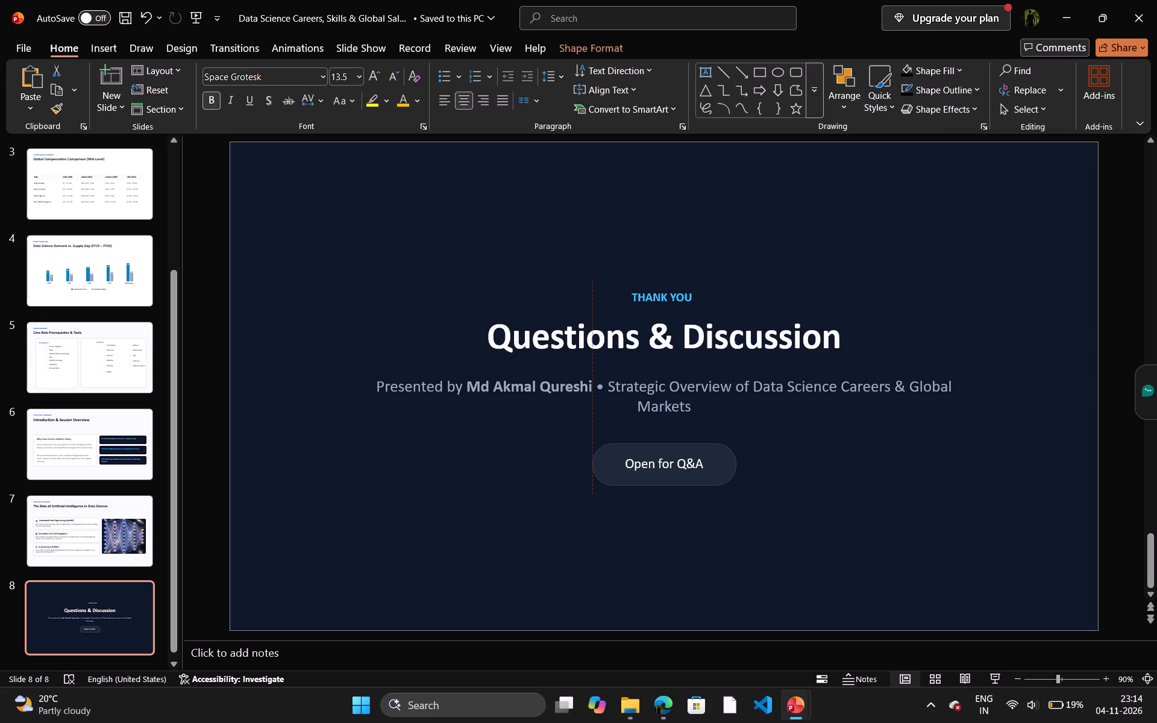
drag(709, 307, 710, 308)
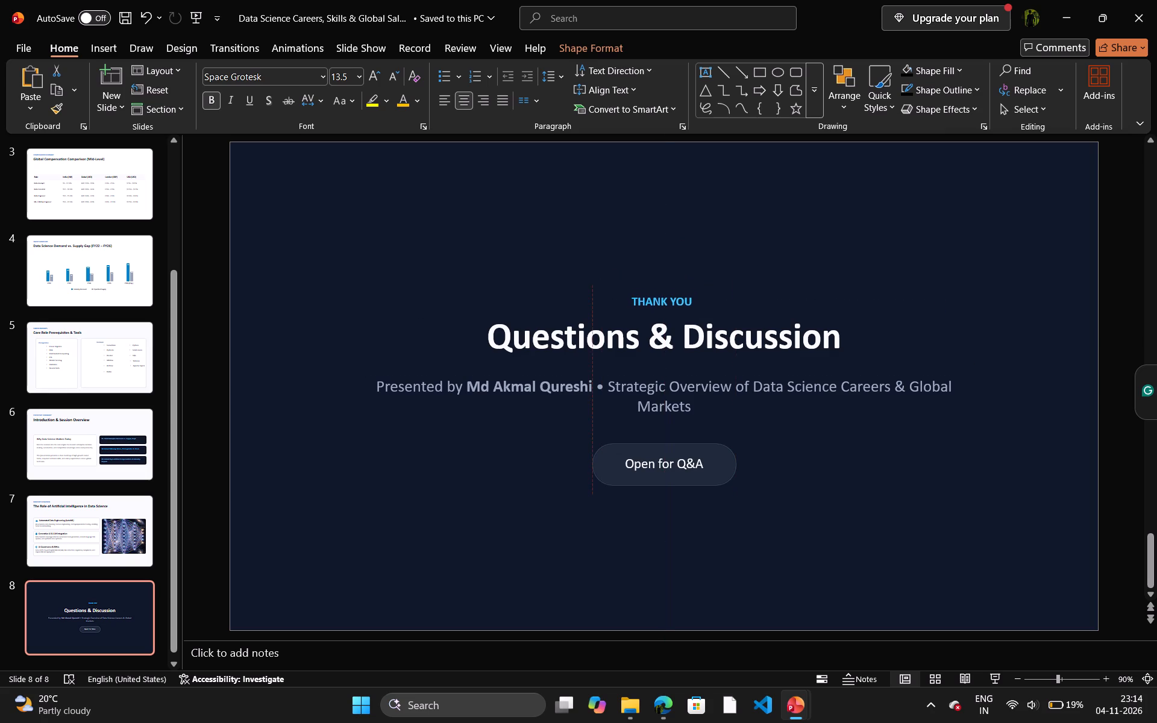
drag(710, 308, 713, 316)
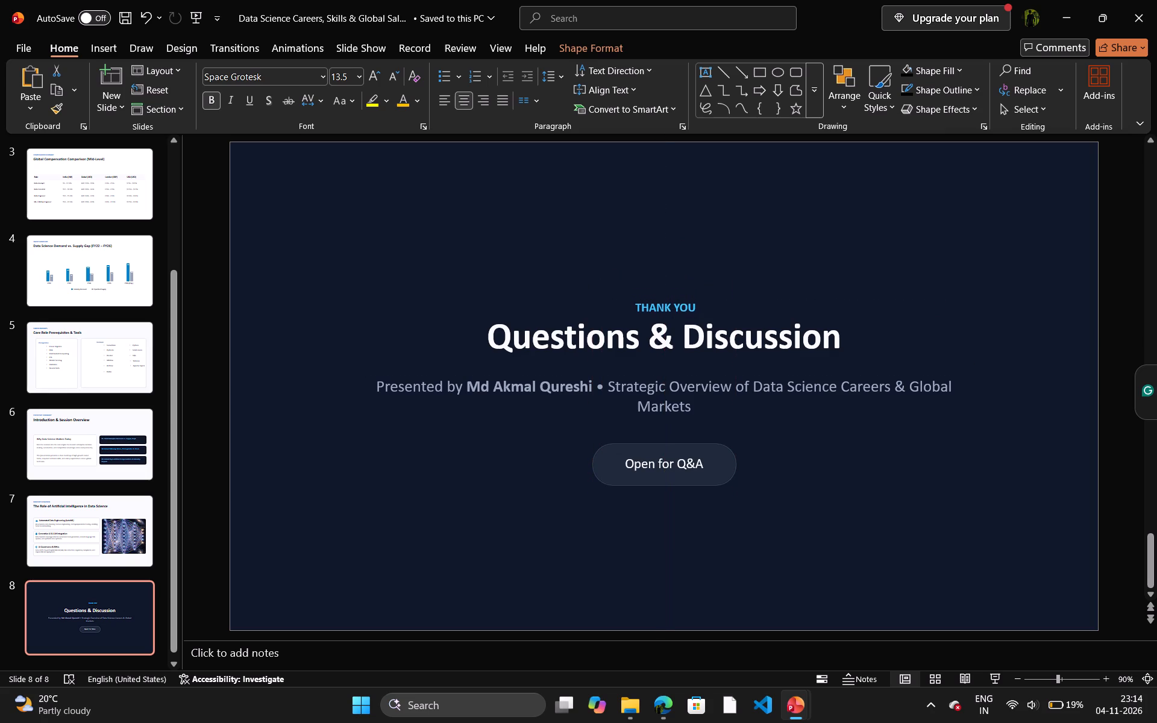
drag(713, 316, 711, 314)
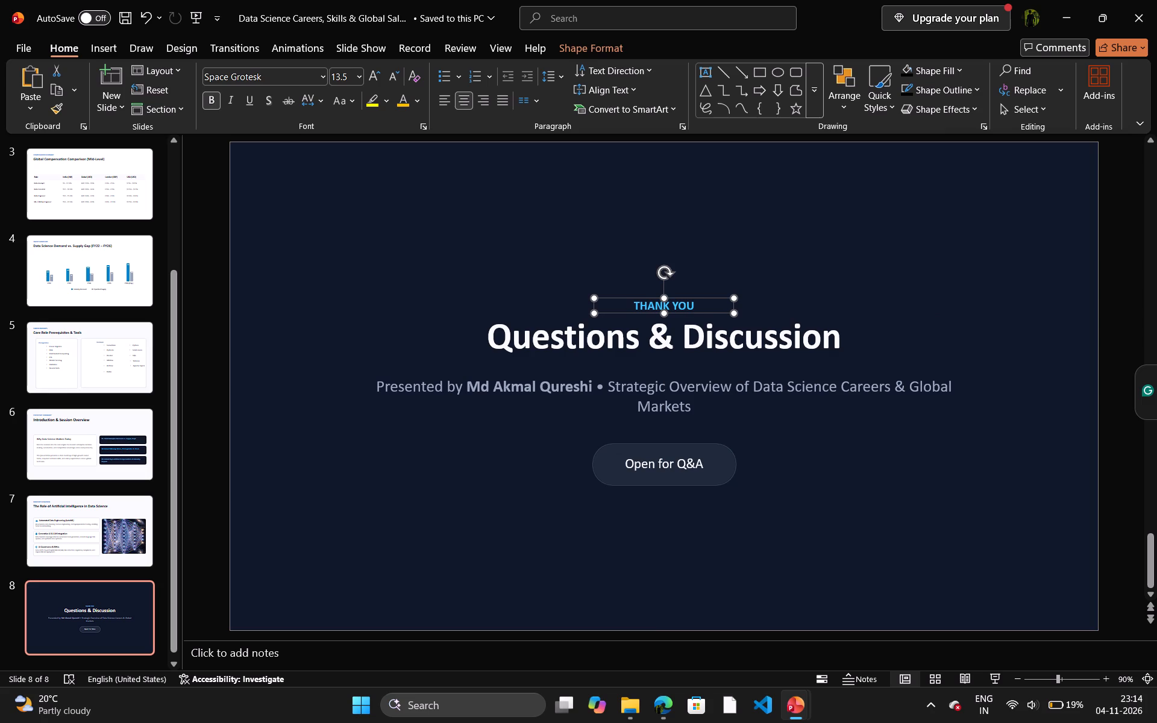
key(Down)
key(Right)
key(Right)
key(Right)
key(Left)
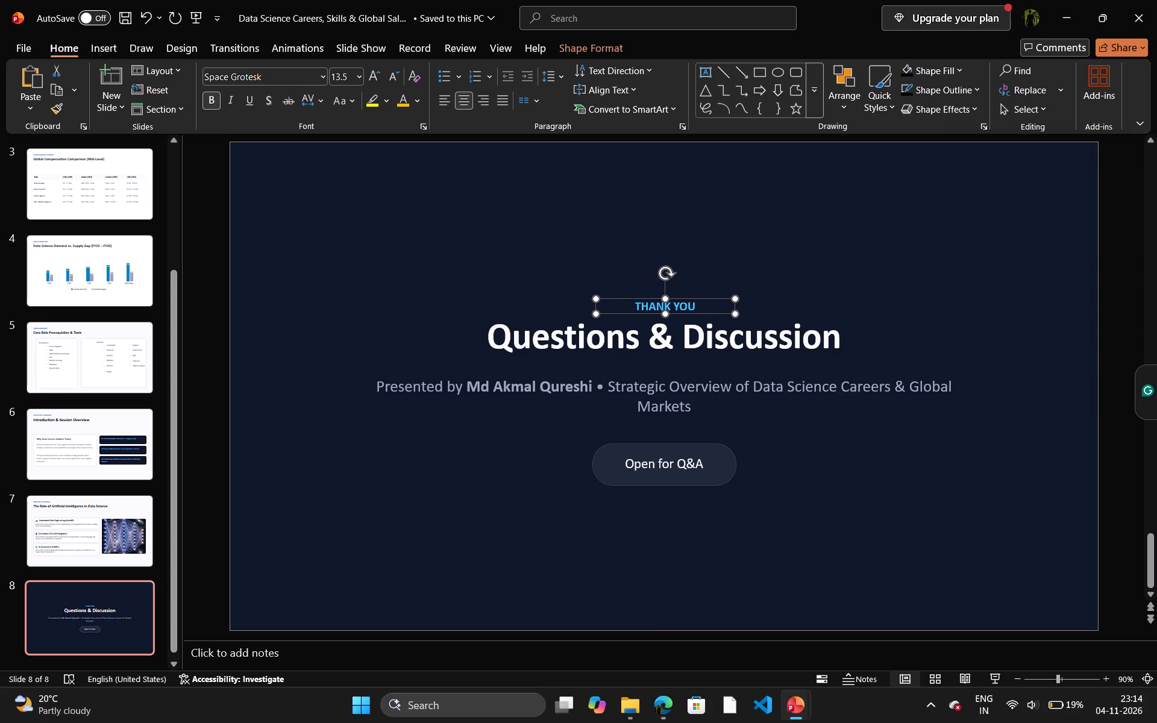
click(711, 314)
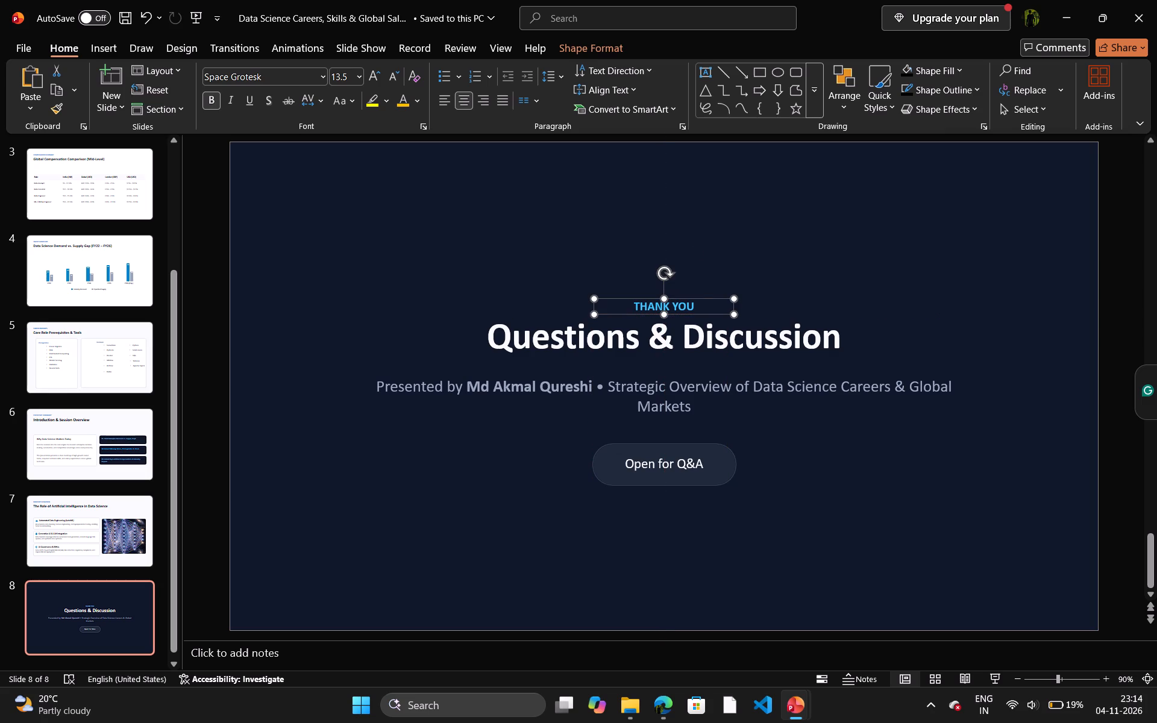
click(691, 315)
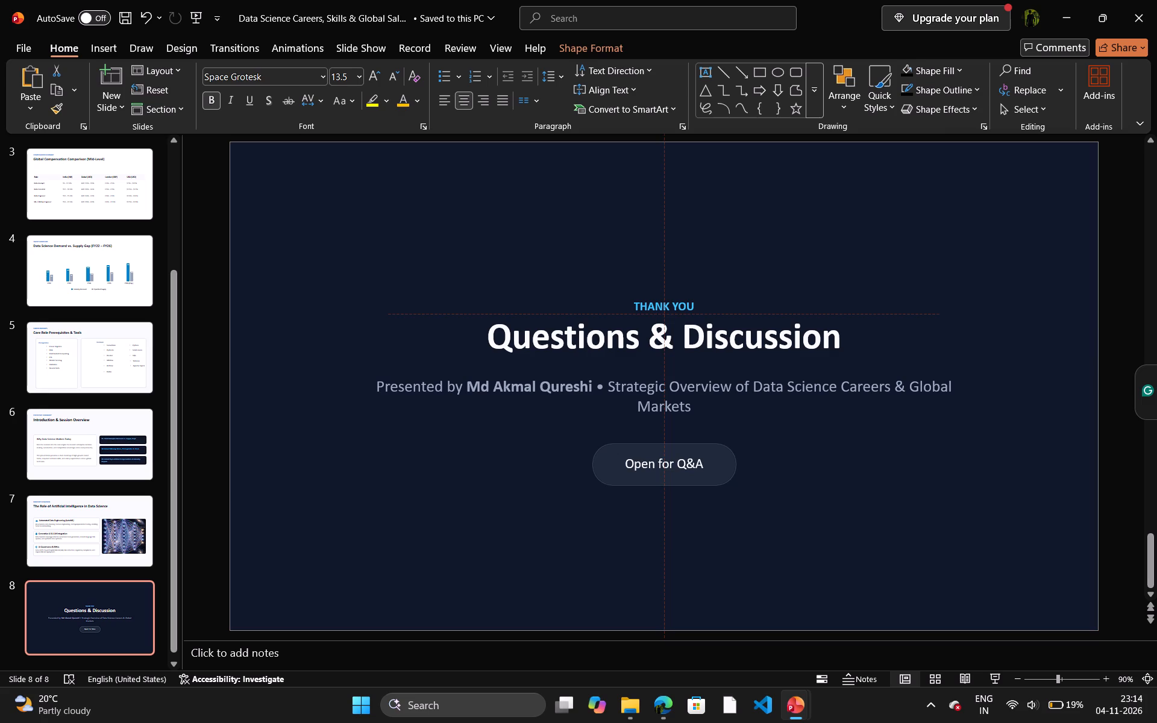
click(698, 204)
Review the deck's slides again from the title slide through the second Introduction & Session Overview slide, including the compensation table.
click(1156, 288)
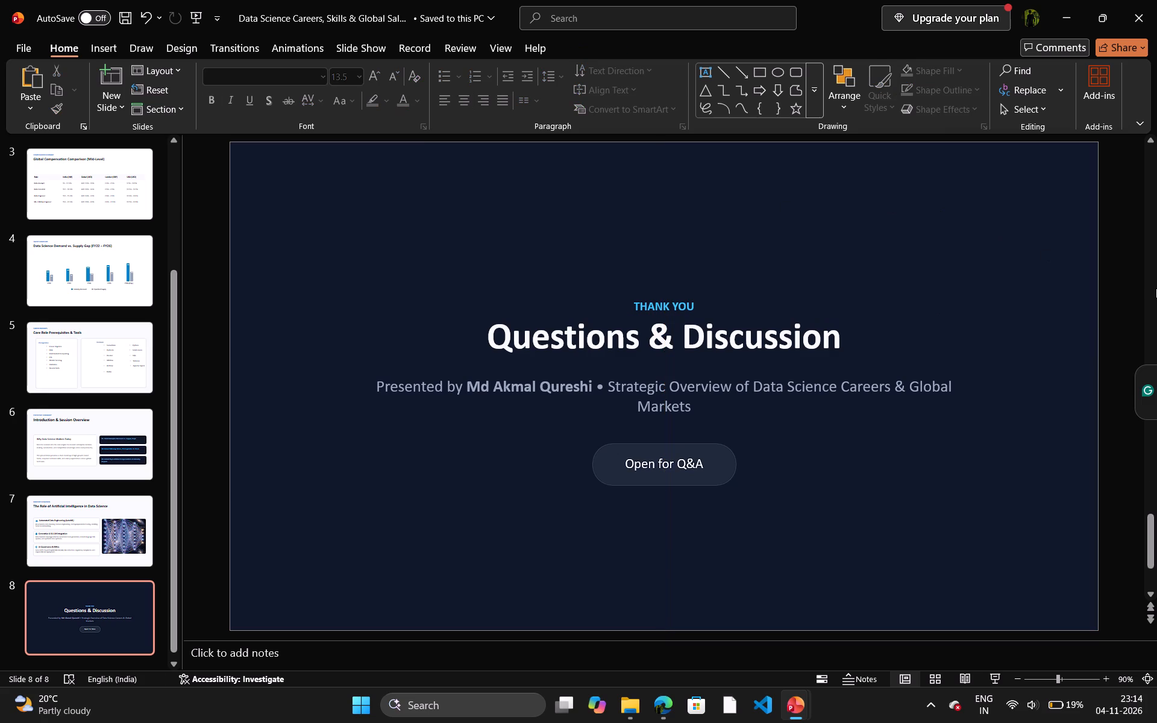
click(1145, 289)
drag(1153, 311, 1152, 180)
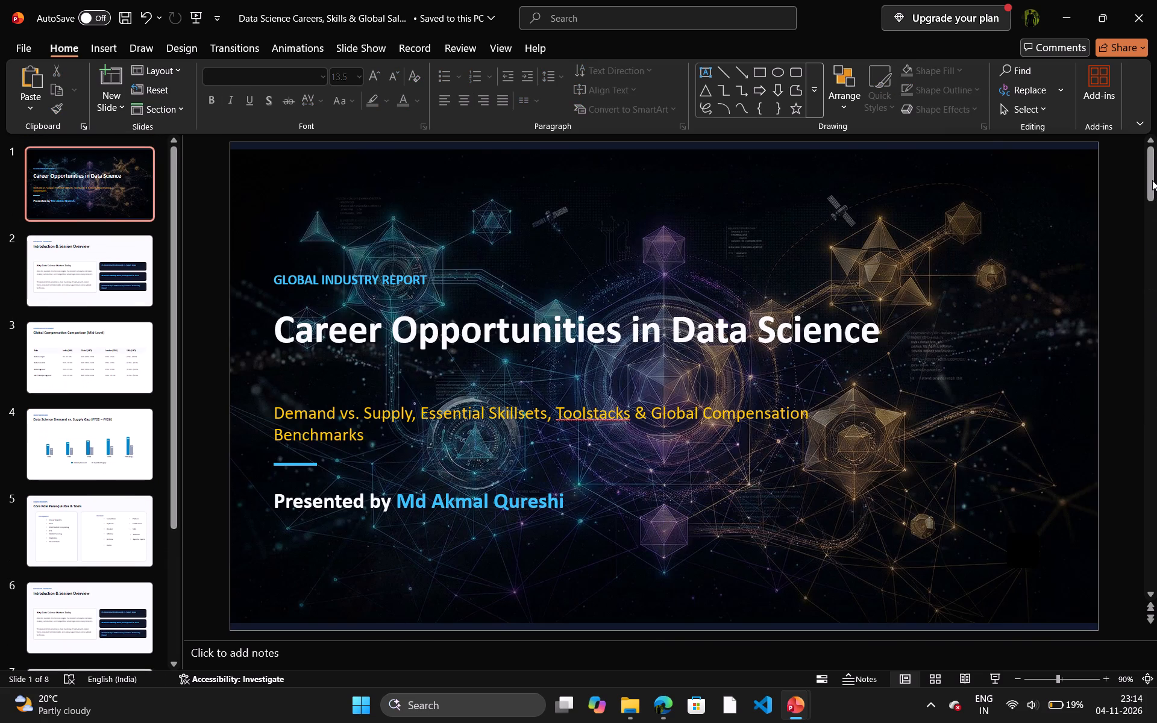
double_click(1152, 180)
key(Down)
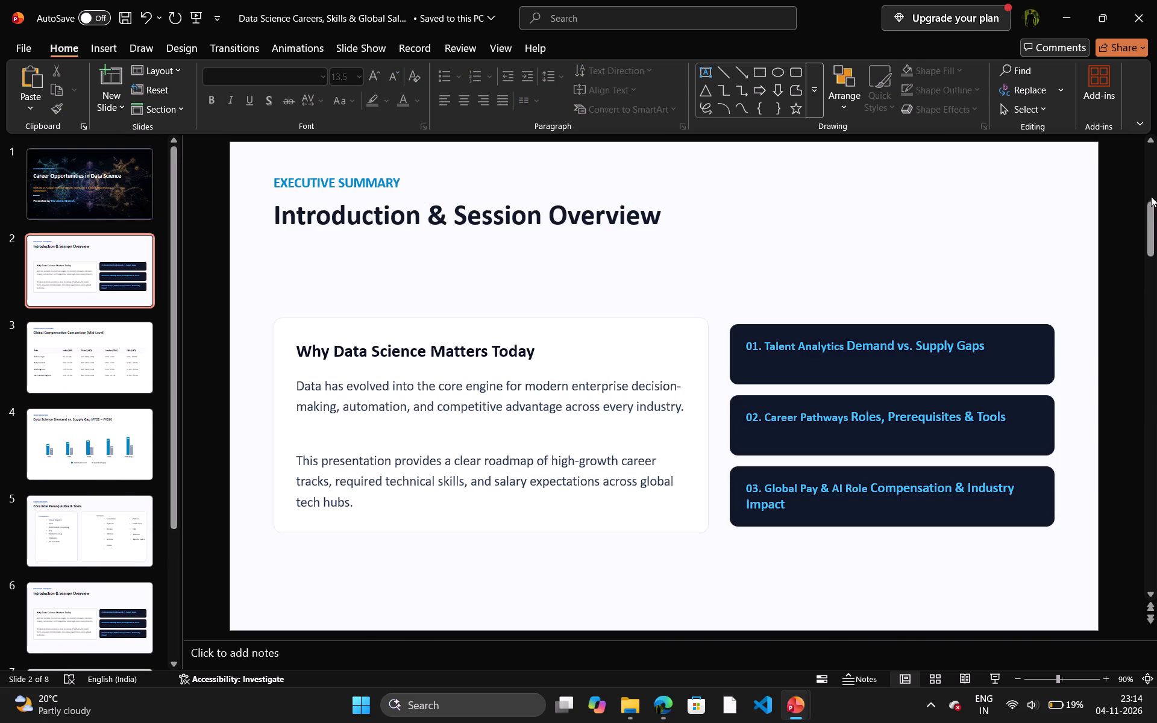
key(Down)
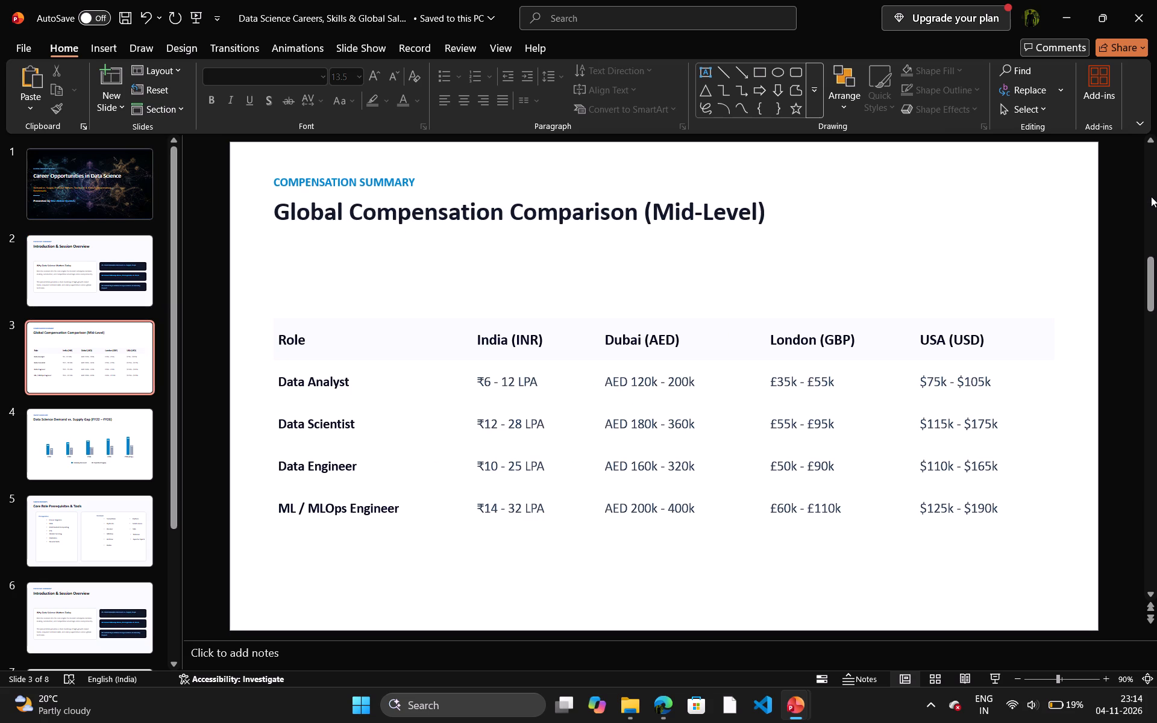
key(Up)
key(Down)
double_click(497, 377)
click(478, 383)
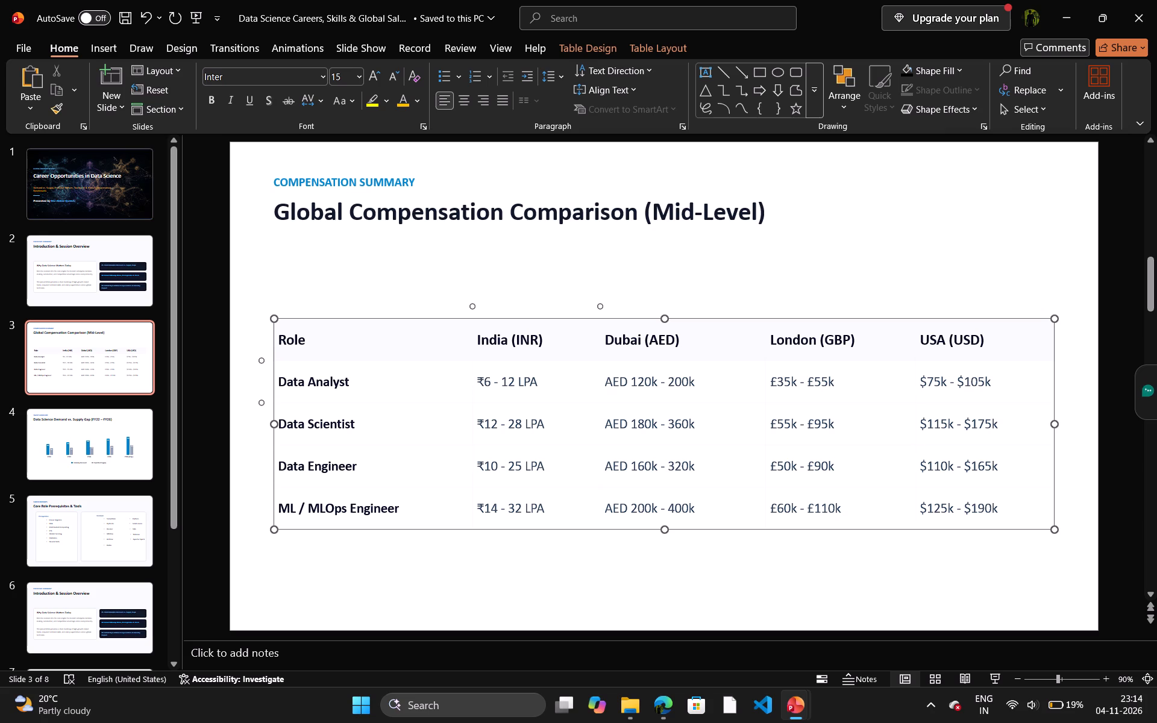
click(819, 595)
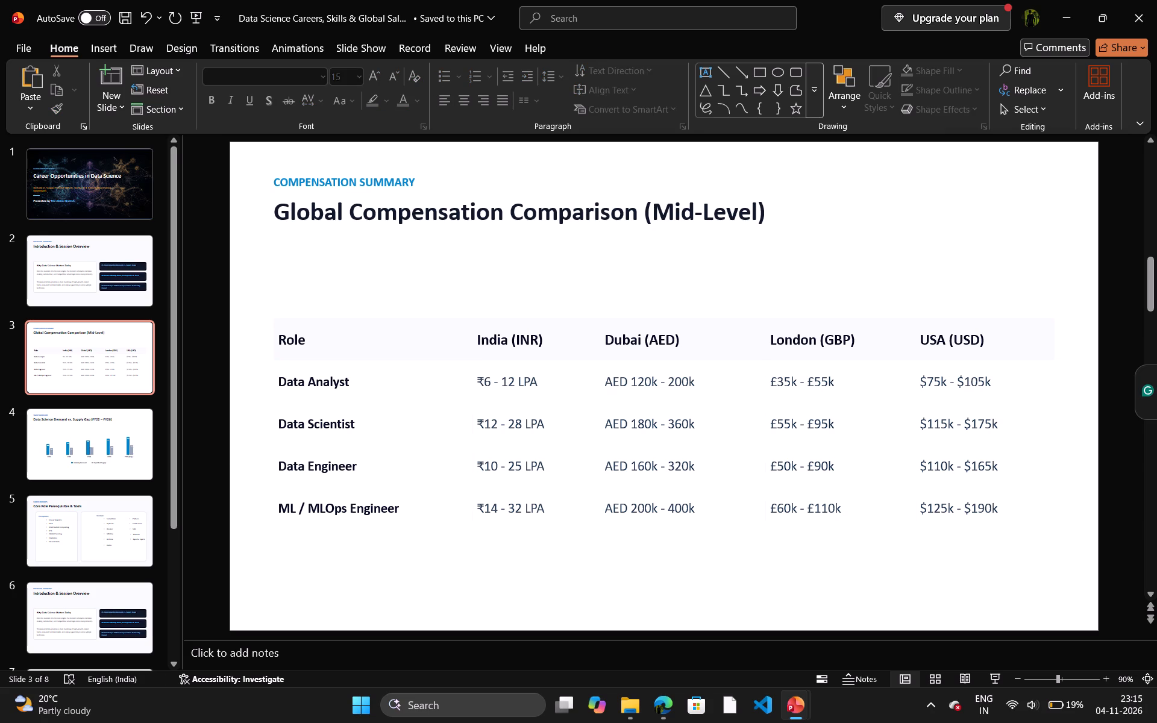
click(128, 450)
click(124, 531)
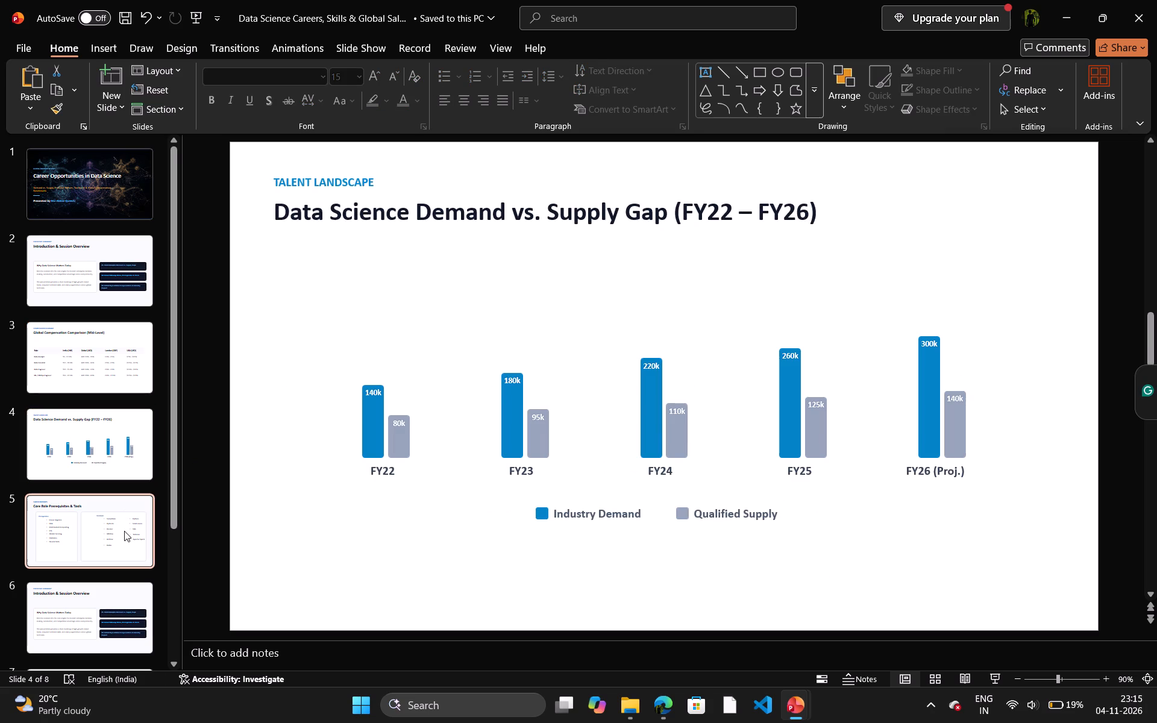
scroll(128, 589, down, 1)
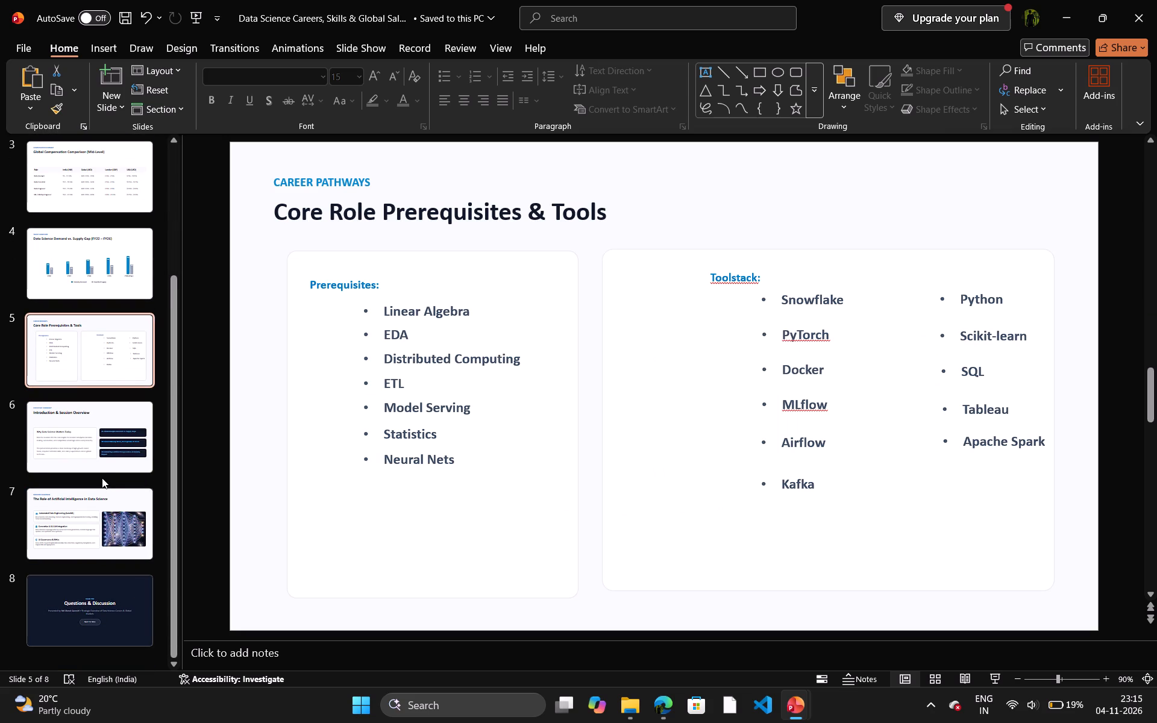
click(102, 478)
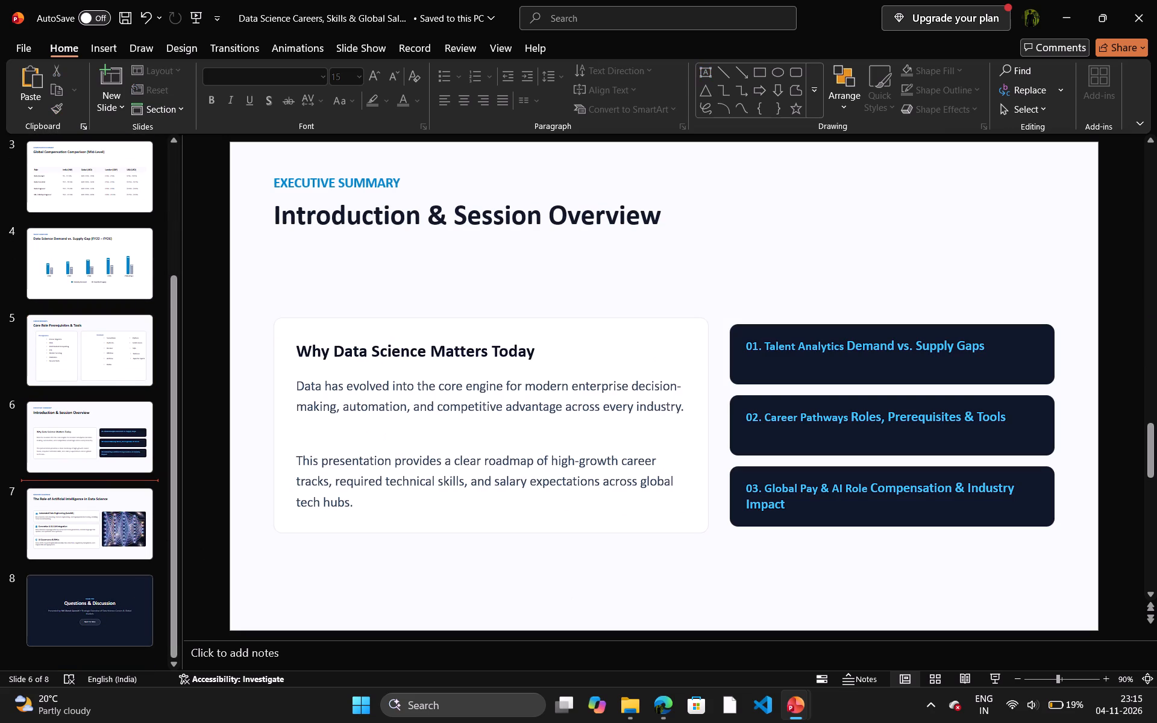
click(1156, 0)
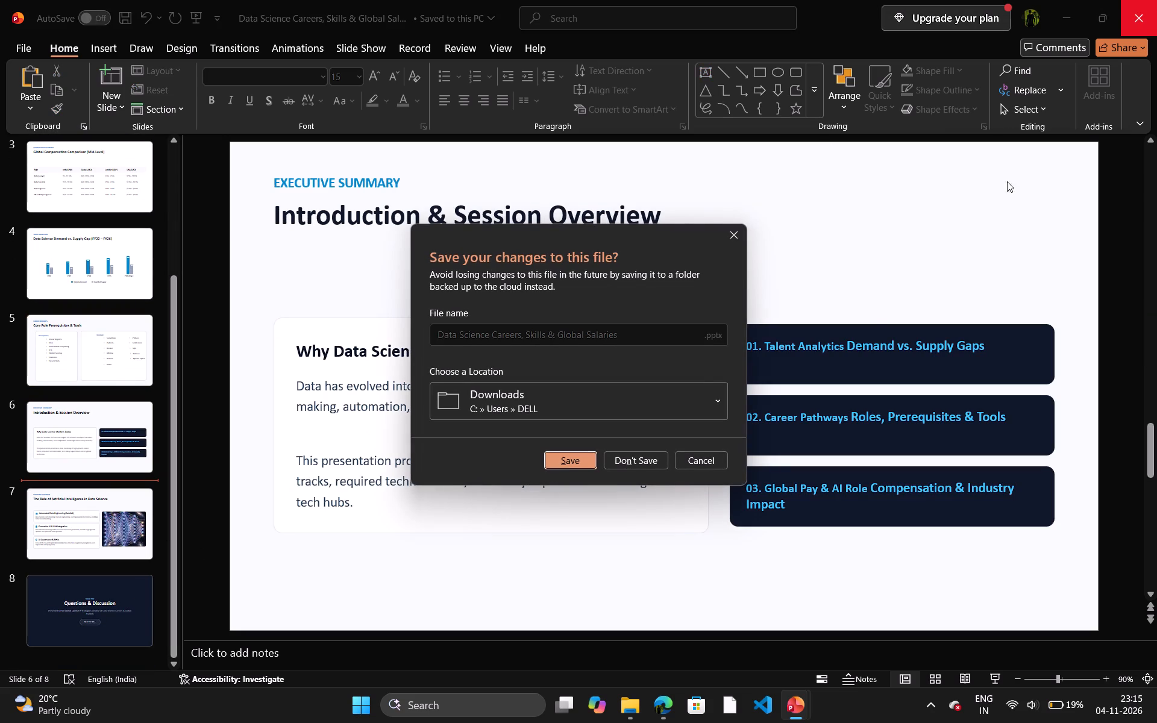
click(564, 466)
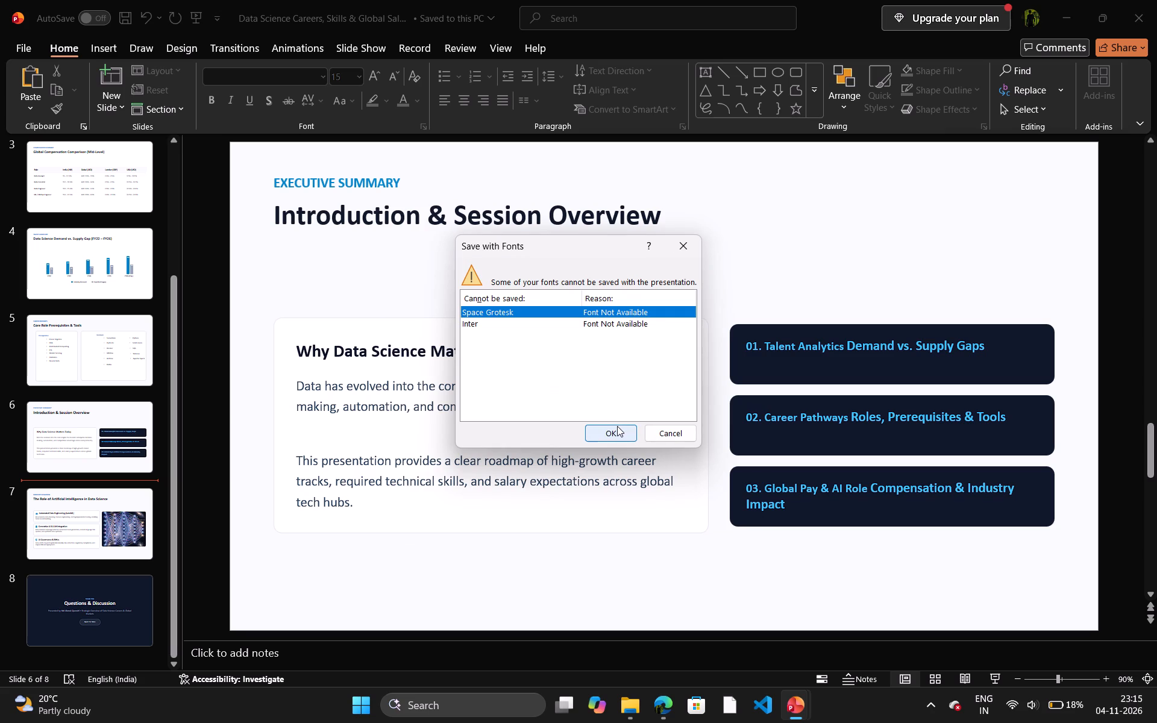
click(617, 426)
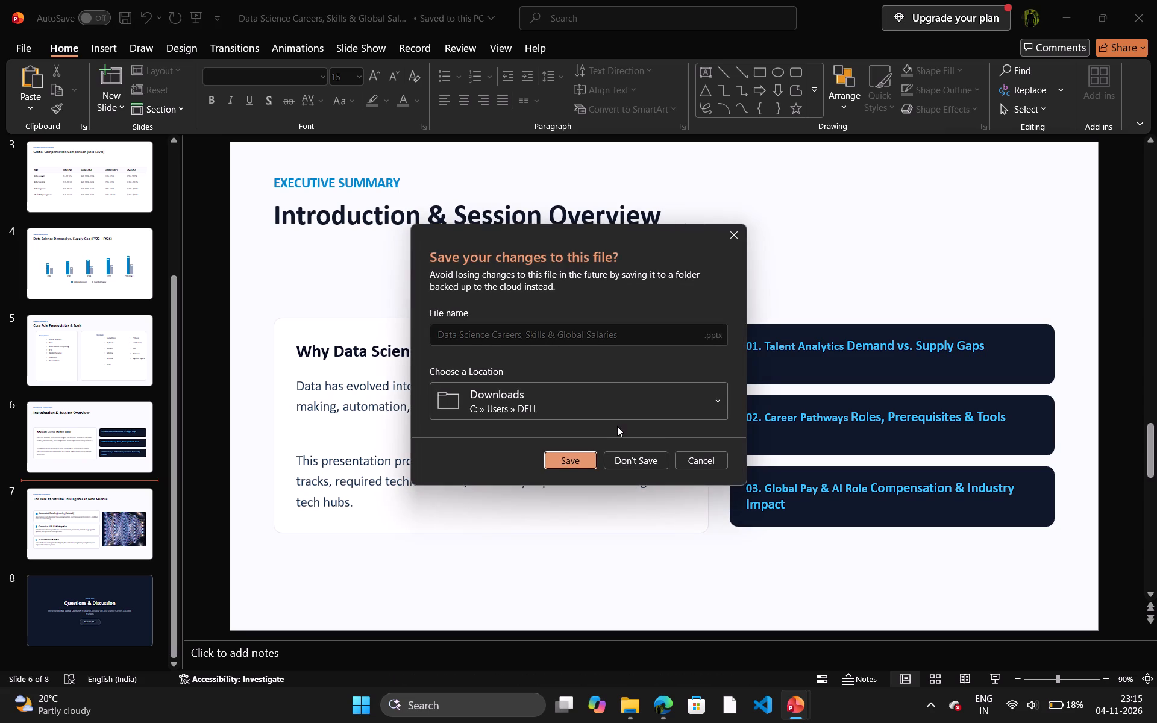
click(606, 411)
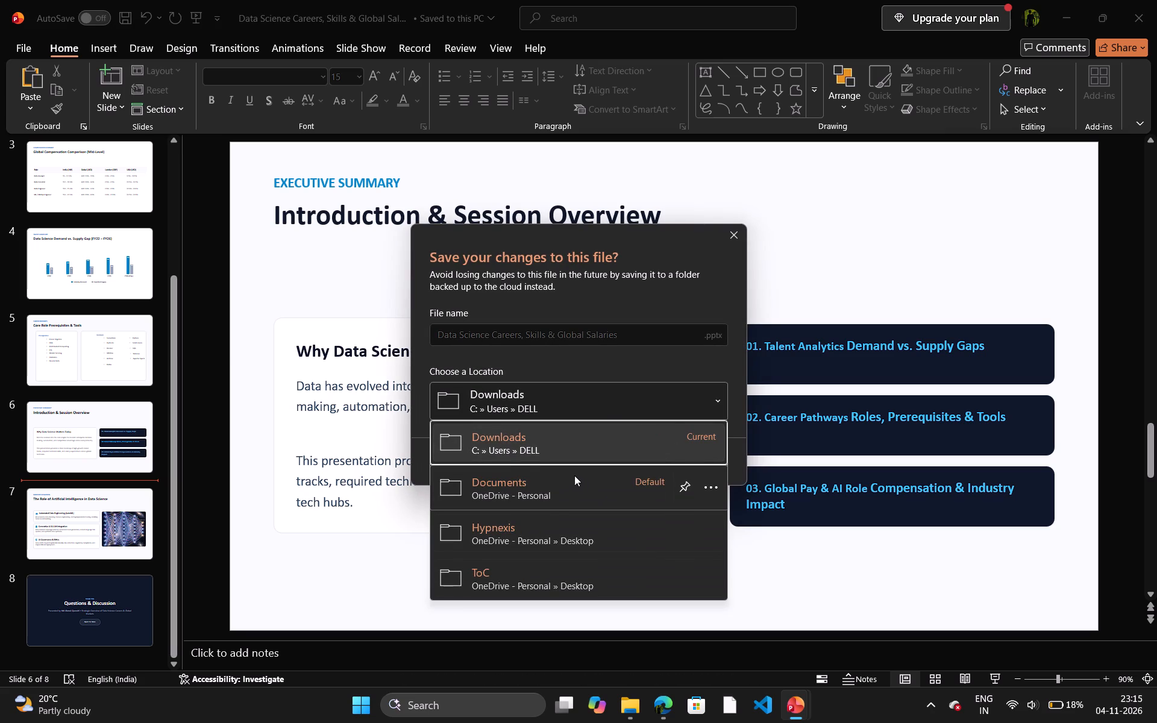
scroll(568, 501, up, 3)
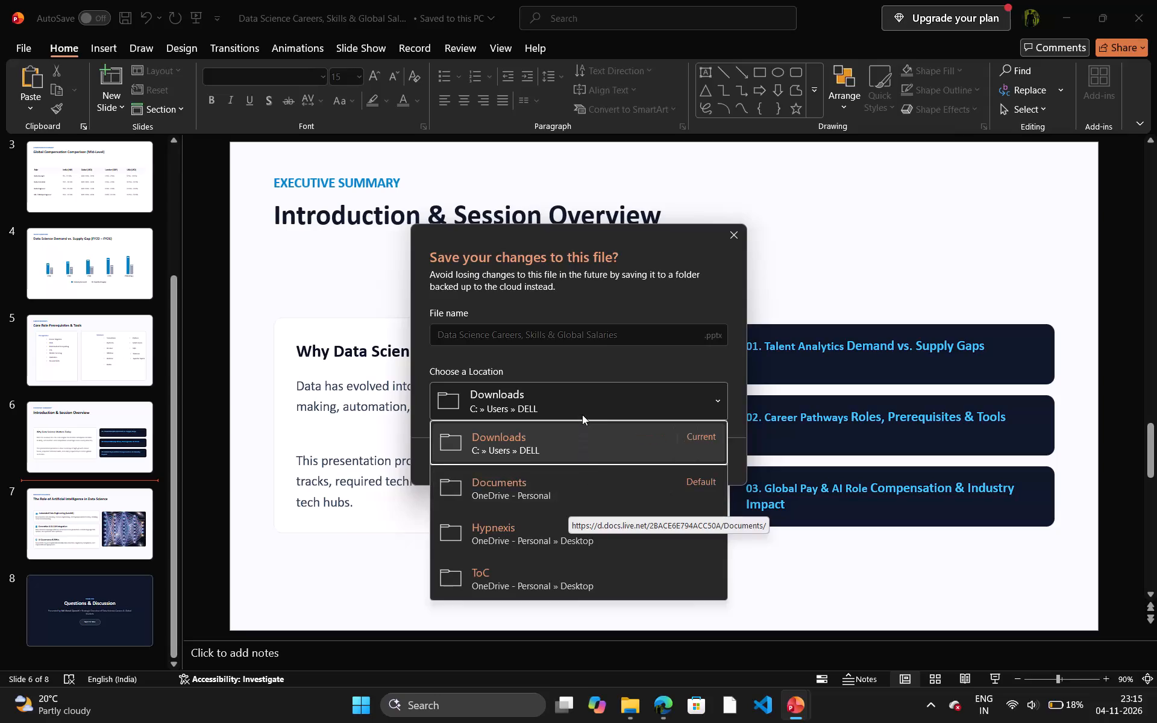
click(580, 449)
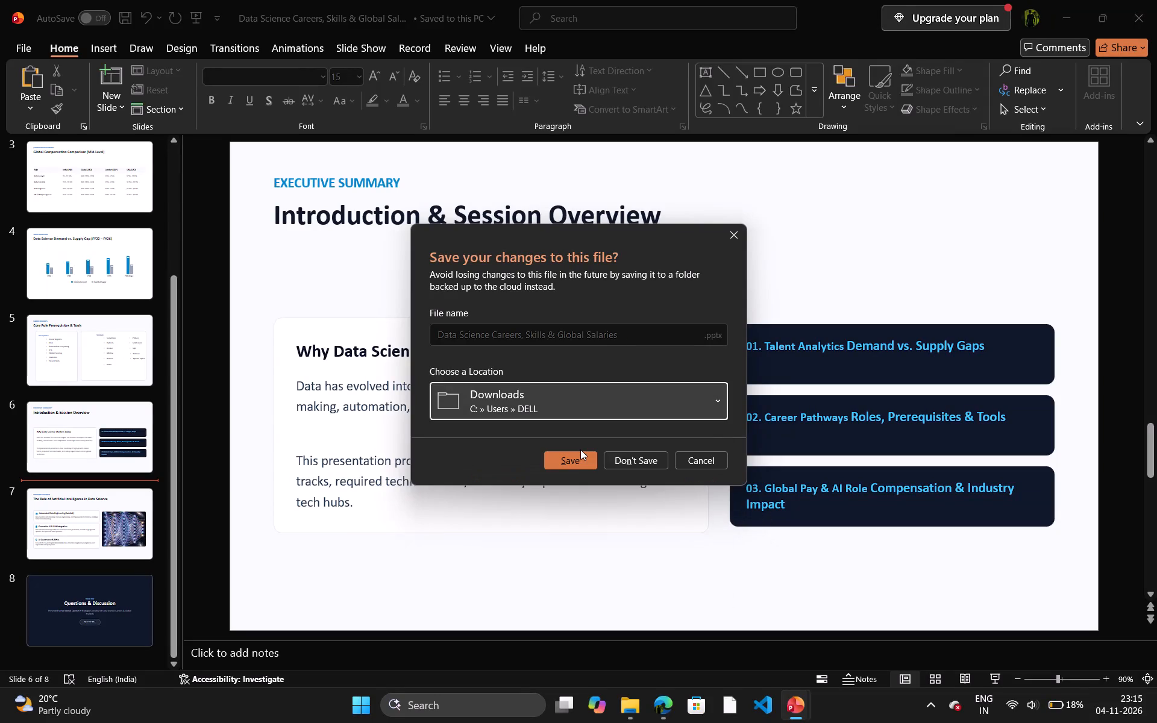
click(577, 469)
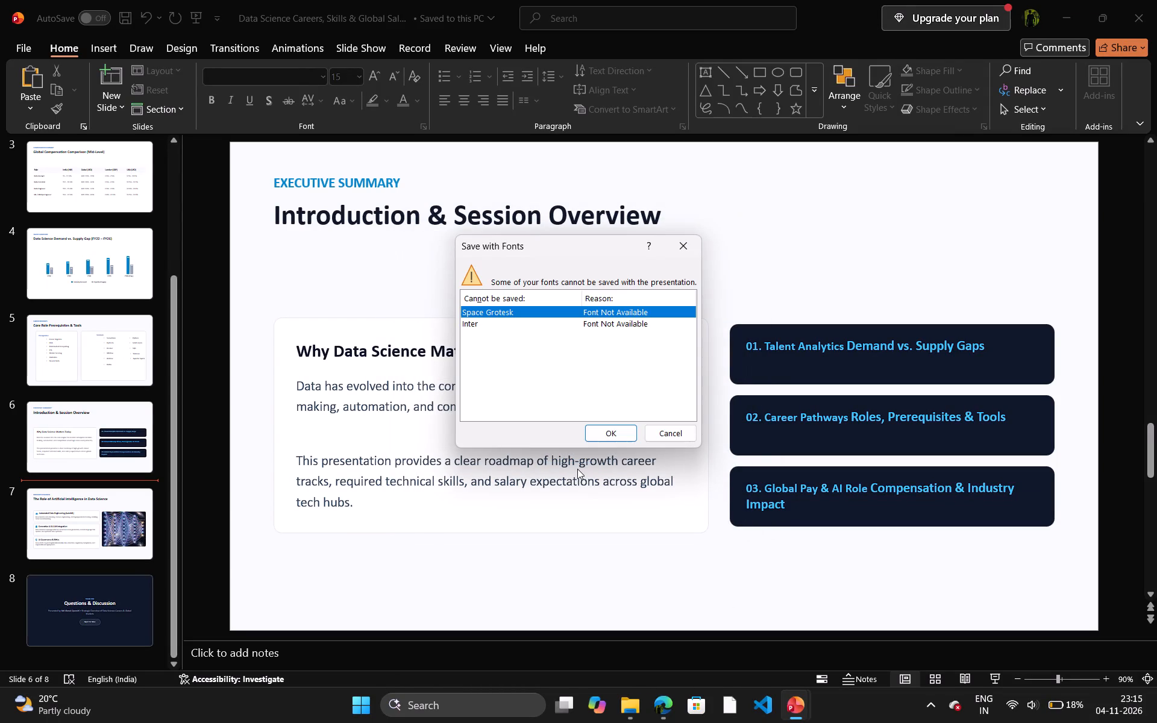